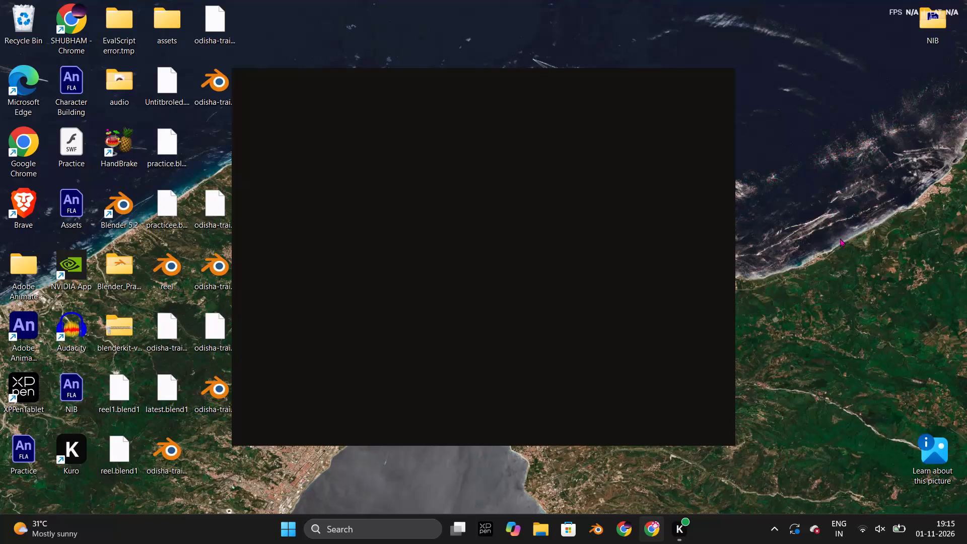
Launch Chrome and open the Canva home page.
click(628, 526)
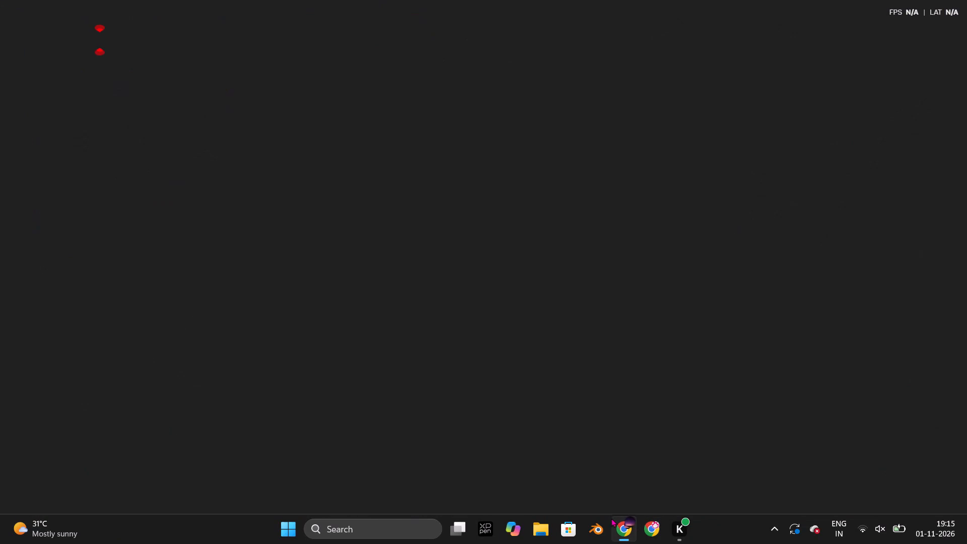
click(308, 388)
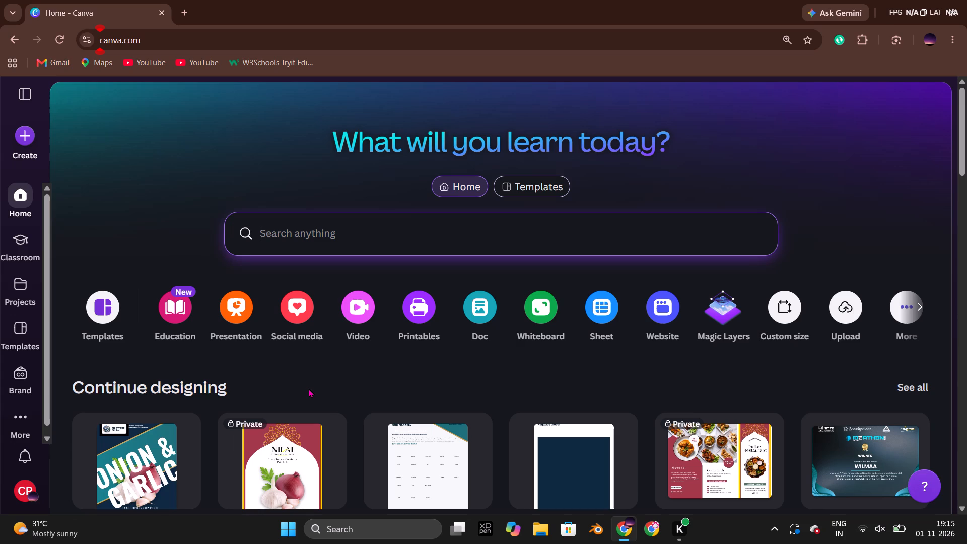
Open the White Brown Modern Indian Restaurant Z-Fold Brochure from the recent designs and bring its editor into view.
scroll(481, 452, down, 2)
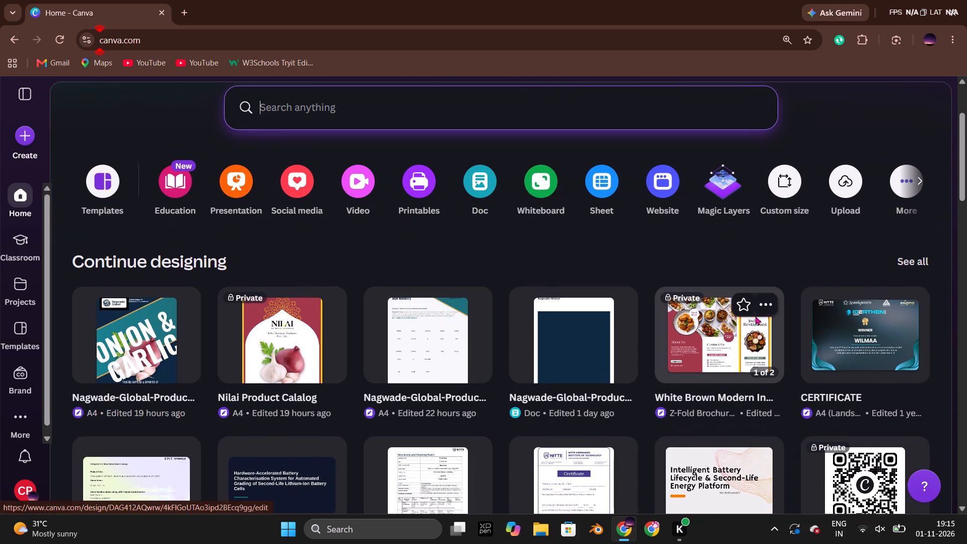
click(738, 336)
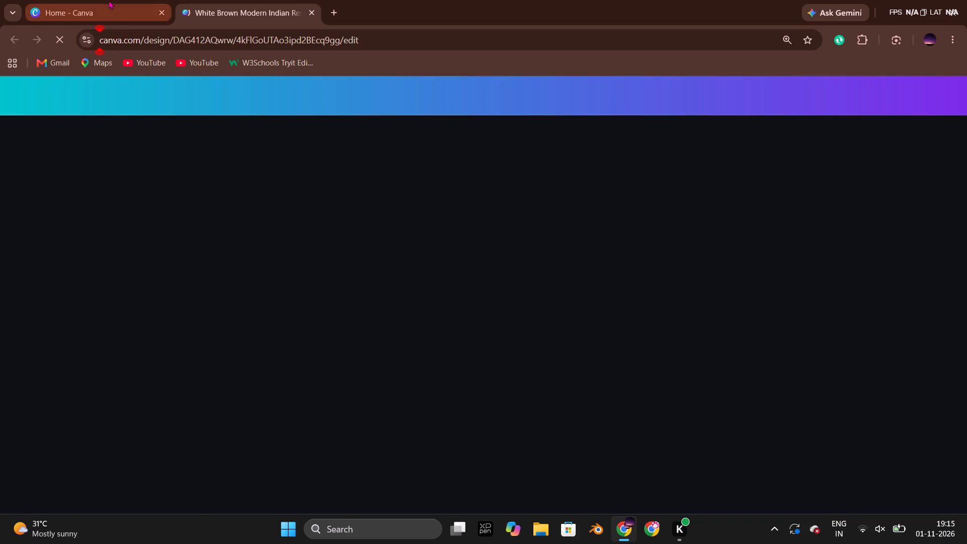
click(109, 0)
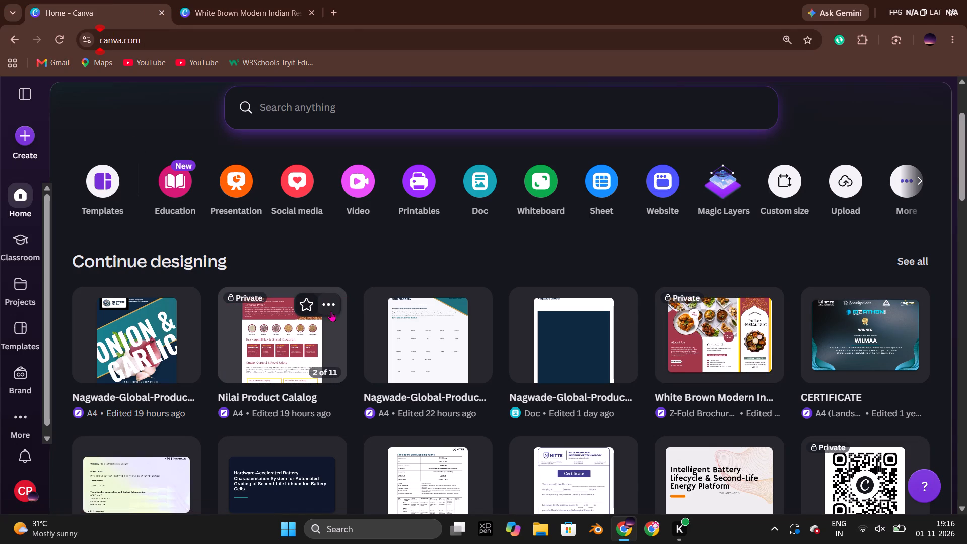
click(278, 0)
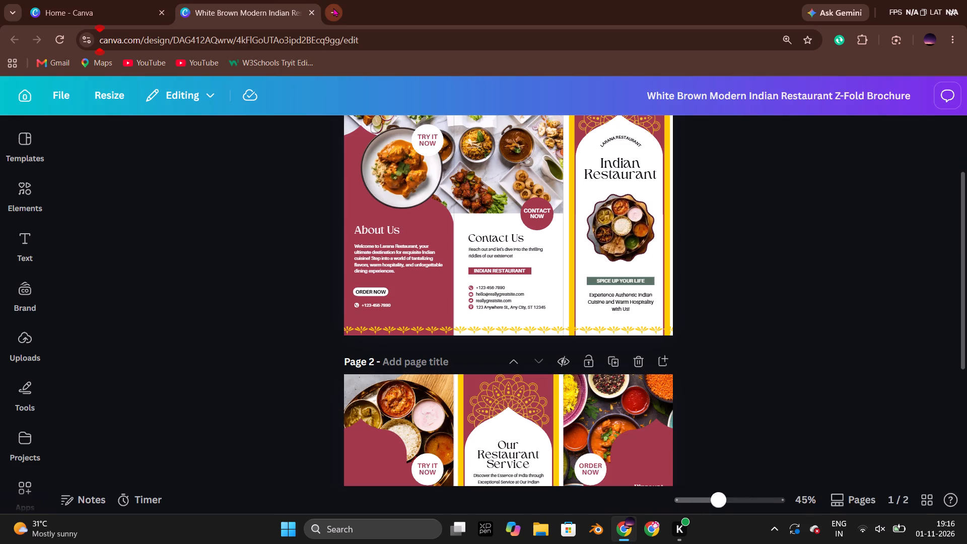
Search Google for whatsapp in a new browser tab.
click(333, 8)
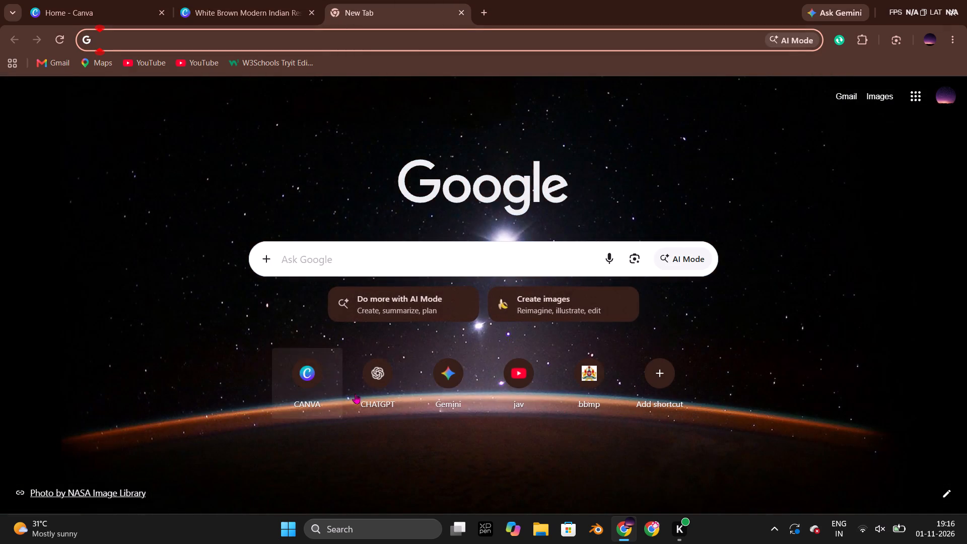
click(378, 254)
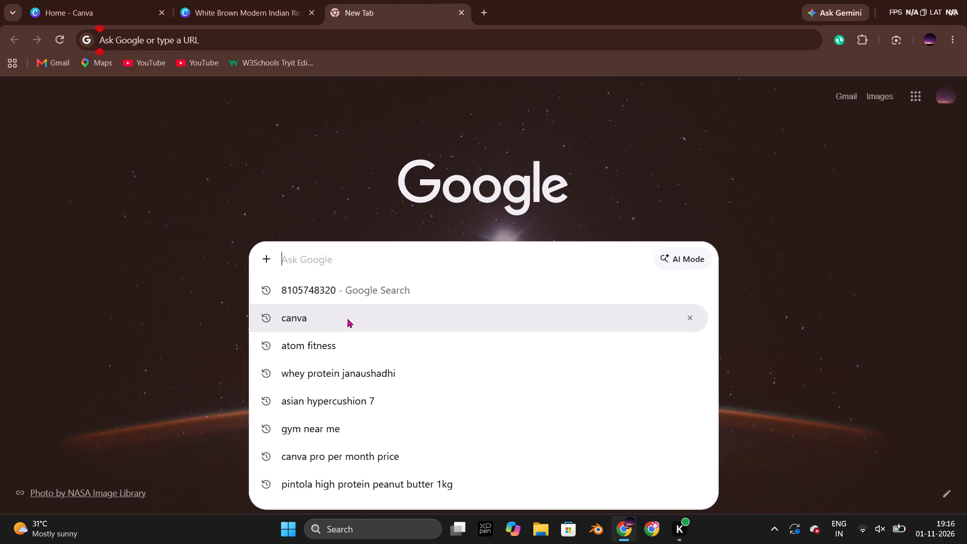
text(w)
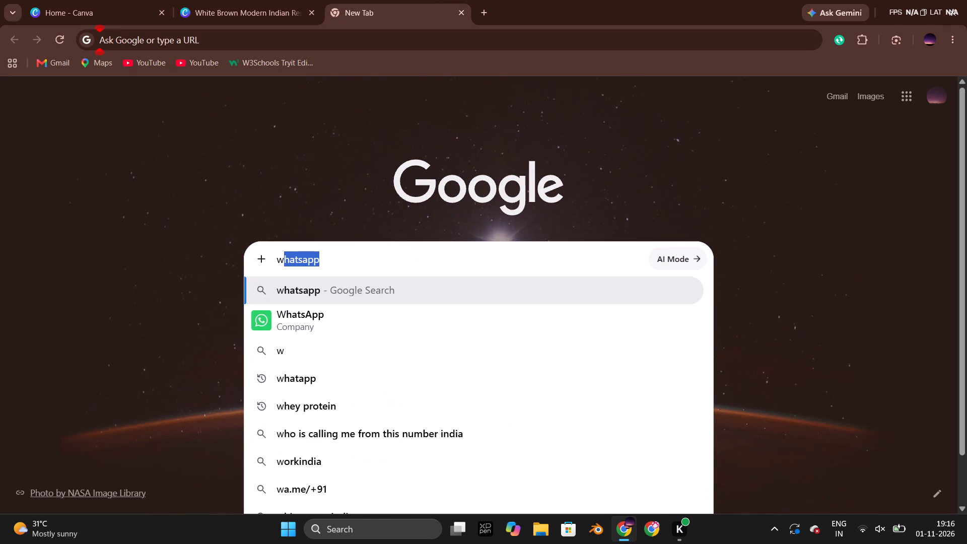
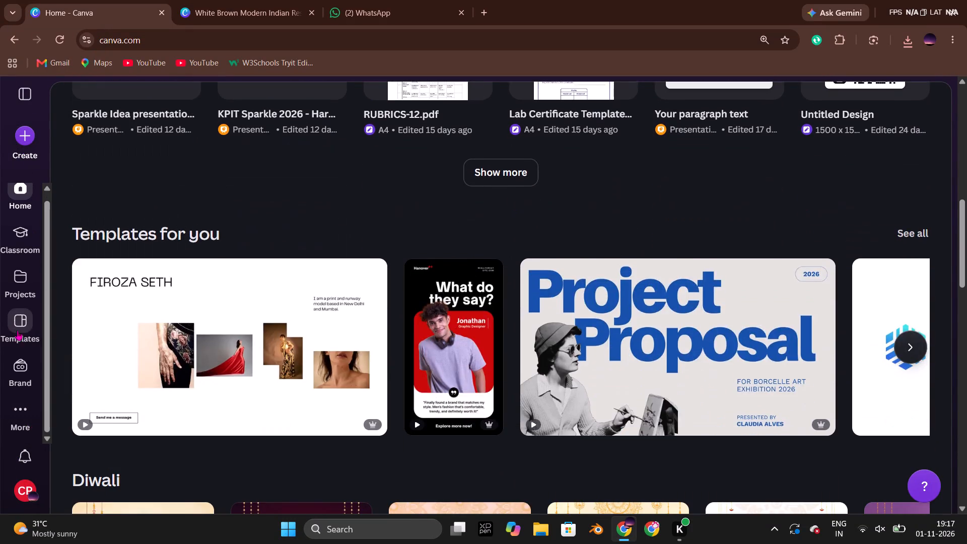
Start creating a new Canva design from an upload and open the file chooser to pick a file from the computer.
scroll(25, 354, down, 4)
scroll(23, 462, down, 5)
scroll(33, 444, up, 7)
scroll(50, 332, up, 7)
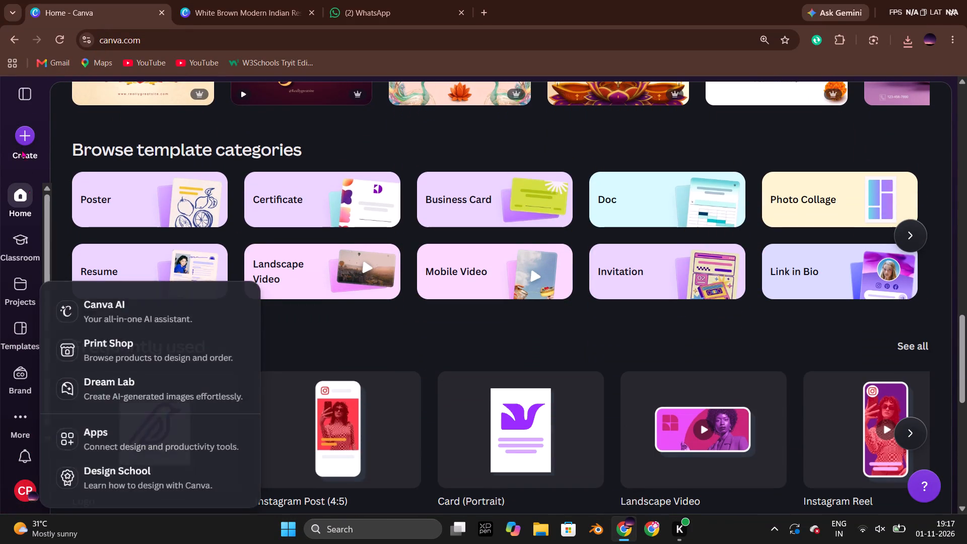
click(18, 138)
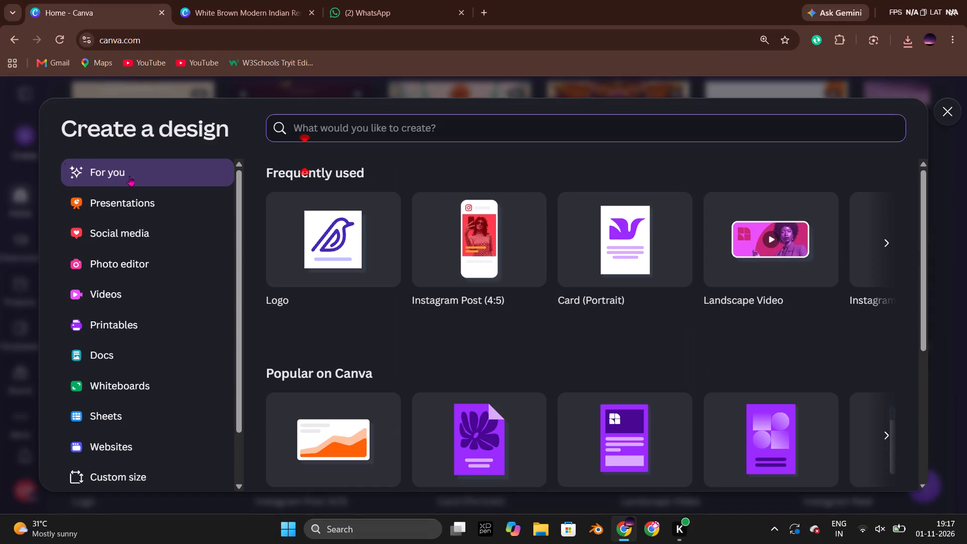
scroll(137, 403, down, 3)
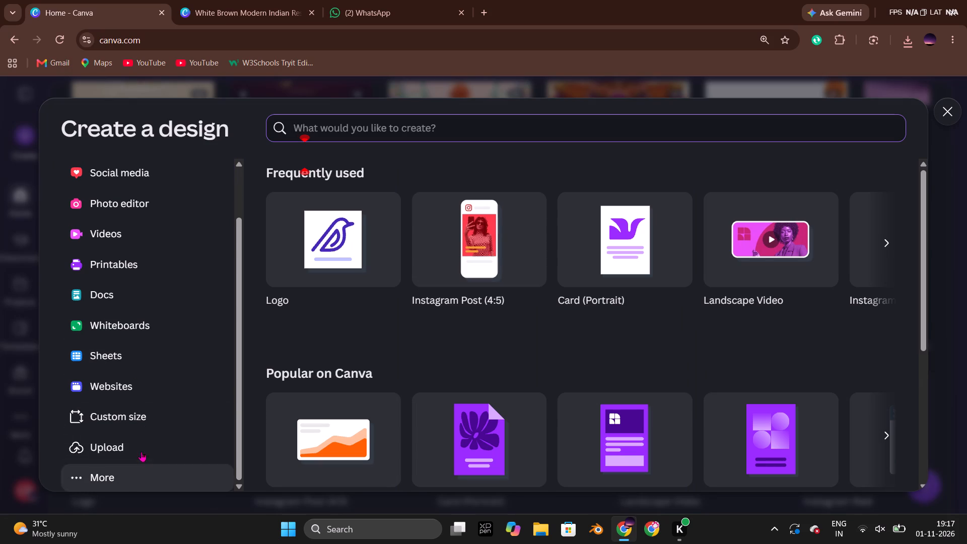
click(142, 450)
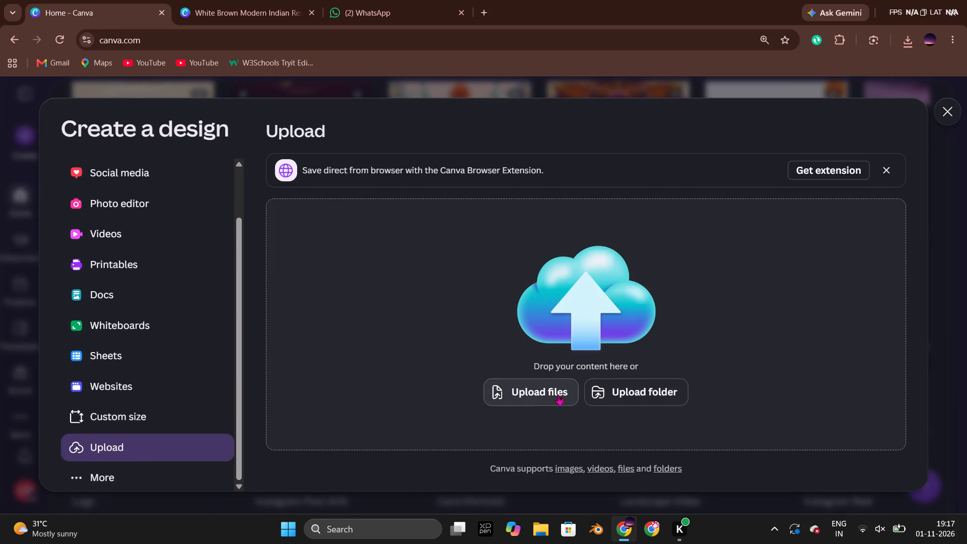
click(524, 385)
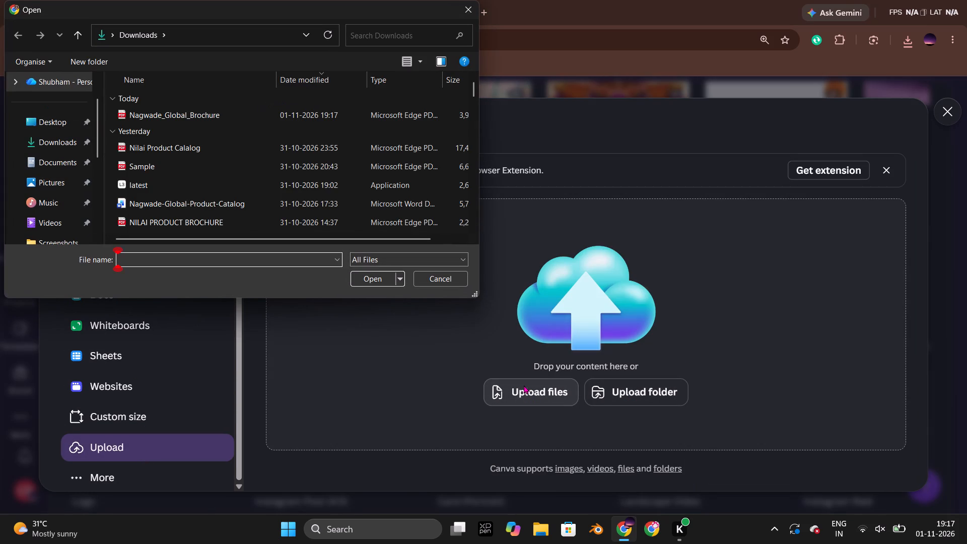
Select the Nagwade_Global_Brochure PDF in the Downloads folder as the file to upload.
click(237, 116)
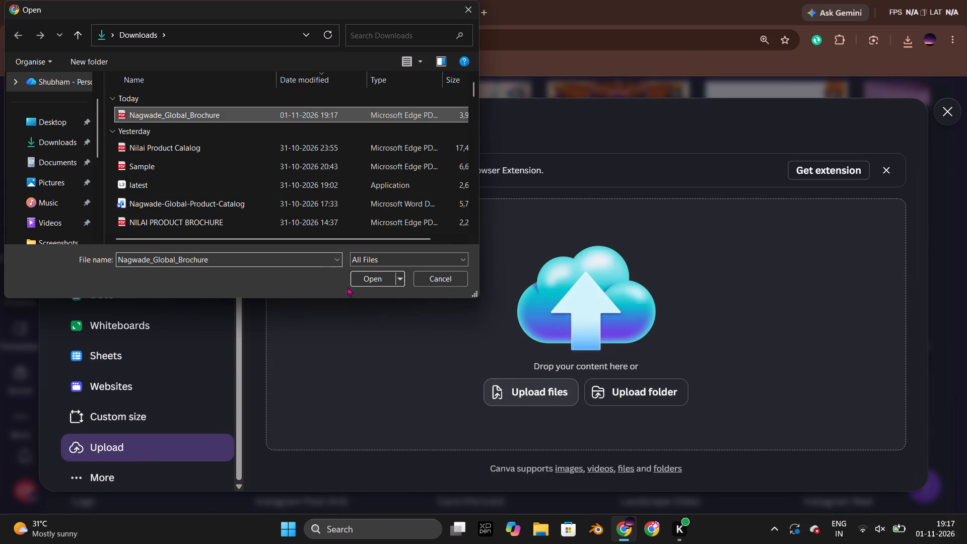
Upload the selected Nagwade_Global_Brochure PDF from the Downloads folder.
click(374, 279)
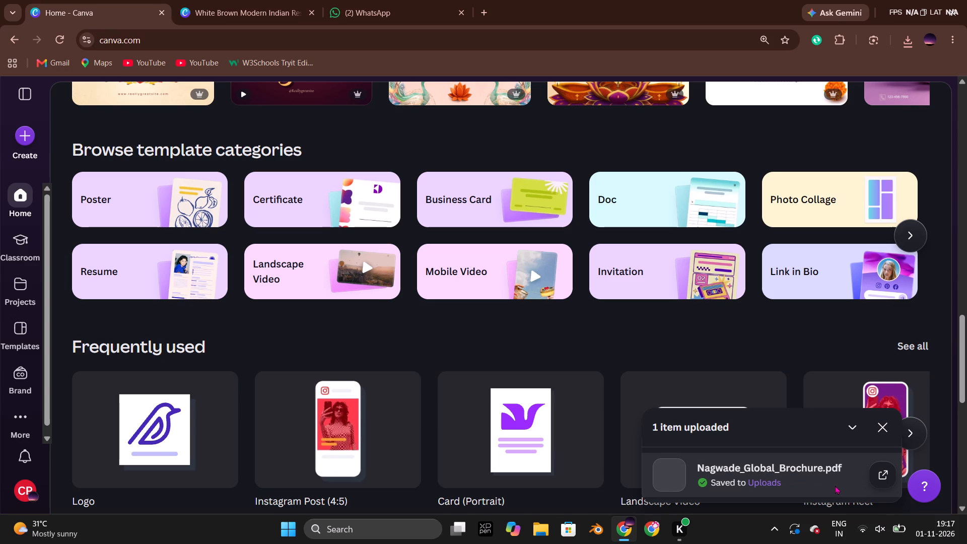
Open the Uploads folder where the Nagwade_Global_Brochure PDF is saved.
click(772, 482)
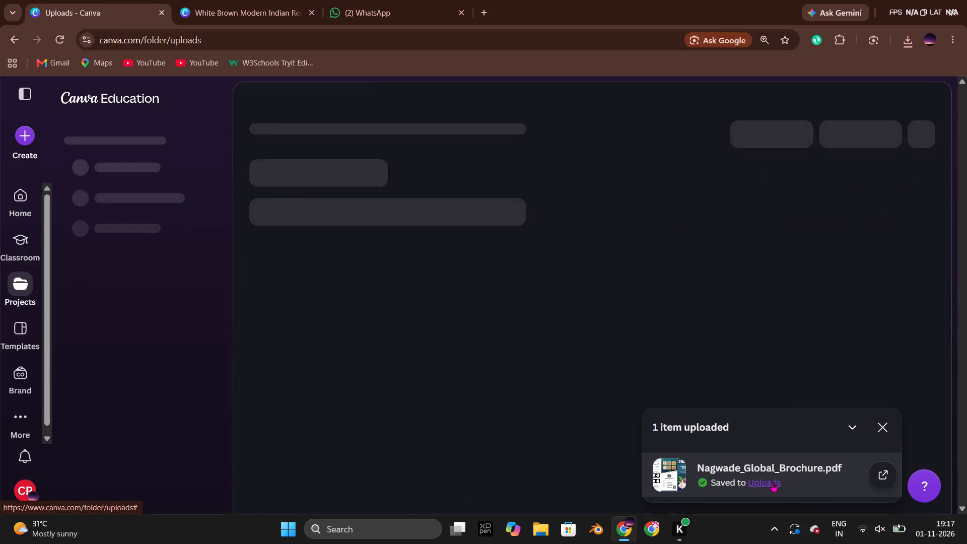
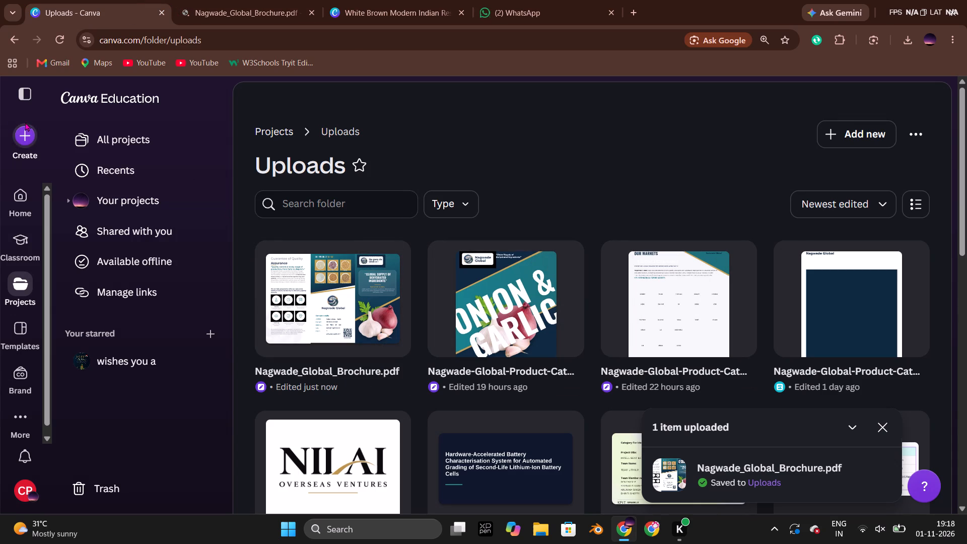
Leave the Uploads folder and go to the Canva home page.
click(23, 190)
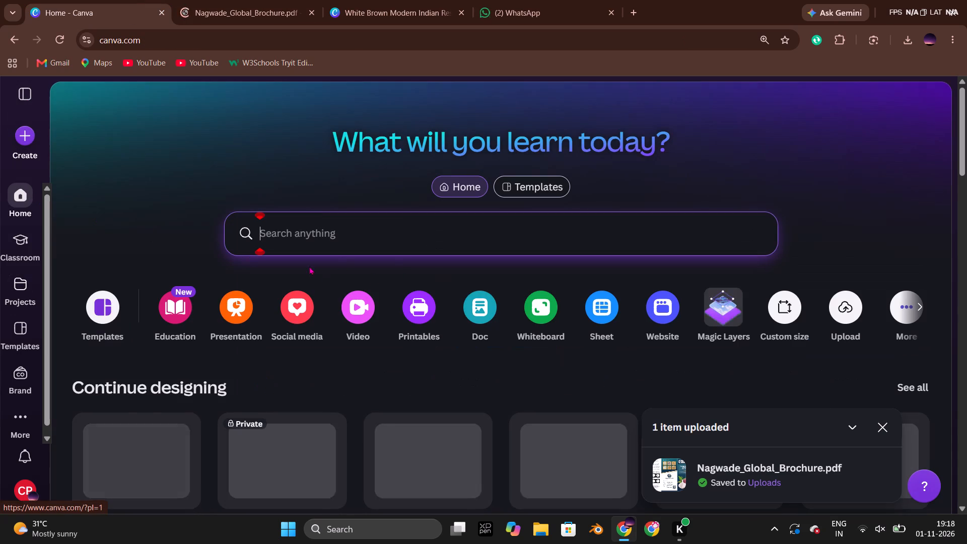
Dismiss the upload notice and open the Nilai Product Calalog design from the recent designs.
click(892, 434)
scroll(756, 329, down, 2)
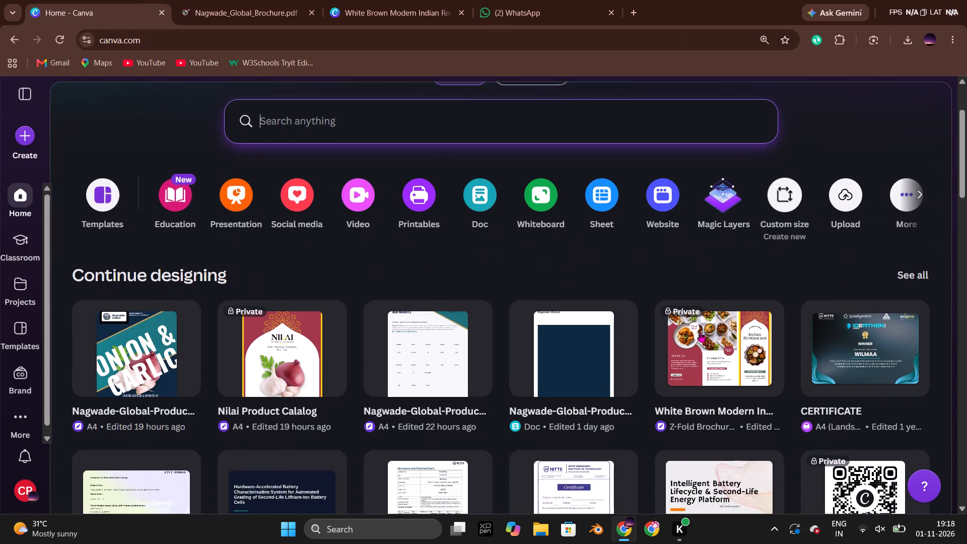
click(280, 339)
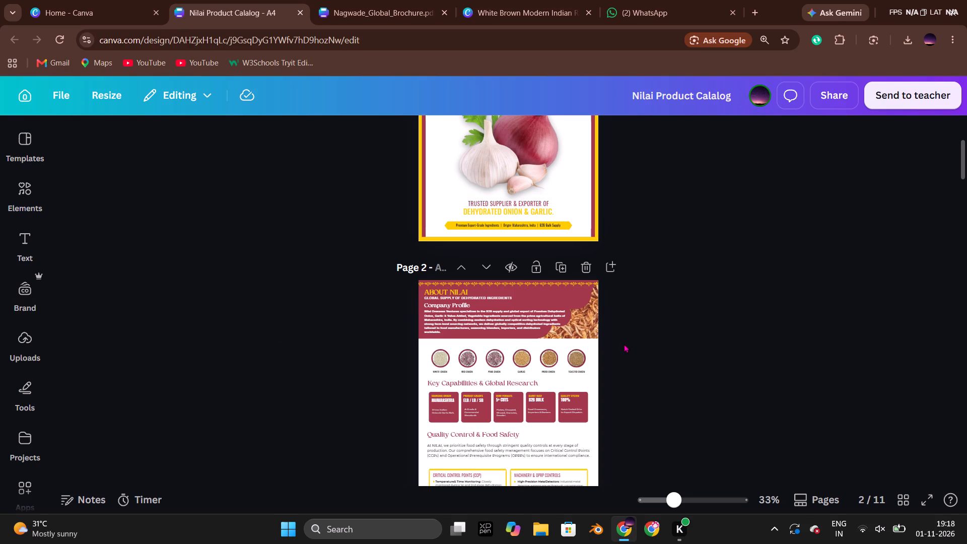
scroll(652, 324, up, 5)
Switch to the Nagwade_Global_Brochure.pdf design and look over the layout and content of its two pages.
click(415, 0)
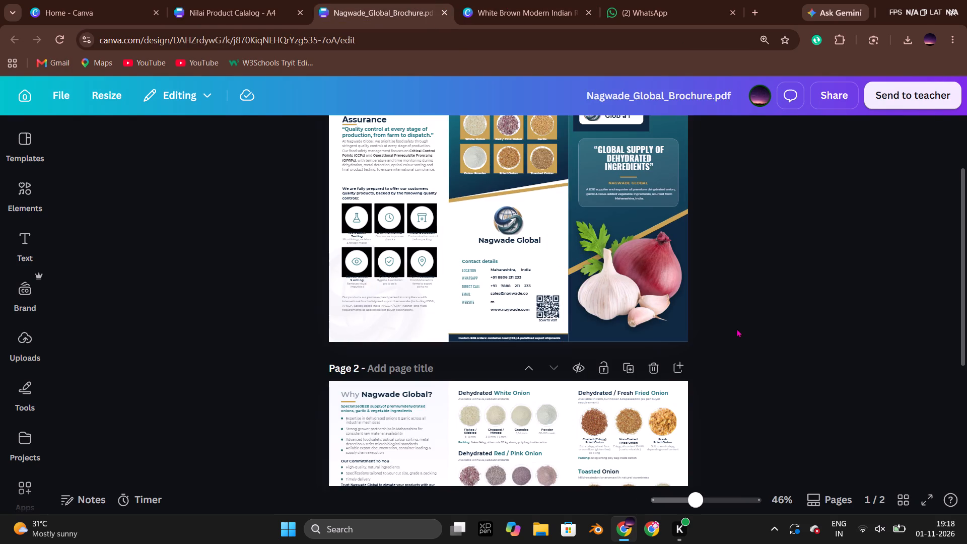
scroll(743, 304, down, 2)
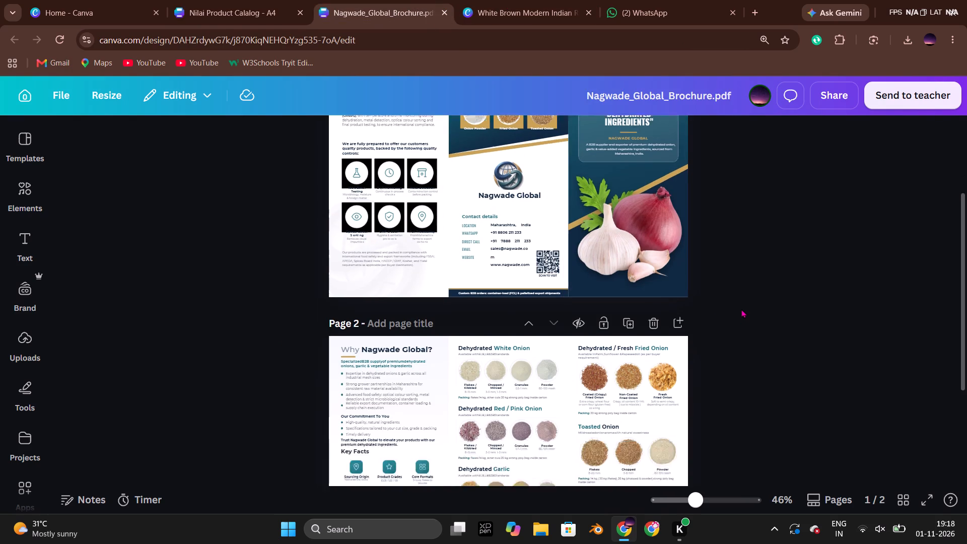
scroll(741, 308, up, 5)
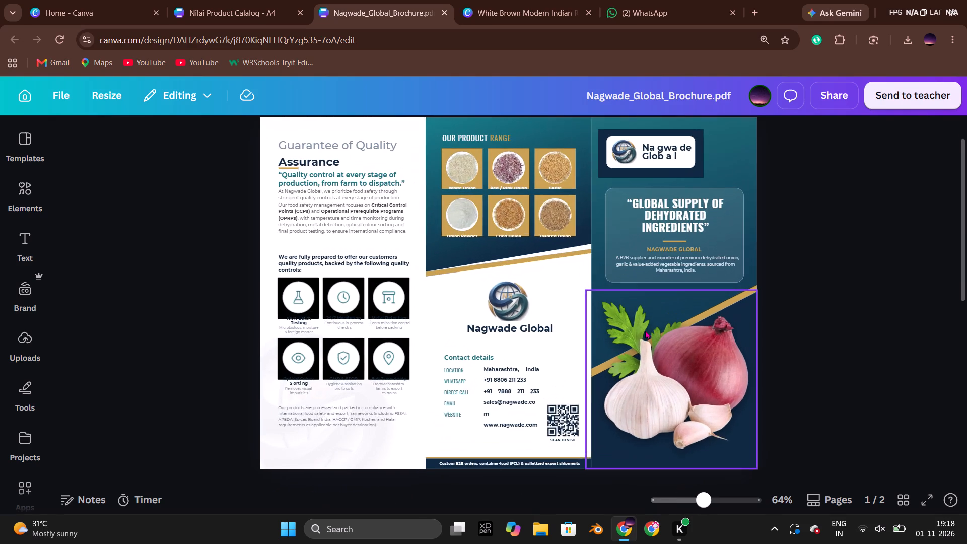
Switch to the open White Brown Modern Indian Restaurant Z-Fold Brochure design.
click(539, 0)
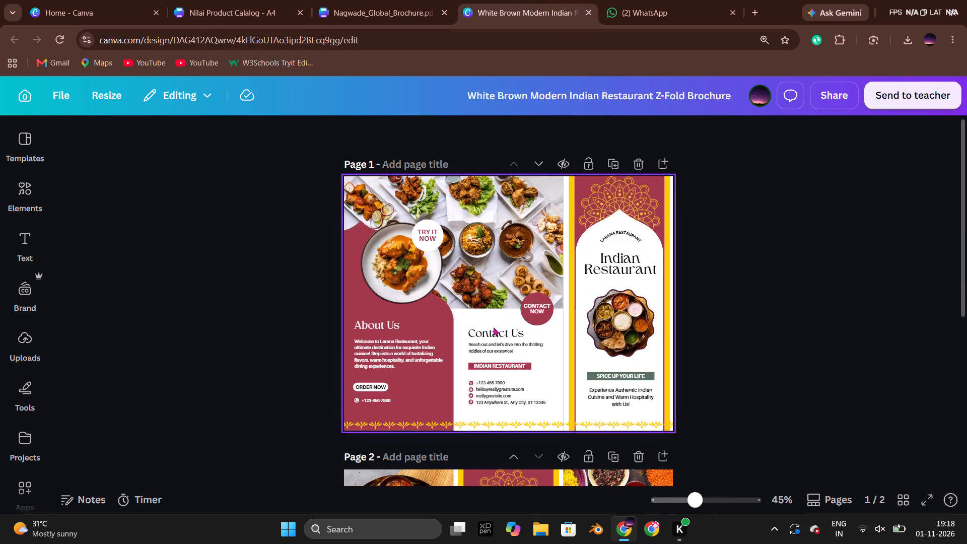
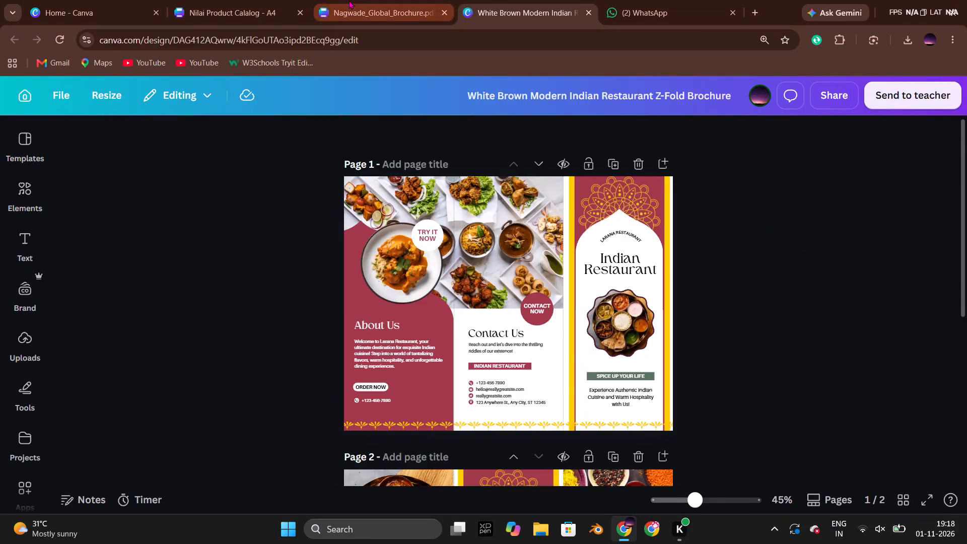
Look over the Nagwade brochure and the Nilai catalog cover, then return to the Indian restaurant Z-fold brochure.
click(349, 0)
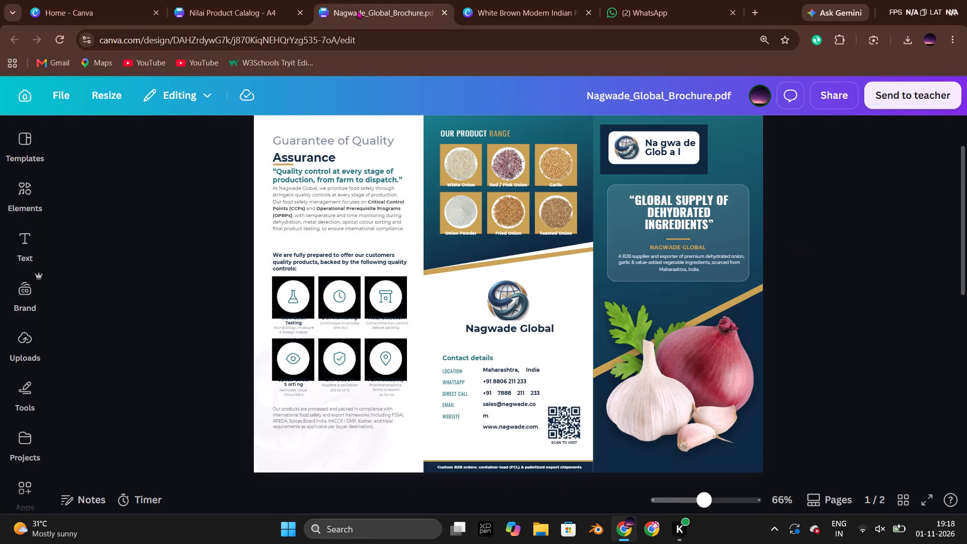
click(255, 8)
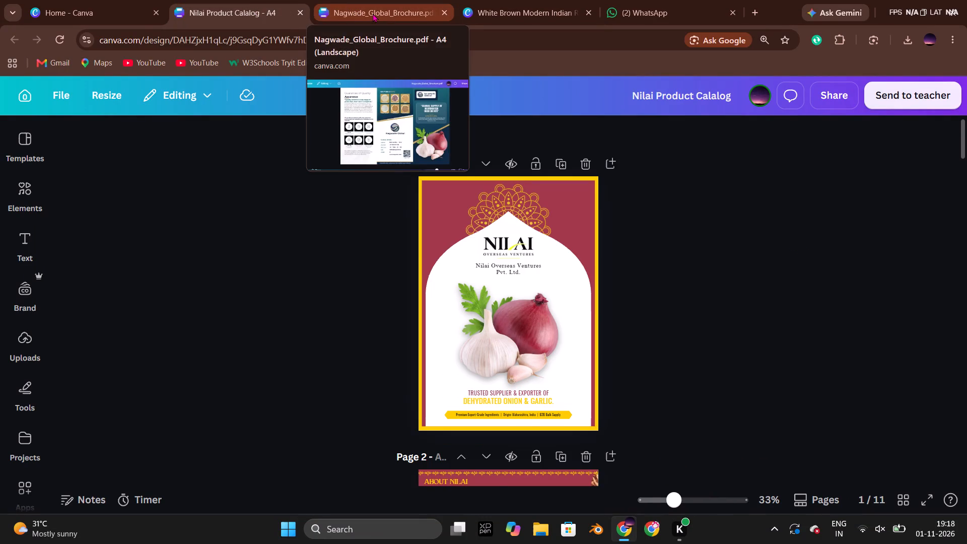
click(373, 13)
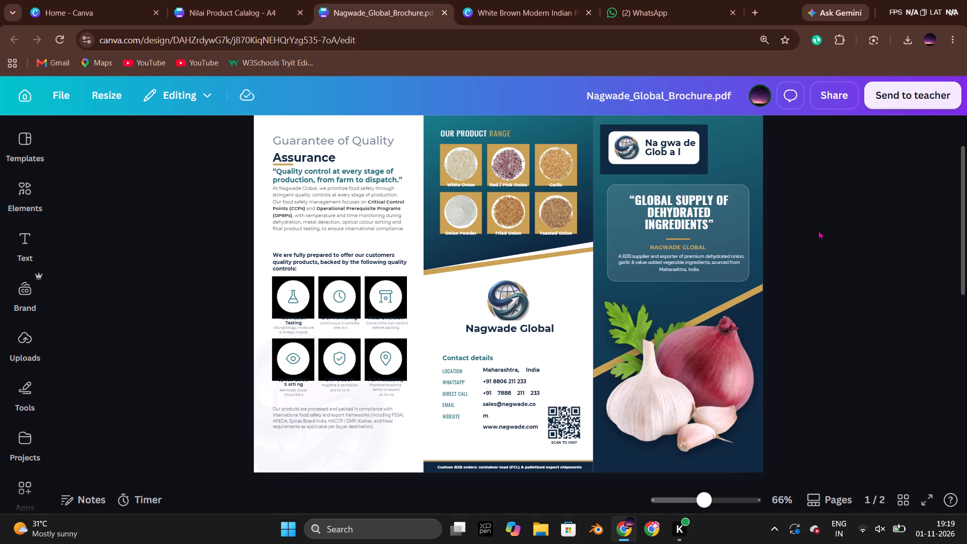
click(490, 13)
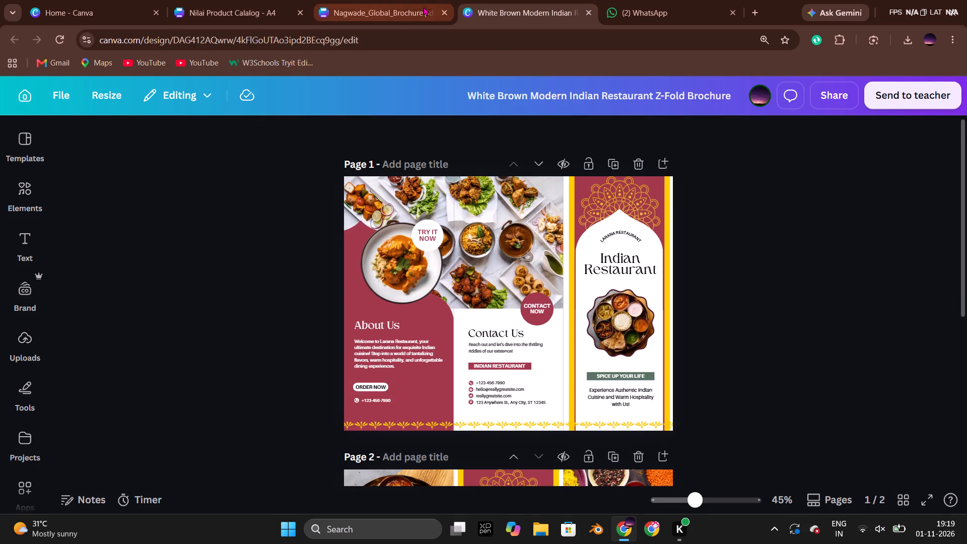
Move the Nagwade_Global_Brochure.pdf design into its own browser window and return to the restaurant Z-fold brochure.
drag(392, 8, 457, 101)
click(782, 104)
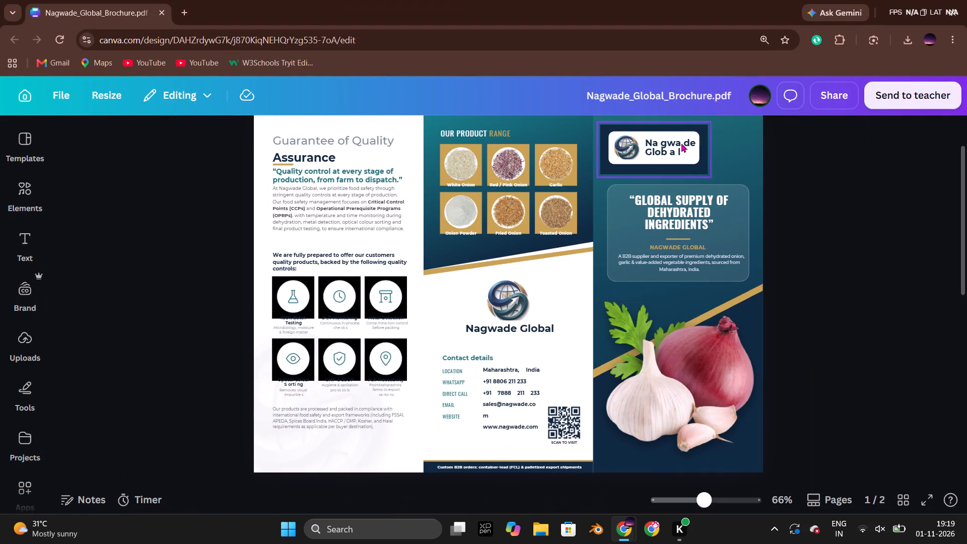
key(alt+Tab)
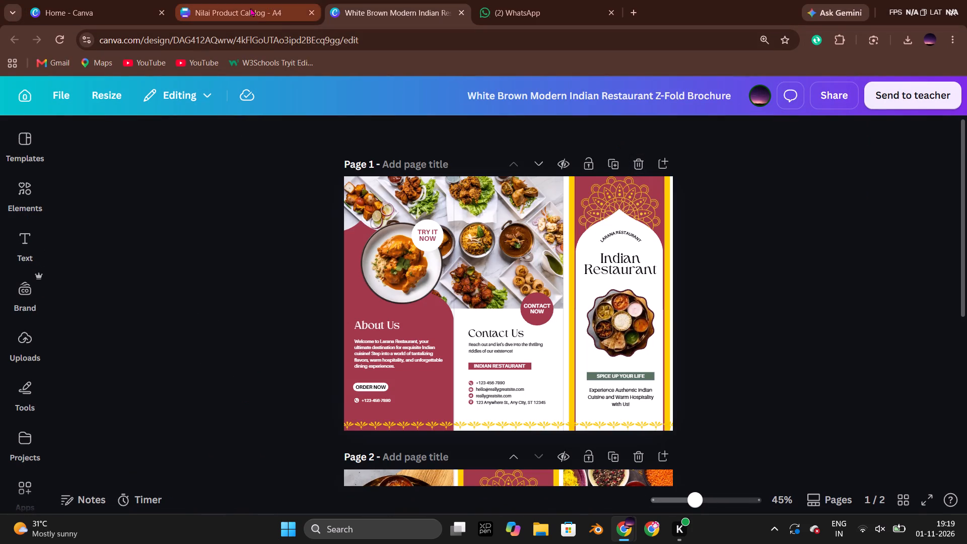
Delete the round food photo and its scalloped frame from the front cover panel on page 1.
click(636, 329)
key(Delete)
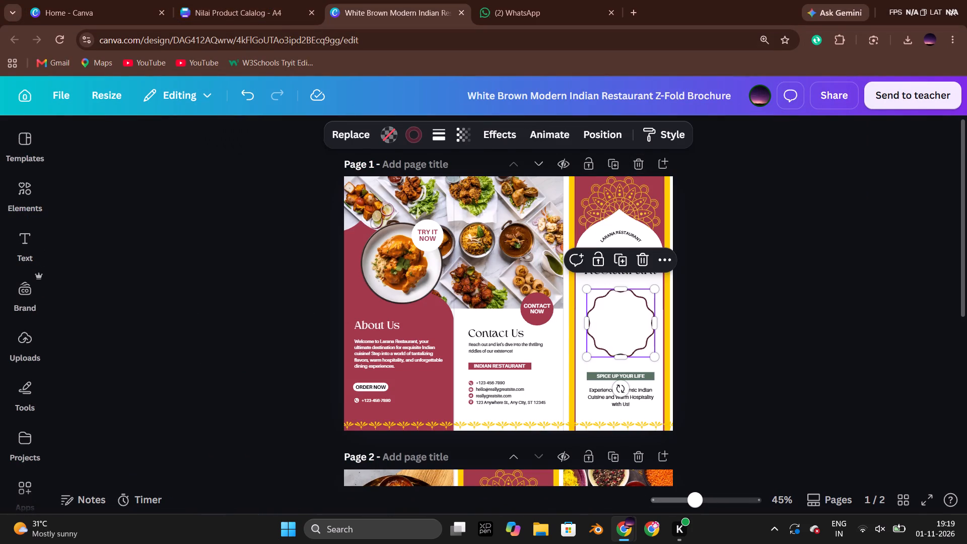
click(636, 329)
key(Delete)
click(608, 327)
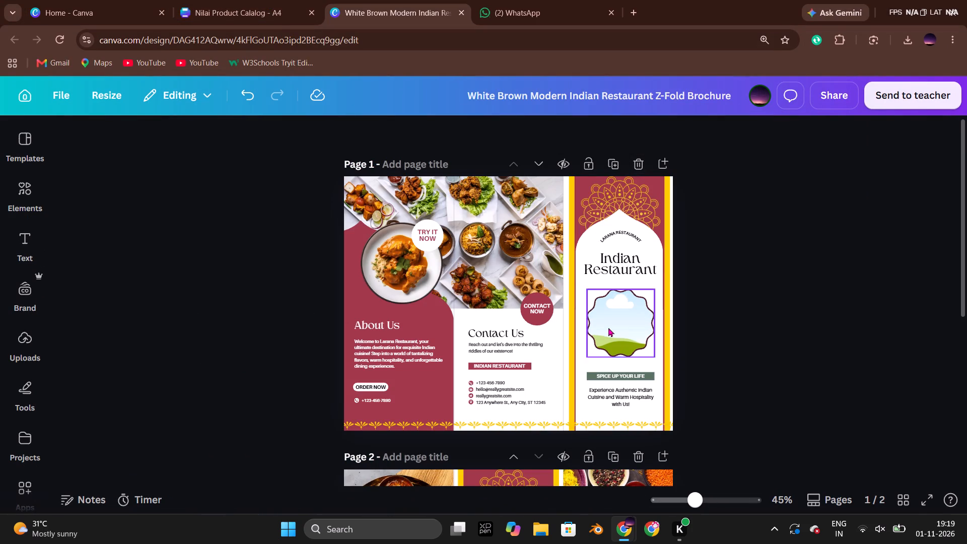
key(Delete)
Move the Nilai Product Calalog design into its own browser window, separate from the Z-fold brochure.
click(264, 0)
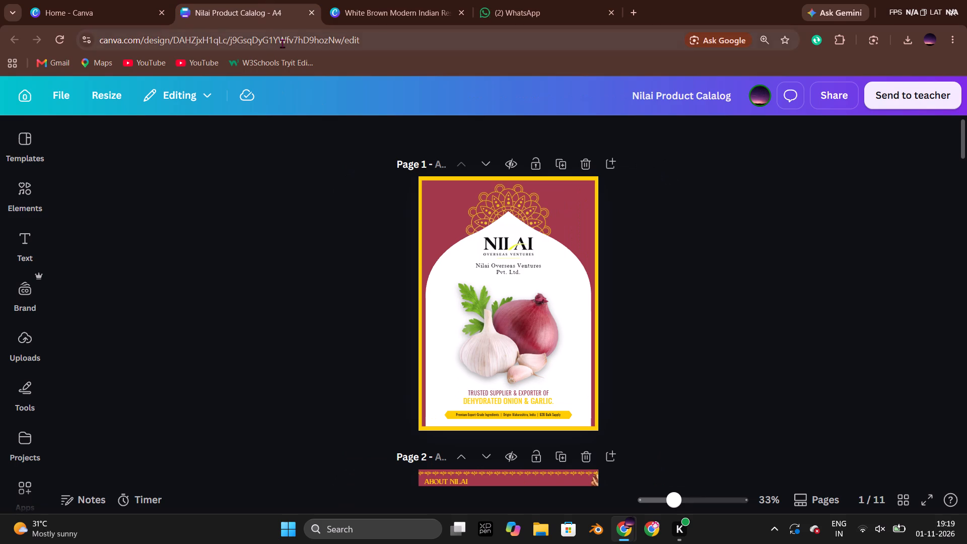
drag(245, 10, 274, 145)
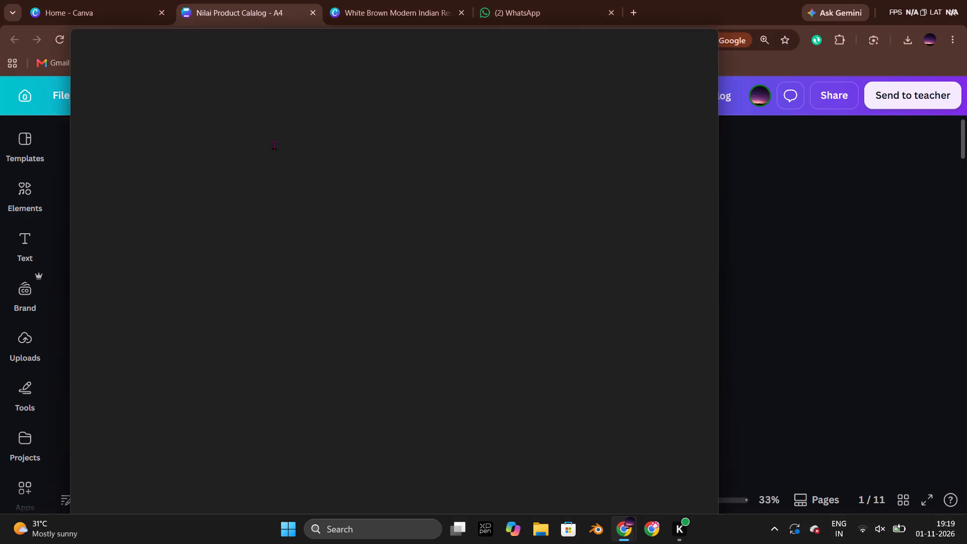
drag(274, 145, 274, 146)
click(710, 148)
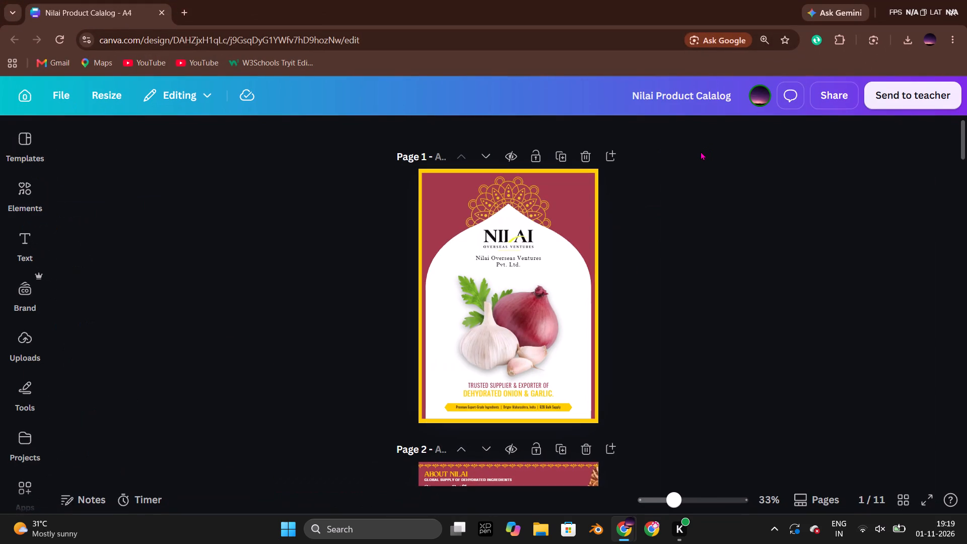
key(alt+Tab)
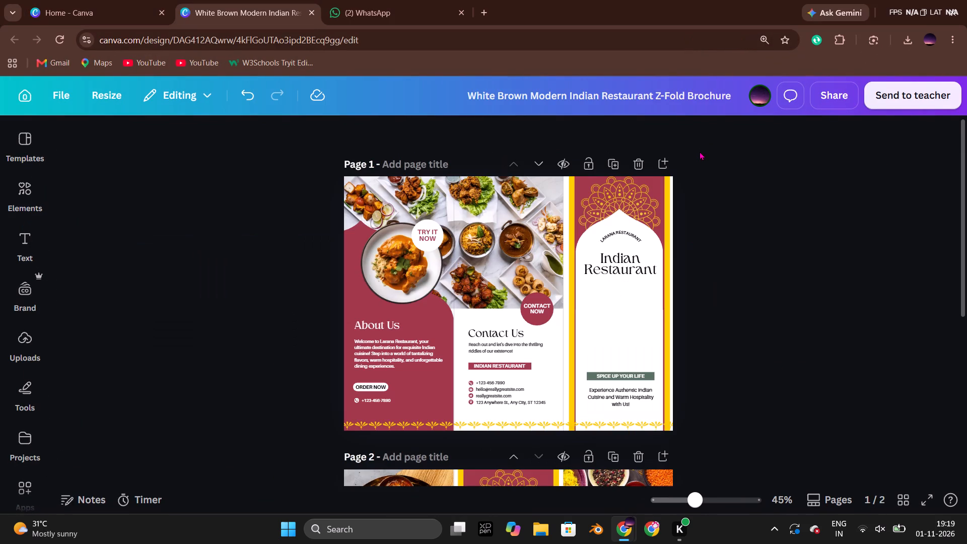
key(alt+Tab)
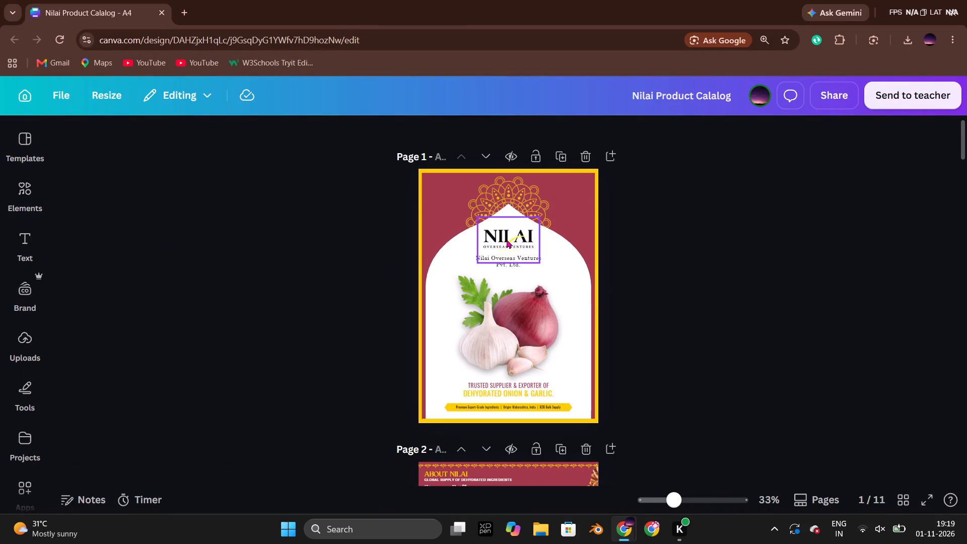
Copy the Nilai logo and the company name text together from the catalog's first page and return to the Z-fold brochure.
click(507, 239)
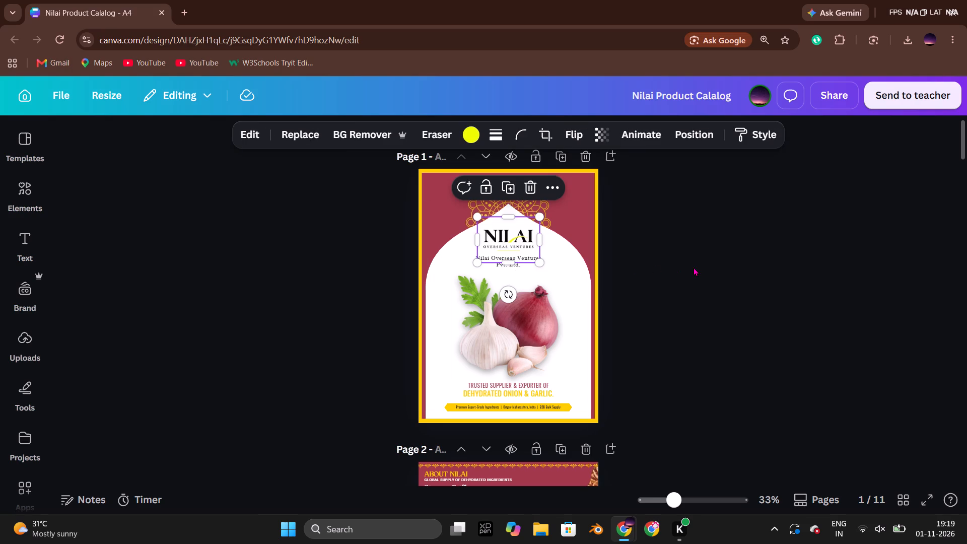
click(694, 267)
click(502, 262)
shift+click(515, 245)
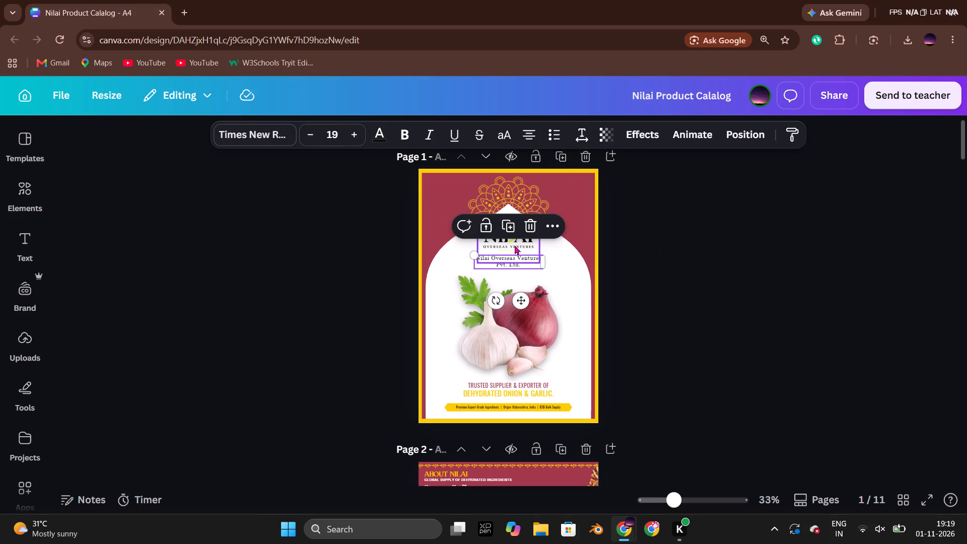
key(ctrl+c)
key(alt+Tab)
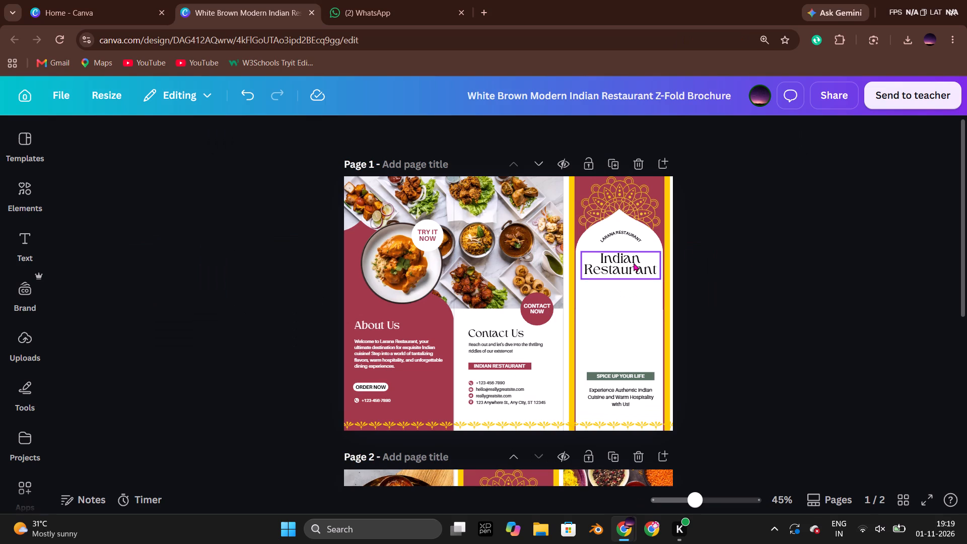
Delete the "Indian Restaurant" title and the curved "Larana Restaurant" text from the front cover panel.
click(634, 262)
key(Delete)
click(633, 232)
key(Delete)
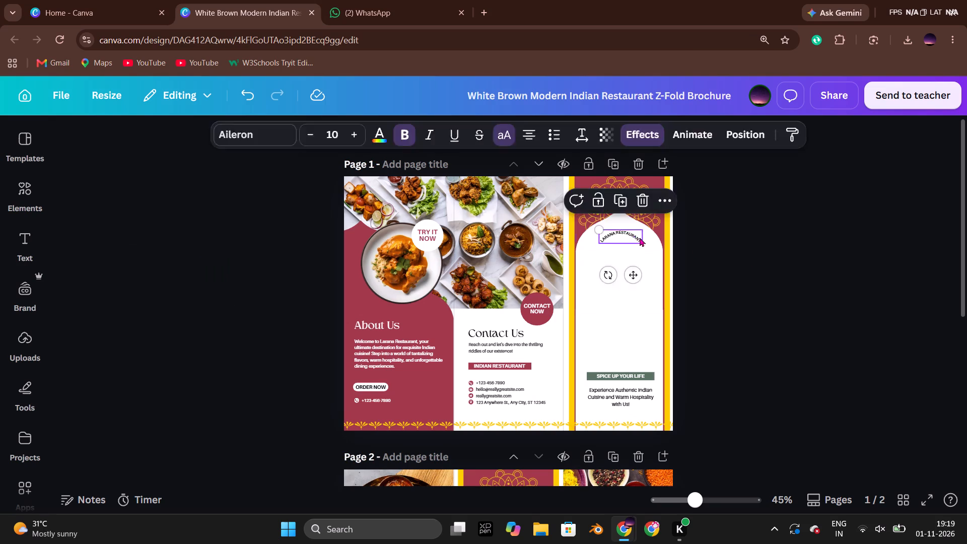
Paste the Nilai logo and company name into the white arch of the front cover panel.
key(ctrl+v)
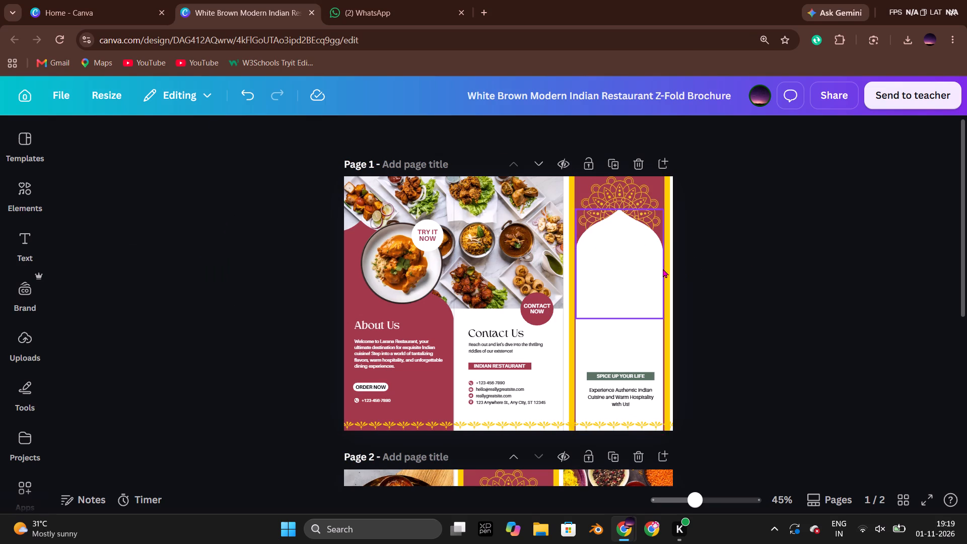
drag(482, 283, 632, 274)
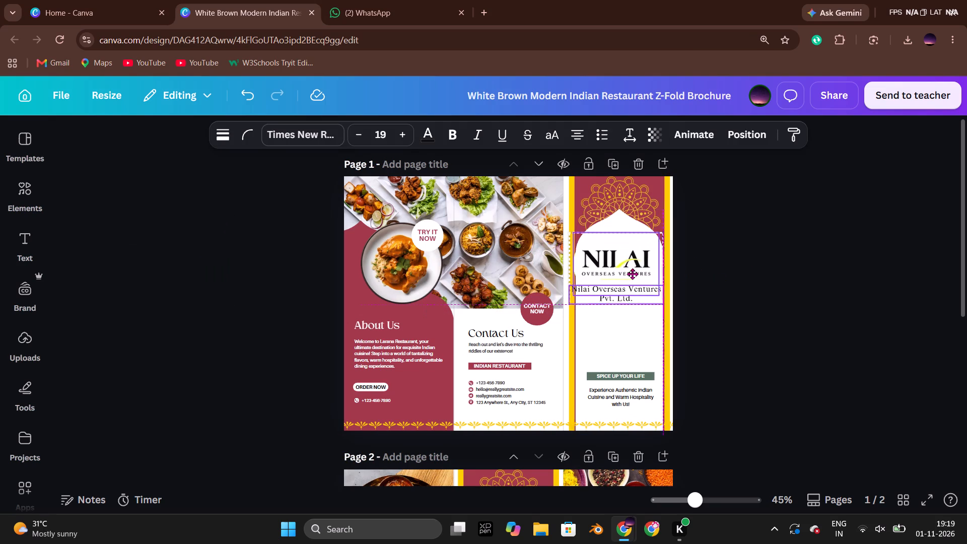
drag(632, 274, 632, 275)
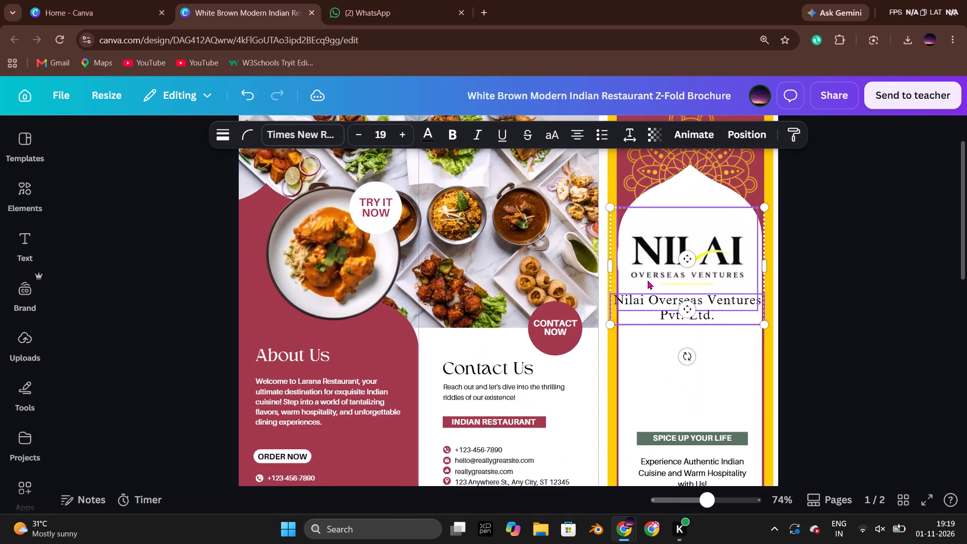
click(725, 282)
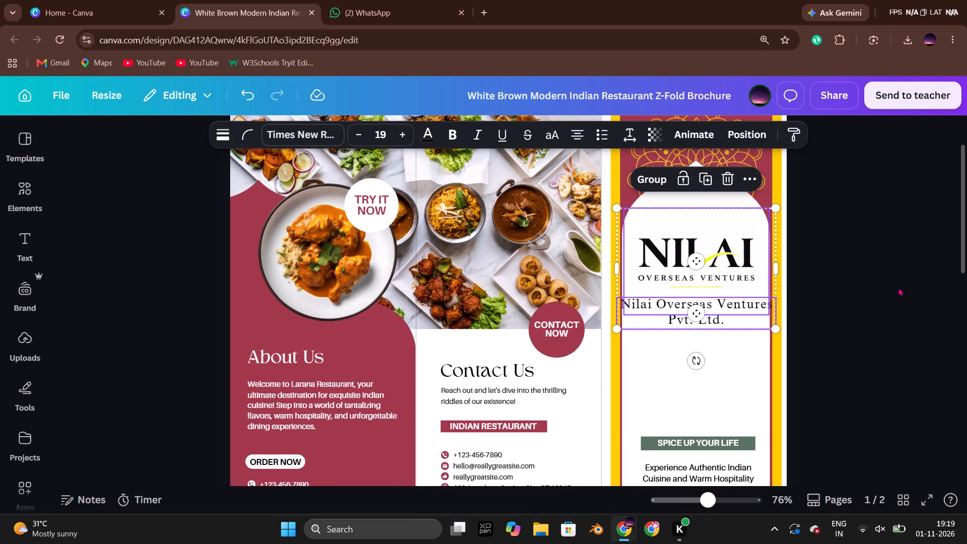
click(880, 288)
Move the Nilai logo up within the white arch so that it sits clear above the company name.
drag(699, 260, 699, 254)
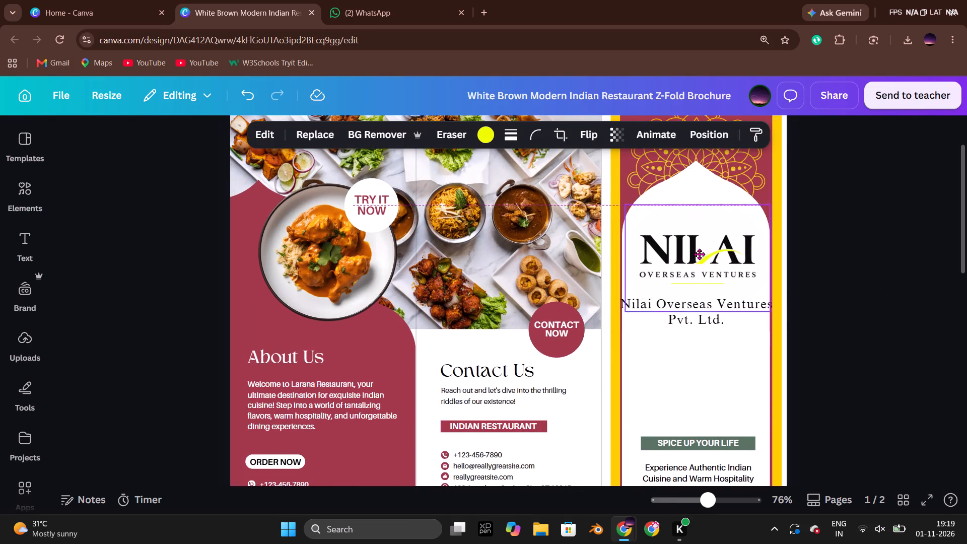
drag(699, 254, 696, 237)
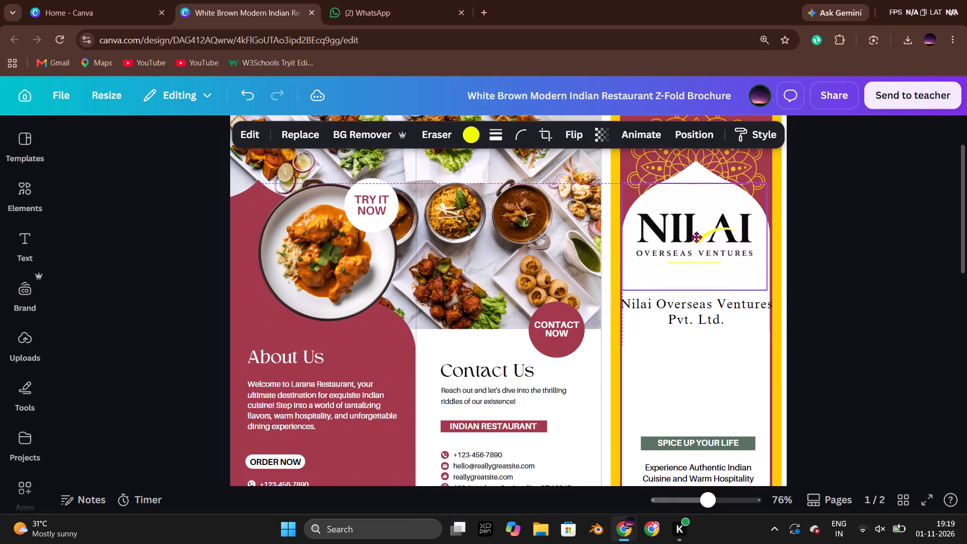
drag(696, 237, 699, 244)
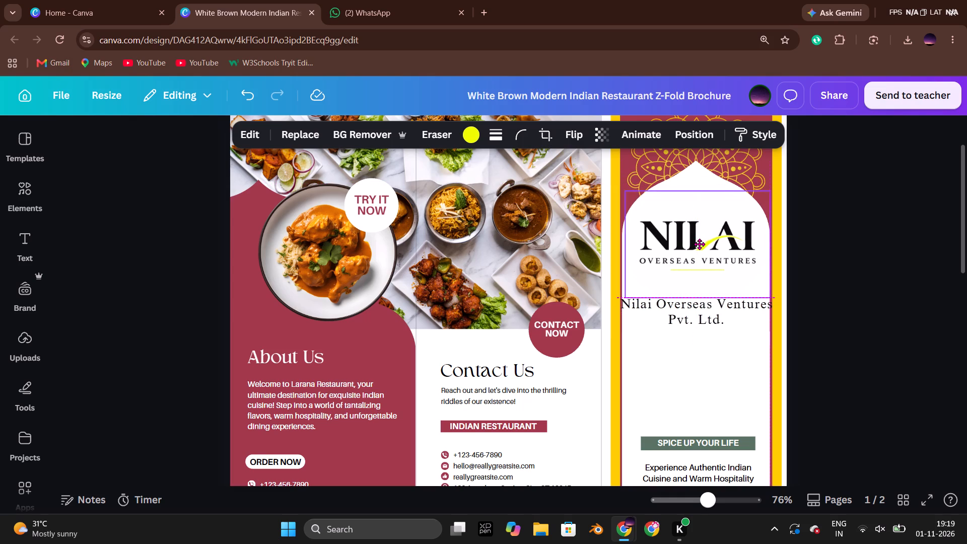
drag(699, 244, 698, 244)
click(839, 259)
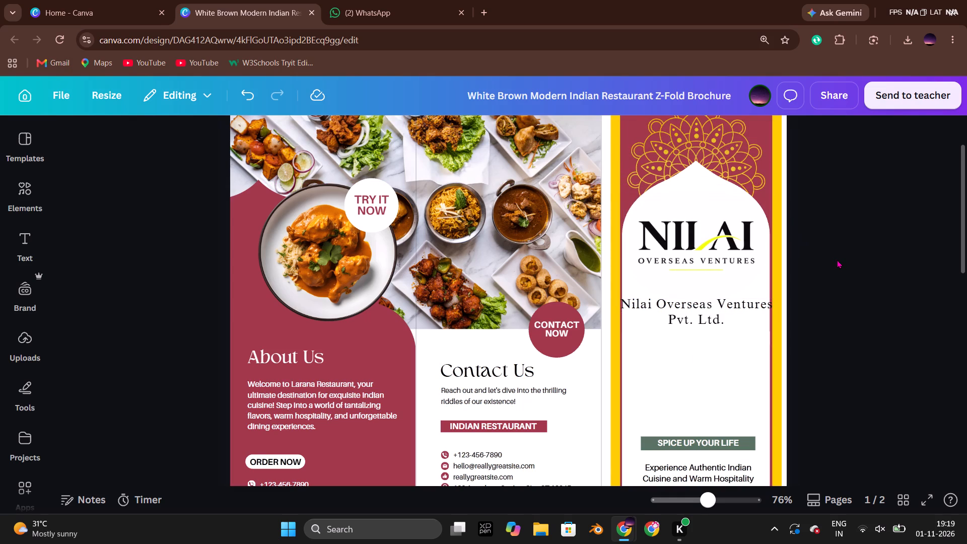
Shrink the "Nilai Overseas Ventures Pvt. Ltd." text on the front cover to font size 15.7.
click(703, 321)
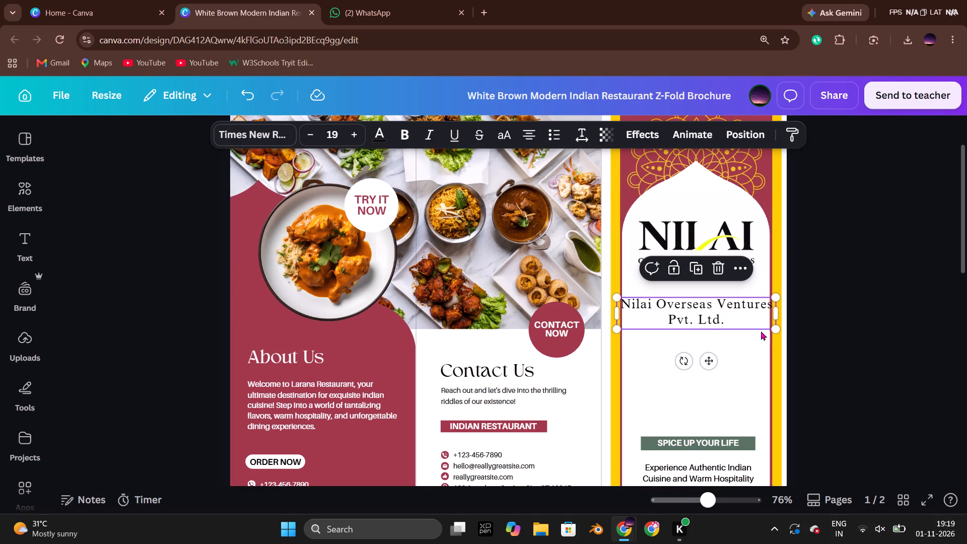
drag(778, 333, 751, 323)
Scale the Nilai logo down slightly and shift it right to centre it in the white arch.
click(728, 238)
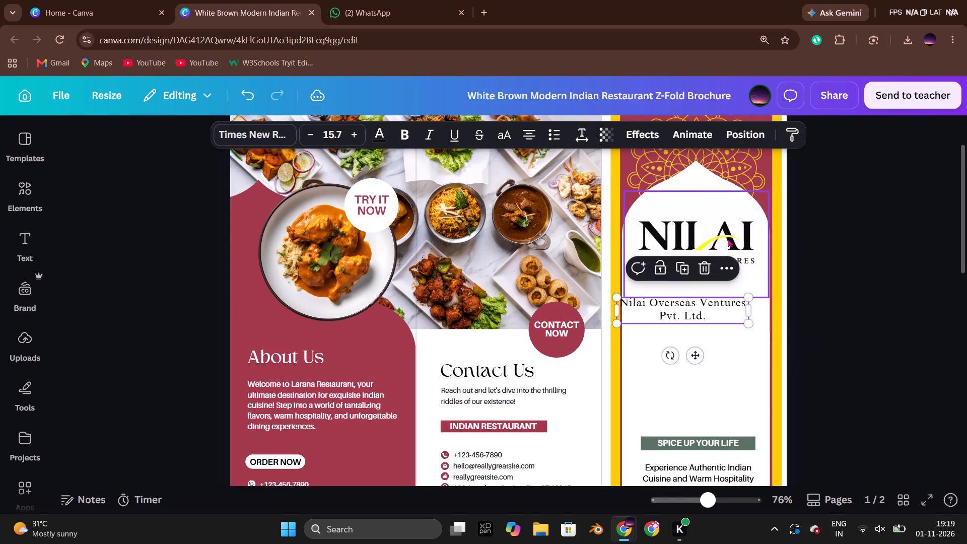
drag(768, 300, 743, 282)
key(Right)
key(Right)
key(Right)
key(Right)
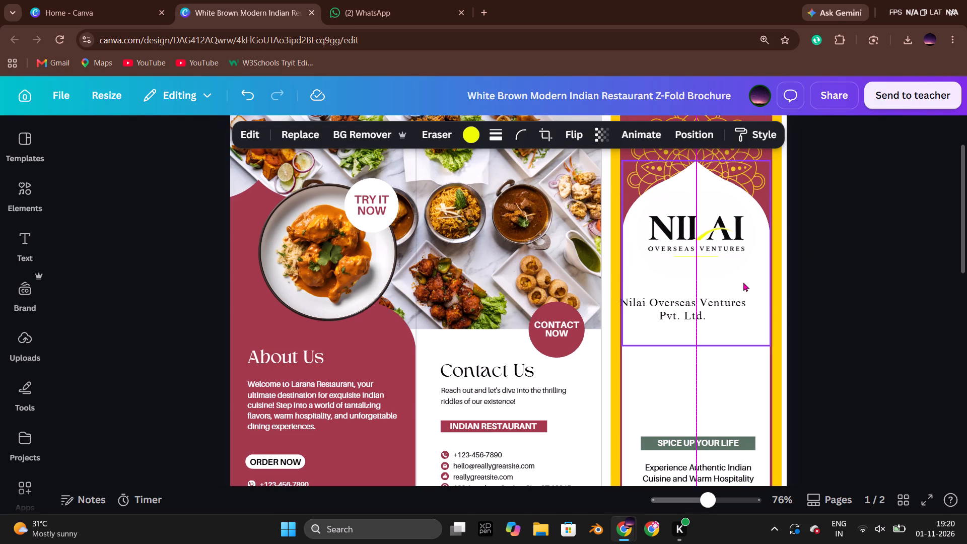
click(846, 214)
Move the company name text up close beneath the Nilai logo and centre it on the front cover panel.
click(680, 311)
key(Down)
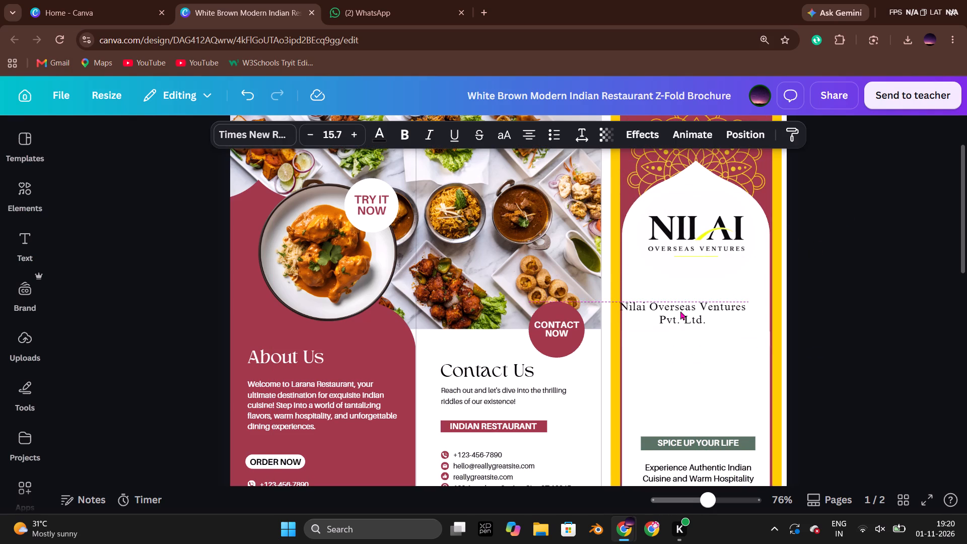
key(Up)
key(Up)
key(Up)
key(Up)
key(Up)
key(Up)
key(Up)
key(Up)
key(Up)
key(Up)
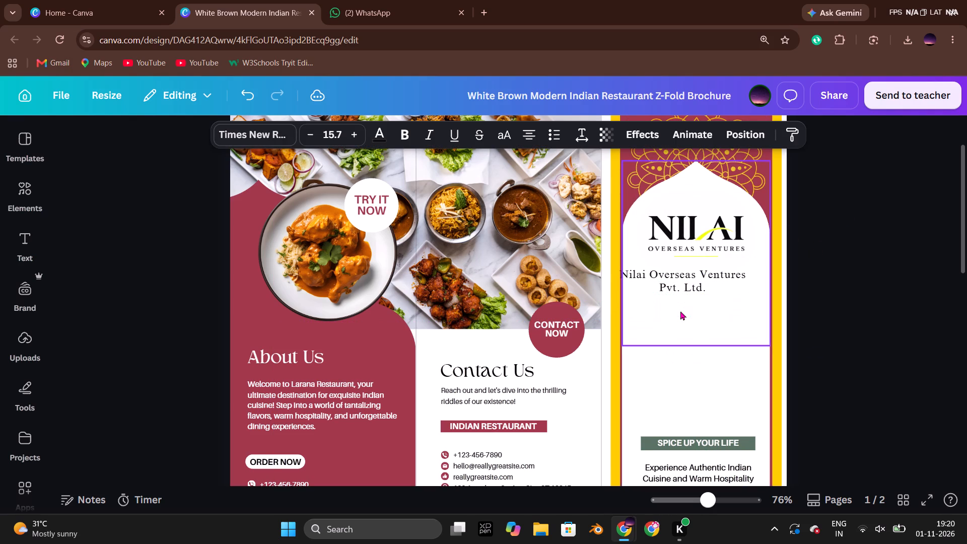
key(Right)
key(Right)
key(Right)
key(Right)
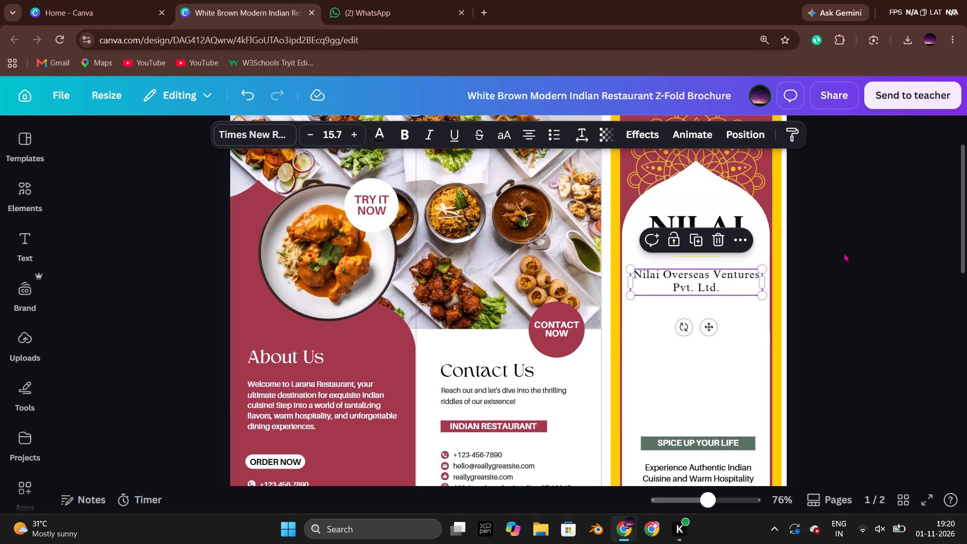
click(837, 253)
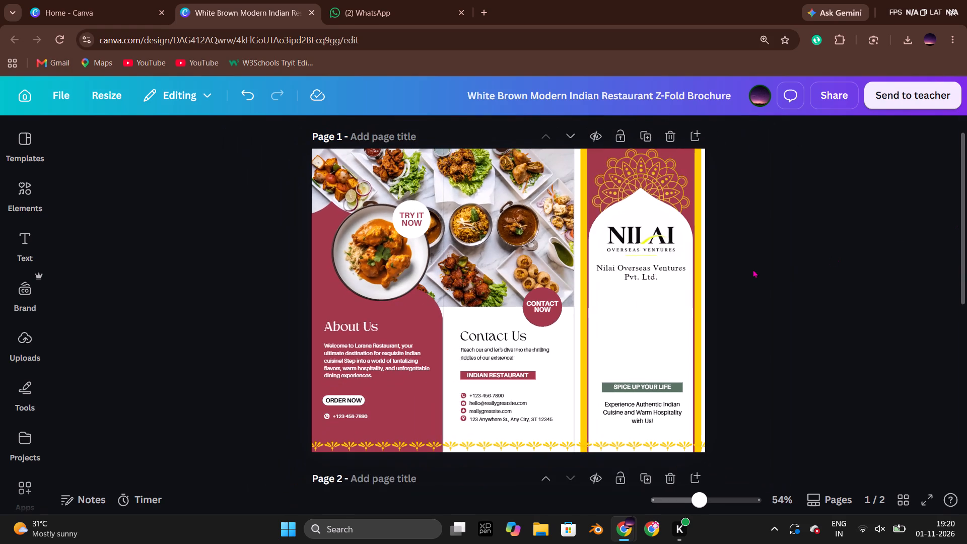
click(642, 270)
key(Up)
key(Up)
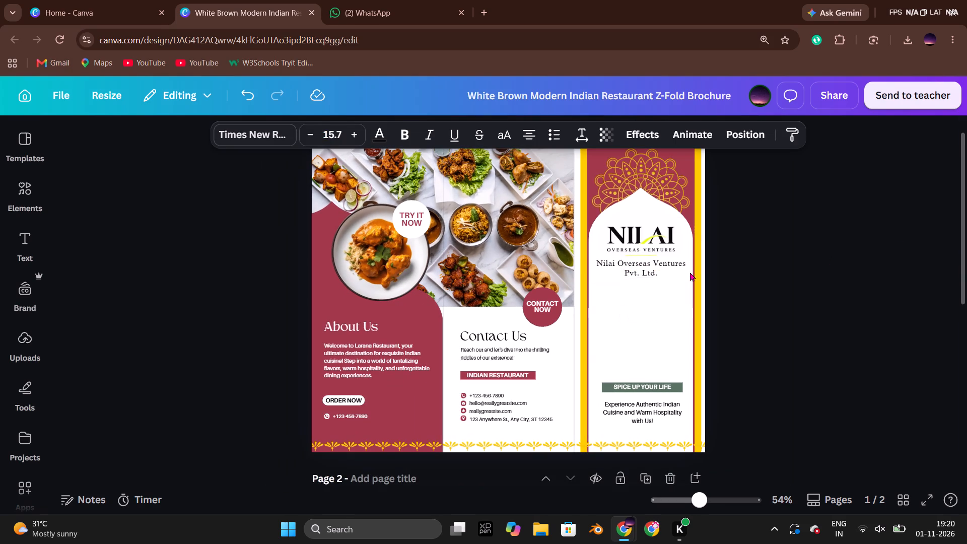
click(744, 269)
Copy the onion and garlic image from the Nilai catalog's first page and return to the Z-fold brochure.
key(alt+Tab)
click(636, 317)
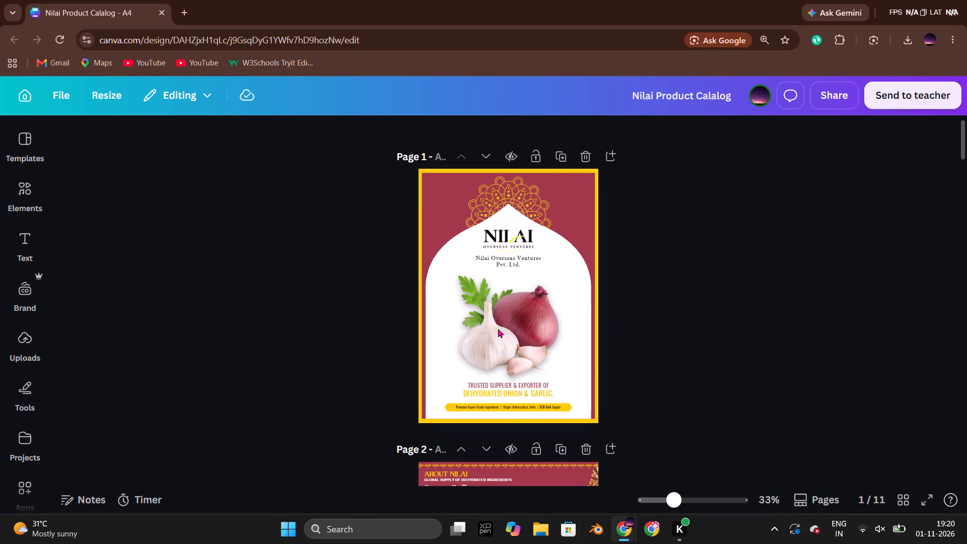
click(474, 326)
key(ctrl+c)
key(alt+Tab)
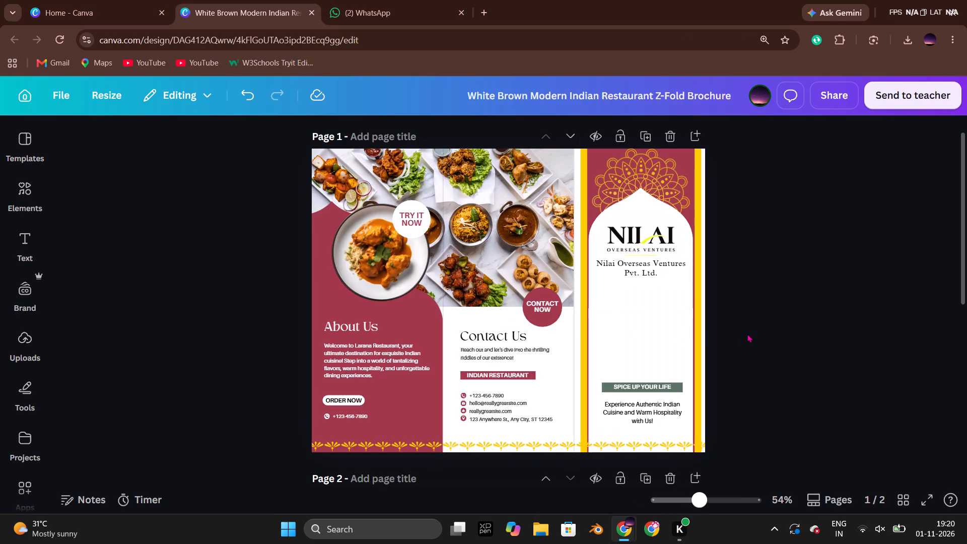
Paste the onion and garlic image, scale it to the front cover panel's width and place it beneath the company name.
key(ctrl+v)
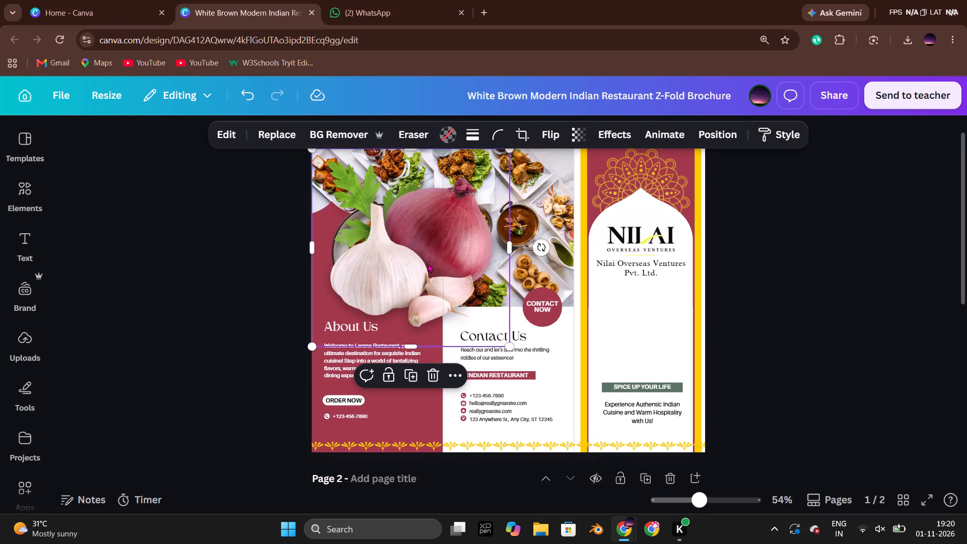
drag(428, 263, 650, 348)
drag(734, 431, 702, 401)
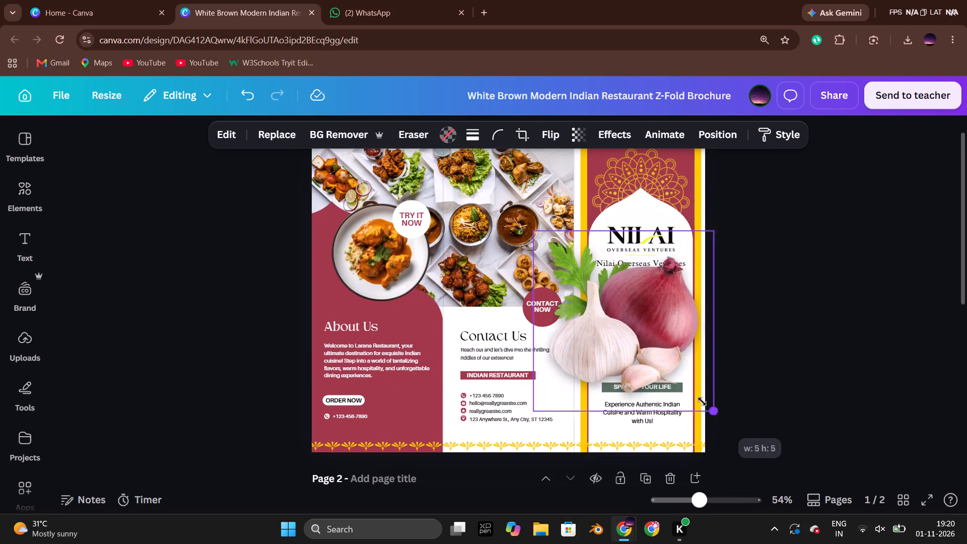
drag(702, 401, 658, 354)
drag(606, 308, 656, 343)
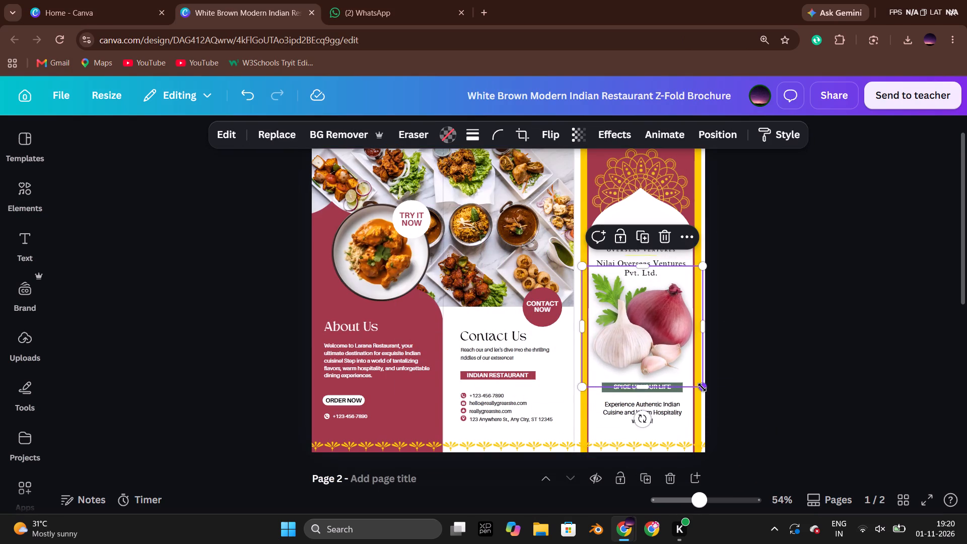
drag(703, 387, 690, 377)
drag(658, 343, 661, 350)
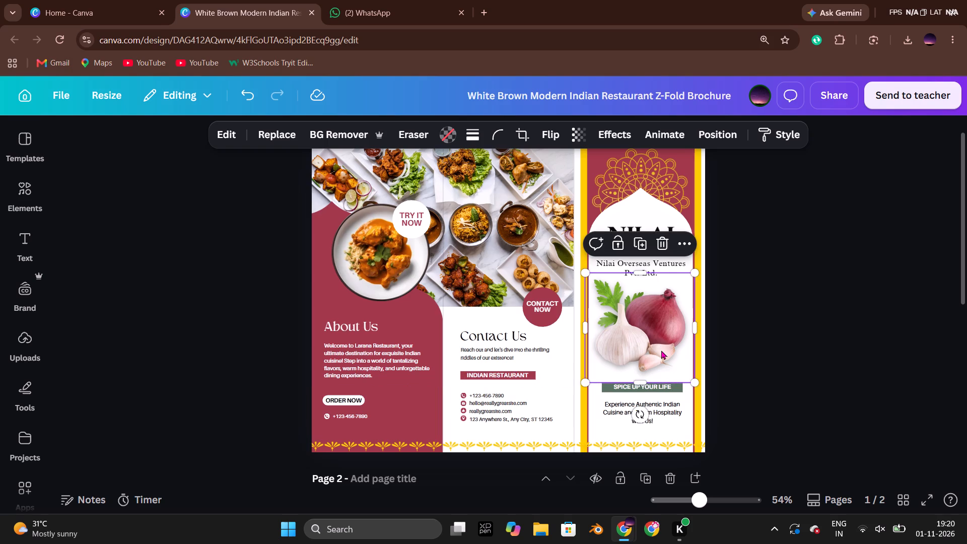
Nudge the onion and garlic image horizontally until it is centred on the front cover panel.
key(Right)
key(Right)
key(Right)
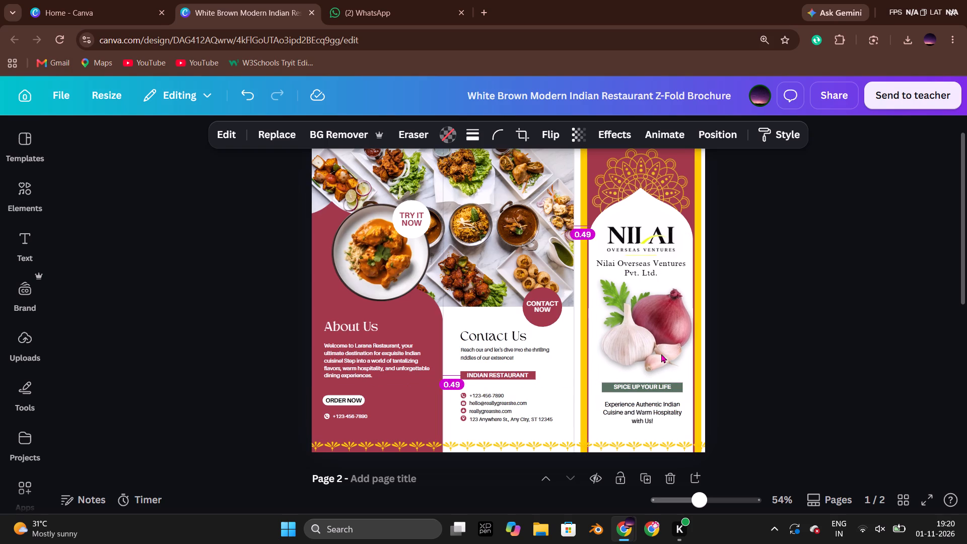
key(Left)
key(Left)
key(Left)
key(Right)
key(Left)
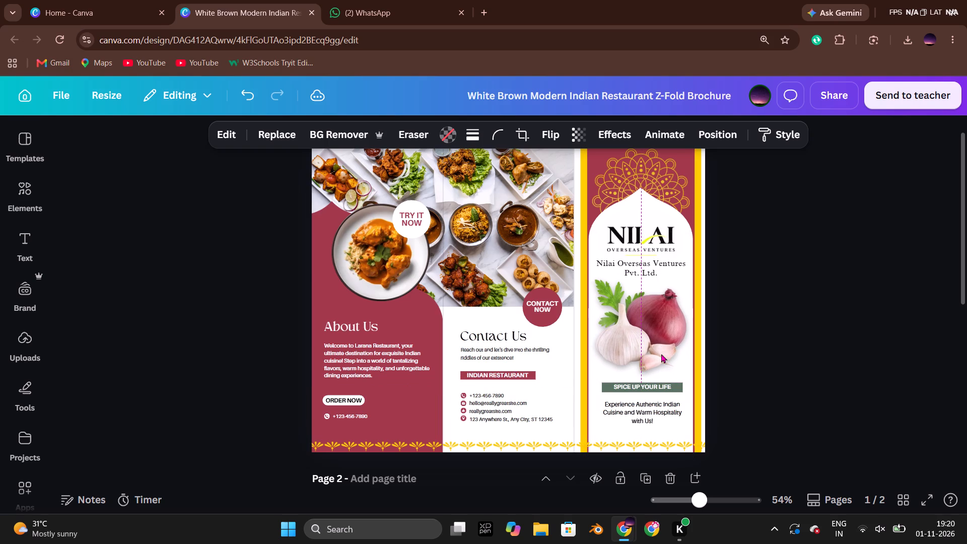
key(Left)
key(Right)
key(Right)
key(Right)
key(Right)
key(Left)
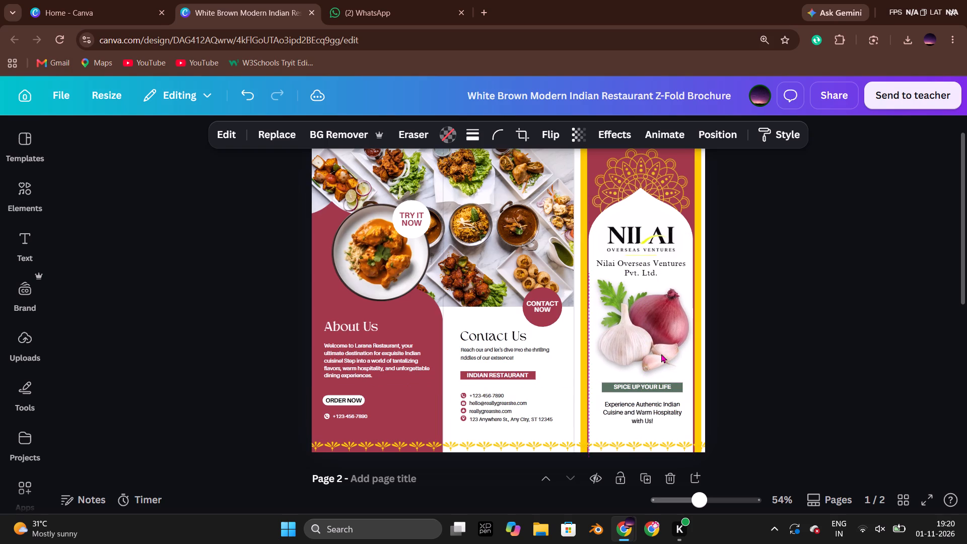
key(Left)
click(783, 309)
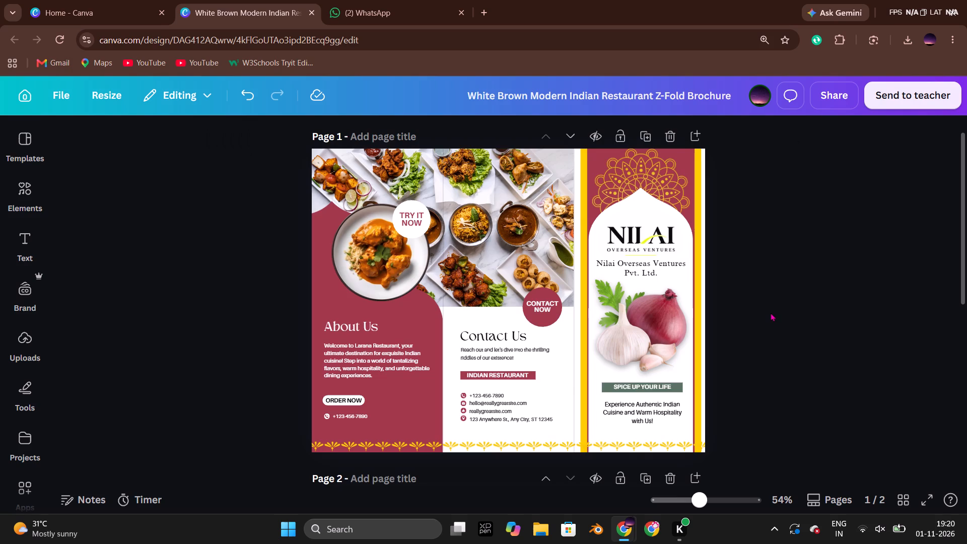
Copy the "Trusted Supplier & Exporter of Dehydrated Onion & Garlic" text and yellow banner from the Nilai catalog's cover, and return to the brochure.
key(alt+Tab)
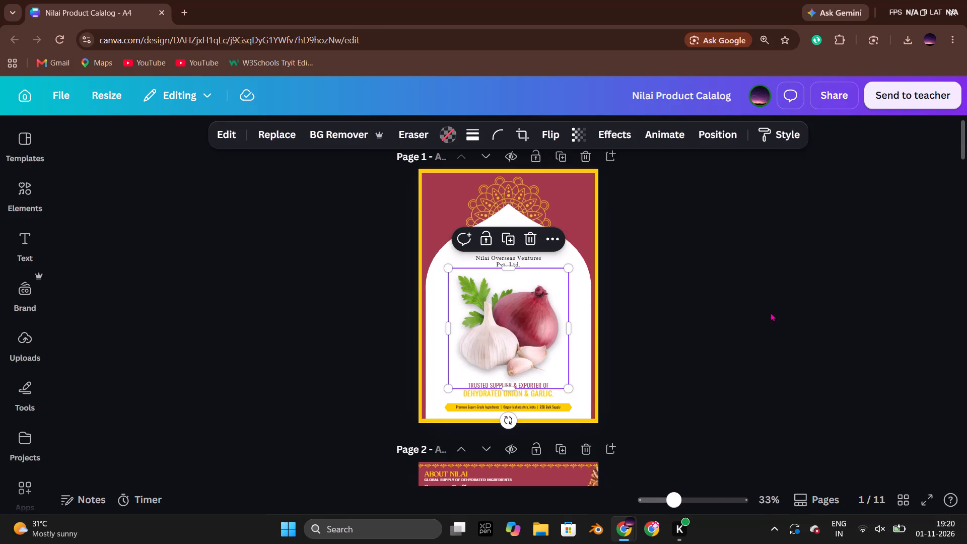
click(740, 395)
click(475, 386)
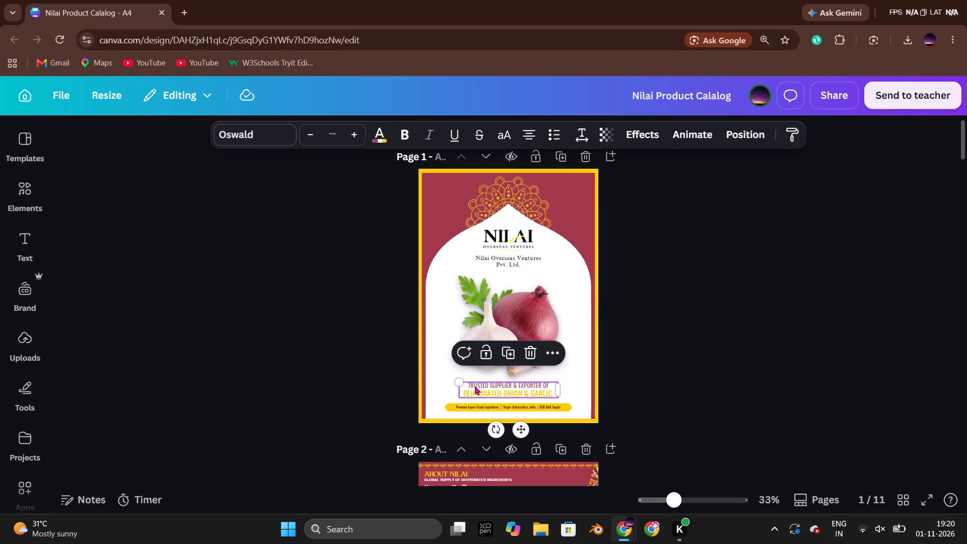
shift+click(472, 406)
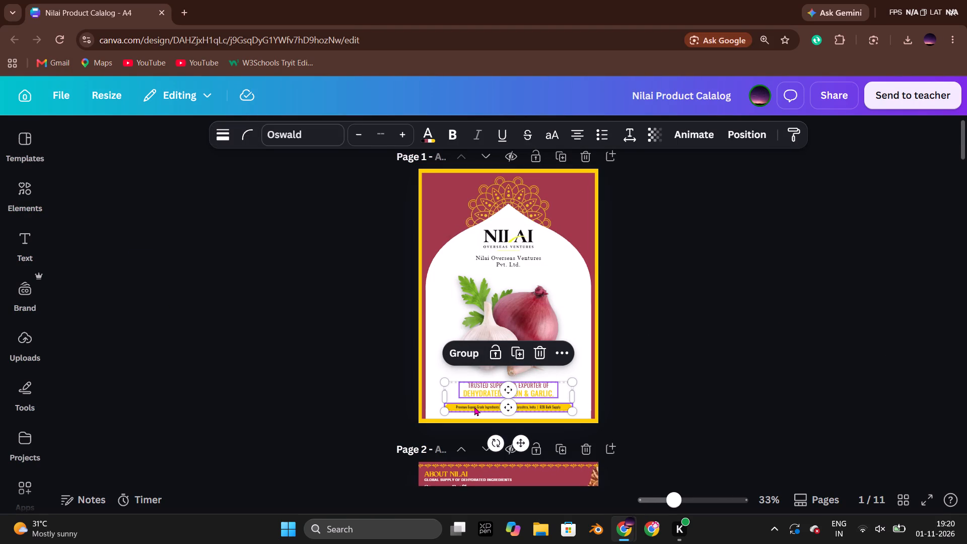
key(ctrl+c)
key(alt+Tab)
click(856, 413)
Delete the "Experience Authentic Indian Cuisine" text and the "SPICE UP YOUR LIFE" label with its green bar from the front cover.
click(667, 425)
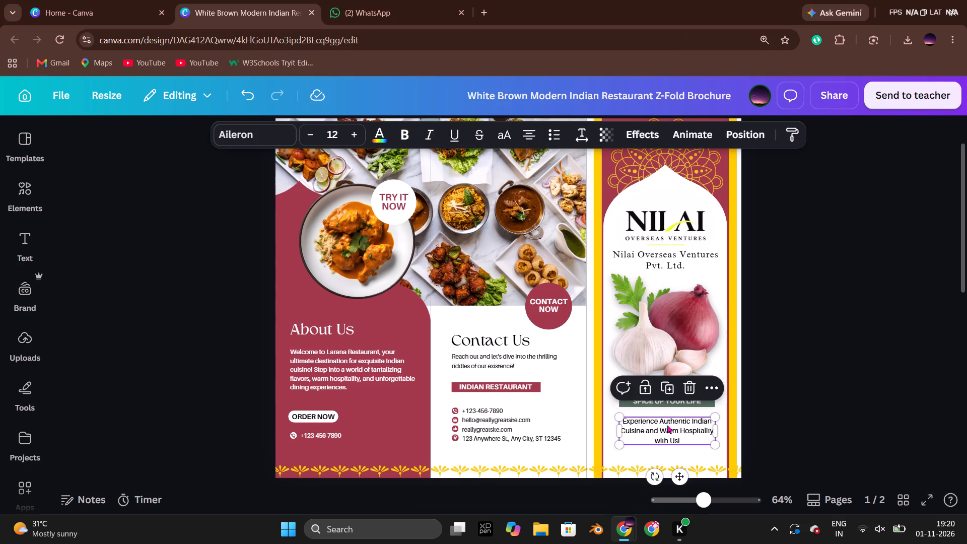
key(Delete)
click(669, 397)
key(Delete)
click(670, 400)
key(Delete)
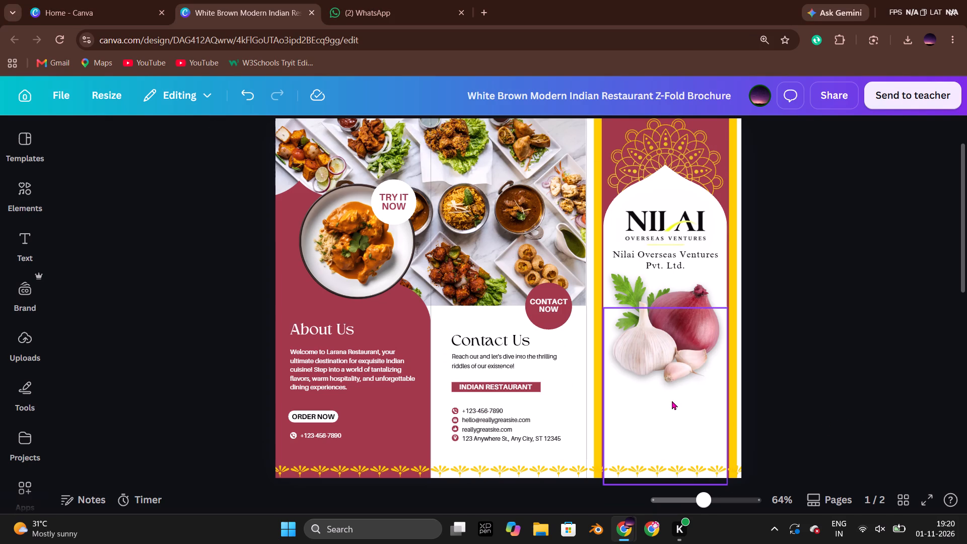
Paste the supplier tagline and yellow banner onto brochure page 1, recopying both from the catalog cover.
key(ctrl+v)
click(862, 363)
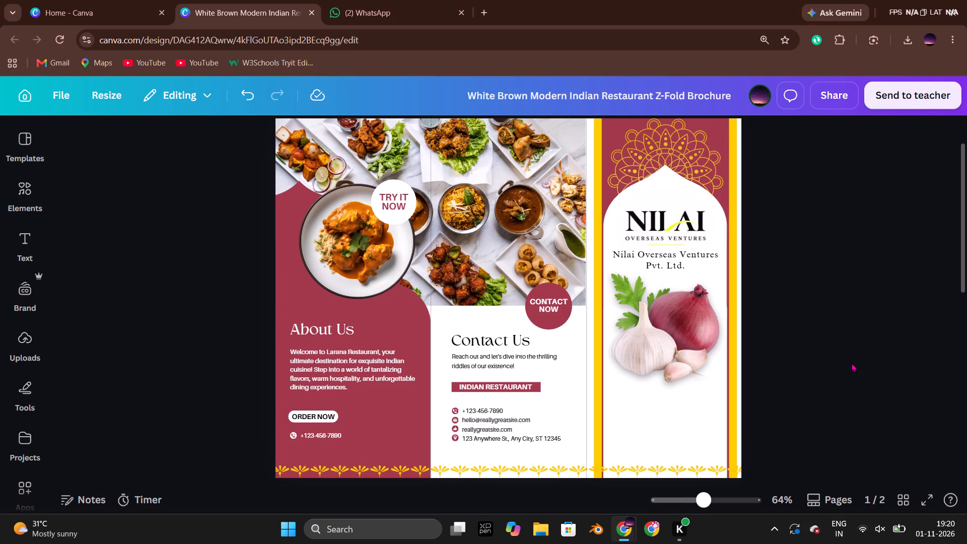
key(ctrl+v)
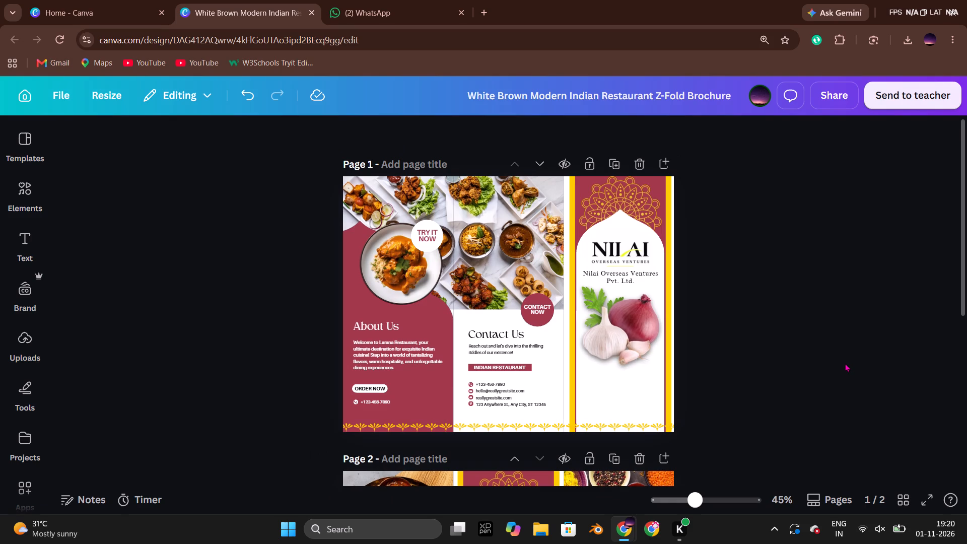
key(alt+Tab)
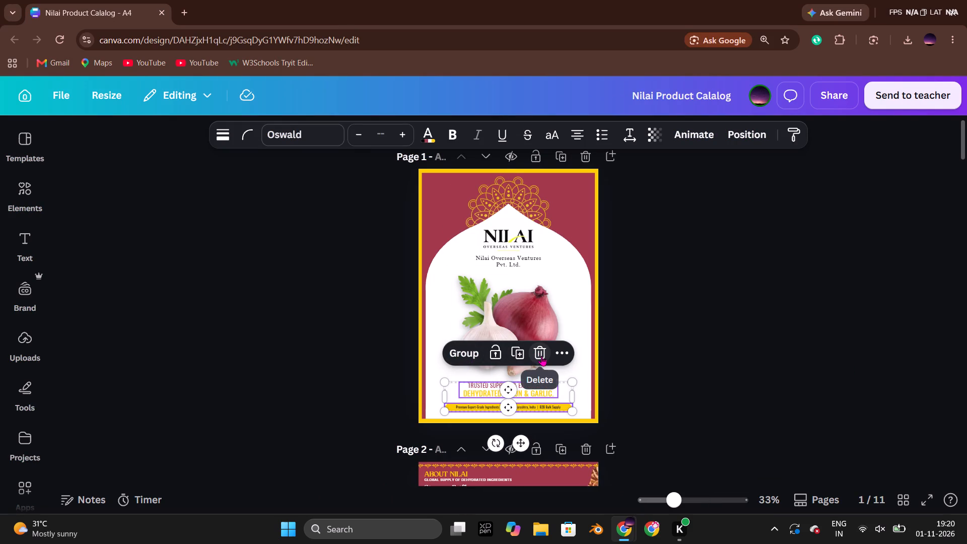
key(ctrl+c)
key(alt+Tab)
key(ctrl+v)
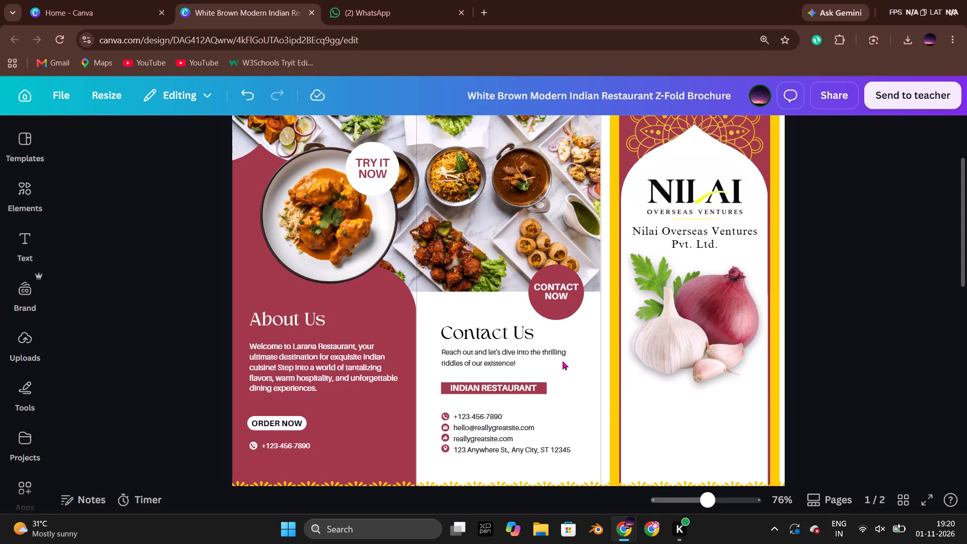
scroll(564, 359, down, 2)
scroll(564, 359, up, 3)
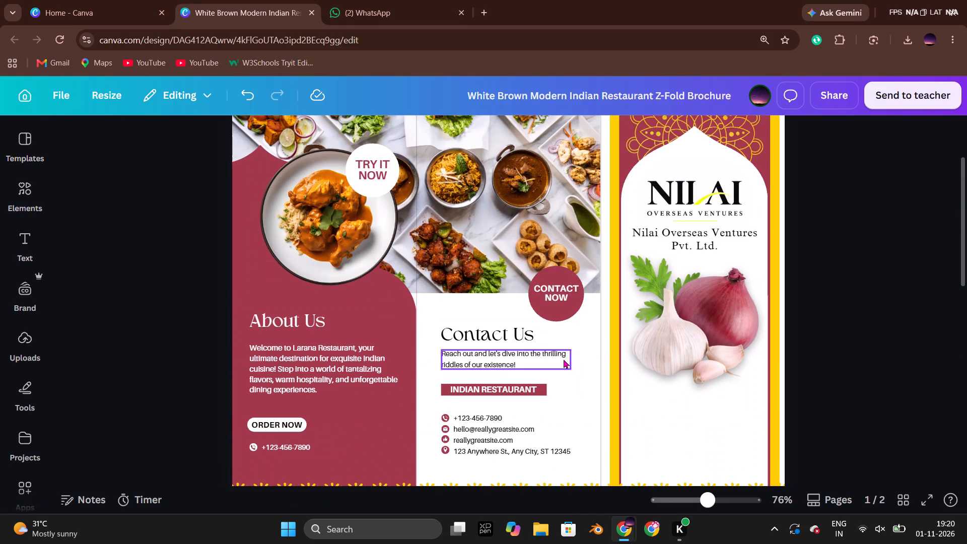
Copy only the supplier tagline text from the catalog cover and paste it into the brochure.
key(alt+Tab)
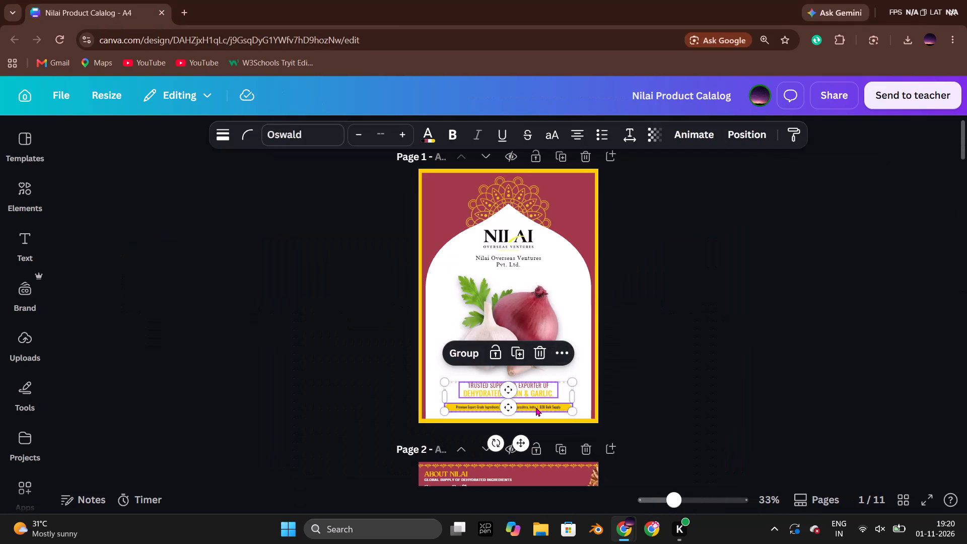
click(690, 390)
click(534, 391)
key(ctrl+c)
key(alt+Tab)
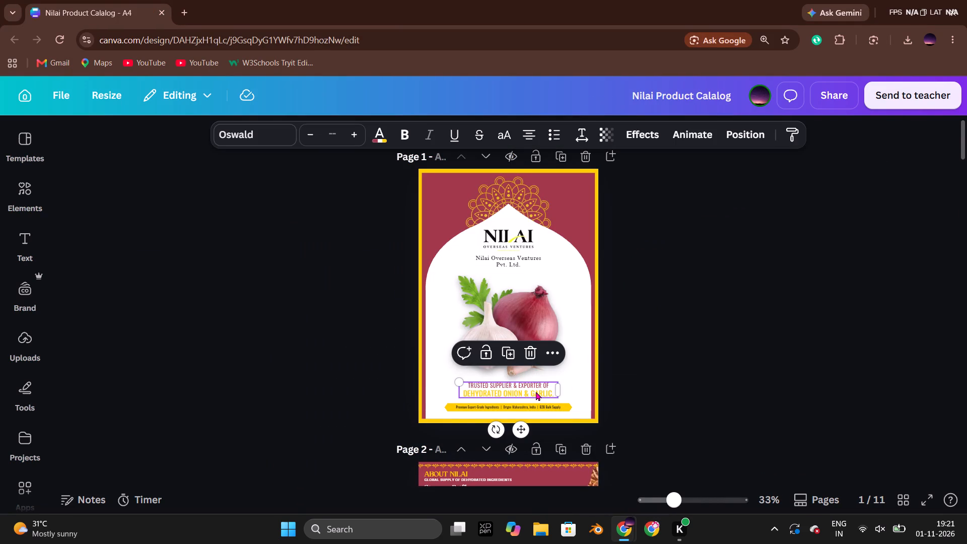
key(ctrl+v)
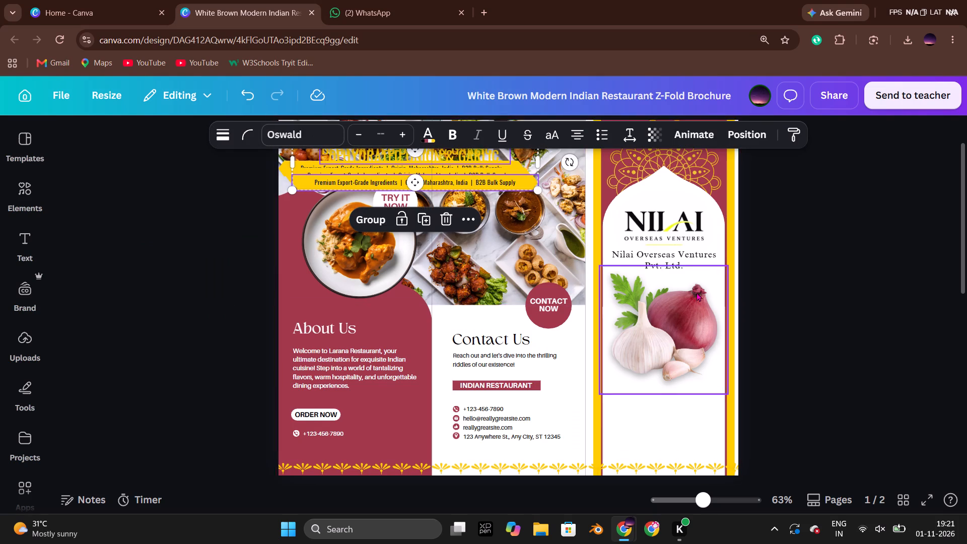
Move one pasted tagline and banner set onto the front cover, shrink it to fit the white panel and place it beneath the onion image.
scroll(687, 292, up, 1)
drag(454, 191, 814, 313)
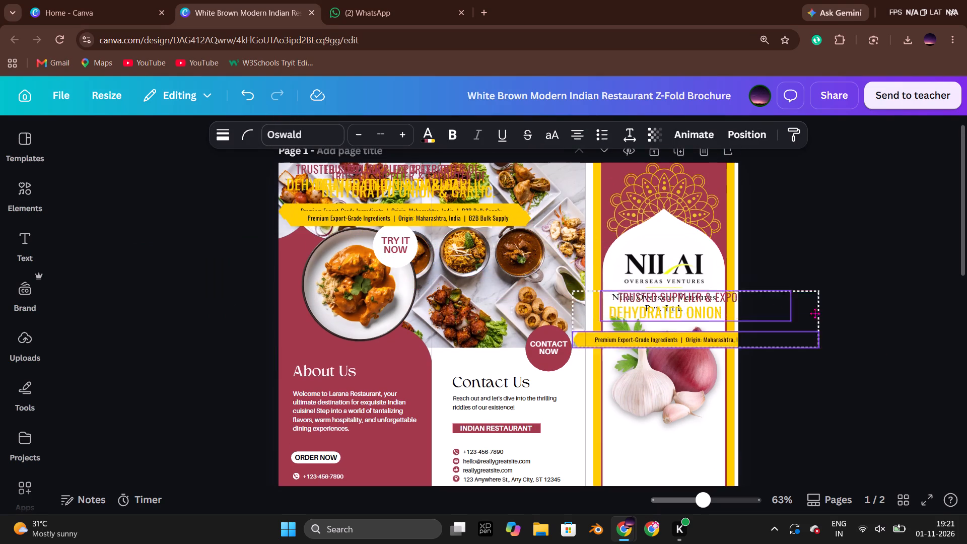
drag(814, 313, 788, 324)
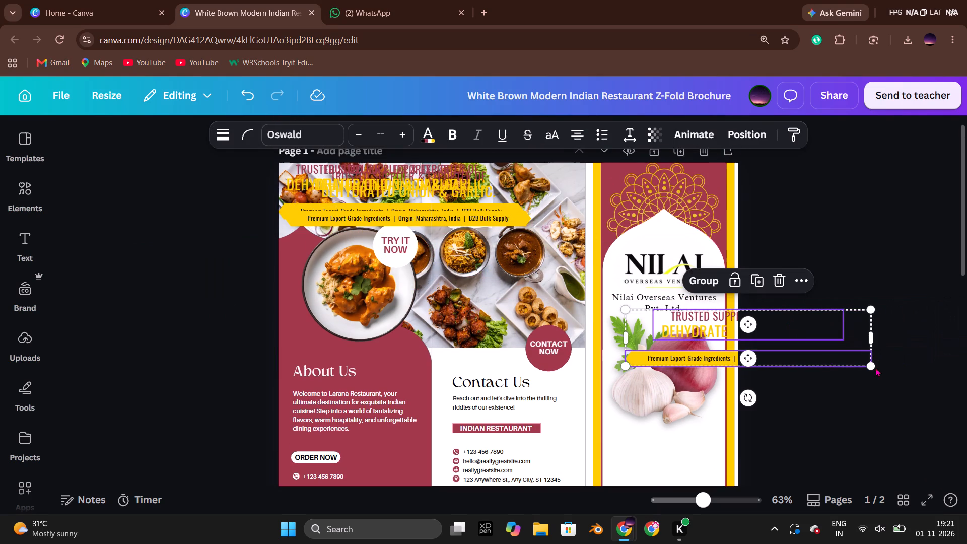
drag(870, 366, 747, 333)
drag(719, 317, 703, 456)
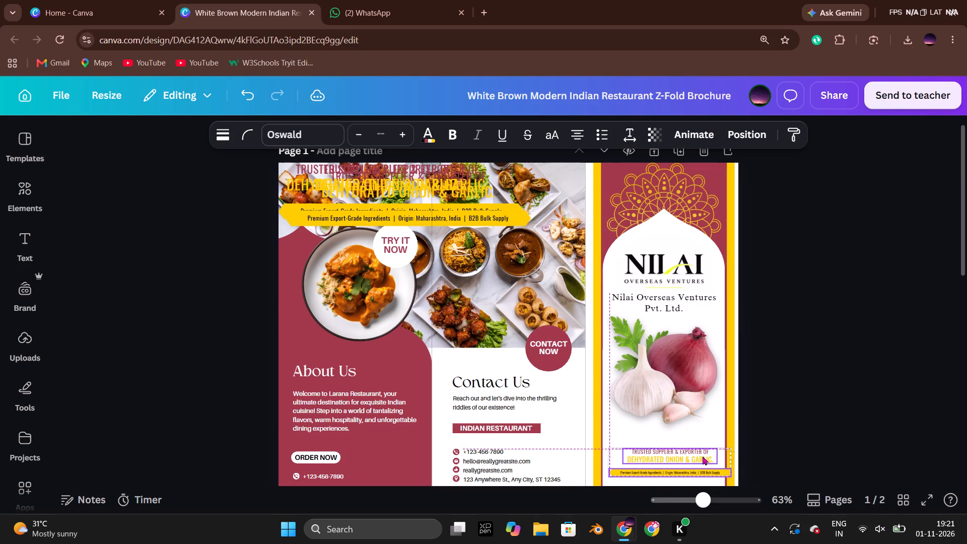
scroll(798, 397, down, 2)
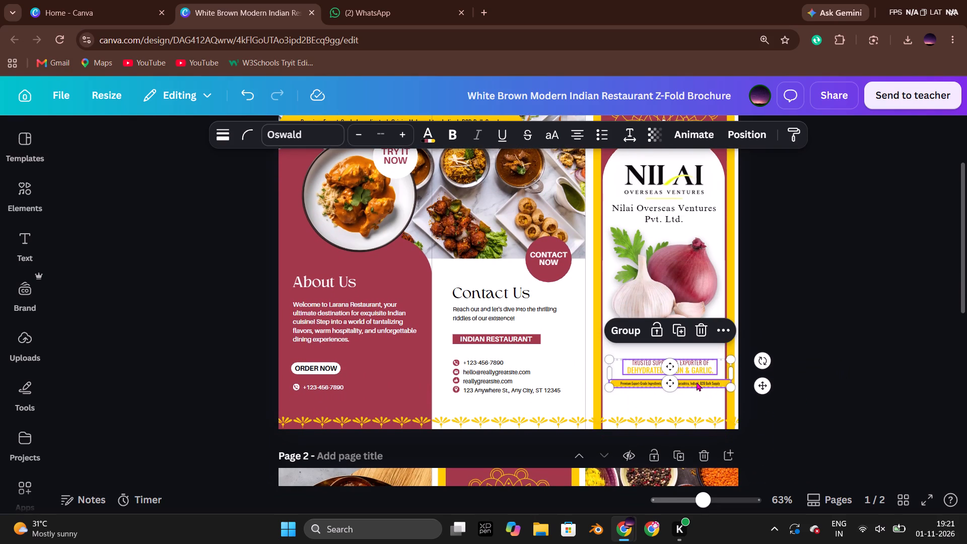
drag(733, 387, 721, 385)
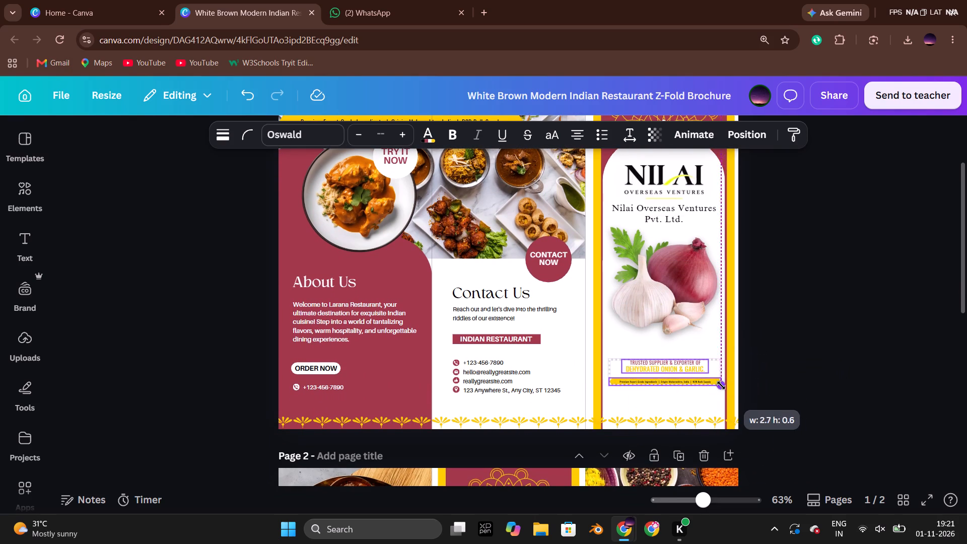
drag(721, 385, 719, 384)
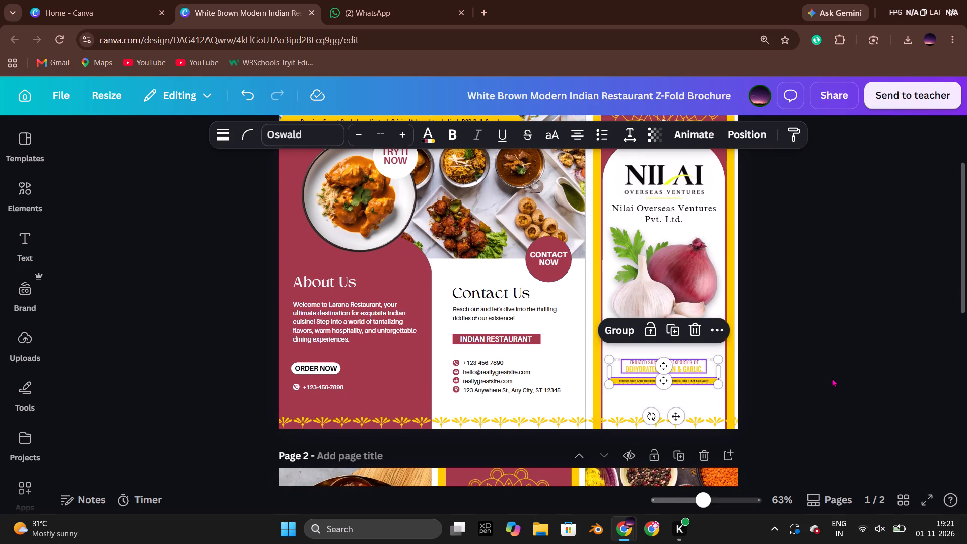
Nudge the tagline and banner down to just above the bottom floral border and centre them on the front cover panel.
key(Down)
key(Down)
key(Down)
key(Down)
key(Down)
key(Down)
key(Down)
key(Down)
key(Down)
key(Down)
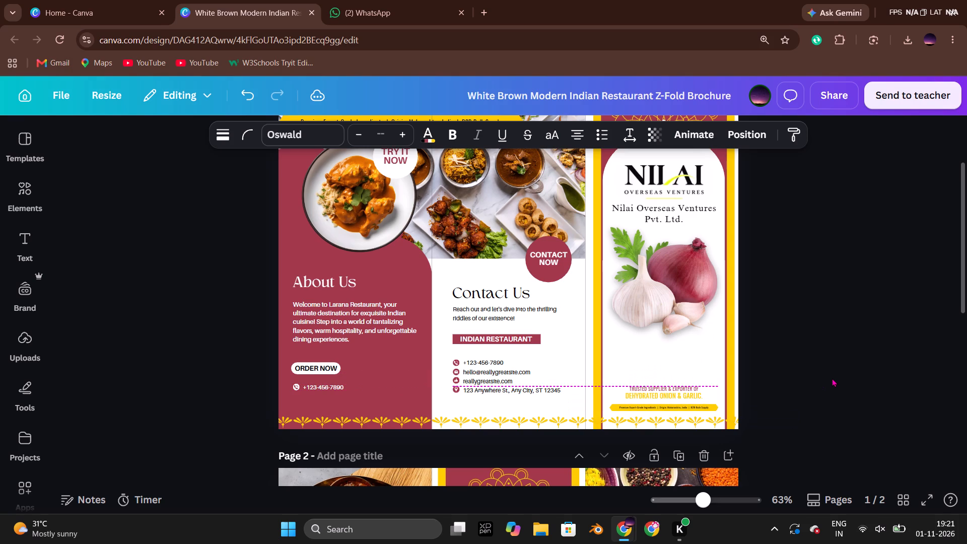
key(Right)
key(Left)
key(Left)
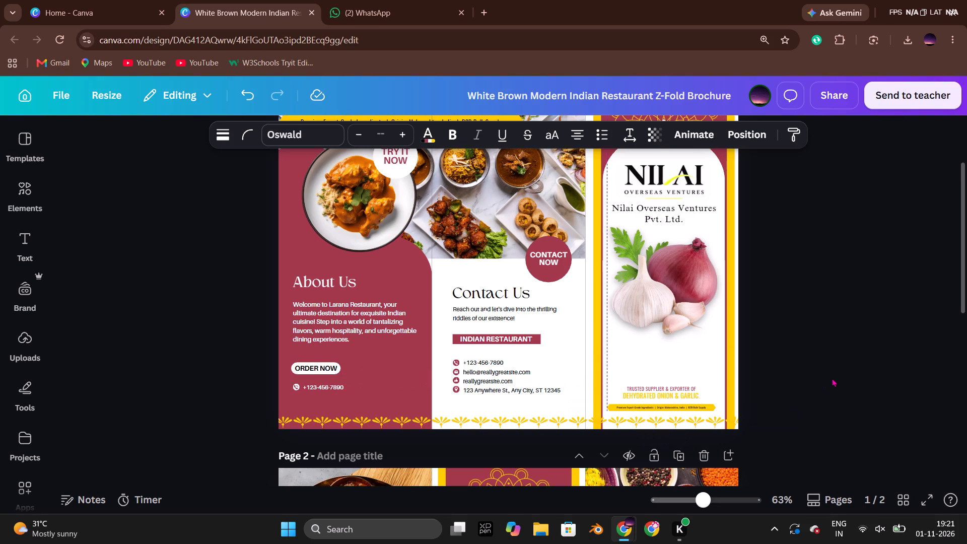
key(Right)
key(Right)
key(Left)
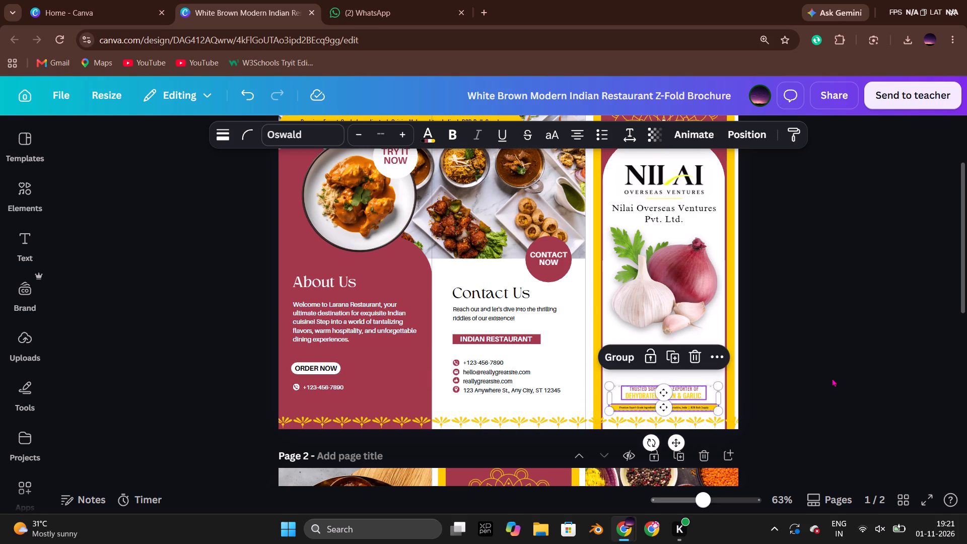
click(830, 371)
Nudge the supplier tagline text up slightly to widen the gap above the yellow banner on the front cover.
click(753, 394)
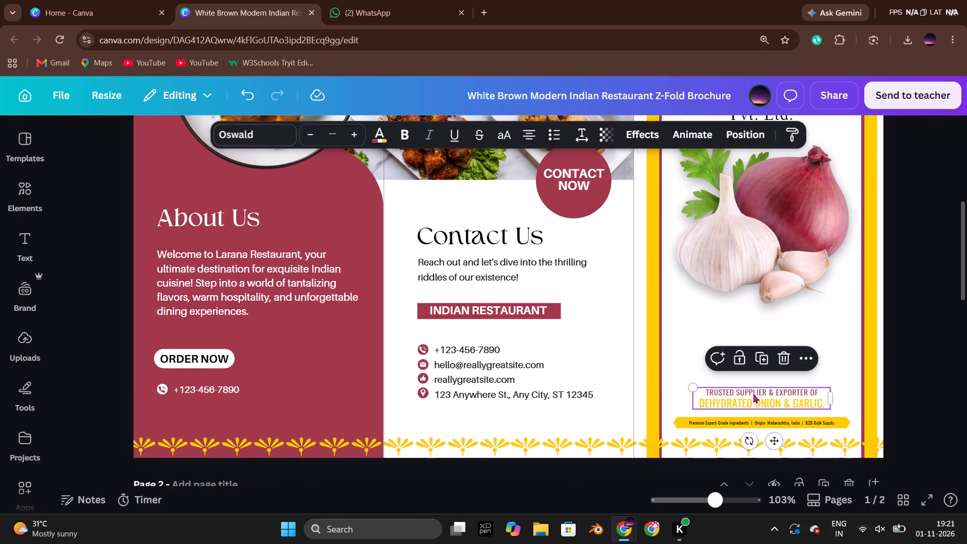
key(Up)
key(Up)
key(Up)
key(Up)
key(Down)
key(Down)
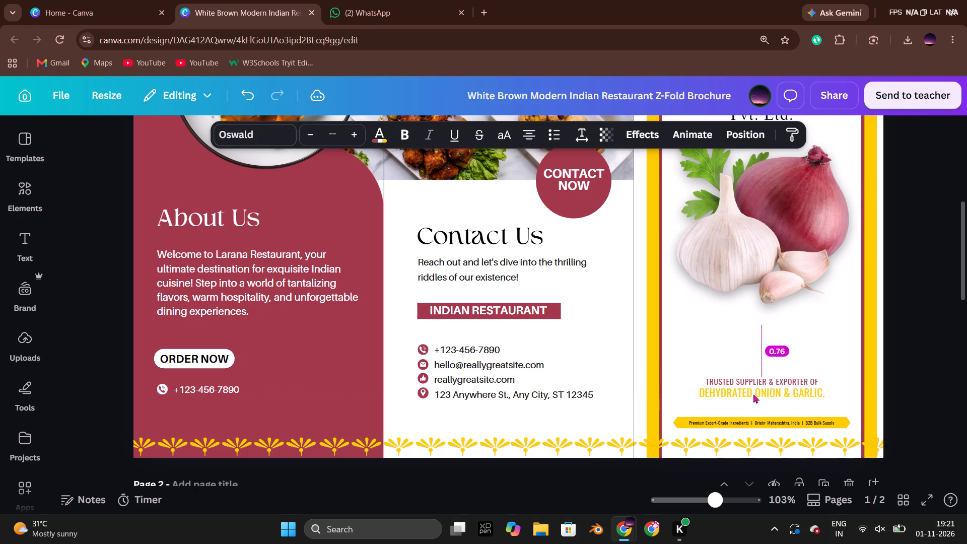
key(Down)
key(Down)
key(Up)
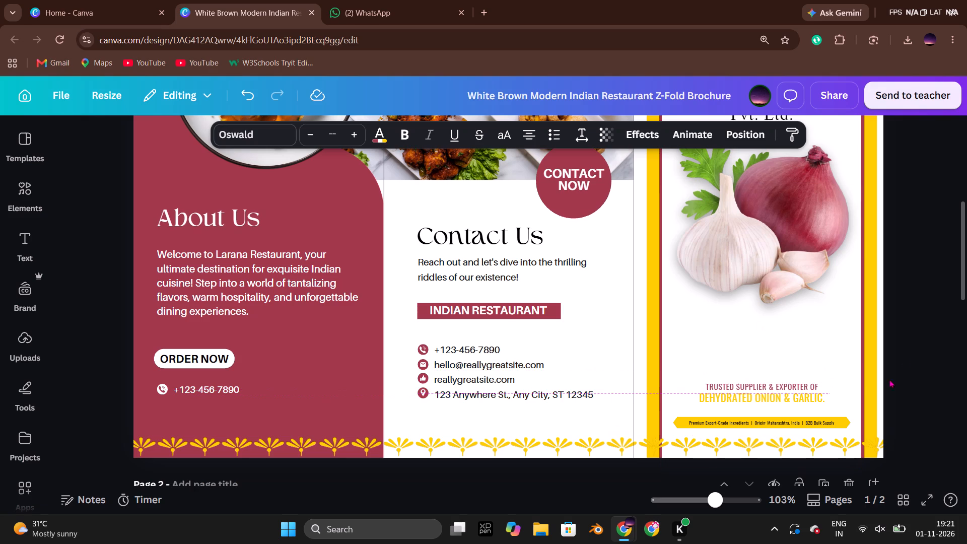
click(927, 342)
scroll(922, 344, up, 1)
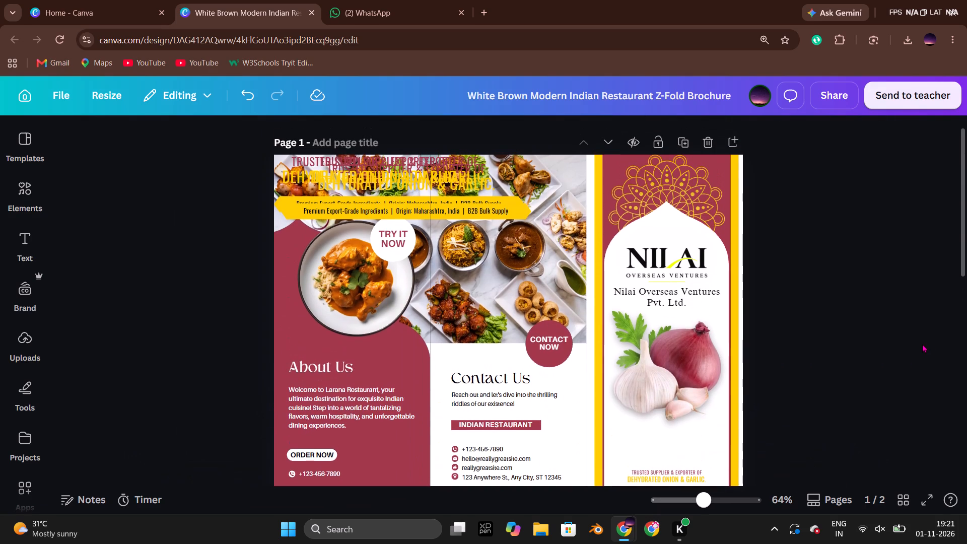
Widen the yellow background shape to about 3.6 wide so it spans the full front cover panel from fold to page edge.
scroll(922, 344, up, 2)
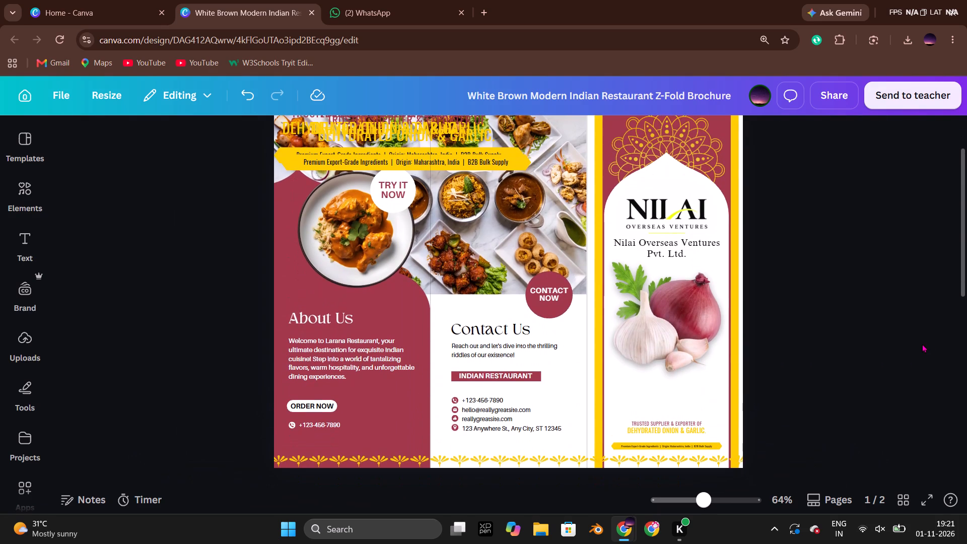
click(922, 344)
scroll(922, 344, up, 1)
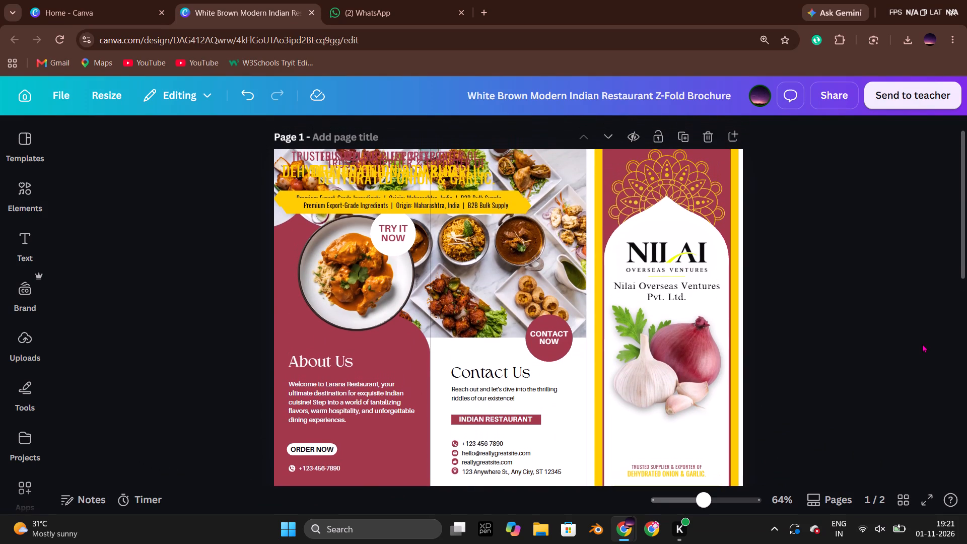
click(737, 299)
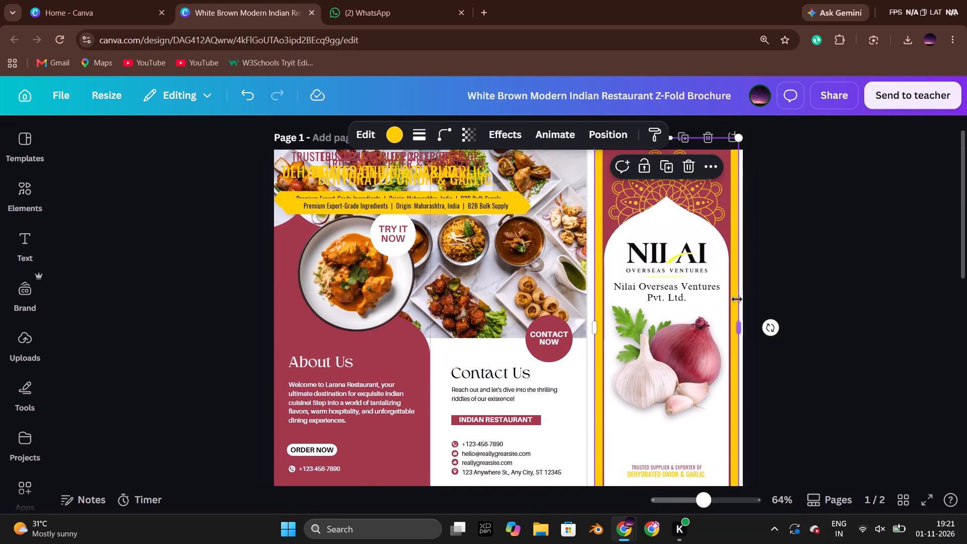
click(593, 330)
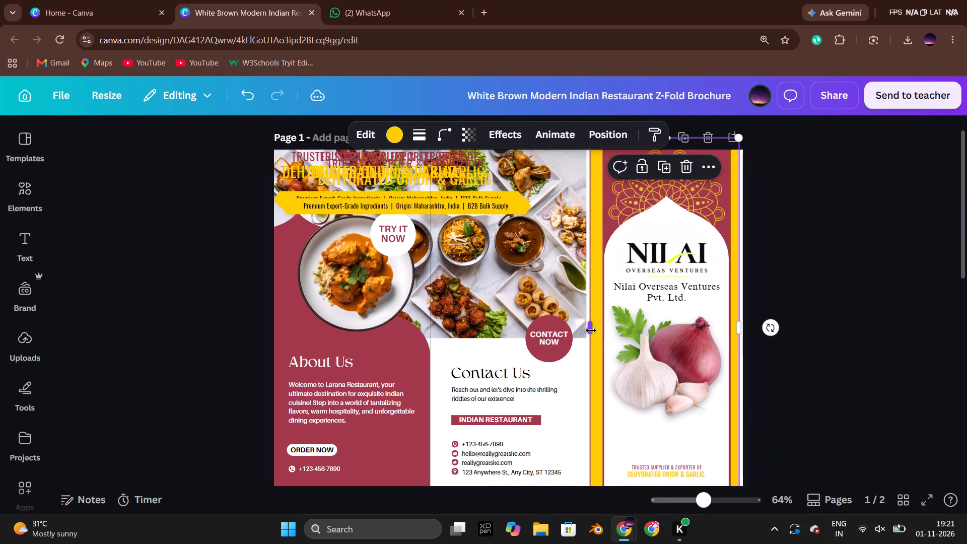
key(Left)
key(Left)
key(Right)
key(Left)
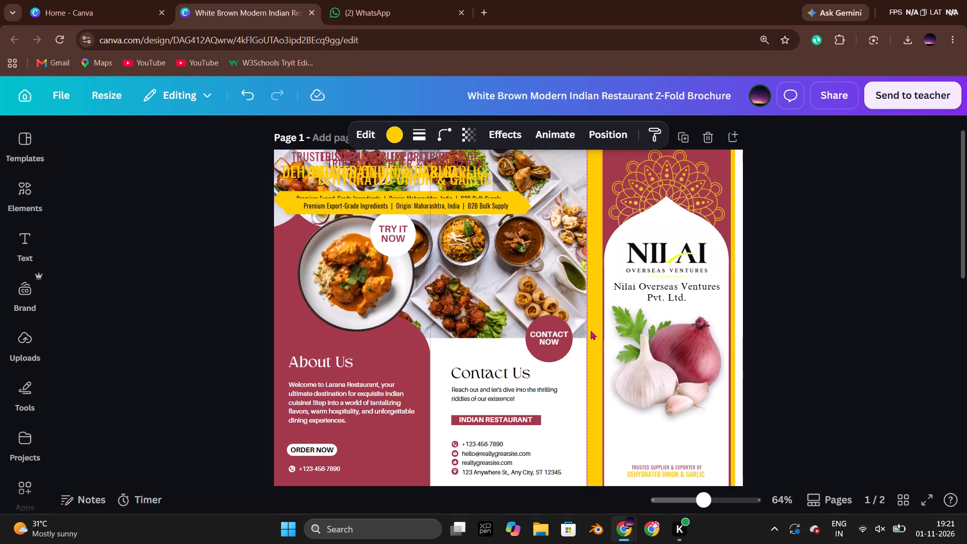
click(861, 355)
click(733, 323)
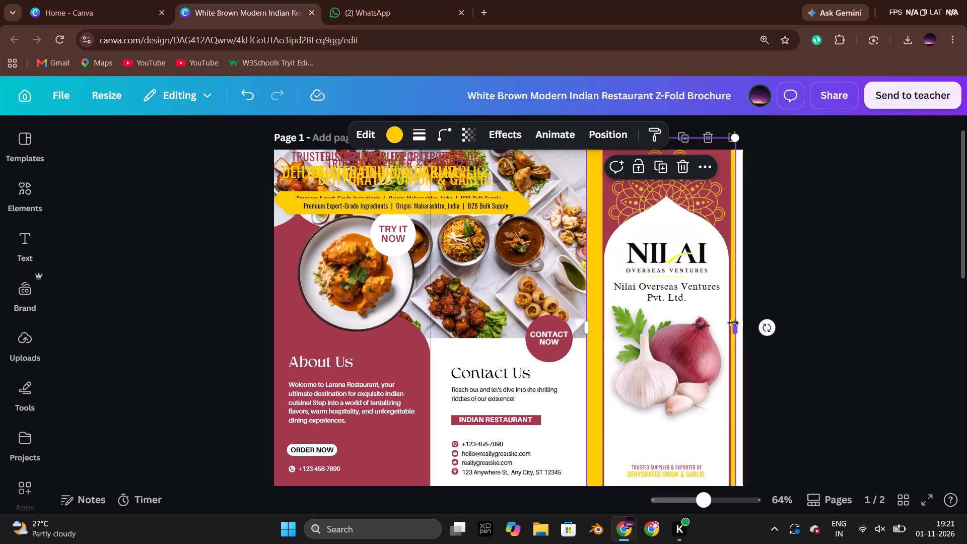
key(Right)
key(Right)
key(Right)
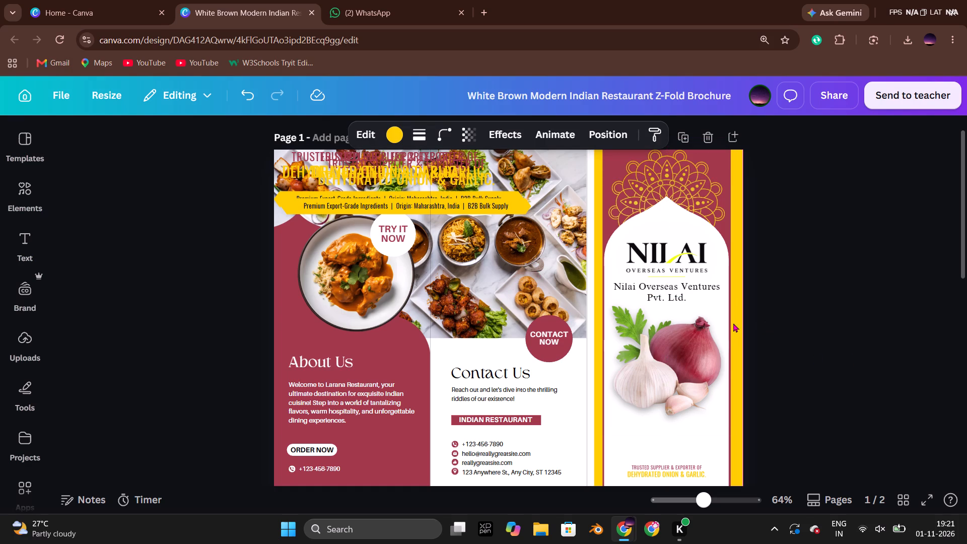
drag(593, 334, 586, 334)
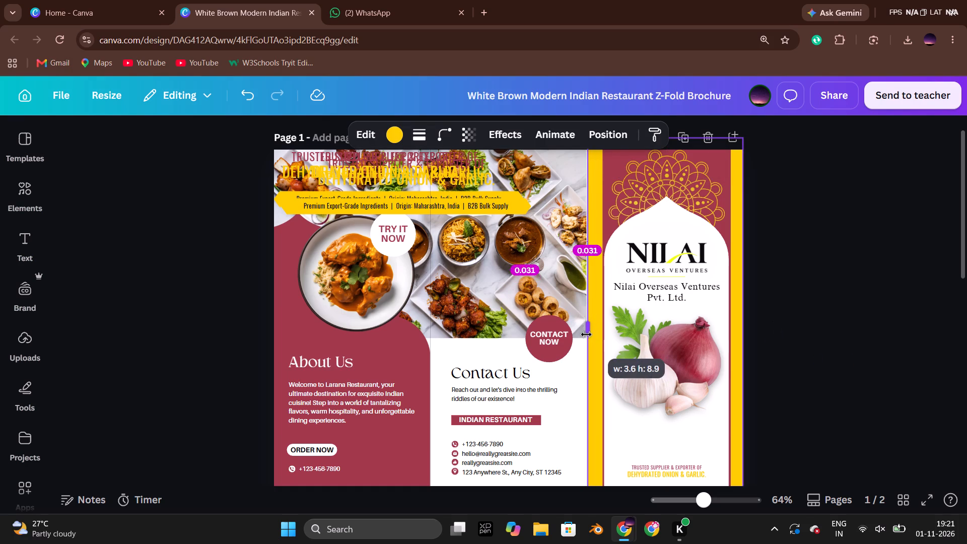
drag(586, 334, 587, 334)
click(764, 320)
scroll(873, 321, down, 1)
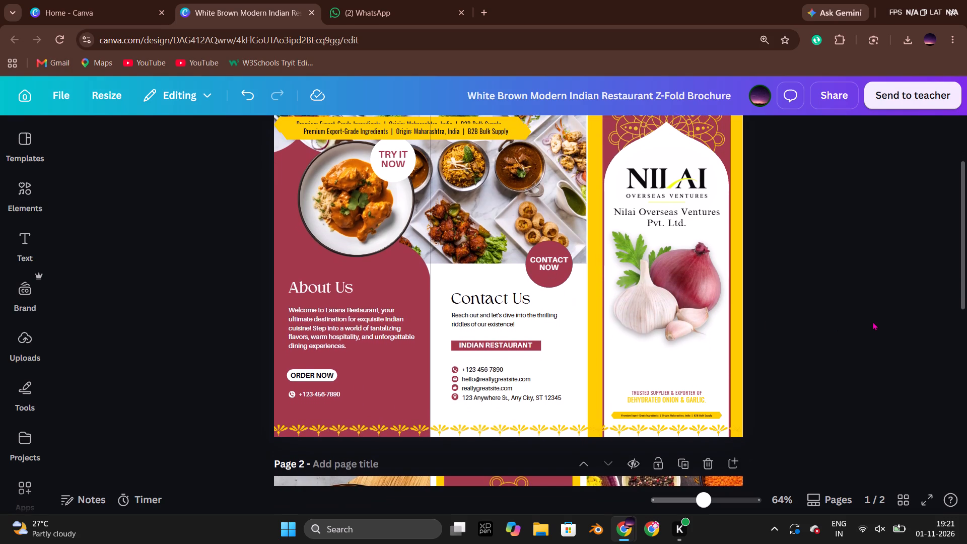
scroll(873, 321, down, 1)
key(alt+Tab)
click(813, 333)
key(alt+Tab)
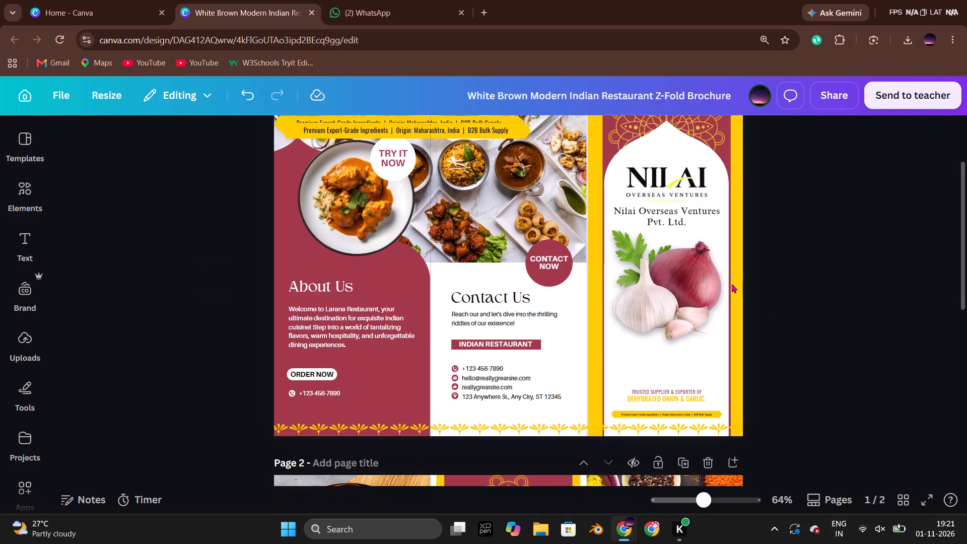
Delete the leftover pasted supplier taglines and yellow ingredient banners overlapping the food photos on page 1.
scroll(715, 274, up, 1)
click(348, 195)
key(Delete)
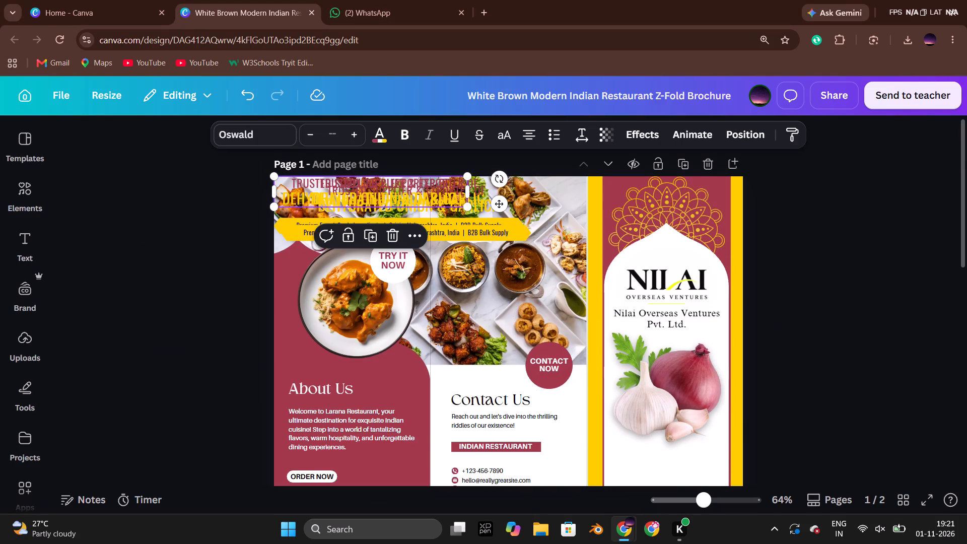
click(355, 200)
key(Delete)
click(357, 188)
key(Delete)
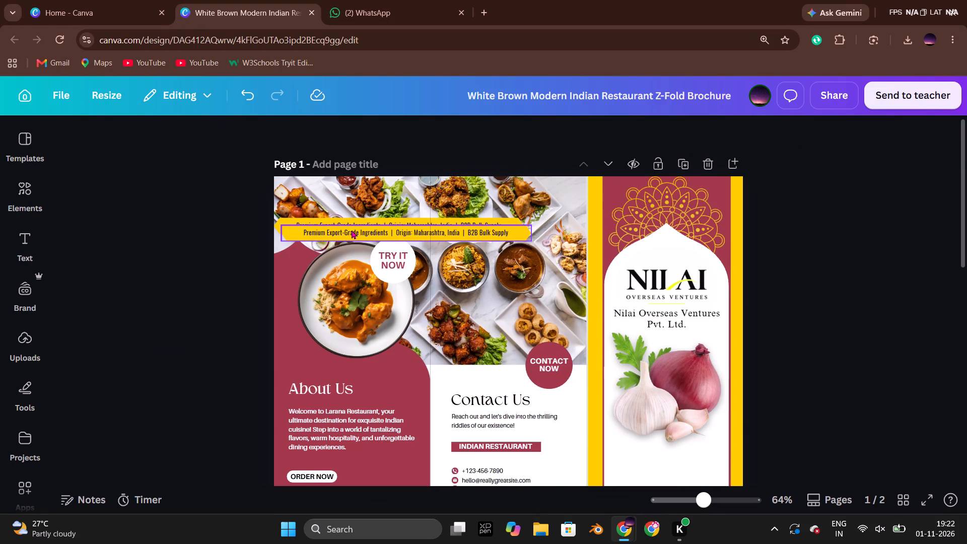
click(352, 230)
key(Delete)
click(357, 229)
key(Delete)
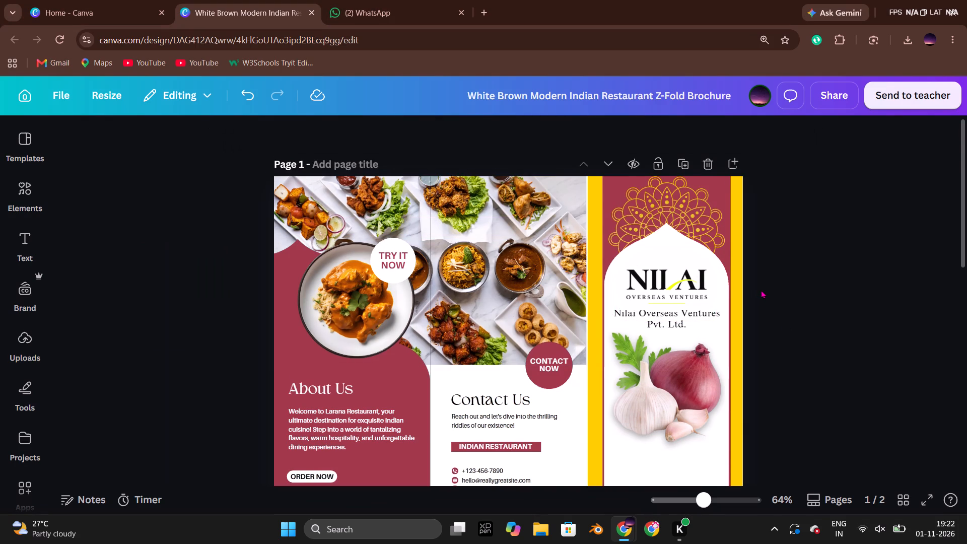
Nudge the onion and garlic image down on the front cover, closer to the supplier tagline.
scroll(761, 290, down, 2)
click(689, 292)
key(Down)
key(Down)
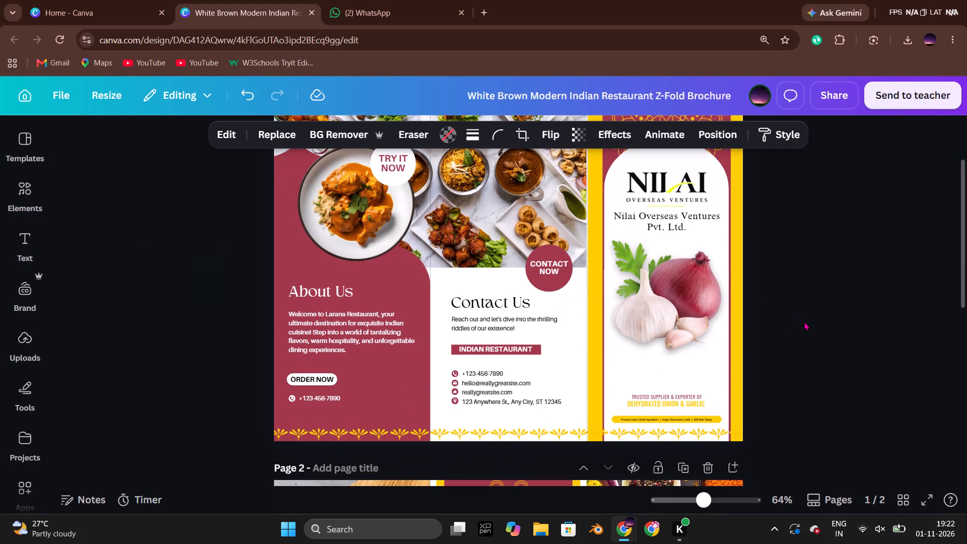
key(Down)
key(Down)
key(Down)
key(Down)
key(Down)
key(Down)
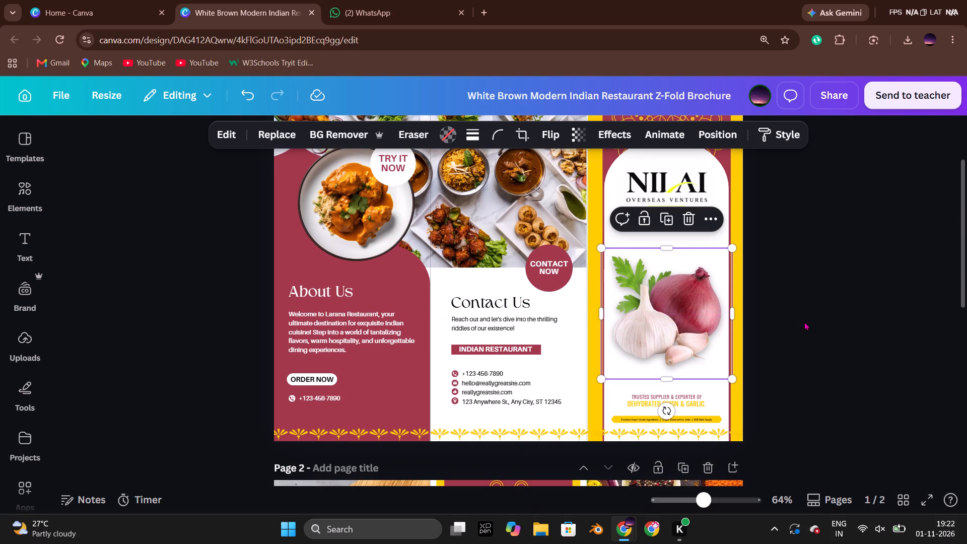
click(804, 321)
Shrink the "Nilai Overseas Ventures Pvt. Ltd." text to size 13.9 and recentre it on the front cover.
click(680, 217)
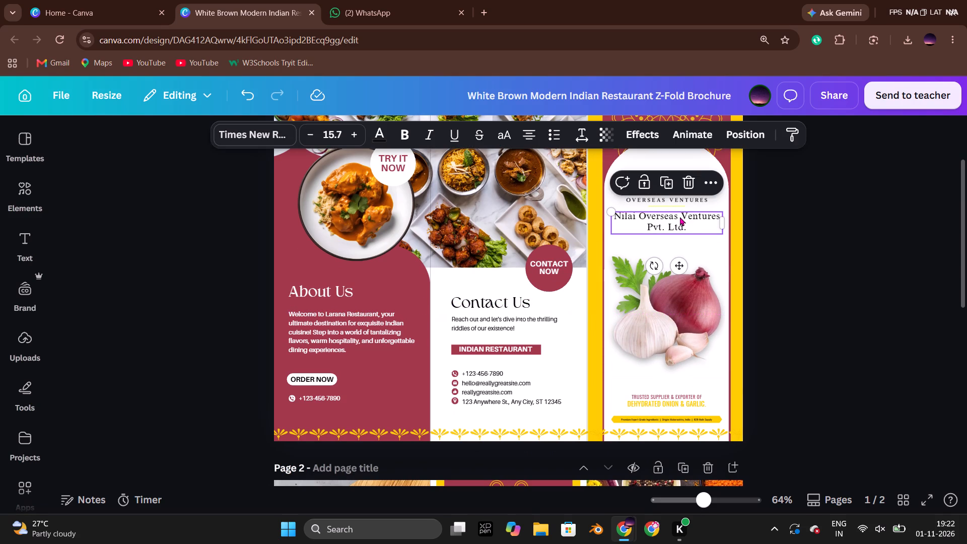
drag(609, 214, 620, 219)
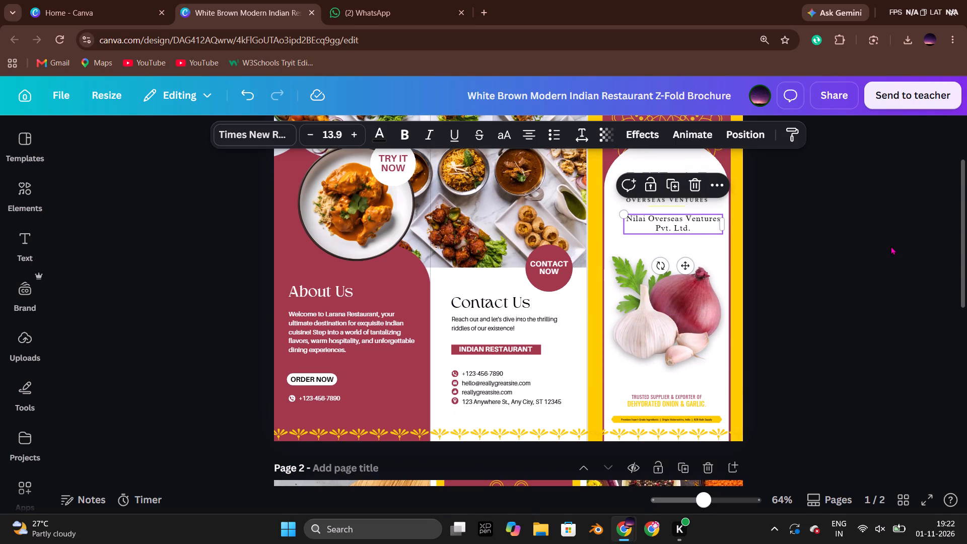
key(Left)
key(Left)
key(Left)
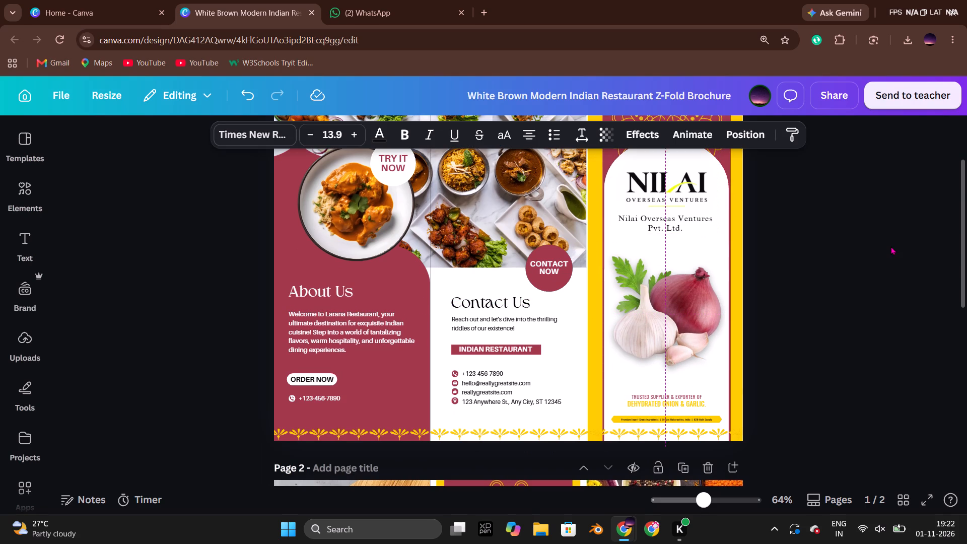
key(Left)
key(Right)
key(Right)
key(Left)
Nudge the company name text down to sit midway between the Nilai logo and the onion image.
key(Down)
key(Down)
key(Down)
key(Down)
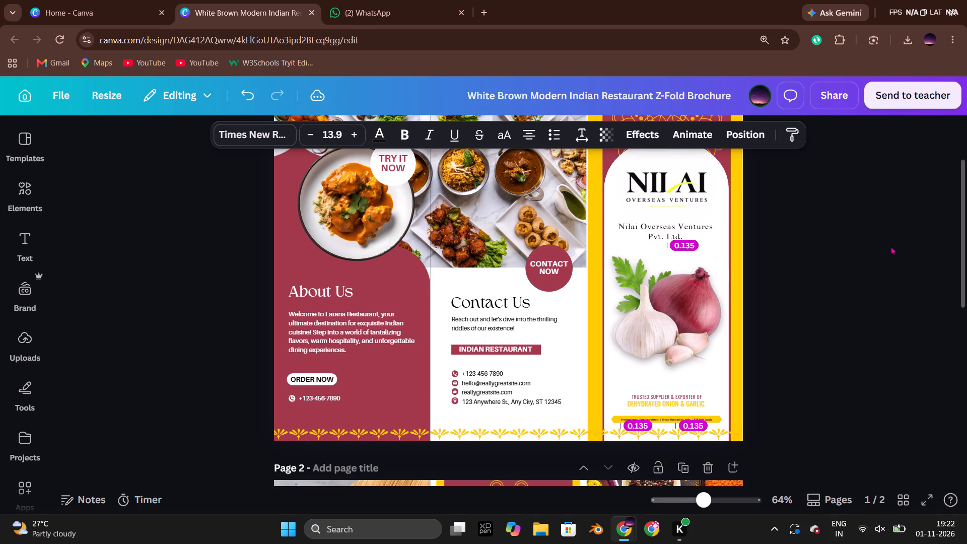
key(Down)
key(Up)
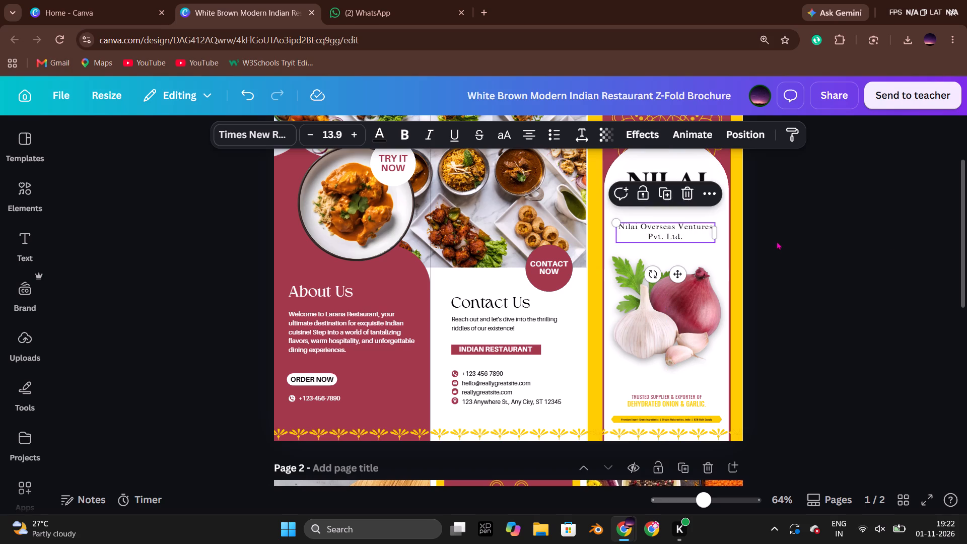
click(791, 234)
Shrink the Nilai logo slightly, then nudge it down and centre it above the company name.
click(648, 197)
click(718, 225)
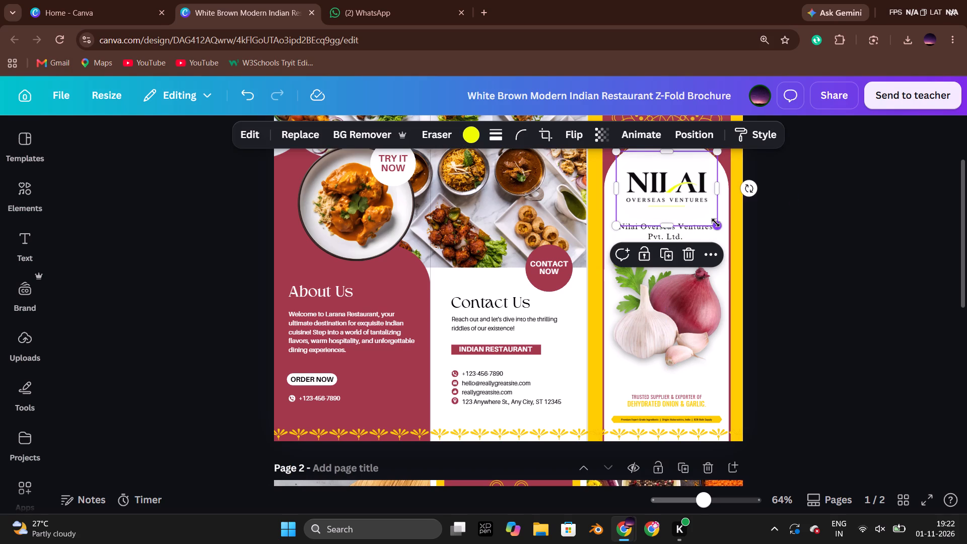
key(Right)
key(Down)
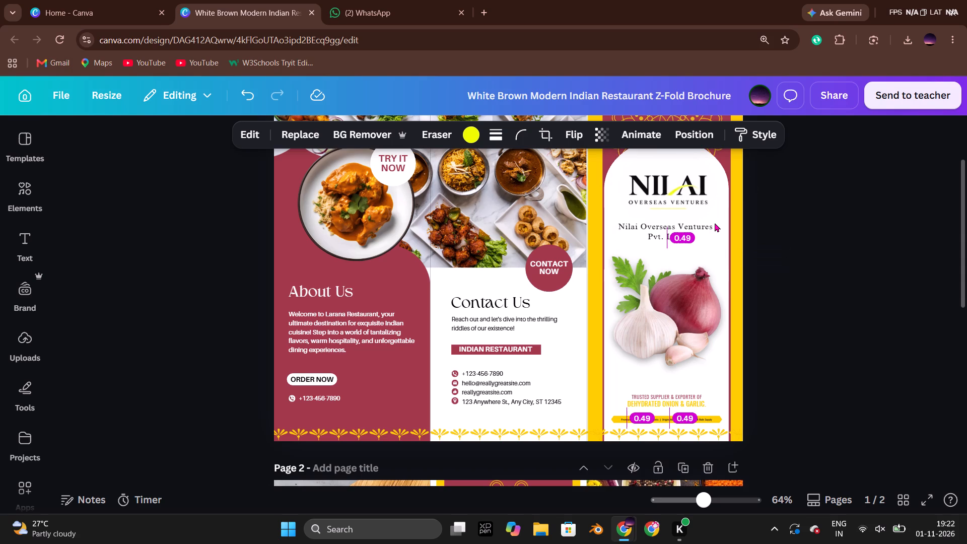
key(Left)
key(Left)
key(Right)
key(Right)
key(Right)
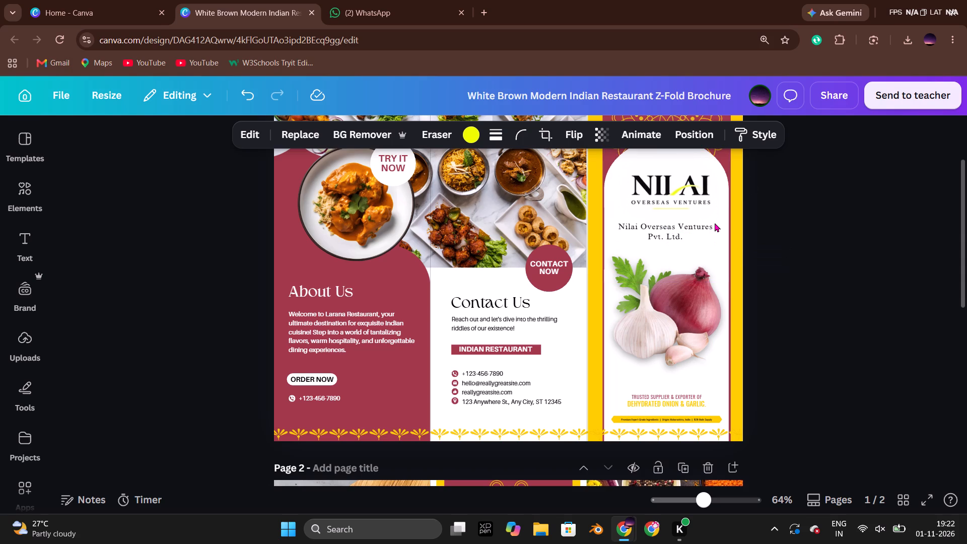
key(Left)
key(Left)
key(Left)
key(Right)
key(Right)
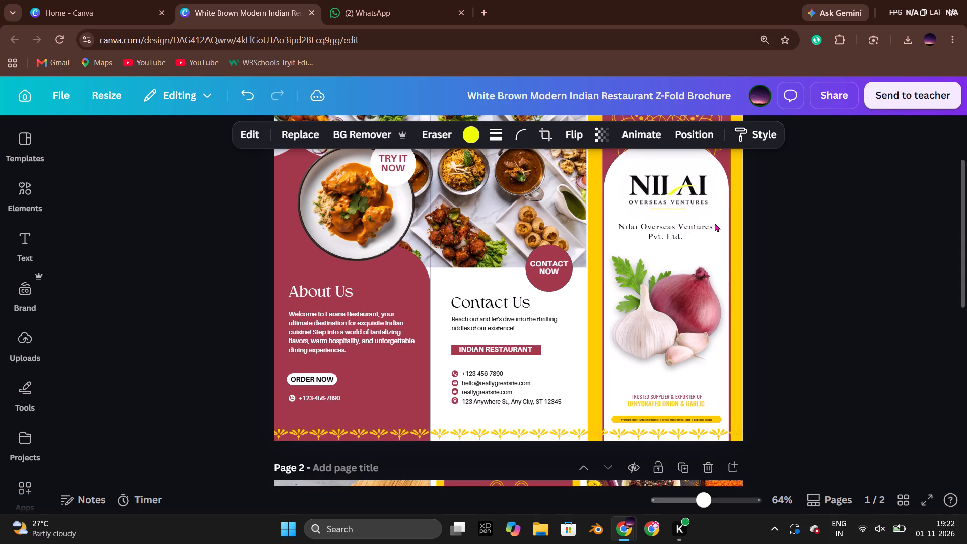
key(Down)
key(Down)
key(Up)
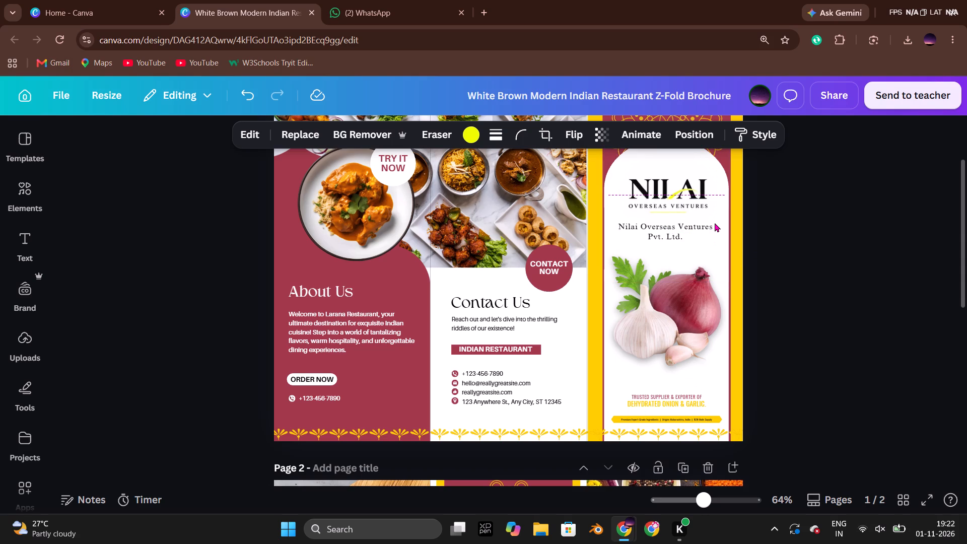
click(782, 218)
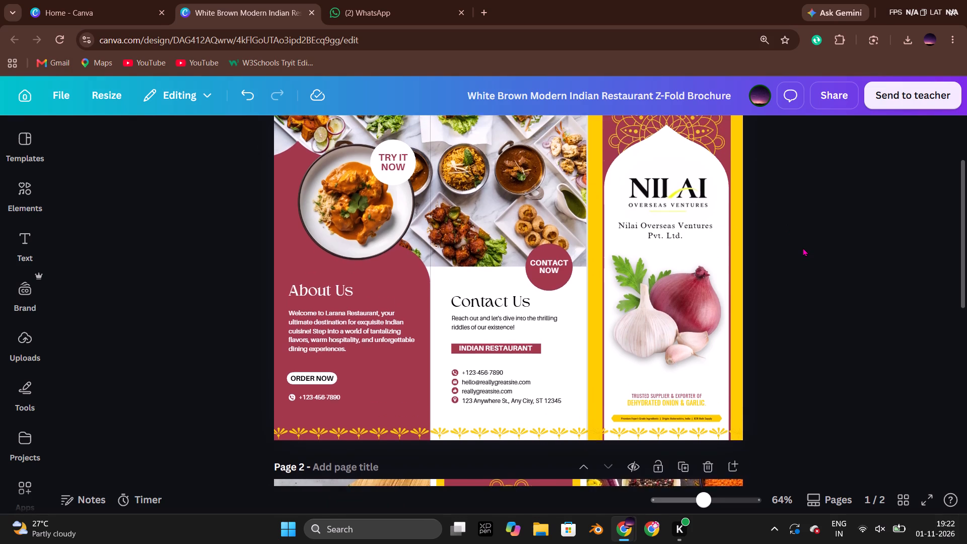
Widen the maroon panel on the front cover towards both sides, leaving only narrow yellow borders beside it.
scroll(803, 247, up, 1)
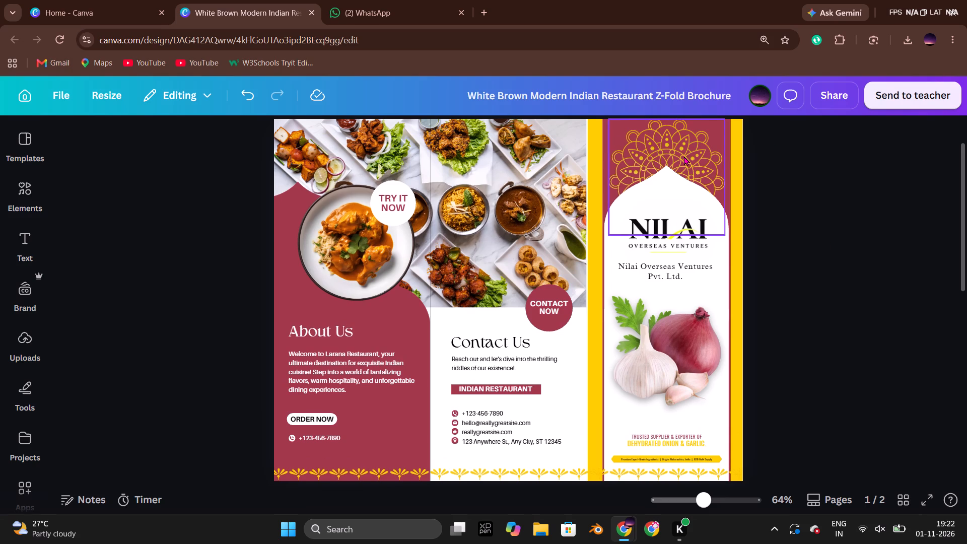
click(824, 257)
click(728, 130)
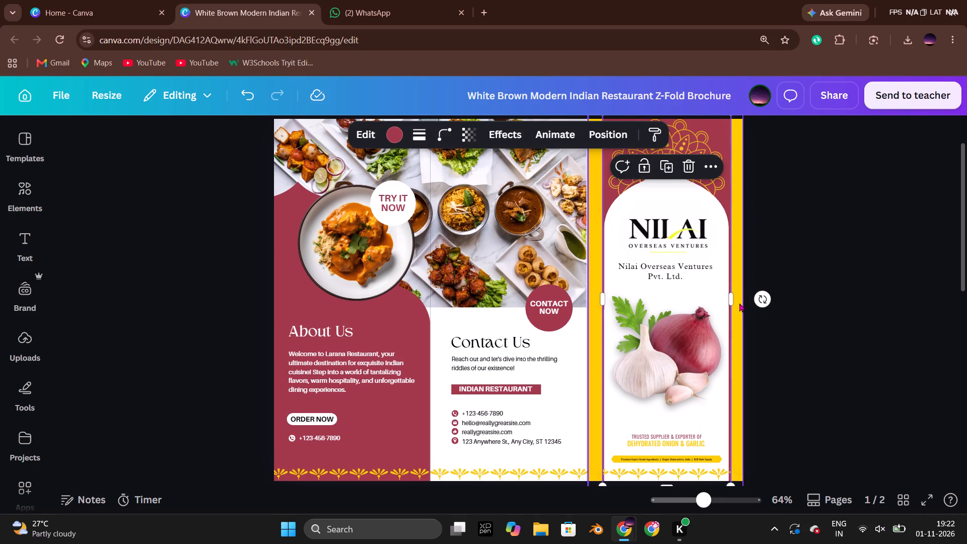
drag(730, 300, 737, 301)
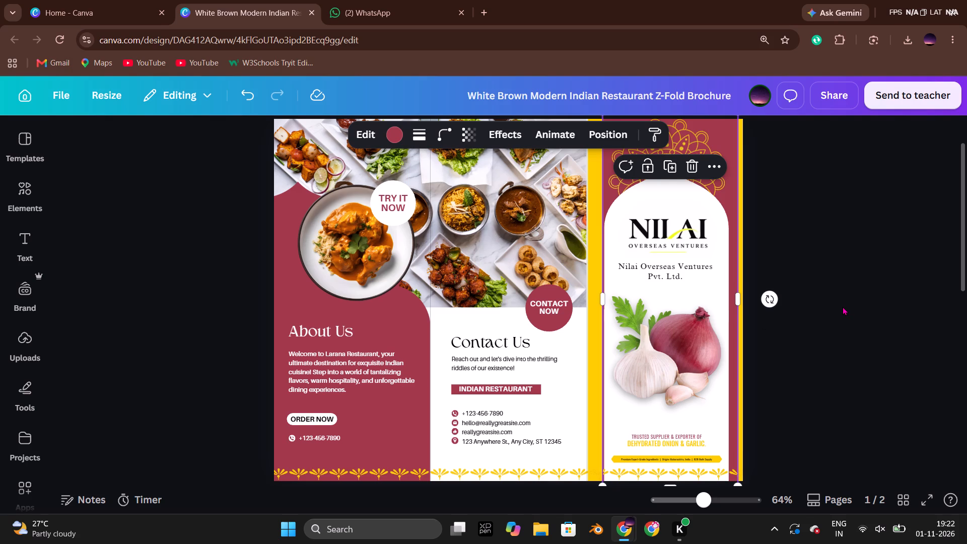
key(Left)
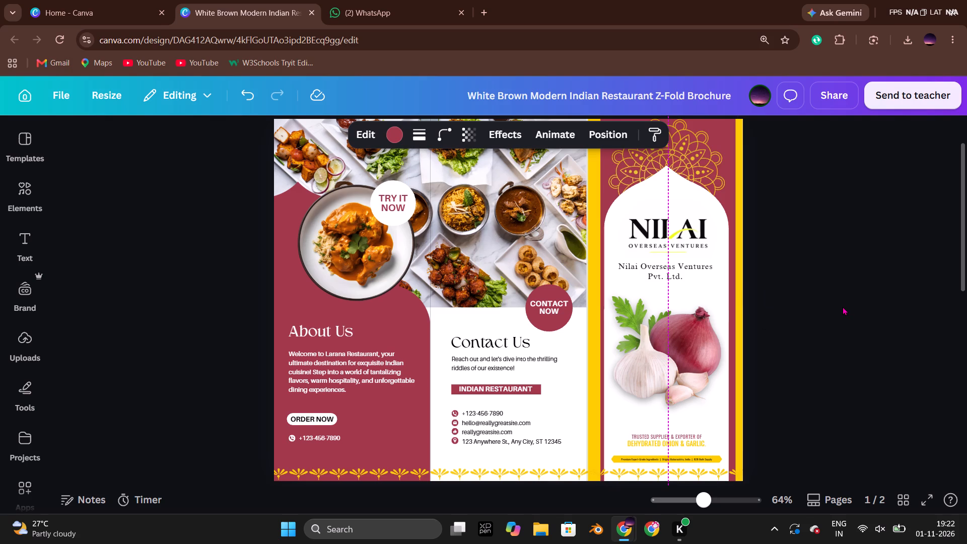
key(Left)
key(Right)
drag(601, 301, 599, 300)
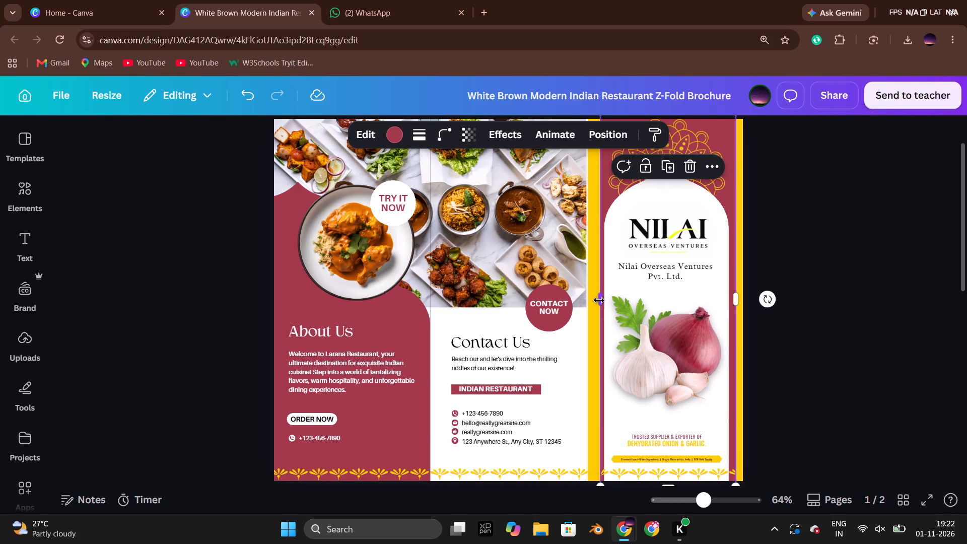
drag(599, 300, 594, 300)
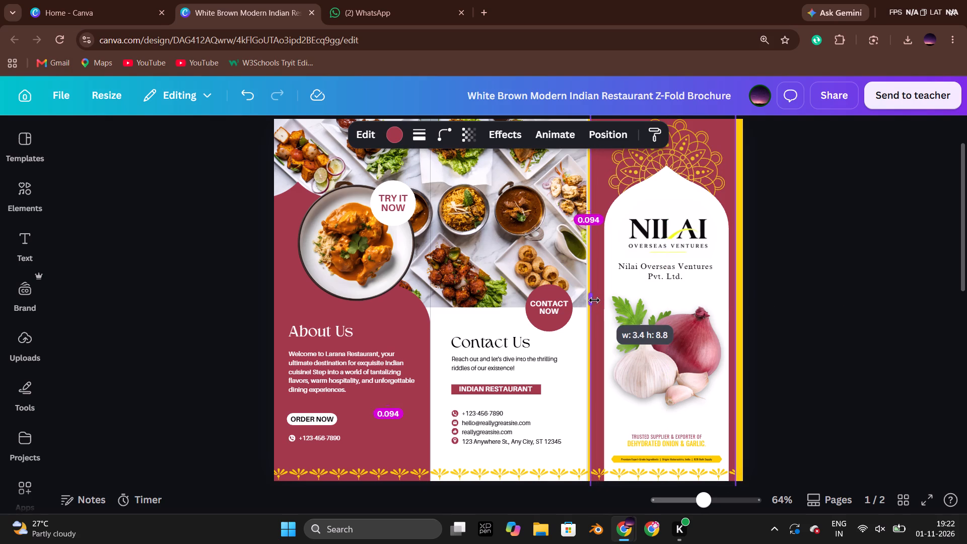
drag(594, 300, 597, 300)
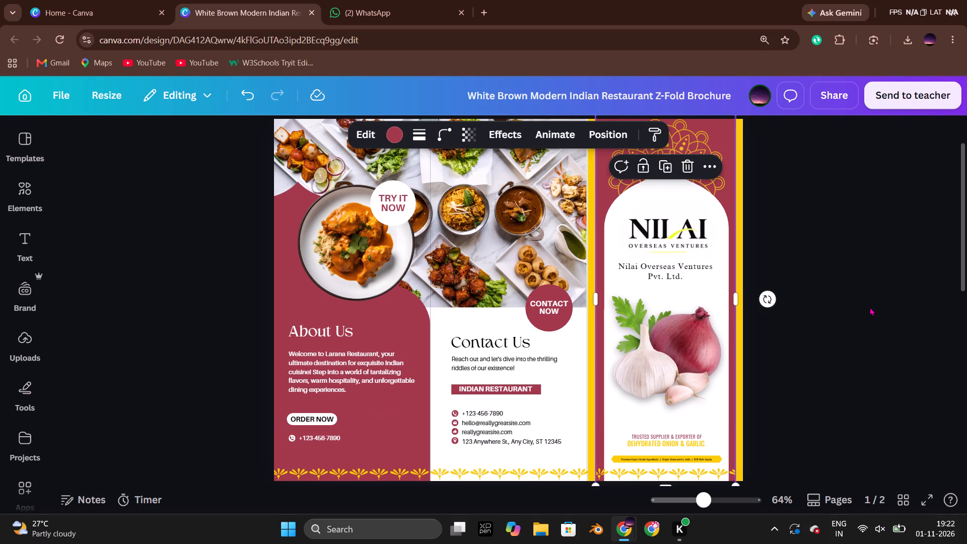
Fine-tune the maroon panel's outer edge and horizontal position to even out the yellow borders on the front cover.
click(870, 307)
click(729, 203)
key(Right)
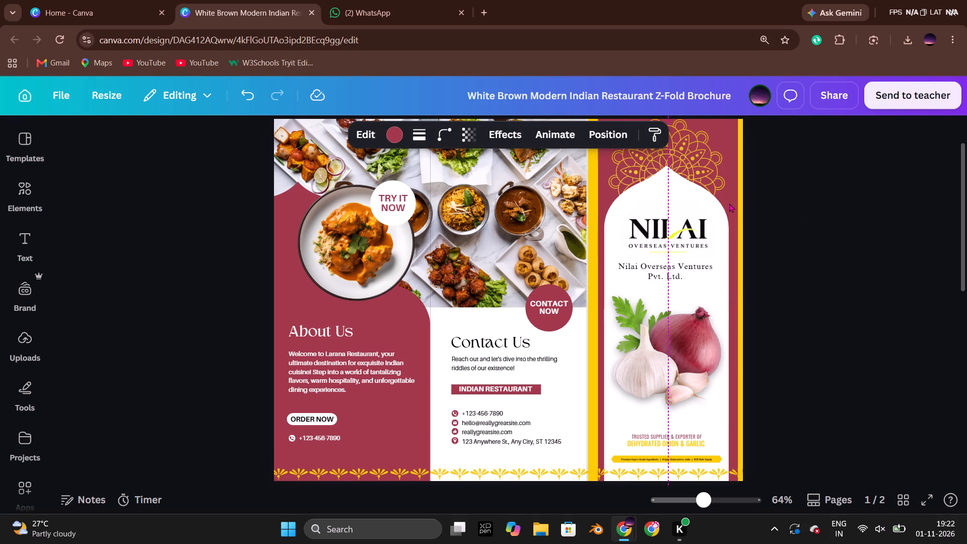
key(Left)
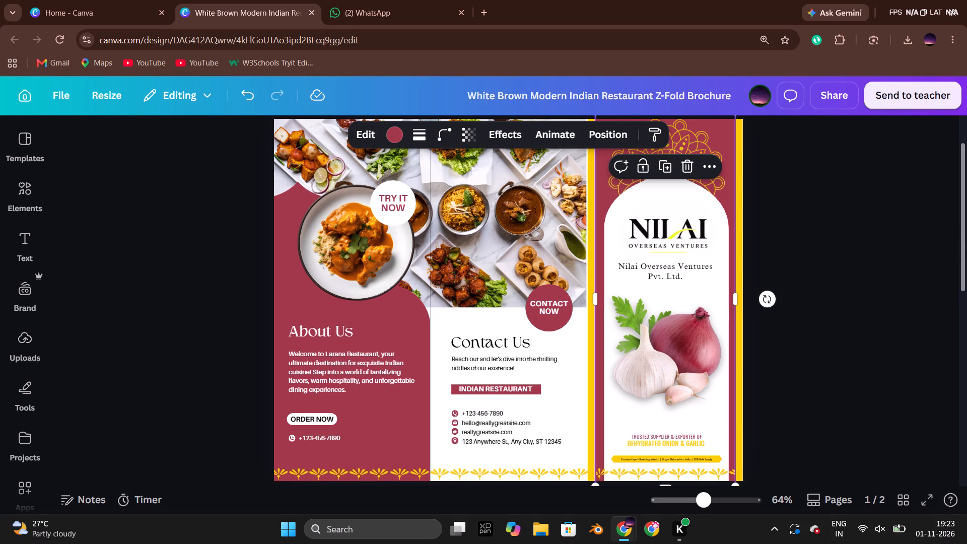
click(855, 250)
scroll(855, 250, down, 1)
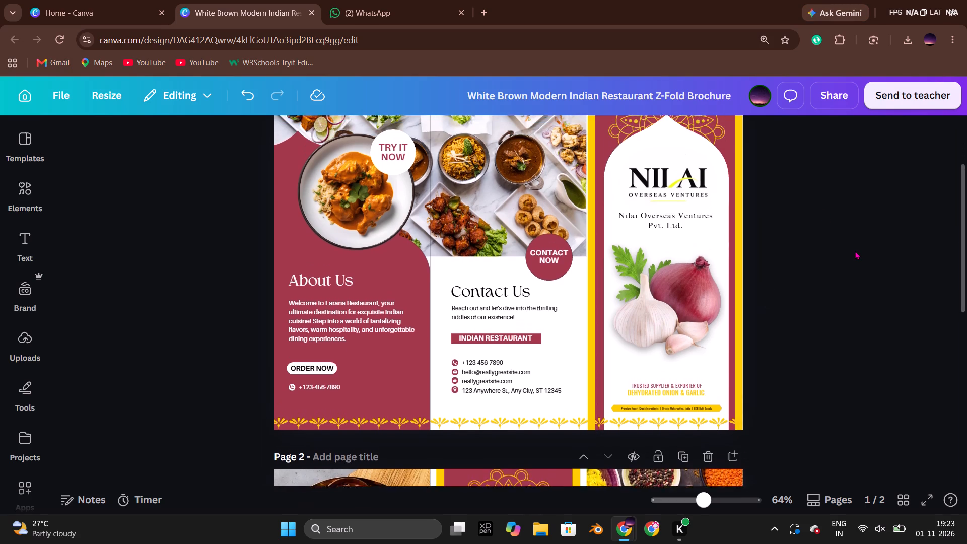
scroll(855, 250, down, 1)
scroll(855, 251, up, 1)
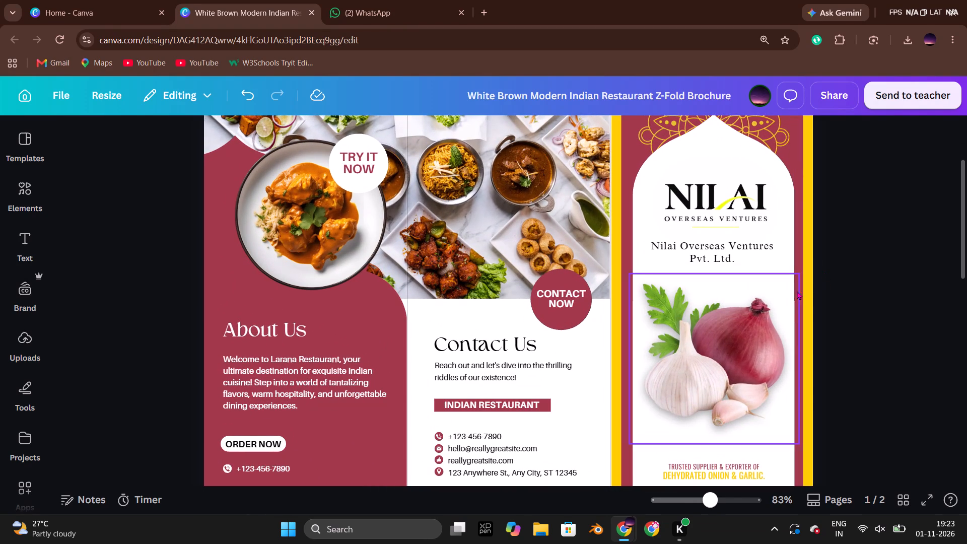
click(803, 292)
click(804, 292)
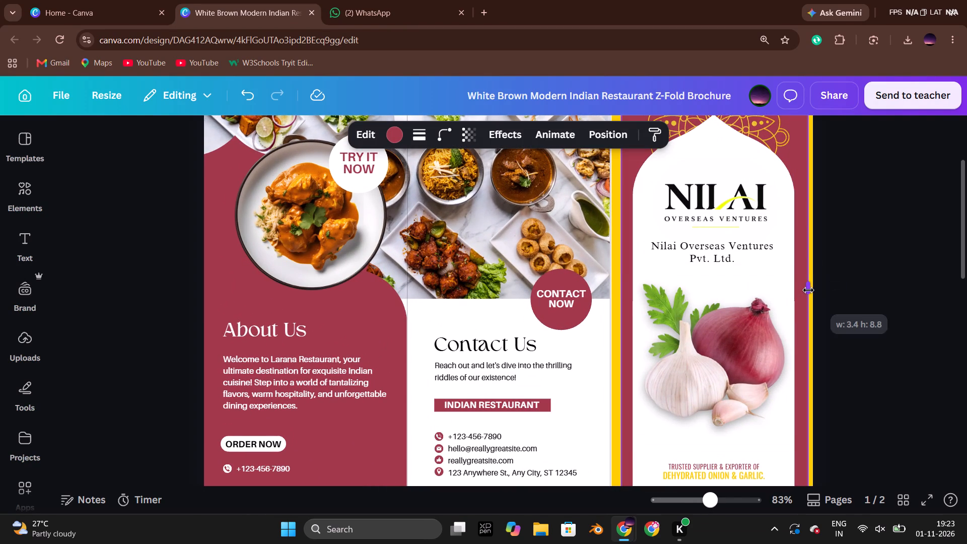
click(863, 293)
click(803, 294)
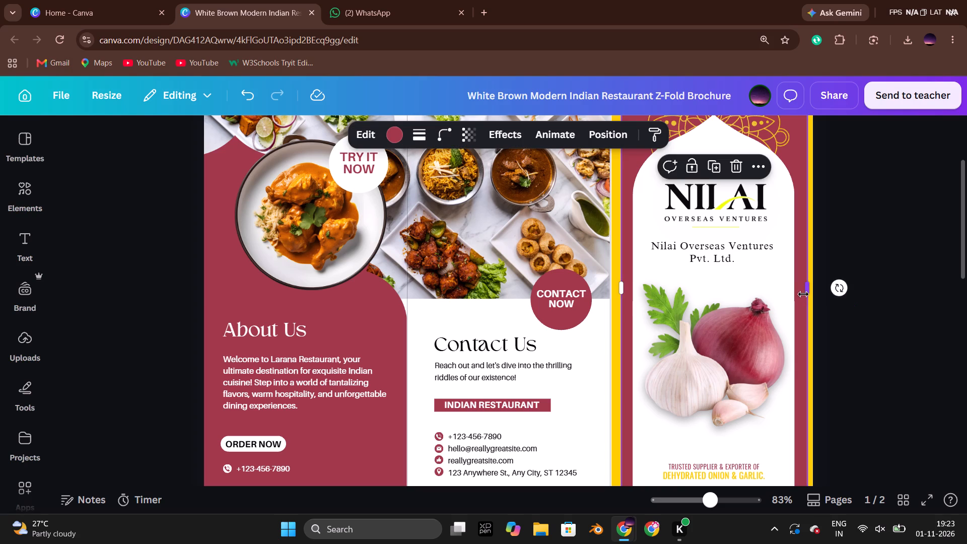
key(Left)
click(923, 254)
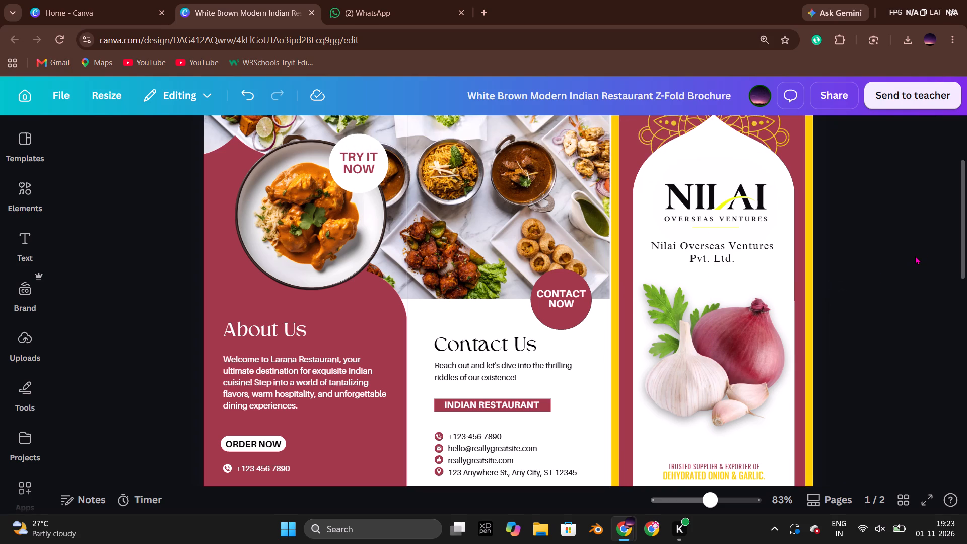
Shift the maroon panel horizontally to centre it between the front cover's yellow side borders.
scroll(915, 255, down, 1)
scroll(915, 255, up, 1)
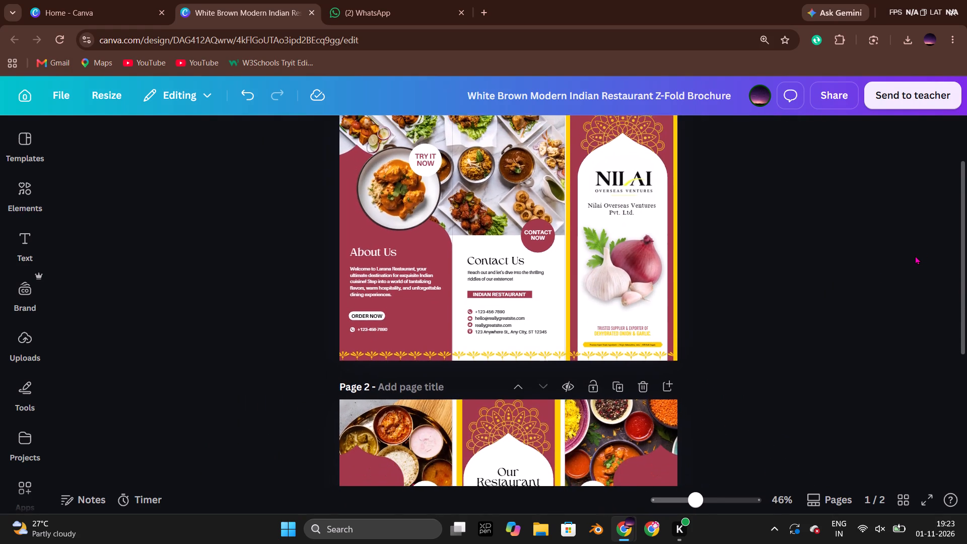
scroll(915, 255, up, 1)
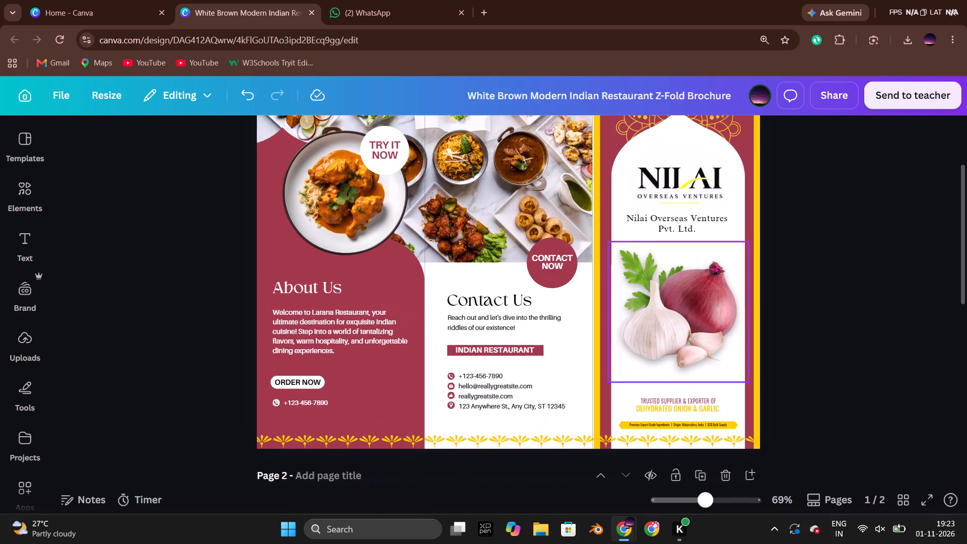
click(752, 262)
key(Right)
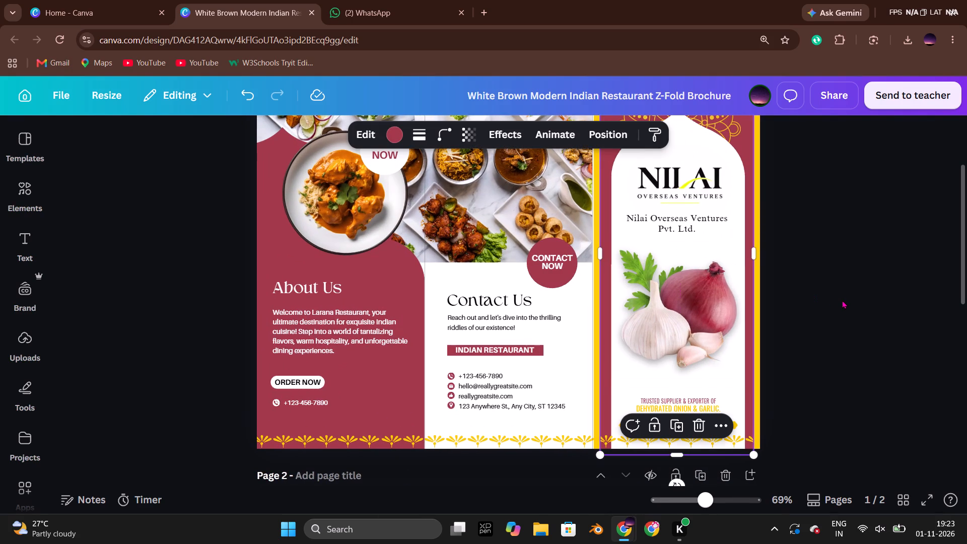
click(751, 323)
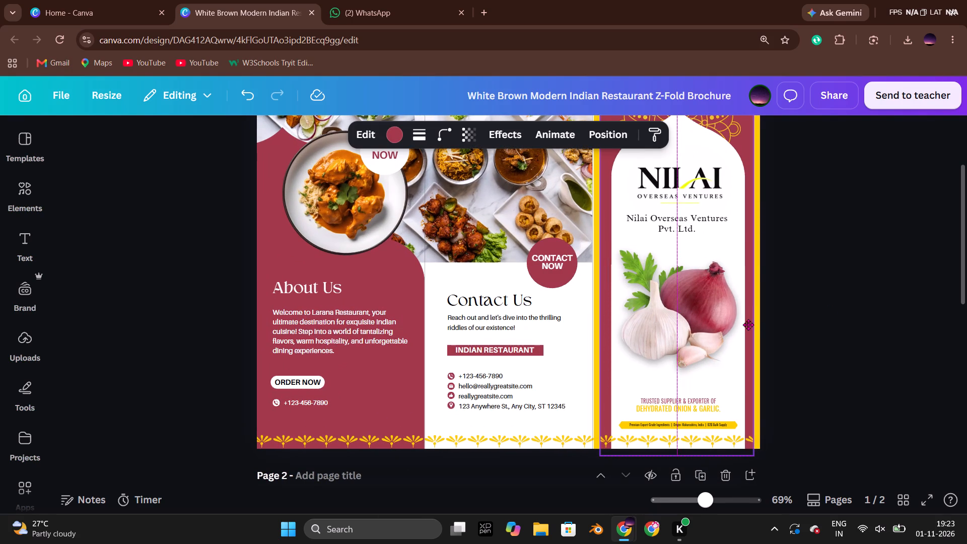
click(842, 319)
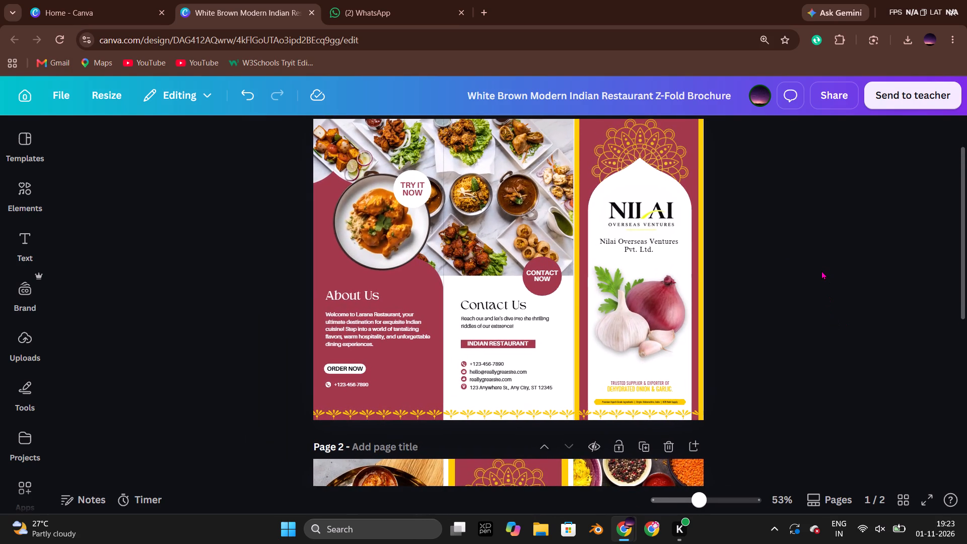
Examine the Nilai Product Catalog's About Nilai page and the Nagwade Global brochure's first page as references for the remaining panels.
key(alt+Tab)
scroll(767, 275, down, 3)
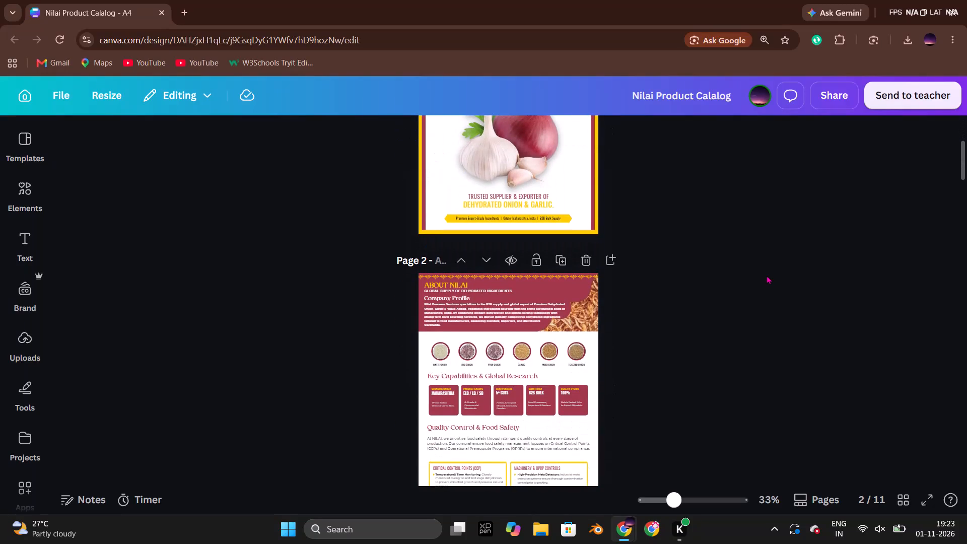
key(alt+Tab)
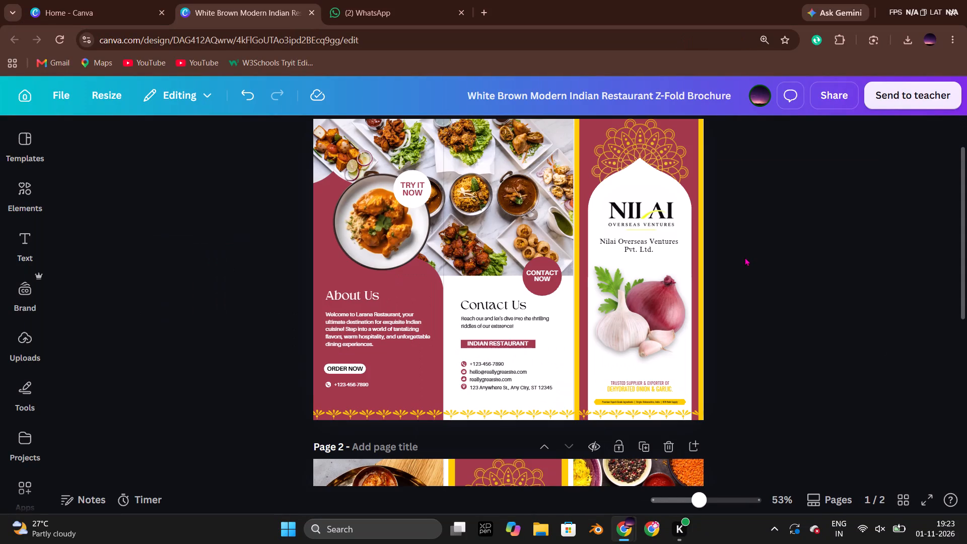
key(alt+Tab)
key(alt+Tab)
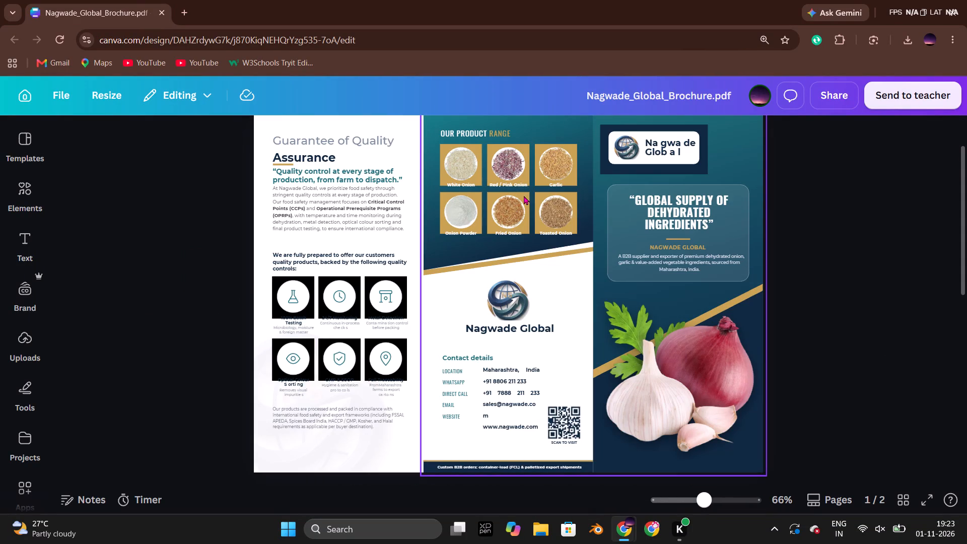
key(alt+Tab)
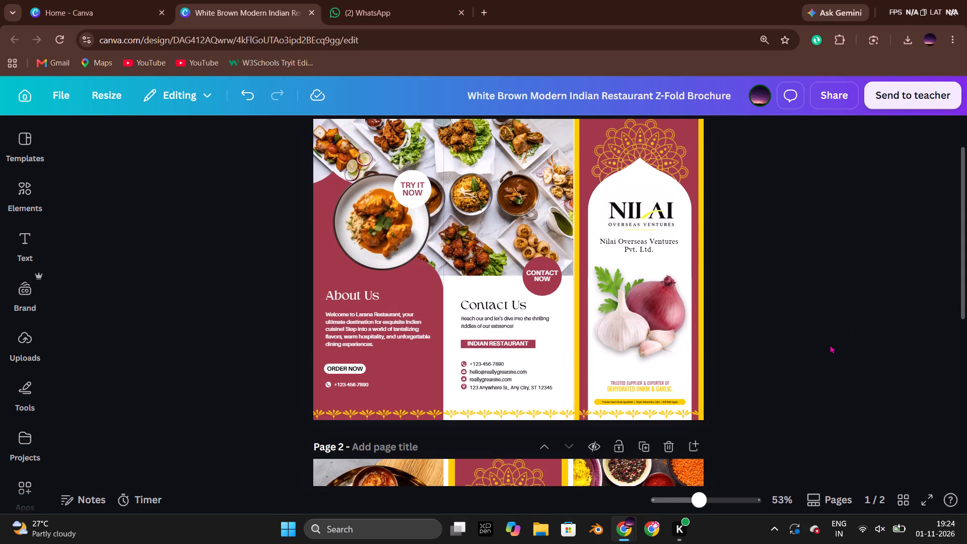
key(alt+Tab)
key(alt+Tab)
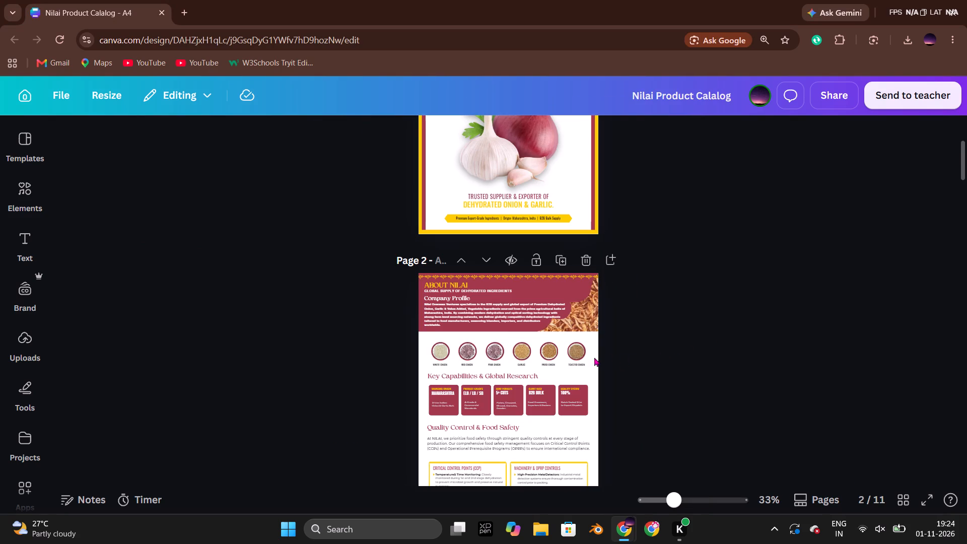
click(574, 353)
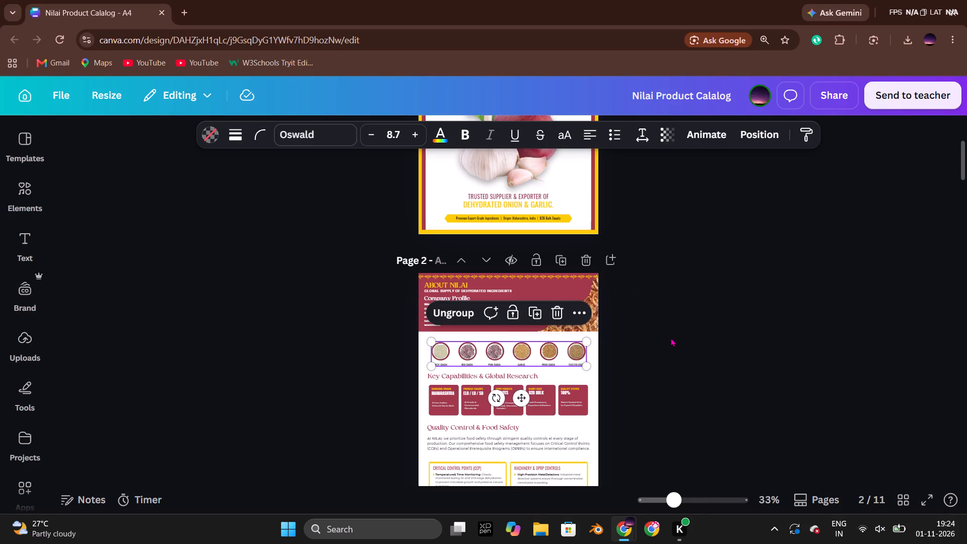
click(671, 337)
scroll(671, 337, down, 1)
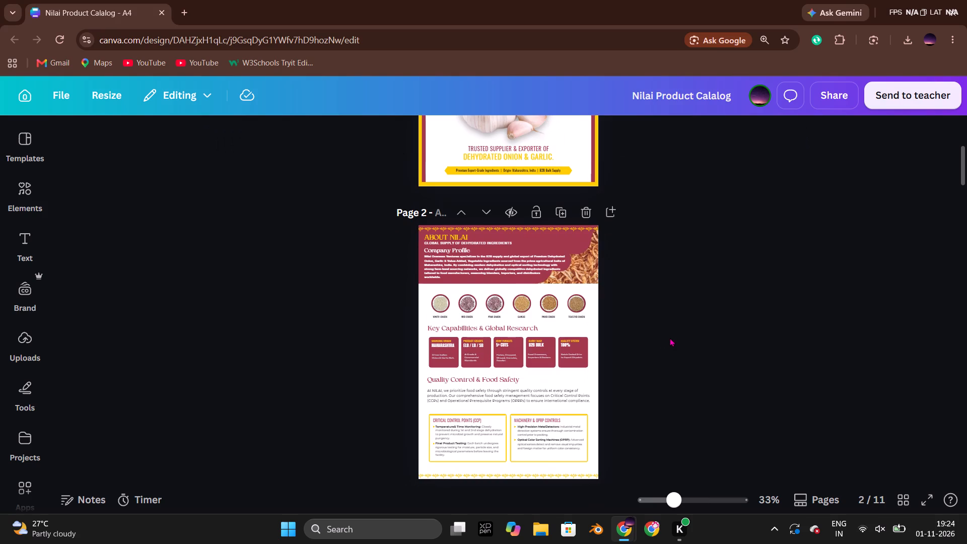
Back in the Z-fold brochure, delete the large food photo and its frame above the About Us and Contact Us sections.
key(alt+Tab)
click(519, 204)
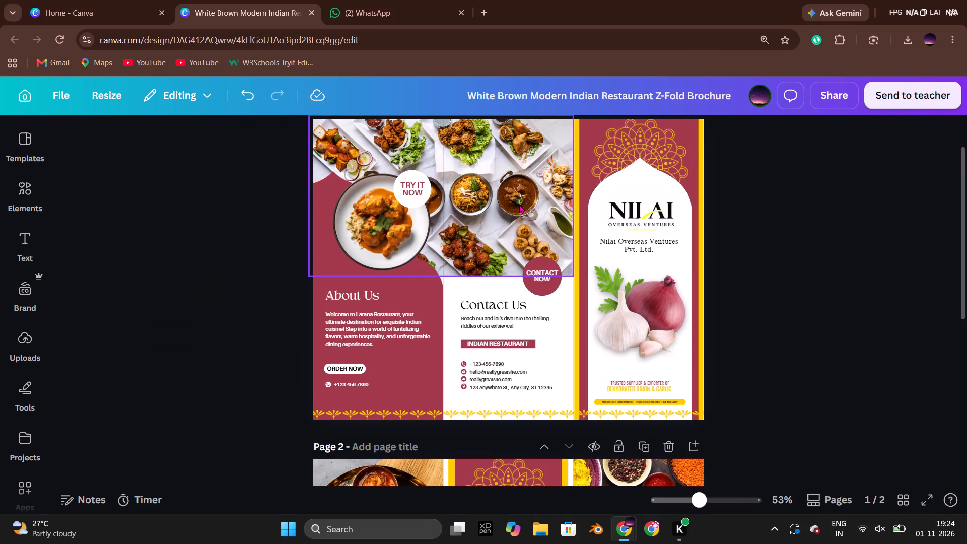
key(Delete)
click(519, 204)
key(Delete)
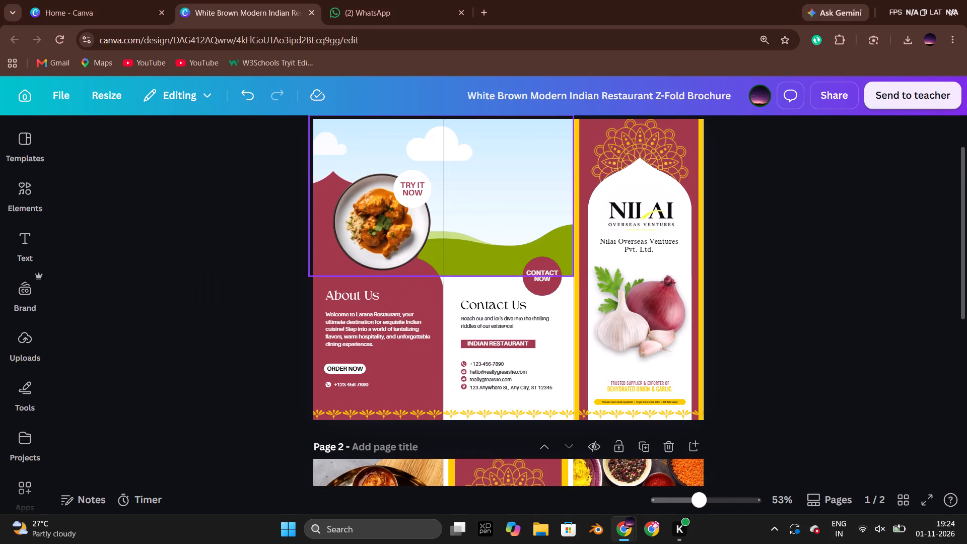
click(518, 215)
key(Delete)
Delete the "CONTACT NOW" text and its maroon circle above the Contact Us section.
click(543, 273)
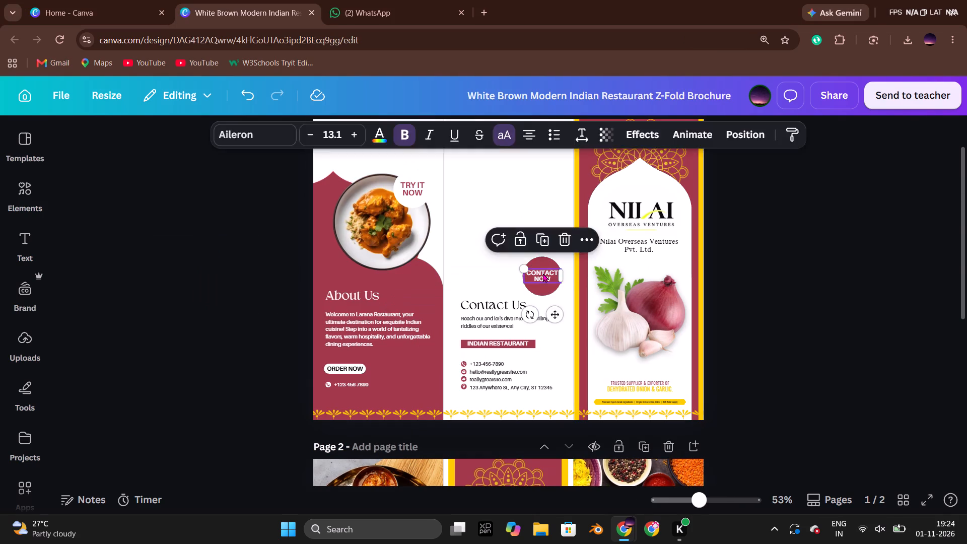
key(Delete)
click(544, 276)
key(Delete)
click(821, 311)
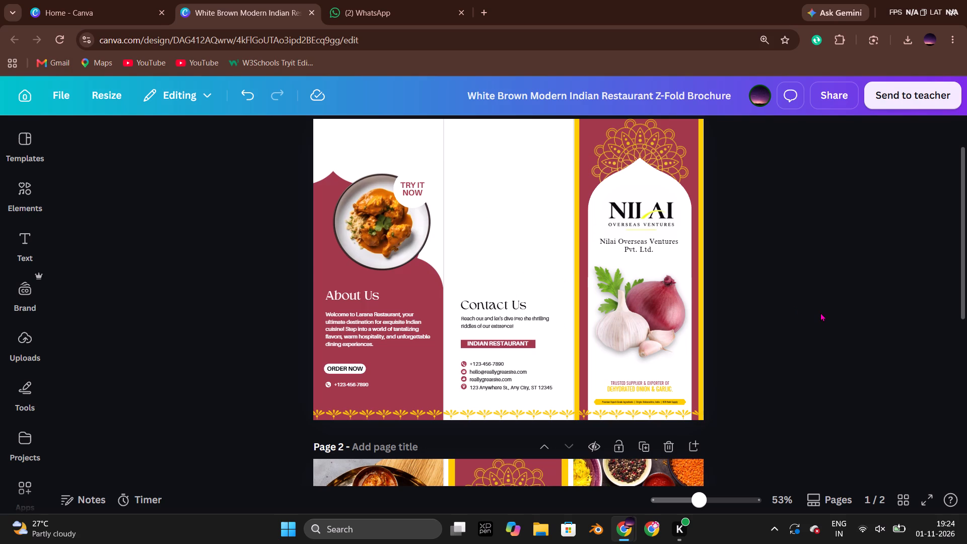
Review both pages of the Nagwade Global brochure for panel layout and content, then return to the Z-fold brochure.
key(alt+Tab)
key(alt+Tab)
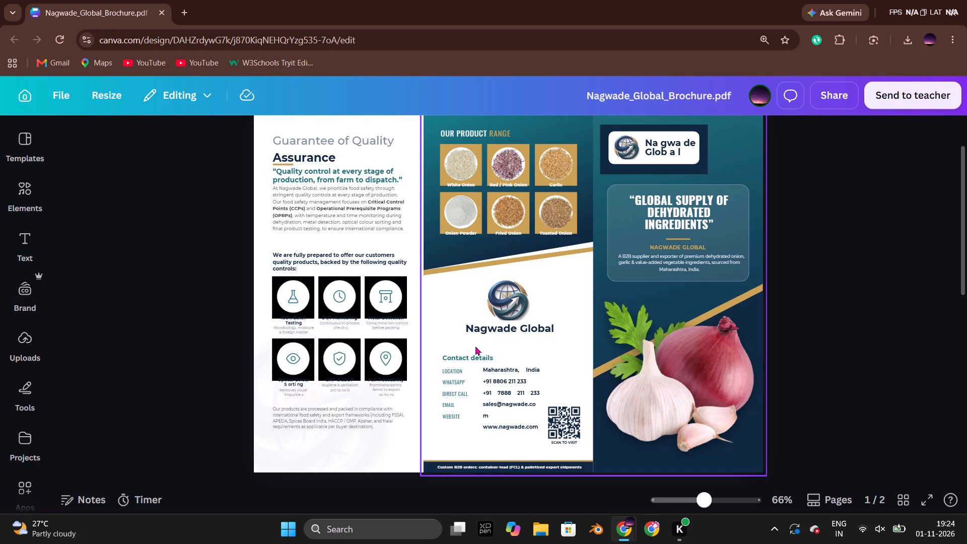
scroll(479, 340, down, 8)
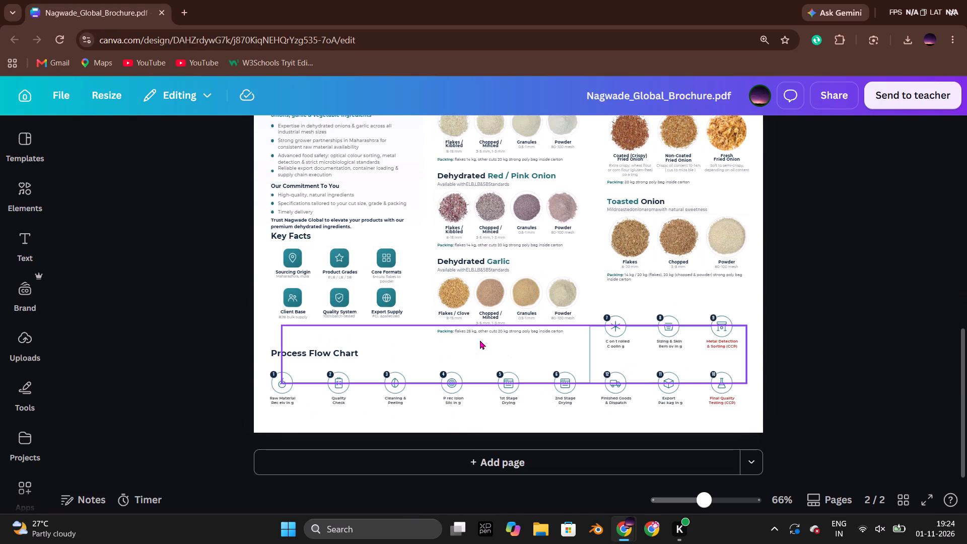
scroll(341, 280, up, 7)
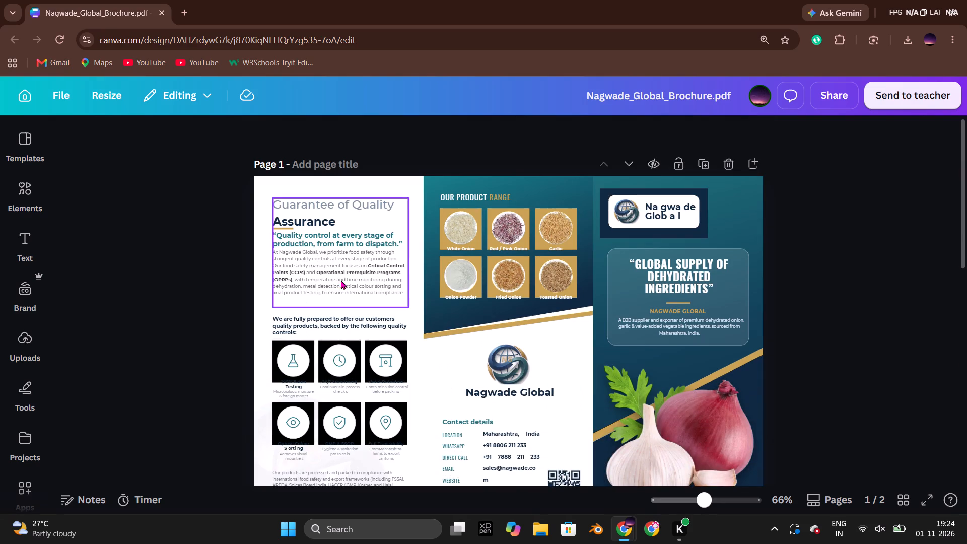
click(154, 243)
key(alt+Tab)
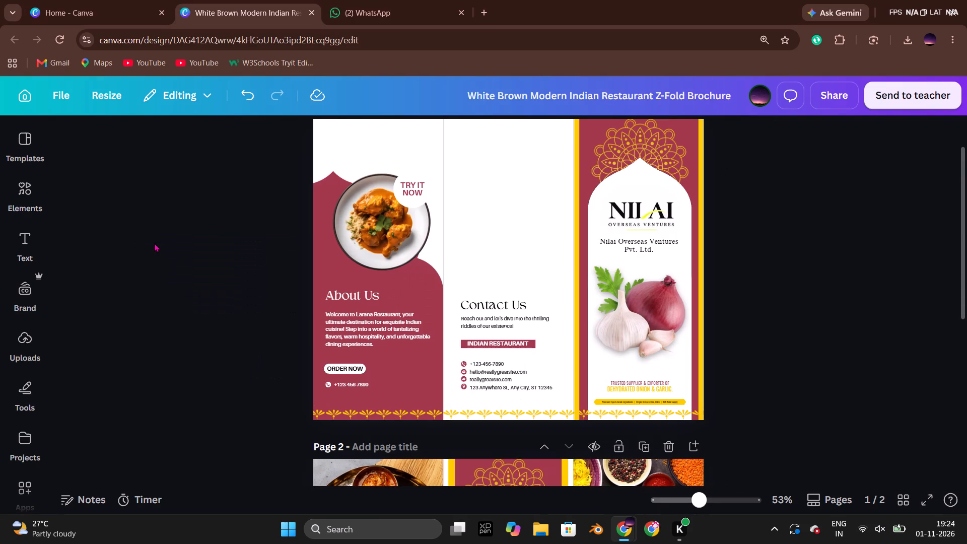
In the Nilai Product Catalog, ungroup the page 2 product circles and group White Onion, Red Onion and Pink Onion together.
key(alt+Tab)
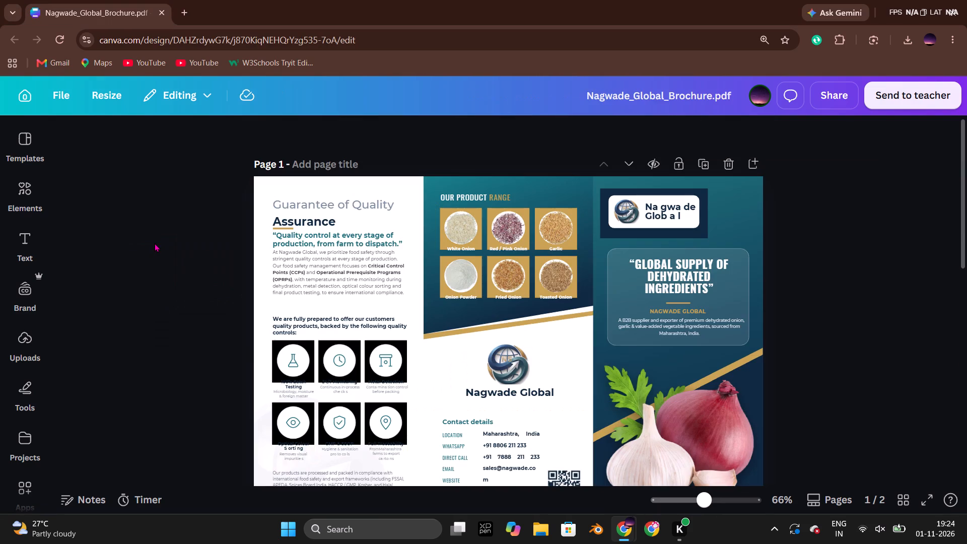
key(alt+Tab)
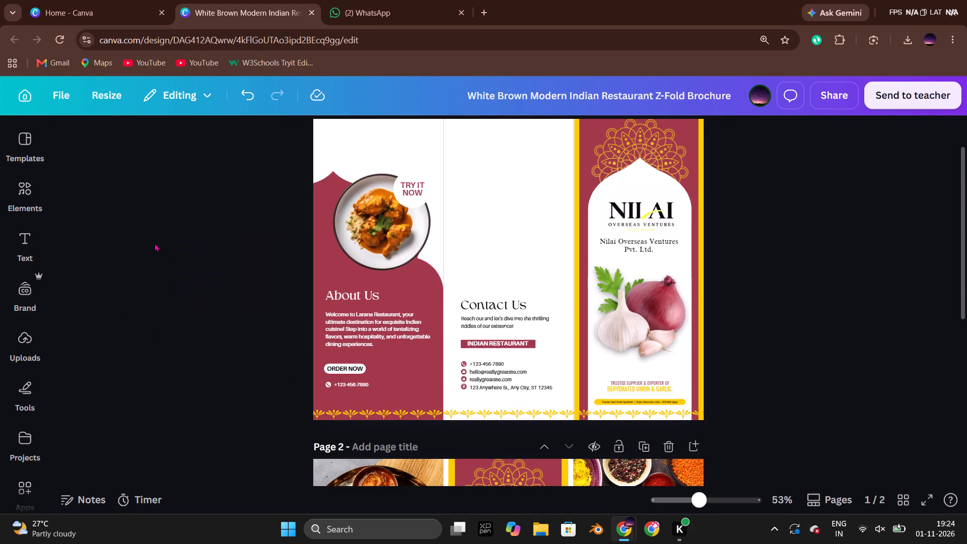
key(alt+Tab)
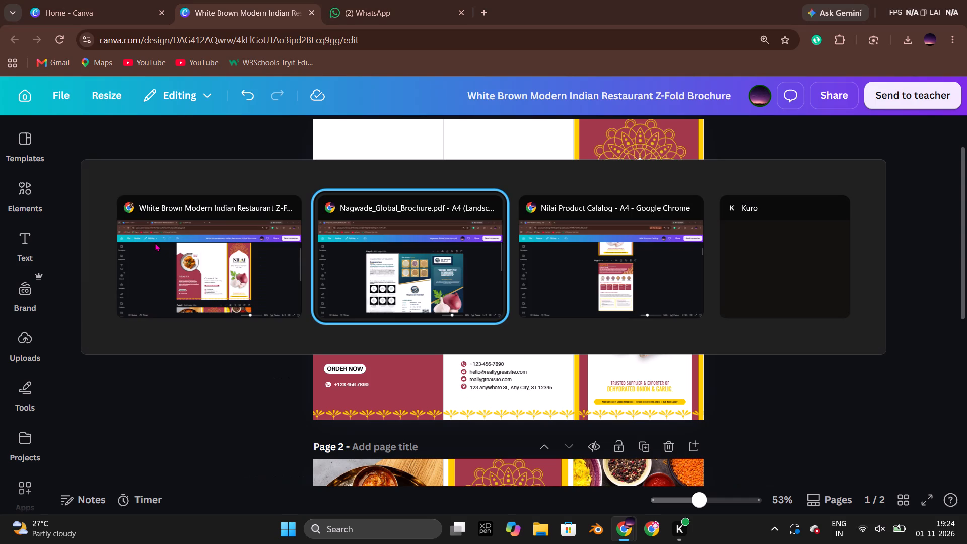
key(alt+Tab)
key(alt+Tab)
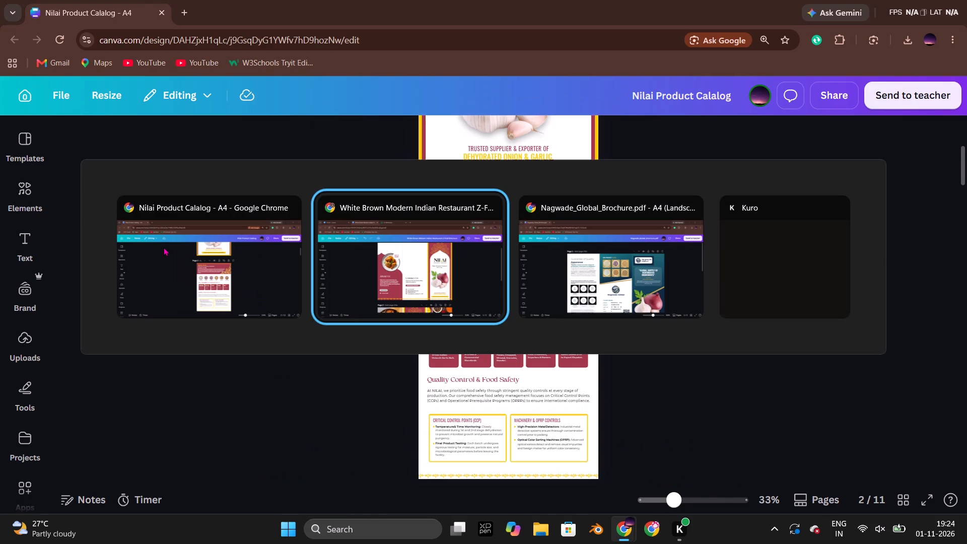
key(alt+Tab)
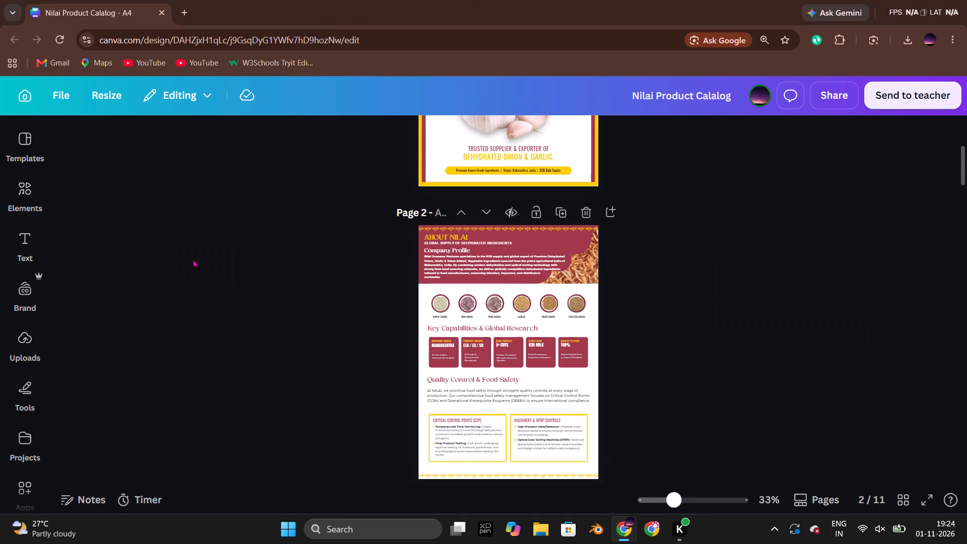
click(454, 307)
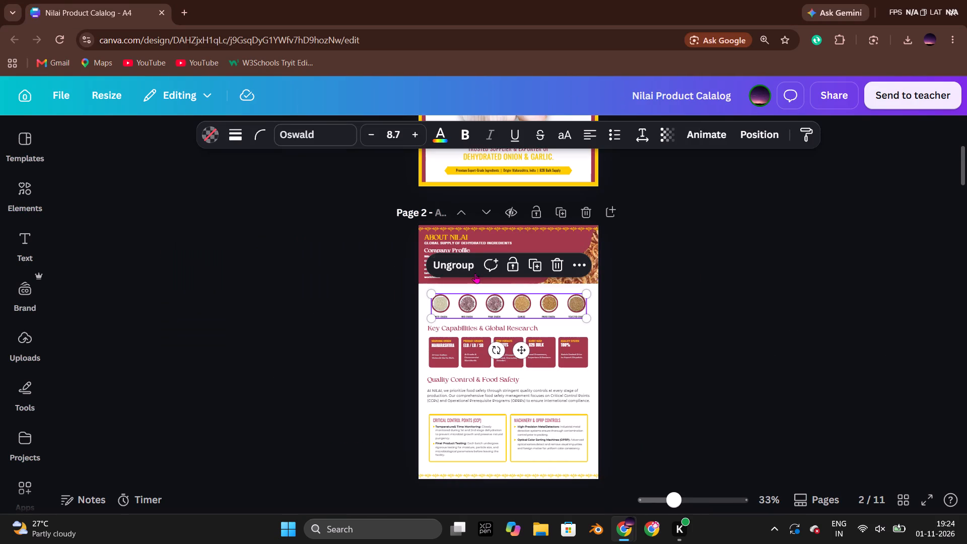
click(463, 265)
click(320, 275)
drag(388, 290, 504, 319)
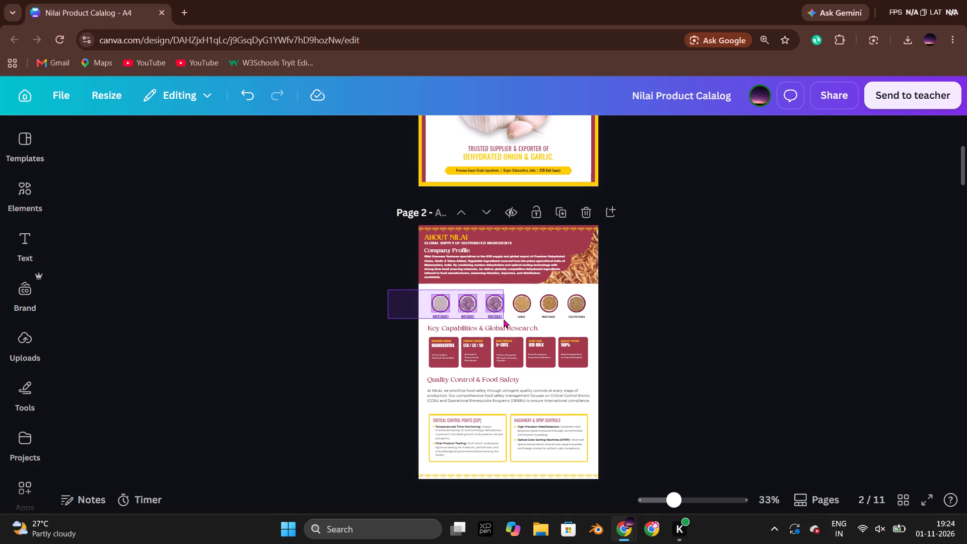
drag(504, 319, 508, 320)
click(426, 264)
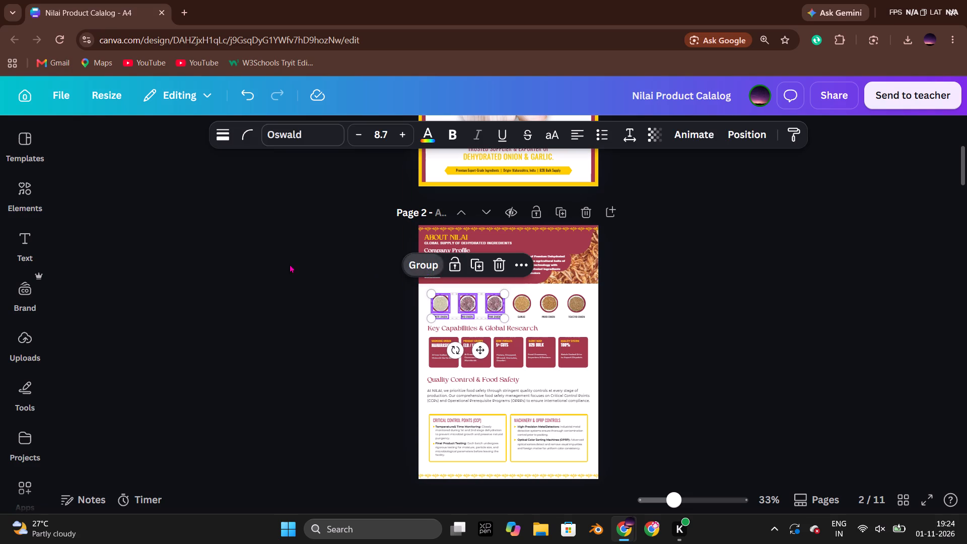
Group the Garlic, Fried Onion and Toasted Onion circles with their labels on page 2 of the catalog.
click(262, 263)
drag(690, 318, 525, 295)
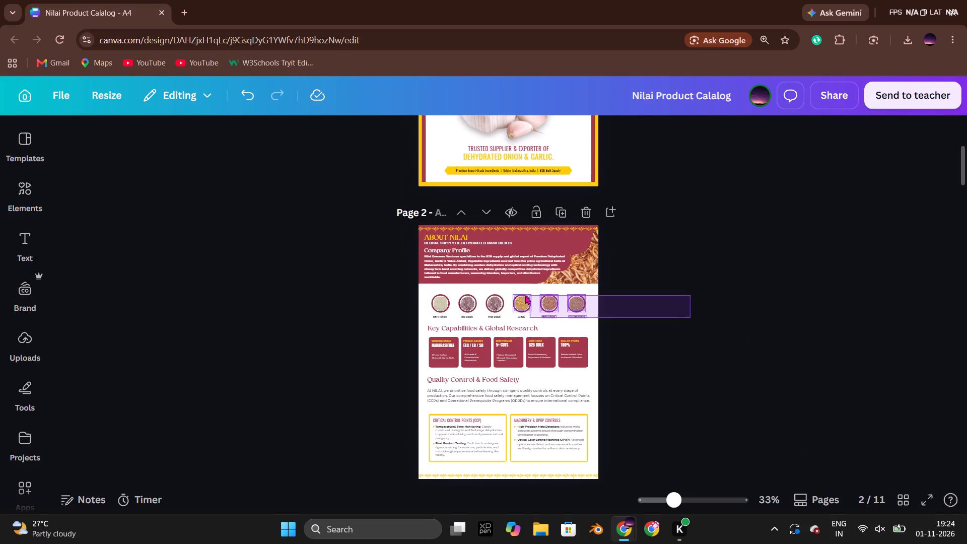
drag(525, 295, 520, 294)
click(508, 268)
click(725, 314)
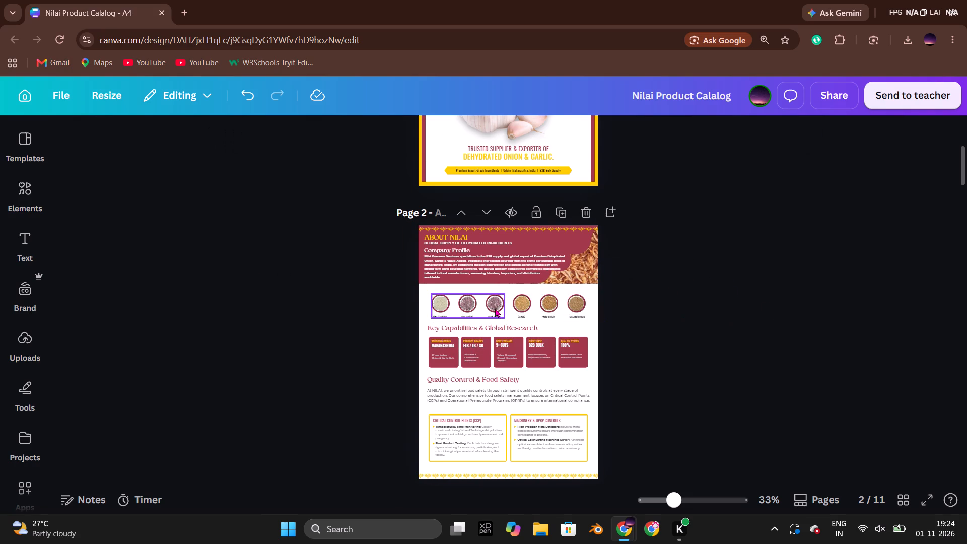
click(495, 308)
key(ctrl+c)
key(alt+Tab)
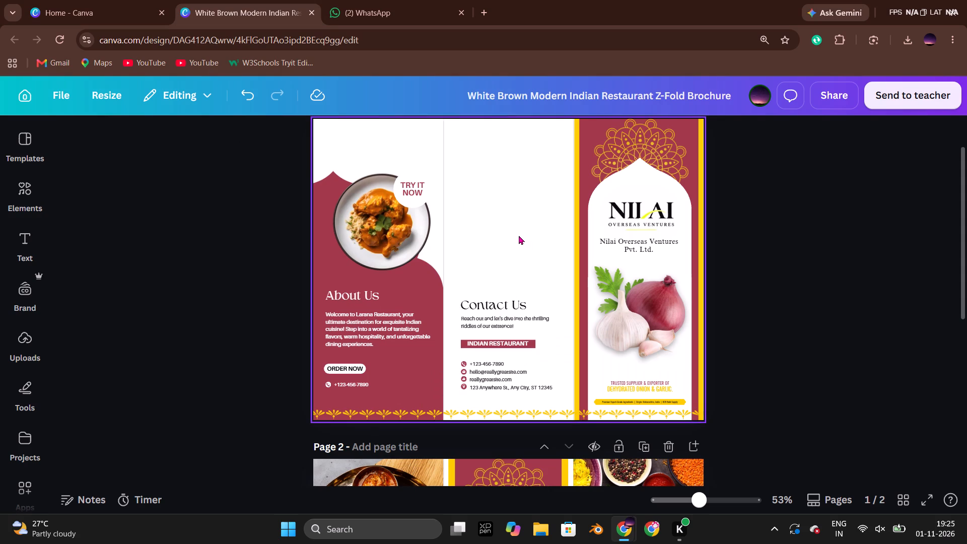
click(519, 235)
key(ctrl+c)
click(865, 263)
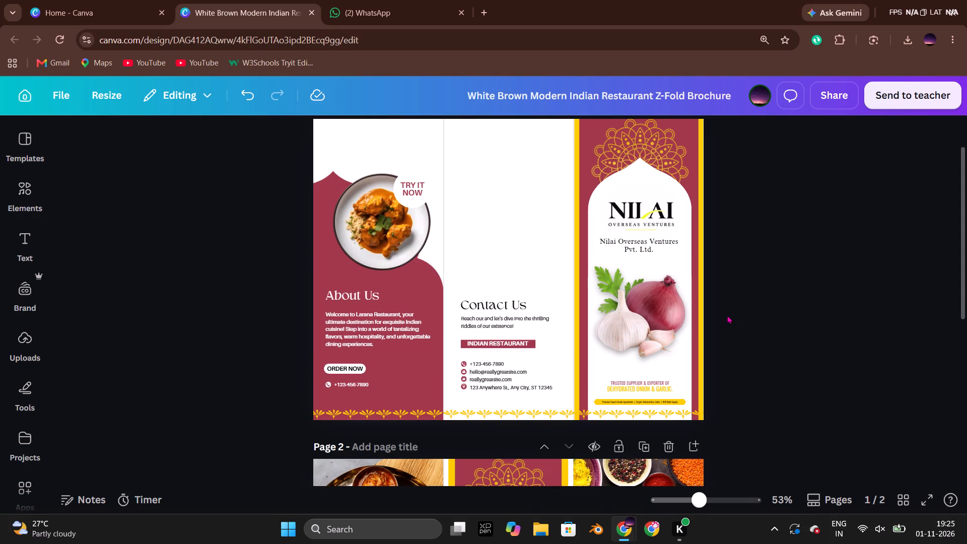
Copy the White, Red and Pink Onion group from the catalog and paste it onto page 1 of the Z-fold brochure.
key(alt+Tab)
click(369, 302)
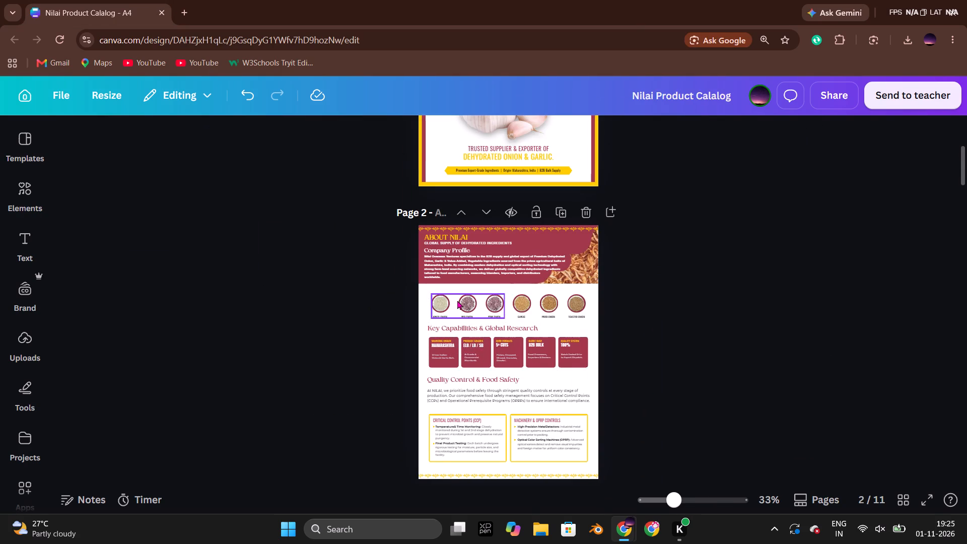
click(457, 300)
key(ctrl+c)
key(alt+Tab)
click(518, 241)
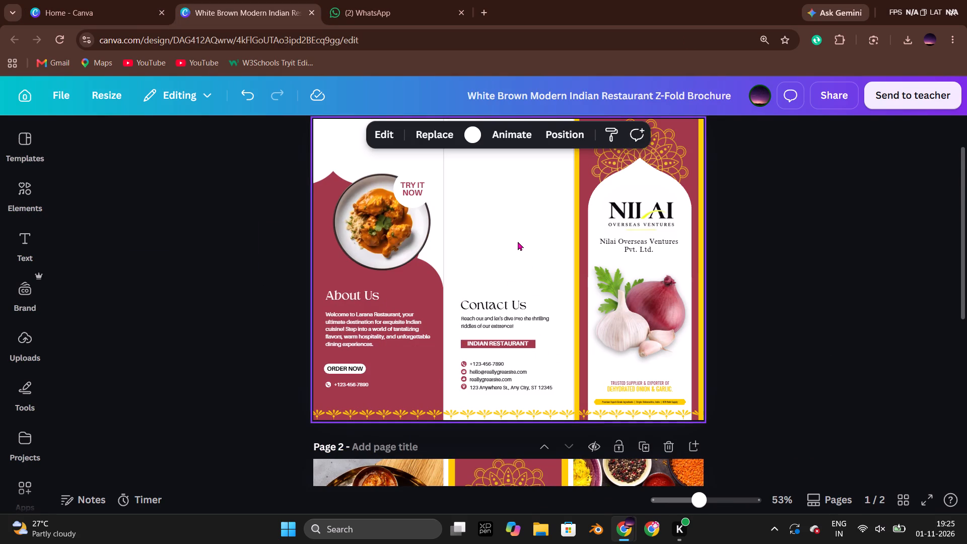
key(ctrl+v)
Shrink the onion group to about 2.9 in wide and place it at the top of the Contact Us panel.
drag(443, 247, 559, 184)
scroll(556, 207, up, 1)
drag(568, 255, 557, 249)
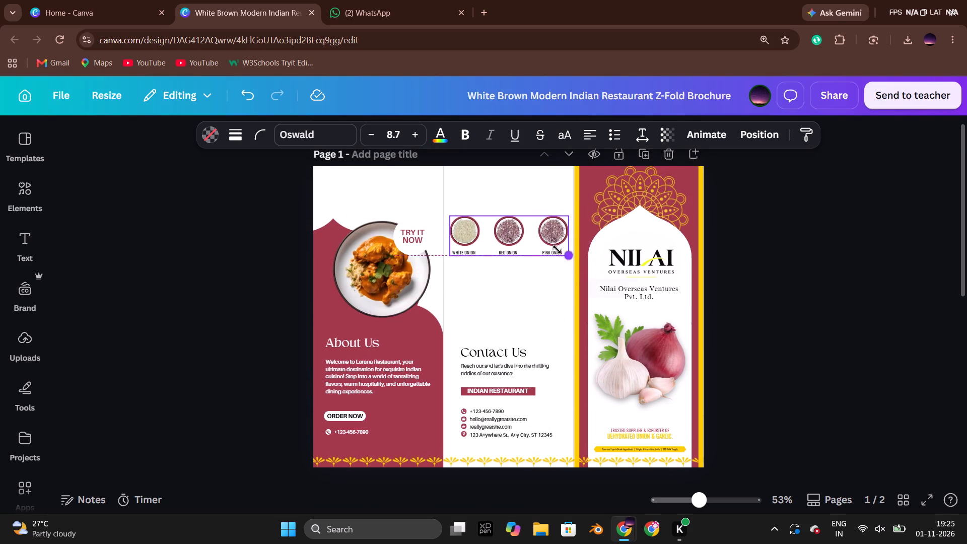
drag(557, 249, 554, 248)
drag(507, 234, 513, 193)
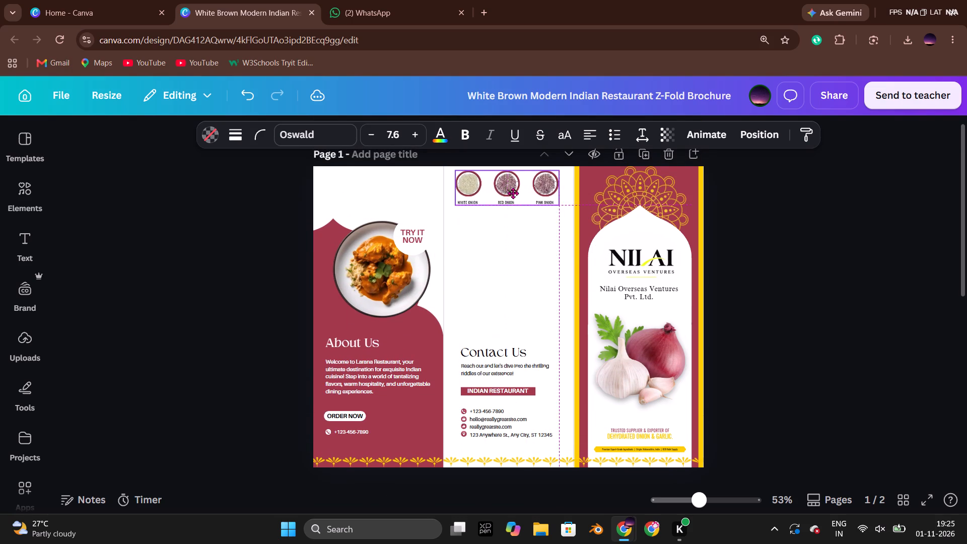
drag(513, 193, 514, 194)
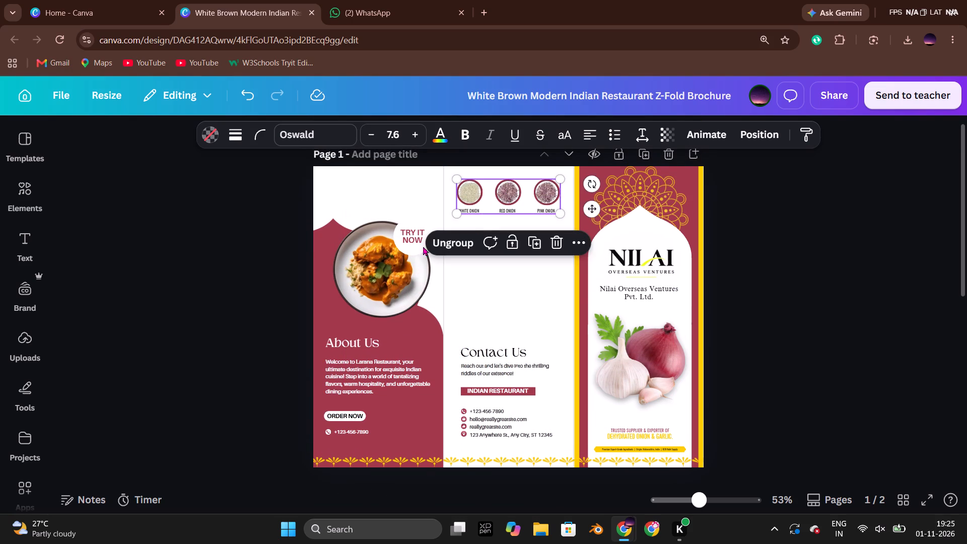
click(282, 232)
Copy the catalog's Garlic, Fried Onion and Toasted Onion group into the brochure, directly below the first product row.
key(alt+Tab)
click(565, 303)
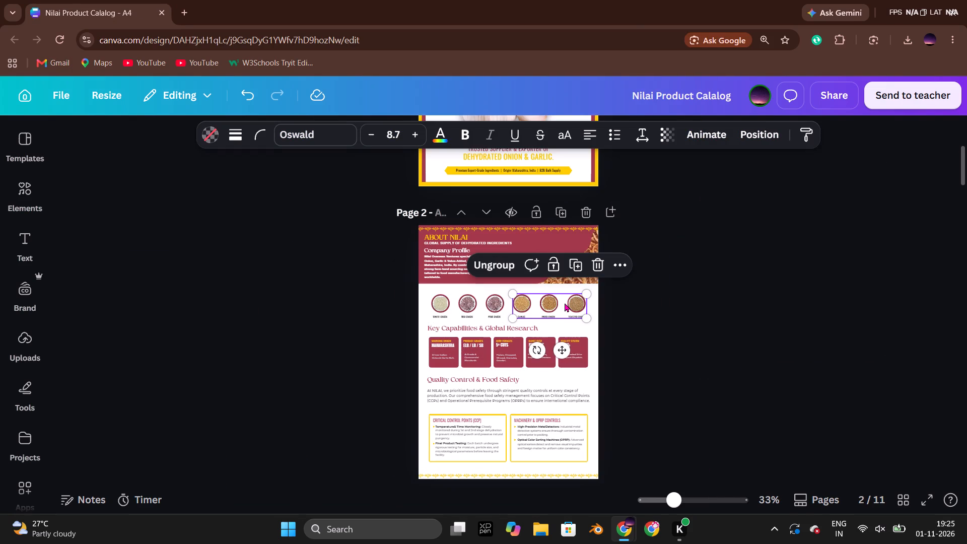
key(ctrl+c)
key(alt+Tab)
key(ctrl+v)
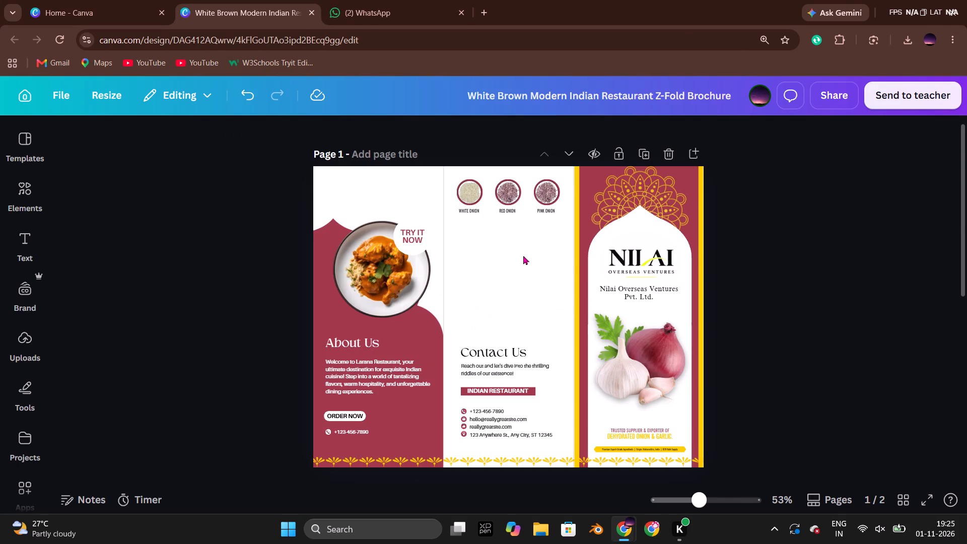
drag(527, 290, 515, 234)
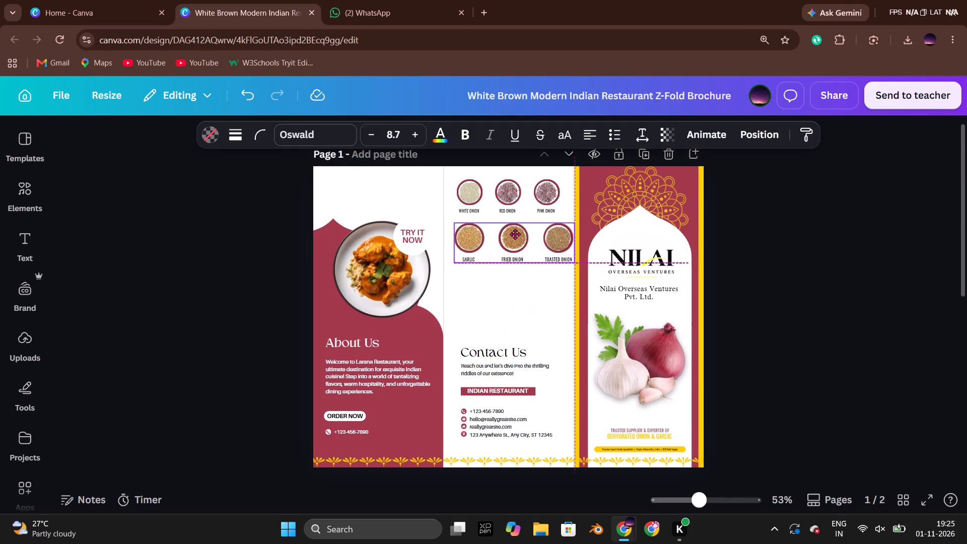
drag(515, 234, 508, 235)
Shrink the Garlic, Fried and Toasted Onion row to roughly the first row's size by overlaying it, and place it beneath that row.
drag(569, 265, 557, 259)
drag(504, 243, 511, 200)
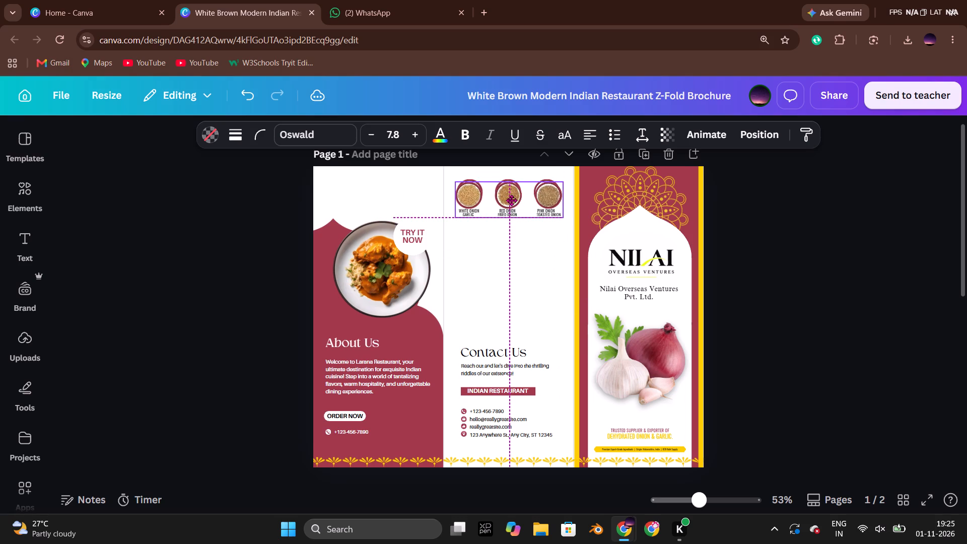
drag(511, 200, 512, 199)
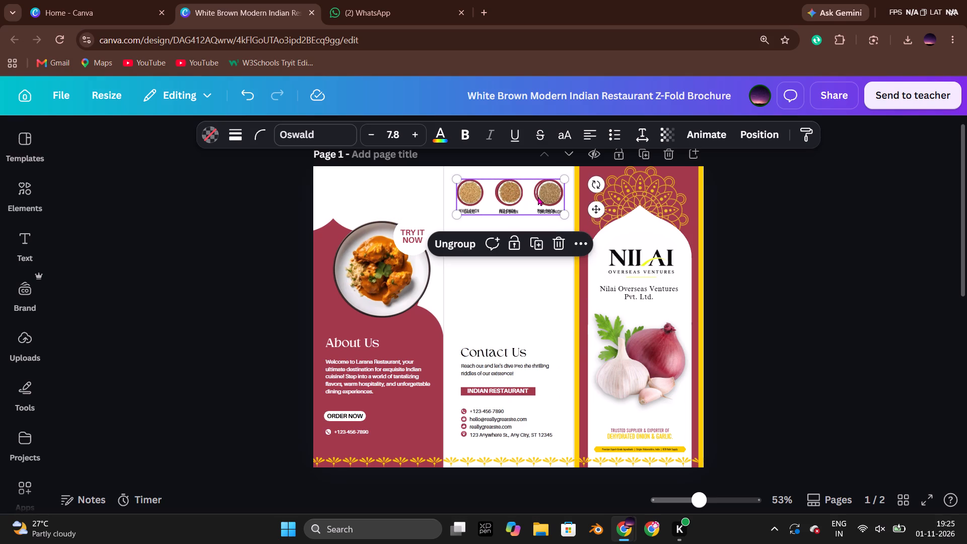
click(562, 191)
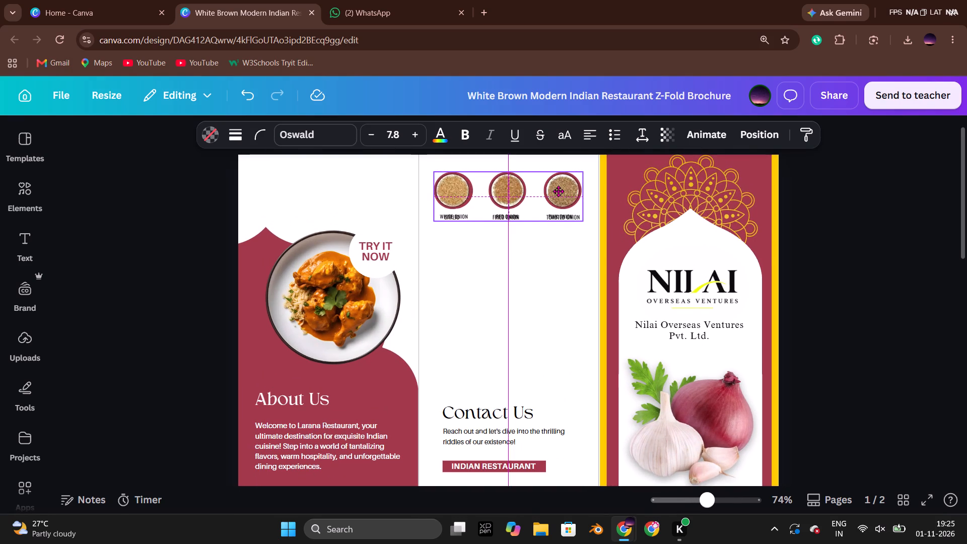
drag(580, 222, 576, 221)
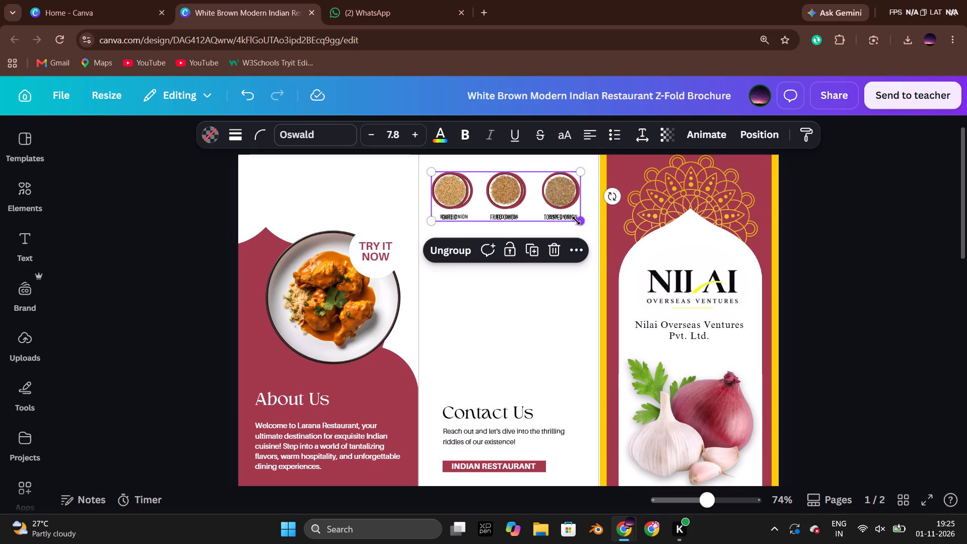
drag(576, 221, 575, 220)
drag(500, 189, 506, 191)
click(581, 222)
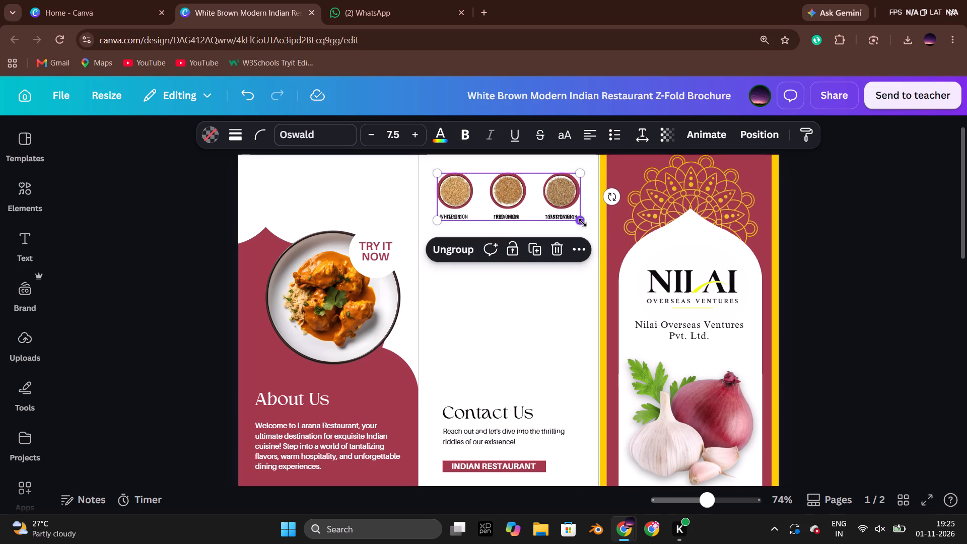
drag(560, 192, 558, 192)
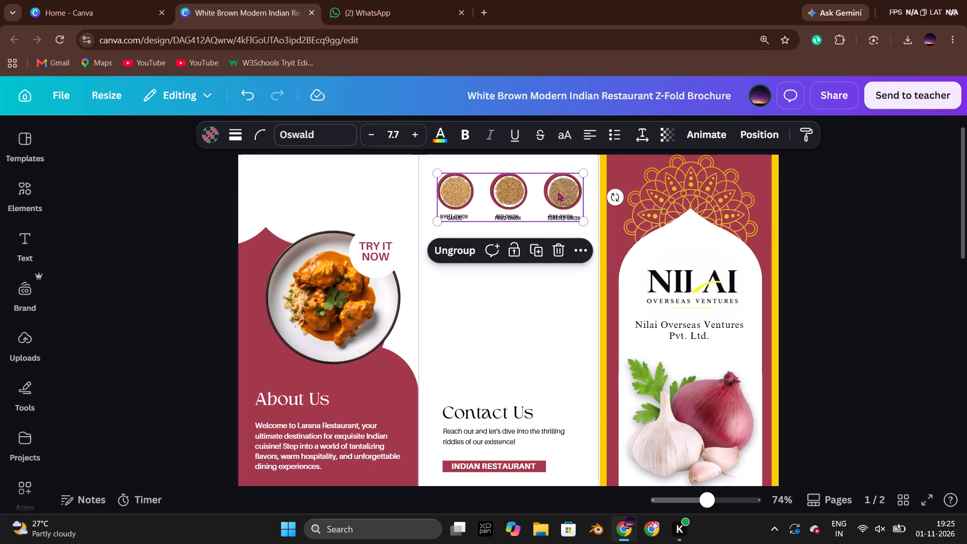
drag(558, 192, 558, 249)
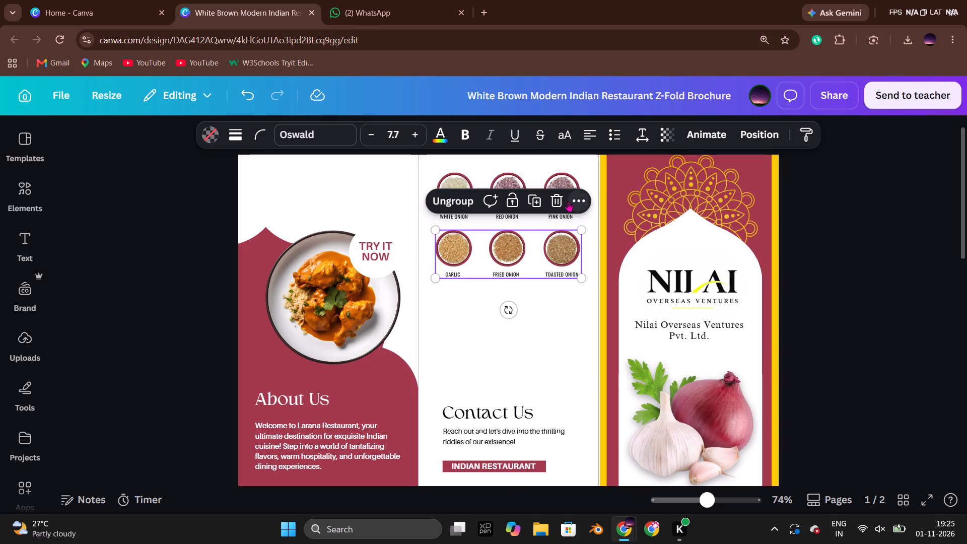
click(568, 201)
click(870, 231)
Check the top product row's exact dimensions and match the Garlic, Fried and Toasted Onion row by setting its width to 2.92 in.
click(564, 185)
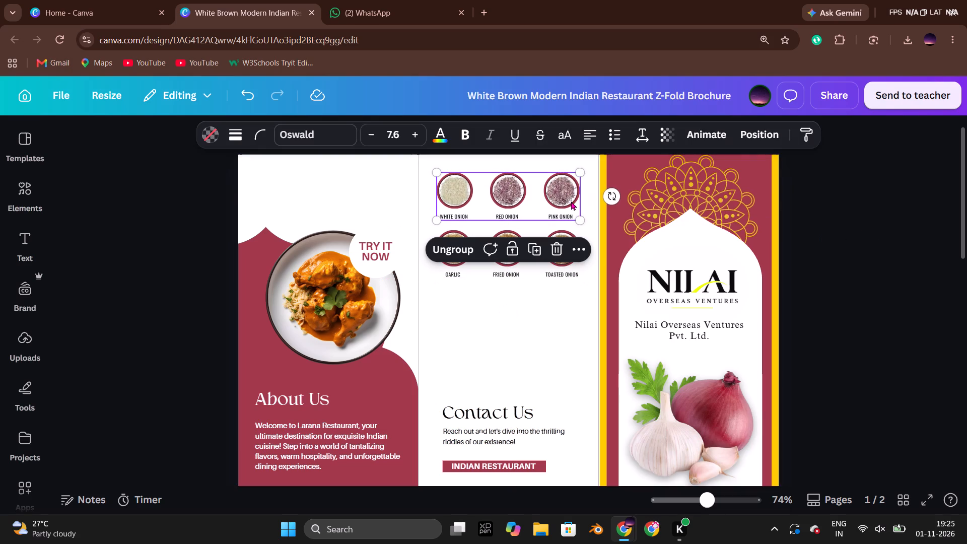
click(776, 131)
scroll(104, 385, down, 8)
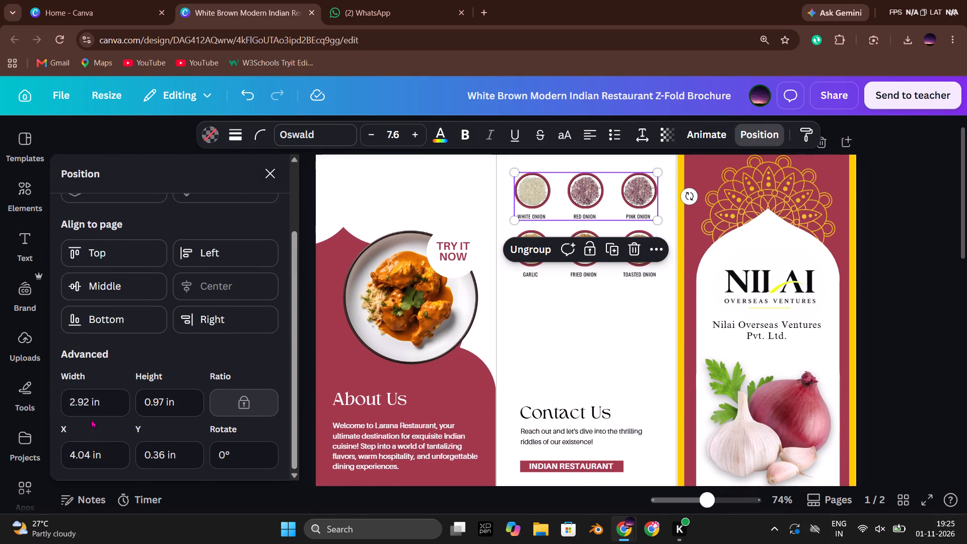
click(911, 257)
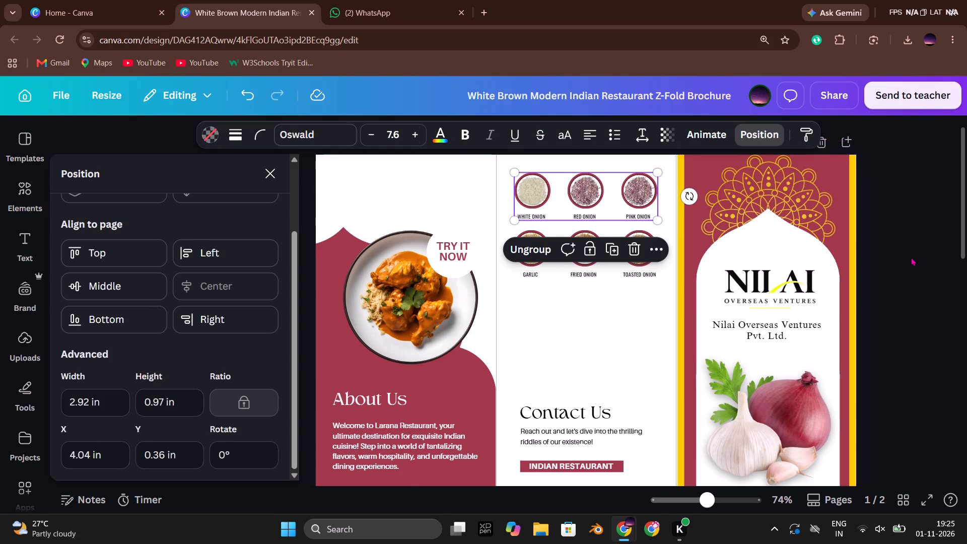
click(508, 271)
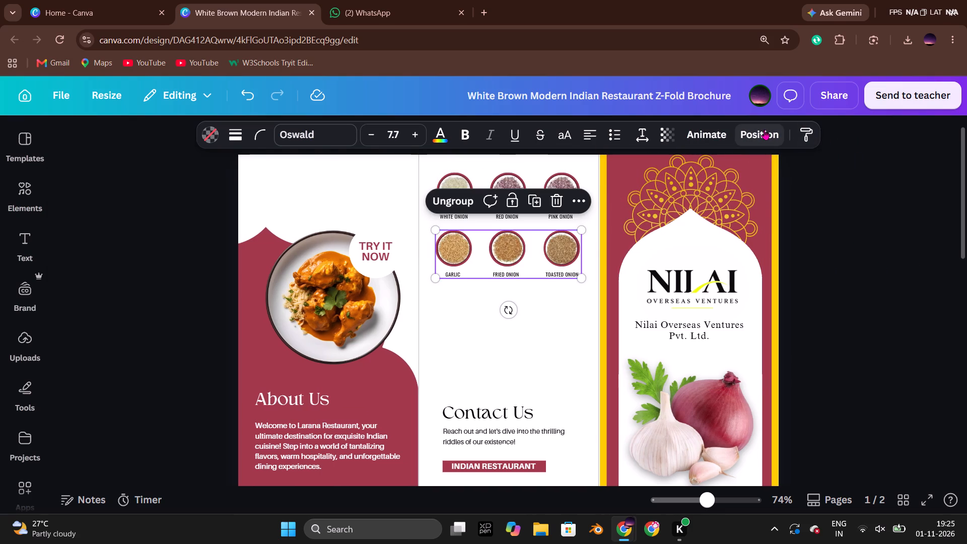
click(764, 129)
scroll(156, 399, down, 4)
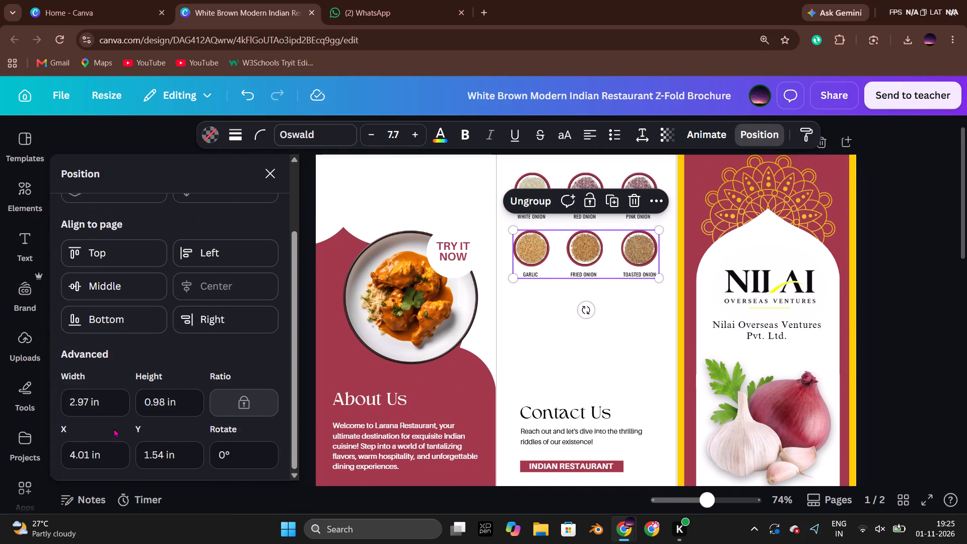
click(85, 404)
click(87, 405)
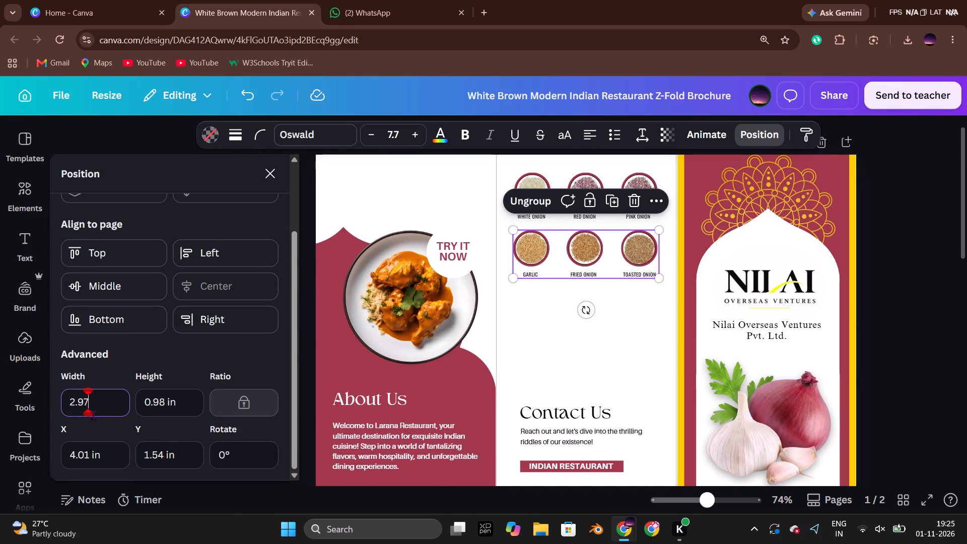
key(BackSpace)
key(2)
key(Return)
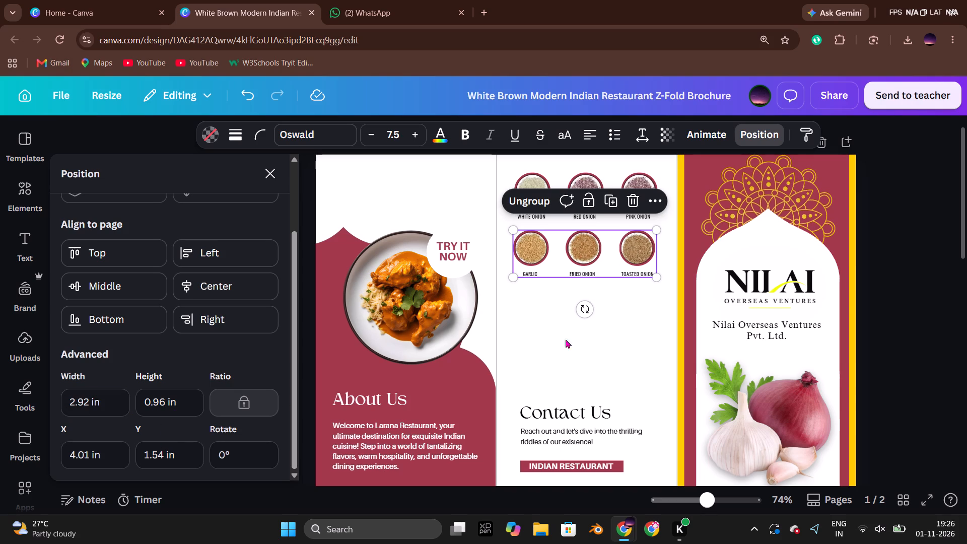
click(942, 284)
click(930, 280)
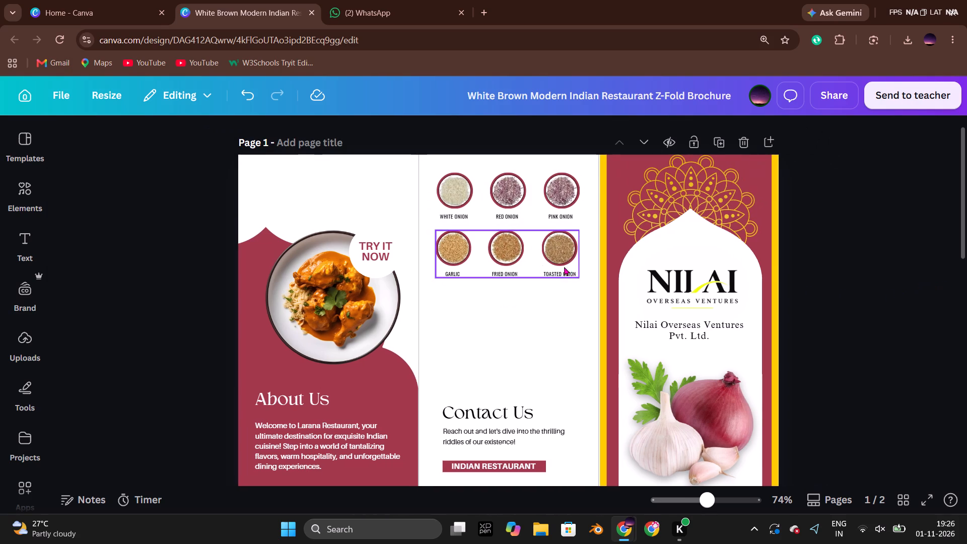
Align the Garlic, Fried Onion and Toasted Onion row directly beneath the first product row.
click(555, 258)
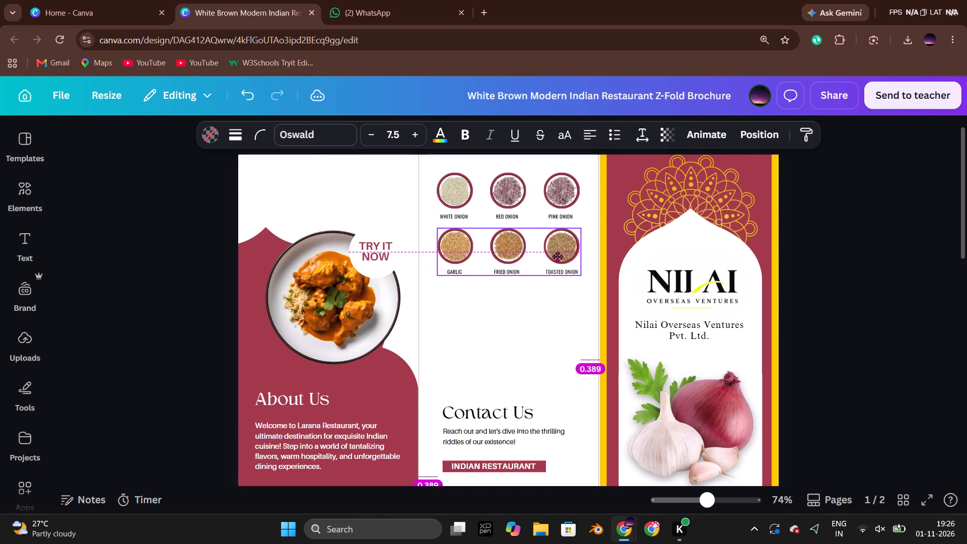
click(838, 263)
Consult the Nagwade Global brochure's product section, and place a copy of the Contact Us heading at the top of the middle panel.
key(alt+Tab)
key(alt+Tab)
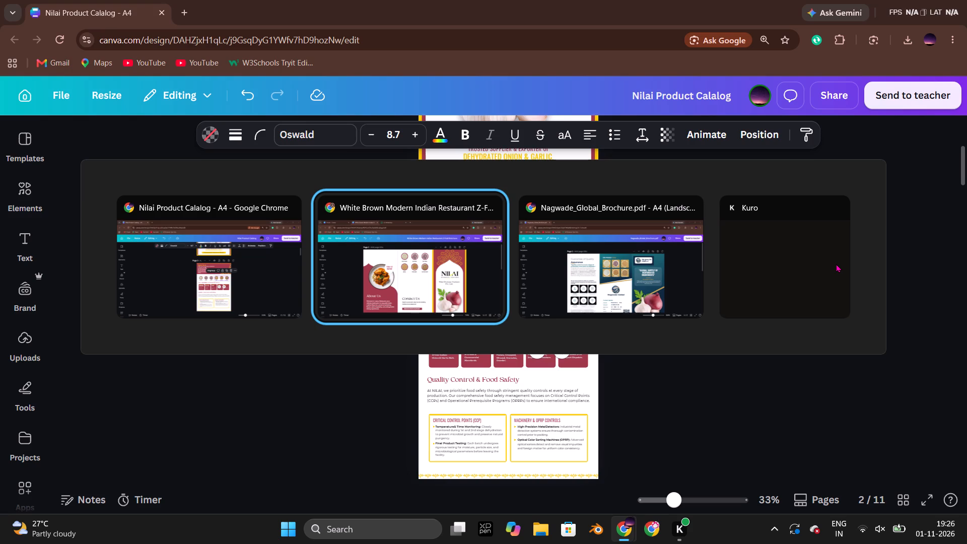
key(alt+Tab)
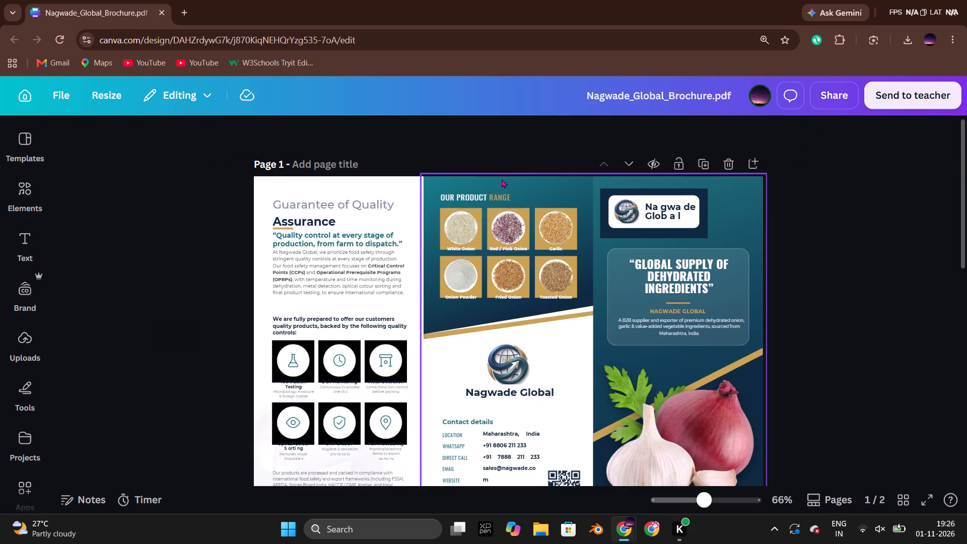
key(alt+Tab)
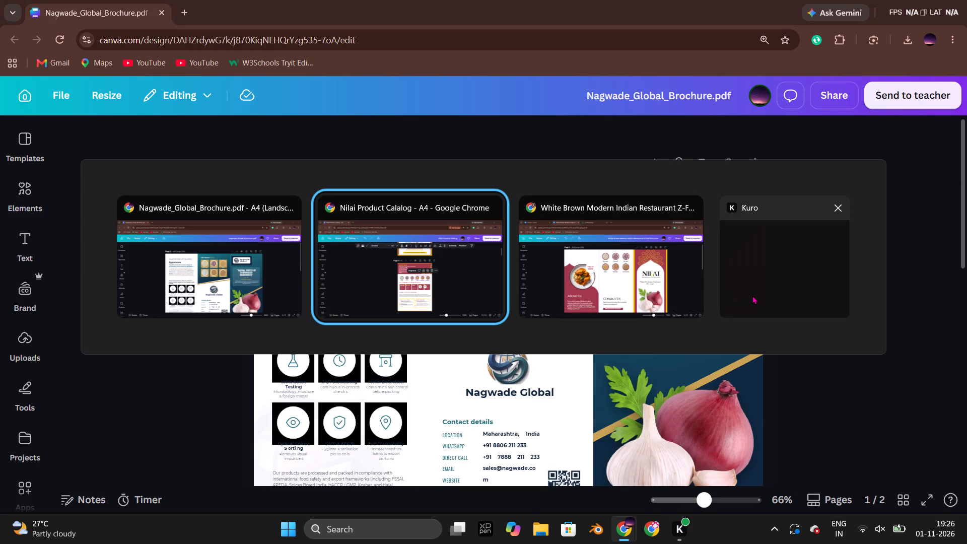
key(alt+Tab)
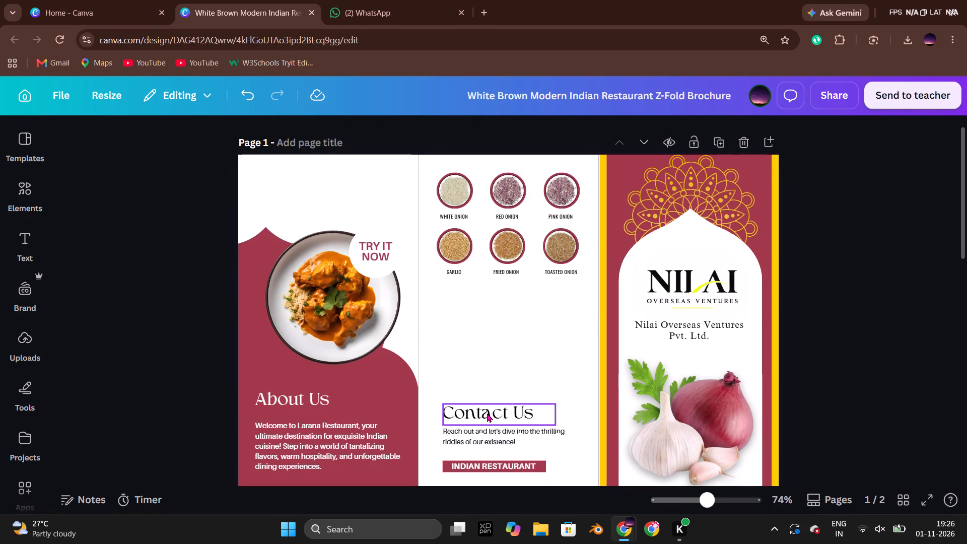
click(487, 413)
key(ctrl+c)
key(ctrl+v)
drag(495, 416, 510, 358)
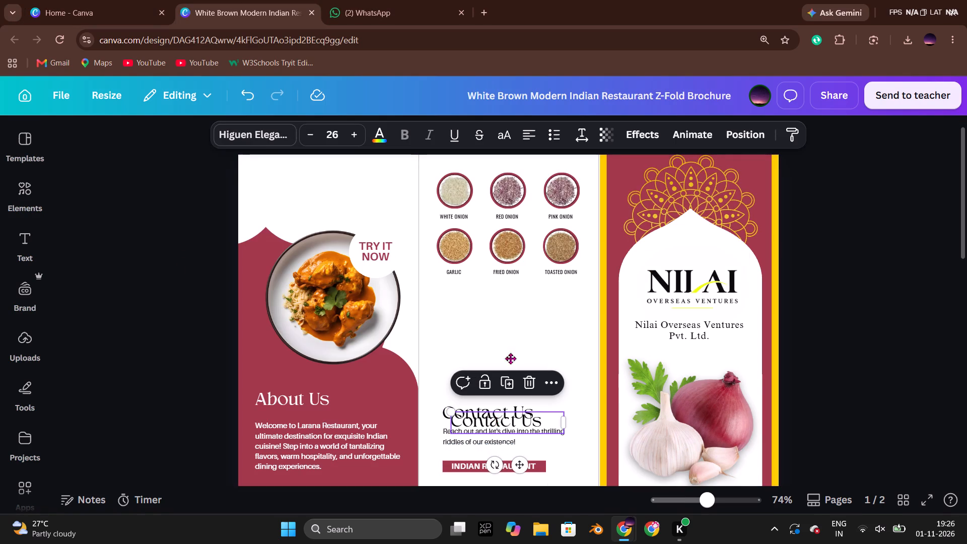
drag(510, 358, 477, 158)
click(192, 196)
Move both product rows down together to make room for the copied heading above them.
drag(567, 308, 486, 206)
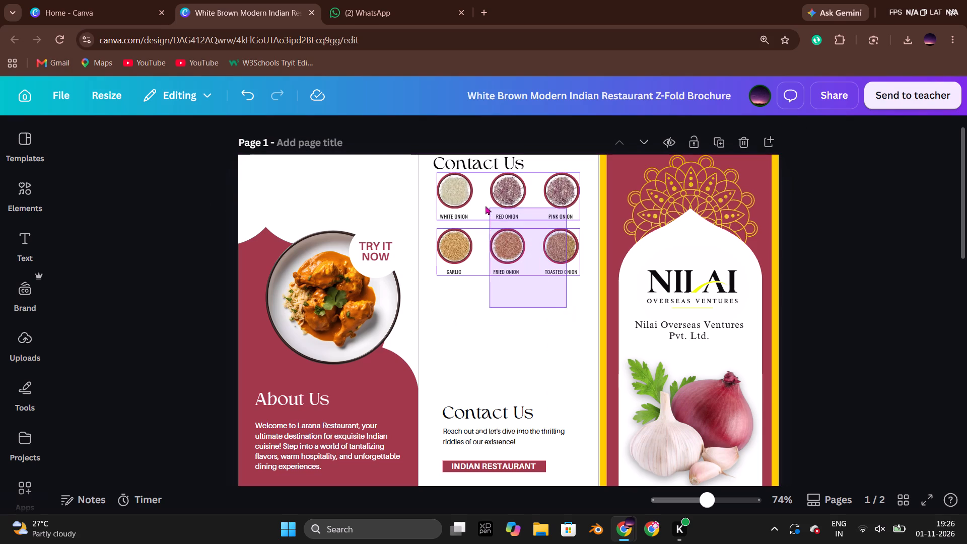
drag(486, 206, 463, 204)
key(Down)
key(Down)
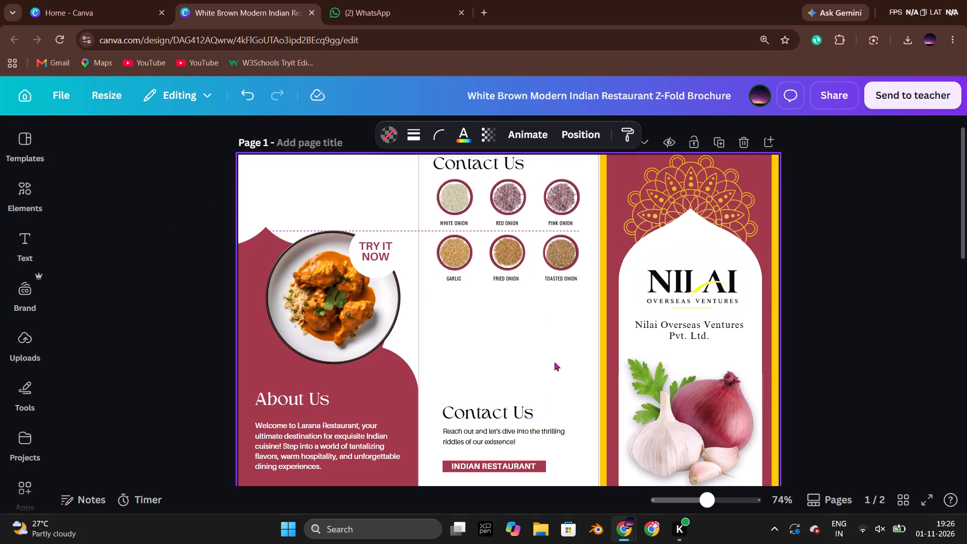
key(Down)
key(Down)
key(Down)
key(Down)
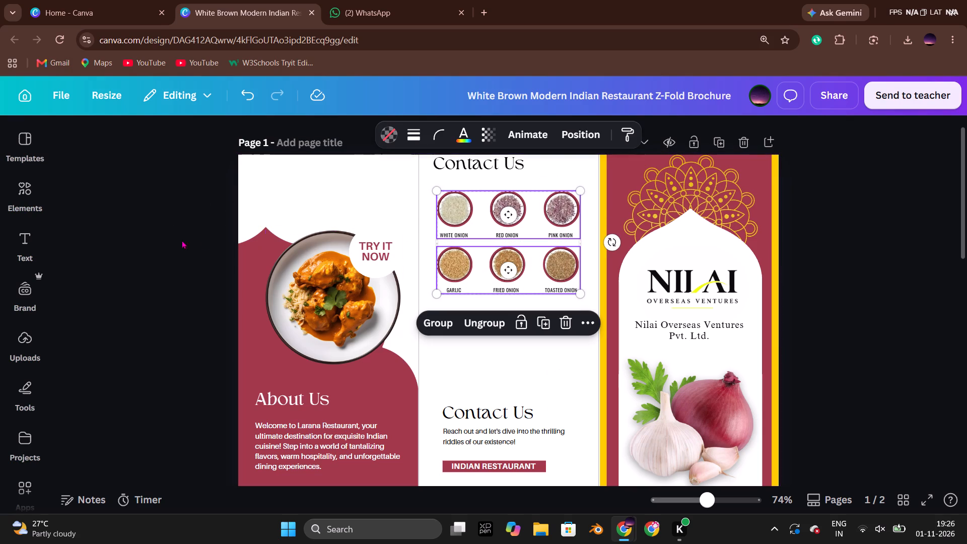
click(174, 237)
Position the copied heading just above the product rows and replace its text with "Our Product Range".
drag(484, 167, 489, 177)
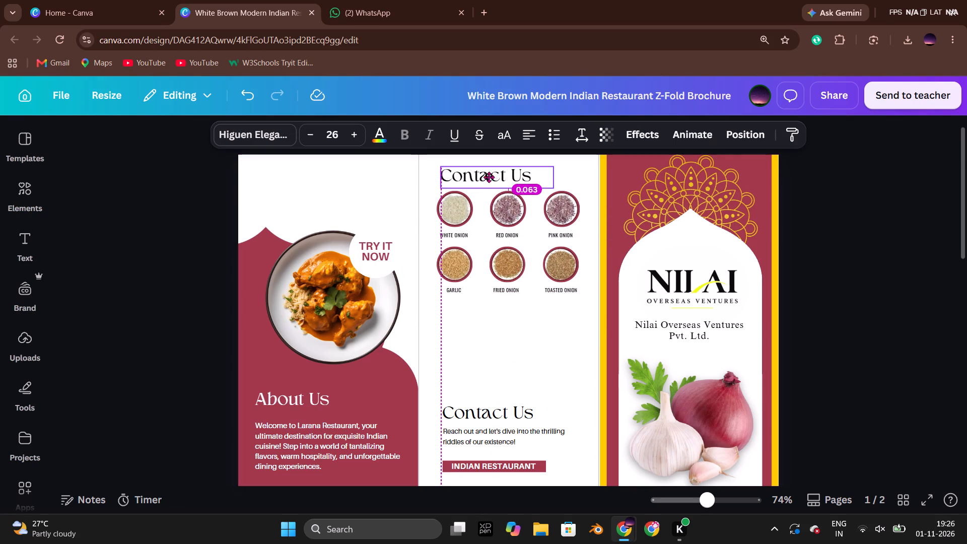
drag(489, 177, 486, 174)
double_click(486, 174)
text(Our)
key(space)
text(Product Range)
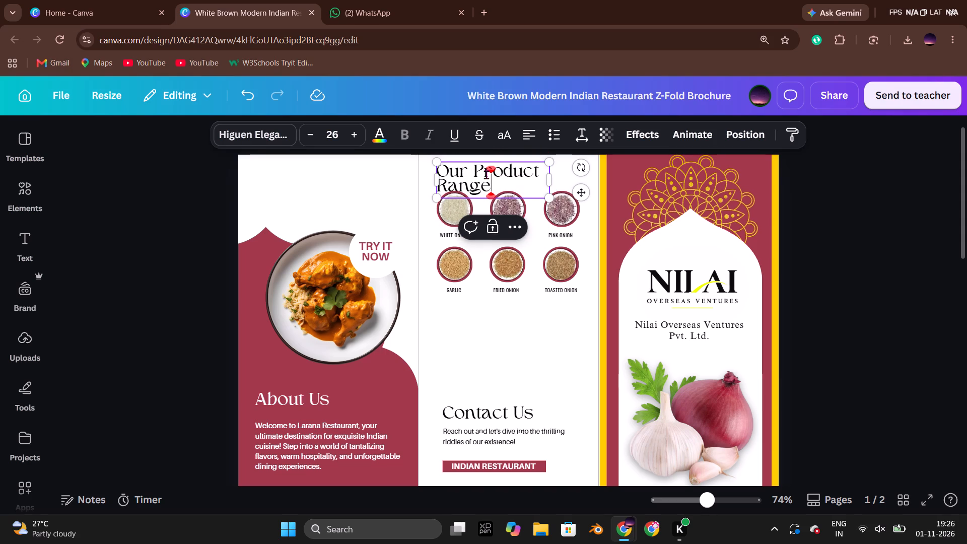
click(135, 223)
Widen the "Our Product Range" text box so the heading fits on one line.
click(481, 174)
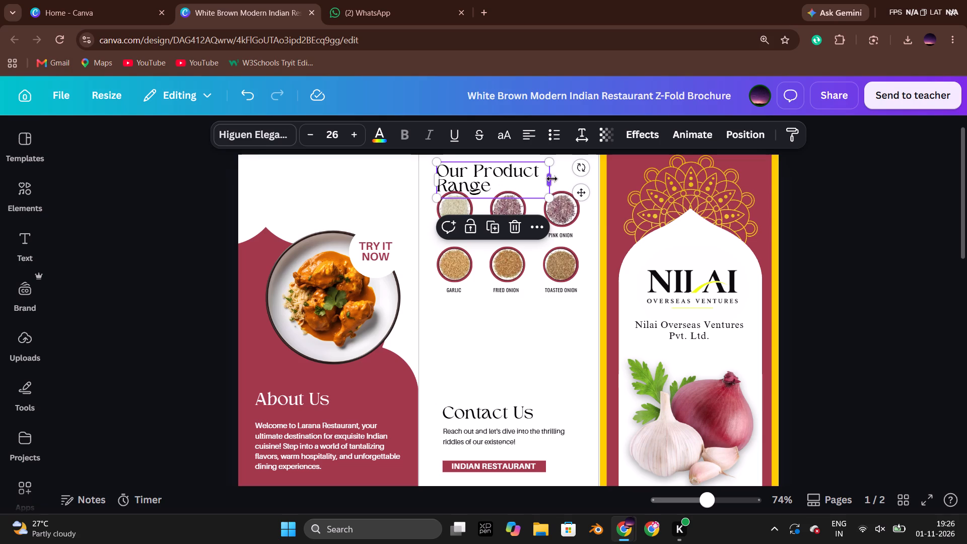
drag(552, 179, 611, 180)
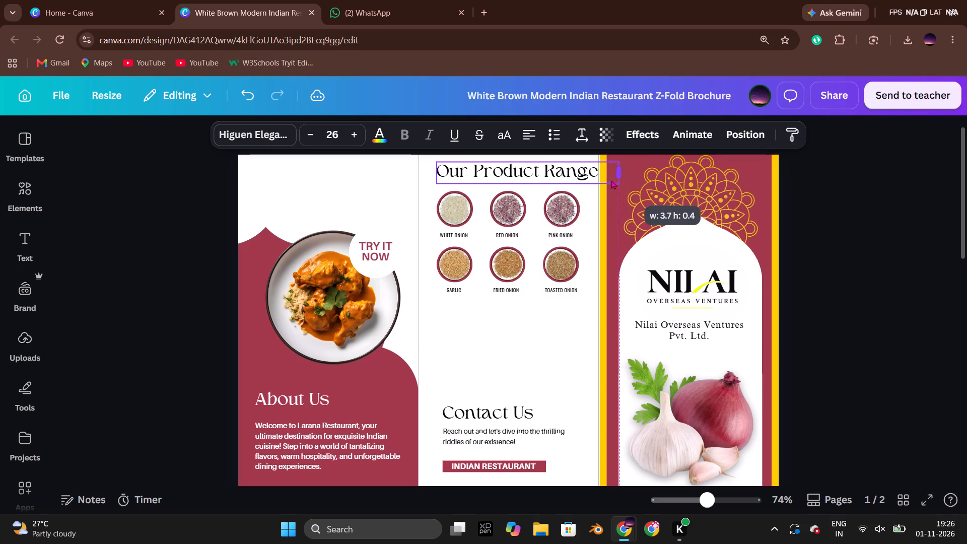
drag(611, 180, 603, 177)
click(850, 192)
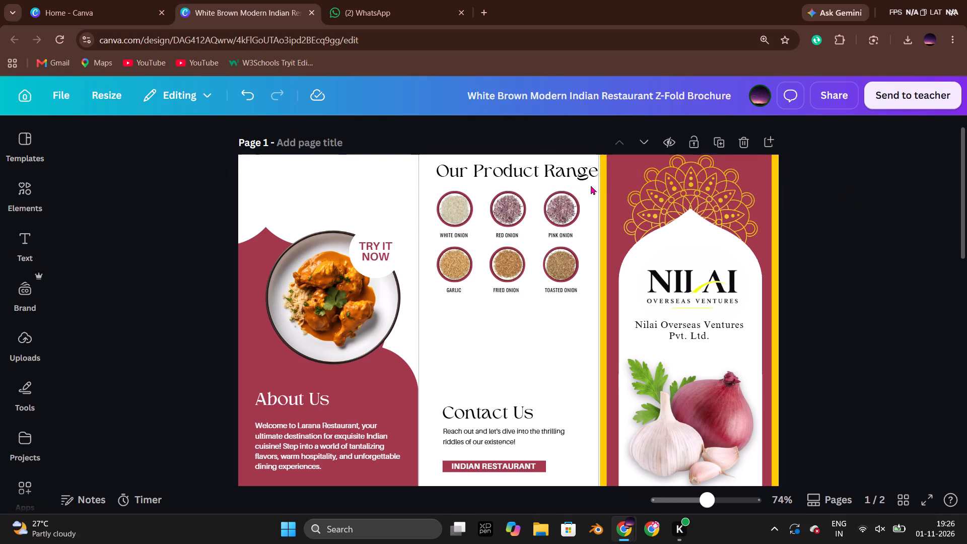
Shrink the "Our Product Range" heading to size 20 and place it evenly above the first product row.
click(523, 182)
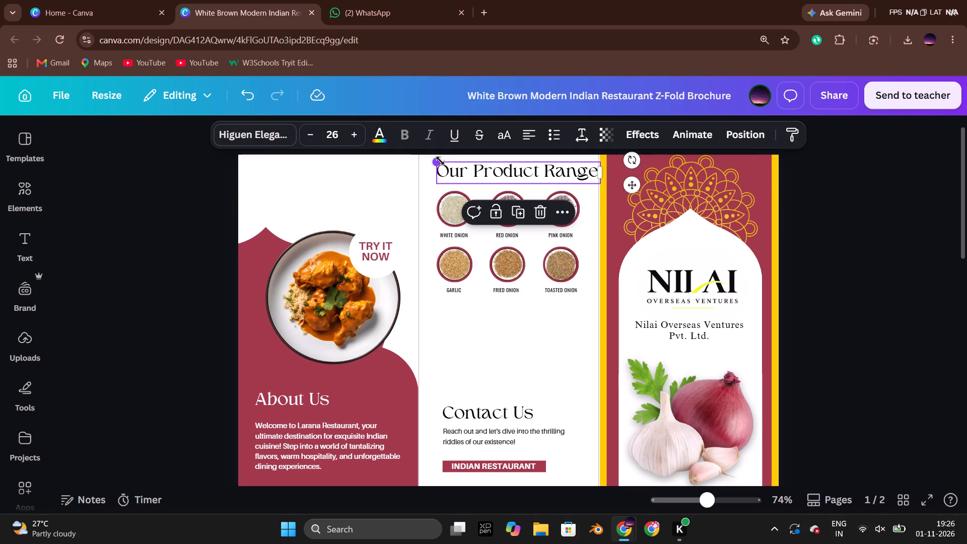
drag(440, 161, 470, 175)
drag(525, 174, 496, 173)
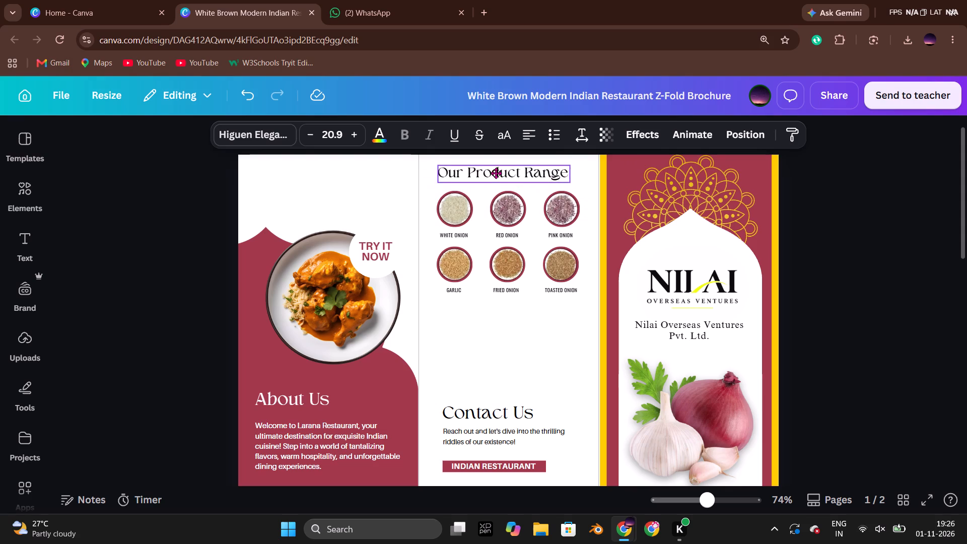
drag(496, 173, 498, 172)
drag(440, 162, 445, 165)
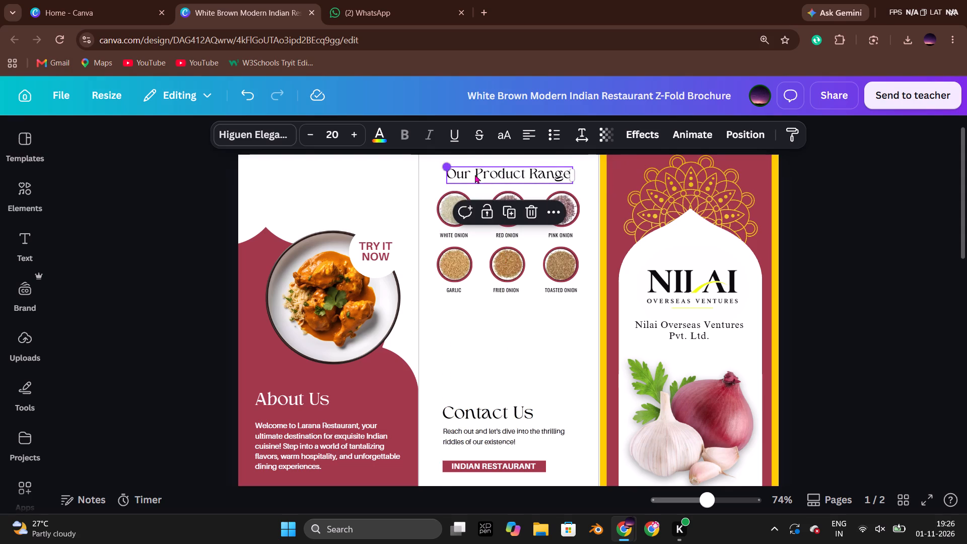
click(498, 177)
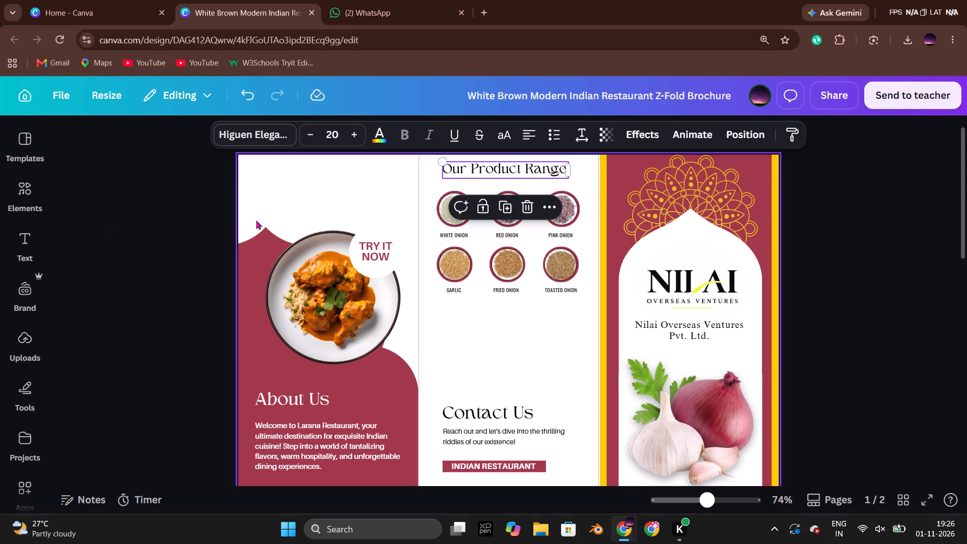
key(Down)
key(Down)
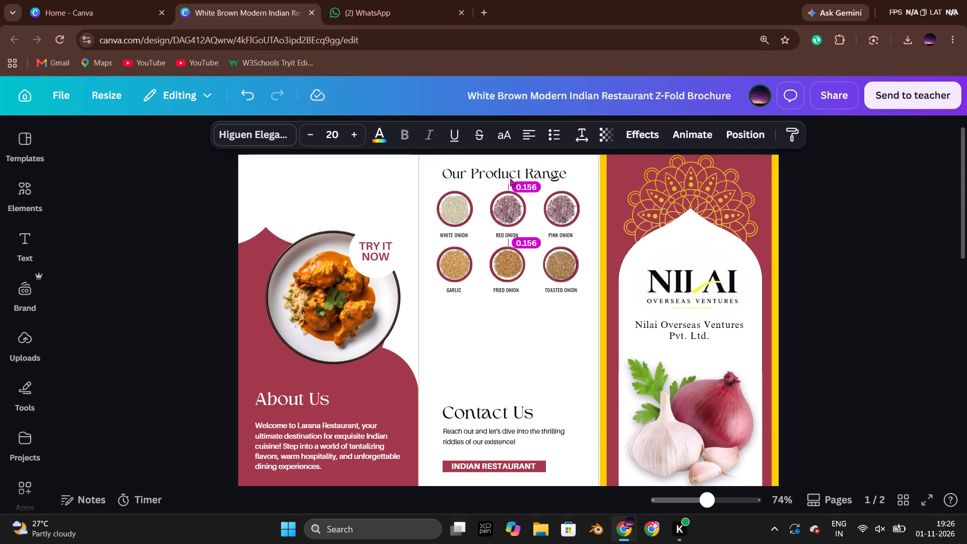
key(Up)
key(Down)
Set the "Our Product Range" heading's text colour to the design's maroon.
click(383, 138)
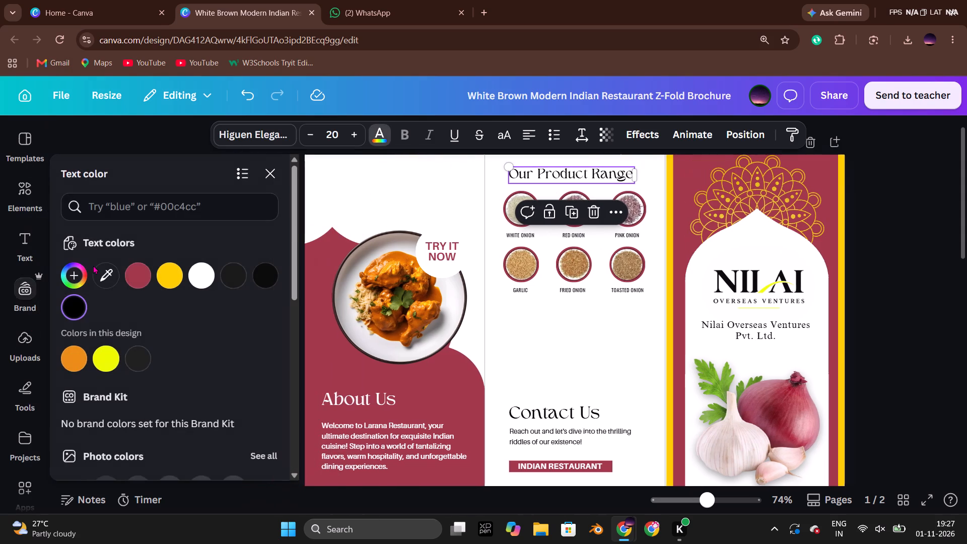
click(137, 269)
double_click(874, 261)
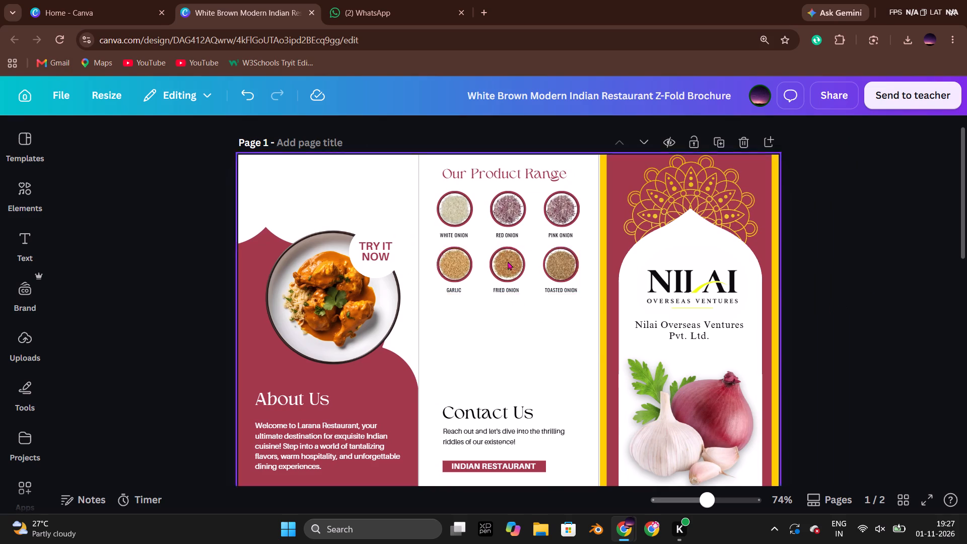
Copy the Nilai logo from the cover panel into the middle panel, between the product rows and Contact Us.
key(alt+Tab)
scroll(554, 383, down, 2)
key(alt+Tab)
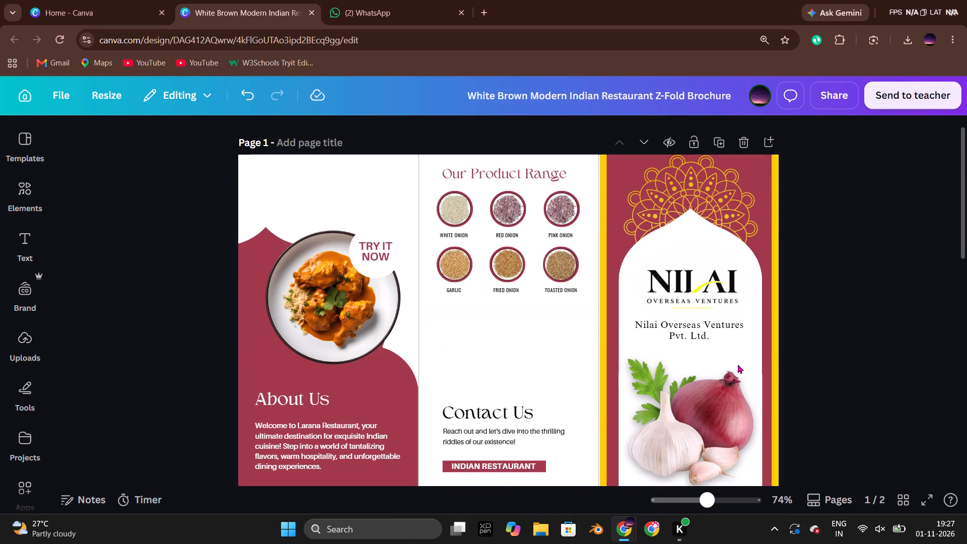
scroll(788, 358, down, 1)
click(682, 211)
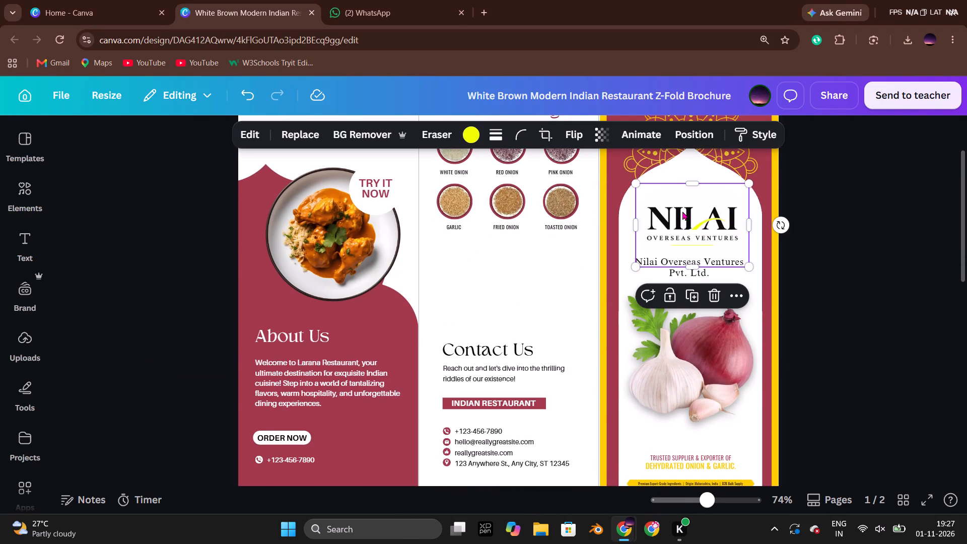
key(ctrl+c)
key(ctrl+v)
drag(710, 236, 521, 279)
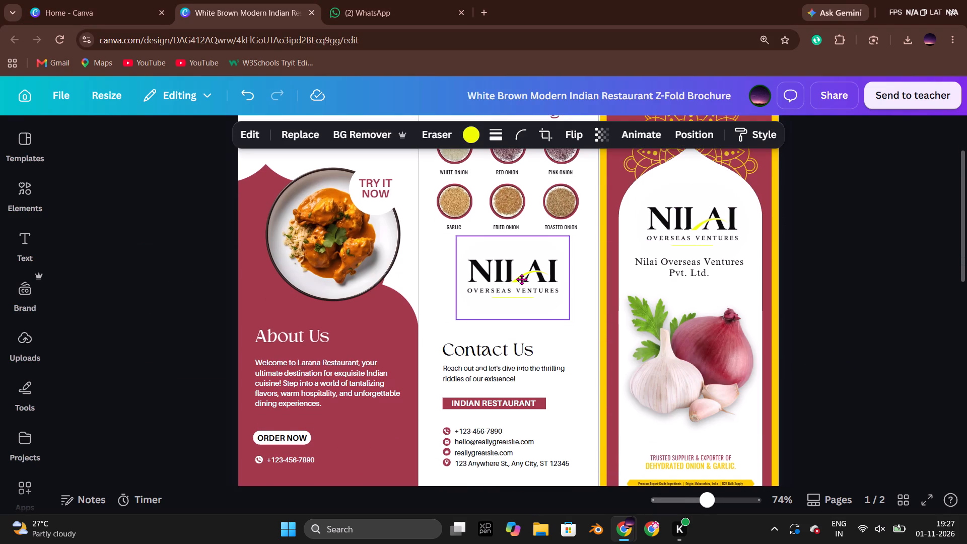
drag(521, 279, 519, 279)
Crop the copied logo's blank top and bottom edges to a height of about 1.2 in.
drag(513, 316, 514, 308)
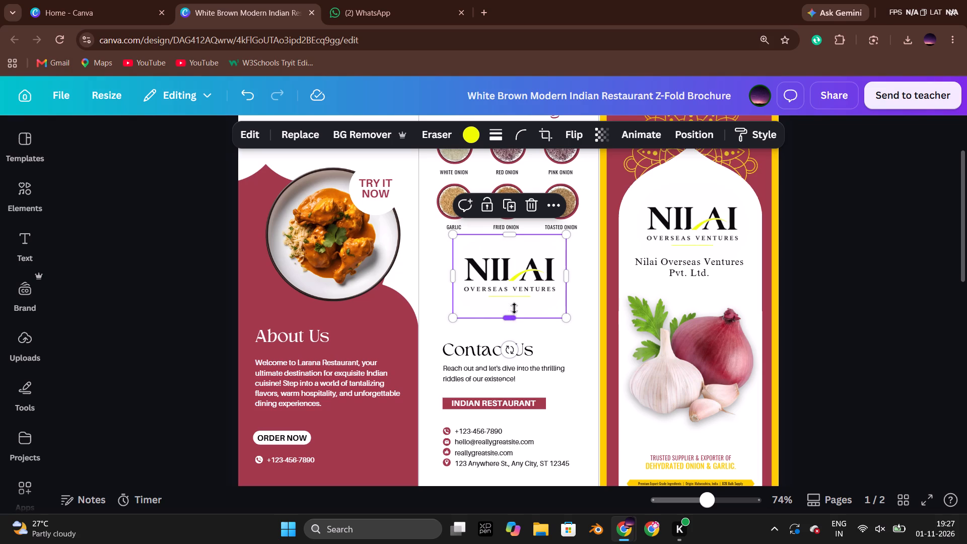
drag(514, 308, 515, 305)
drag(509, 236, 509, 250)
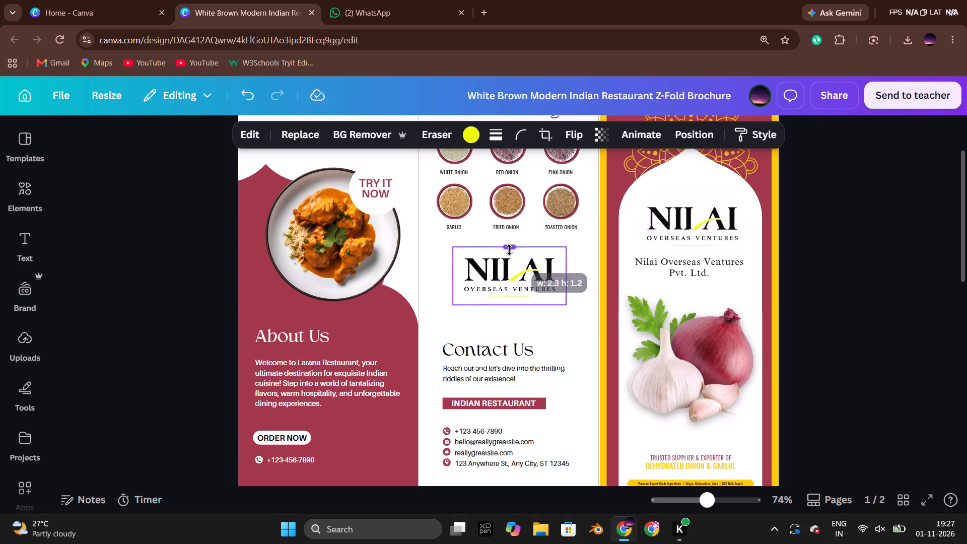
drag(509, 250, 509, 251)
Centre the cropped Nilai logo in the gap between the product rows and the Contact Us heading.
drag(525, 284, 526, 289)
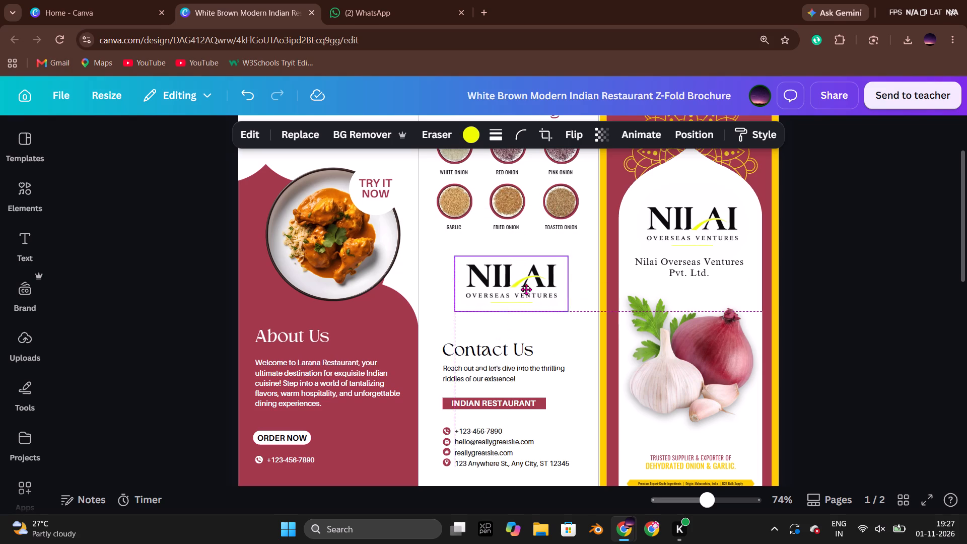
drag(526, 289, 526, 291)
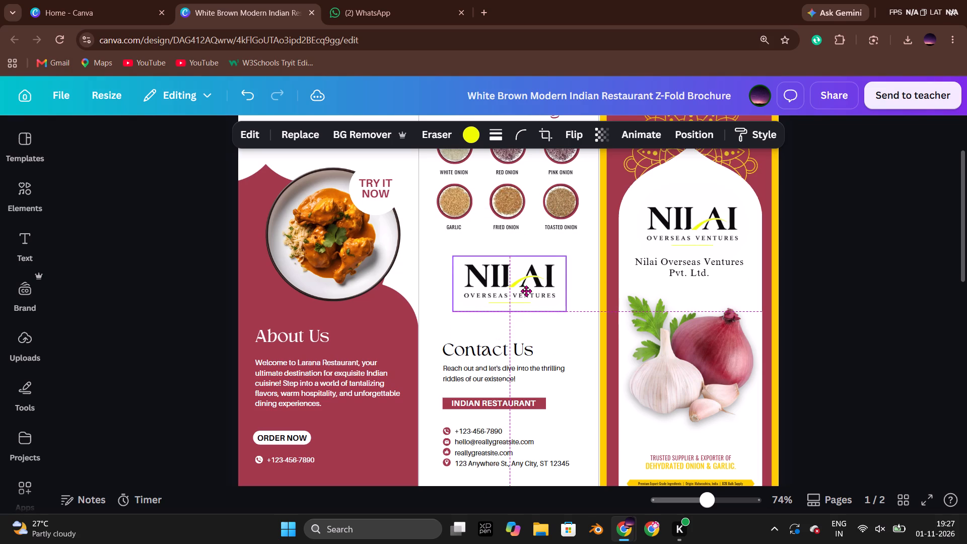
drag(526, 291, 525, 291)
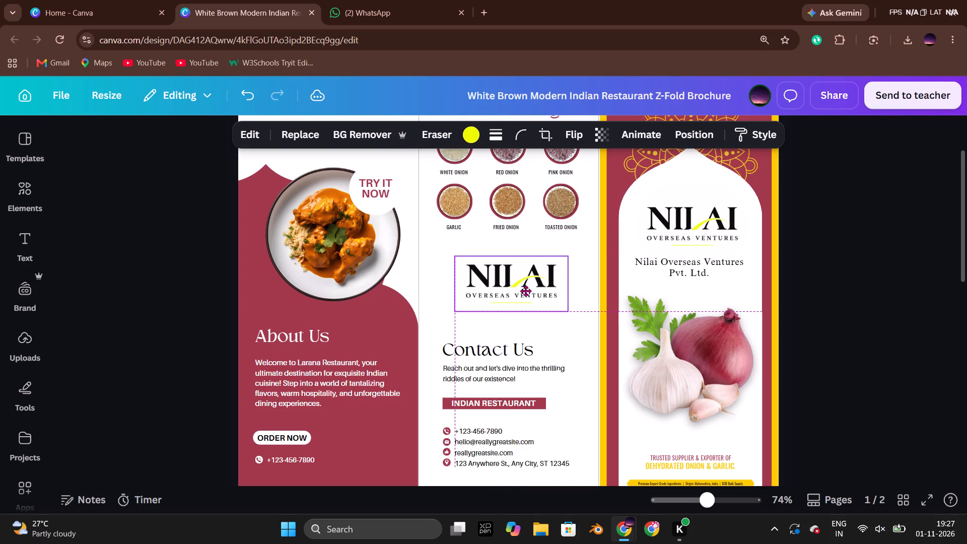
drag(525, 291, 524, 291)
click(873, 292)
Copy the cover's "Nilai Overseas Ventures Pvt. Ltd." text and place it between the middle panel's logo and the Contact Us heading.
key(alt+Tab)
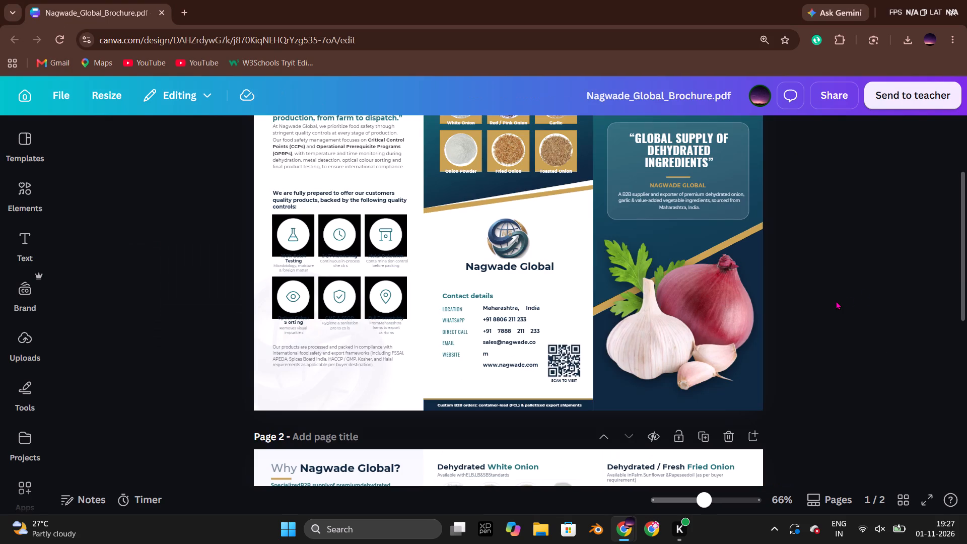
key(alt+Tab)
scroll(836, 301, down, 1)
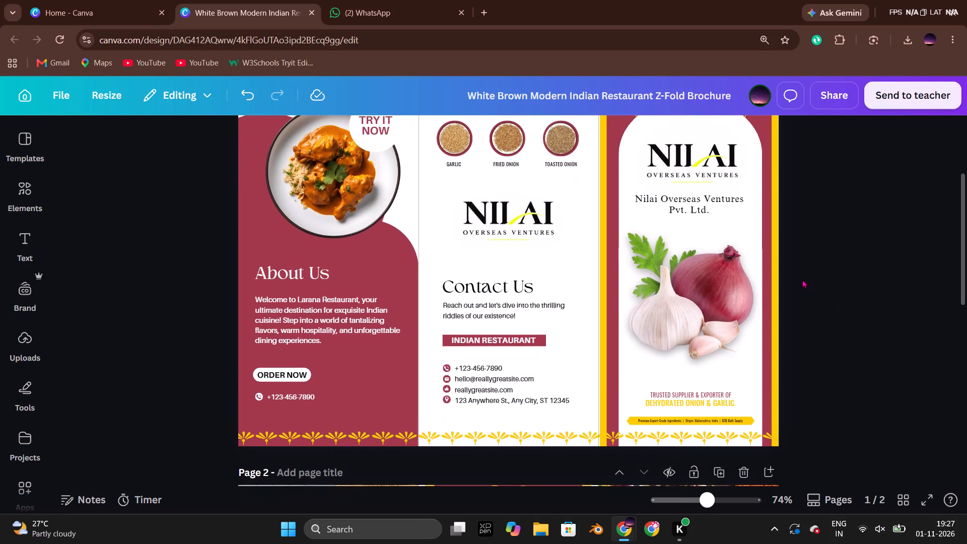
click(672, 202)
key(ctrl+c)
key(ctrl+v)
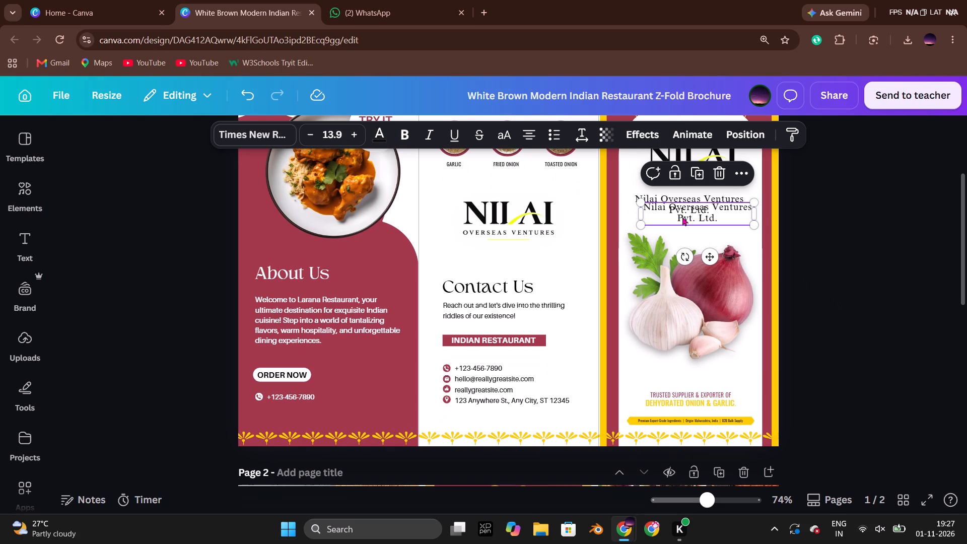
drag(683, 216, 492, 261)
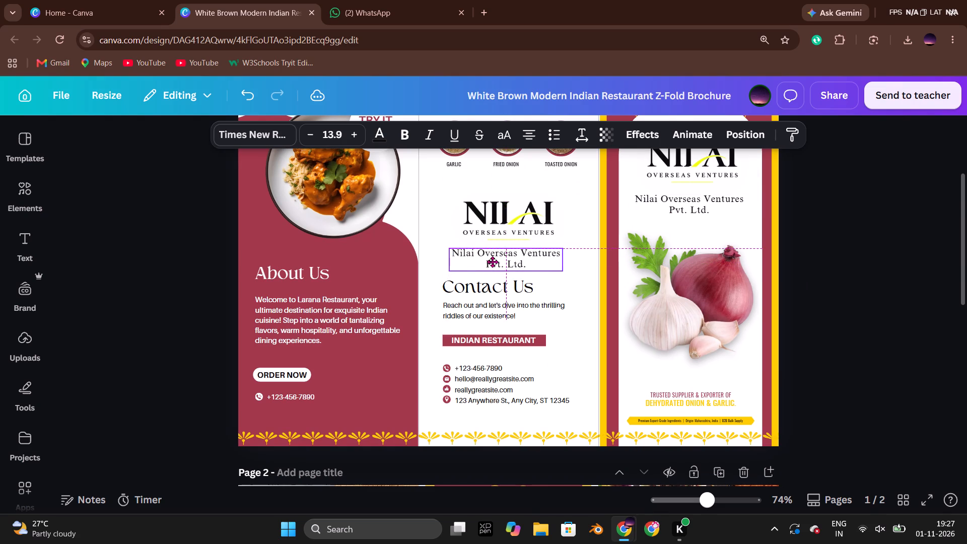
drag(492, 261, 490, 261)
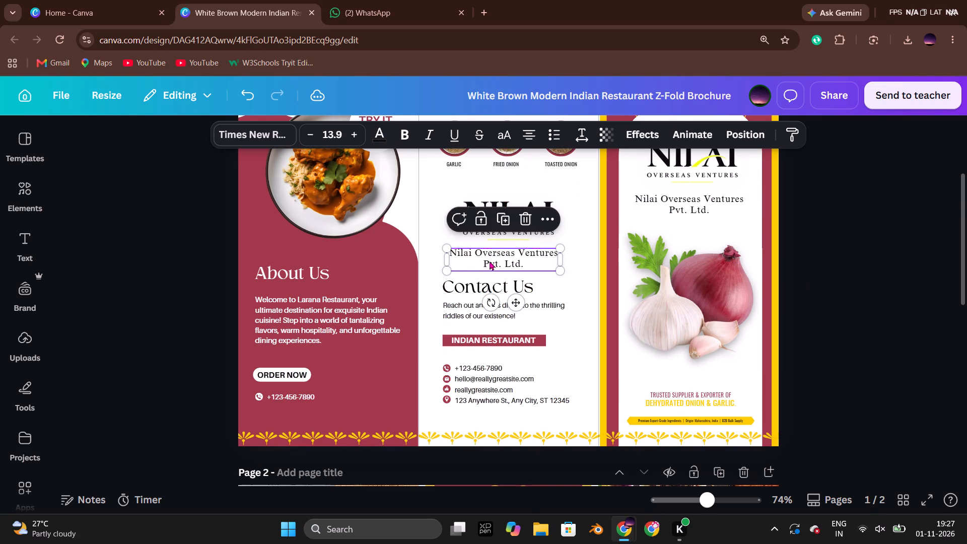
Nudge the middle panel's Nilai logo and company name together upward, clear of the Contact Us heading.
shift+click(498, 232)
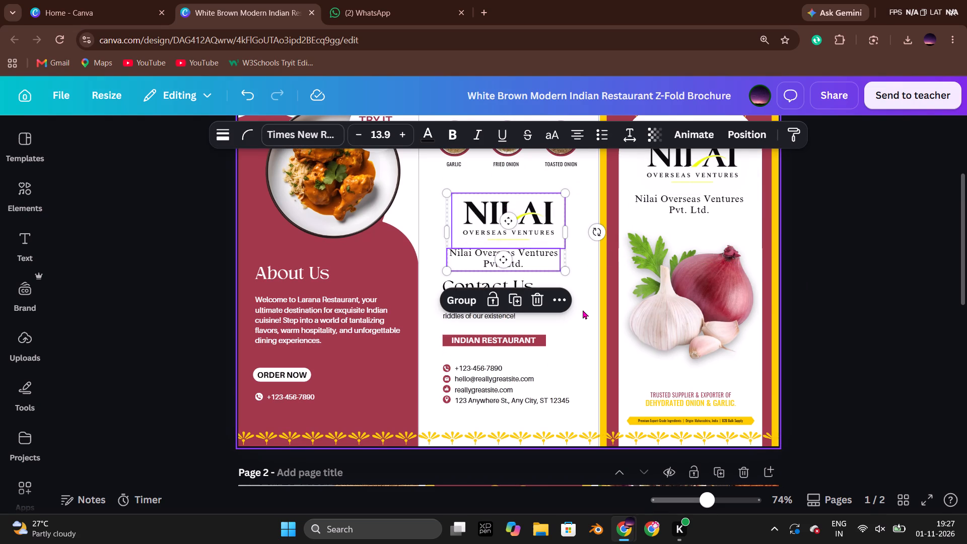
key(Up)
key(Up)
key(Up)
key(Up)
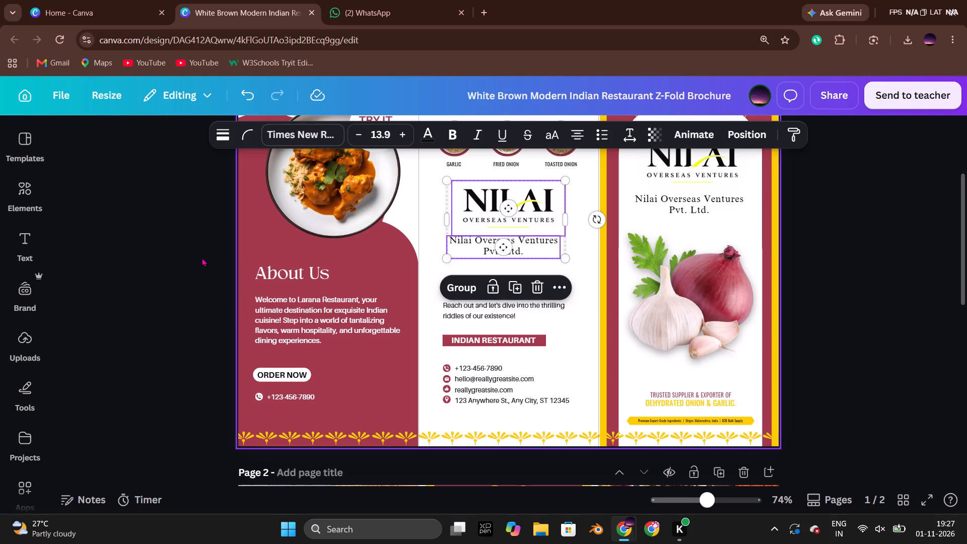
click(120, 253)
Delete the "INDIAN RESTAURANT" label, its red bar and the "Reach out" paragraph under Contact Us.
key(alt+Tab)
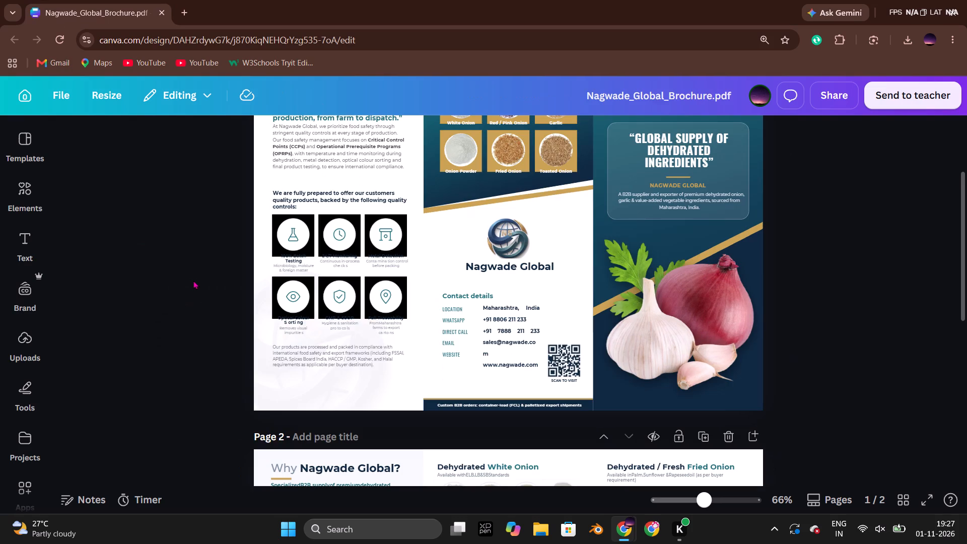
key(alt+Tab)
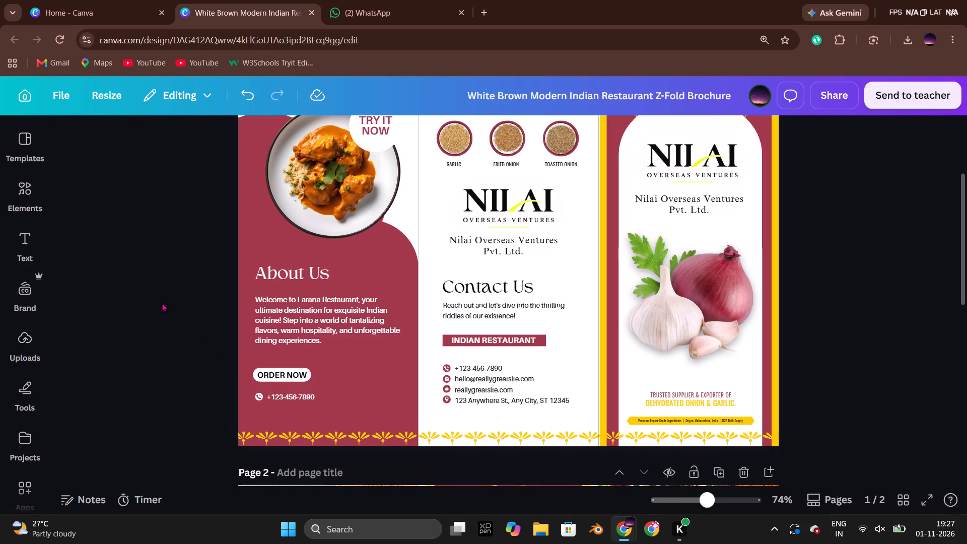
click(472, 347)
click(475, 341)
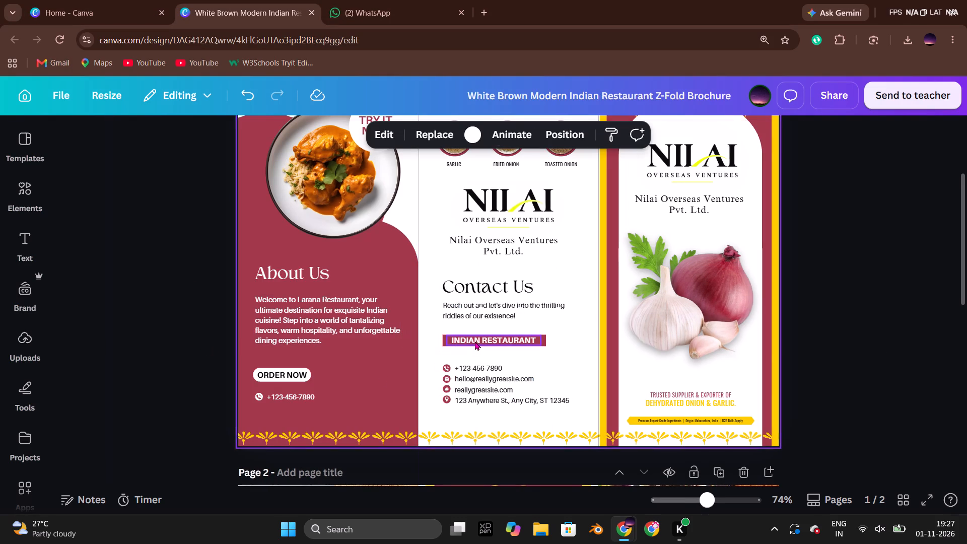
key(Delete)
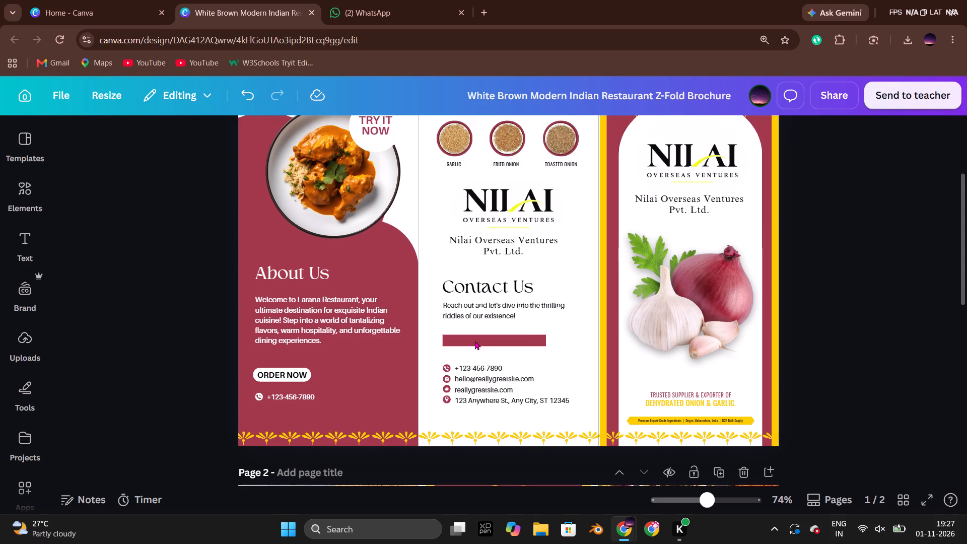
click(475, 337)
key(Delete)
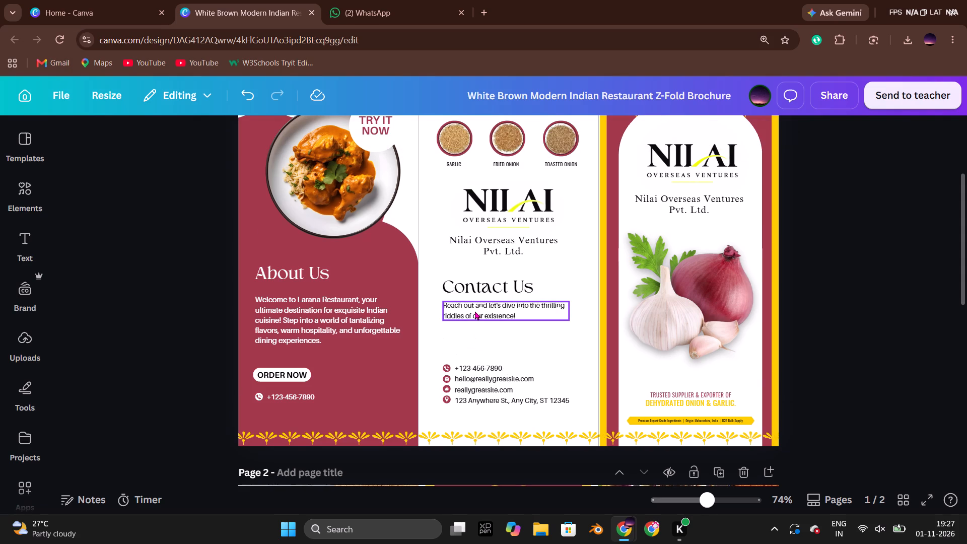
click(475, 311)
key(Delete)
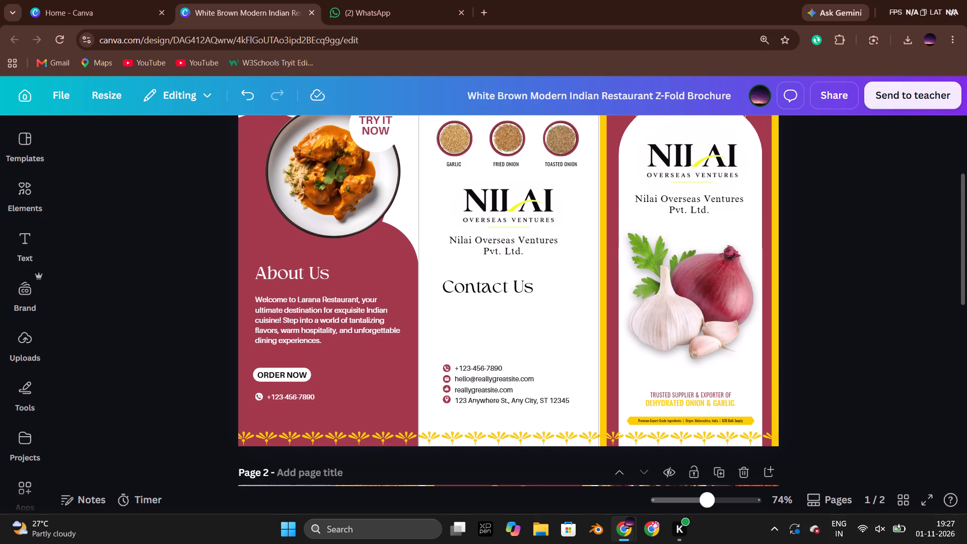
Copy the company, location and contact details with the yellow banner from the Nilai Product Catalog's last page.
key(alt+Tab)
key(alt+Tab)
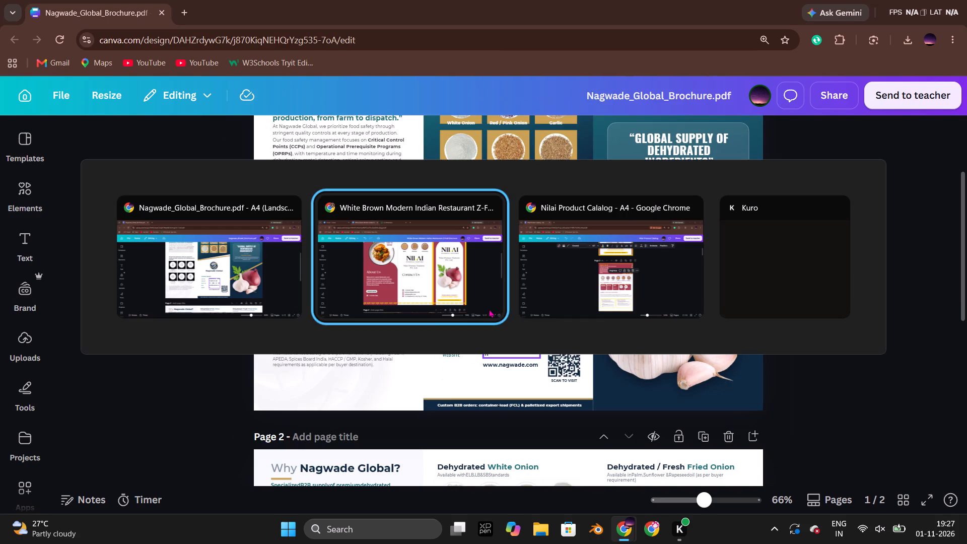
key(alt+Tab)
scroll(489, 309, down, 16)
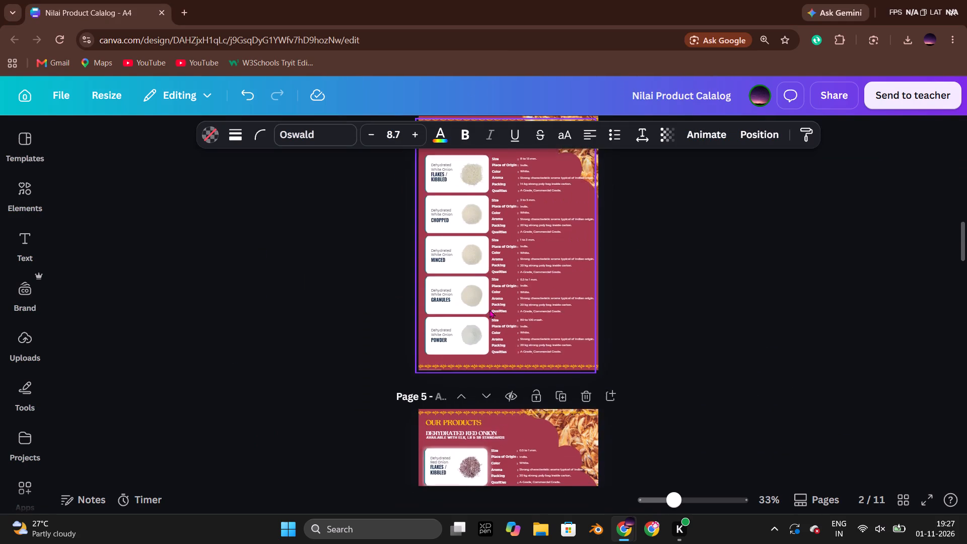
scroll(490, 309, down, 20)
scroll(490, 309, down, 13)
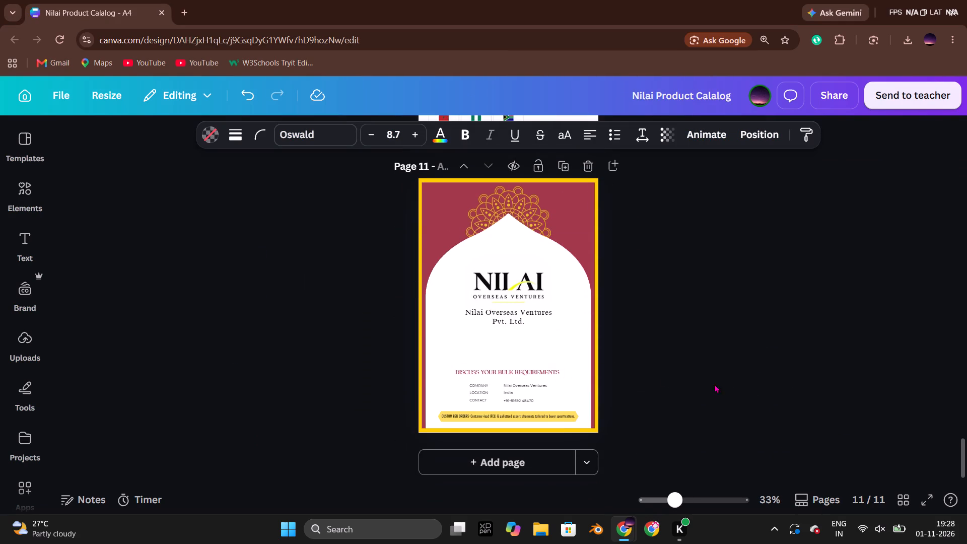
click(726, 384)
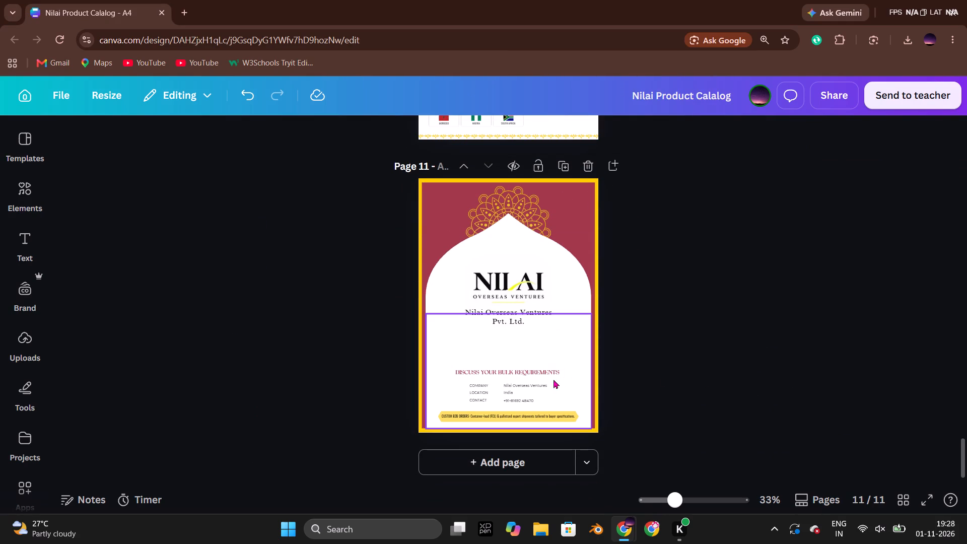
shift+click(520, 388)
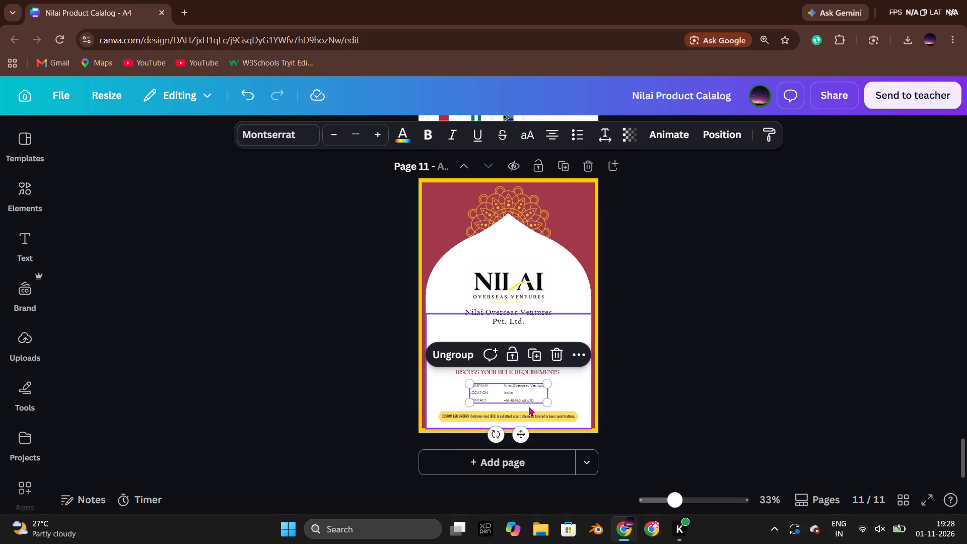
shift+click(540, 422)
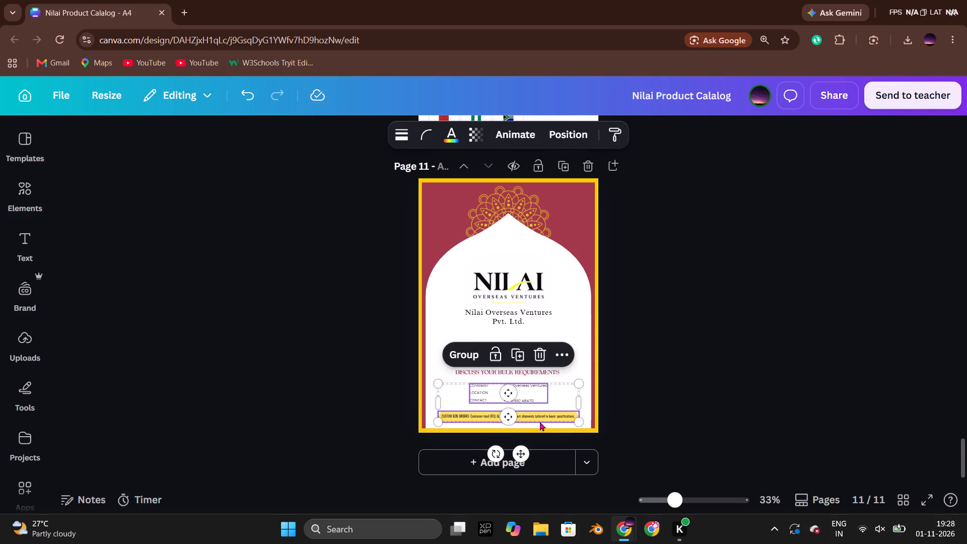
key(ctrl+c)
Back in the Z-fold brochure, delete the template's contact lines and their four icons from the middle panel.
key(alt+Tab)
click(510, 330)
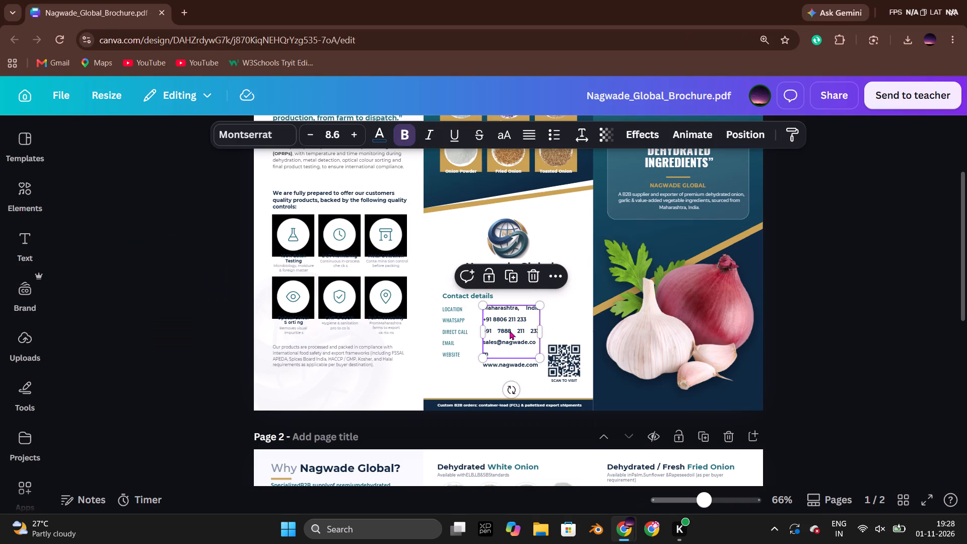
click(868, 330)
key(alt+Tab)
key(alt+Tab)
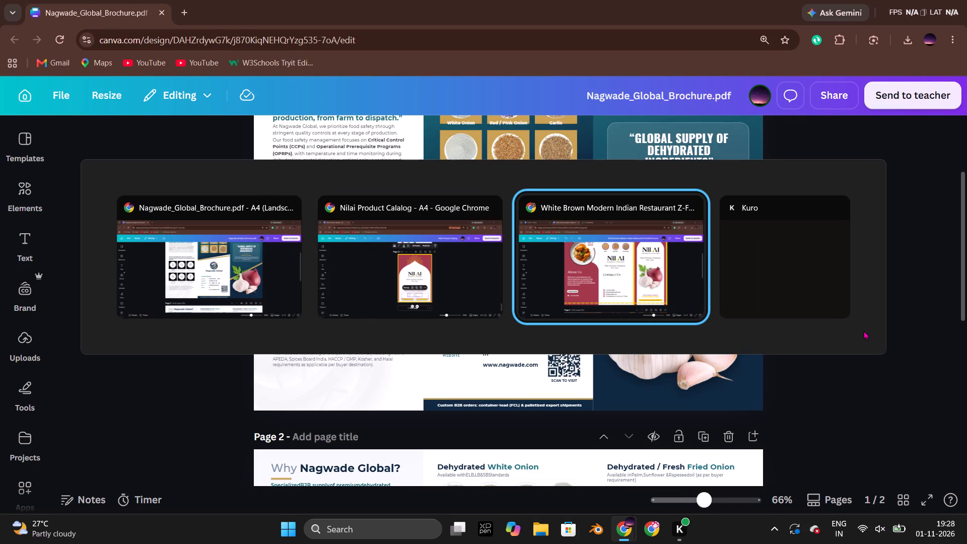
click(508, 382)
key(Delete)
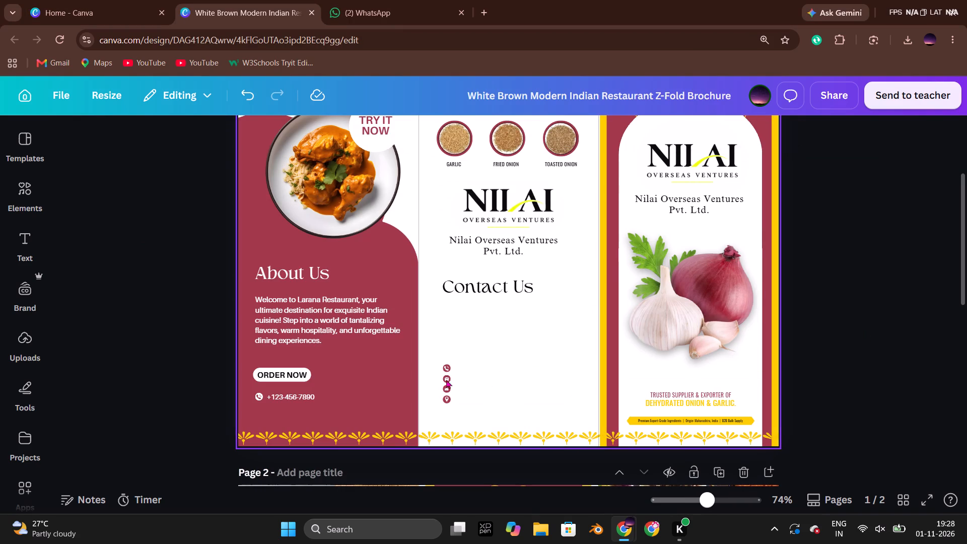
click(446, 367)
key(Delete)
drag(443, 361, 456, 399)
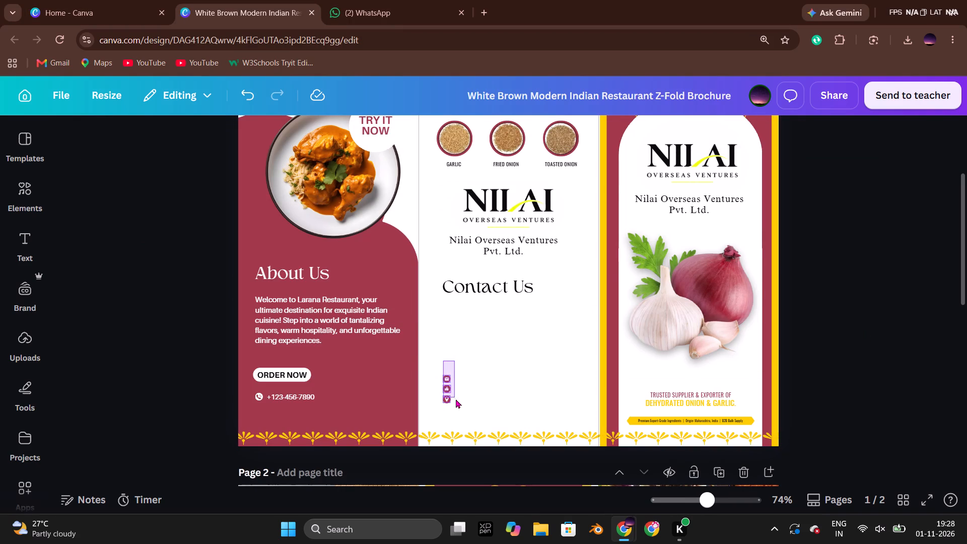
drag(456, 399, 456, 399)
key(Delete)
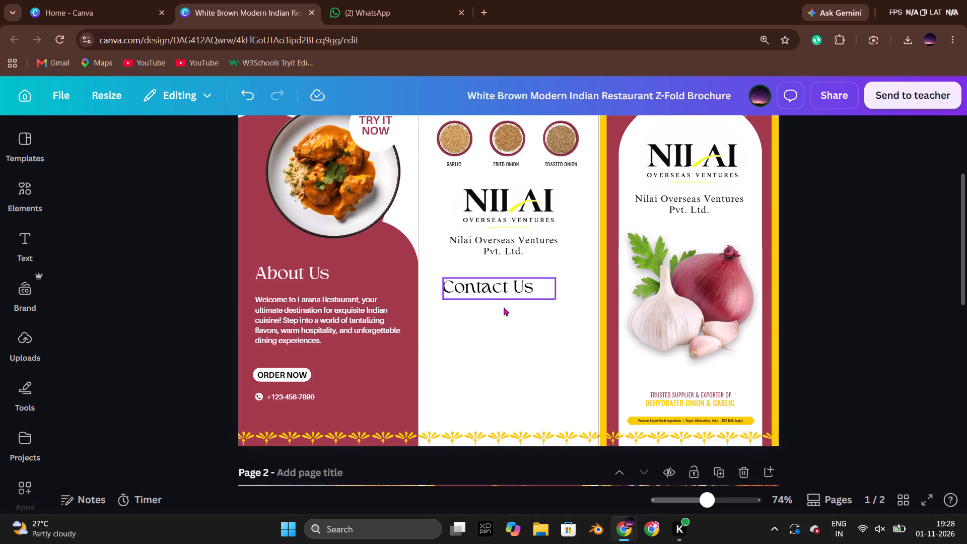
Paste the copied contact details and yellow banner, scale them to the middle panel's width, and place them just above its bottom border.
click(509, 332)
key(ctrl+v)
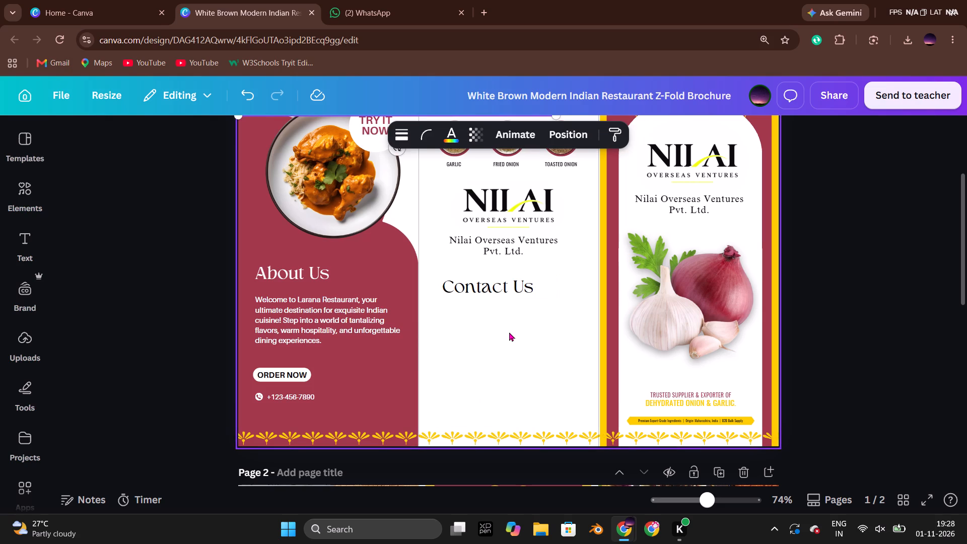
scroll(509, 332, up, 2)
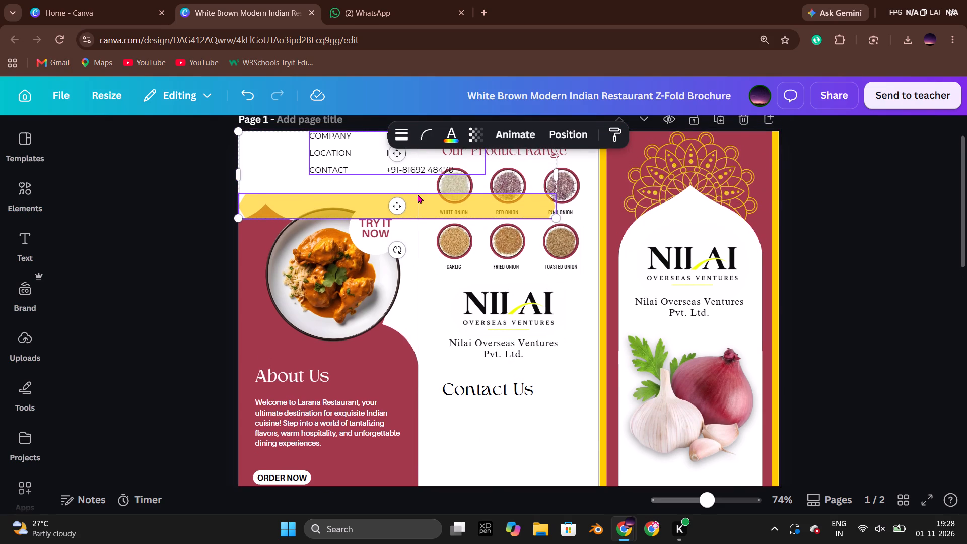
drag(418, 194, 524, 411)
scroll(558, 410, down, 1)
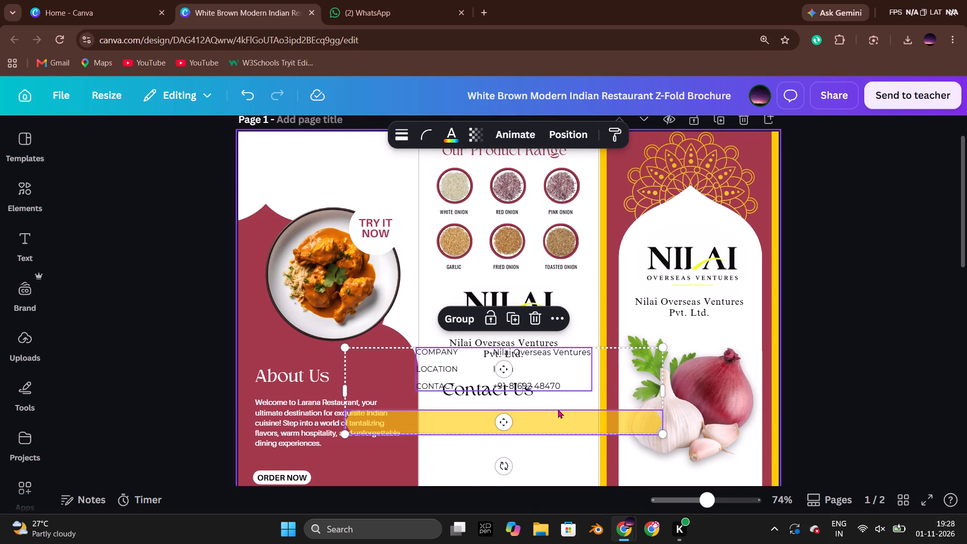
scroll(558, 409, down, 1)
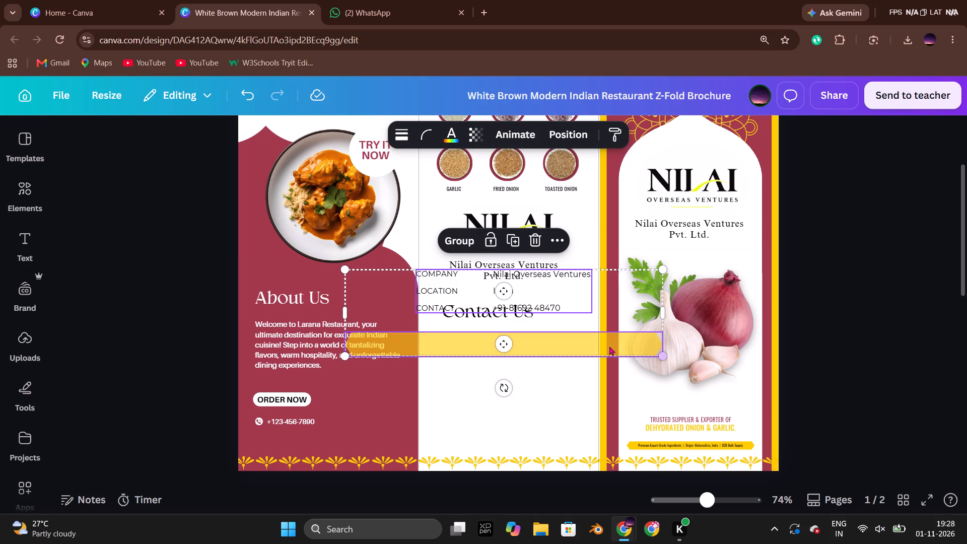
drag(663, 357, 543, 316)
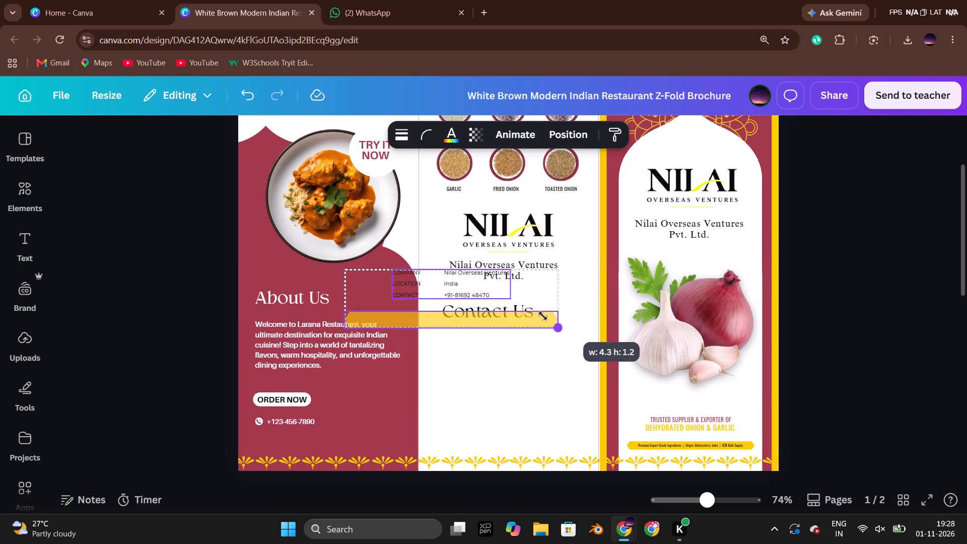
drag(543, 316, 516, 309)
drag(473, 309, 548, 398)
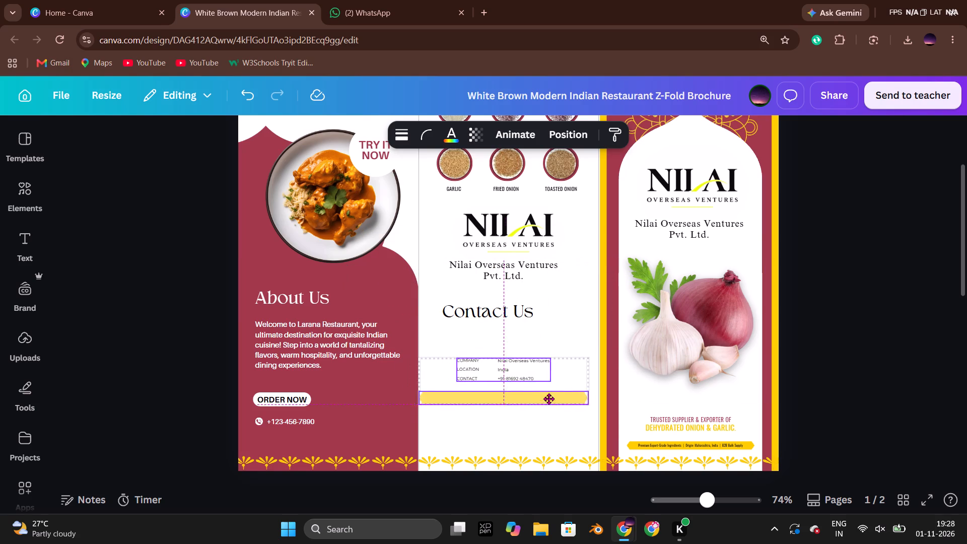
drag(548, 398, 554, 442)
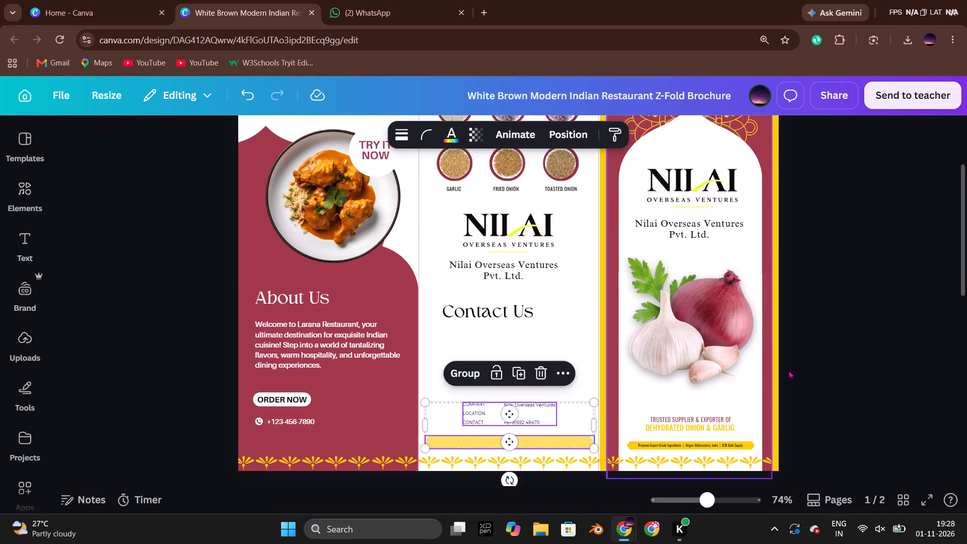
click(847, 359)
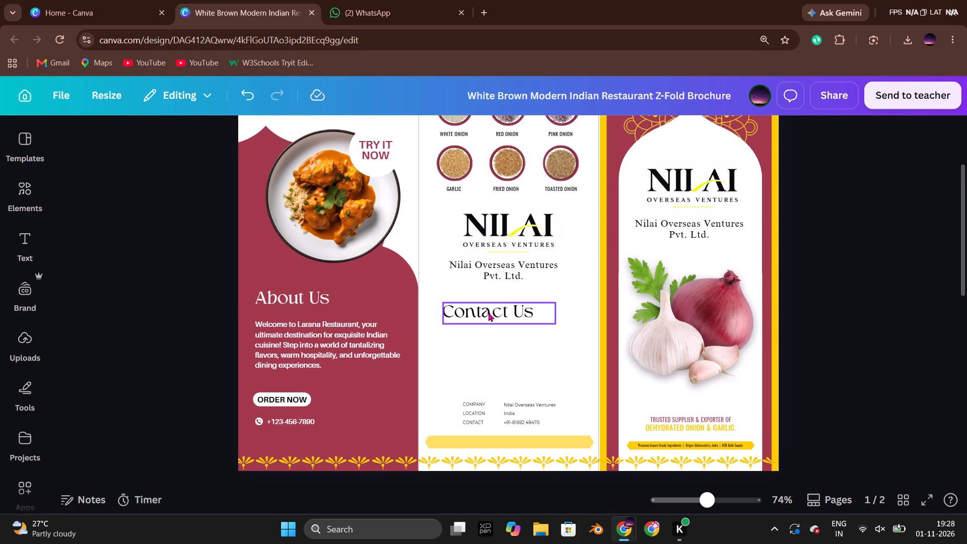
Move the Contact Us heading down to just above the contact details, aligned with the yellow banner's left edge.
drag(493, 311, 505, 372)
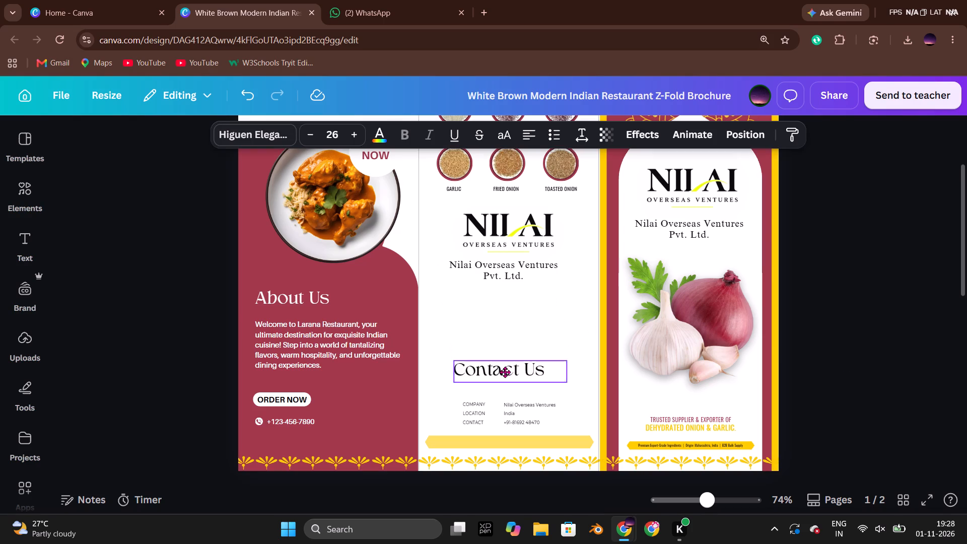
drag(505, 372, 478, 373)
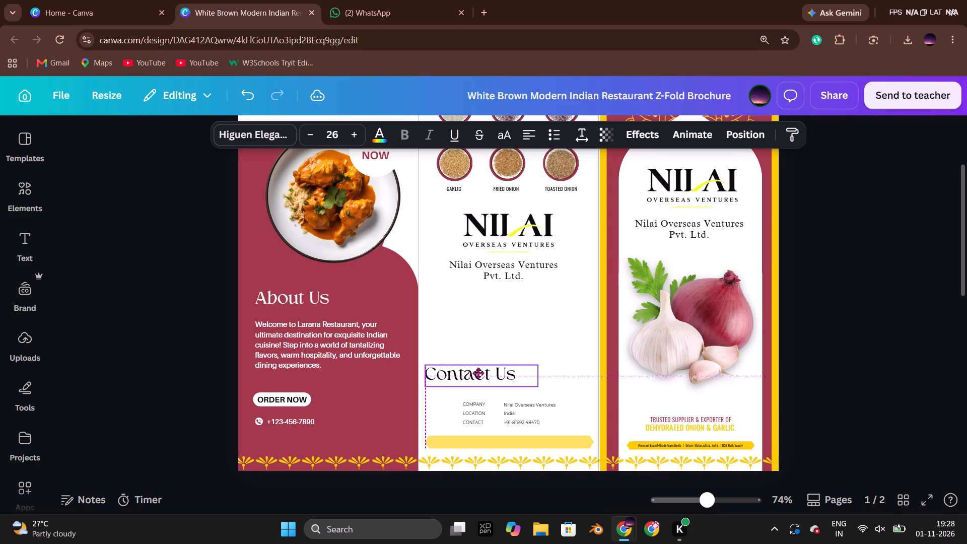
drag(478, 373, 477, 373)
click(172, 301)
Check the Our Product Range heading's text settings and set the Contact Us heading's font size to 20.
scroll(183, 299, up, 1)
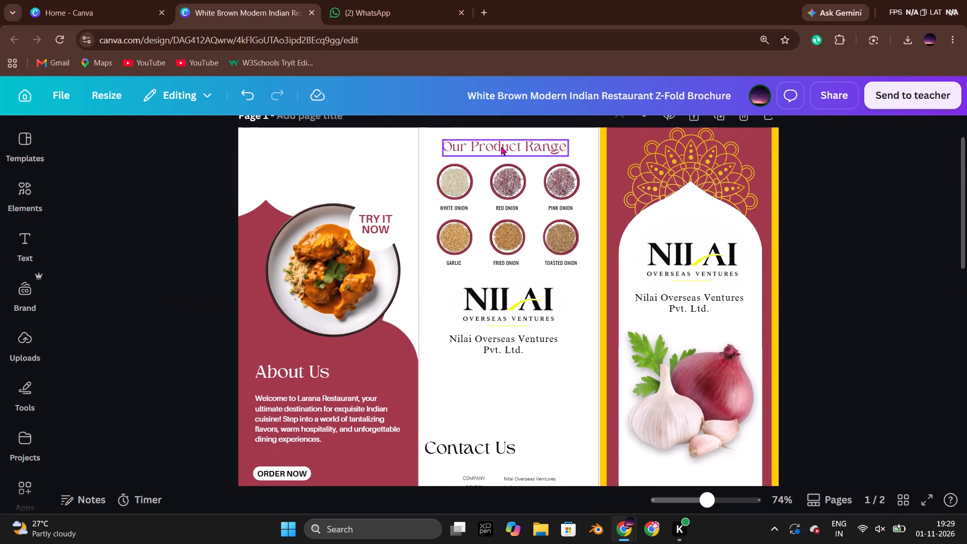
click(501, 146)
click(127, 219)
scroll(201, 247, down, 2)
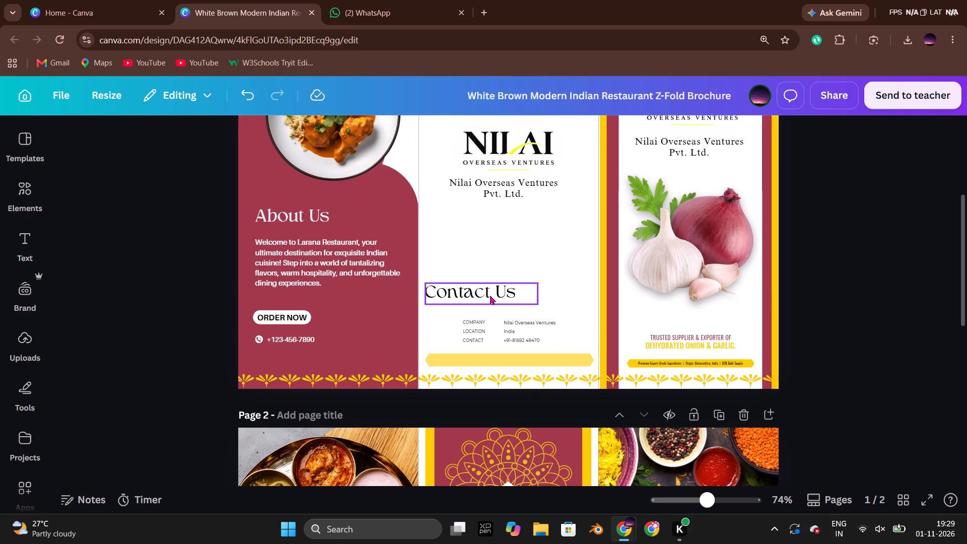
click(490, 295)
click(331, 138)
key(2)
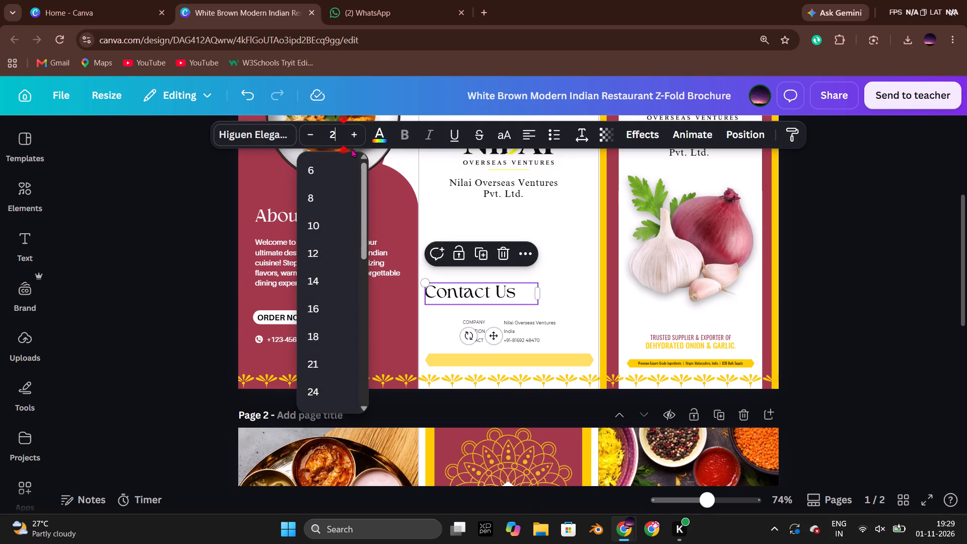
key(0)
key(Return)
click(859, 262)
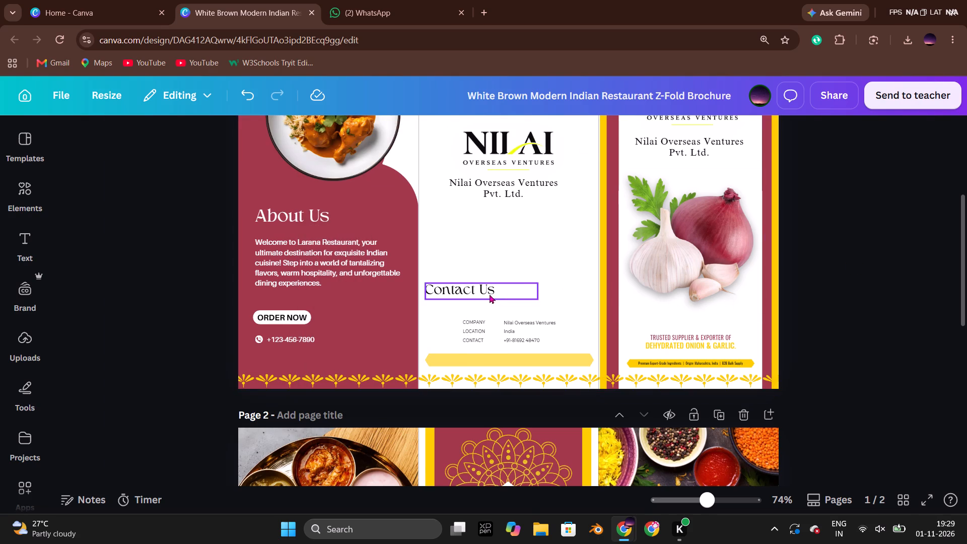
Narrow the Contact Us text box to fit its text on one line.
click(489, 294)
drag(539, 293, 497, 292)
scroll(535, 300, up, 2)
click(194, 299)
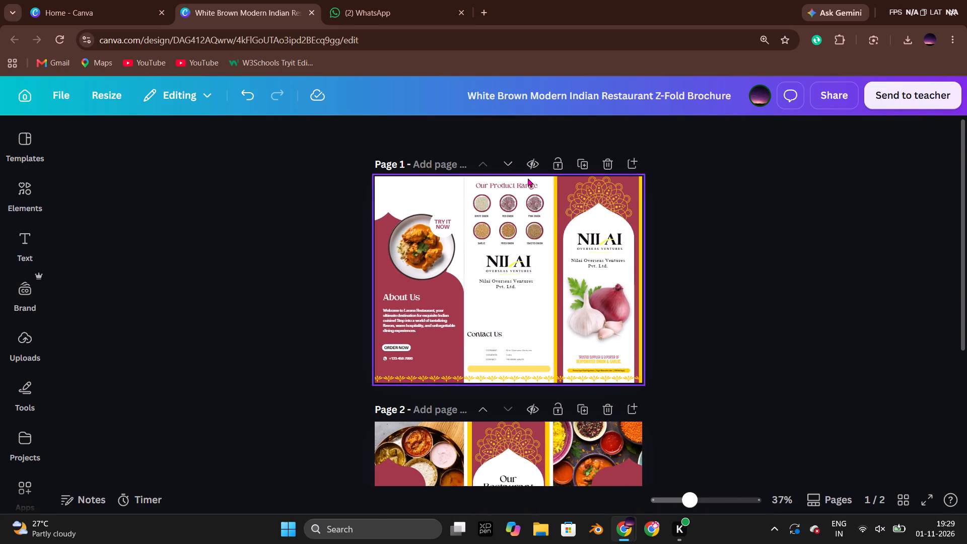
Centre the Contact Us heading above the contact details in the middle panel and move it slightly closer to them.
click(525, 184)
click(327, 309)
drag(487, 333, 510, 334)
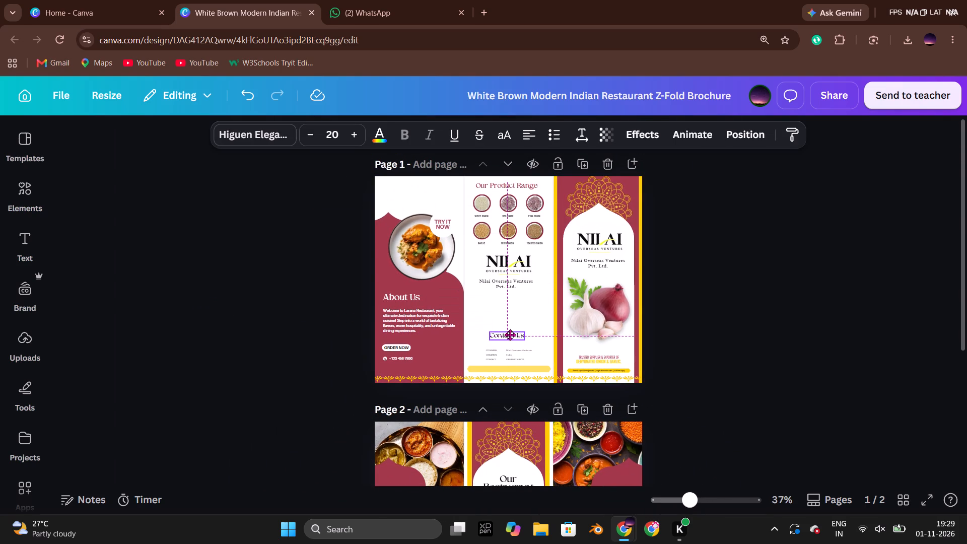
drag(510, 334, 510, 334)
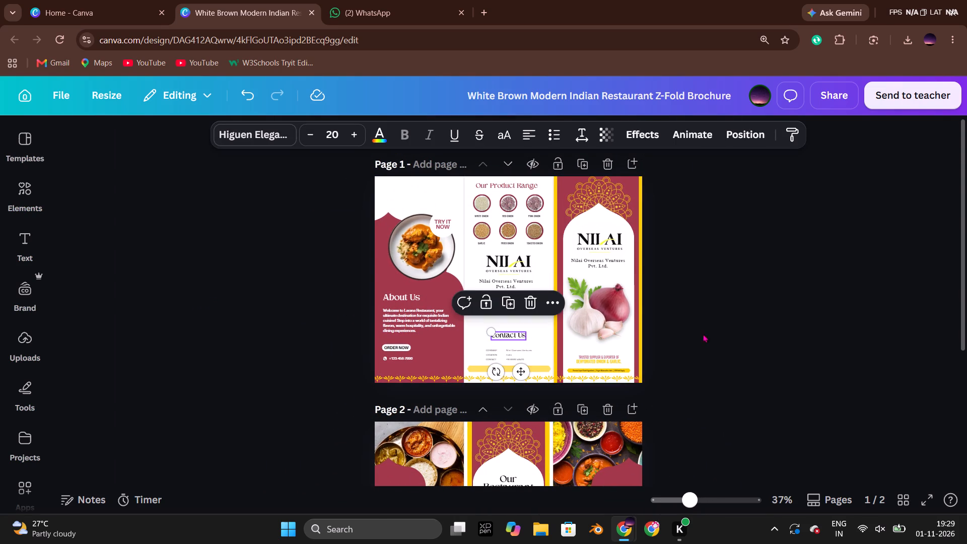
click(746, 320)
drag(513, 326, 512, 328)
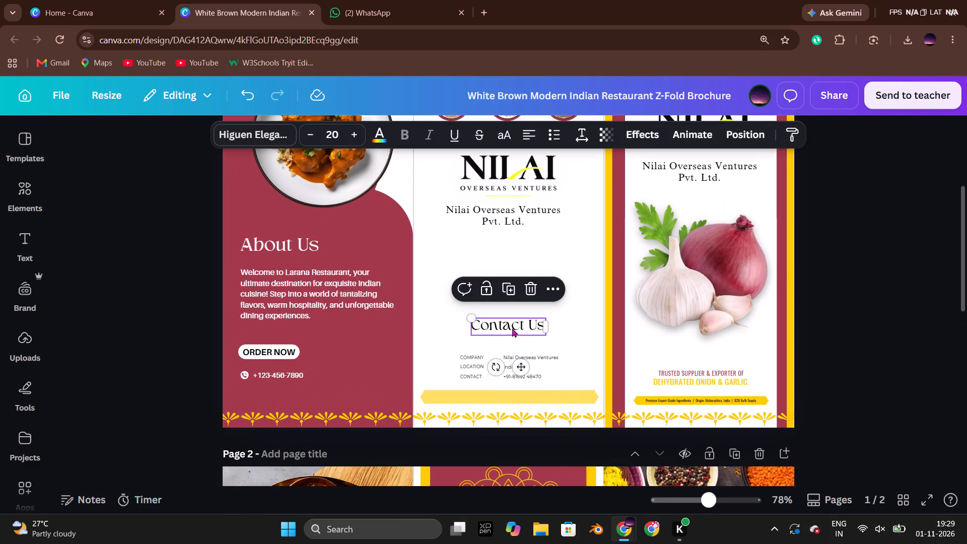
drag(512, 328, 512, 336)
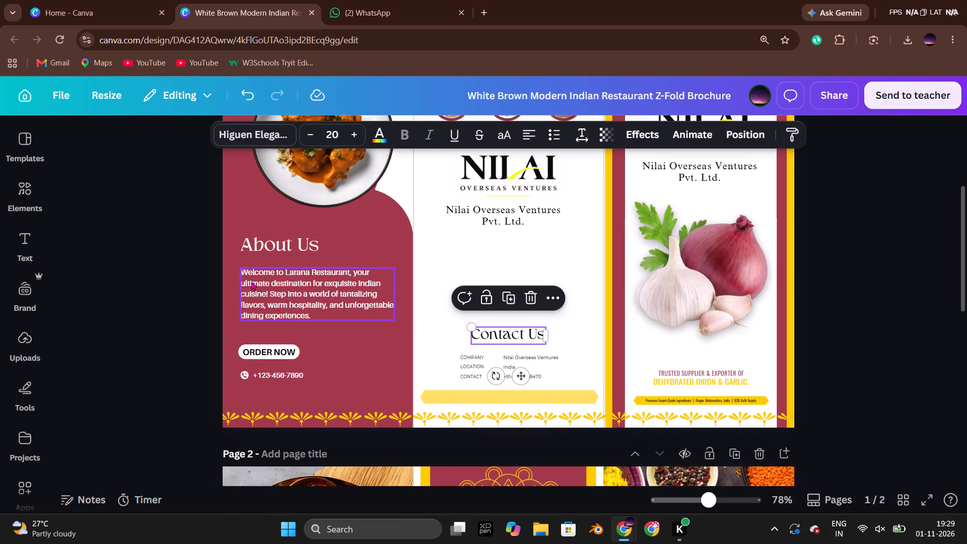
click(159, 254)
Switch to the Nilai product catalog and copy the CUSTOM B2B ORDERS text from page 11's yellow banner.
key(alt+Tab)
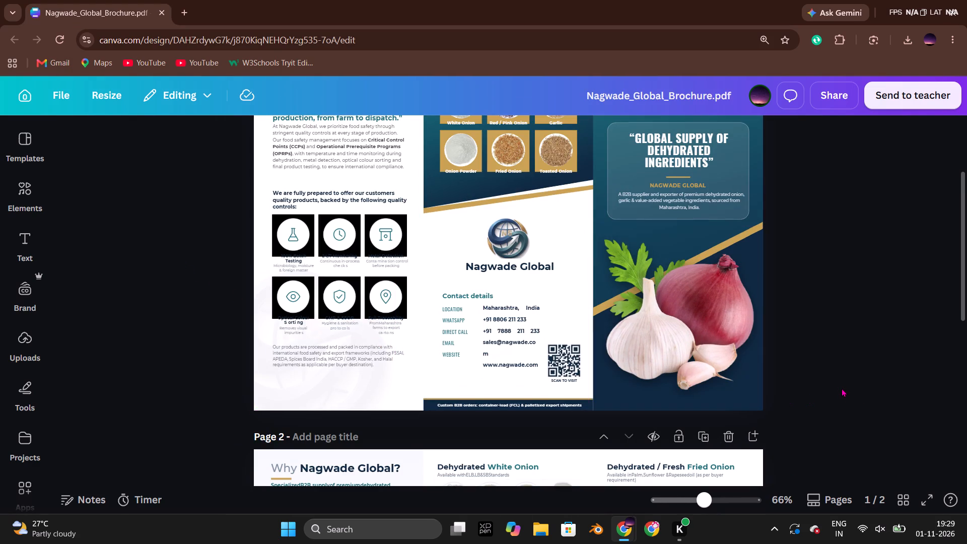
key(alt+Tab)
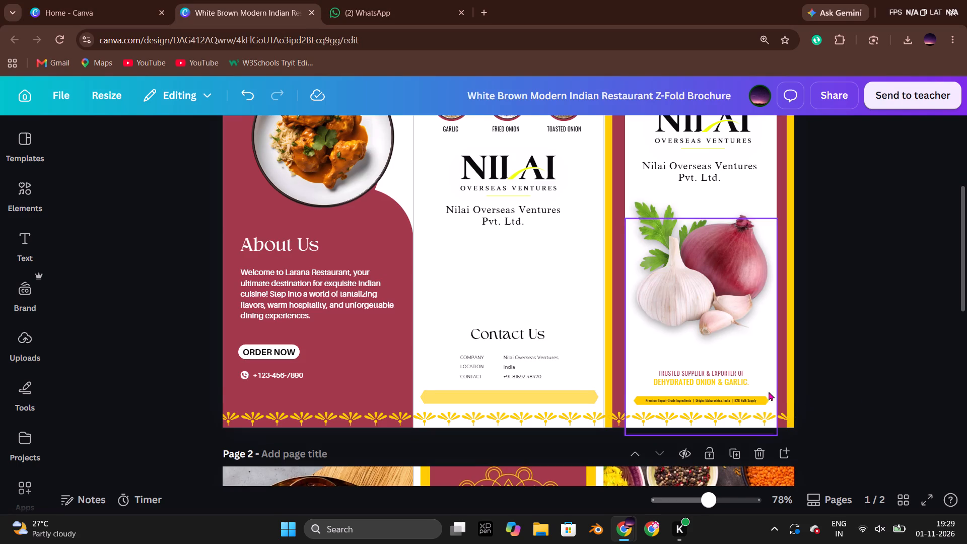
key(alt+Tab)
key(alt+Tab)
scroll(713, 395, down, 6)
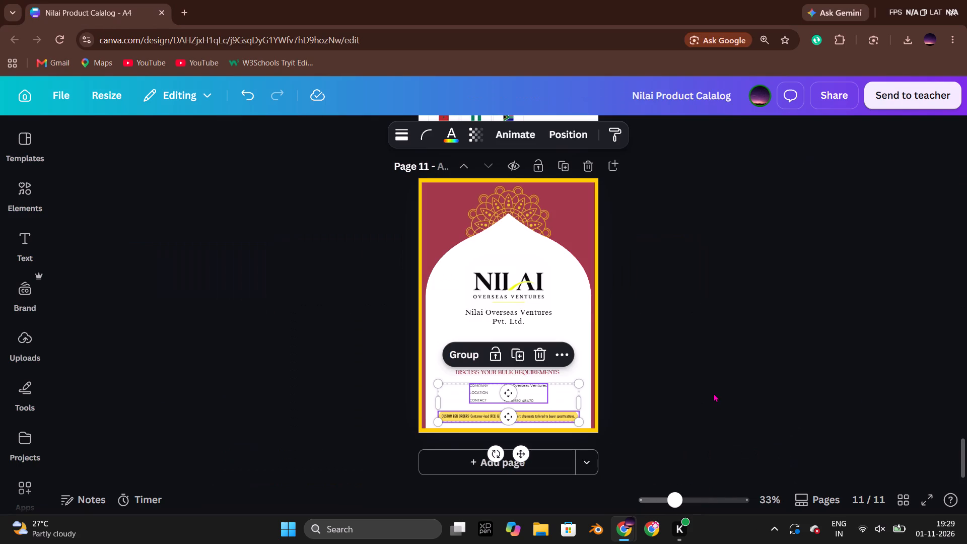
click(707, 398)
click(510, 415)
key(ctrl+c)
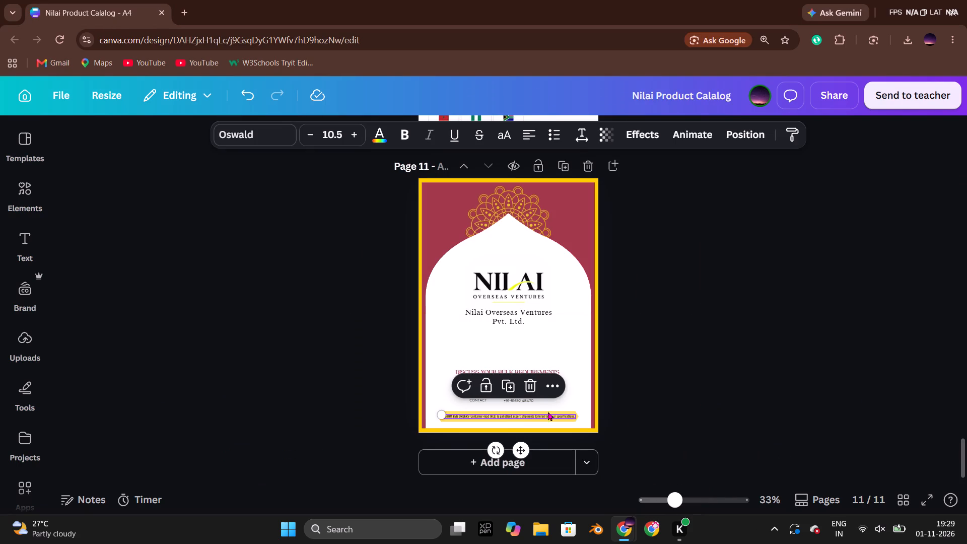
click(785, 394)
Paste the copied CUSTOM B2B ORDERS line into the brochure, scale it down to font size 6.6, and place it over the yellow banner.
key(alt+Tab)
click(529, 395)
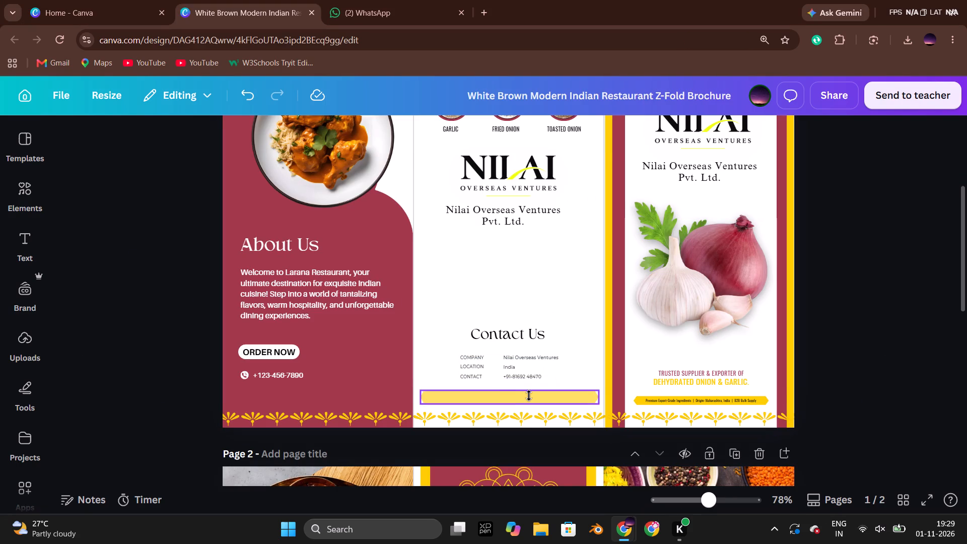
key(ctrl+v)
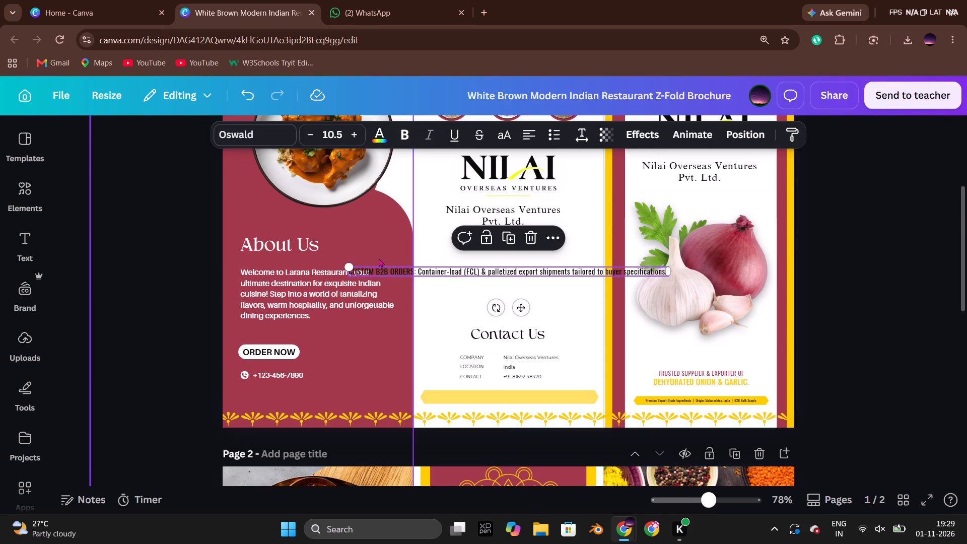
drag(347, 266, 465, 289)
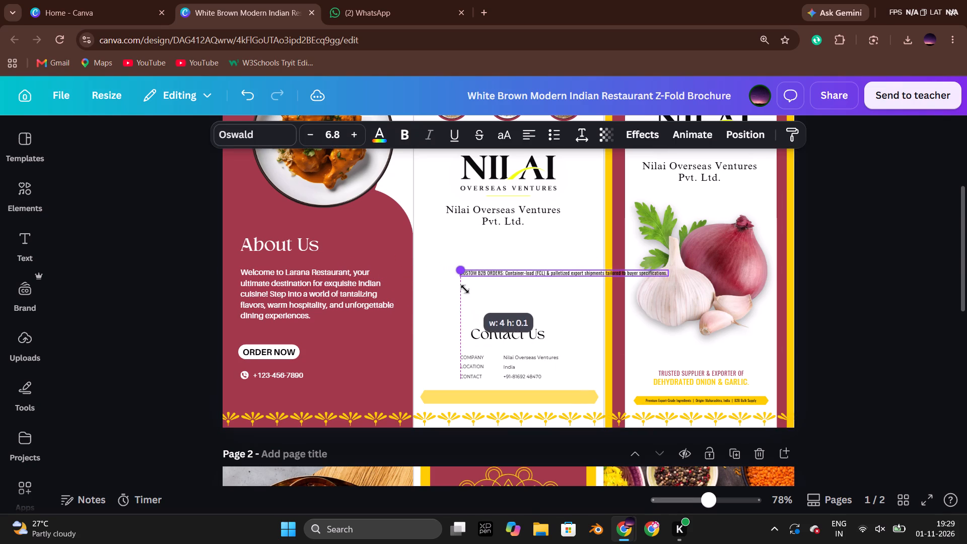
drag(465, 289, 477, 292)
drag(602, 274, 528, 405)
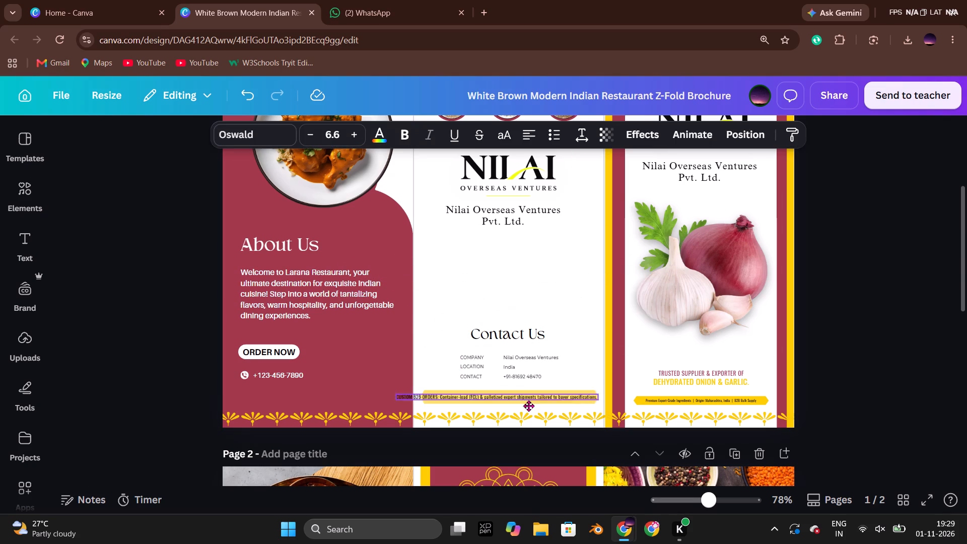
drag(528, 405, 552, 398)
click(917, 361)
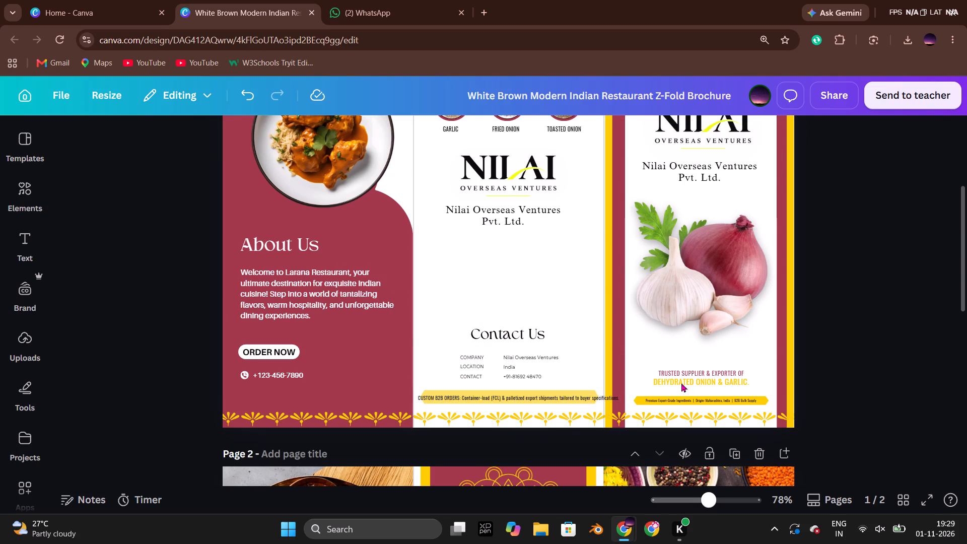
Set the middle panel's yellow banner transparency value to 100.
click(565, 382)
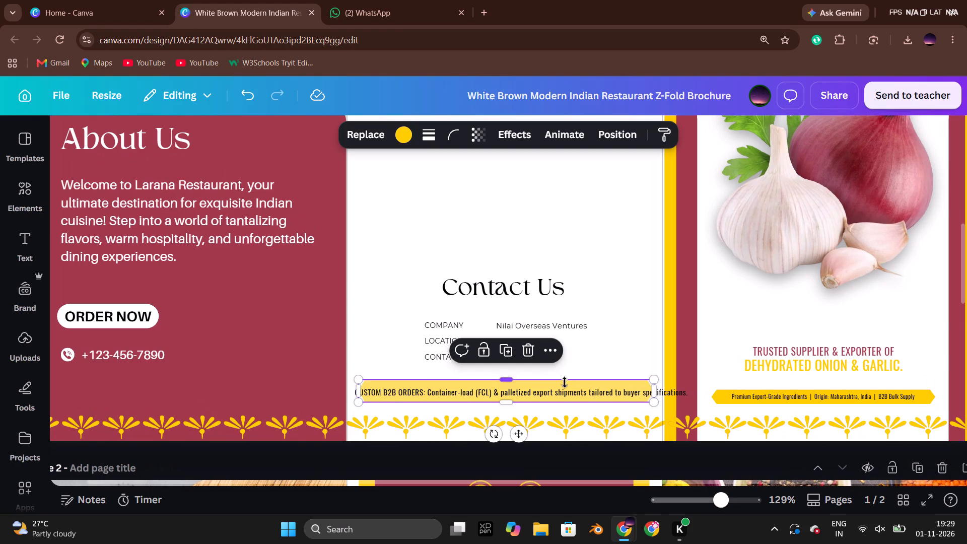
click(480, 135)
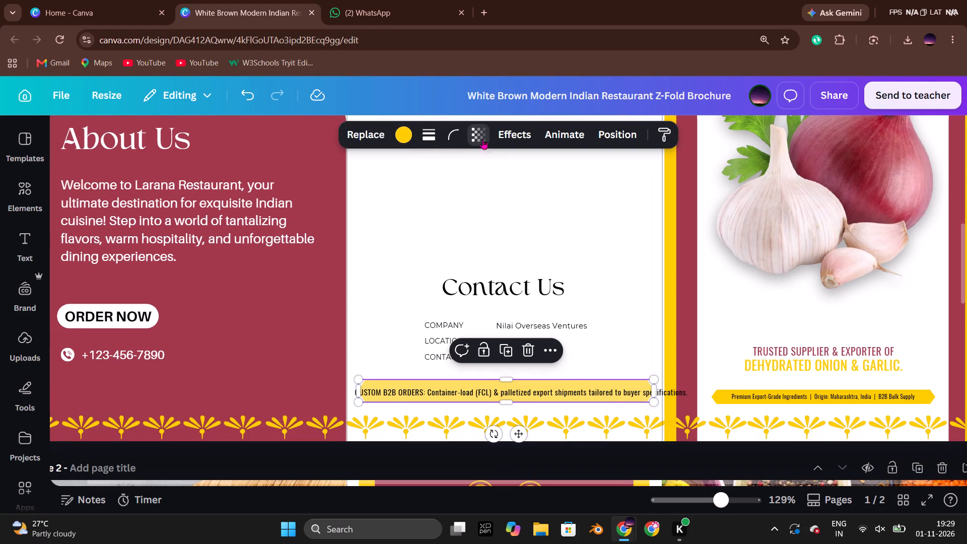
drag(474, 194, 569, 203)
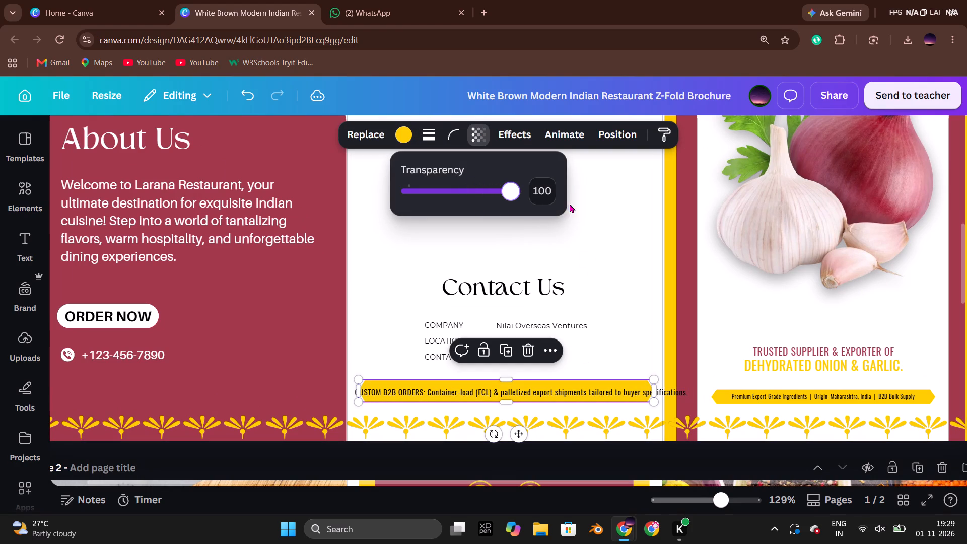
click(591, 242)
Scale the CUSTOM B2B ORDERS text down to font size 5.6 and position it within the yellow banner.
click(502, 389)
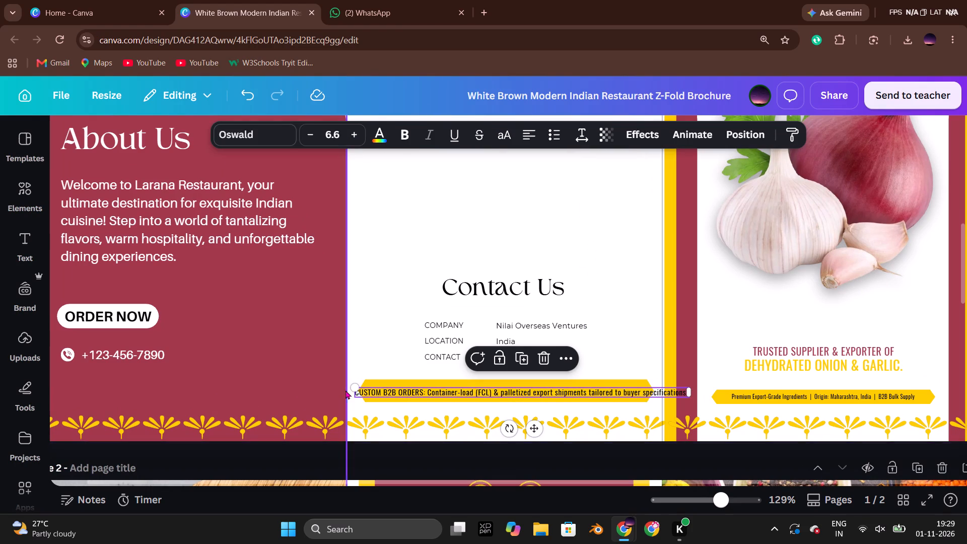
click(312, 138)
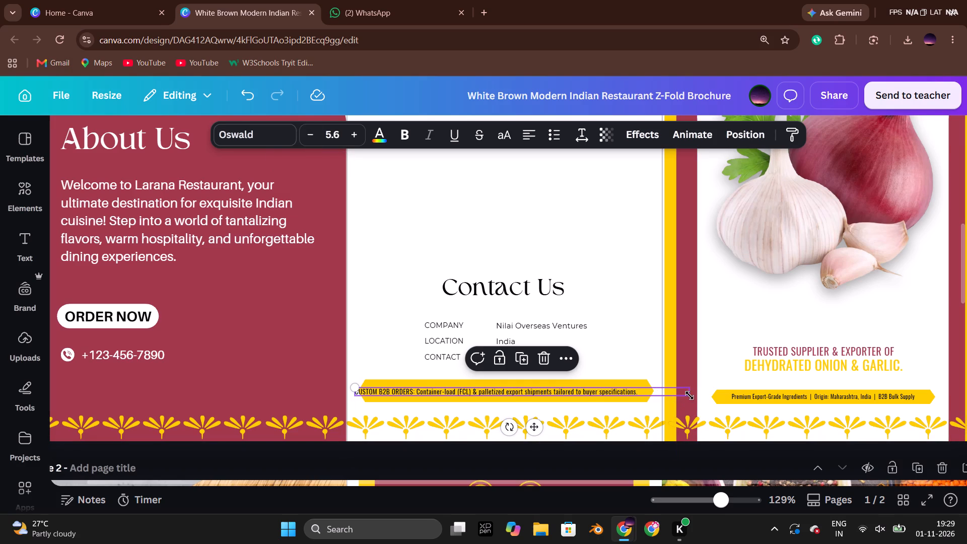
key(ctrl+z)
drag(353, 388, 387, 400)
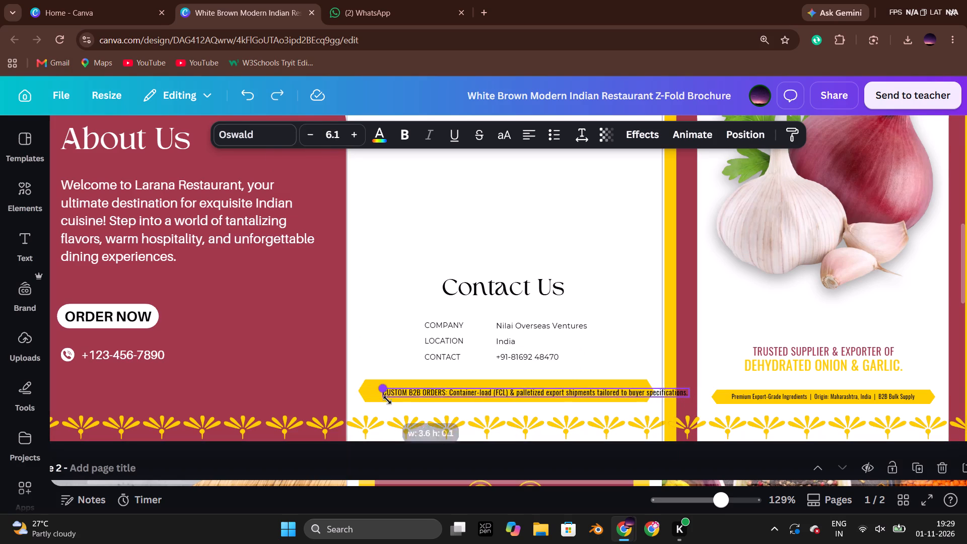
drag(387, 400, 406, 403)
drag(558, 430, 505, 426)
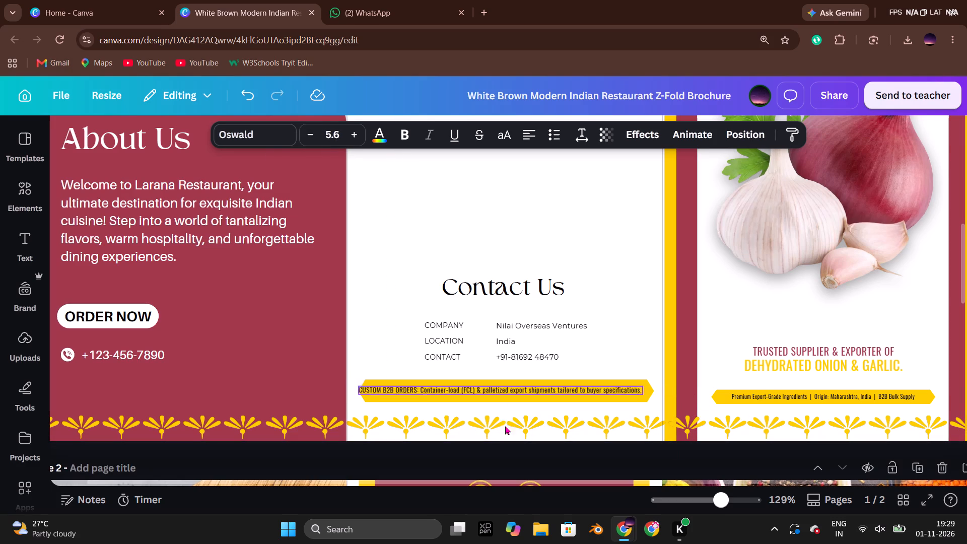
drag(505, 426, 518, 429)
click(276, 319)
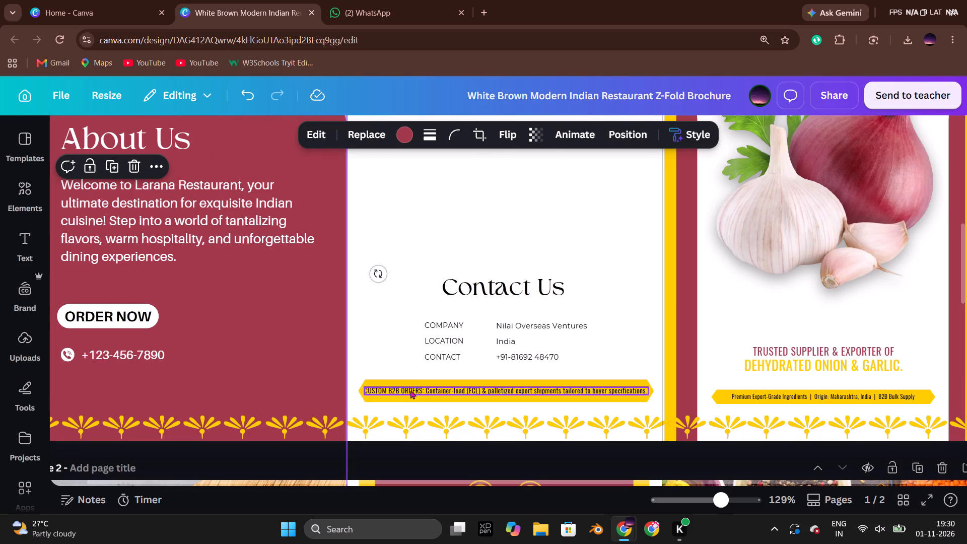
Reduce the yellow banner's height to a slim strip and move it up behind the CUSTOM B2B ORDERS text.
click(416, 383)
drag(506, 381, 506, 387)
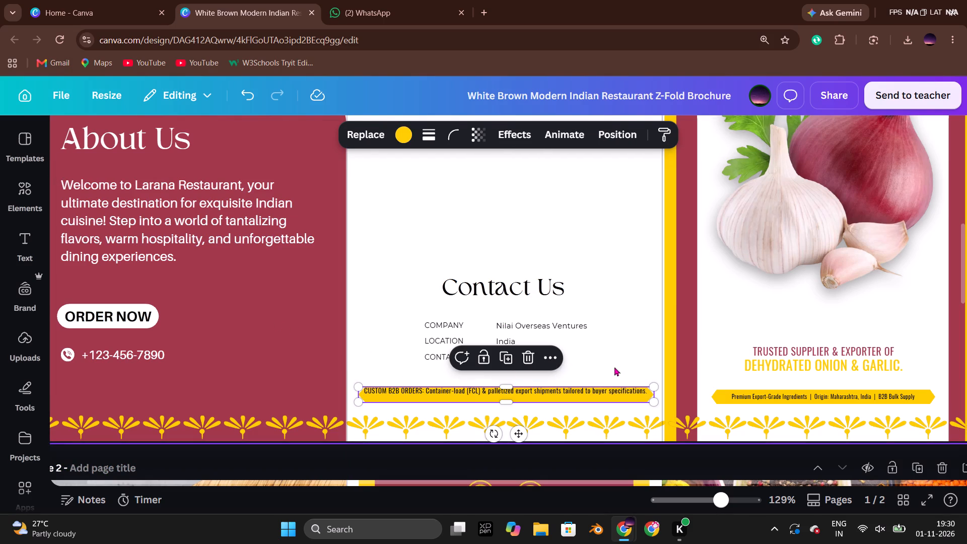
click(614, 367)
click(602, 398)
key(Up)
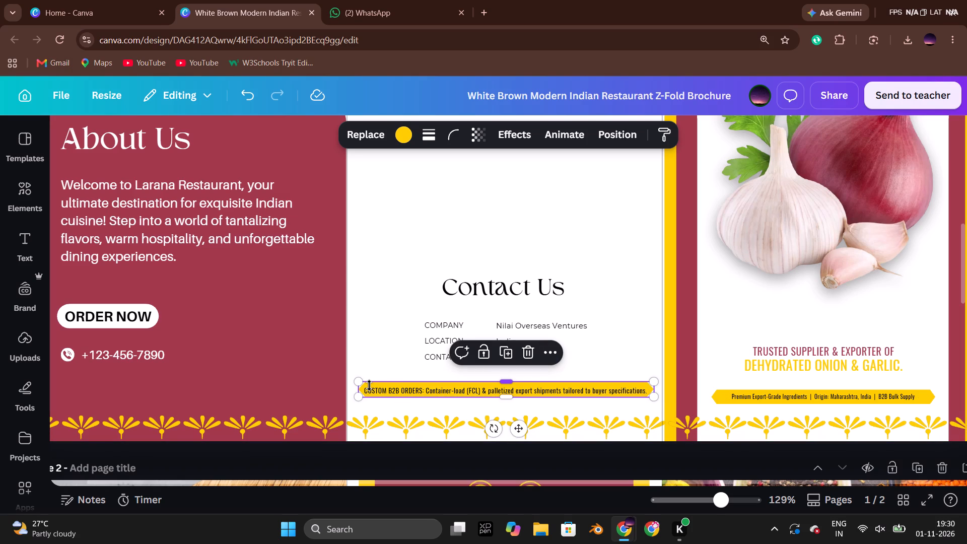
click(610, 341)
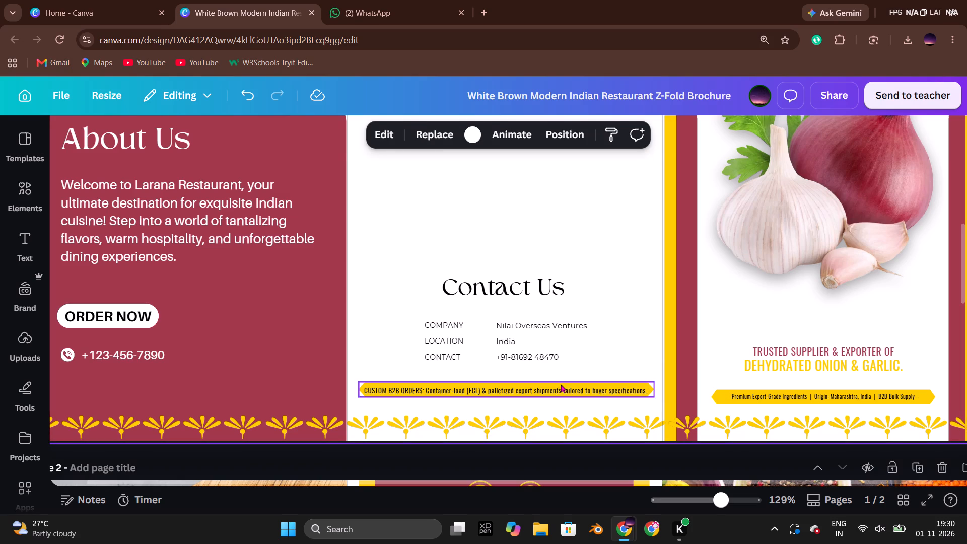
Nudge the yellow banner slightly sideways and up, and adjust its lower edge to frame the text evenly at about 0.2 high.
click(561, 384)
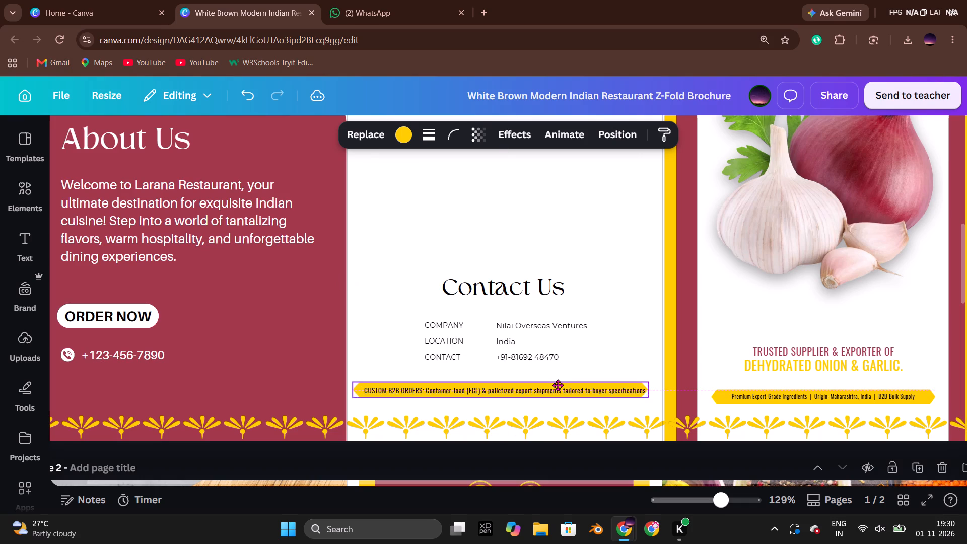
click(615, 350)
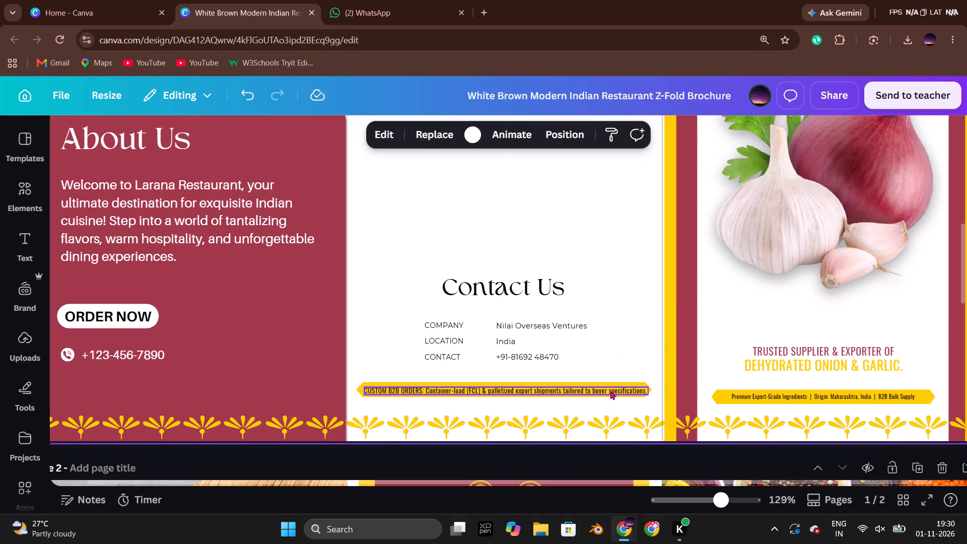
click(610, 390)
click(624, 342)
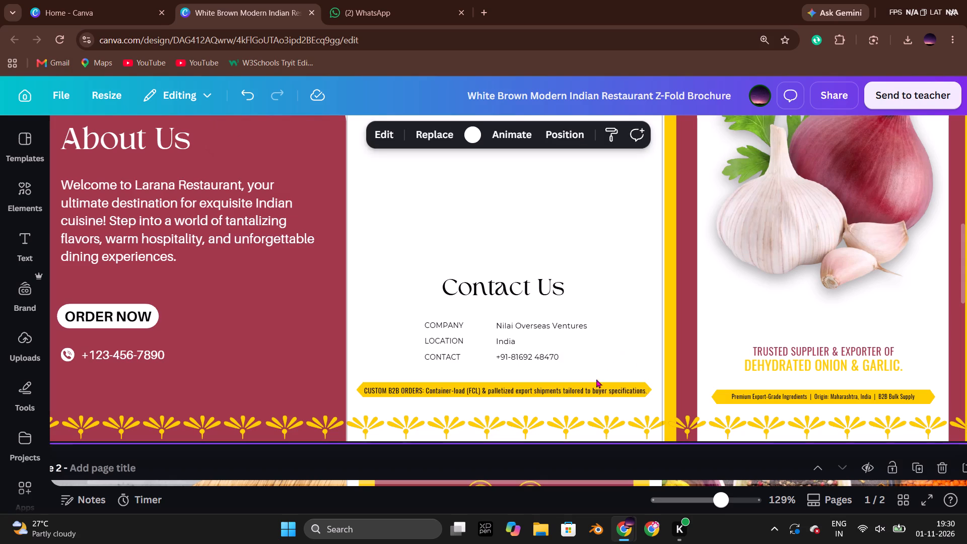
click(592, 384)
key(Up)
key(Down)
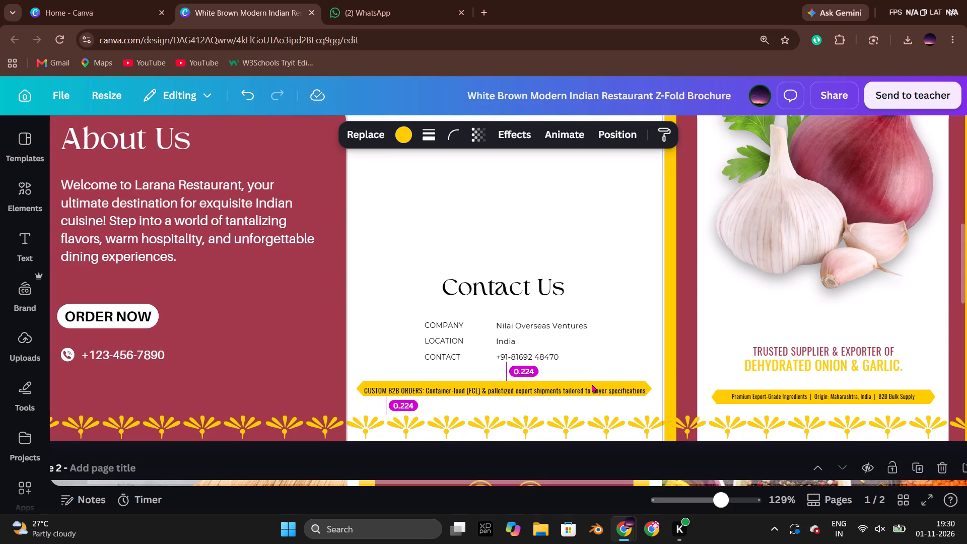
click(505, 397)
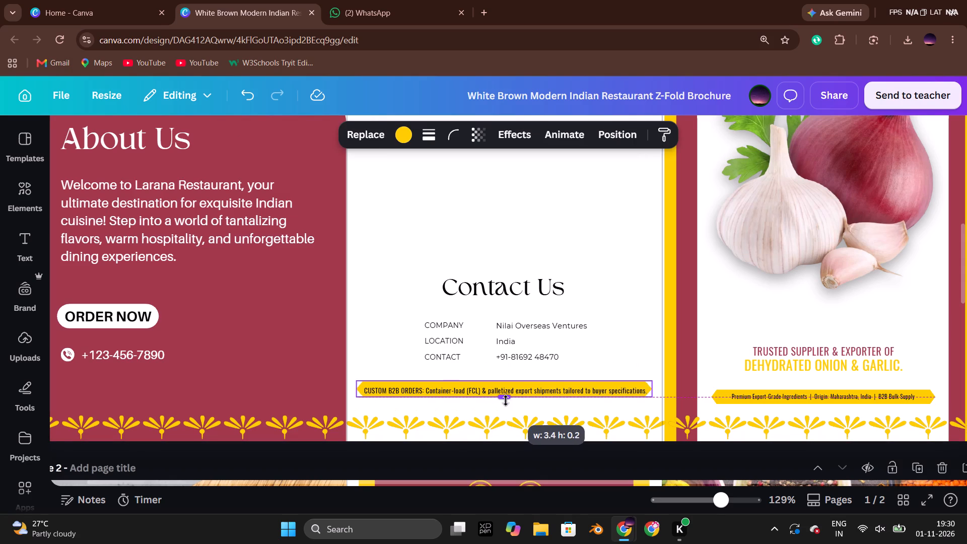
click(615, 351)
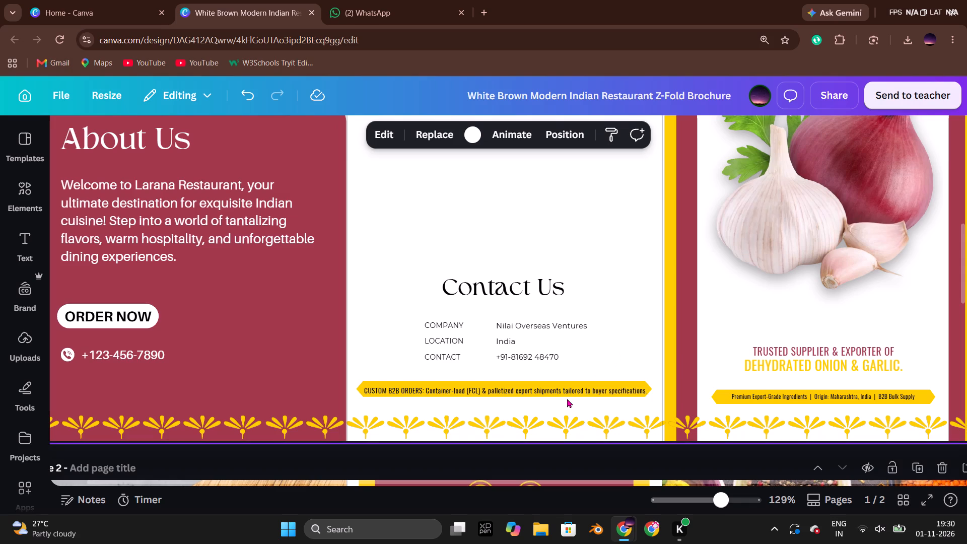
Centre the CUSTOM B2B ORDERS text within the yellow banner.
click(456, 389)
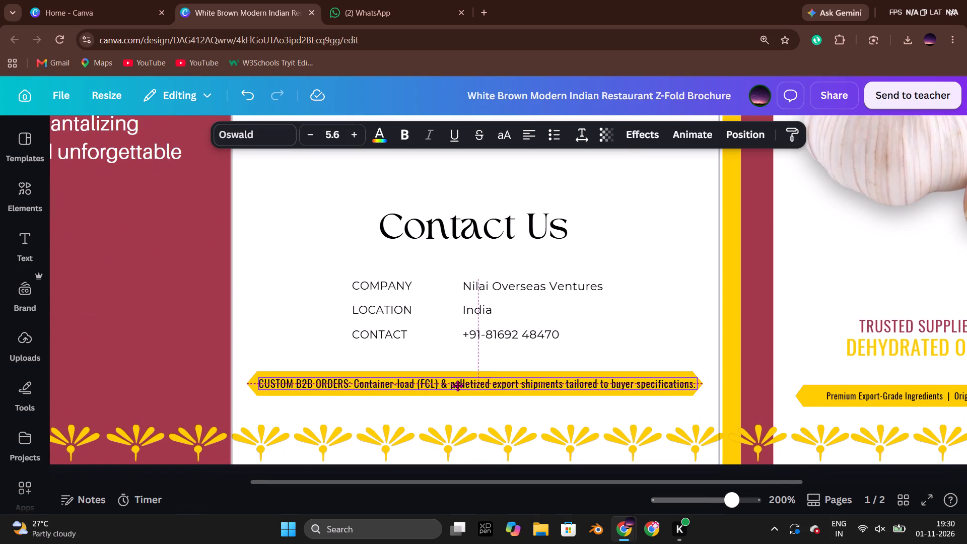
click(628, 341)
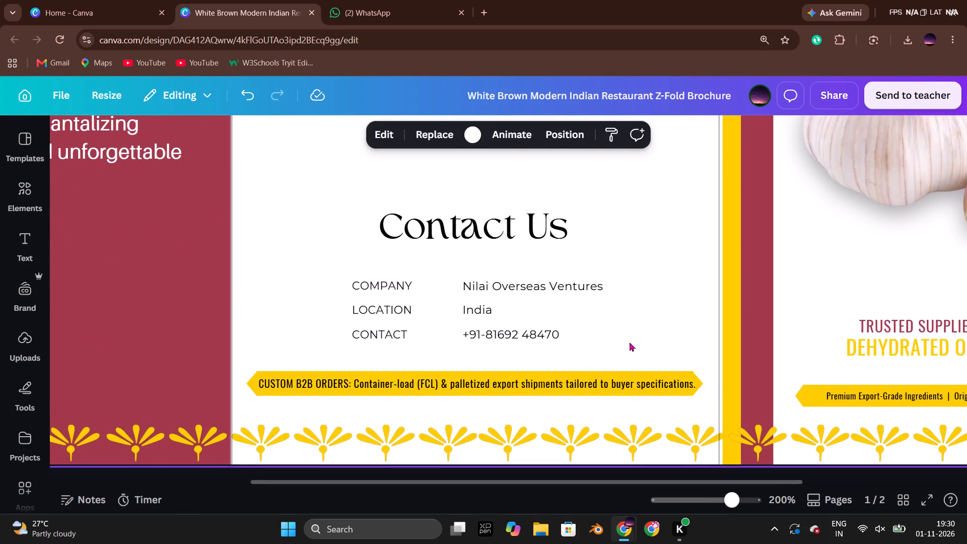
Group the yellow banner with its CUSTOM B2B ORDERS text and nudge the group slightly down.
drag(599, 341, 609, 363)
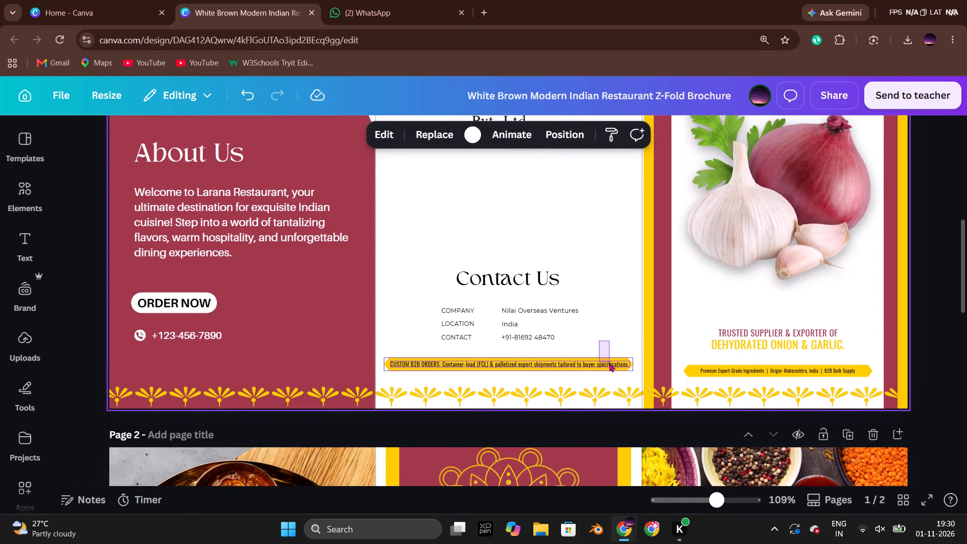
drag(609, 363, 610, 366)
click(470, 328)
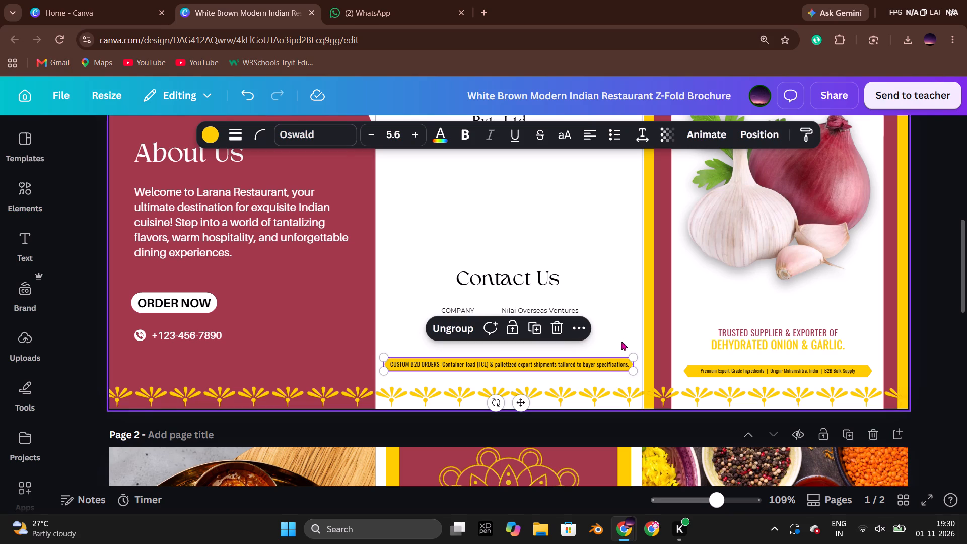
key(Down)
key(Down)
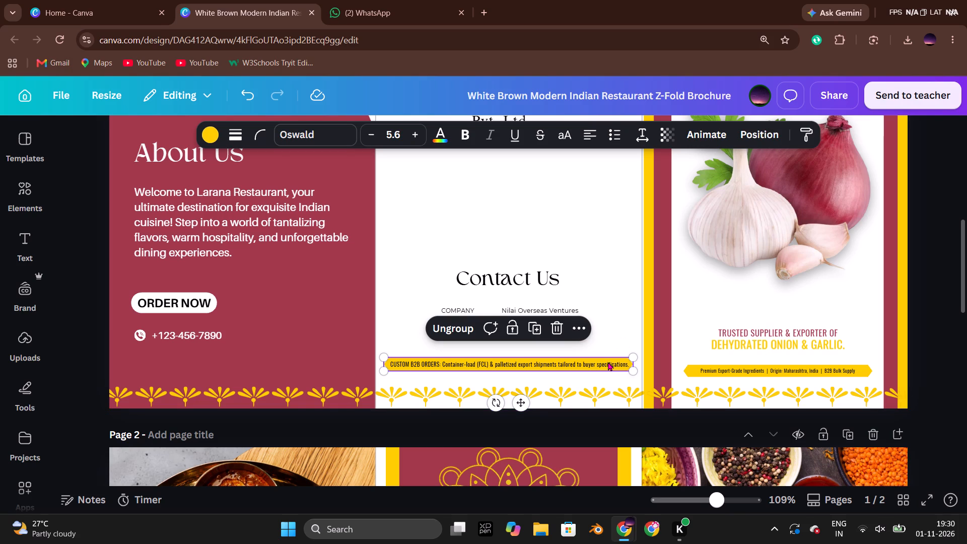
Nudge the grouped yellow CUSTOM B2B ORDERS banner slightly further down, towards the floral border.
click(611, 299)
click(608, 365)
key(Down)
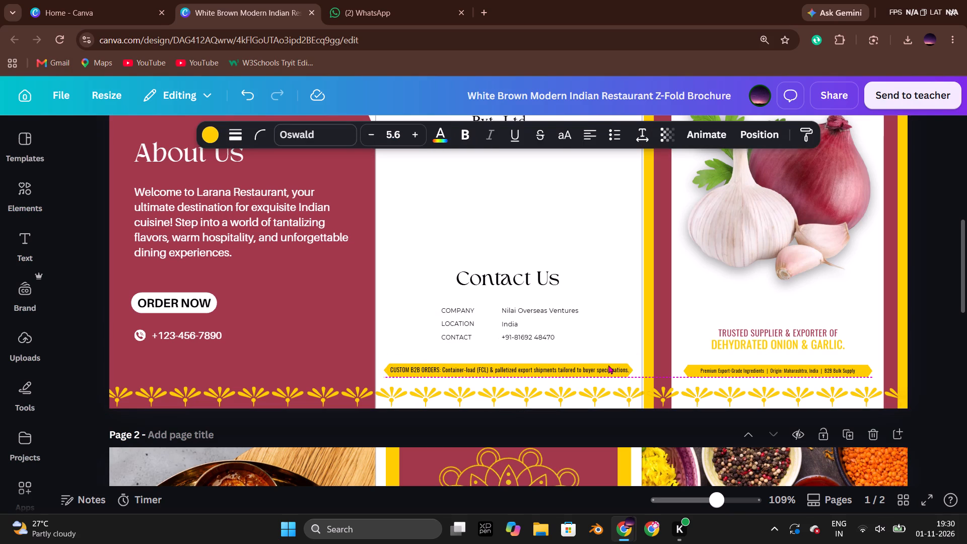
click(937, 331)
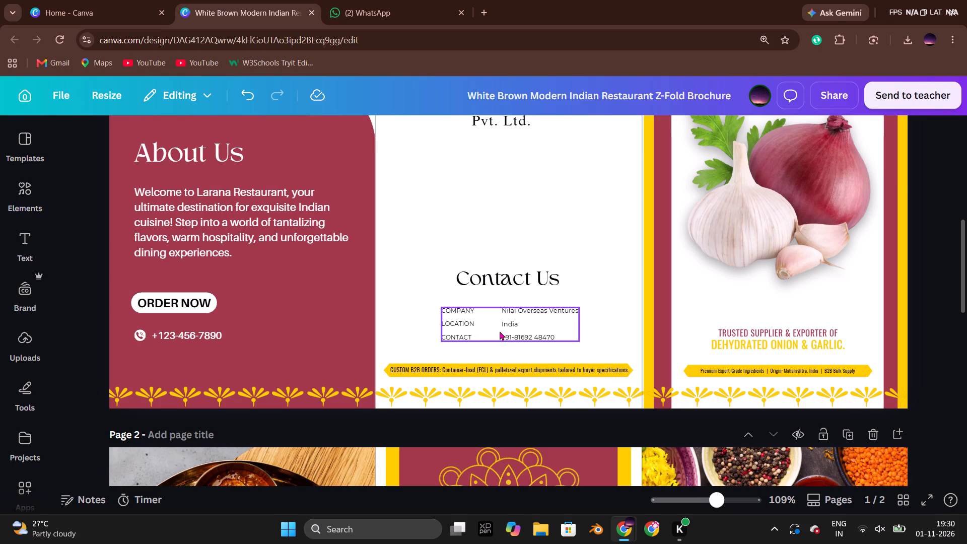
Enlarge the company, location and contact details block slightly and centre it horizontally on the page.
click(501, 330)
drag(438, 306, 424, 299)
click(573, 266)
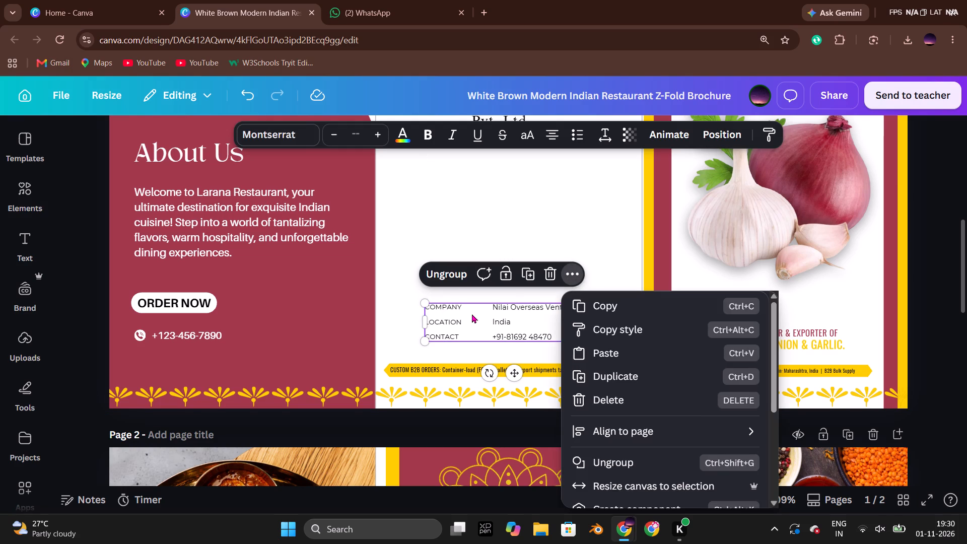
click(816, 393)
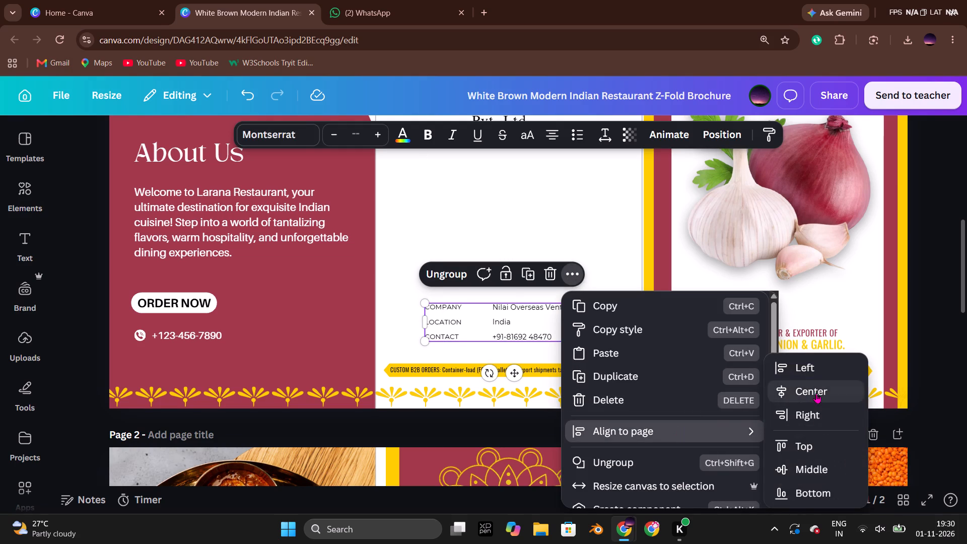
key(Down)
key(Down)
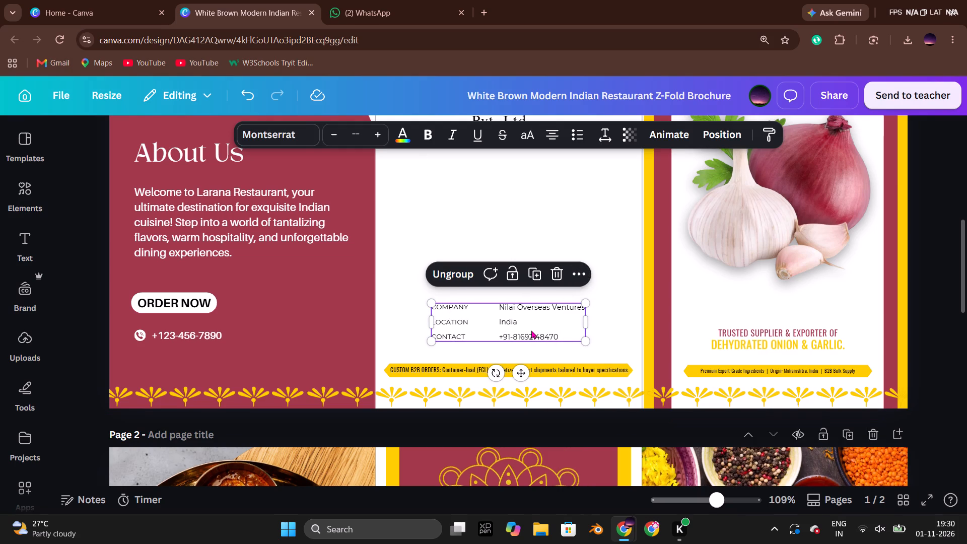
click(612, 181)
click(535, 321)
key(Down)
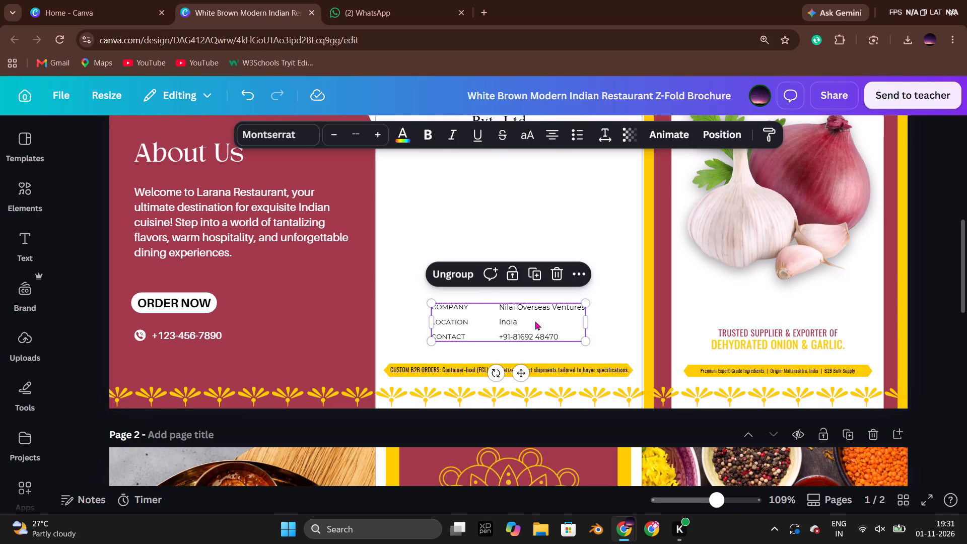
key(Up)
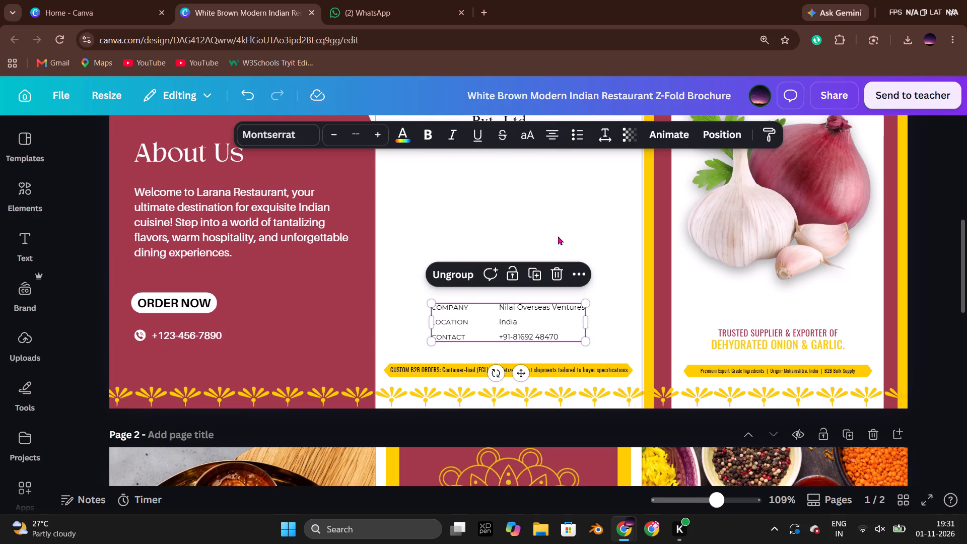
click(567, 209)
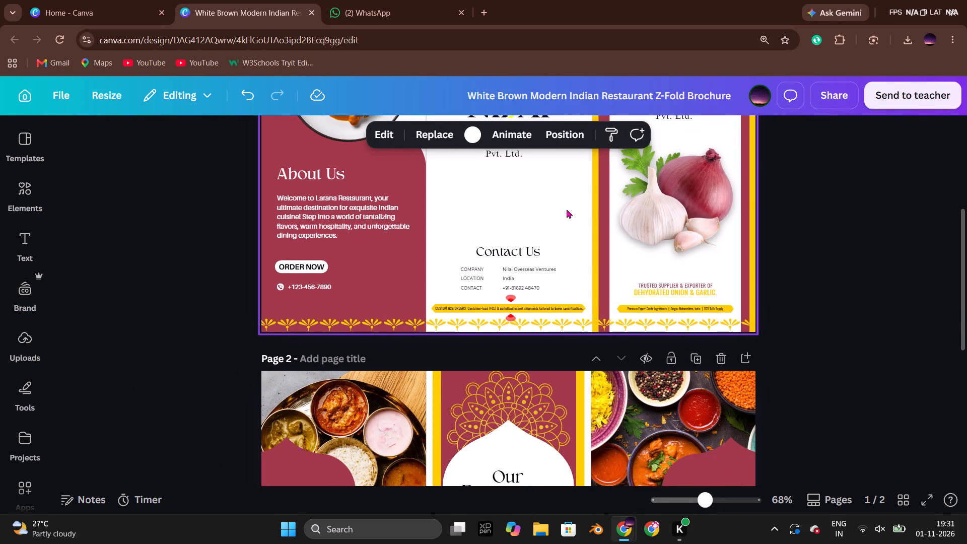
Shift the contact details block slightly to the right and down, closer to the yellow banner.
drag(533, 276, 541, 276)
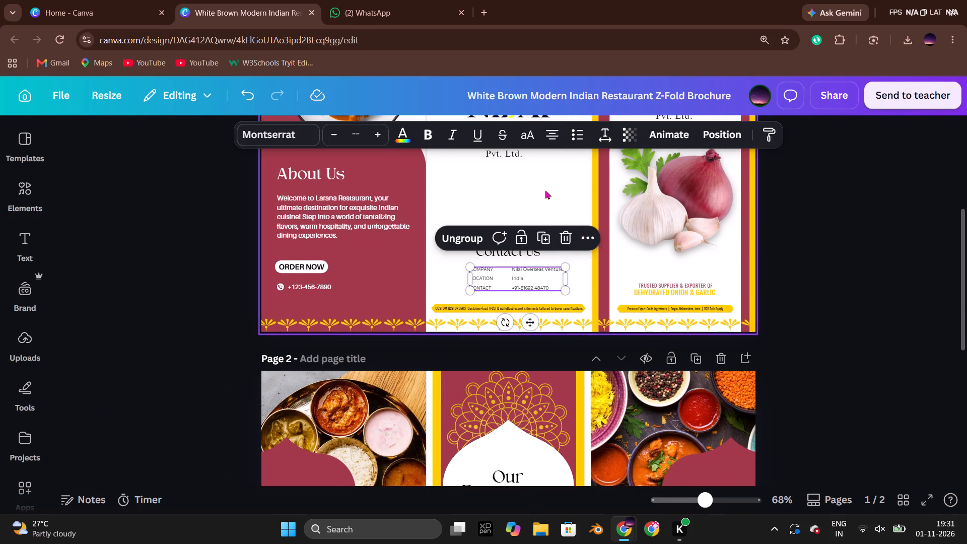
click(545, 190)
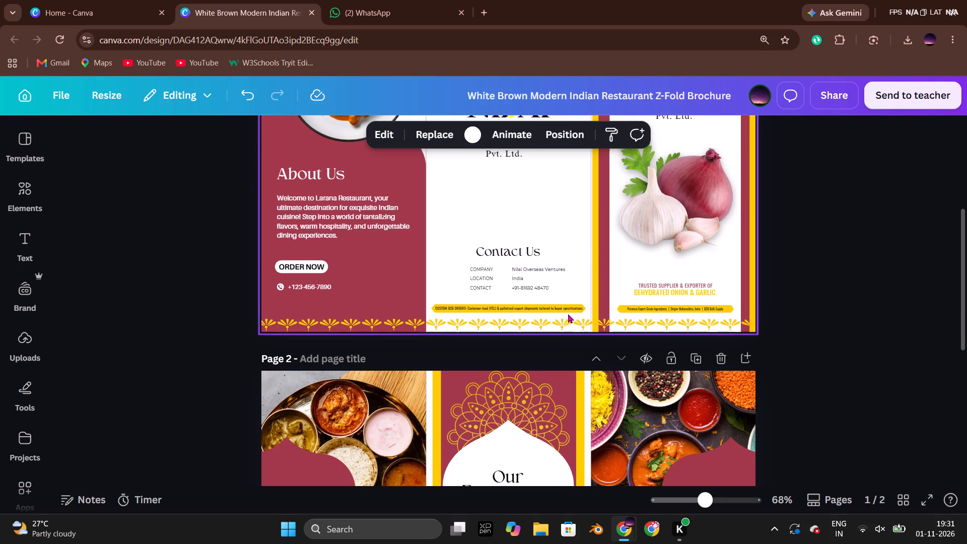
drag(532, 273, 530, 278)
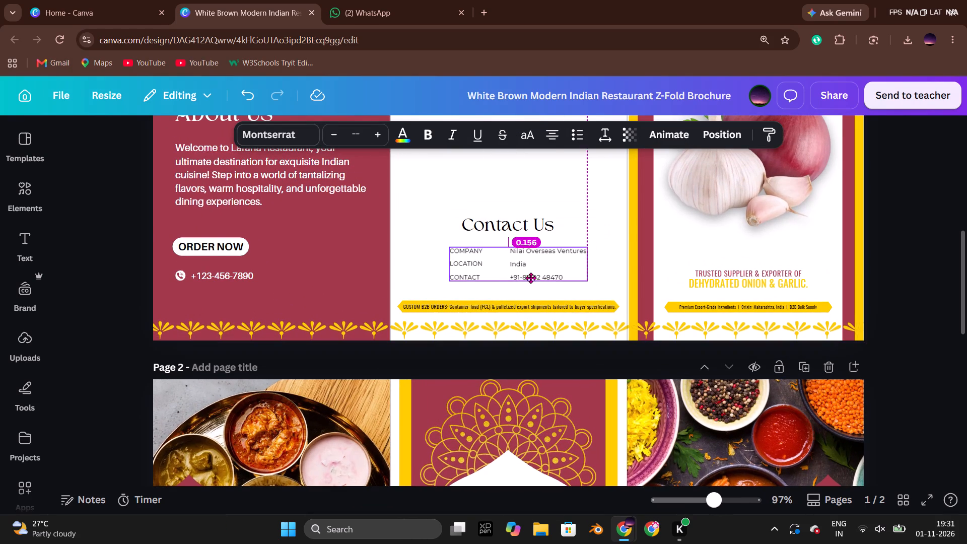
drag(530, 278, 530, 278)
click(557, 163)
Move the Contact Us heading slightly down towards the contact details, keeping it centred in the panel.
drag(536, 229, 536, 233)
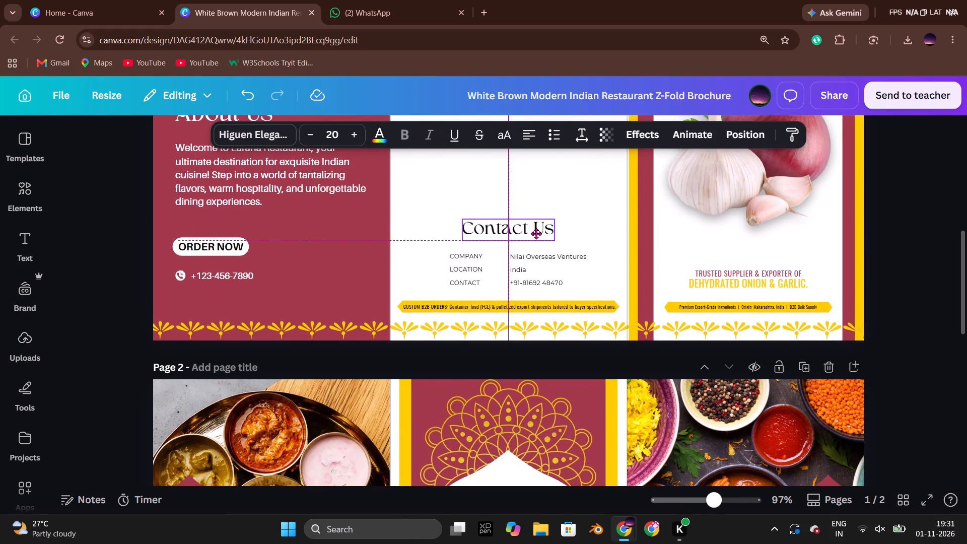
drag(536, 233, 535, 234)
click(568, 176)
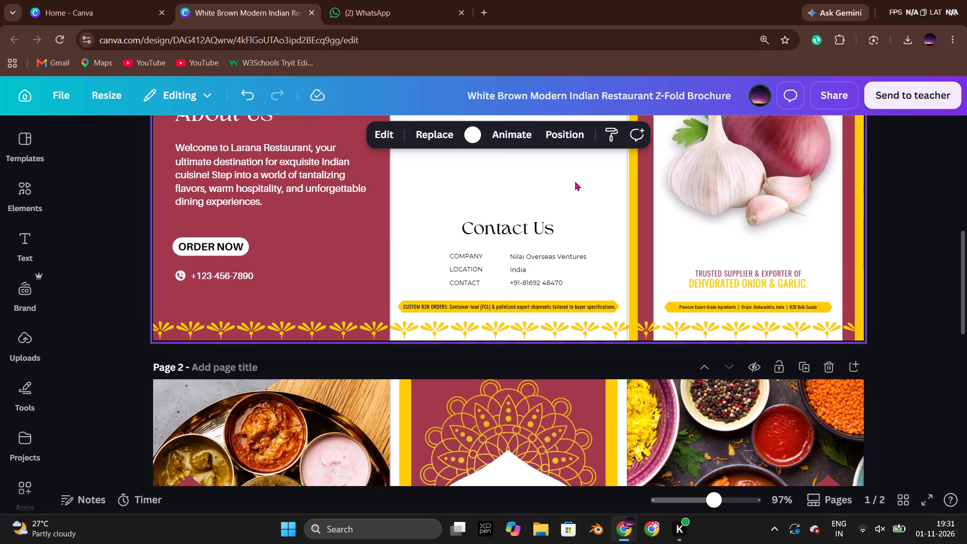
Move the middle panel's NILAI logo and company name down together into the space between the product range and Contact Us.
scroll(575, 183, up, 1)
scroll(579, 240, up, 1)
click(525, 290)
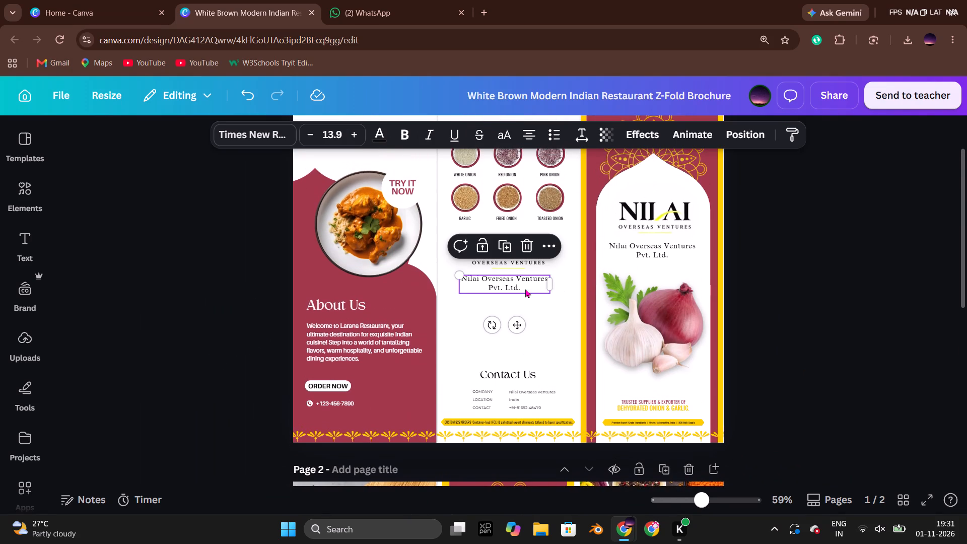
scroll(525, 289, up, 1)
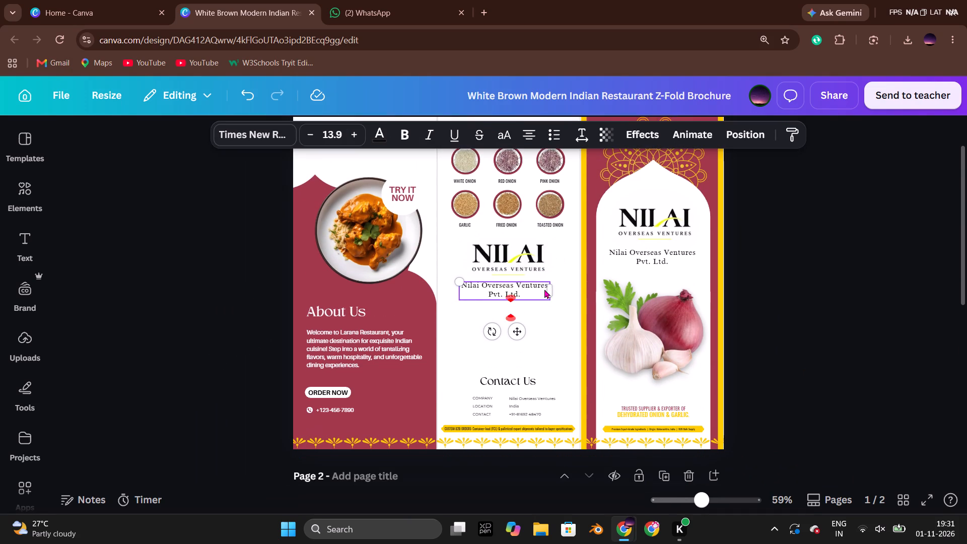
shift+click(486, 273)
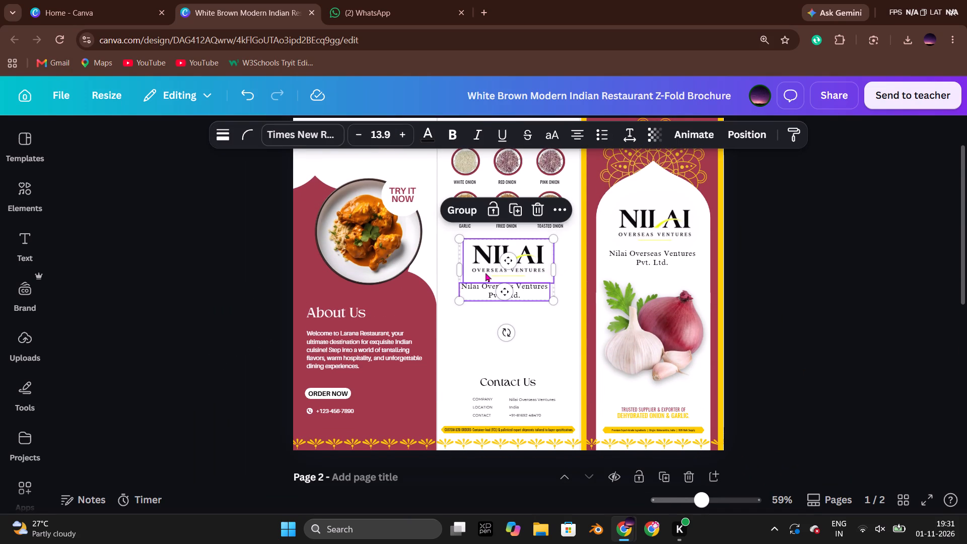
key(Down)
key(Down)
key(Down)
key(Down)
key(Down)
key(Down)
key(Down)
key(Down)
key(Down)
key(Down)
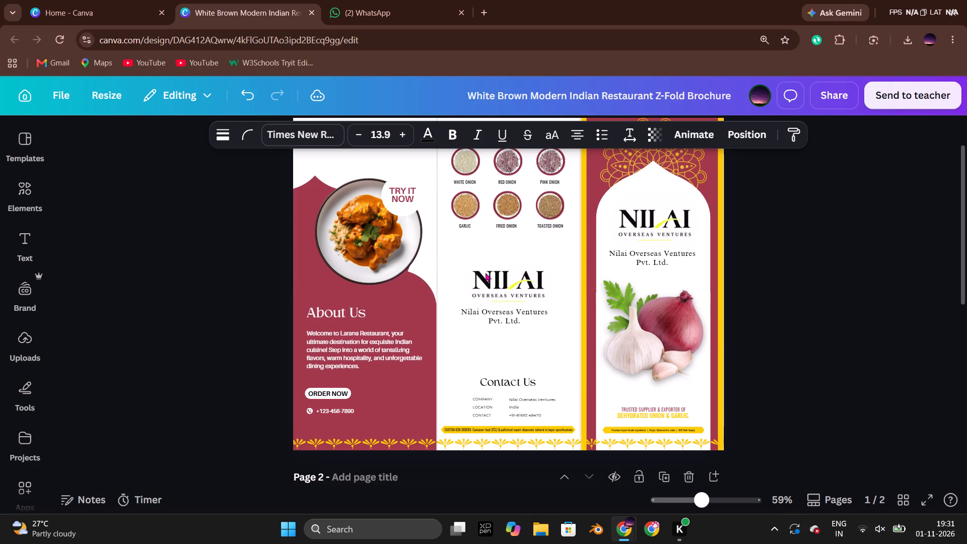
key(Down)
key(Down)
key(Down)
key(Down)
key(Down)
key(Down)
key(Down)
key(Down)
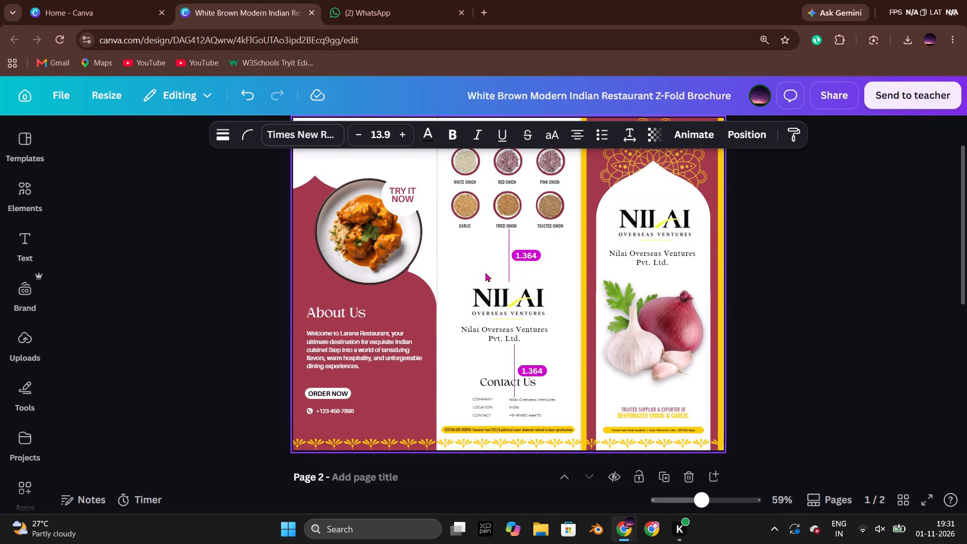
key(Down)
key(Up)
key(Up)
key(Up)
key(Up)
key(Up)
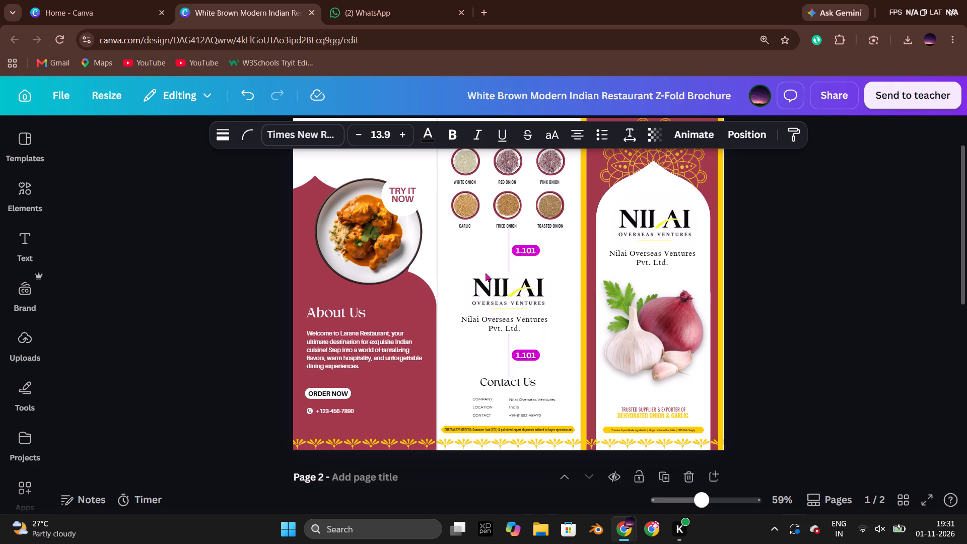
key(Up)
key(Up)
key(Up)
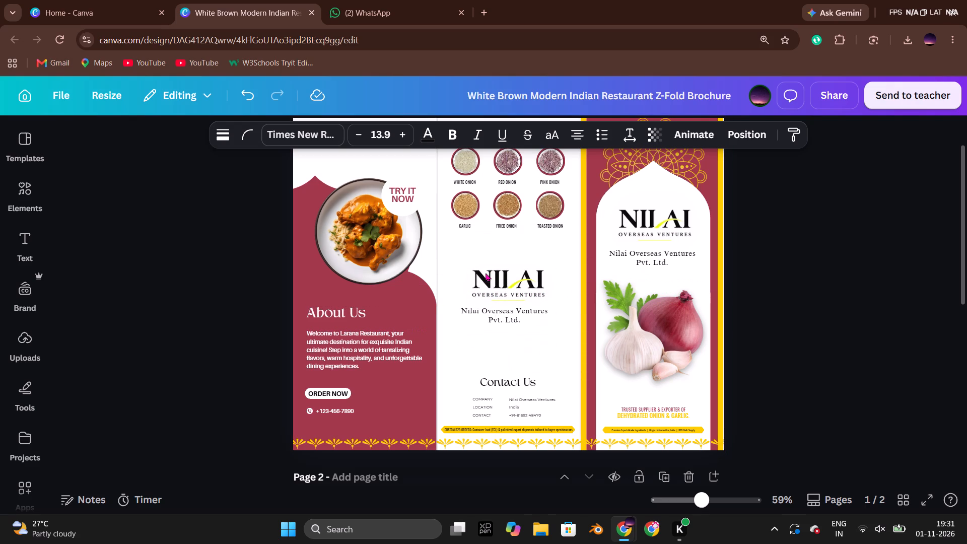
click(817, 280)
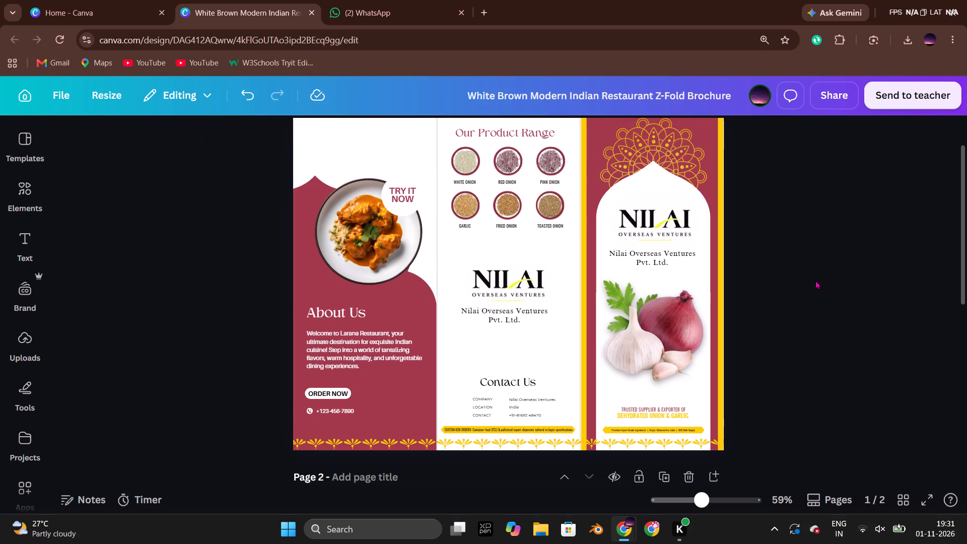
Group the middle panel's NILAI logo with the company name and shift the group slightly to centre it in the panel.
click(510, 286)
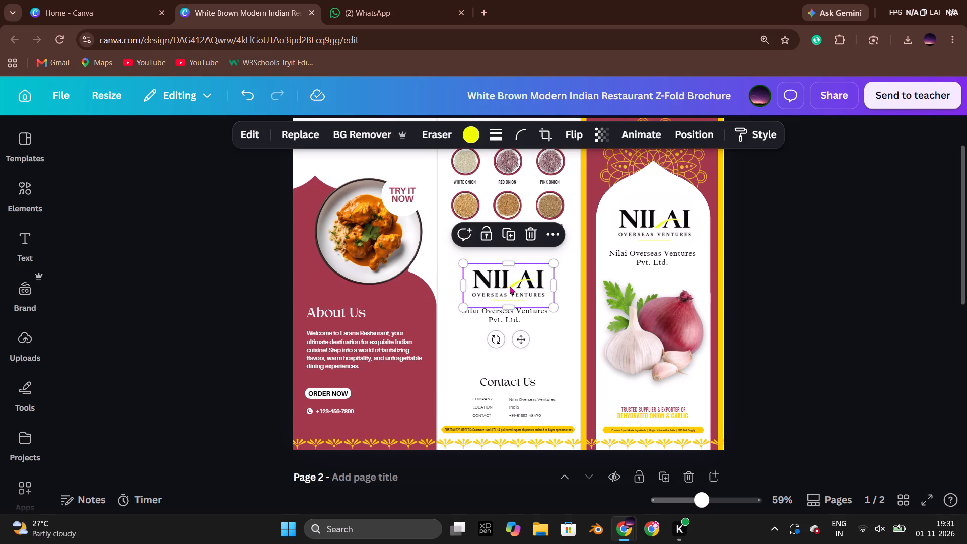
click(444, 259)
drag(470, 266, 517, 317)
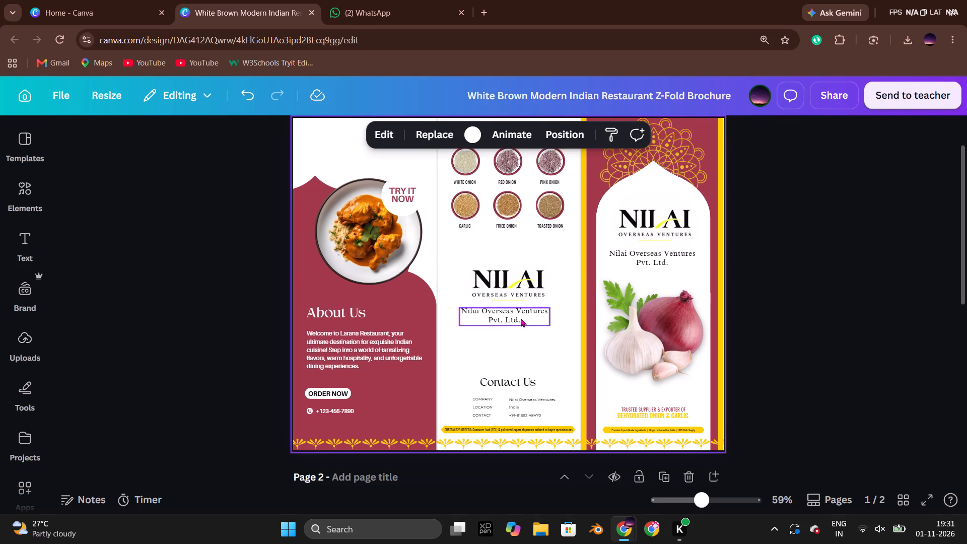
click(531, 334)
drag(539, 355, 502, 268)
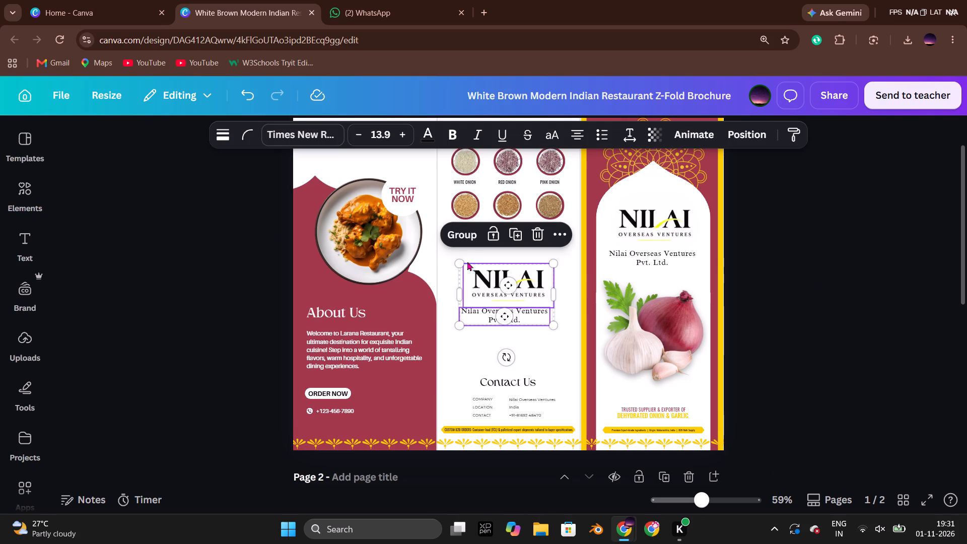
click(464, 239)
click(502, 283)
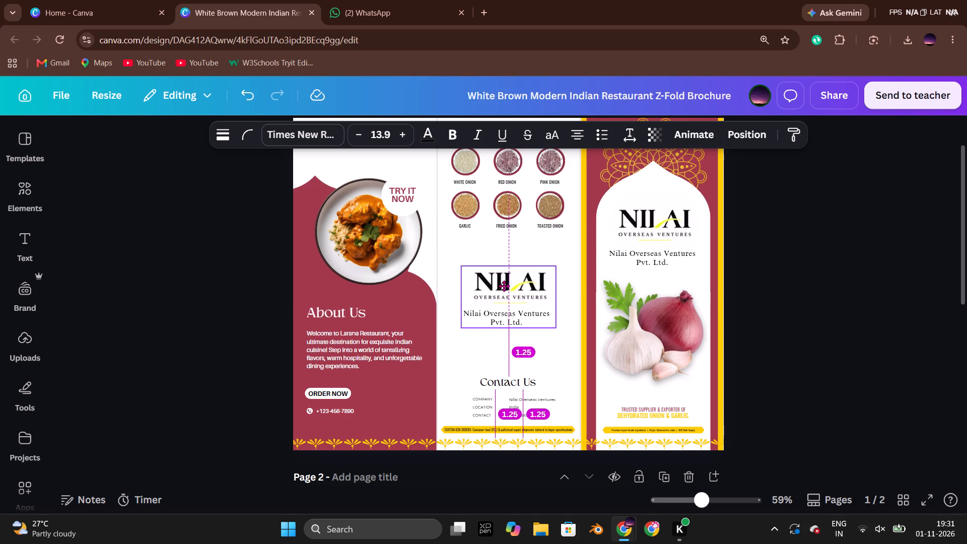
click(841, 318)
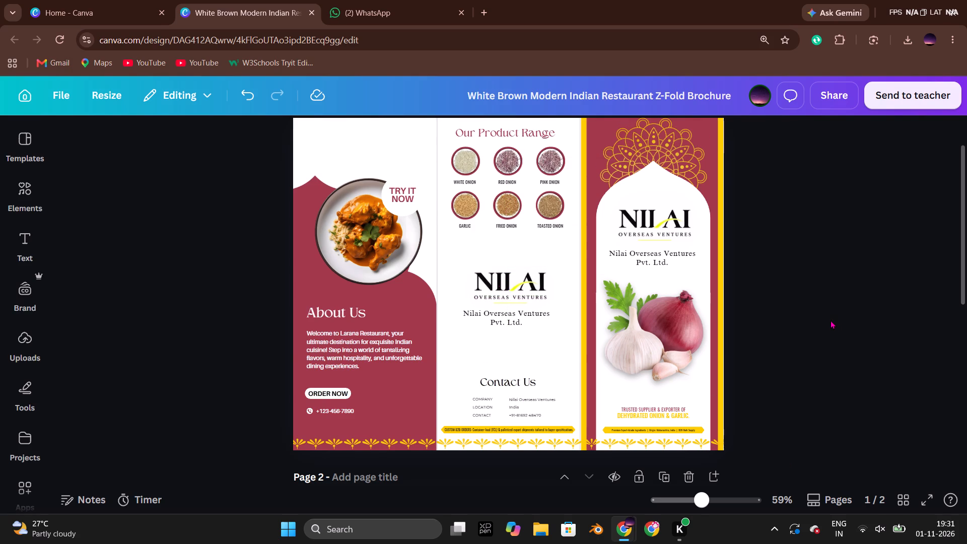
Check the Nilai product catalog's last page, and recolour the brochure's Contact Us heading maroon to match the Our Product Range title.
key(alt+Tab)
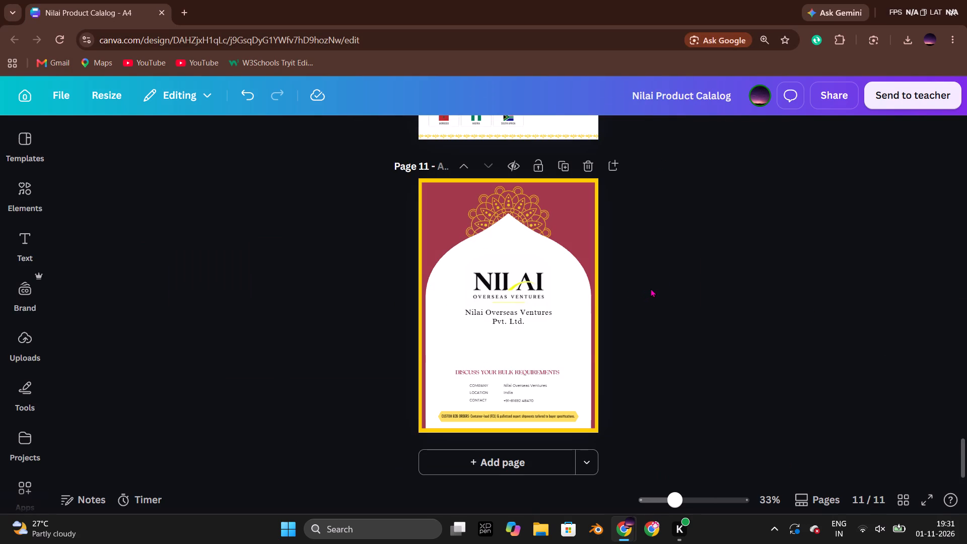
key(alt+Tab)
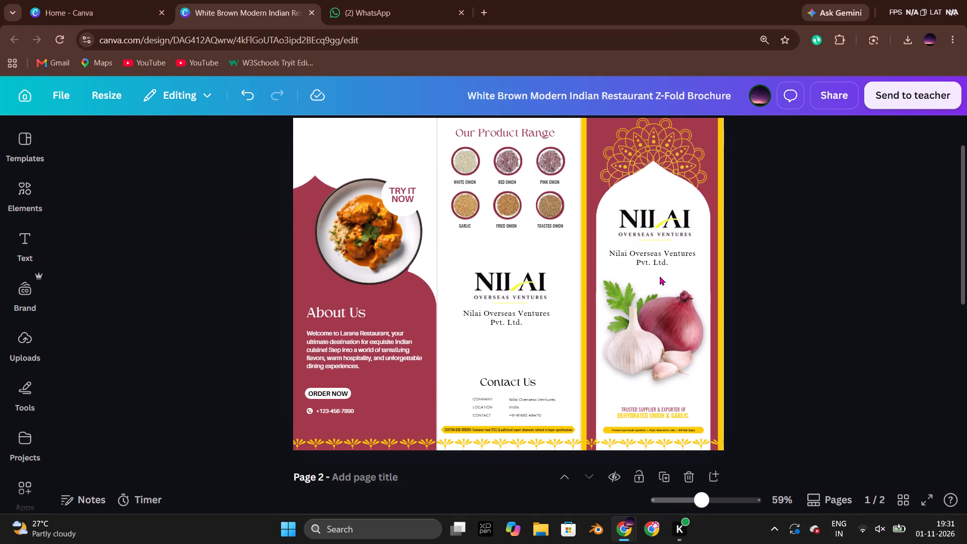
click(528, 384)
click(378, 144)
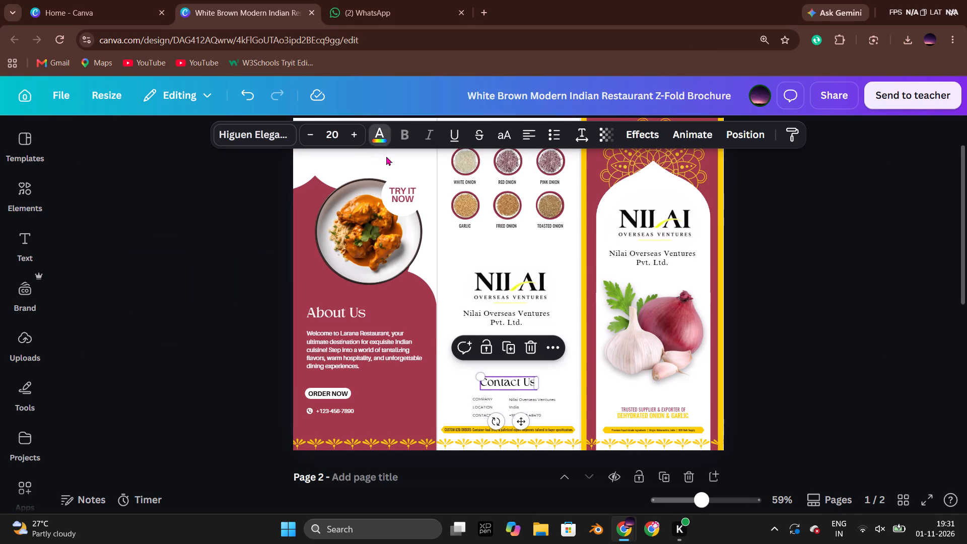
click(133, 281)
triple_click(873, 336)
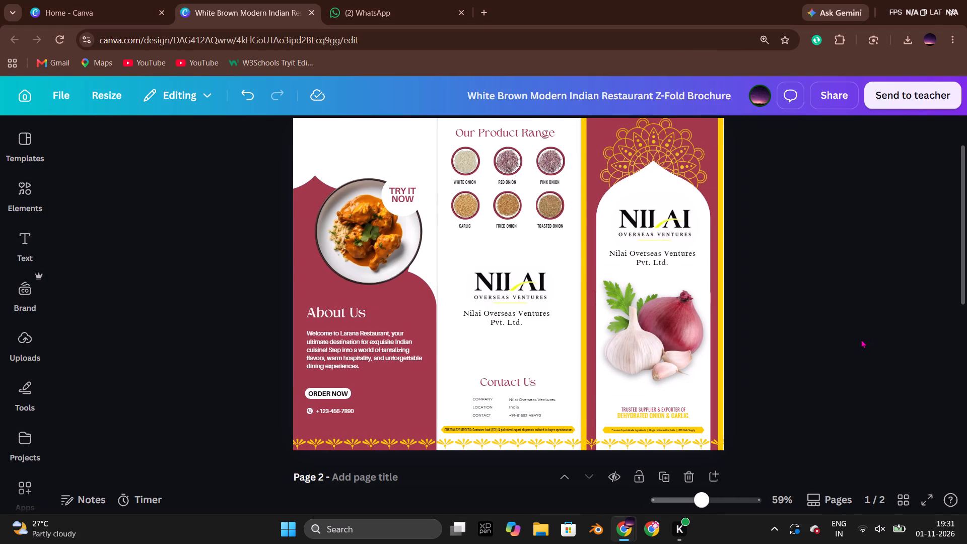
Switch to the Nagwade Global brochure and examine its first page as a layout reference for the remaining panel.
key(alt+Tab)
key(alt+Tab)
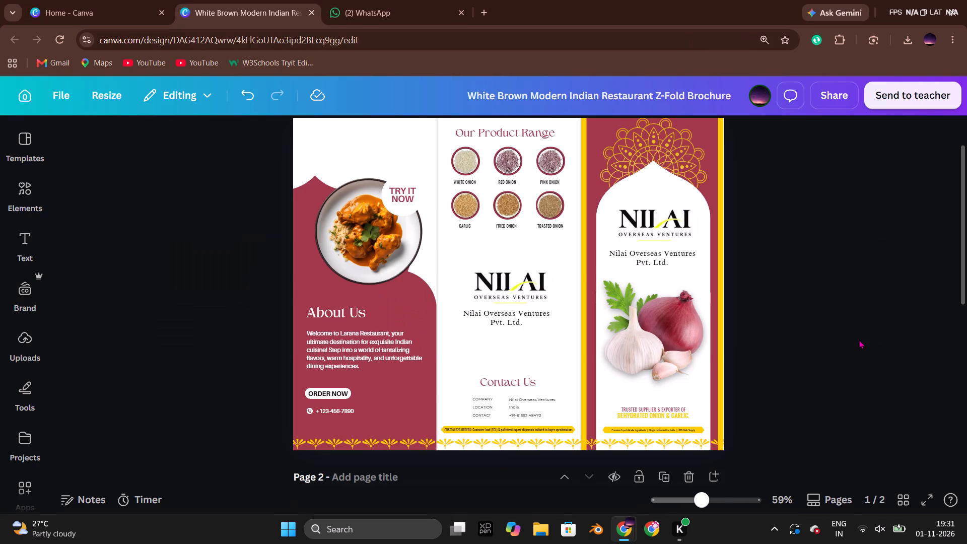
key(alt+Tab)
key(alt+Tab)
key(alt+Tab)
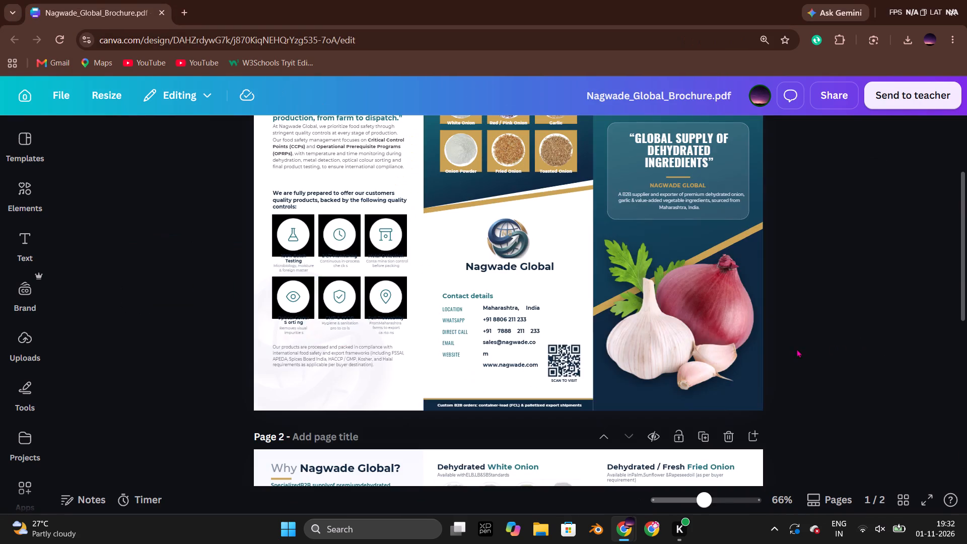
scroll(517, 324, up, 2)
scroll(517, 324, down, 1)
key(alt+Tab)
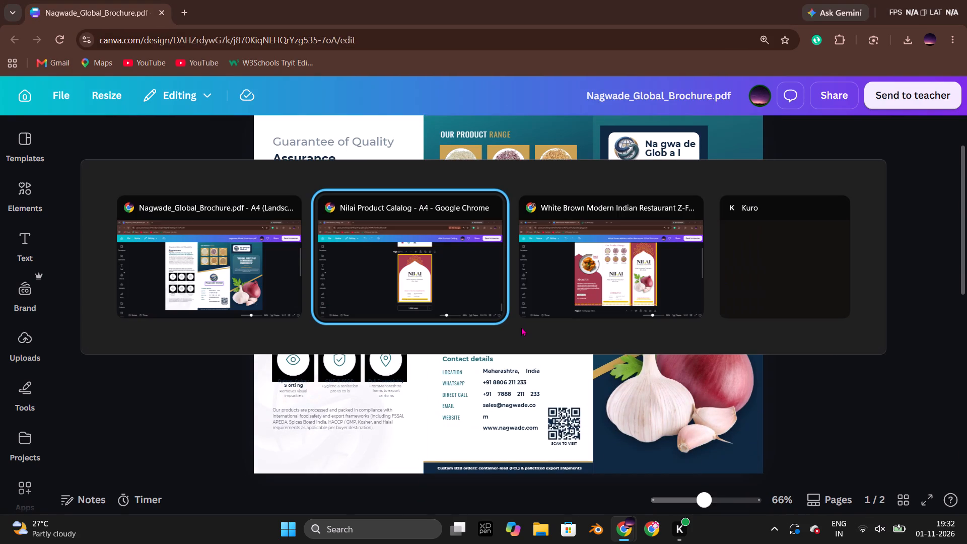
key(alt+Tab)
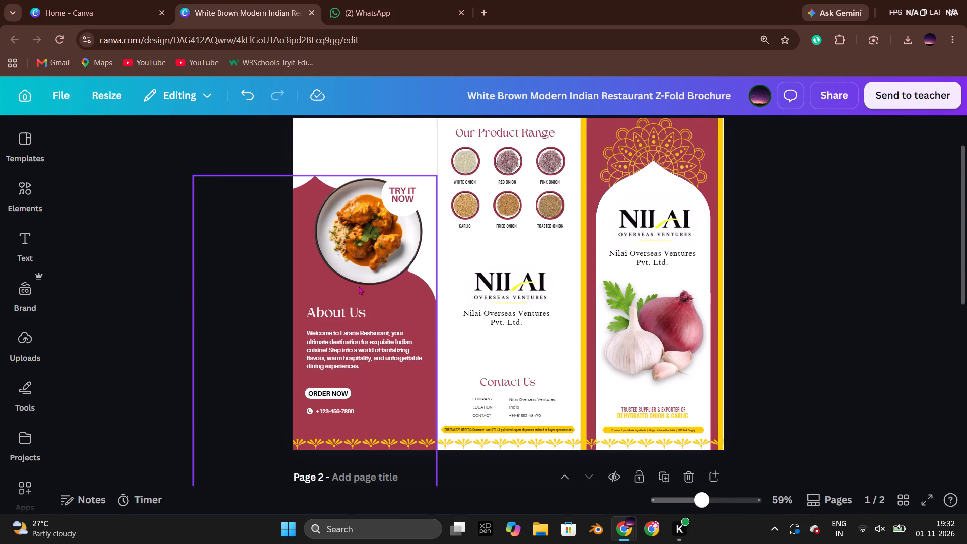
Delete the curry dish photo above the About Us heading.
click(374, 258)
key(Delete)
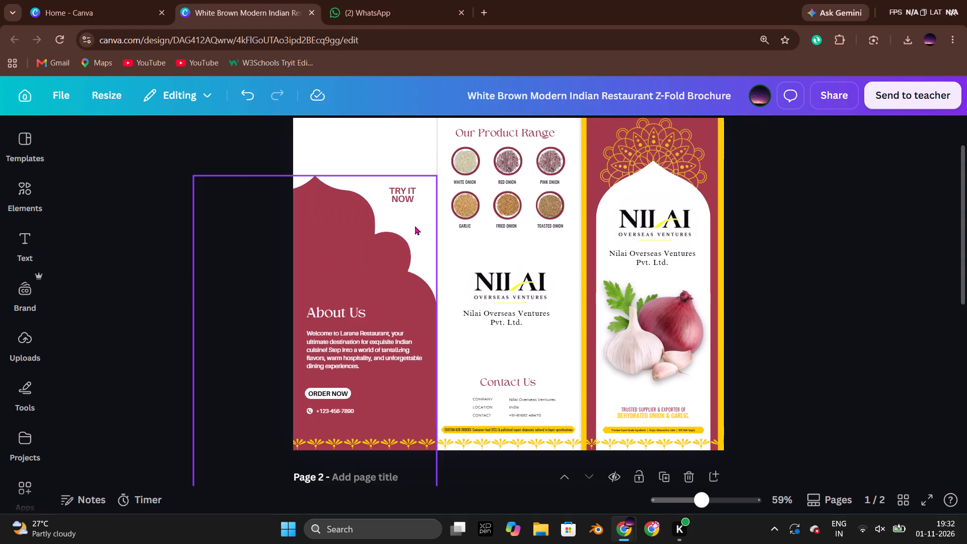
Delete the TRY IT NOW text and its white circle badge from the About Us panel.
click(407, 195)
key(Delete)
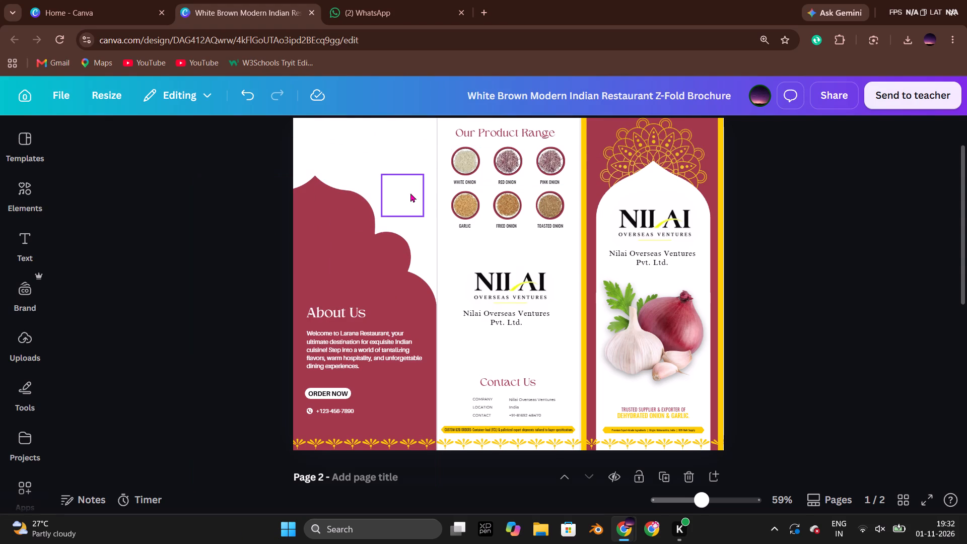
click(410, 191)
key(Delete)
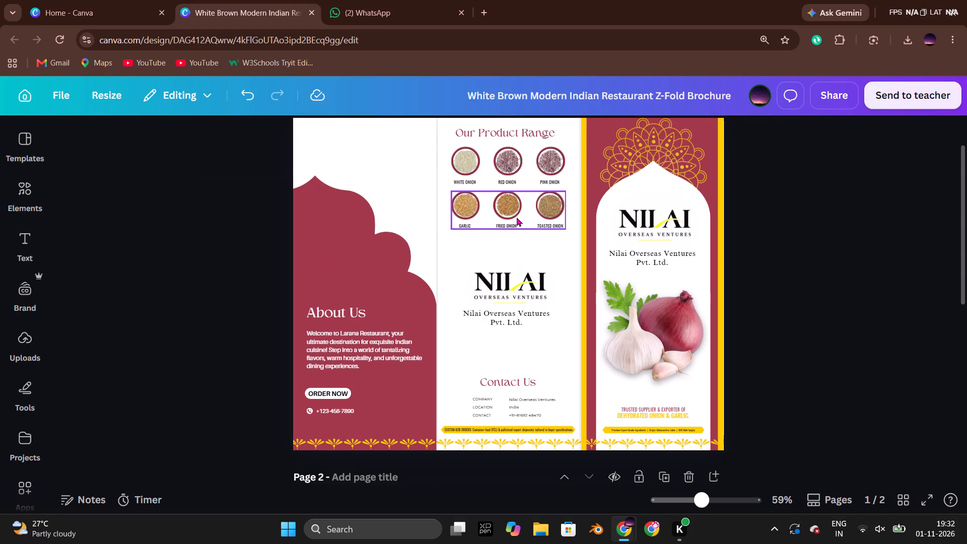
click(813, 382)
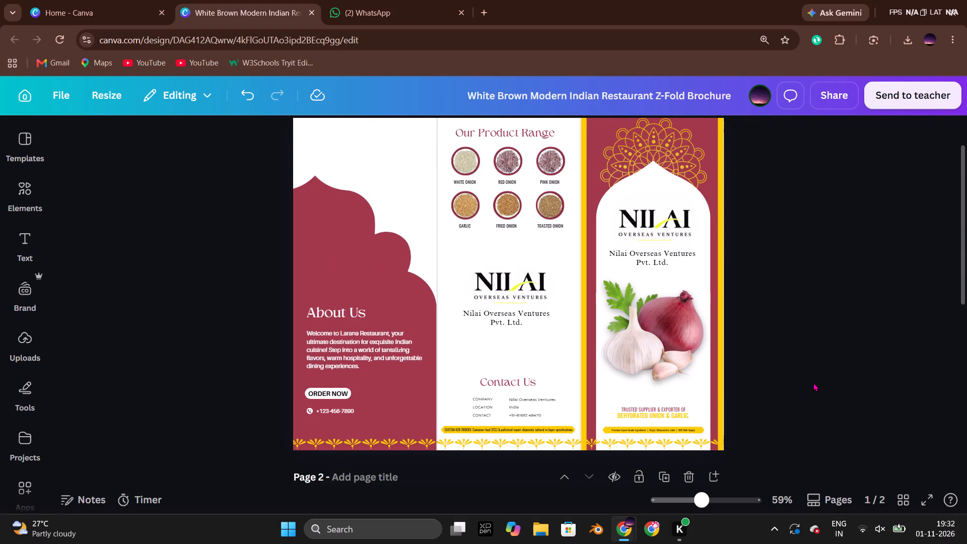
Look over the template's second page, then switch to the Nagwade Global brochure and examine both its pages as a layout reference.
scroll(813, 382, down, 6)
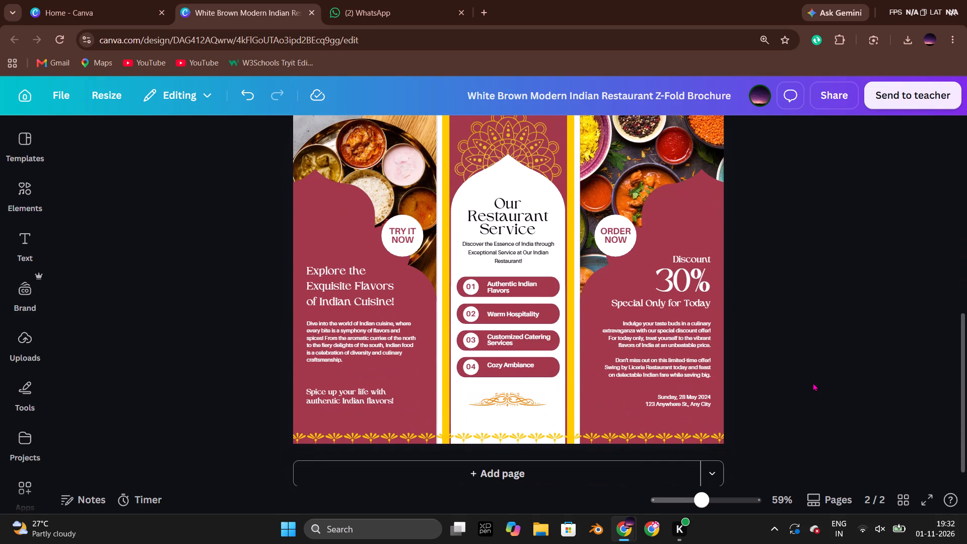
key(alt+Tab)
scroll(801, 382, down, 3)
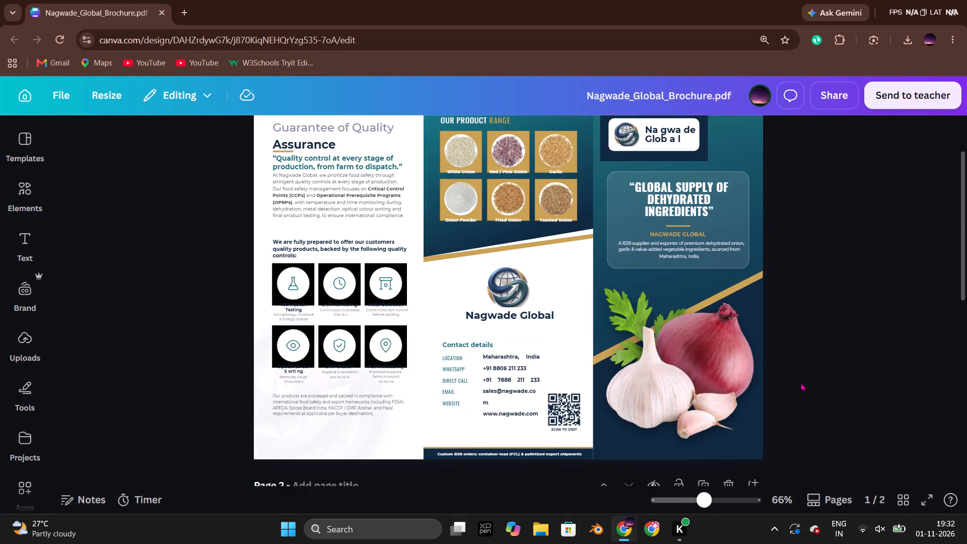
scroll(801, 382, down, 7)
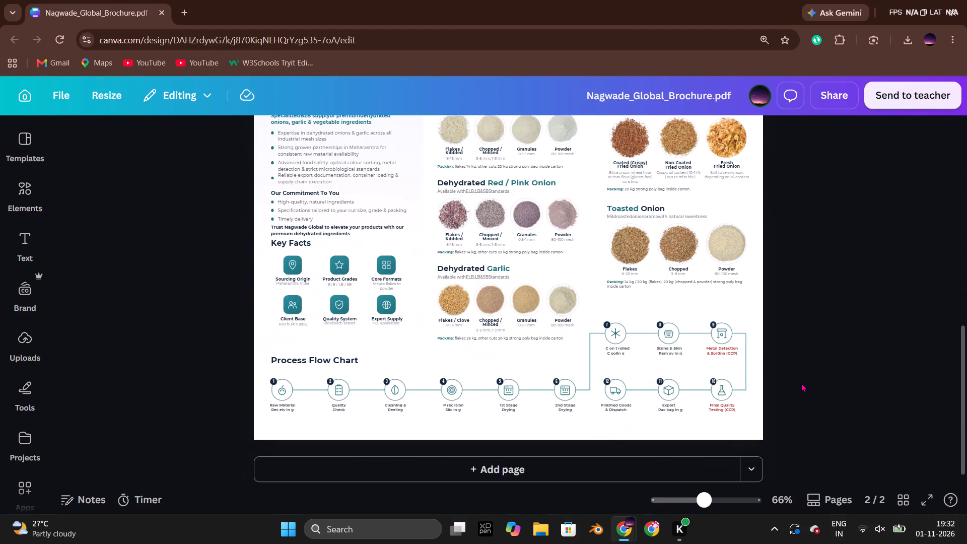
scroll(801, 383, up, 7)
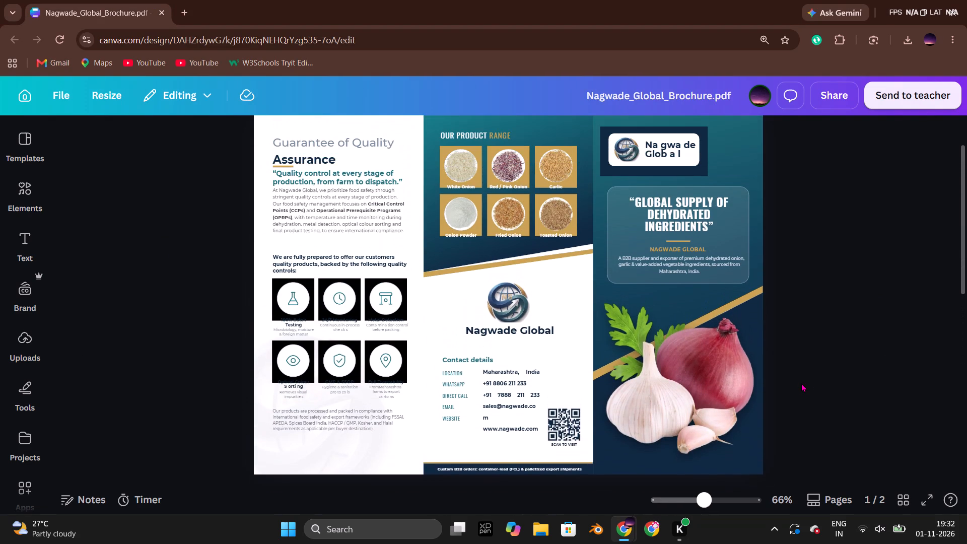
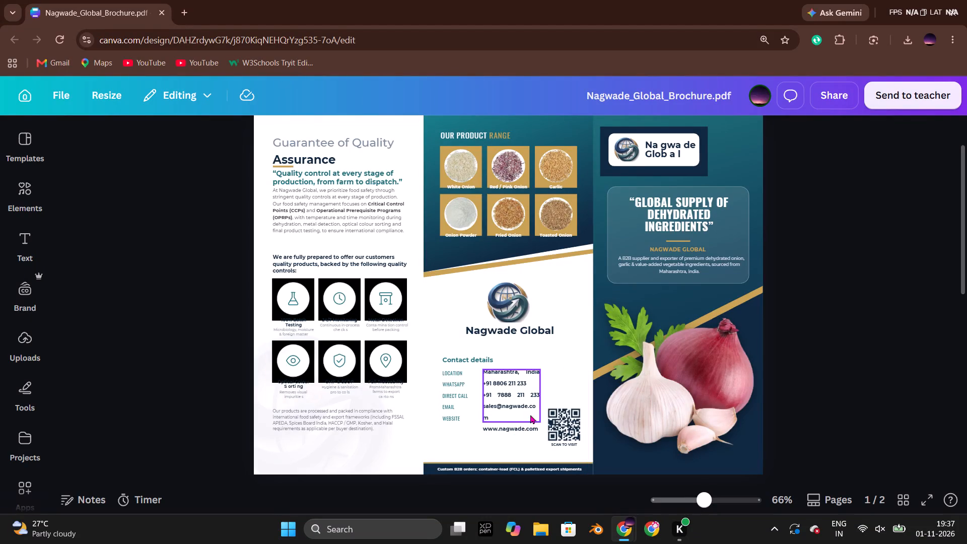
Compare the Z-fold brochure's first page with the first page of the Nagwade Global brochure.
click(866, 368)
key(alt+Tab)
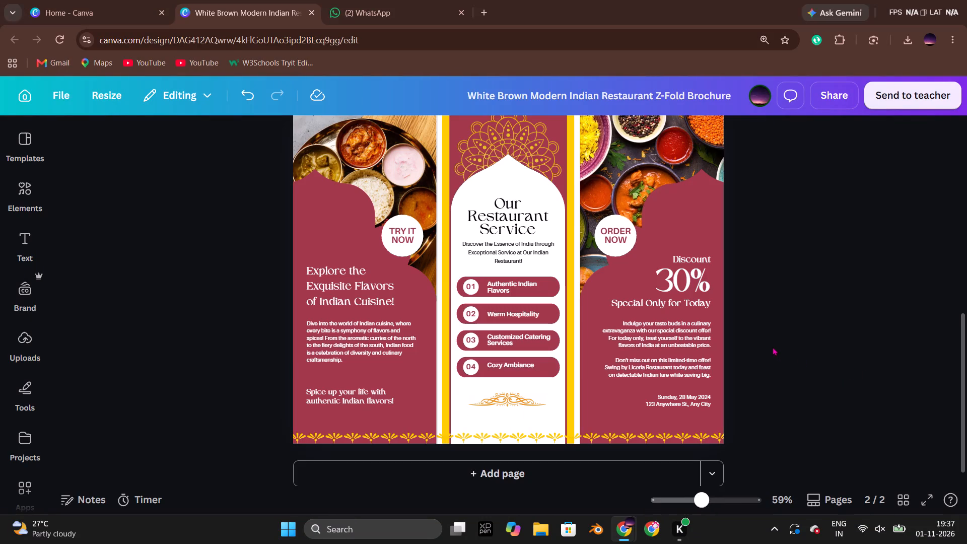
scroll(784, 343, up, 6)
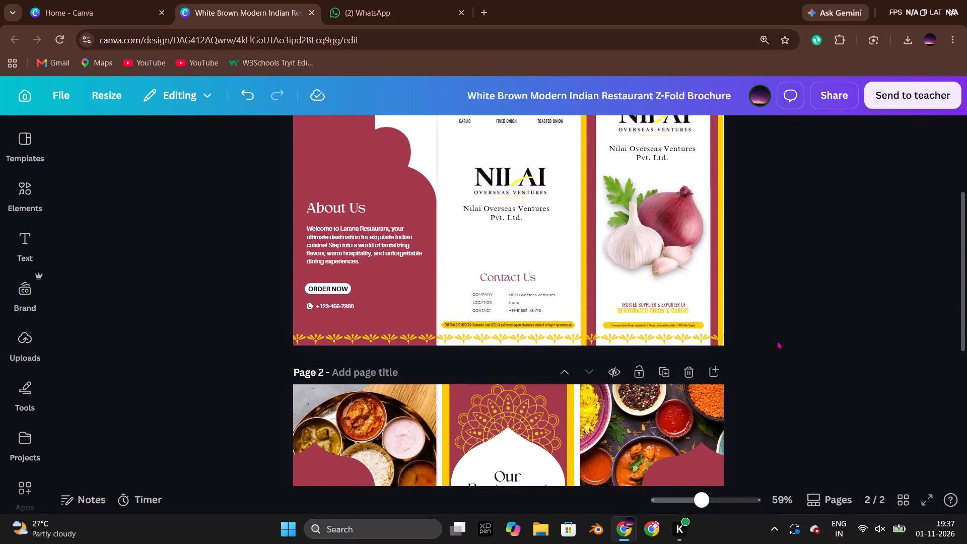
scroll(777, 341, up, 1)
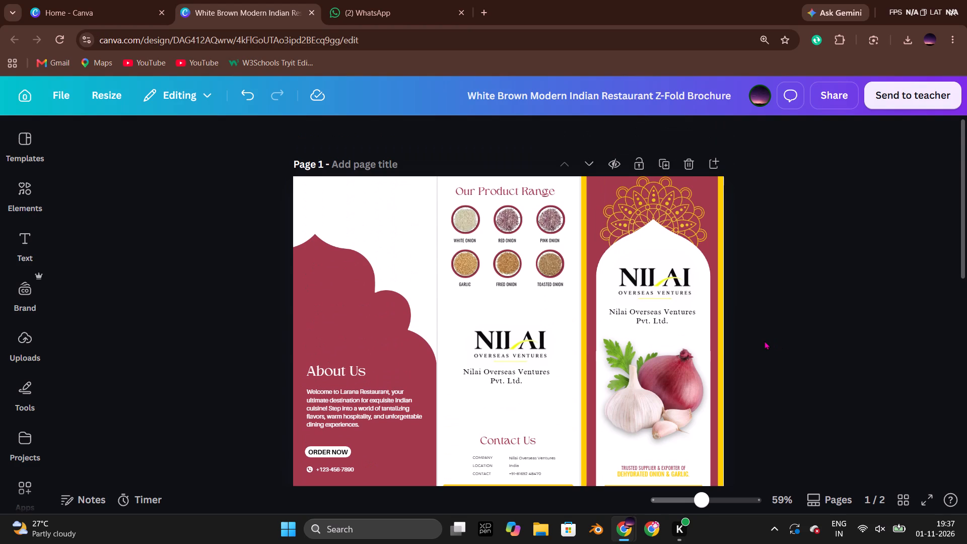
key(alt+Tab)
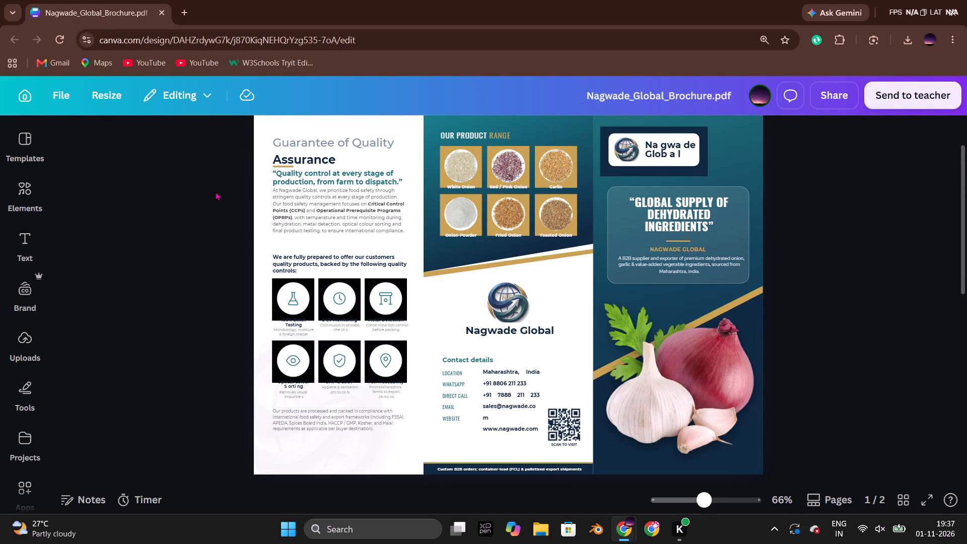
key(alt+Tab)
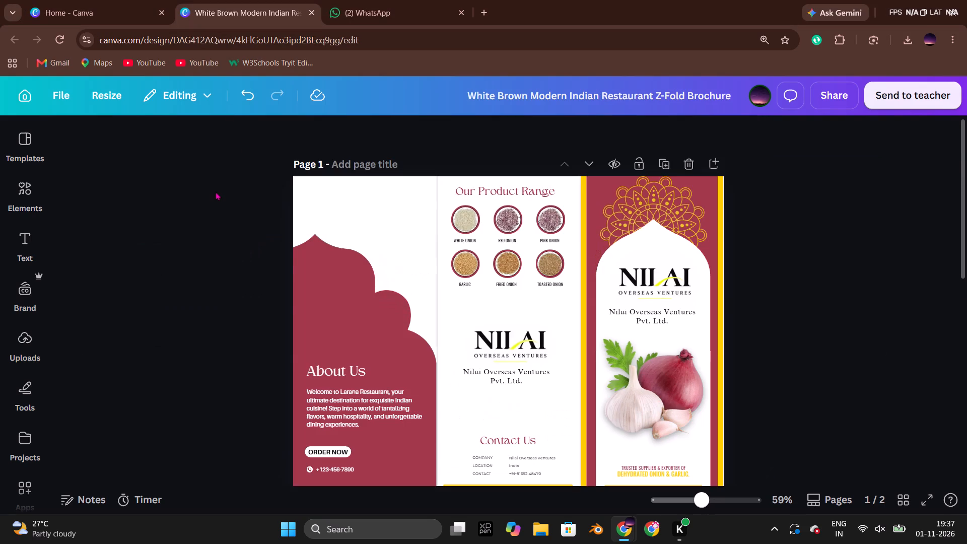
Switch to the Nilai product catalog and look through its pages for content that could fill the brochure's About Us panel.
key(alt+Tab)
key(alt+Tab)
scroll(383, 210, down, 1)
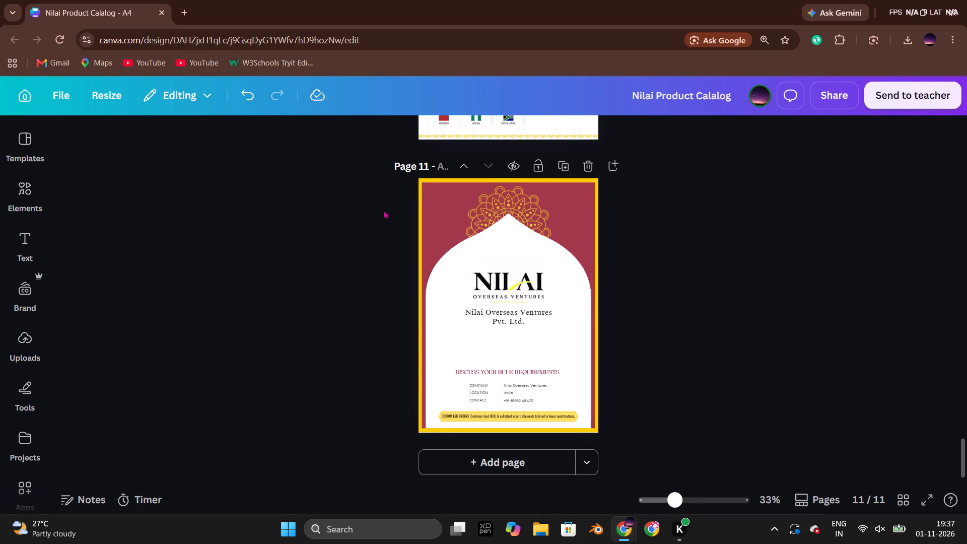
scroll(384, 210, down, 2)
scroll(466, 248, up, 20)
scroll(466, 248, up, 15)
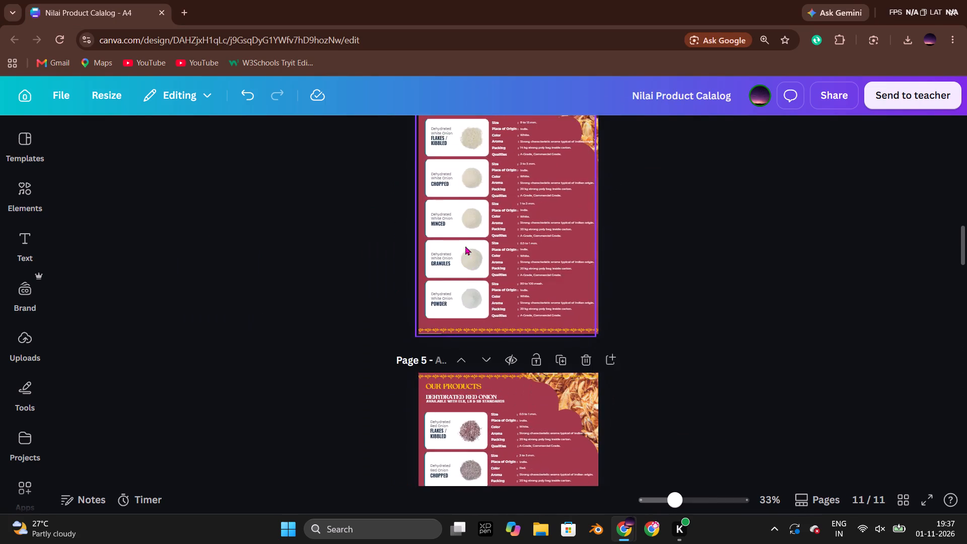
scroll(465, 246, up, 12)
scroll(605, 283, down, 3)
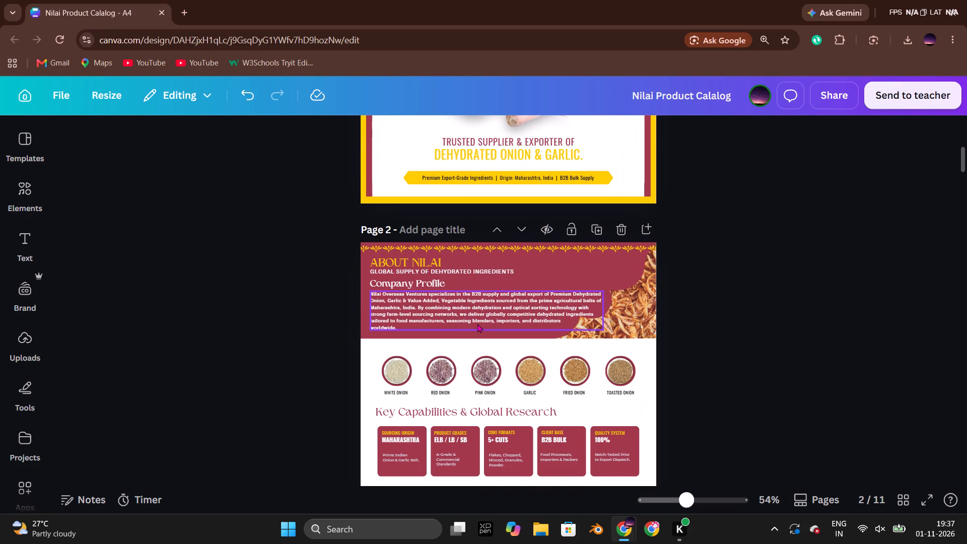
scroll(477, 323, down, 4)
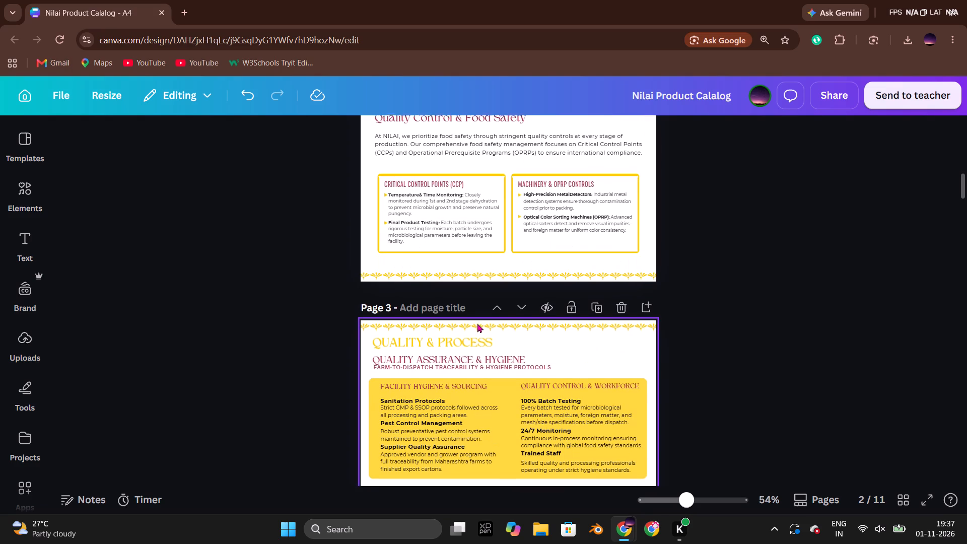
scroll(477, 323, down, 6)
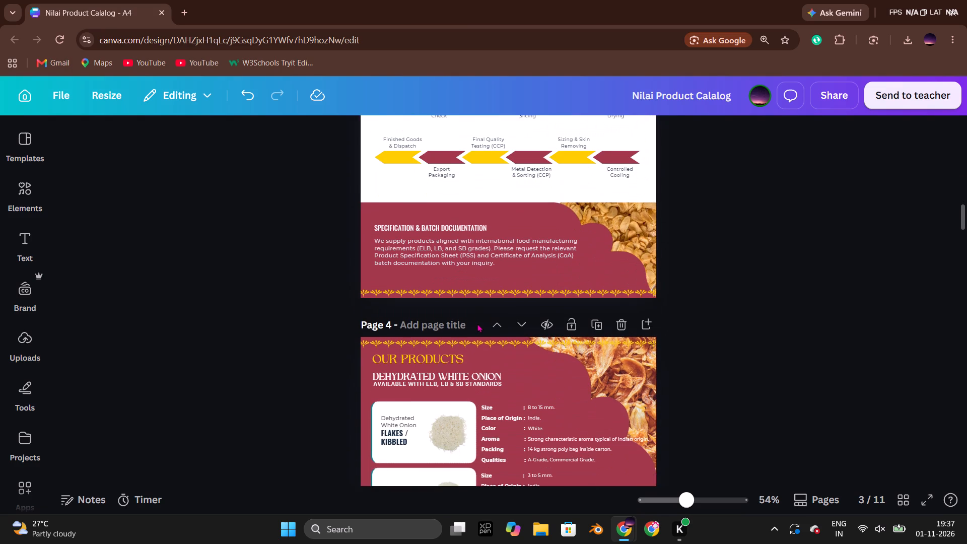
scroll(477, 323, down, 15)
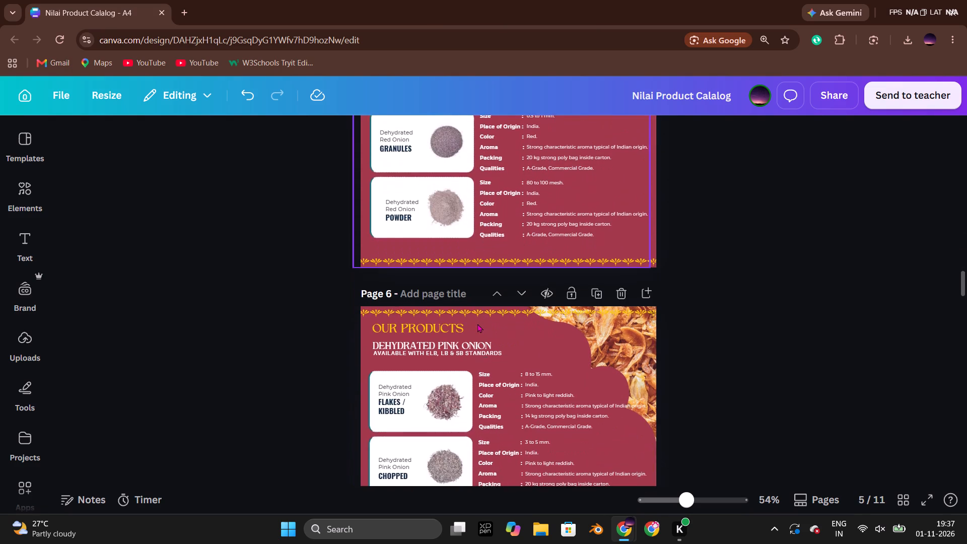
scroll(477, 323, down, 19)
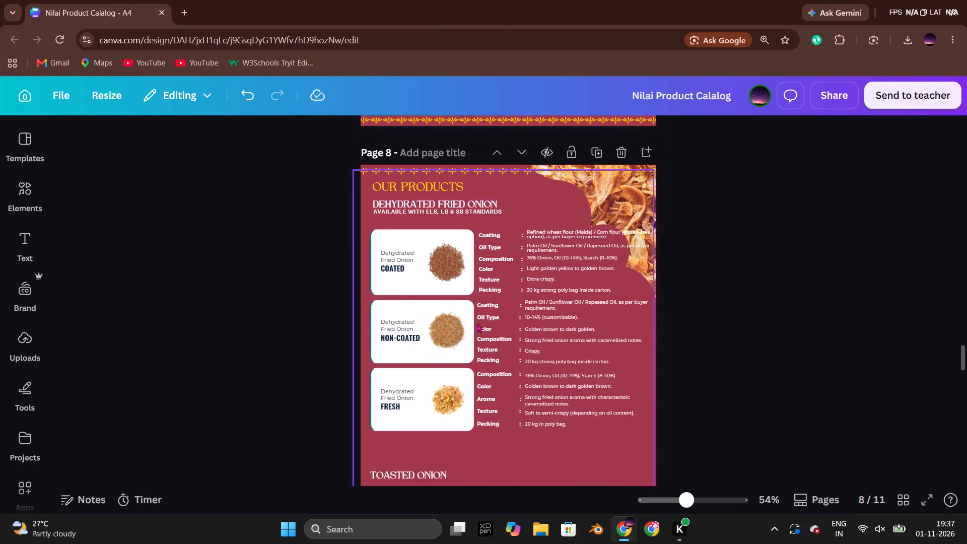
scroll(477, 323, down, 10)
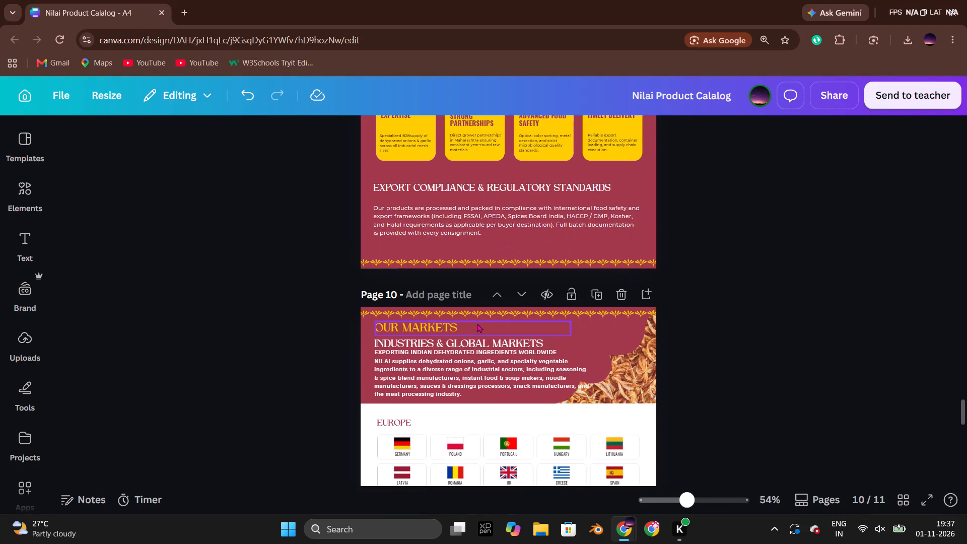
scroll(478, 323, down, 8)
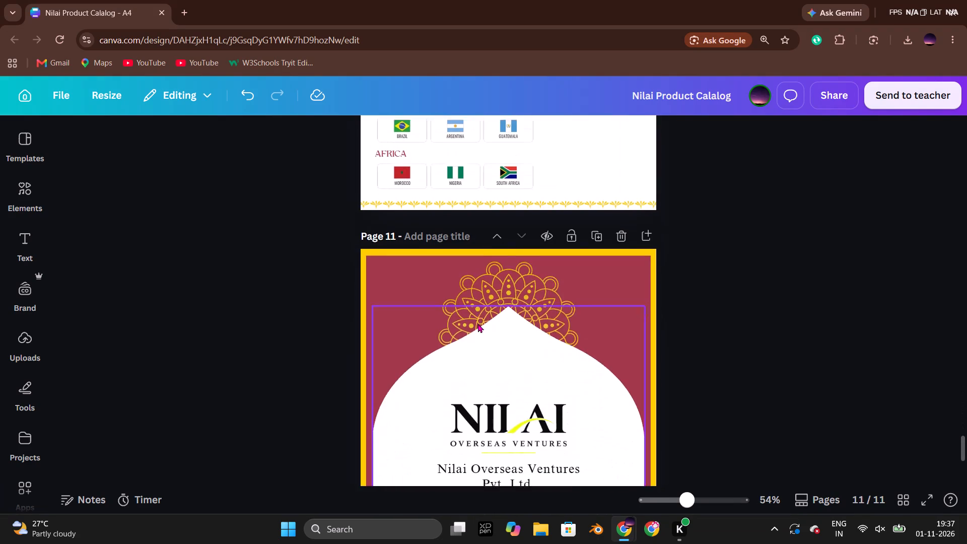
scroll(478, 323, up, 12)
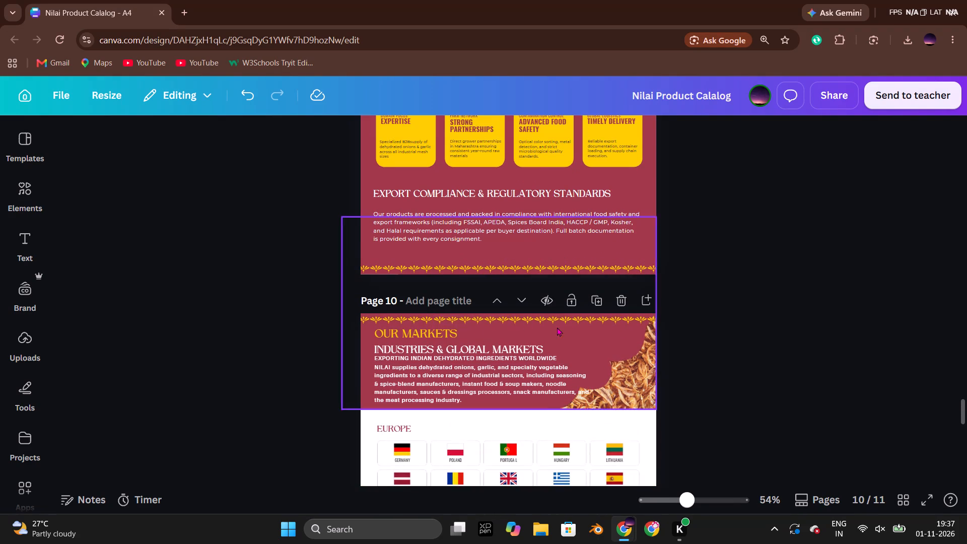
scroll(702, 324, up, 1)
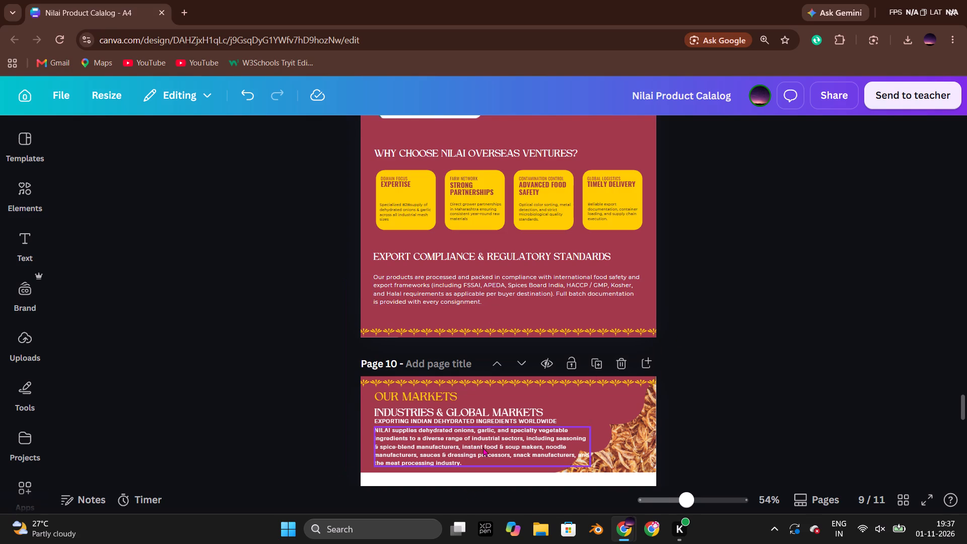
Change the font of the intro paragraph under Industries & Global Markets on catalog page 10 to Montserrat, matching page 9's body text.
click(483, 447)
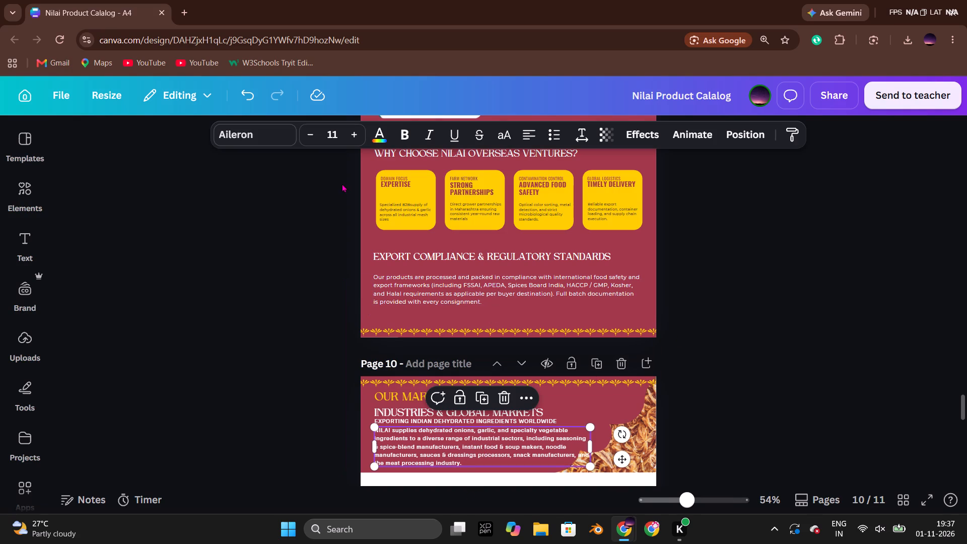
click(306, 359)
scroll(320, 367, down, 1)
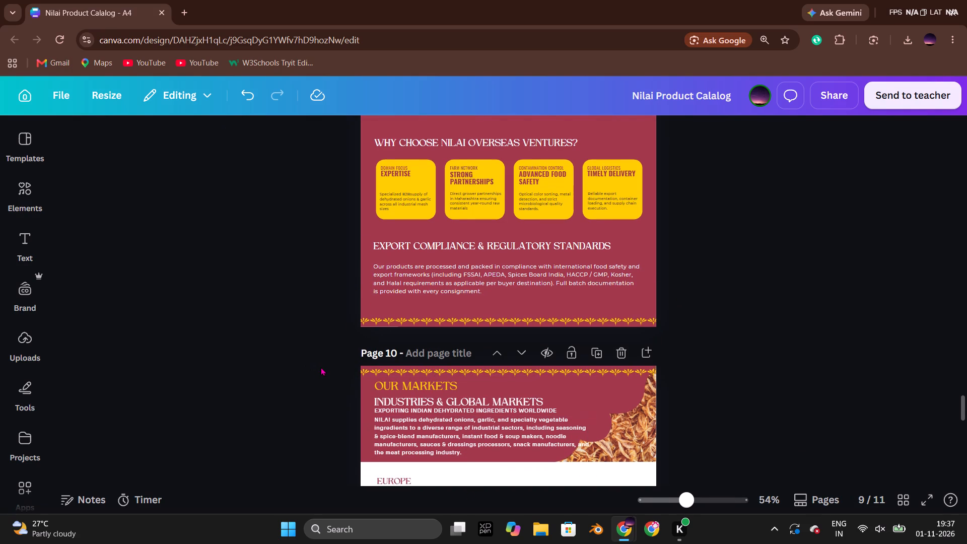
scroll(321, 367, down, 1)
click(446, 239)
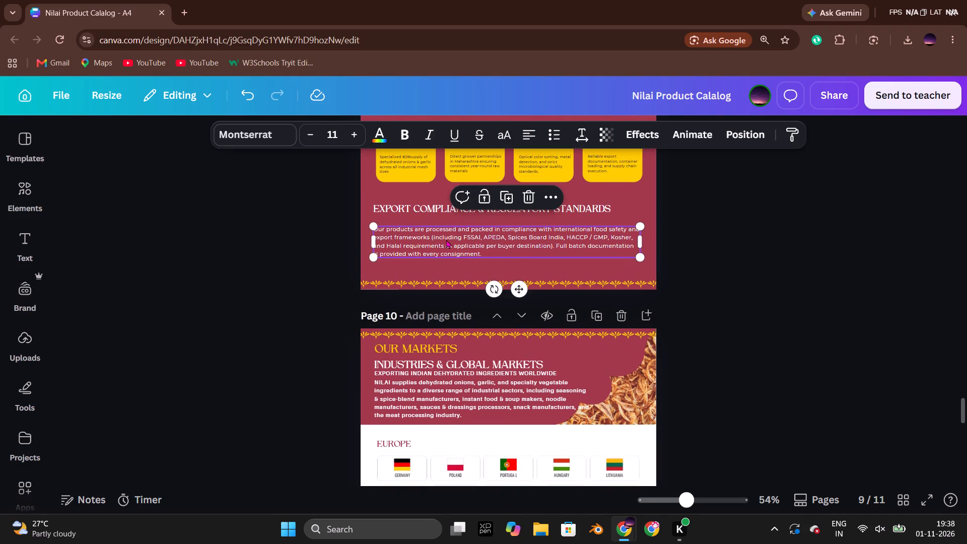
click(257, 257)
click(471, 414)
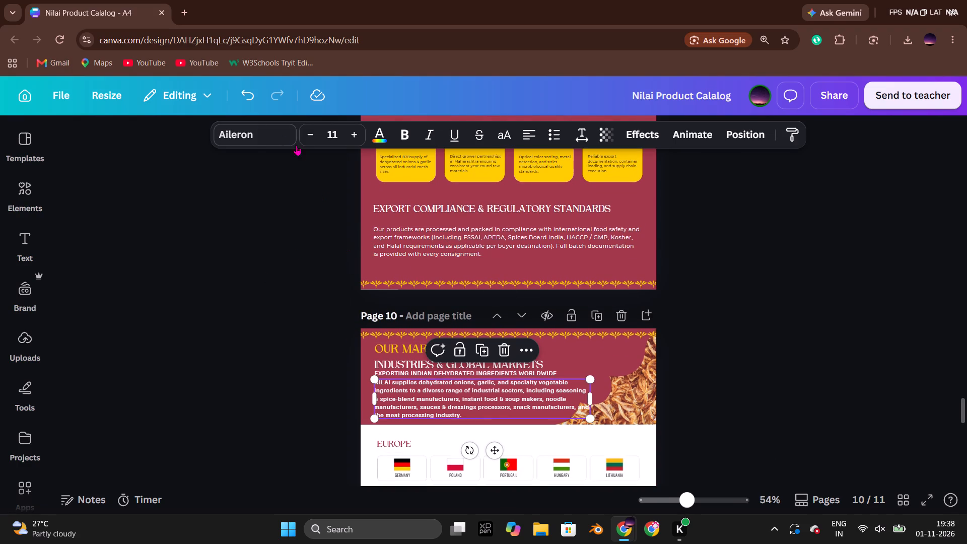
click(255, 144)
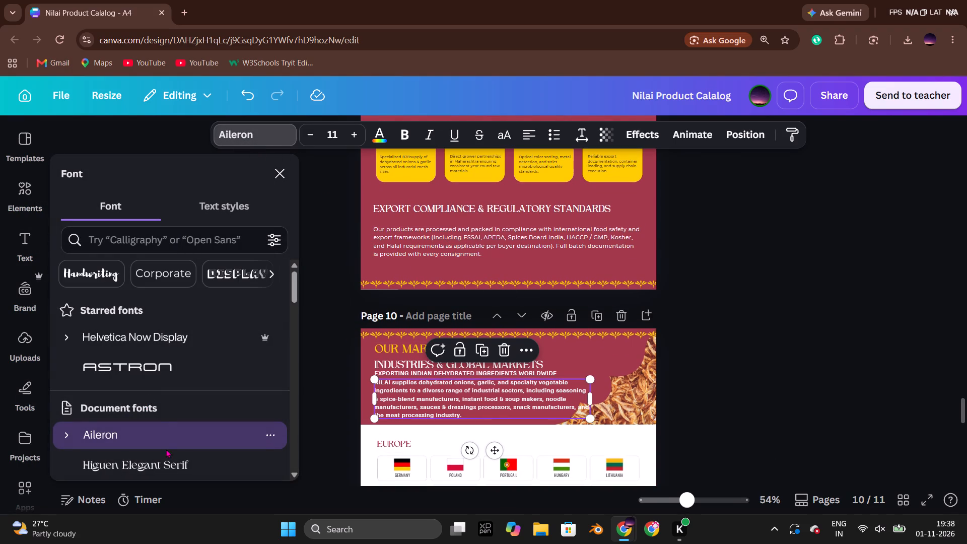
scroll(162, 418, down, 3)
click(159, 310)
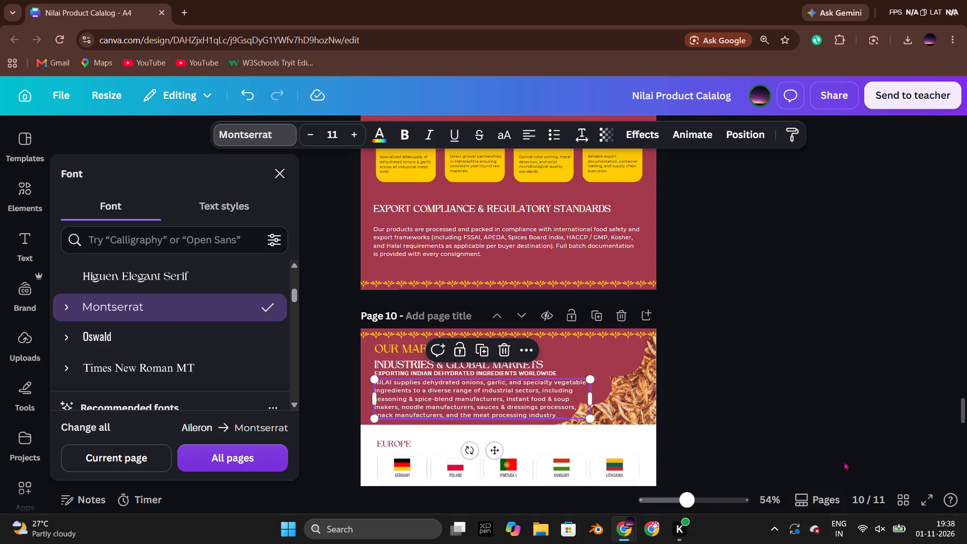
click(830, 424)
Reduce the line spacing of the Industries & Global Markets paragraph to 1.23.
click(580, 137)
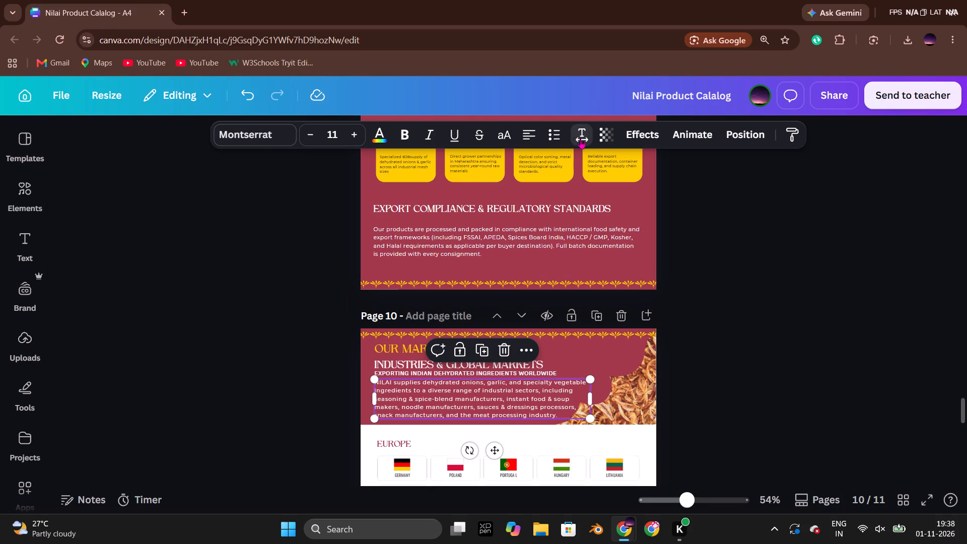
drag(568, 247, 566, 247)
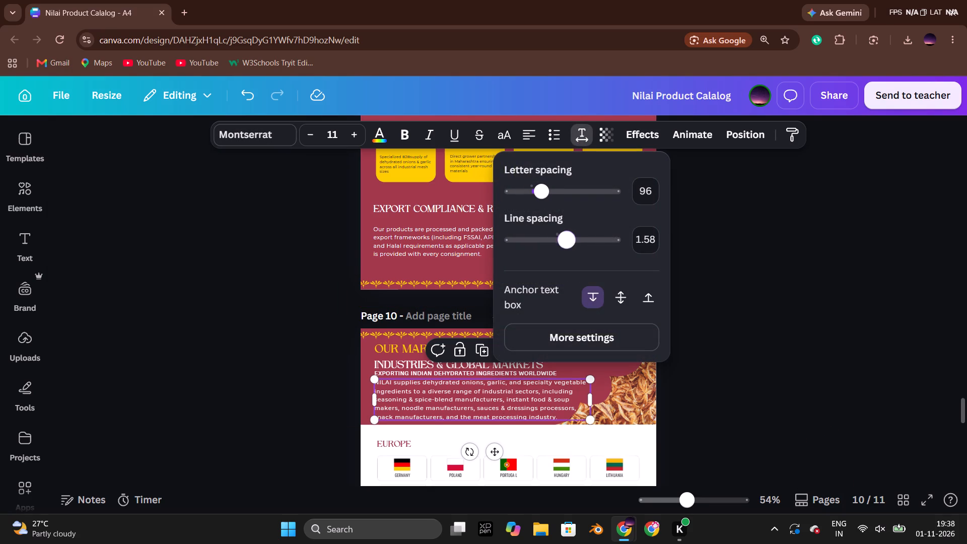
drag(566, 247, 547, 253)
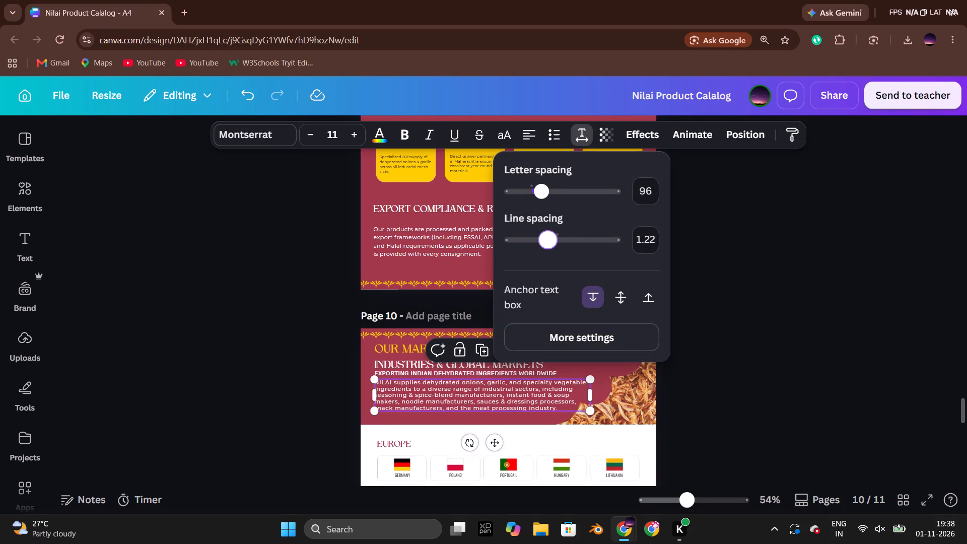
drag(547, 253, 548, 253)
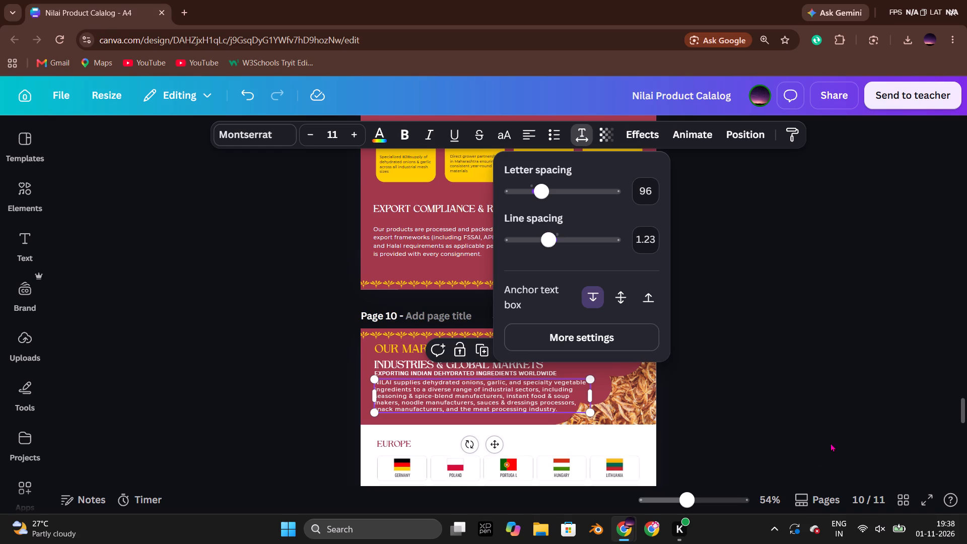
click(831, 443)
click(778, 414)
Nudge the Industries & Global Markets paragraph slightly down, away from its subheading.
click(557, 410)
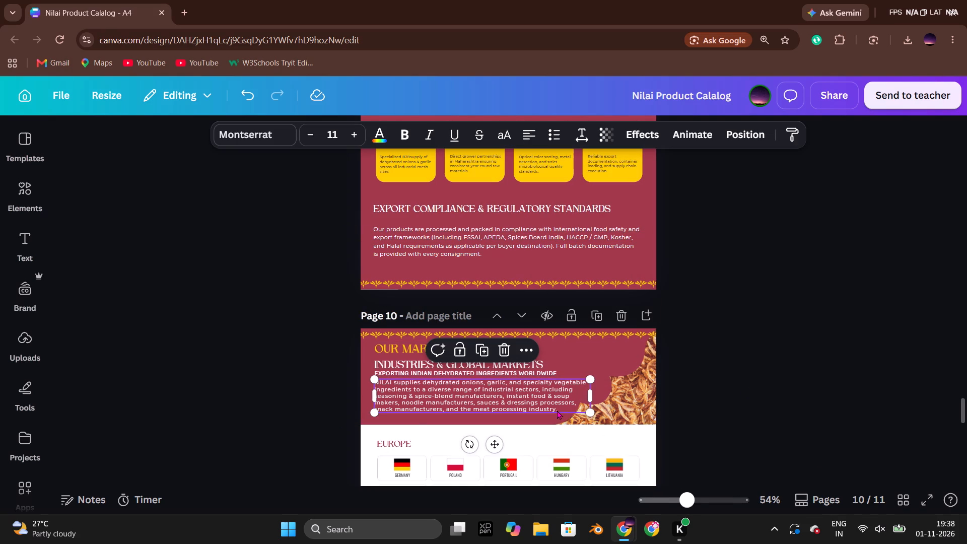
key(Down)
key(Down)
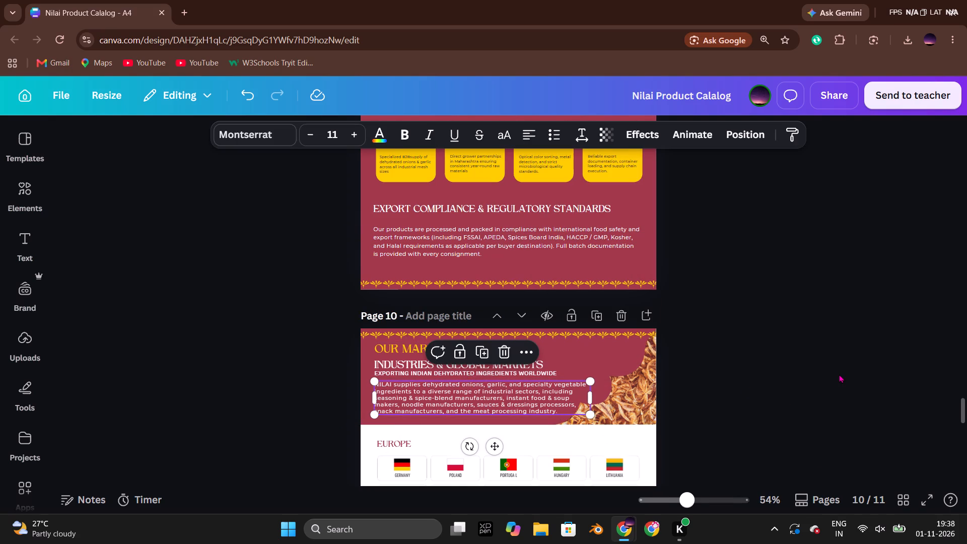
click(839, 374)
Copy the Export Compliance & Regulatory Standards paragraph from catalog page 9 into the Z-fold brochure, placing it near the top of the About Us panel.
scroll(835, 376, down, 7)
scroll(835, 376, up, 3)
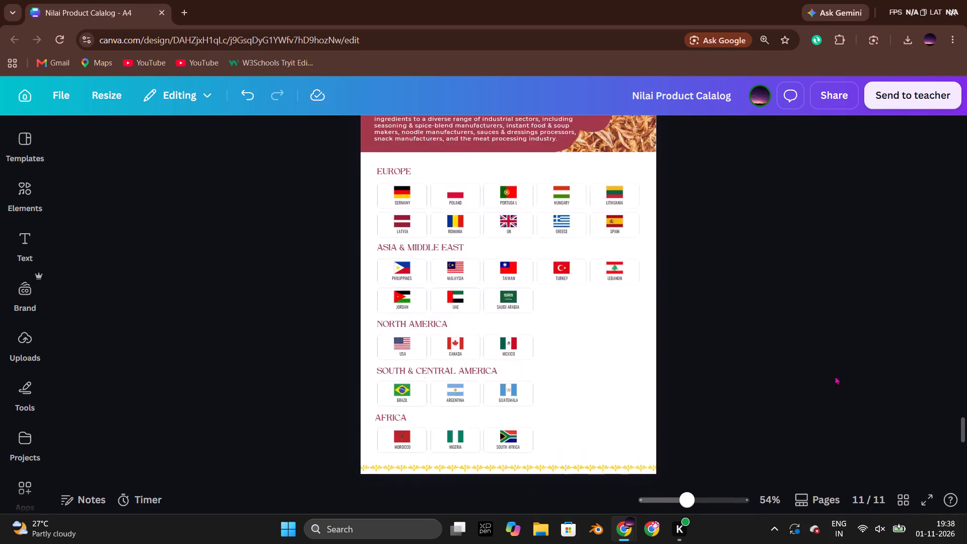
scroll(835, 376, up, 4)
scroll(835, 376, down, 3)
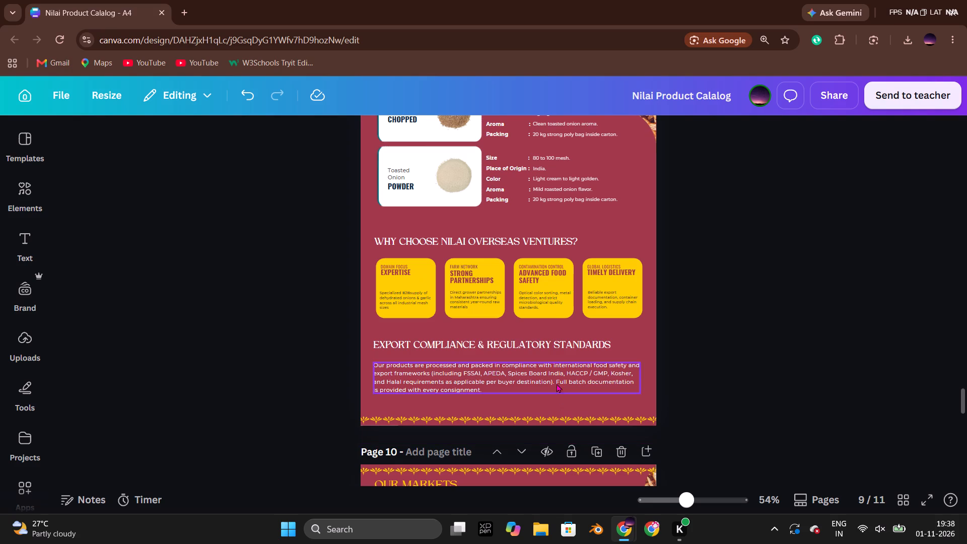
click(560, 377)
key(ctrl+c)
click(822, 390)
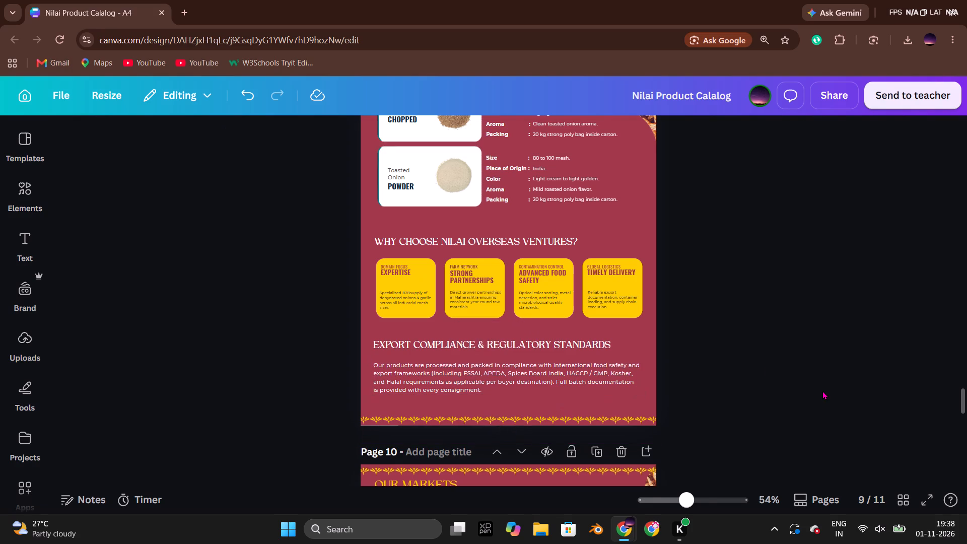
key(alt+Tab)
click(387, 206)
key(ctrl+v)
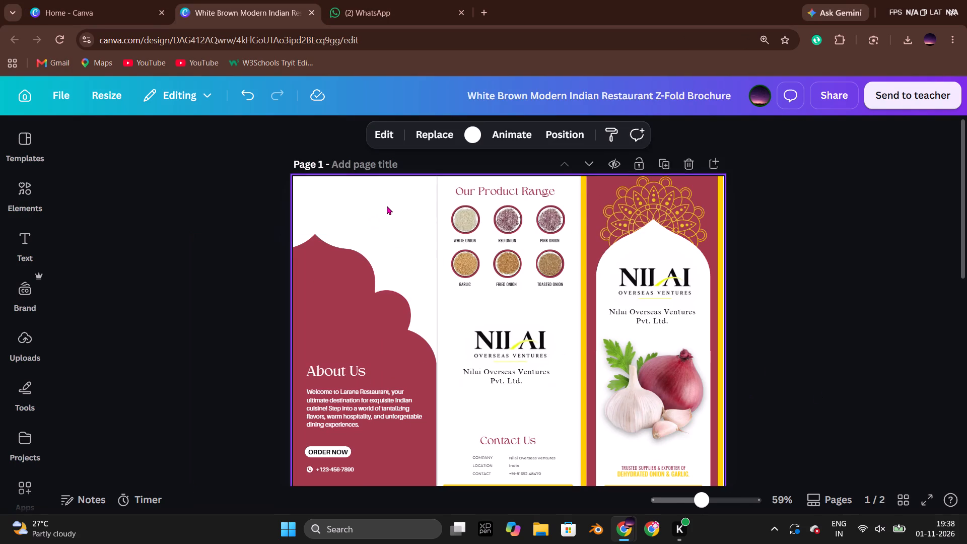
drag(395, 193, 395, 240)
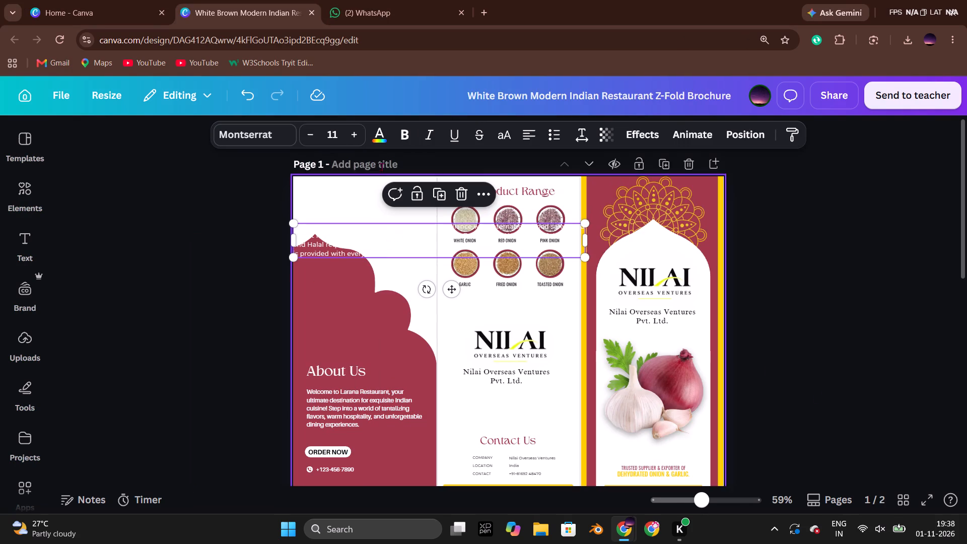
Recolor the pasted compliance paragraph from the design's text colors to maroon.
click(380, 137)
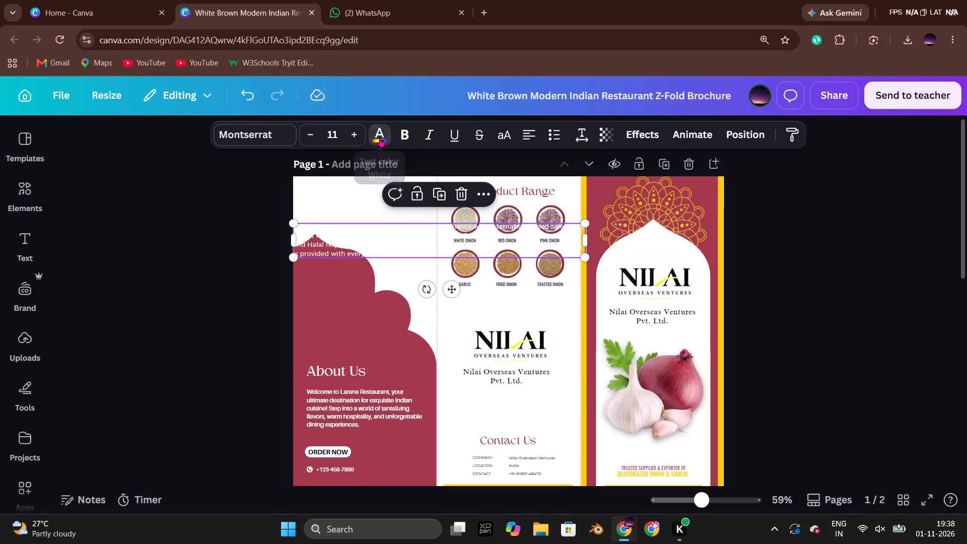
click(138, 280)
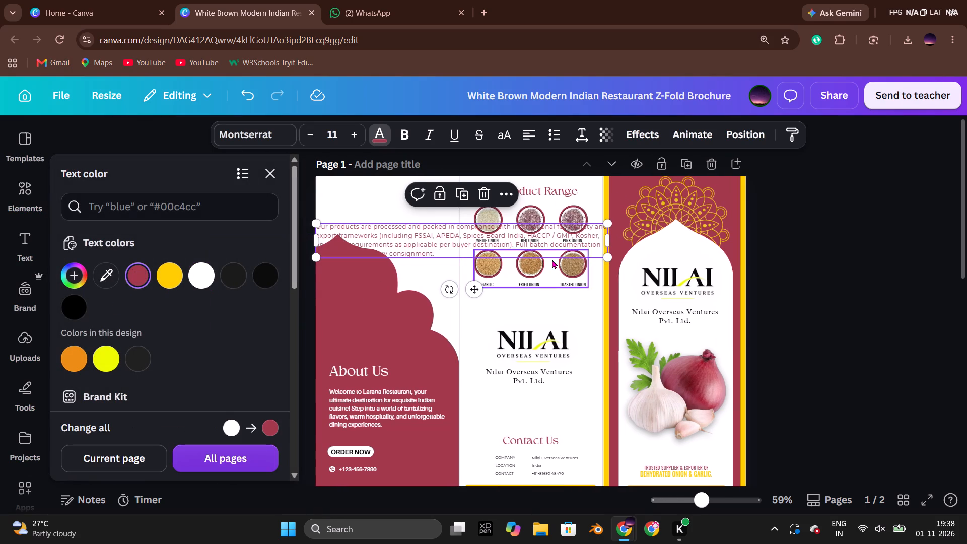
Narrow the compliance paragraph to the About Us panel's width and place it in the white area at the panel's top.
drag(609, 243, 571, 248)
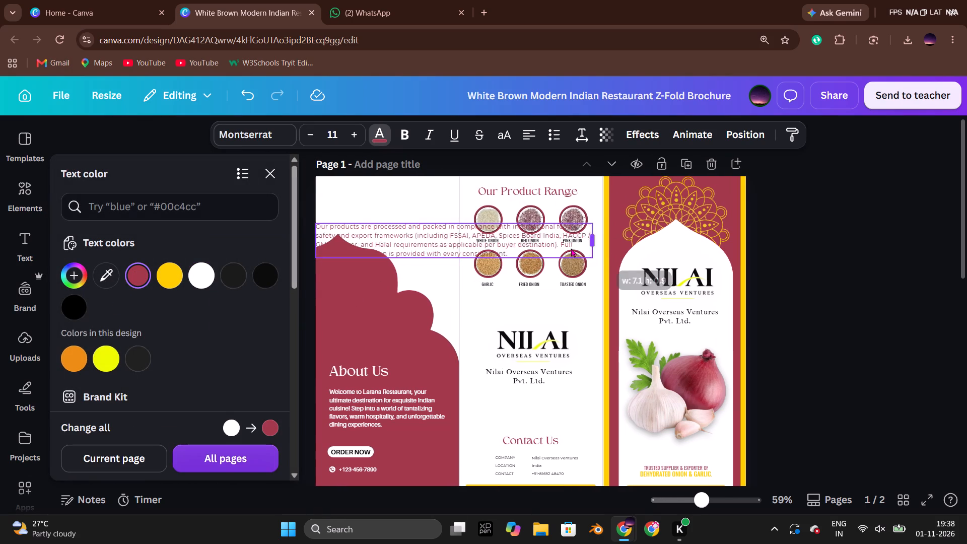
drag(571, 248, 450, 266)
drag(422, 266, 427, 243)
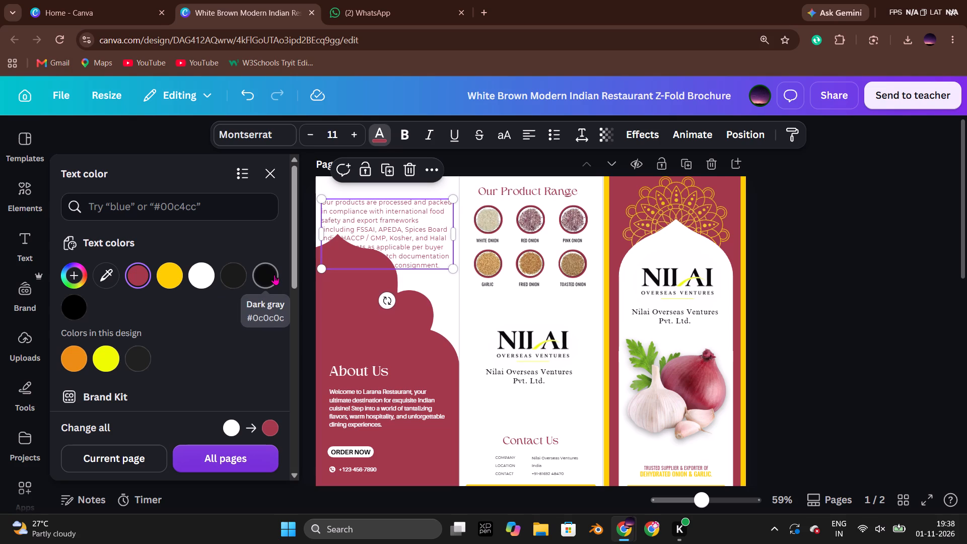
Recolor the compliance paragraph black.
click(72, 308)
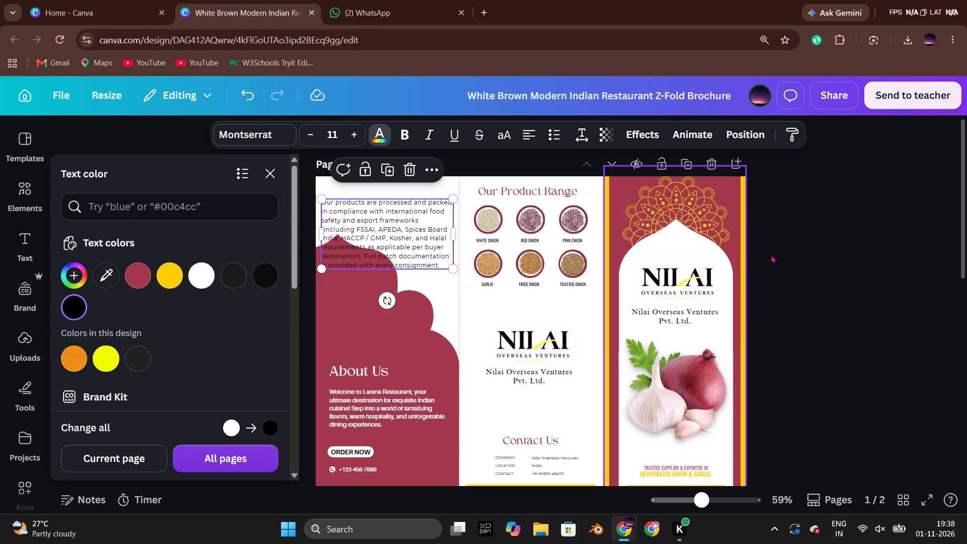
click(822, 251)
Nudge the maroon arch shape in the About Us panel down until its tip sits just below the compliance paragraph.
scroll(777, 275, down, 1)
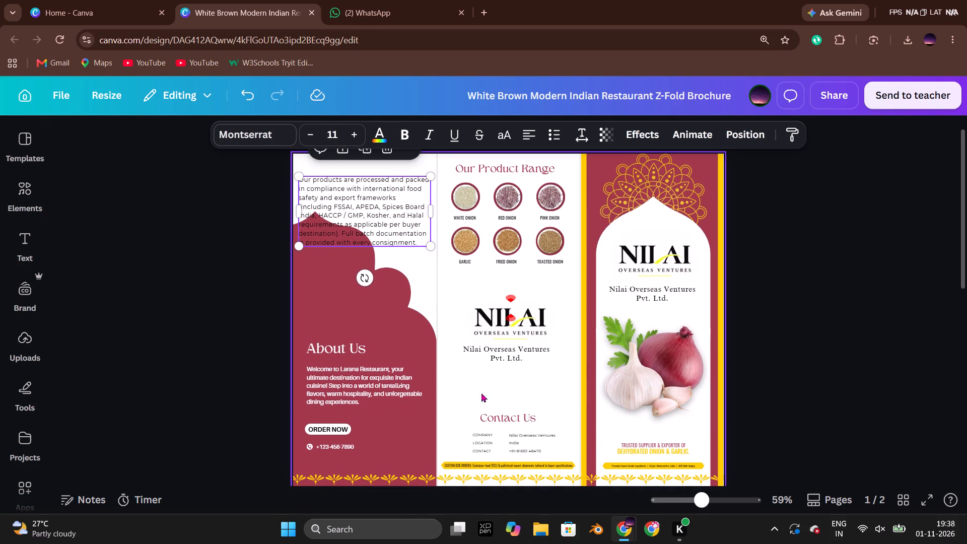
click(398, 319)
scroll(399, 320, down, 1)
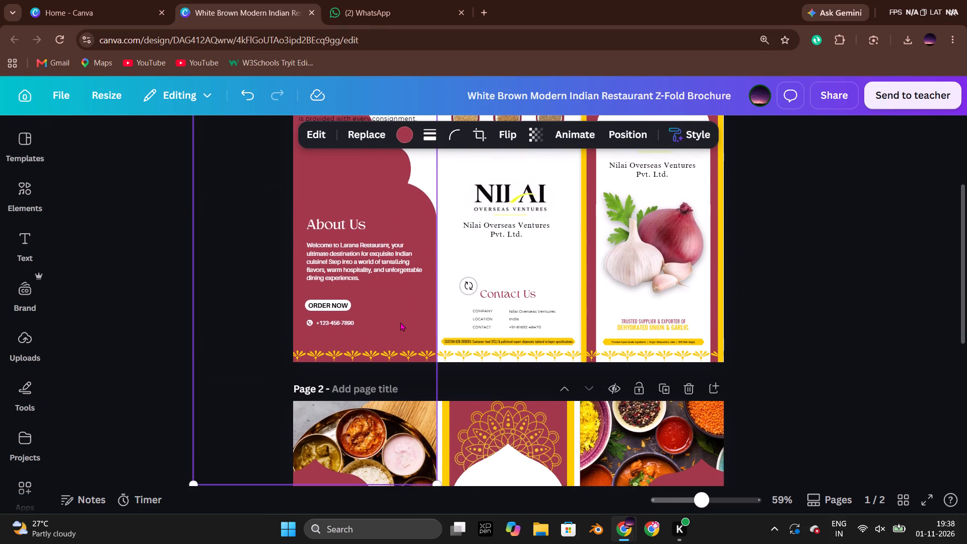
scroll(386, 396, up, 3)
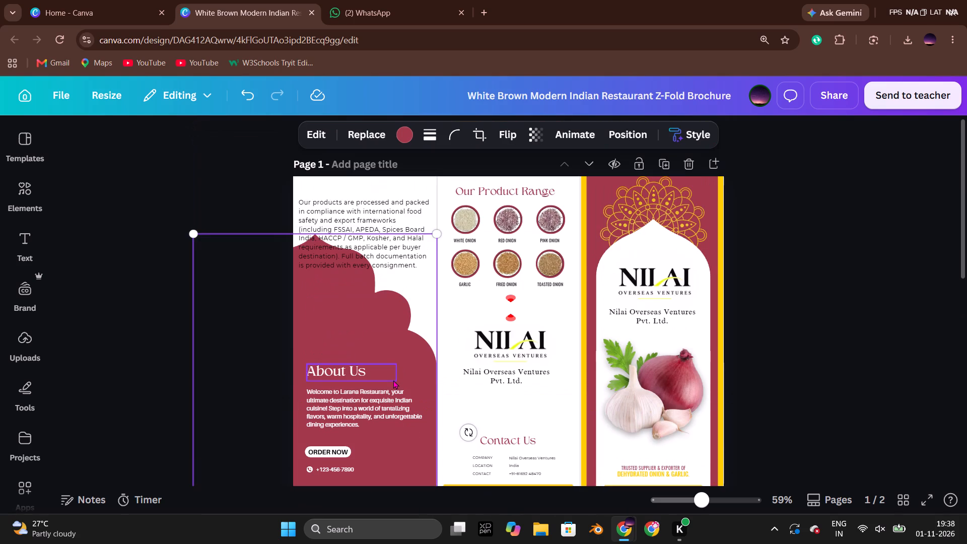
scroll(388, 338, down, 1)
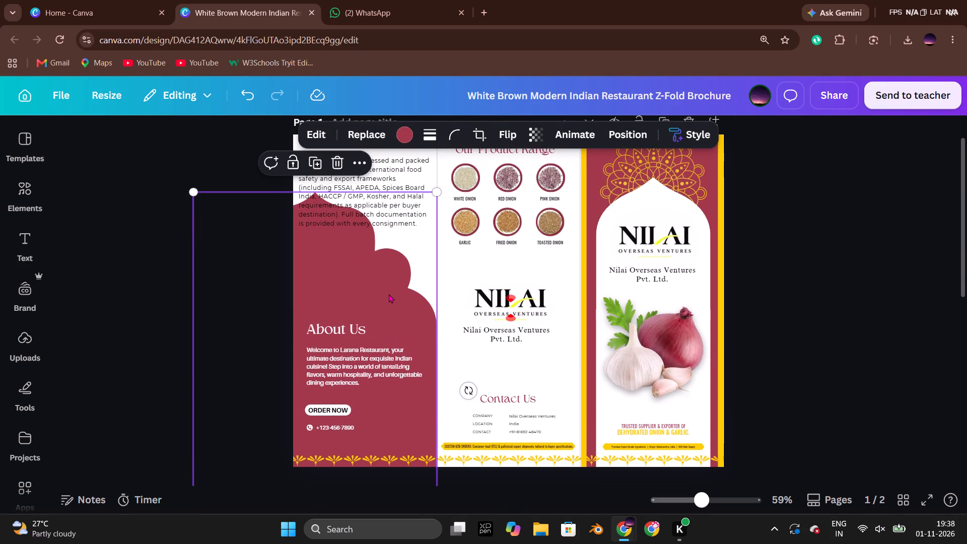
key(Down)
key(Down)
key(Down)
key(Down)
key(Down)
key(Down)
key(Down)
key(Down)
key(Down)
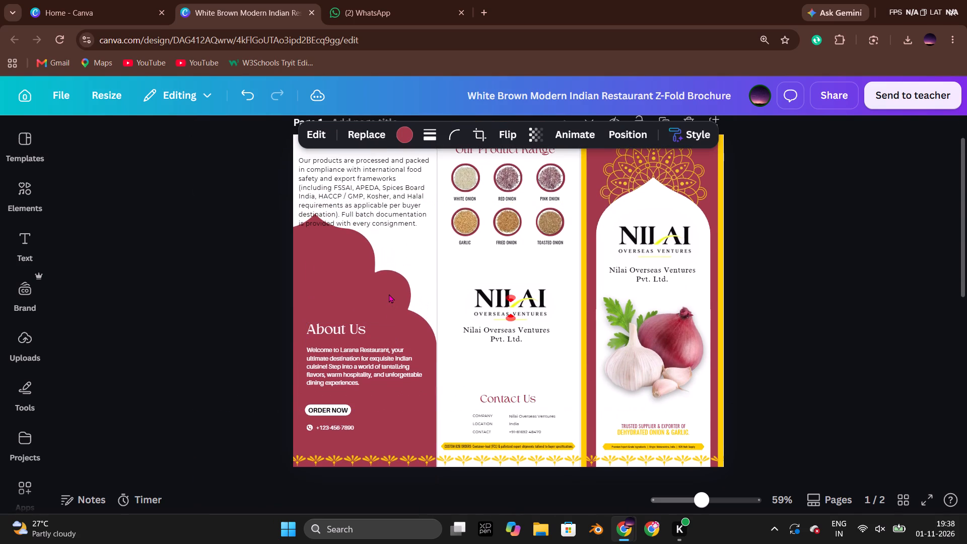
key(Down)
key(Down)
key(Down)
key(Down)
key(Down)
key(Down)
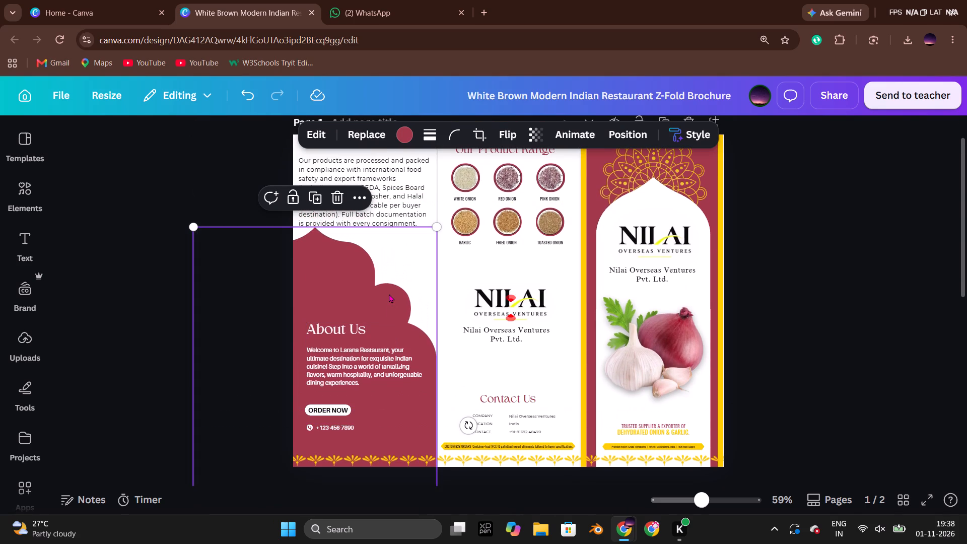
Nudge the maroon arch left so its tip goes past the page's outer edge.
key(Left)
key(Left)
key(Left)
key(Left)
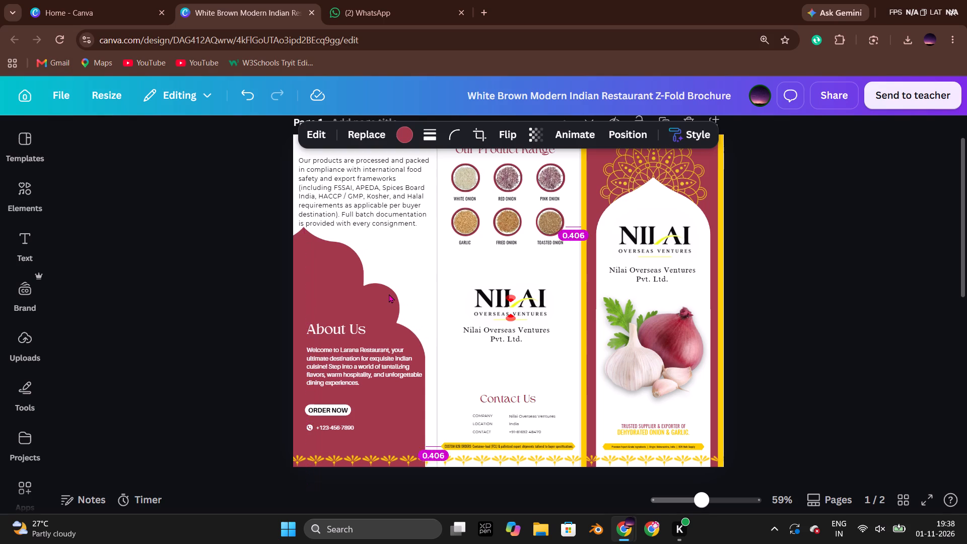
key(Left)
key(Left)
key(Left)
key(Left)
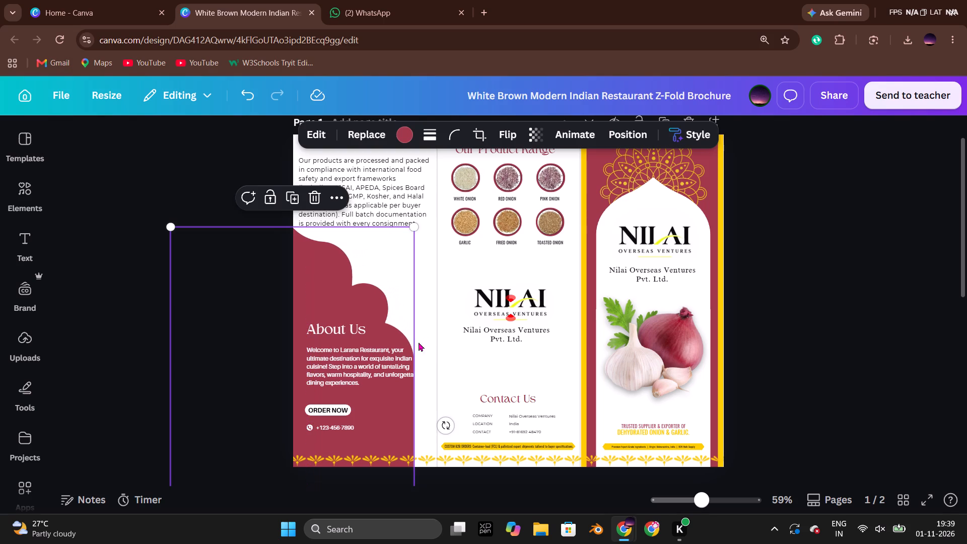
scroll(426, 424, down, 4)
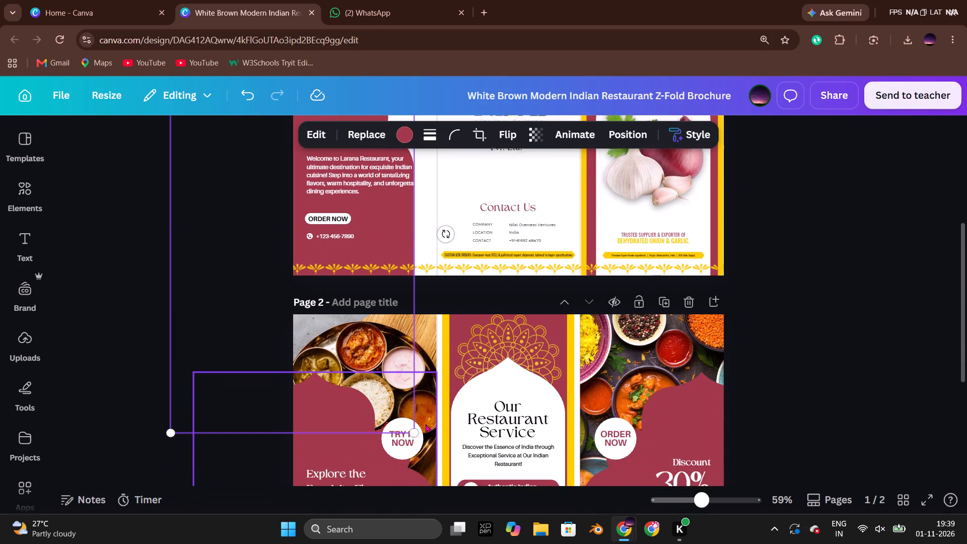
scroll(426, 424, down, 1)
scroll(415, 370, up, 3)
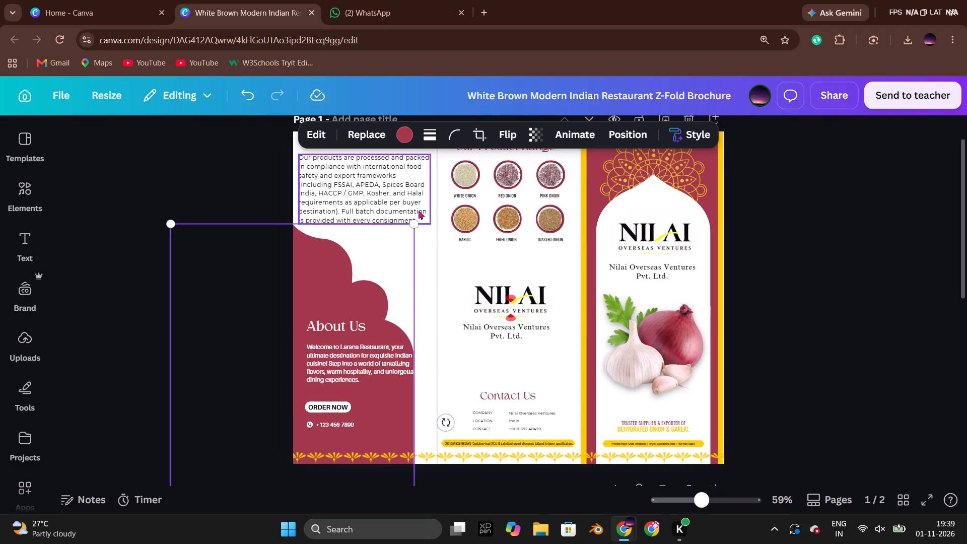
Enlarge the maroon arch proportionally to about 6.8 × 11.1 so its side reaches the first fold line.
drag(411, 225, 450, 198)
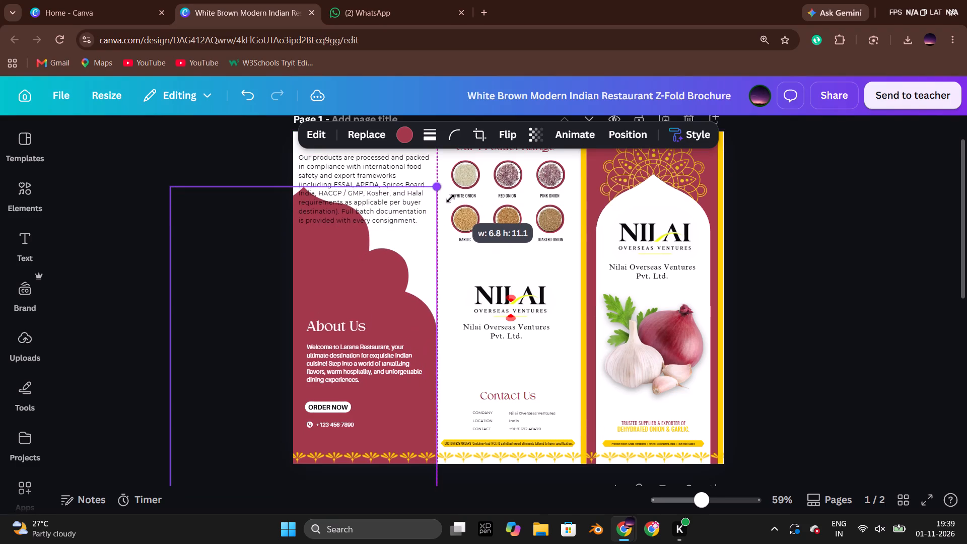
drag(450, 198, 450, 199)
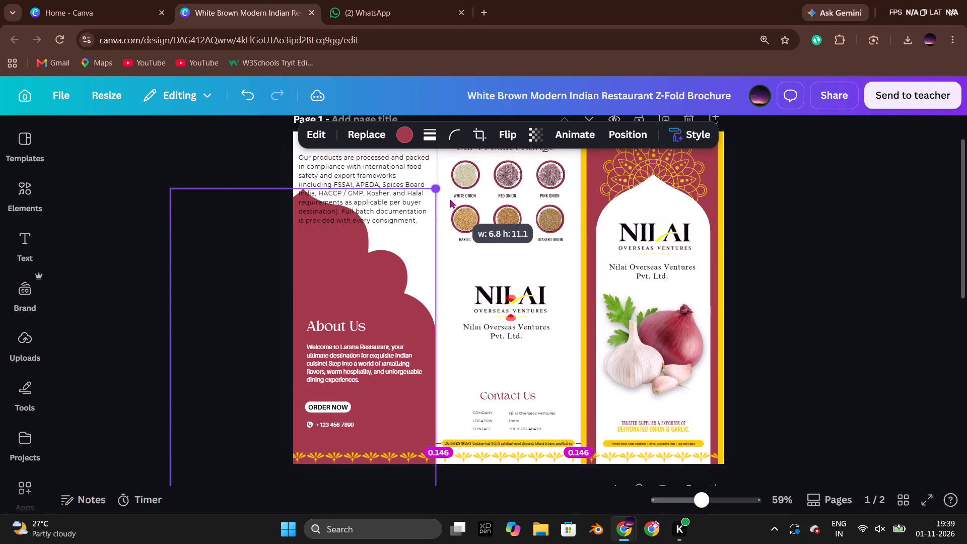
Nudge the enlarged maroon arch down until it clears the compliance paragraph.
key(Down)
key(Down)
key(Down)
key(Down)
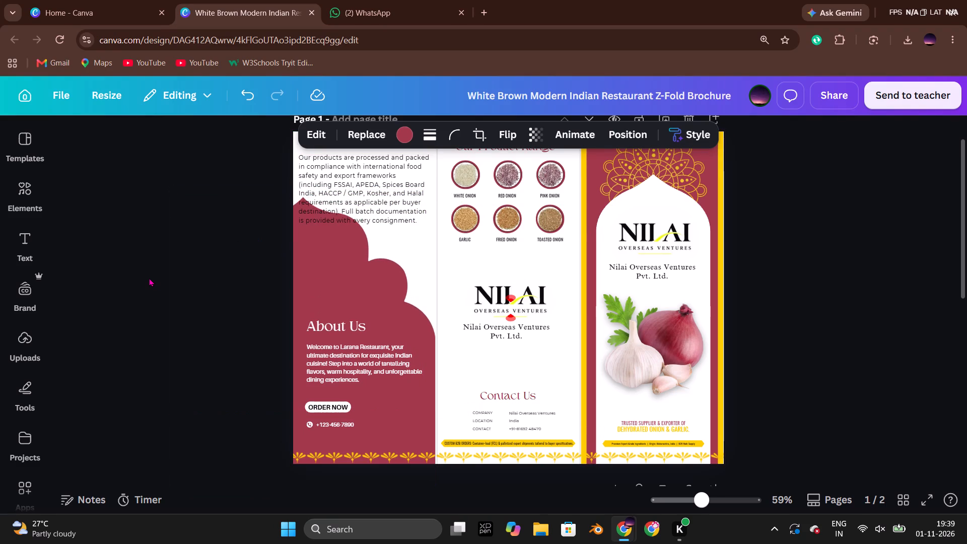
key(Down)
key(Down)
key(Down)
key(Down)
key(Down)
key(Down)
key(Down)
key(Down)
key(Down)
key(Down)
key(Down)
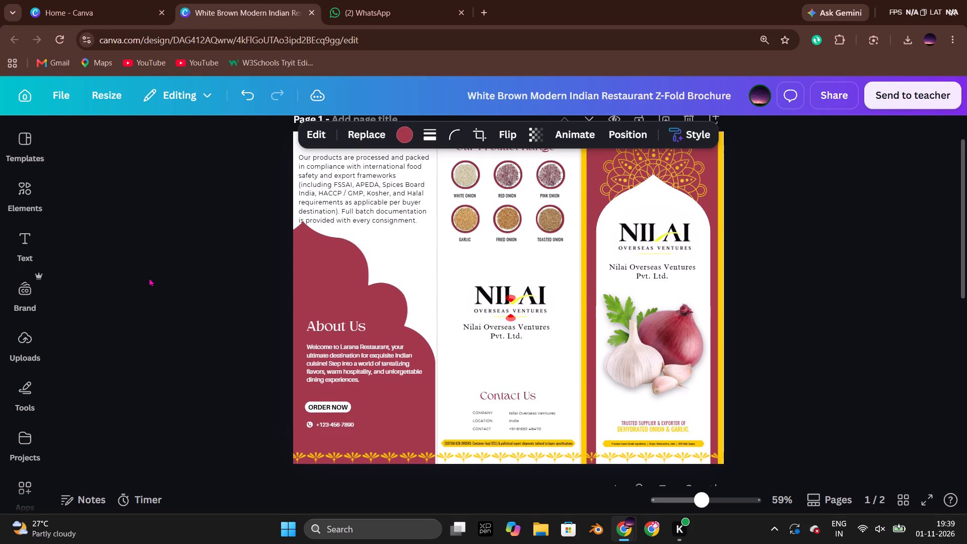
key(Down)
key(Down)
key(Down)
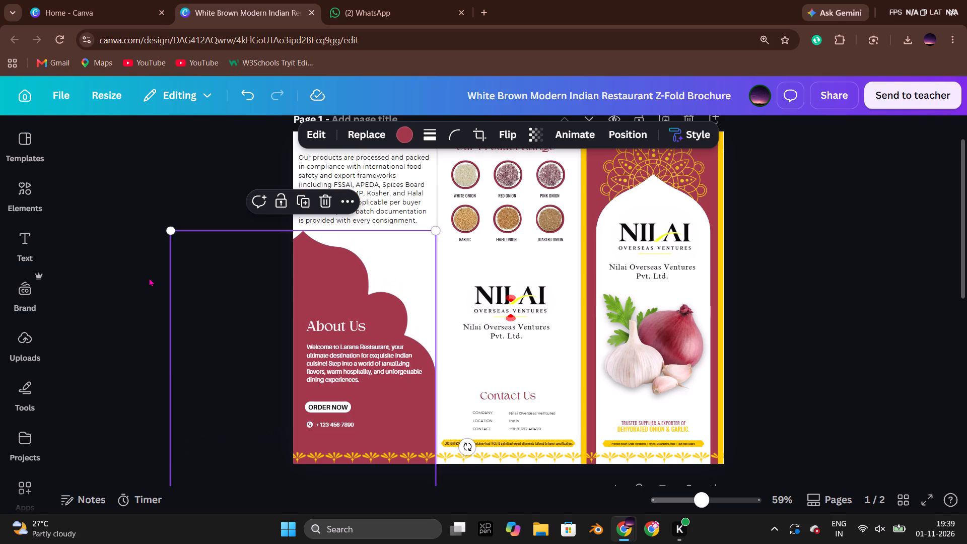
Shift the maroon arch left and enlarge it to about 7.1 × 11.5, back out to the first fold line.
key(Left)
key(Left)
key(Left)
key(Left)
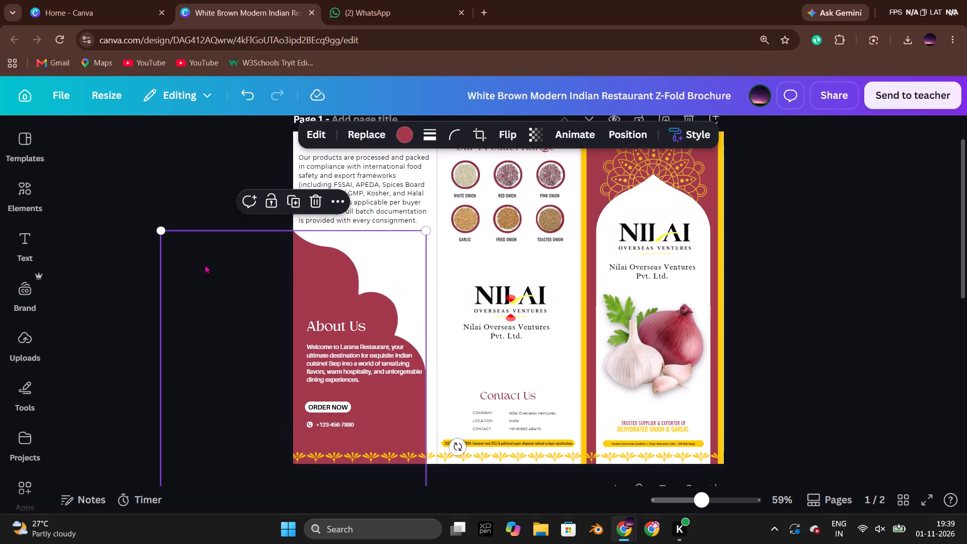
drag(430, 232, 449, 216)
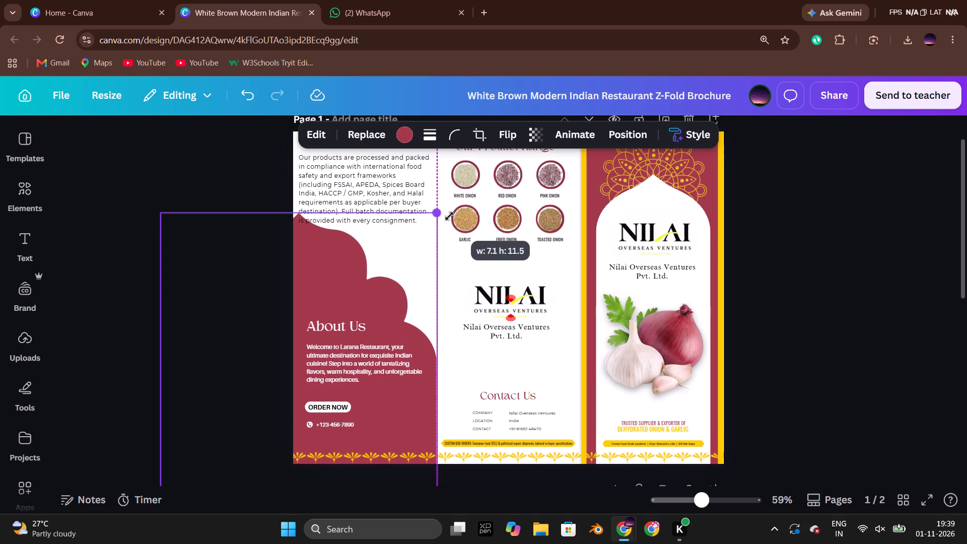
drag(449, 216, 450, 216)
Move the maroon arch slightly further left and enlarge it in small increments until it spans the About Us panel.
drag(344, 274, 337, 276)
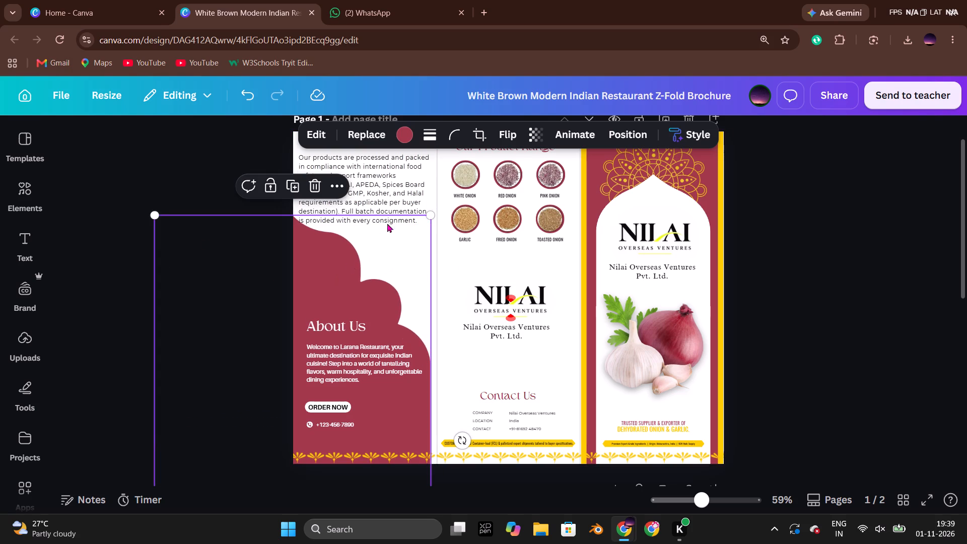
drag(433, 217, 442, 205)
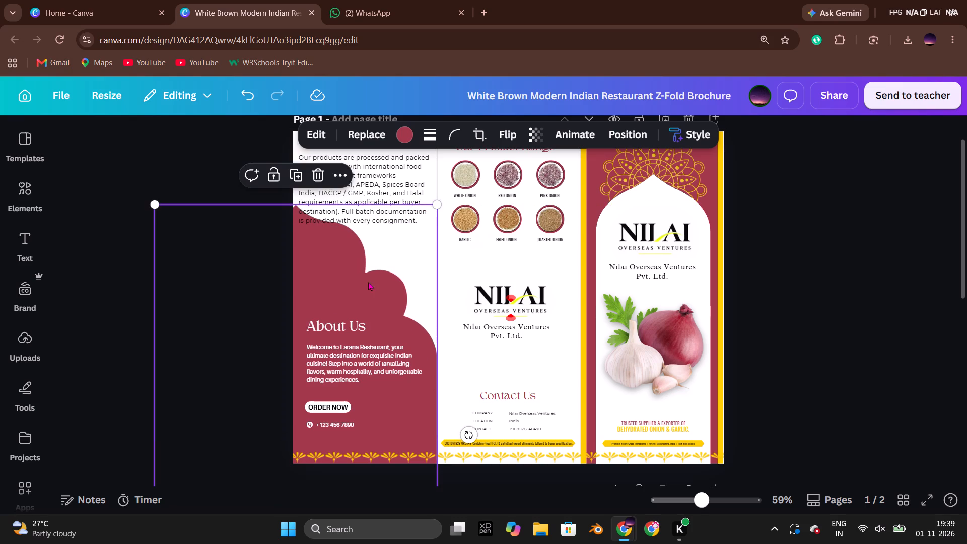
drag(362, 283, 358, 285)
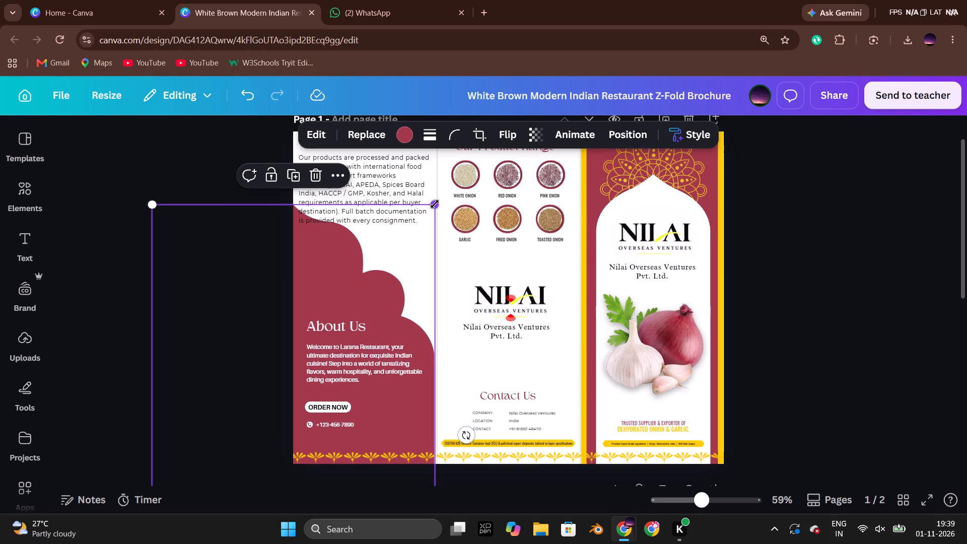
drag(435, 204, 440, 200)
click(378, 284)
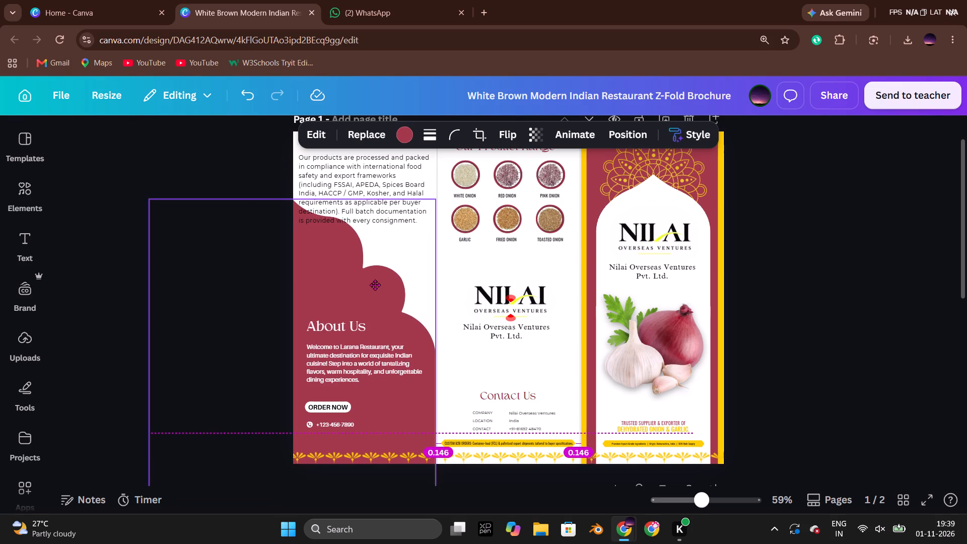
click(204, 174)
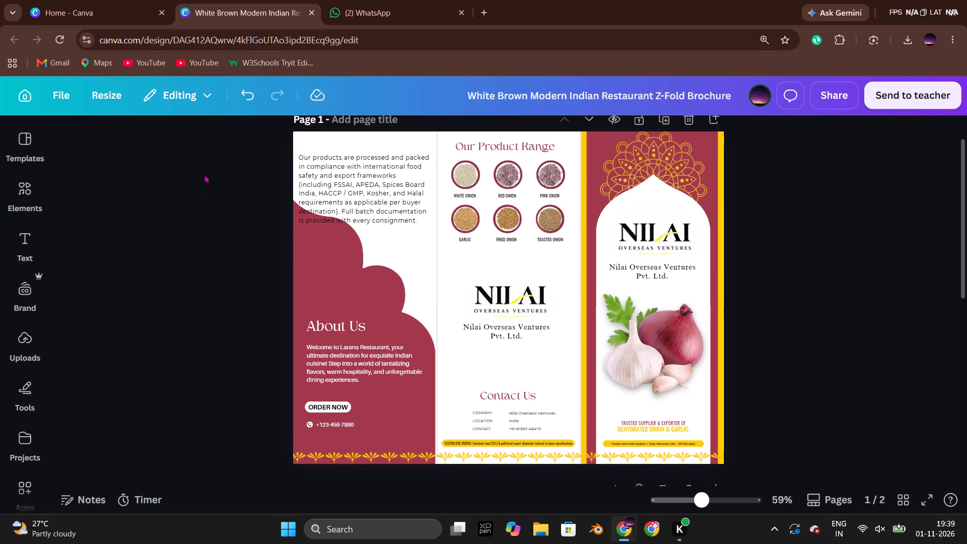
Fine-tune the maroon arch's size and position so its side edge aligns exactly with the fold beside the Contact Us panel.
click(353, 263)
key(Down)
key(Down)
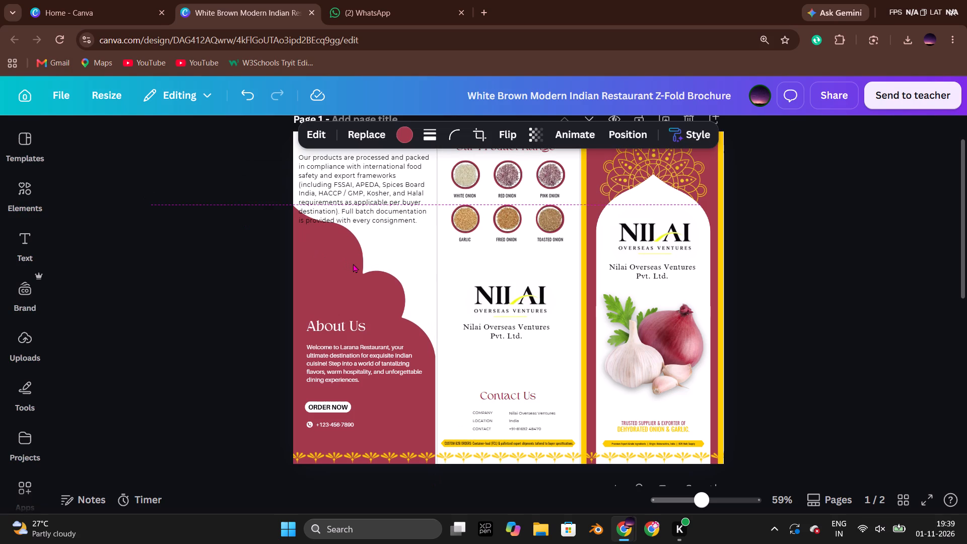
key(Right)
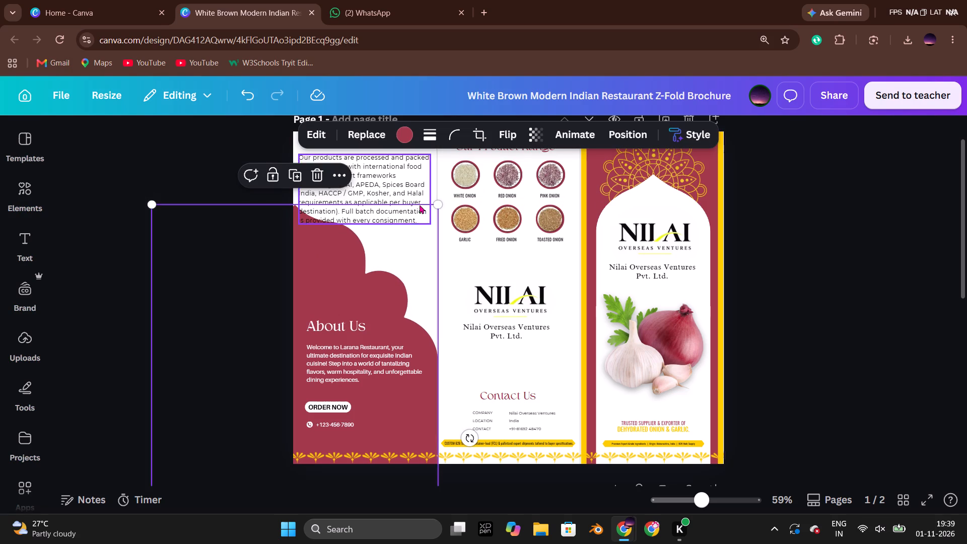
drag(443, 205, 449, 200)
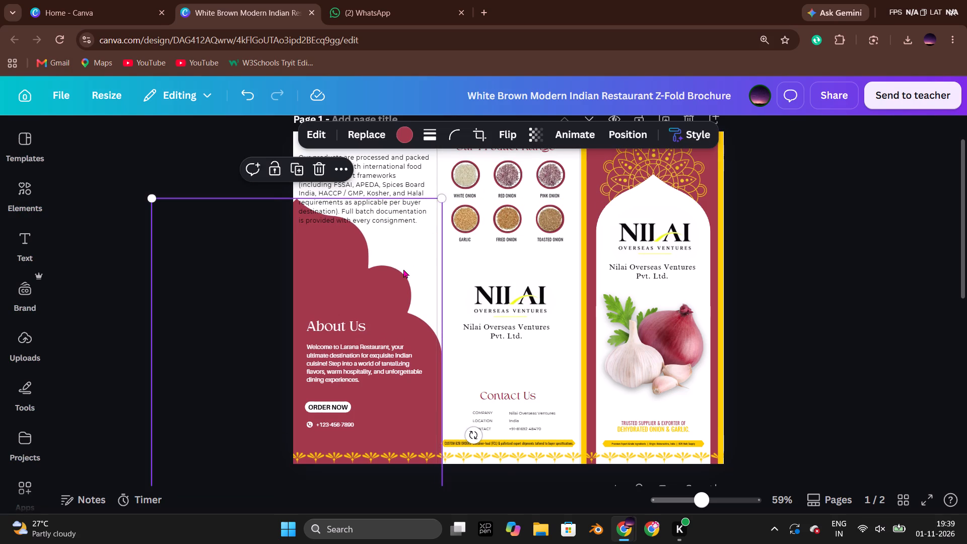
key(Left)
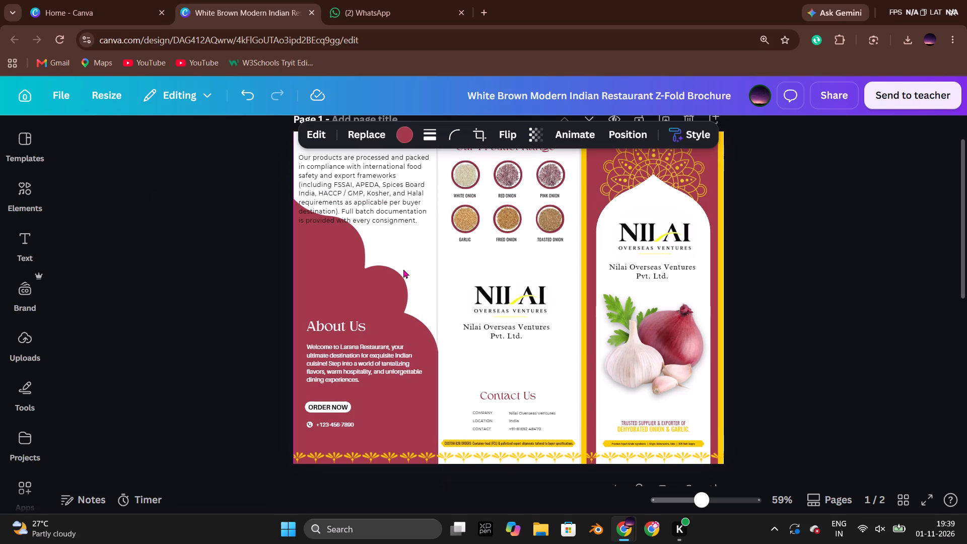
key(Left)
key(Right)
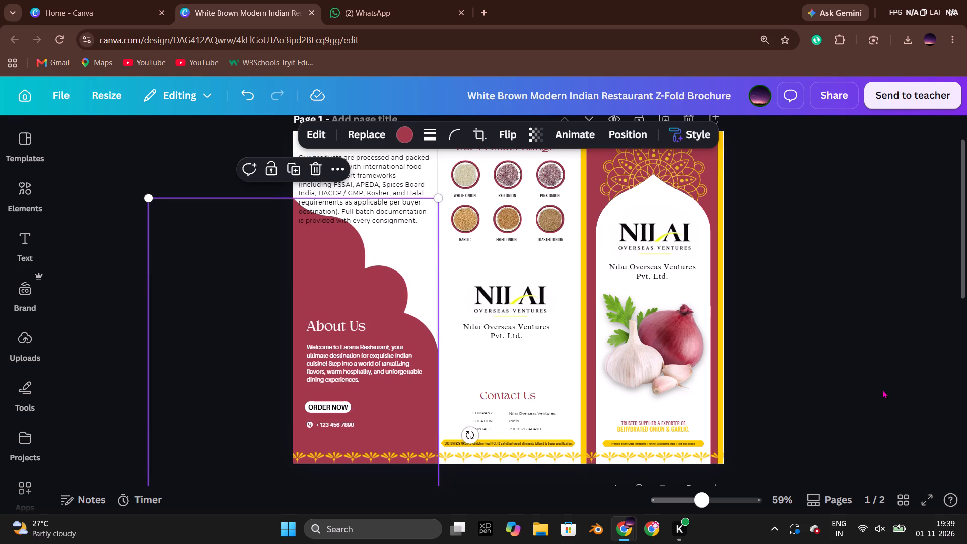
click(829, 358)
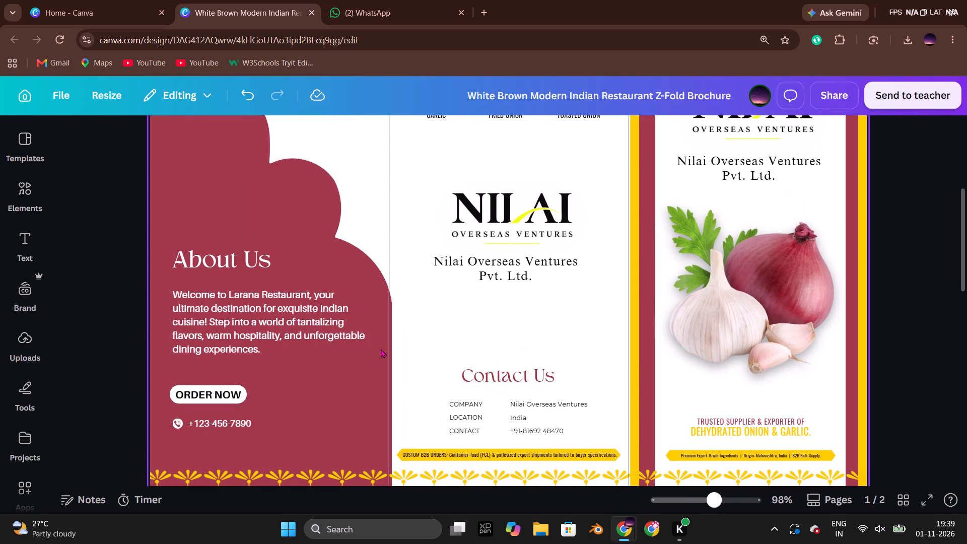
click(372, 395)
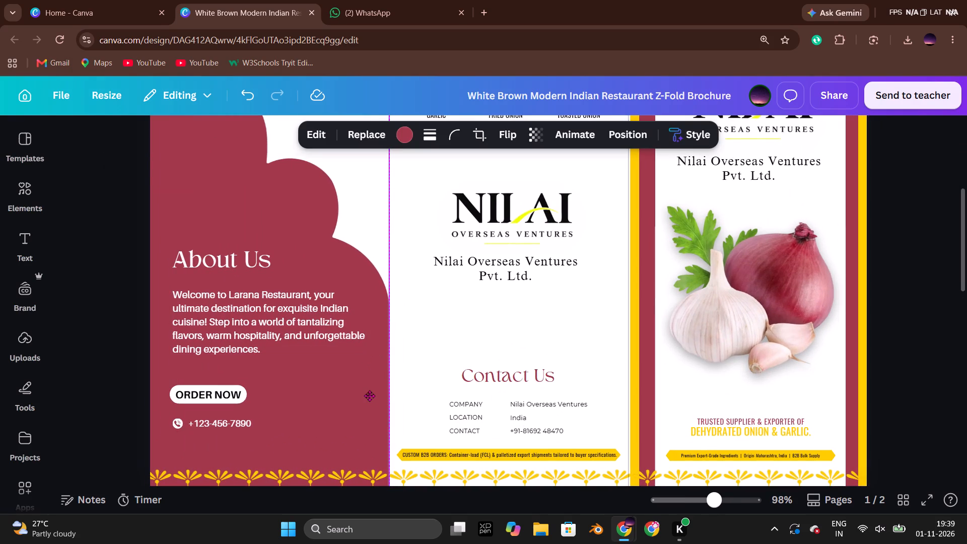
click(830, 294)
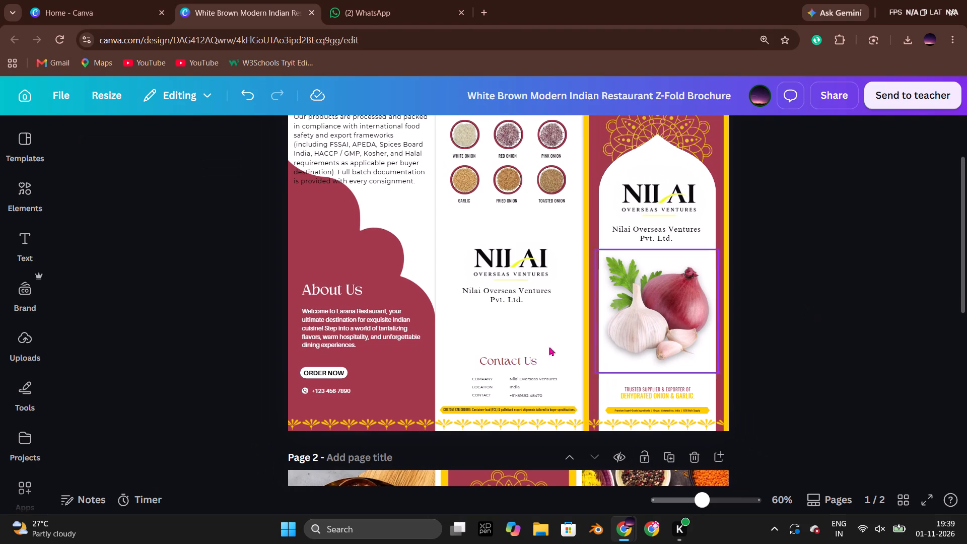
Nudge the maroon arch down to make more room under the compliance paragraph.
click(345, 240)
key(Down)
key(Down)
key(Down)
key(Down)
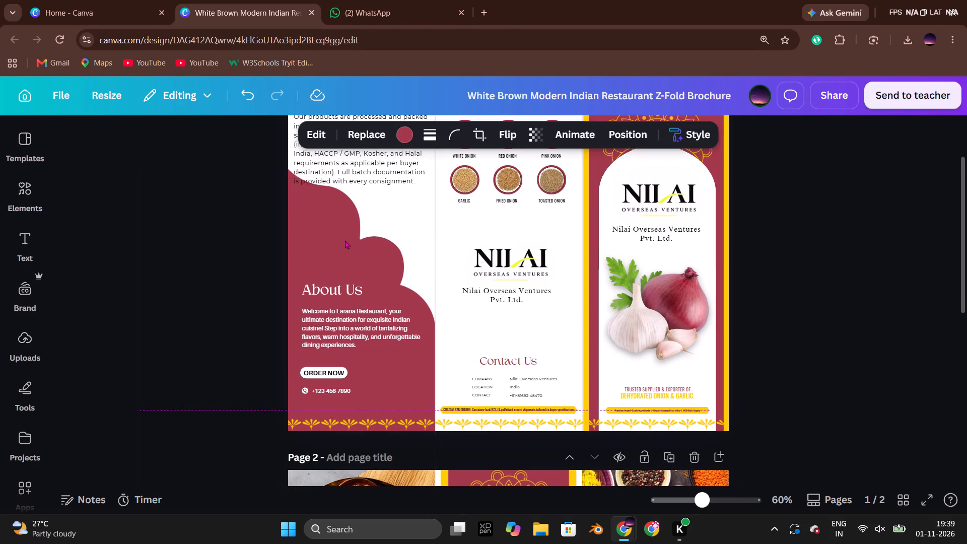
key(Down)
key(Down)
key(Down)
After checking the Nagwade Global brochure layout, delete the restaurant welcome paragraph, ORDER NOW label, phone number and phone icon from the maroon arch.
key(alt+Tab)
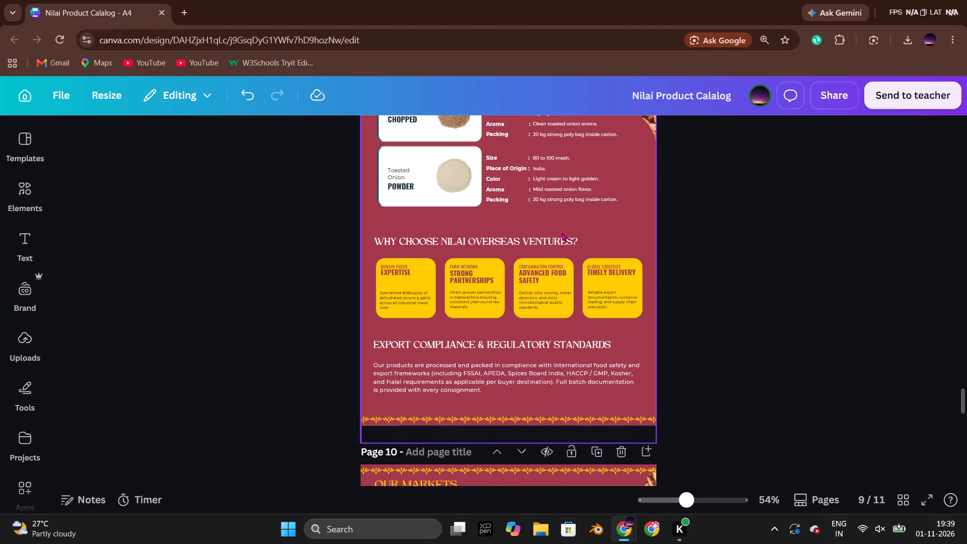
key(alt+Tab)
key(alt+Tab)
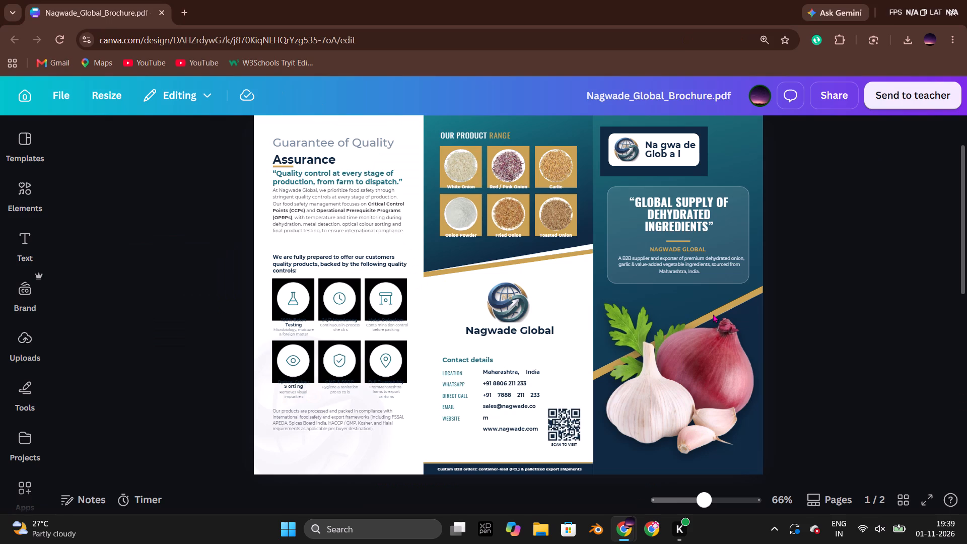
scroll(740, 314, down, 2)
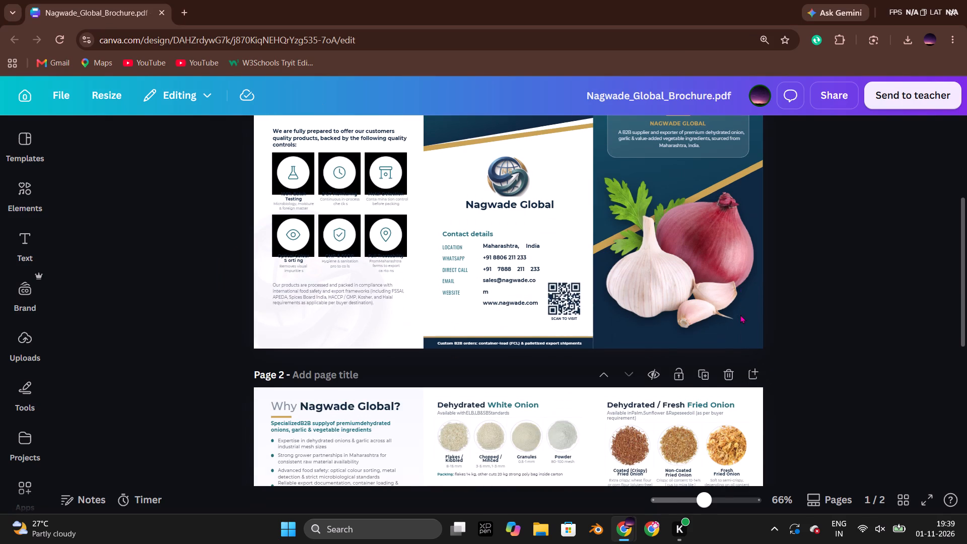
key(alt+Tab)
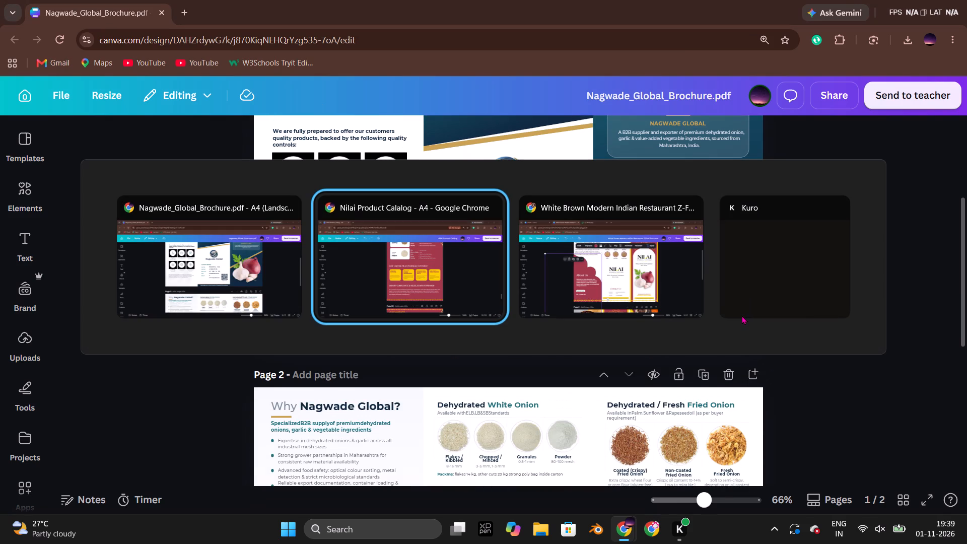
key(alt+Tab)
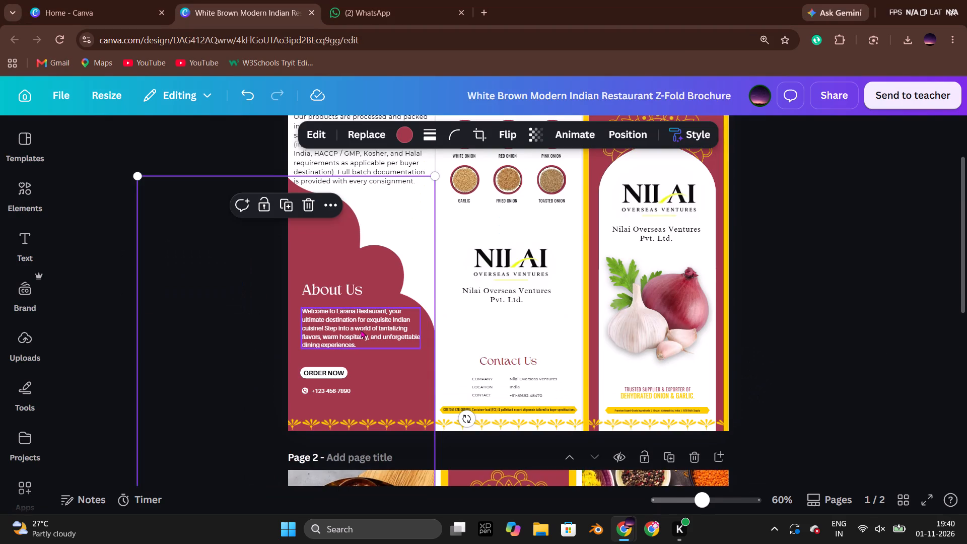
click(361, 329)
key(Delete)
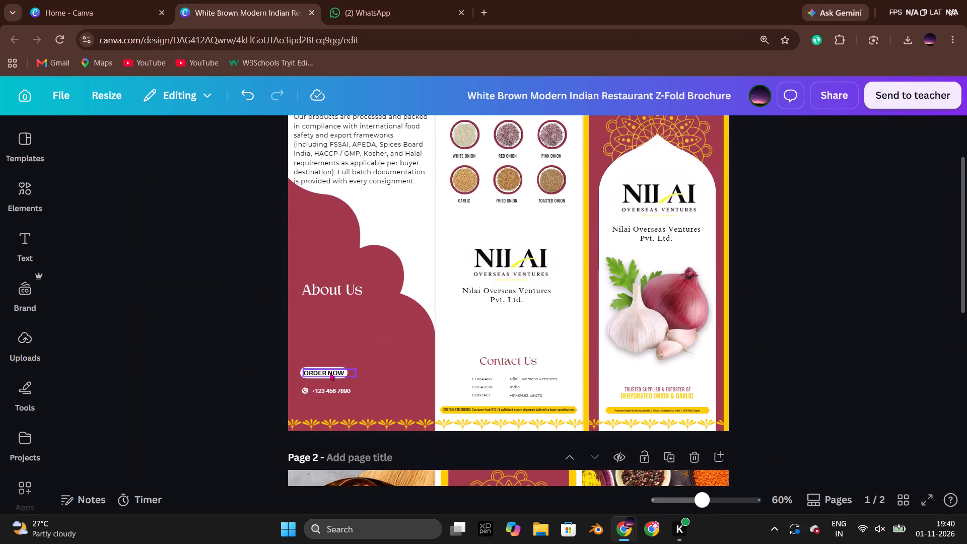
click(330, 372)
key(Delete)
click(333, 389)
key(Delete)
click(305, 389)
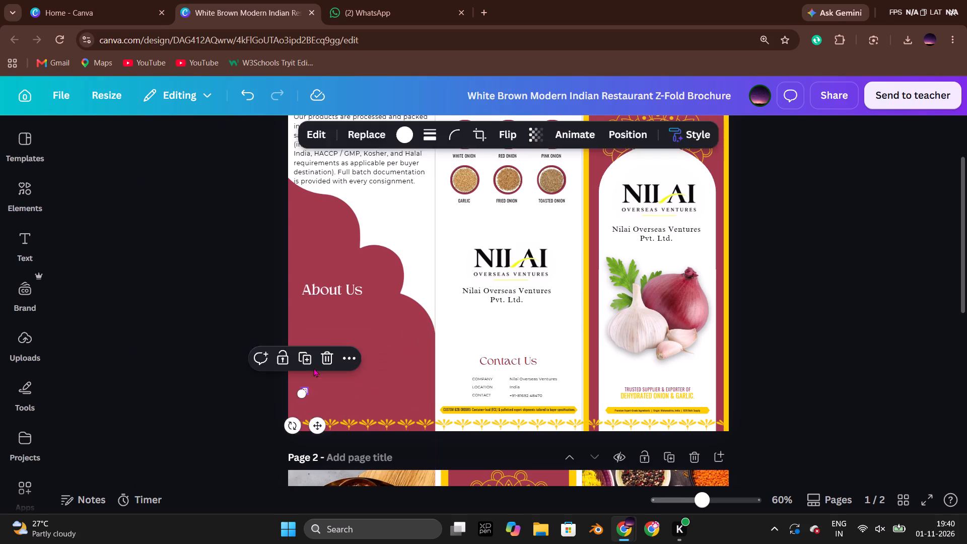
key(Delete)
Delete the About Us heading from the maroon arch on page 1.
click(335, 289)
click(245, 291)
scroll(267, 291, up, 1)
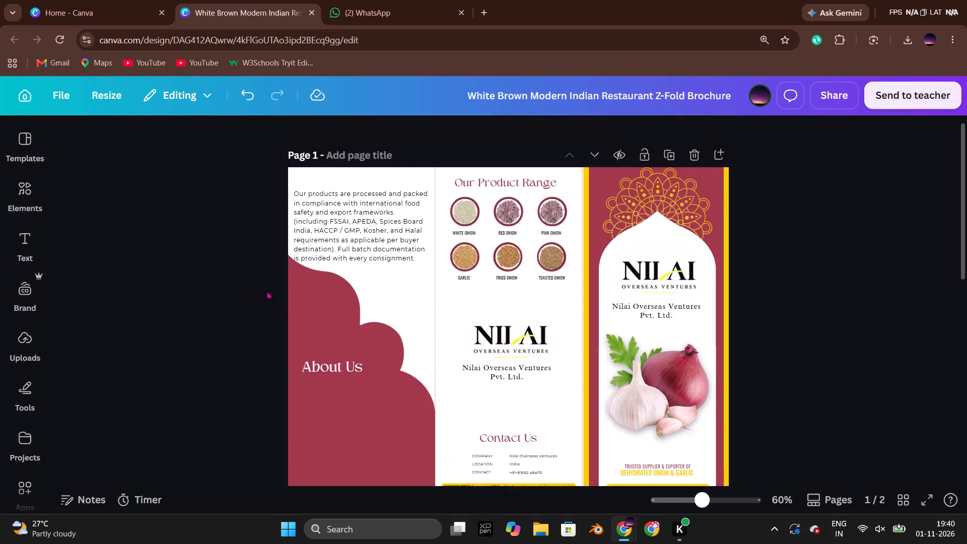
scroll(267, 291, up, 1)
click(357, 377)
key(Delete)
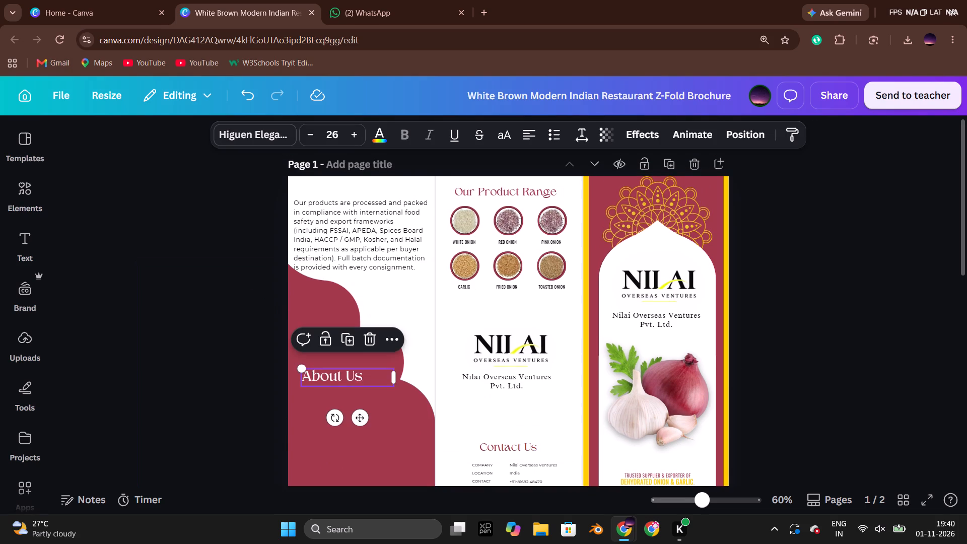
Compare with the Nagwade Global brochure's first panel and nudge the compliance paragraph down slightly to make room for a heading.
key(alt+Tab)
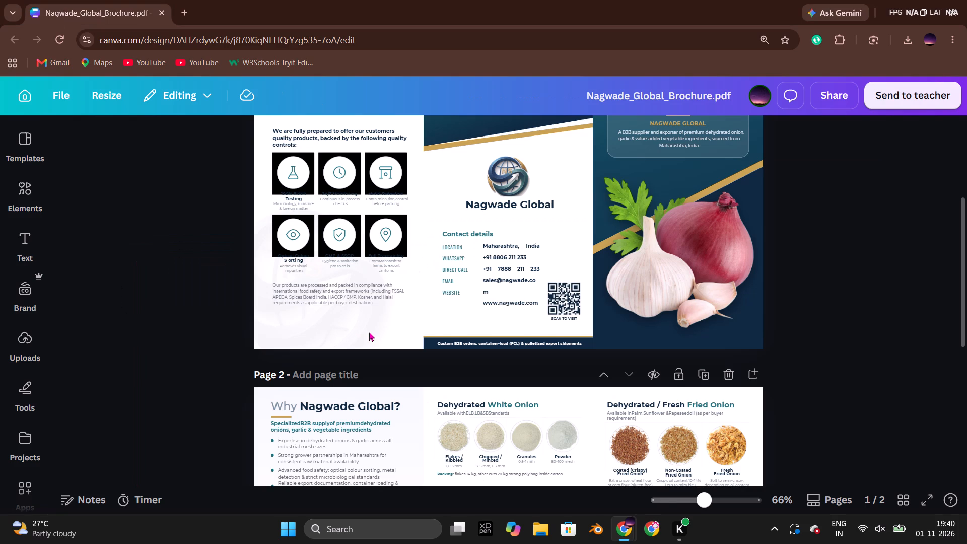
scroll(369, 331, up, 2)
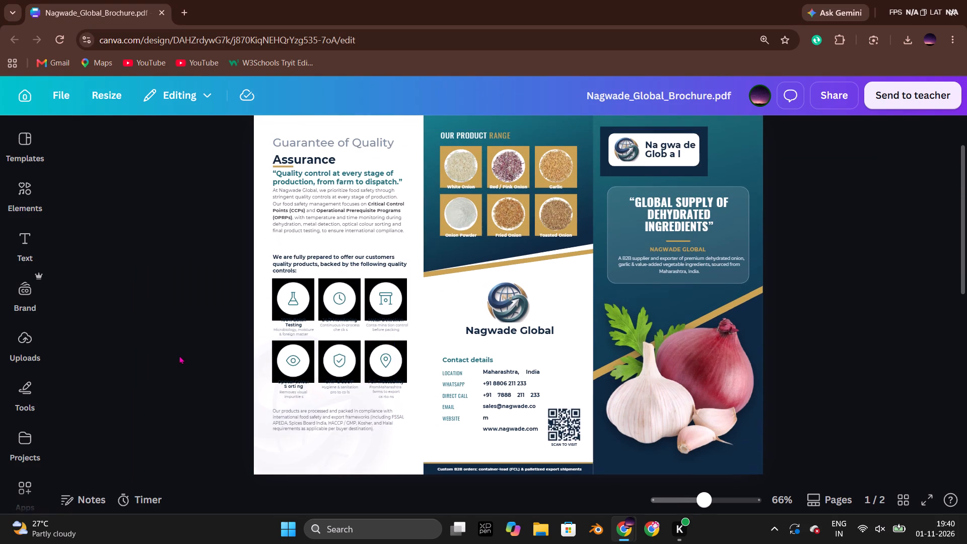
key(alt+Tab)
click(360, 237)
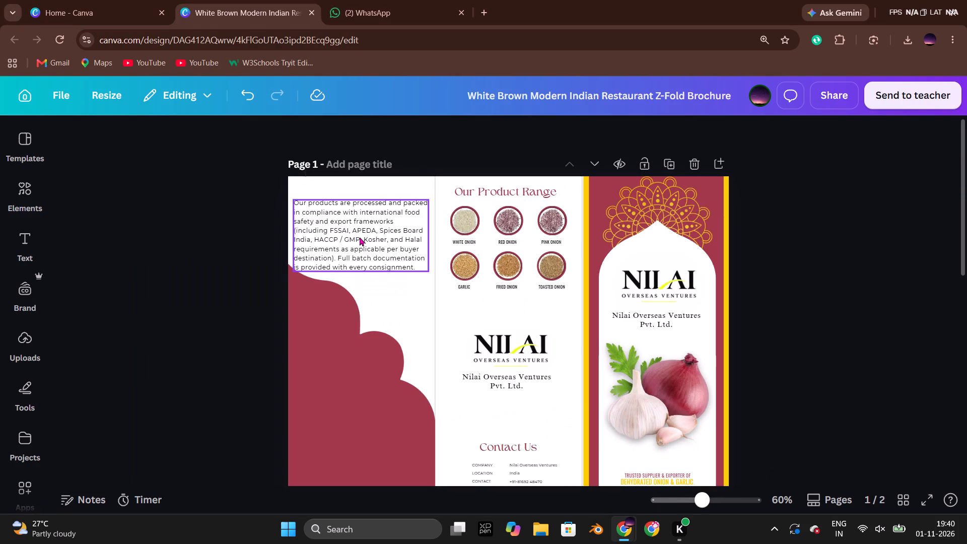
key(Down)
key(Down)
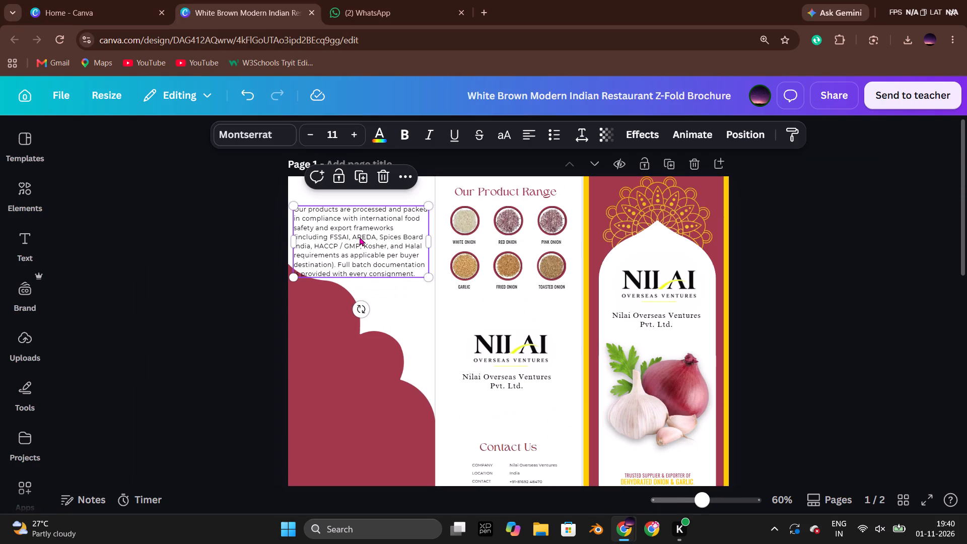
click(219, 240)
Duplicate the Our Product Range heading and place the copy centred above the compliance paragraph, level with the original.
click(511, 188)
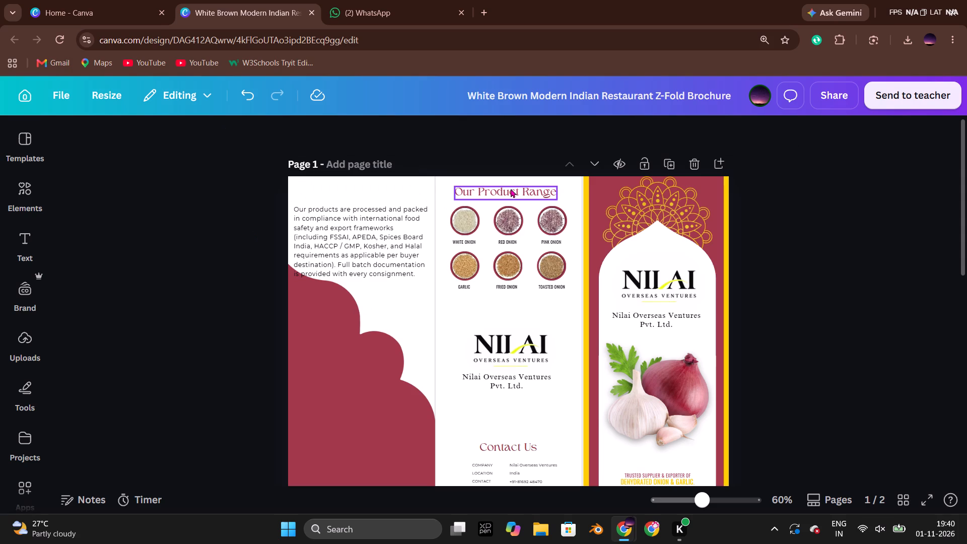
key(ctrl+c)
key(ctrl+v)
drag(506, 198, 355, 201)
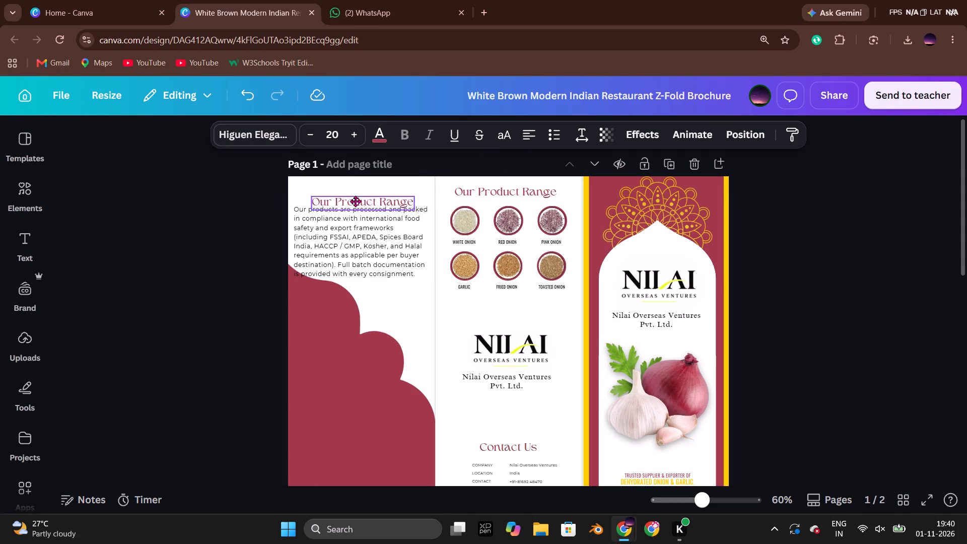
drag(355, 201, 349, 189)
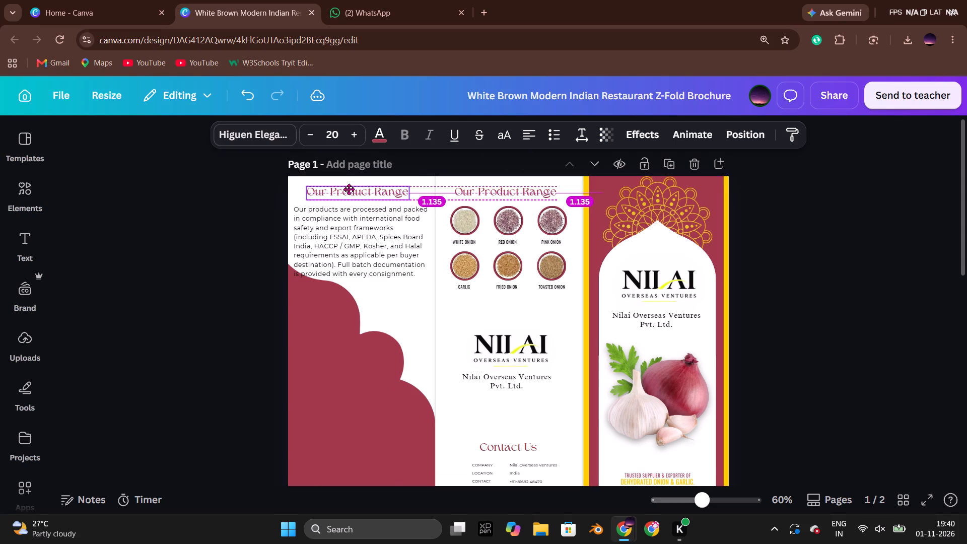
drag(349, 189, 352, 189)
click(204, 231)
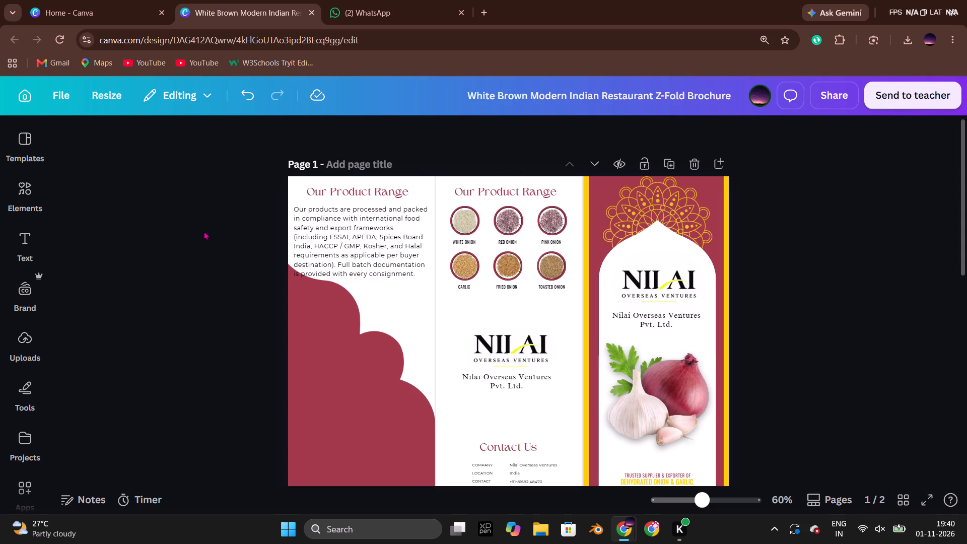
Nudge the maroon arch down slightly, away from the end of the compliance paragraph.
click(319, 308)
key(Down)
key(Down)
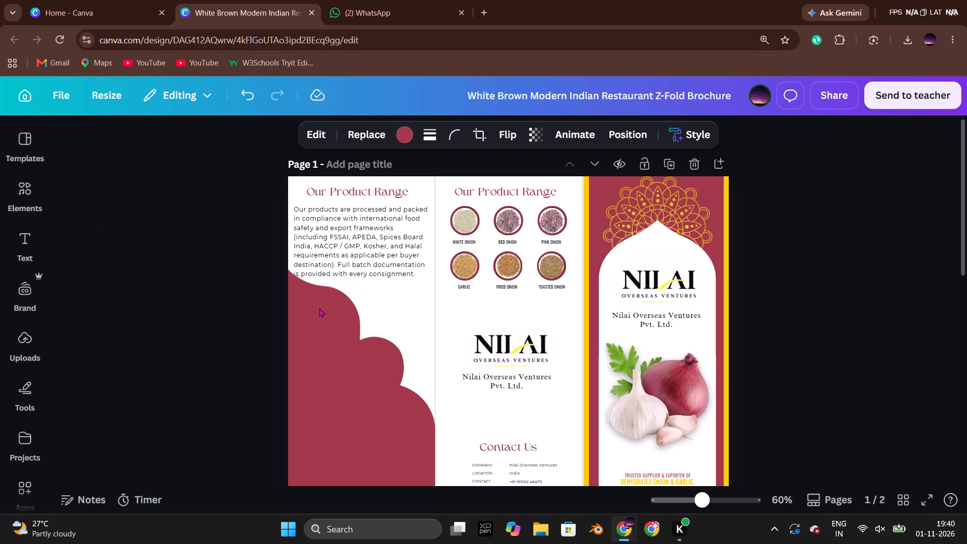
key(Down)
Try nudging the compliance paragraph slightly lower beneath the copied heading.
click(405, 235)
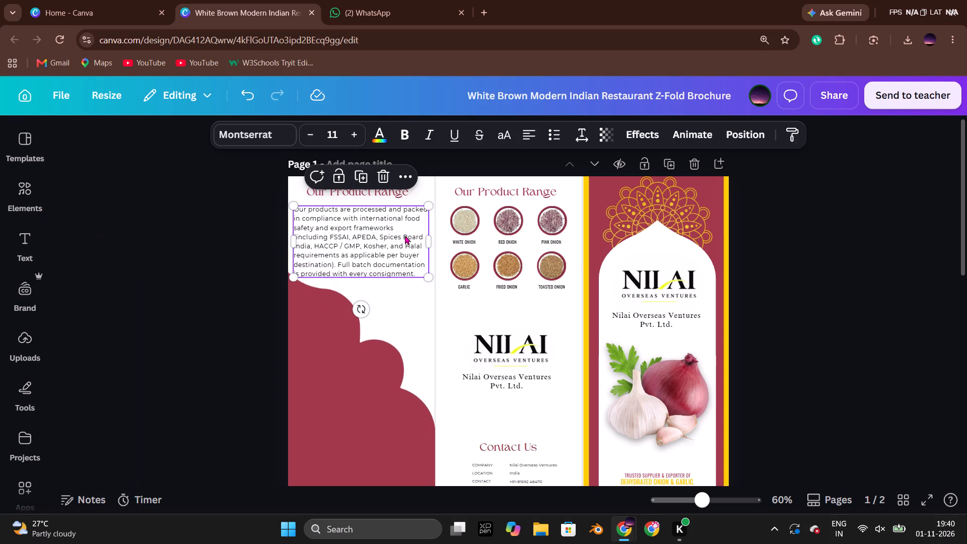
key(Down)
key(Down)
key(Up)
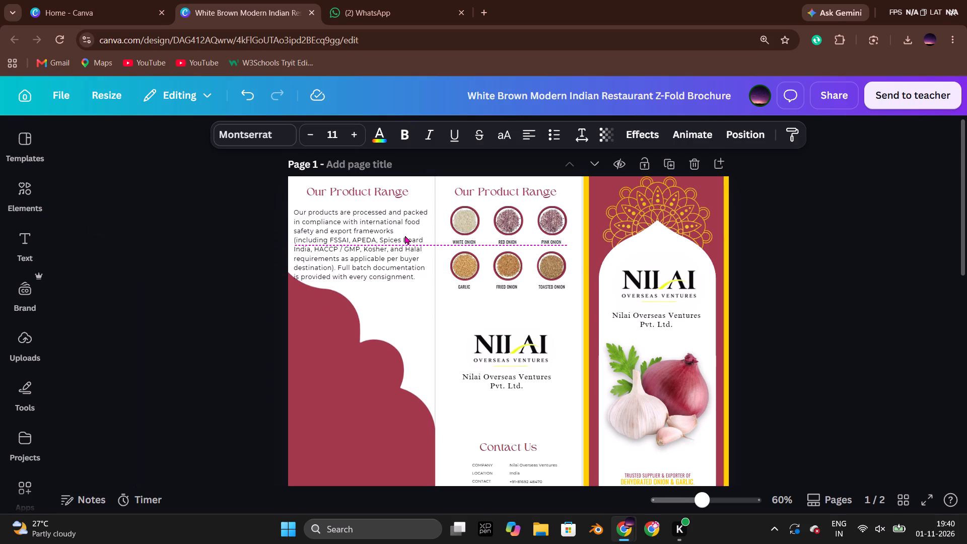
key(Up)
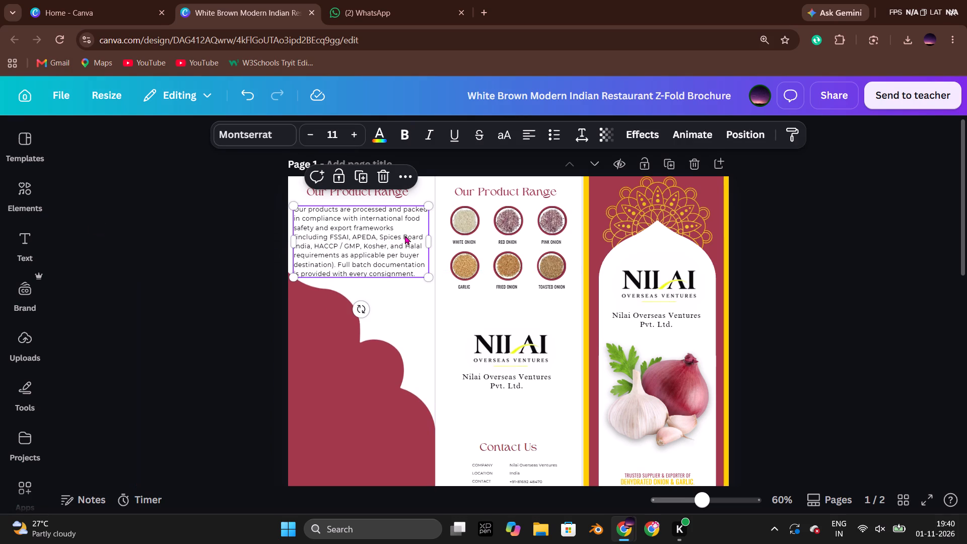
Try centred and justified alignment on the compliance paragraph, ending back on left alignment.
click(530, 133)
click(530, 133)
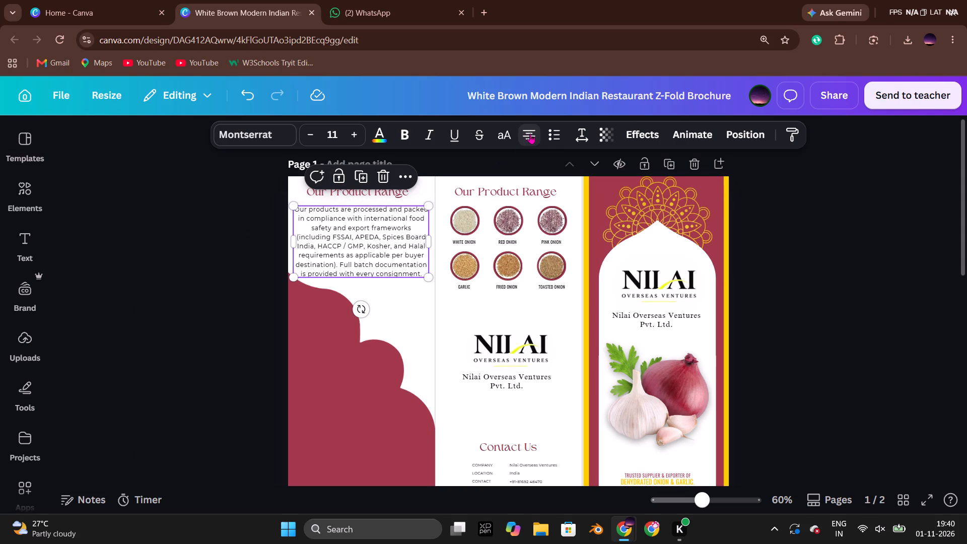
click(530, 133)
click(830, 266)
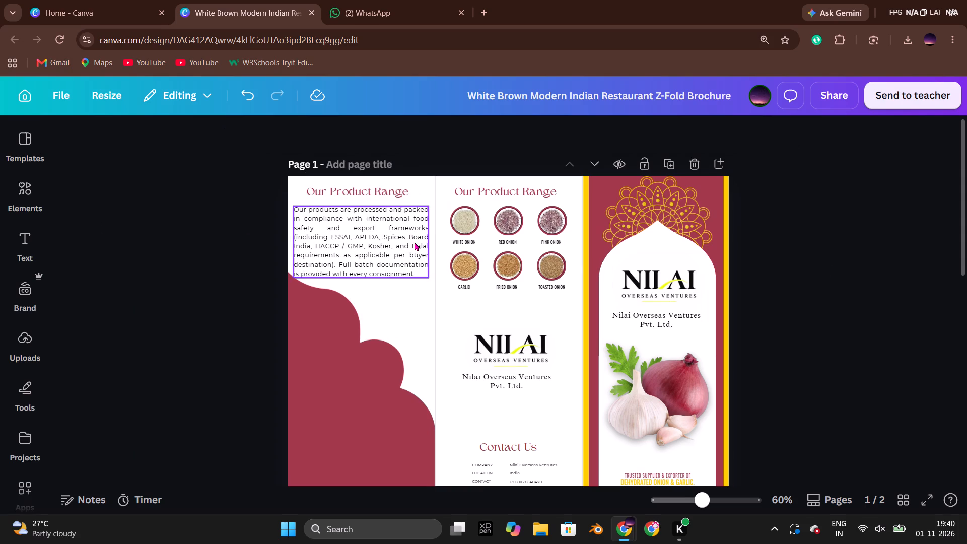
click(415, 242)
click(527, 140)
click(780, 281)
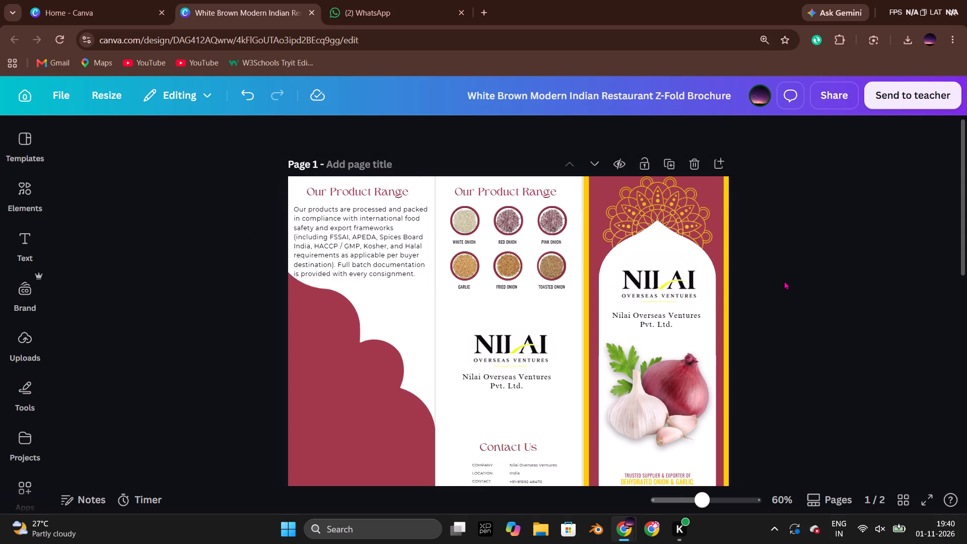
Narrow the compliance paragraph's text box very slightly, keeping its existing line breaks.
click(399, 257)
click(429, 245)
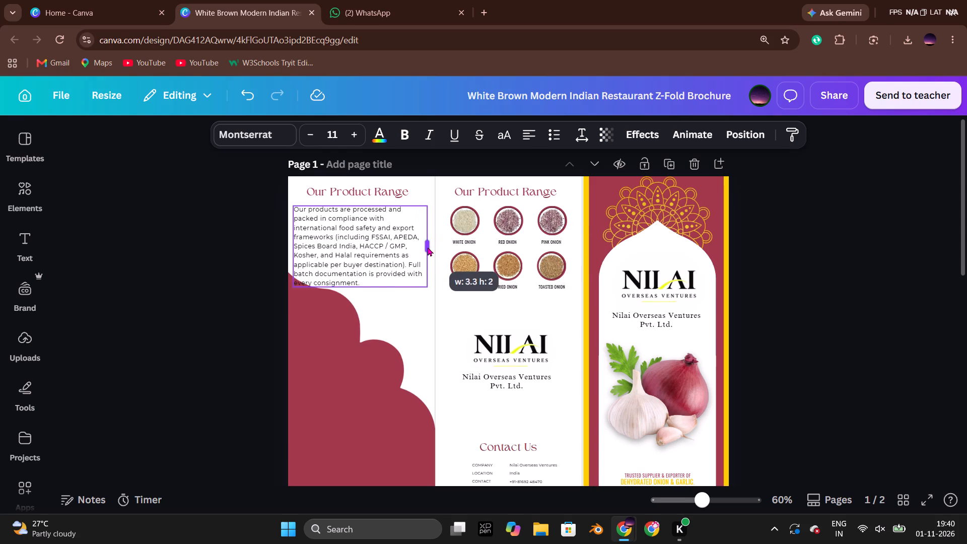
click(233, 235)
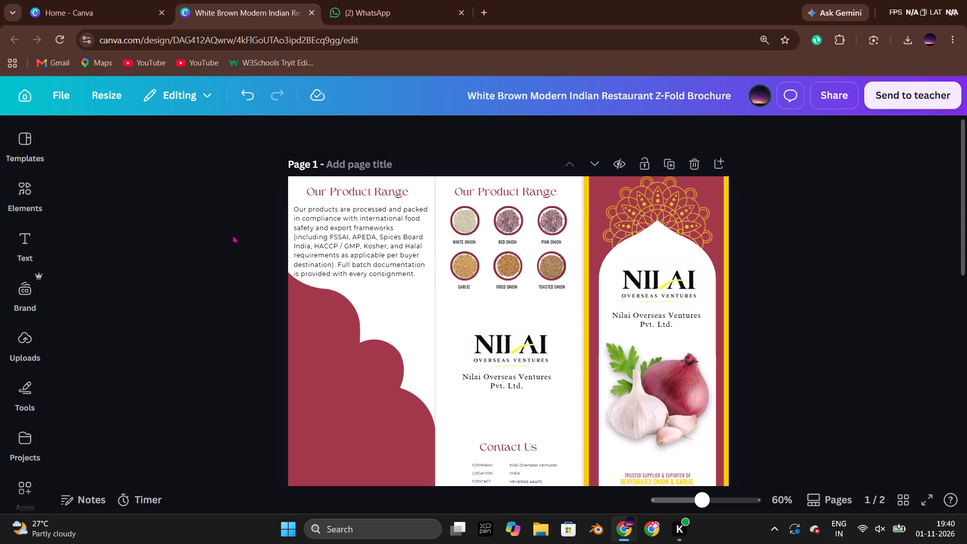
Copy the heading text "Guarantee of Quality" from the first panel of the Nagwade Global brochure.
key(alt+Tab)
key(alt+Tab)
key(alt+Tab)
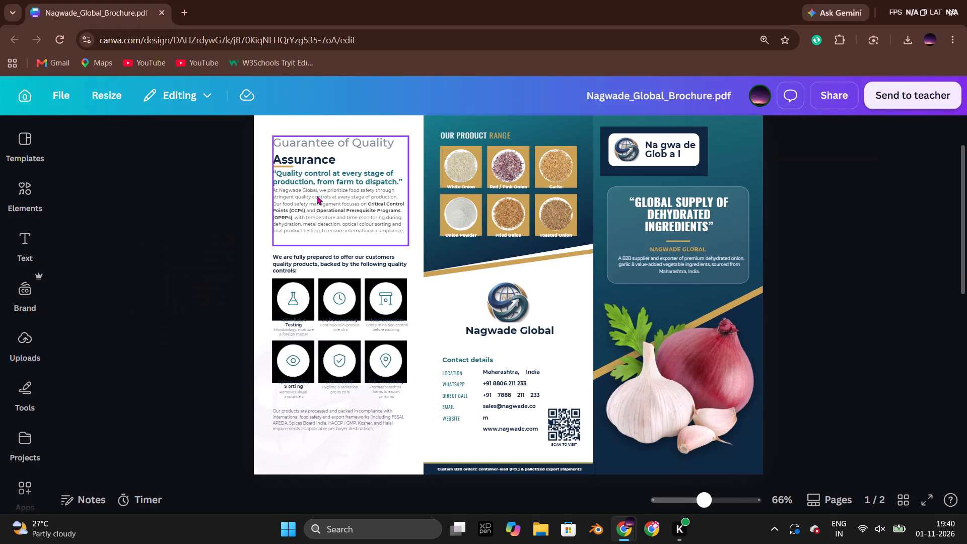
key(alt+Tab)
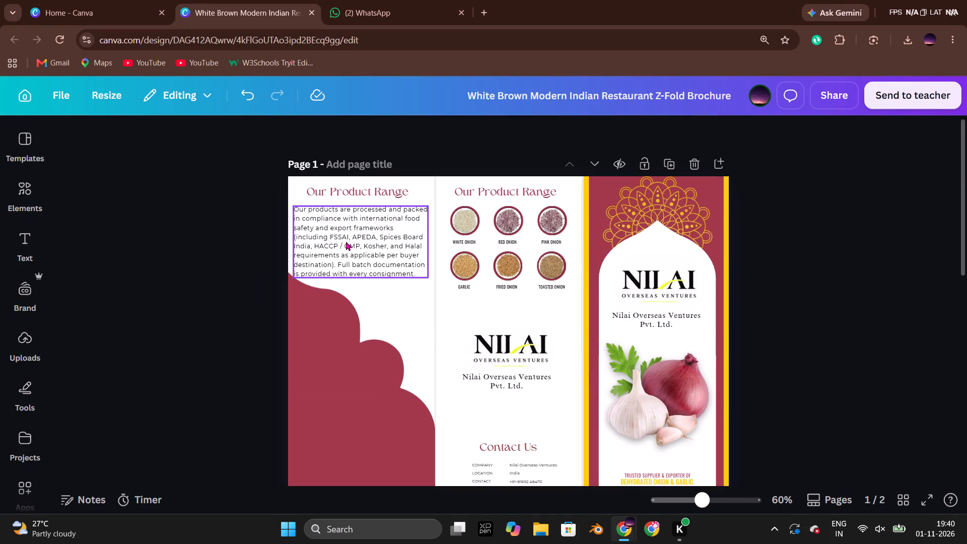
key(alt+Tab)
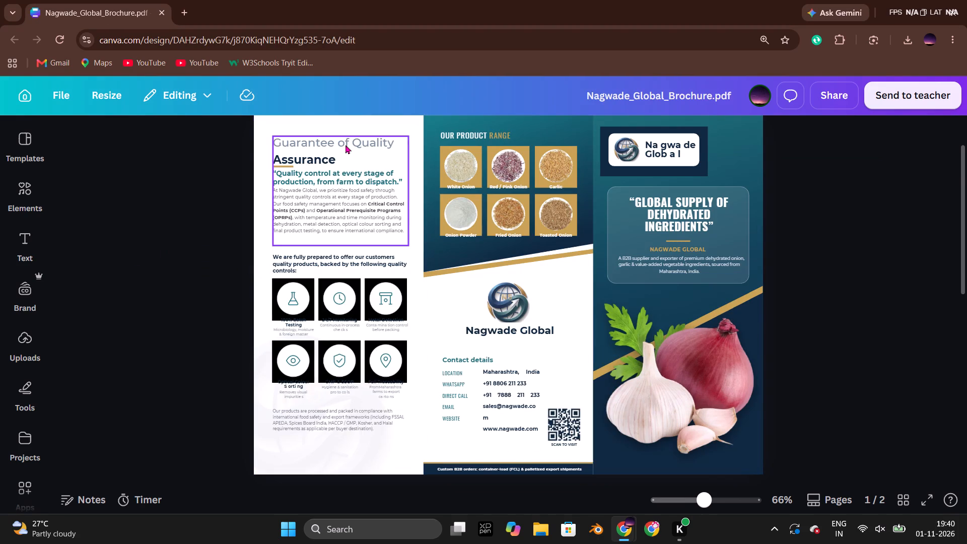
double_click(346, 141)
key(ctrl+z)
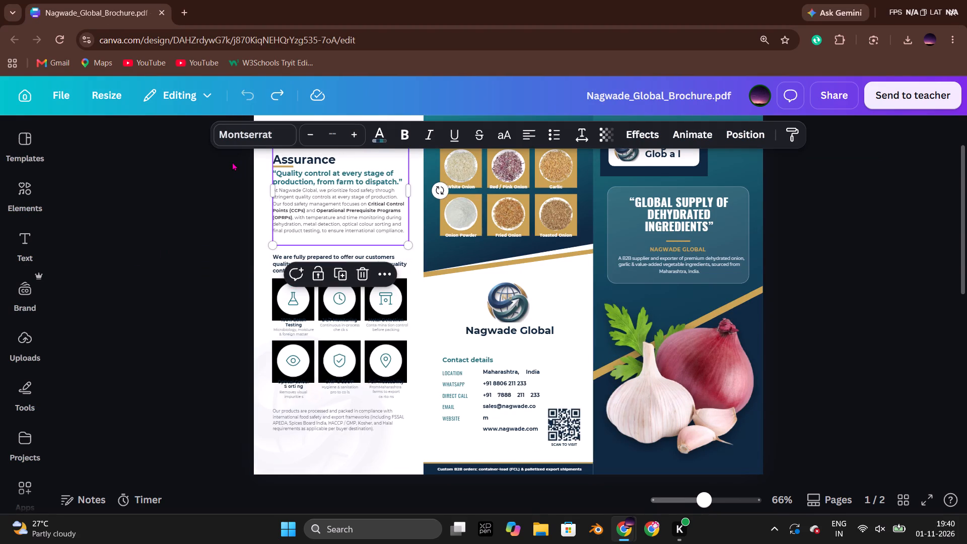
click(231, 170)
click(340, 147)
scroll(372, 202, up, 1)
double_click(362, 205)
click(362, 205)
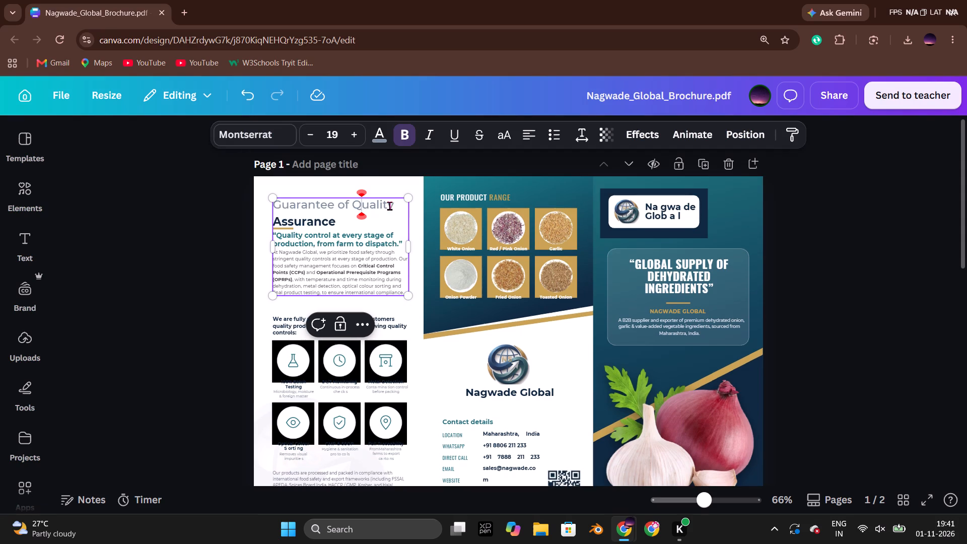
drag(396, 204, 272, 201)
key(ctrl+c)
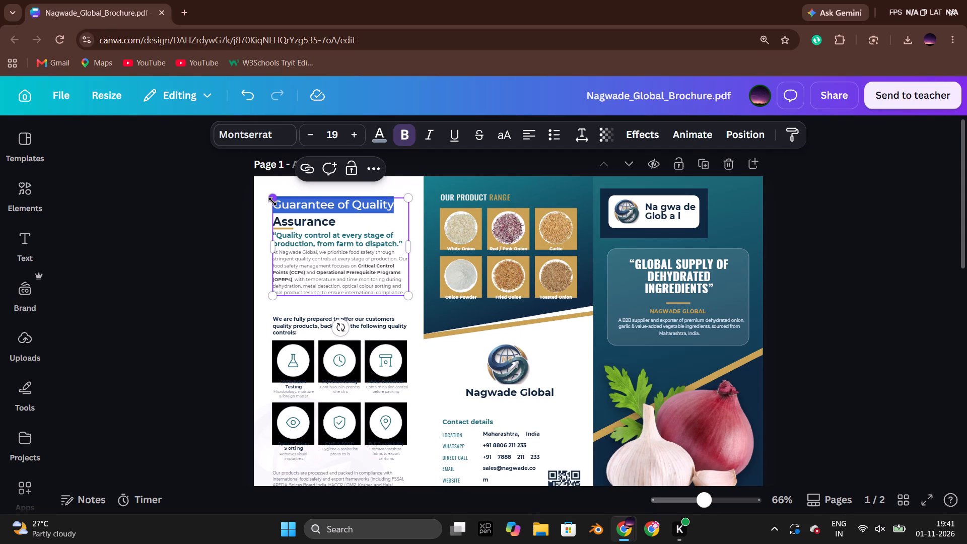
Replace the first panel's "Our Product Range" heading with the copied "Guarantee of Quality" and widen its box to fit one line.
key(alt+Tab)
double_click(359, 190)
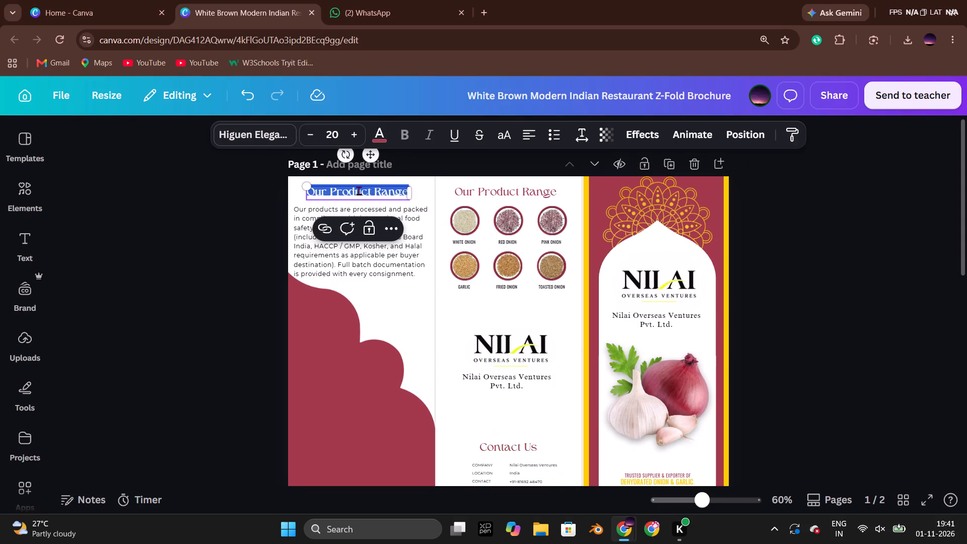
key(ctrl+v)
click(246, 202)
click(368, 194)
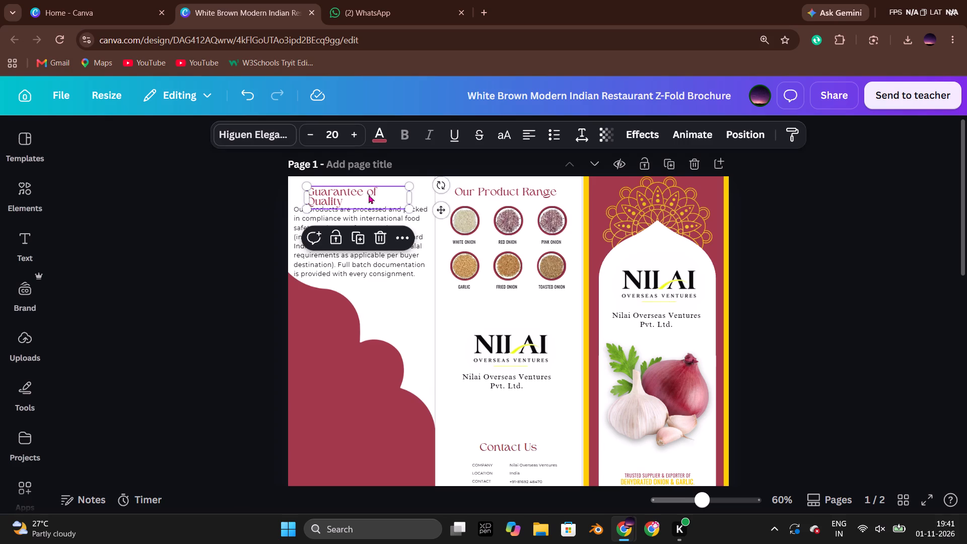
drag(412, 197, 420, 198)
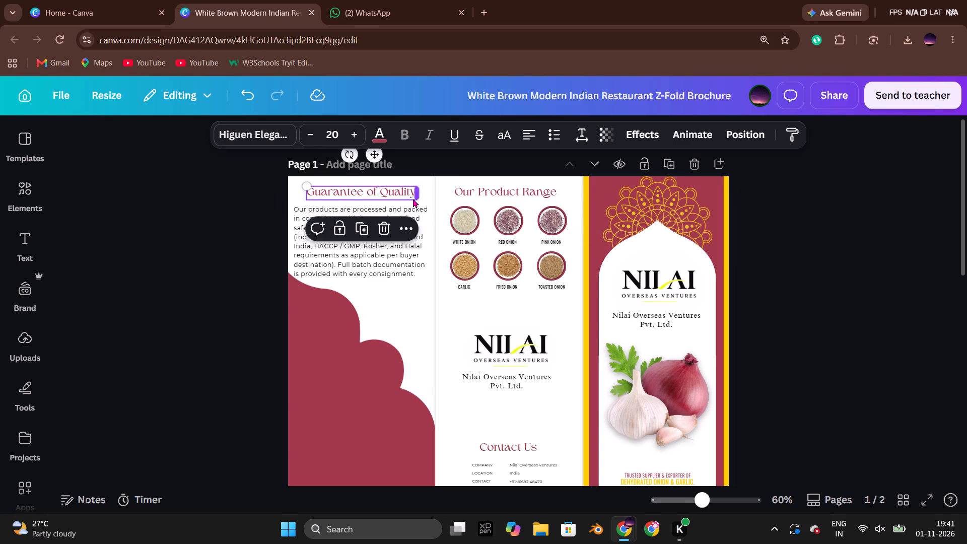
click(191, 177)
Move the first panel's compliance paragraph slightly lower to open a gap beneath the "Guarantee of Quality" heading.
key(alt+Tab)
click(203, 233)
key(alt+Tab)
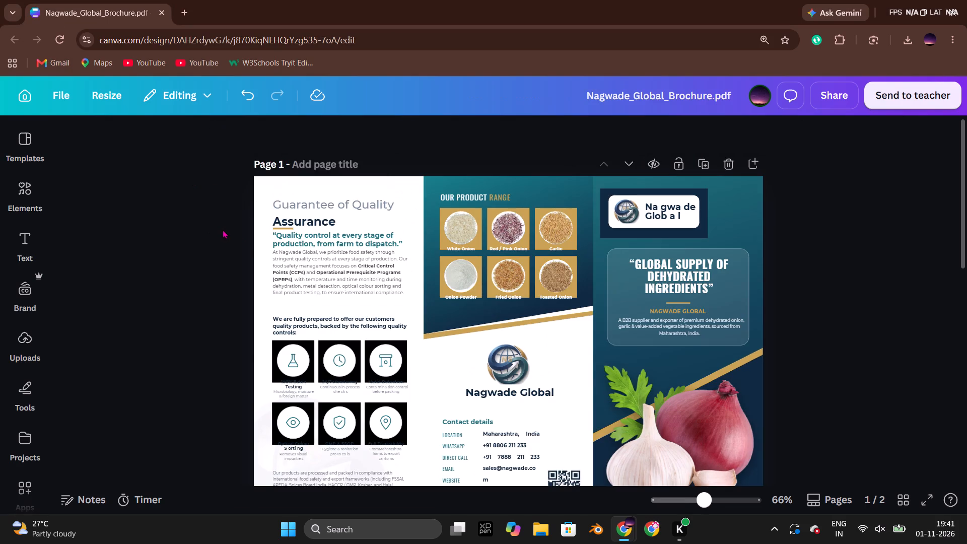
click(348, 237)
key(Down)
key(Down)
key(Down)
key(Down)
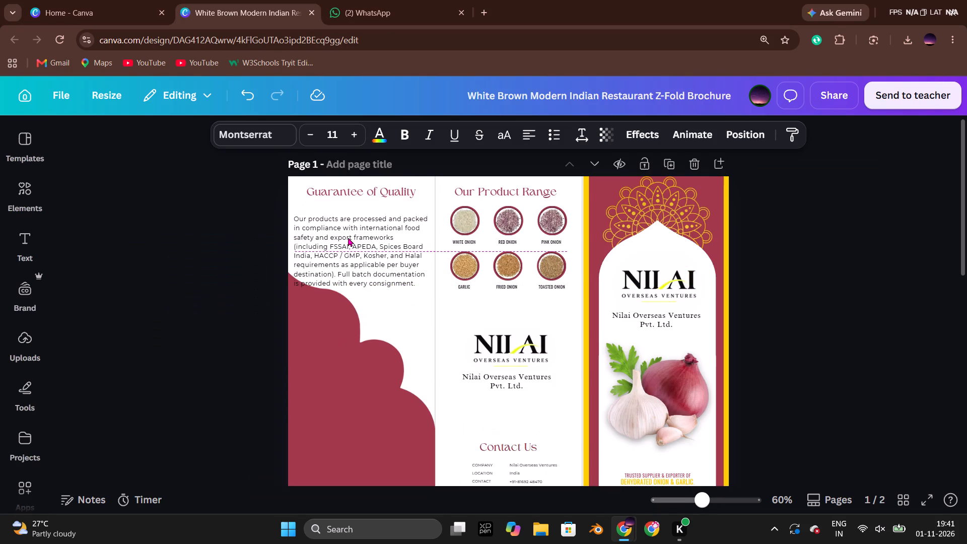
click(201, 199)
Duplicate the "Guarantee of Quality" heading and place the copy directly beneath the original, left-aligned with it.
click(389, 201)
click(389, 197)
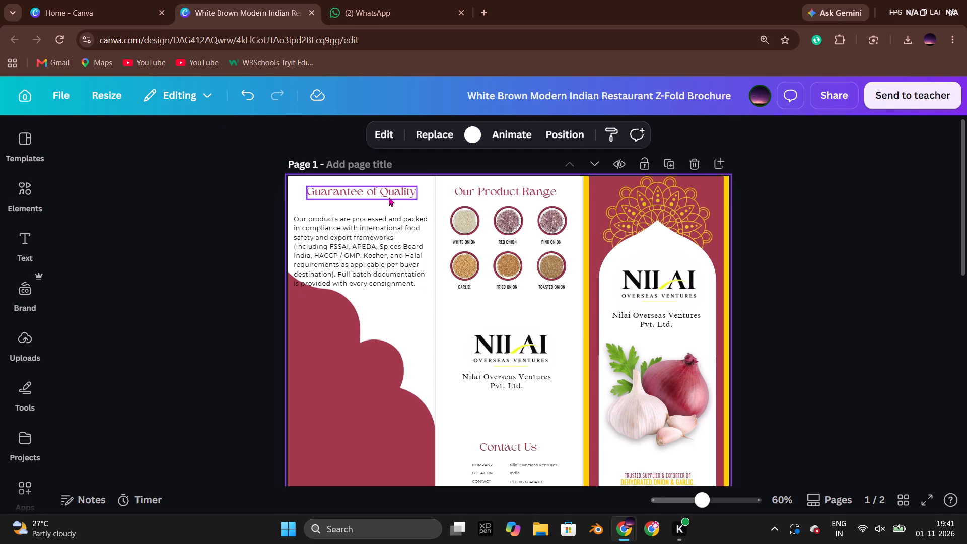
click(360, 235)
click(117, 268)
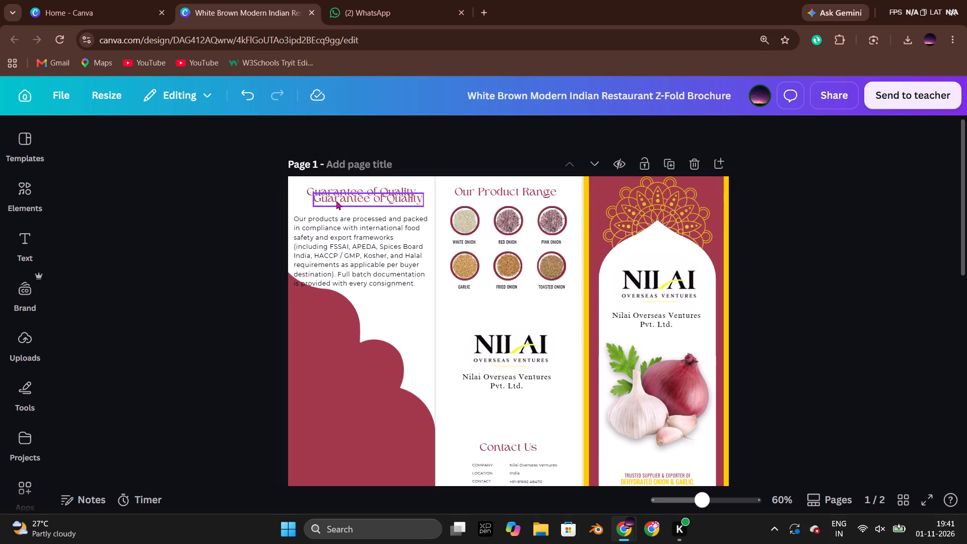
drag(338, 200, 333, 207)
click(243, 213)
Copy the heading word "Assurance" from the first panel of the Nagwade Global brochure.
key(alt+Tab)
double_click(319, 220)
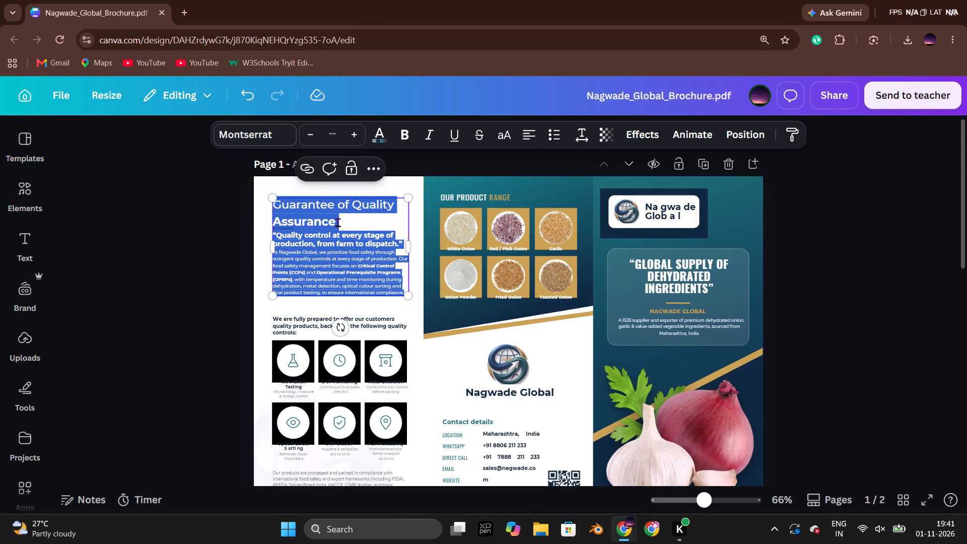
click(339, 222)
click(341, 222)
drag(335, 223, 277, 223)
key(ctrl+c)
Replace the duplicated heading's text with "Assurance" in the Nilai brochure and narrow its box to about 1.5 wide.
key(alt+Tab)
double_click(340, 208)
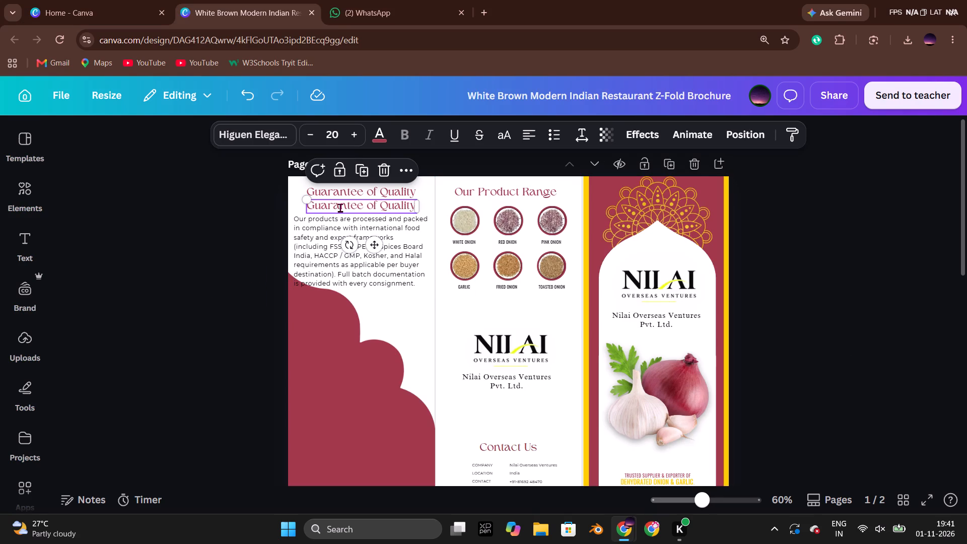
key(ctrl+v)
click(227, 217)
click(338, 211)
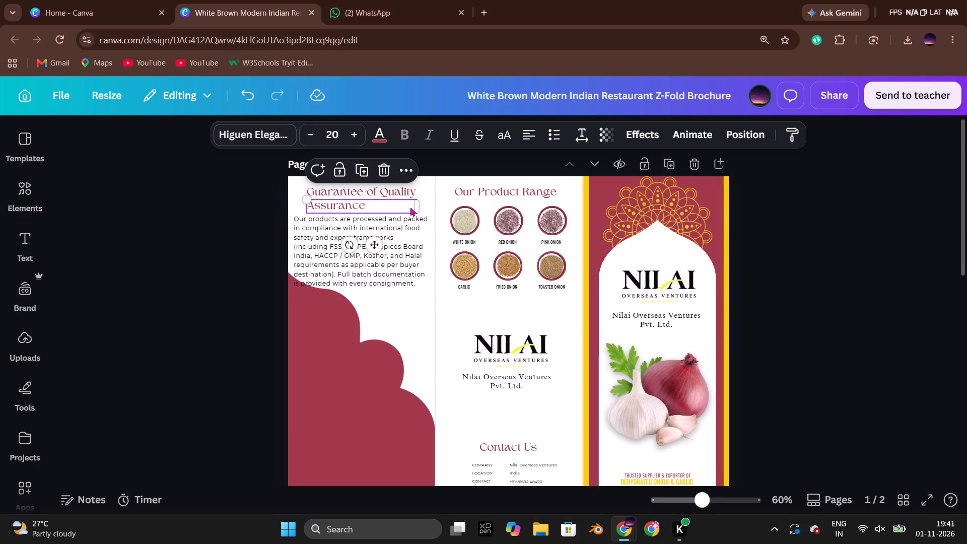
drag(422, 206, 370, 208)
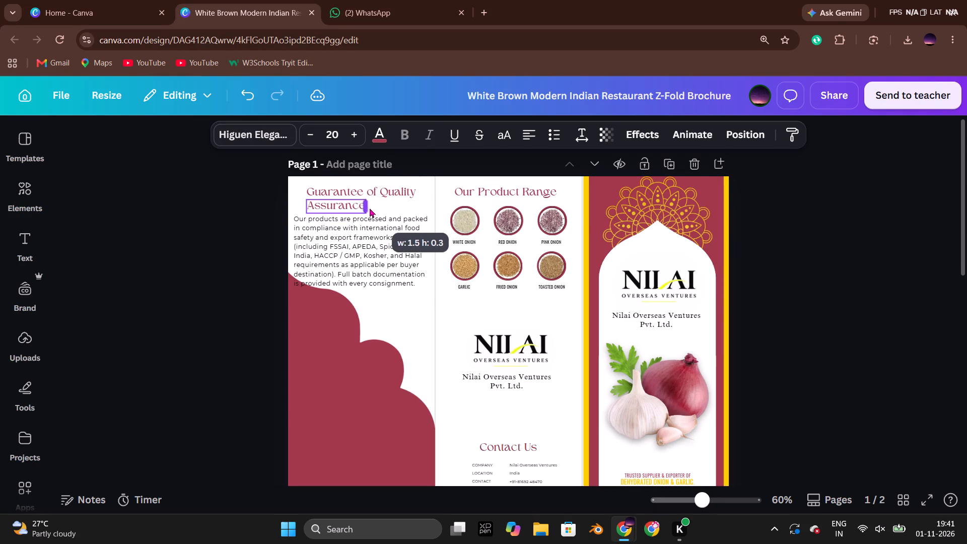
drag(370, 208, 370, 208)
click(229, 214)
Format the "Assurance" heading in black at font size 18.
click(315, 204)
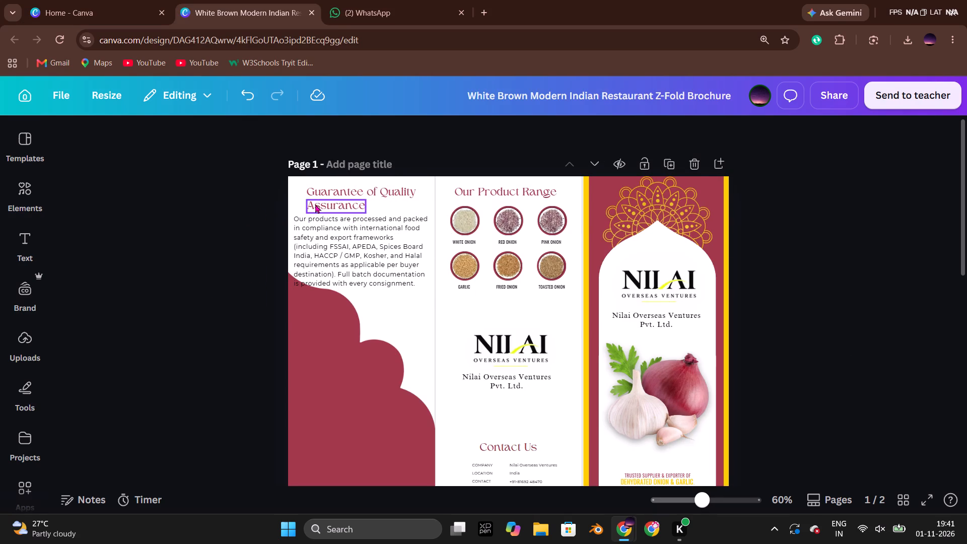
click(375, 141)
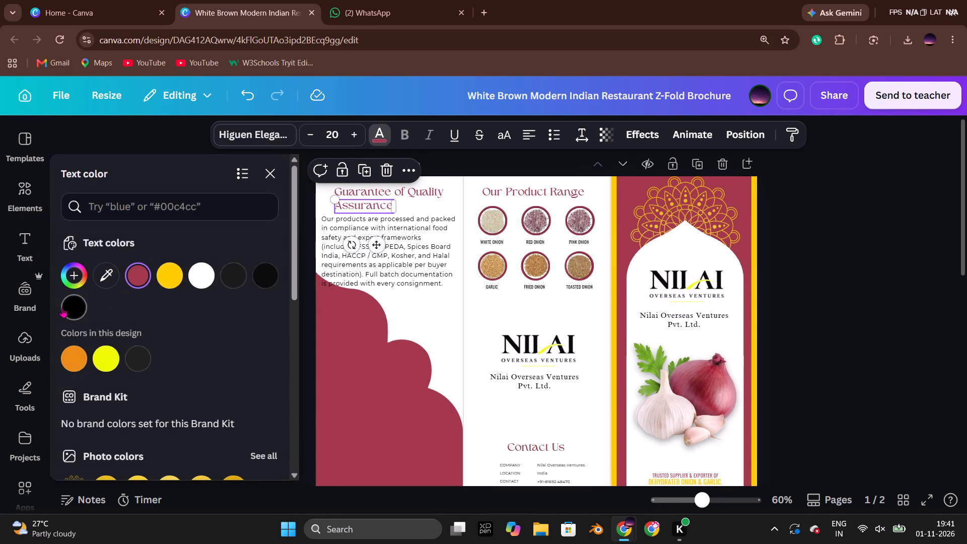
click(67, 307)
double_click(870, 255)
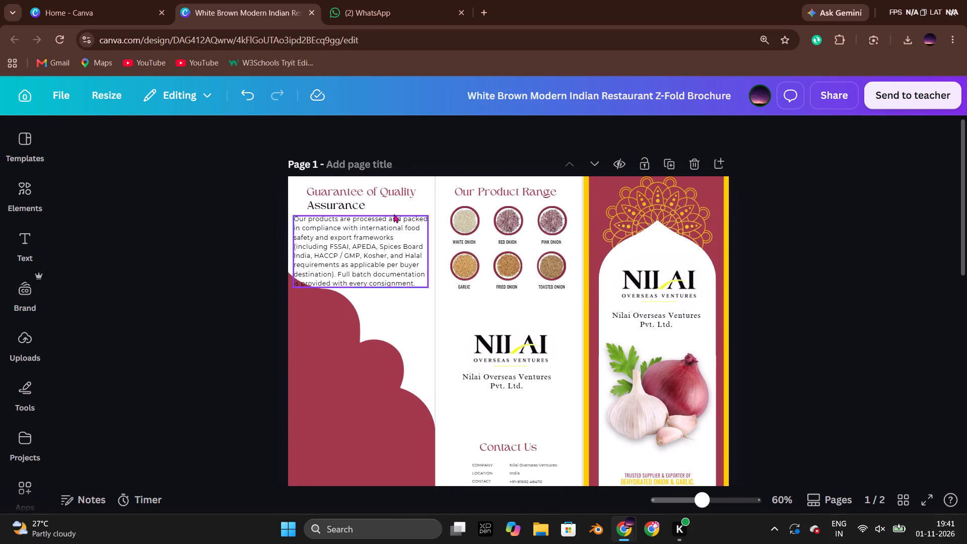
click(352, 210)
double_click(312, 135)
click(217, 219)
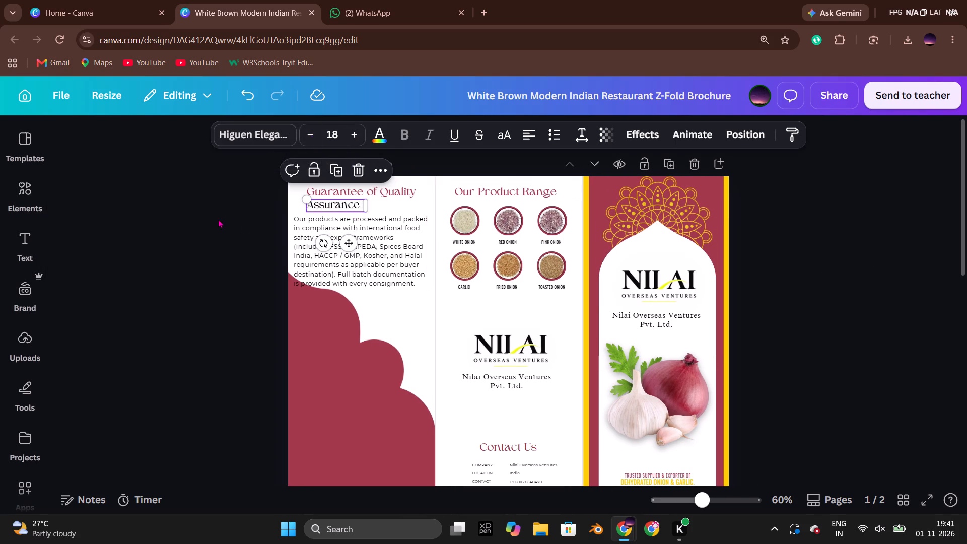
Shift the "Assurance" heading slightly down and left to line up with the compliance paragraph's left edge.
click(331, 207)
key(Down)
key(Left)
key(Left)
key(Left)
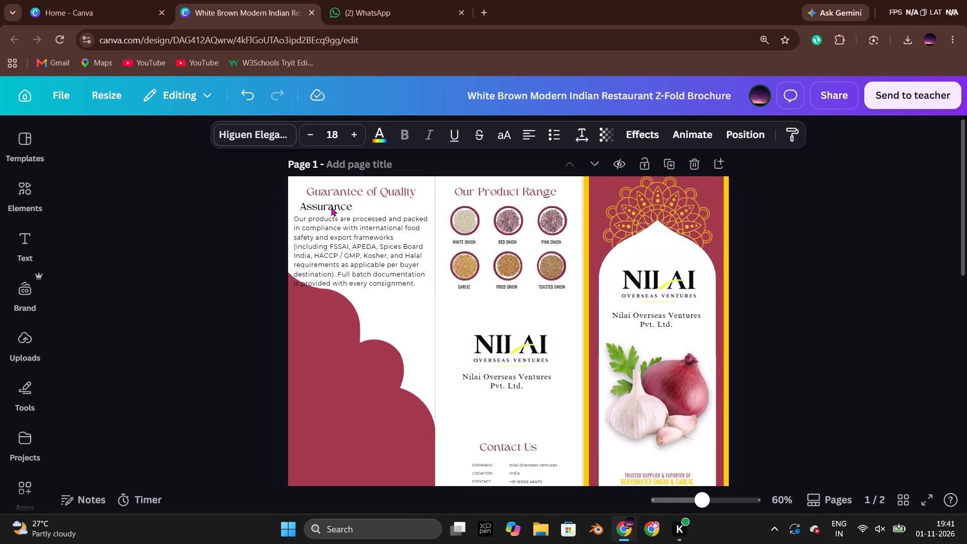
key(Left)
key(Left)
click(169, 236)
Check the Nagwade brochure for reference and lower the Nilai first panel's maroon scalloped shape clear of the compliance paragraph.
key(alt+Tab)
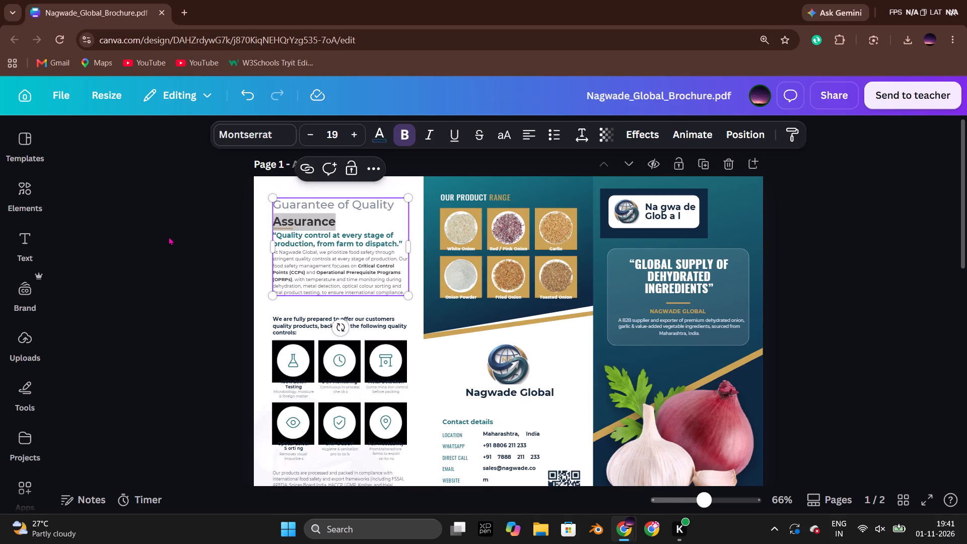
click(202, 275)
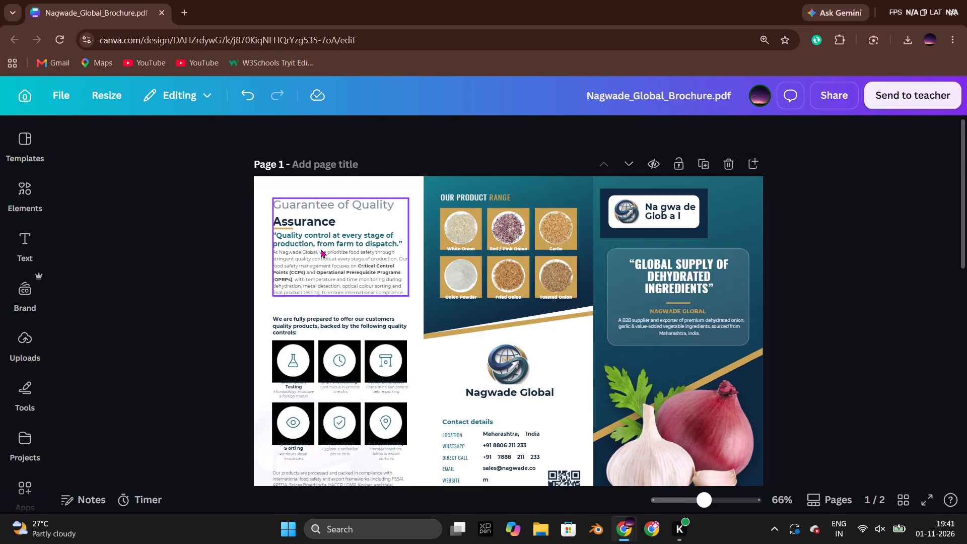
key(alt+Tab)
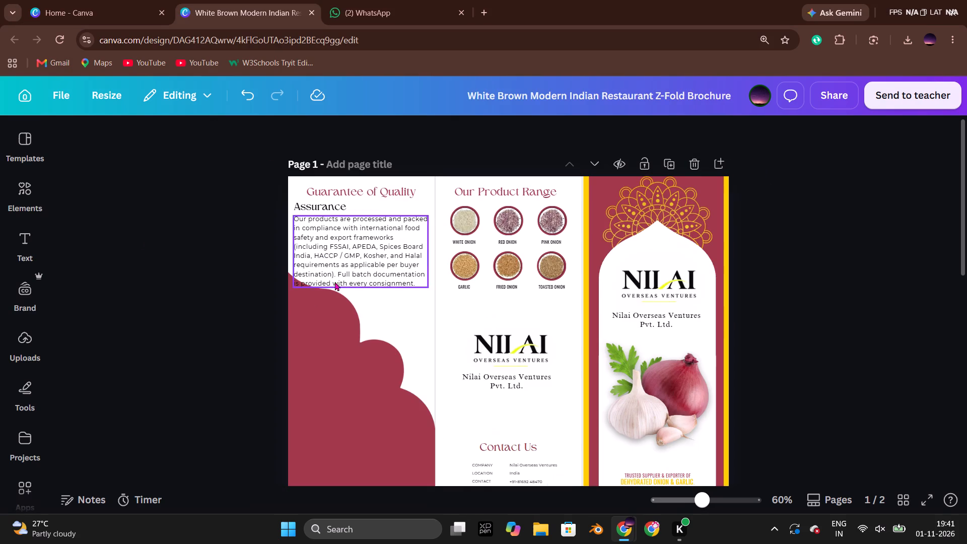
click(300, 336)
key(Down)
key(Down)
key(Down)
key(Down)
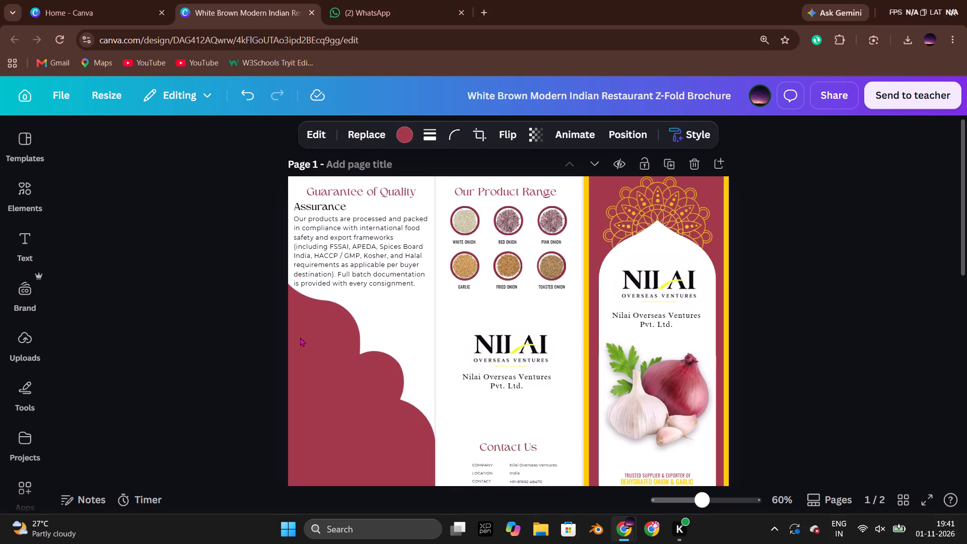
key(Down)
key(Down)
key(Down)
key(Down)
key(Down)
key(Down)
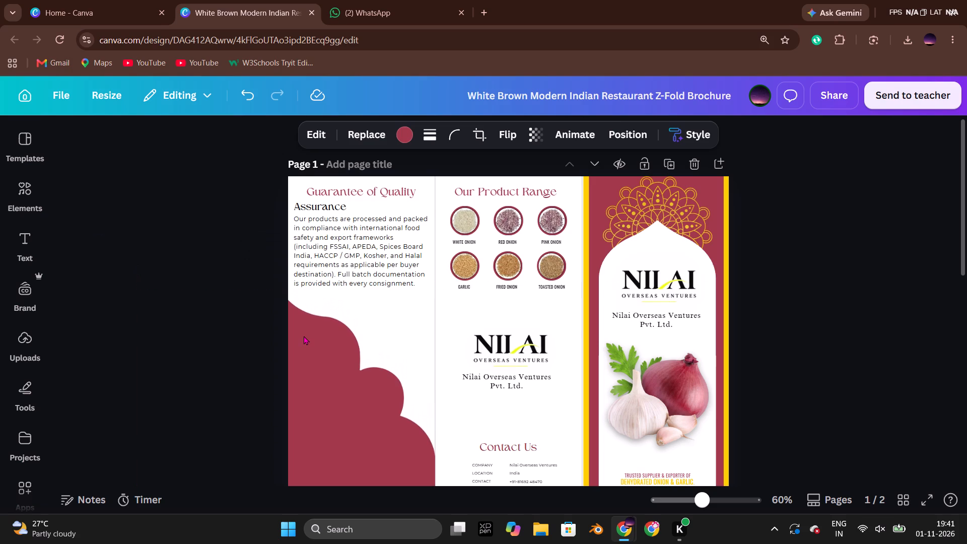
click(205, 336)
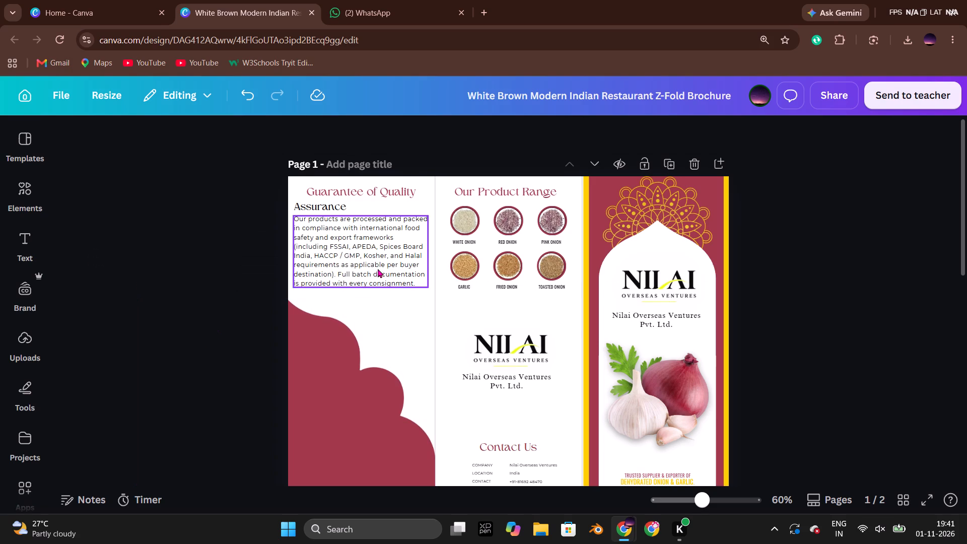
Lower the compliance paragraph to just above the maroon shape, leaving room beneath the "Assurance" heading.
click(378, 268)
key(Down)
key(Down)
key(Down)
key(Down)
key(Down)
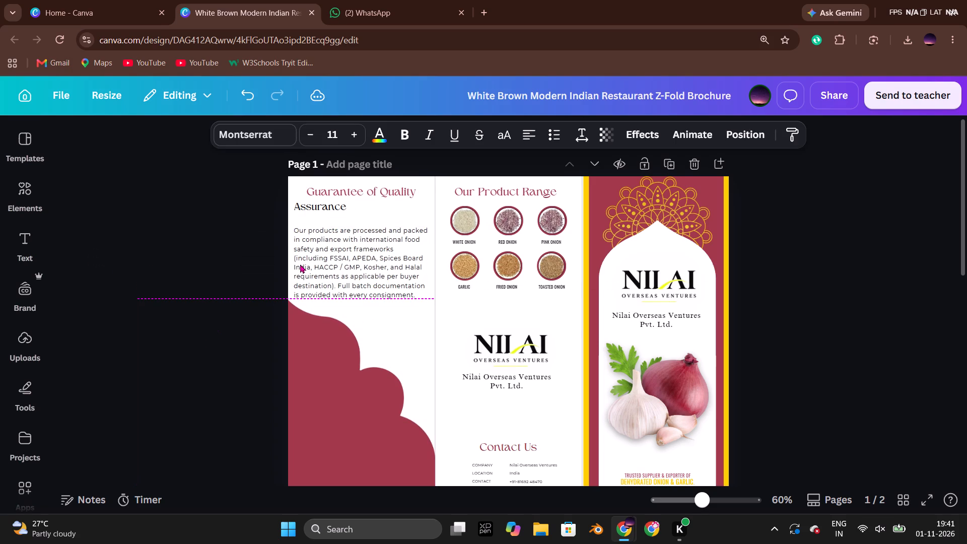
click(104, 267)
Duplicate the compliance paragraph and place the copy lower in the first panel, overlapping the original.
click(314, 210)
click(228, 264)
click(389, 261)
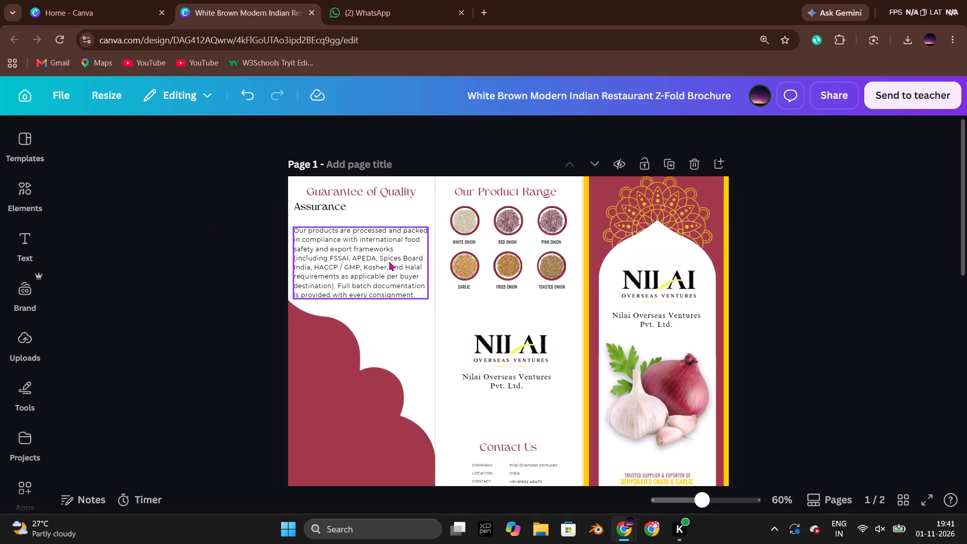
click(363, 199)
drag(373, 267, 379, 293)
Copy the quote "Quality control at every stage of production, from farm to dispatch." from the Nagwade brochure's first panel.
key(alt+Tab)
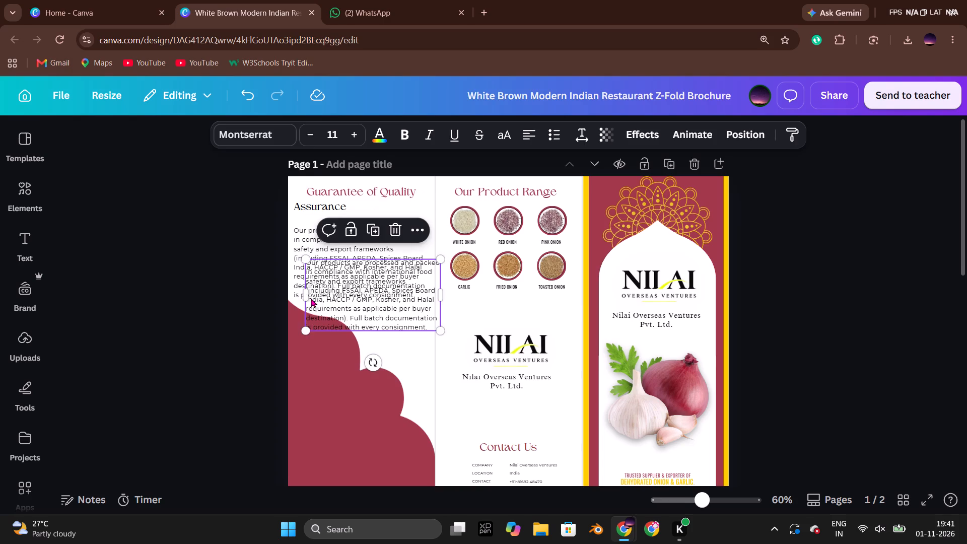
double_click(319, 269)
click(245, 263)
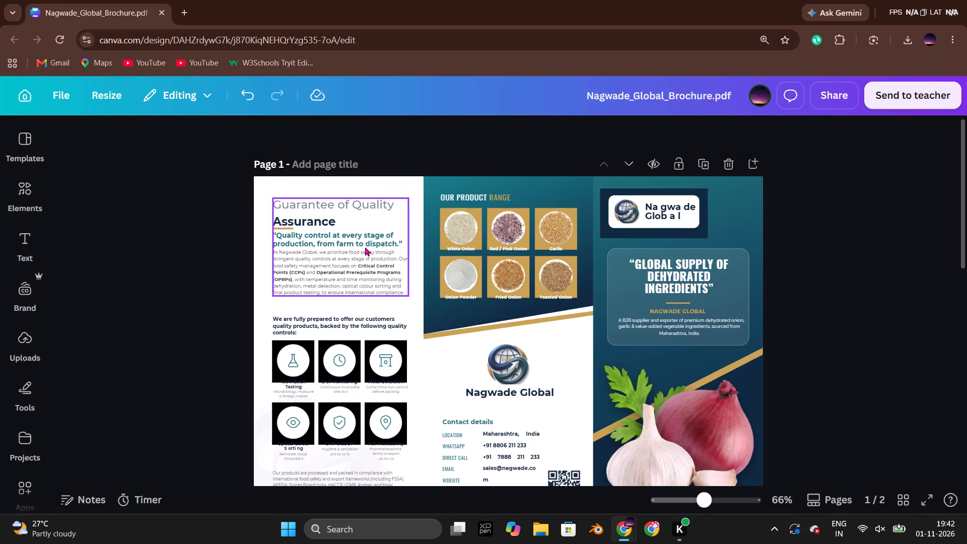
double_click(385, 247)
click(401, 245)
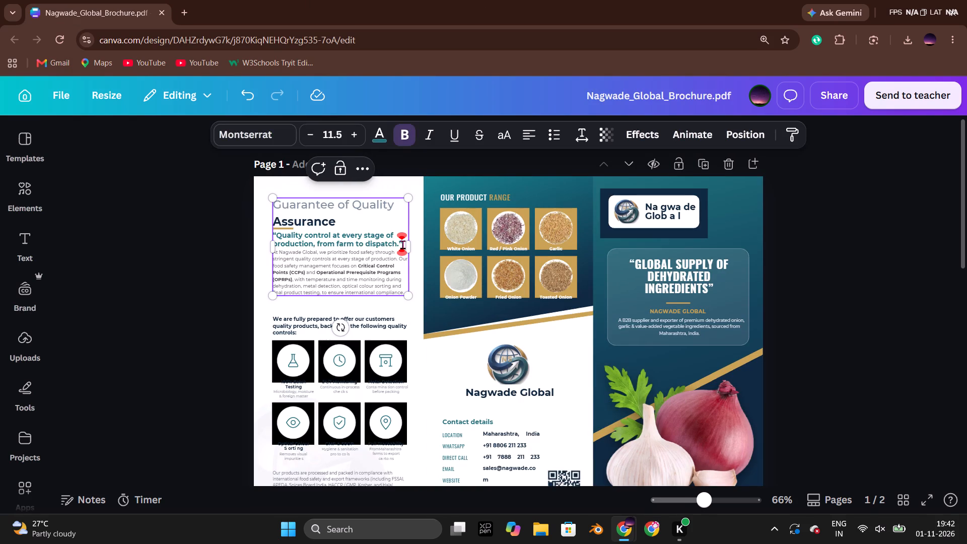
drag(402, 243, 277, 238)
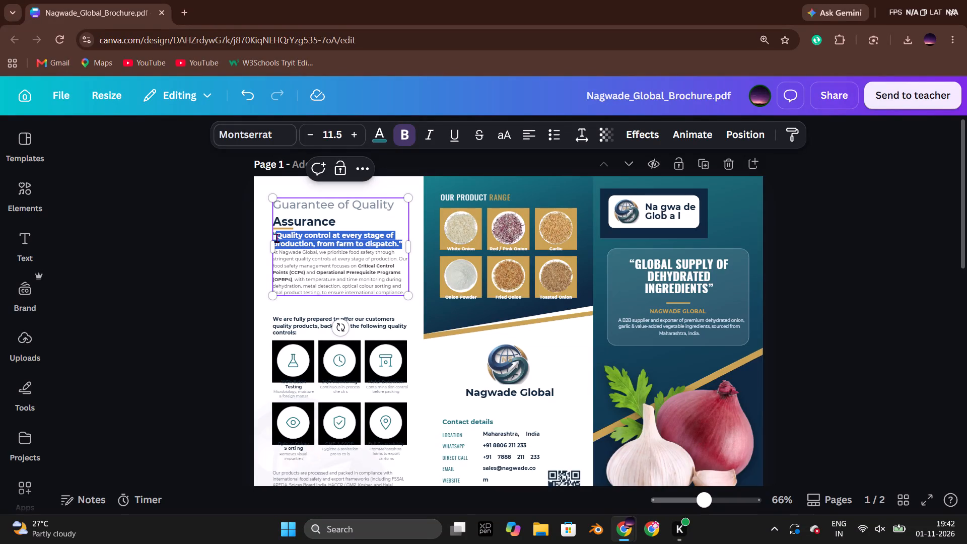
drag(277, 238, 282, 247)
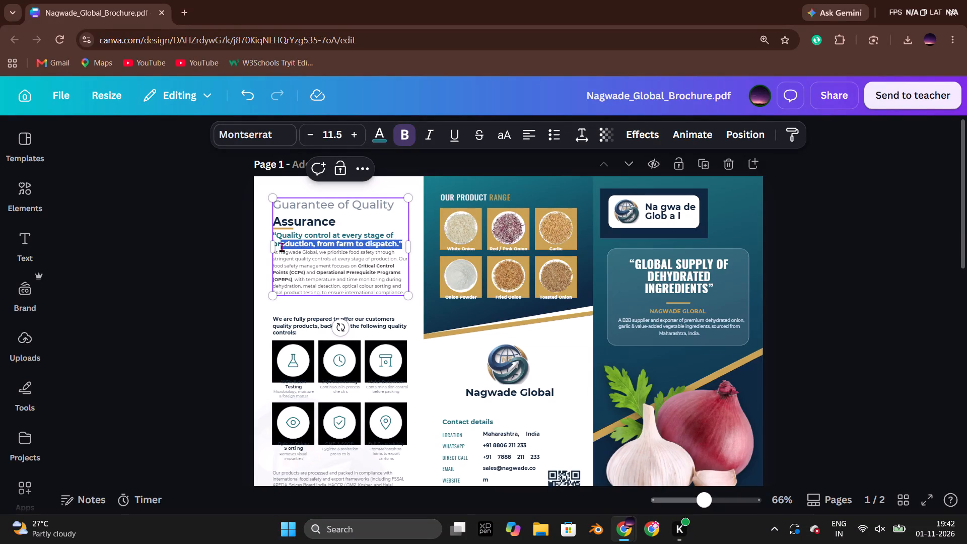
drag(282, 247, 272, 239)
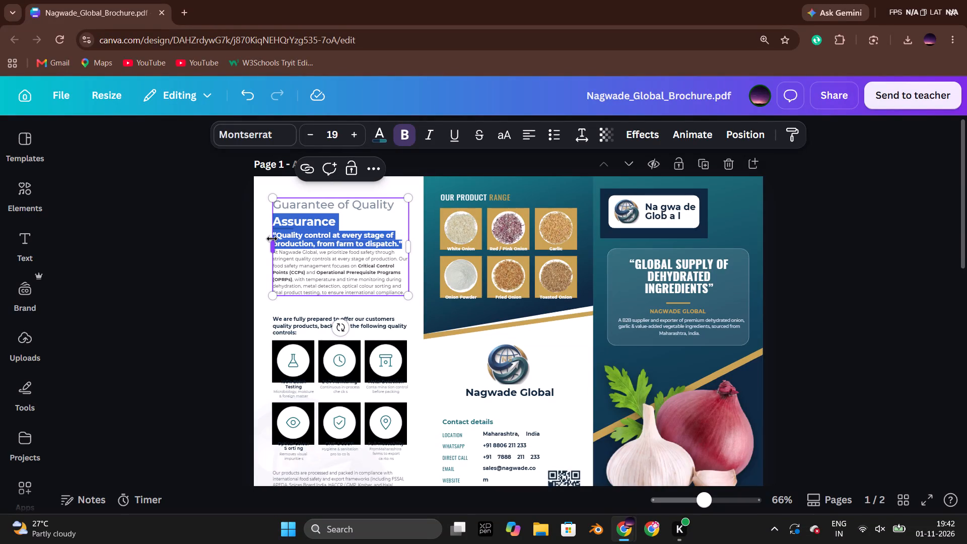
click(314, 238)
scroll(301, 250, up, 1)
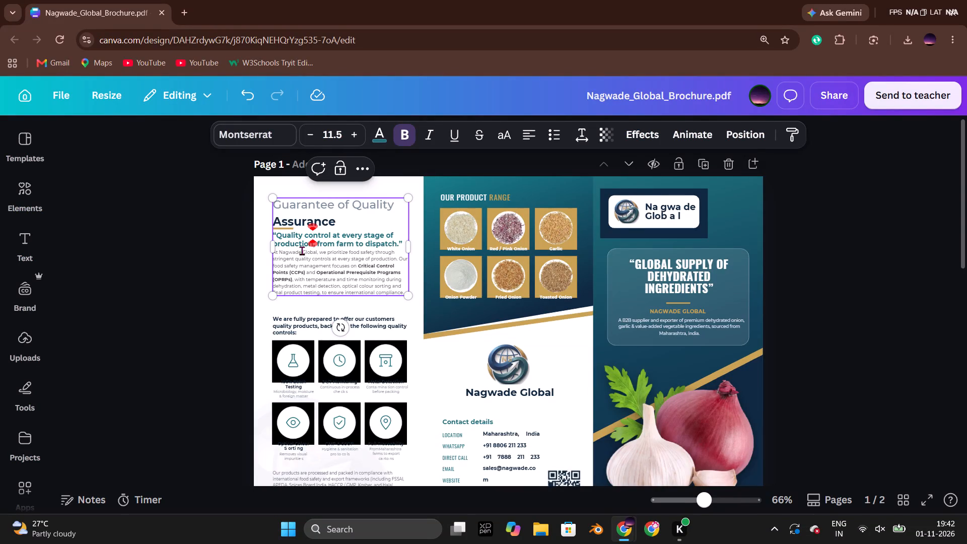
drag(331, 240, 119, 234)
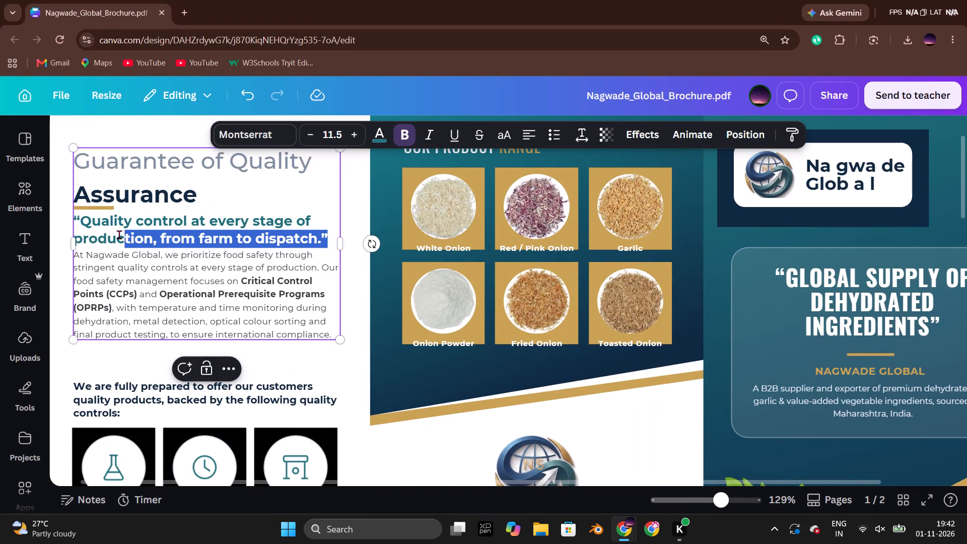
drag(119, 234, 75, 220)
key(ctrl+c)
Replace the duplicated compliance paragraph's text with the copied quality control quote and make it bold.
key(alt+Tab)
double_click(374, 286)
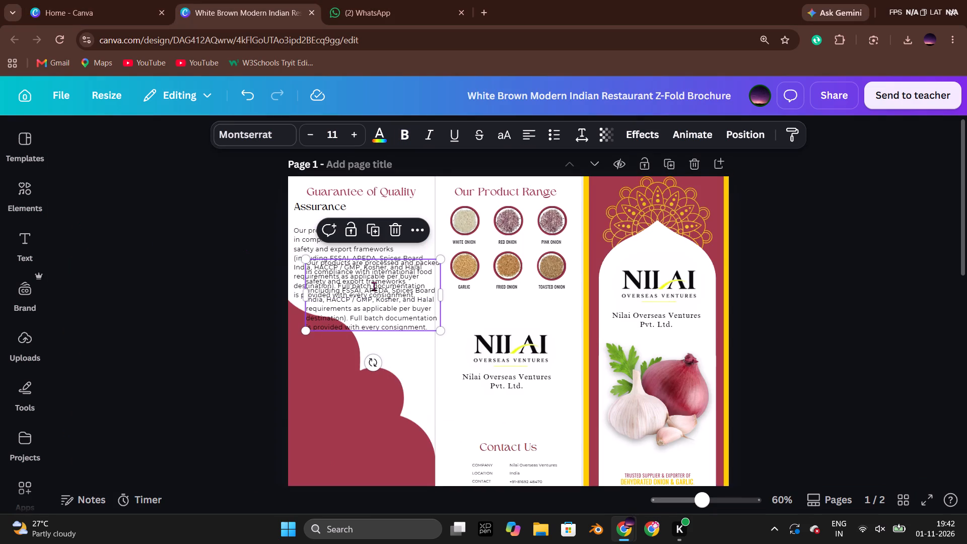
key(ctrl+v)
click(216, 274)
click(352, 265)
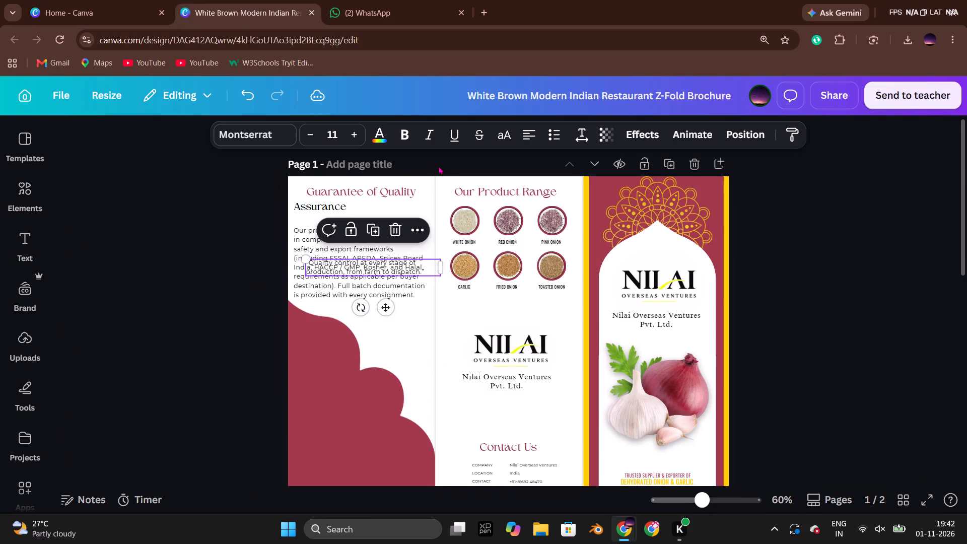
click(407, 137)
click(189, 259)
click(367, 267)
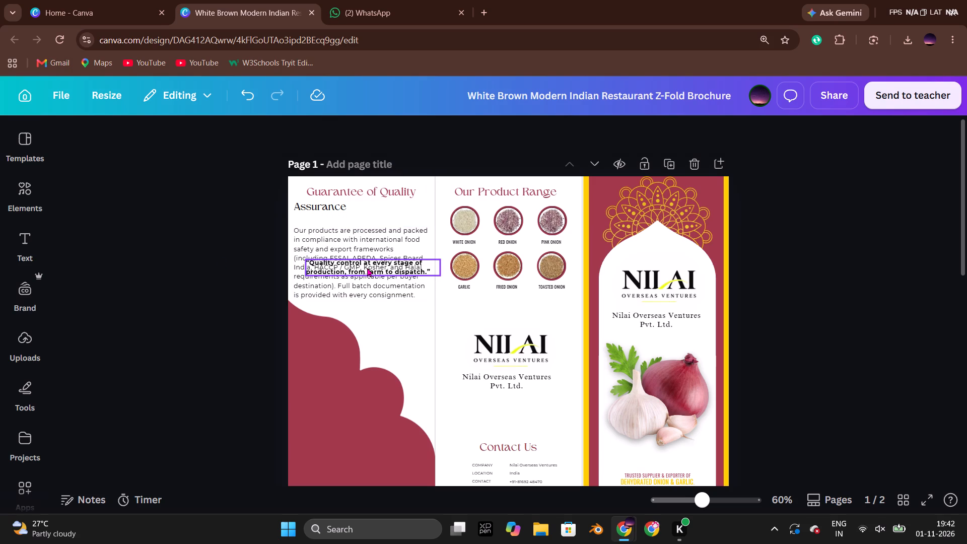
Move the bold quality control quote up from the compliance paragraph to just beneath the "Assurance" heading.
key(Up)
key(Up)
key(Up)
key(Up)
key(Up)
key(Up)
key(Up)
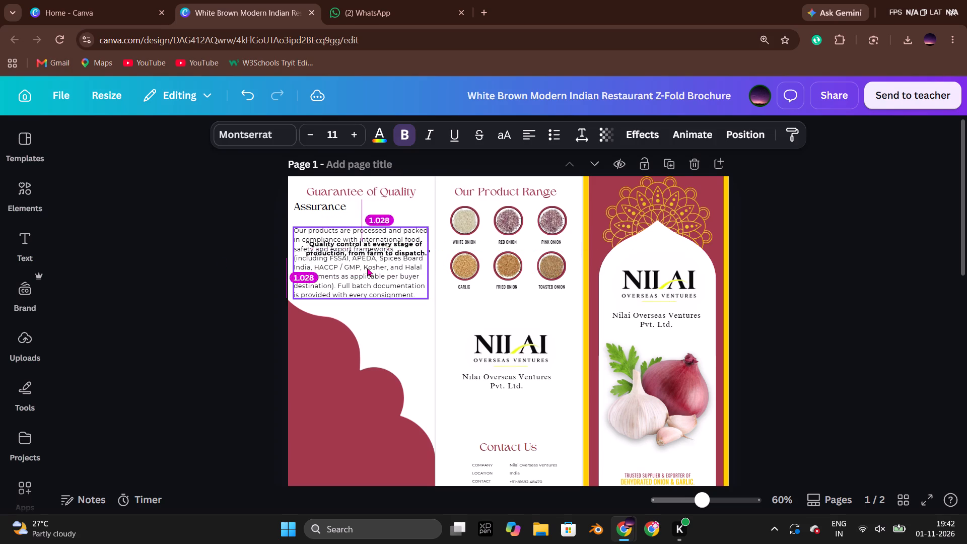
key(Up)
key(Up)
key(Up)
key(Up)
key(Up)
key(Up)
key(Up)
key(Up)
key(Up)
key(Up)
key(Up)
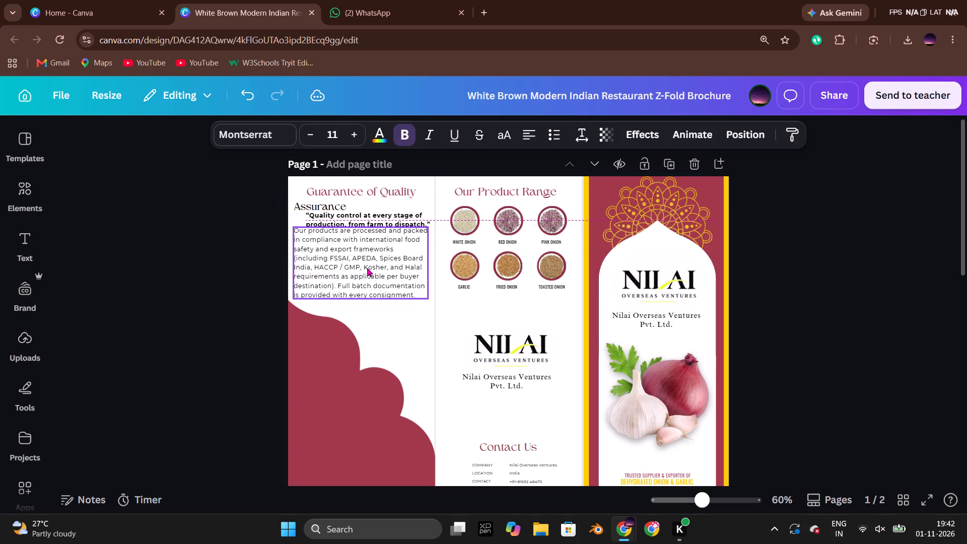
key(Up)
click(156, 246)
Tighten the quality control quote's line spacing to about 1.
click(401, 220)
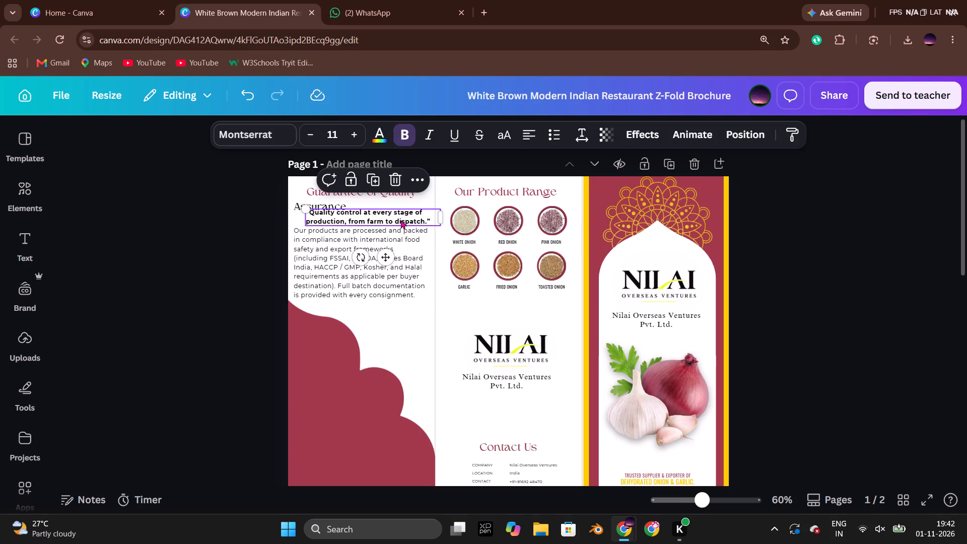
click(576, 133)
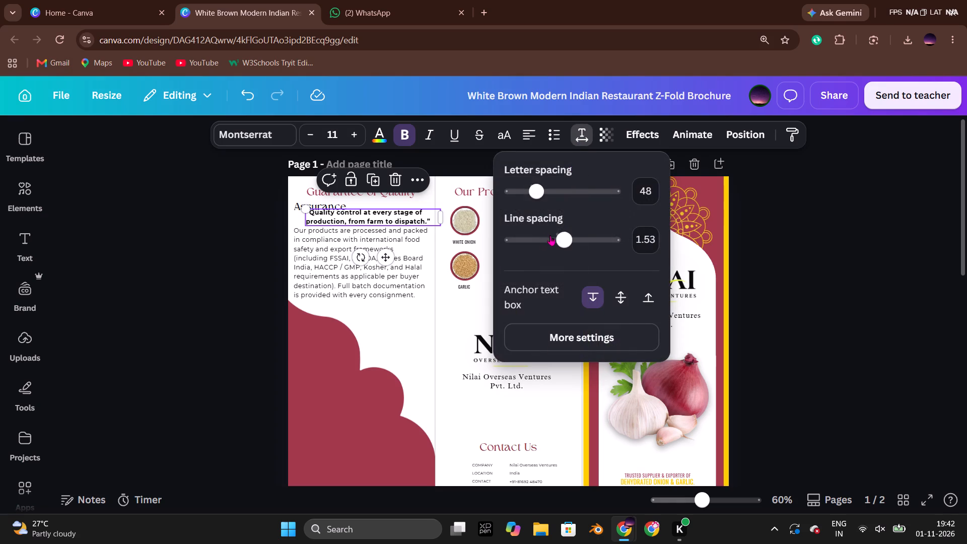
drag(567, 236, 534, 246)
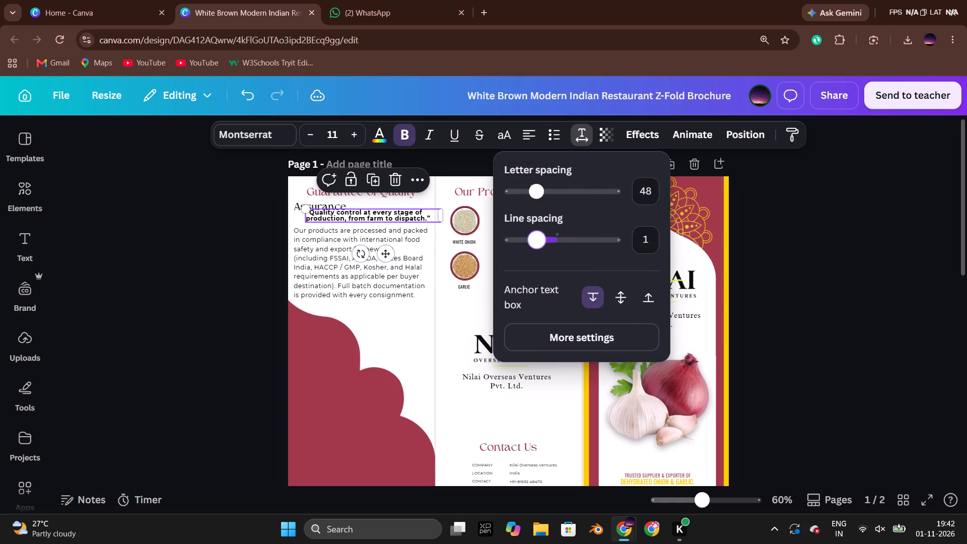
drag(534, 246, 538, 247)
click(86, 236)
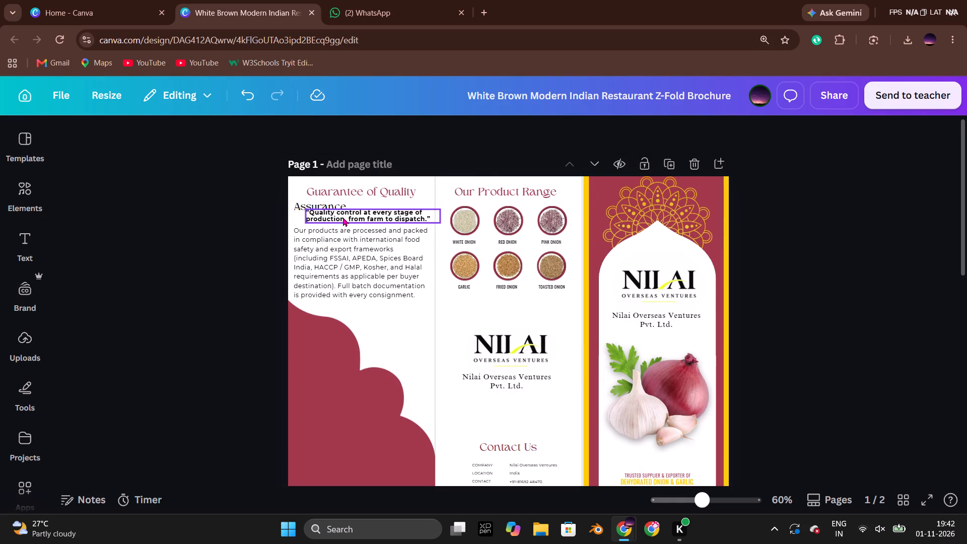
Nudge the quote slightly down and toward the panel's left edge so it clears the "Assurance" heading.
click(343, 217)
key(Down)
key(Down)
key(Left)
key(Left)
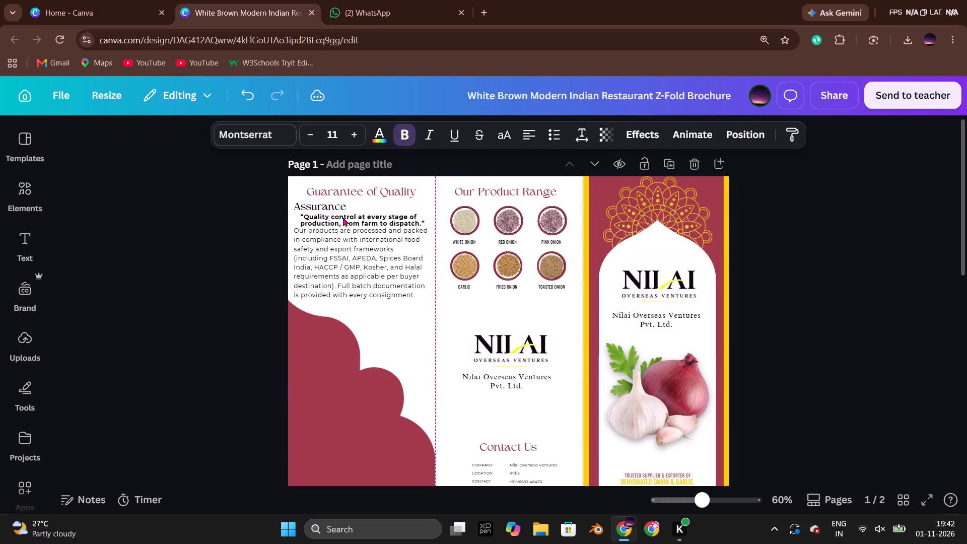
key(Left)
click(347, 218)
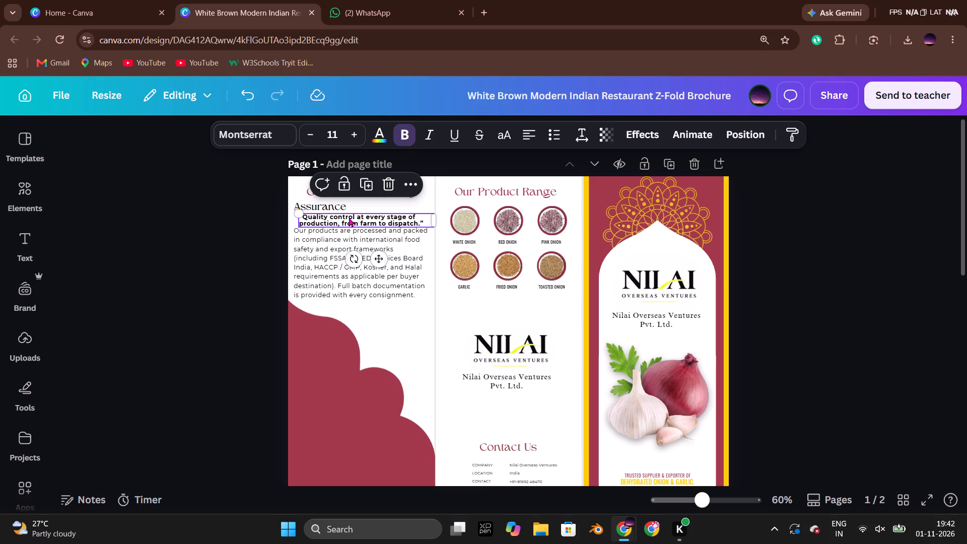
click(238, 225)
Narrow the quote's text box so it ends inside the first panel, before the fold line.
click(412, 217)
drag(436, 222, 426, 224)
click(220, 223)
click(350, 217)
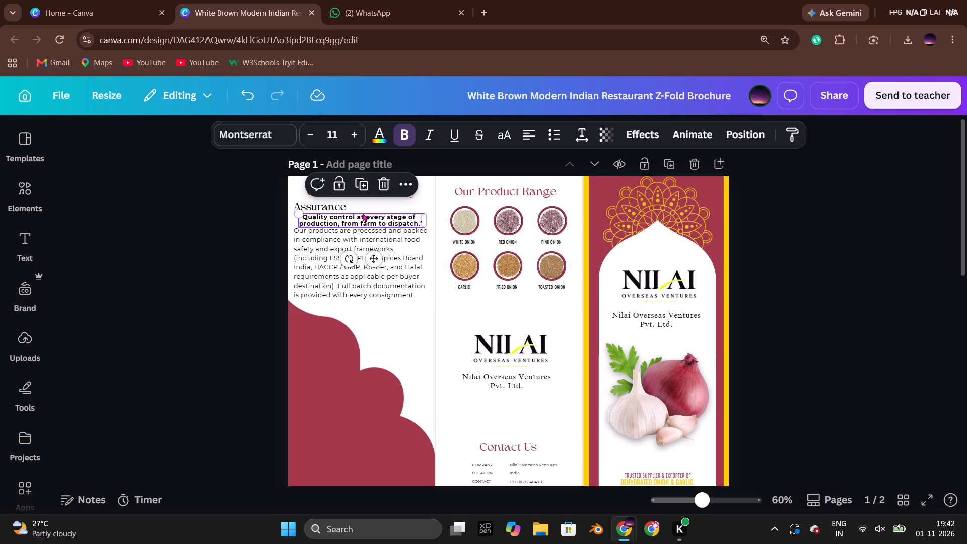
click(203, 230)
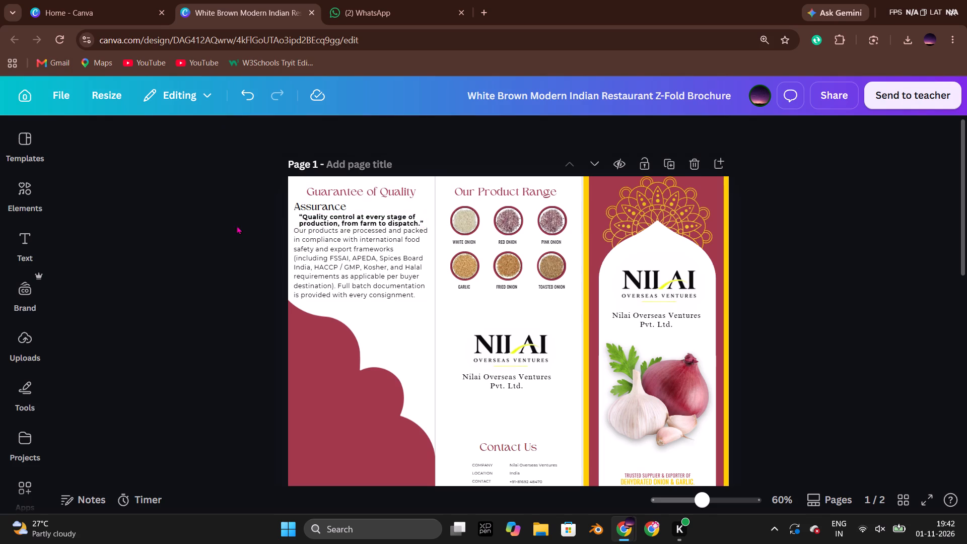
Nudge the compliance paragraph slightly down to open a gap beneath the quote.
click(347, 219)
click(300, 265)
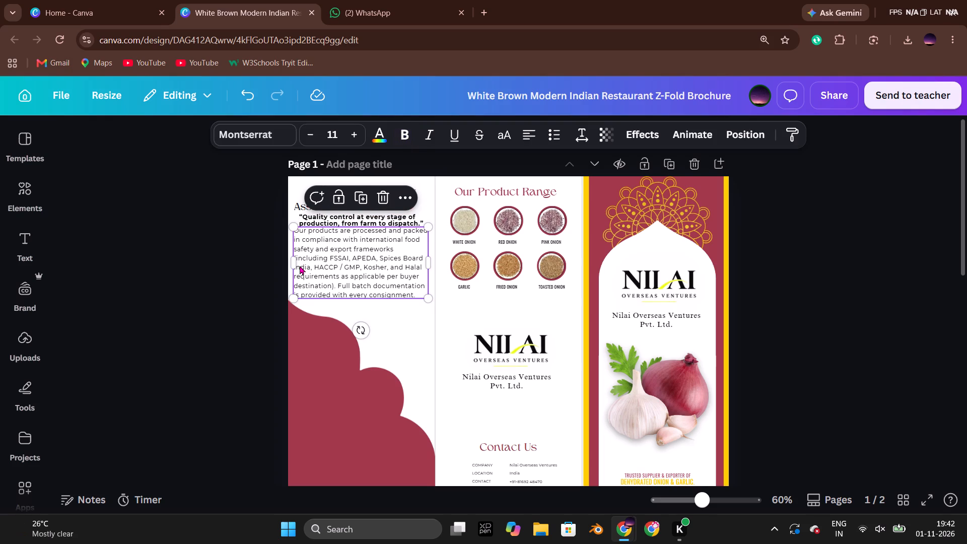
key(Down)
key(Down)
click(196, 272)
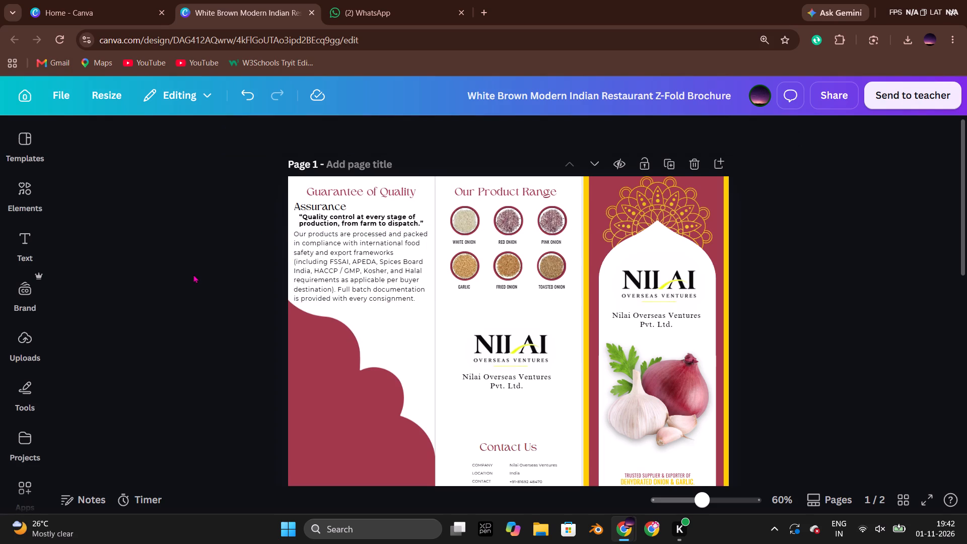
Nudge the quote slightly down, between the "Assurance" heading and the compliance paragraph.
click(364, 215)
key(Down)
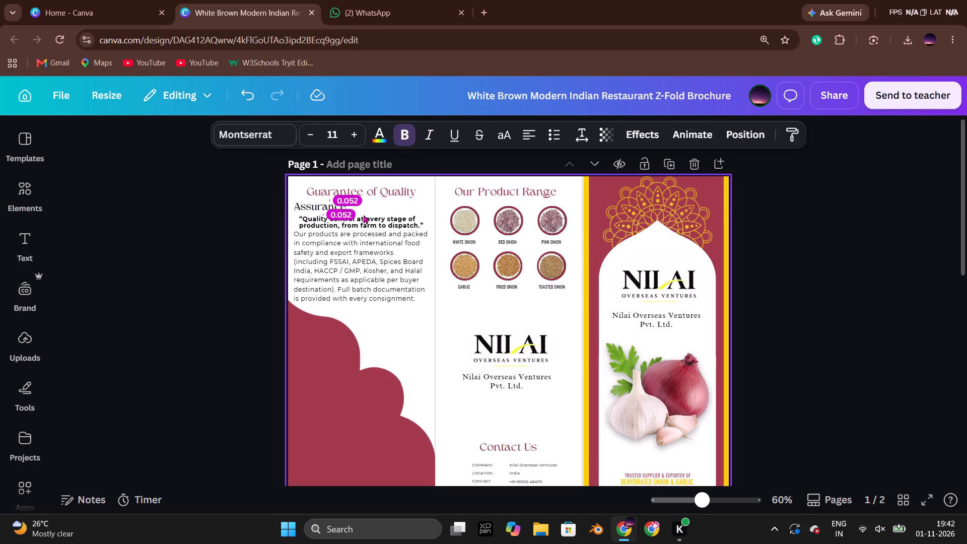
click(365, 221)
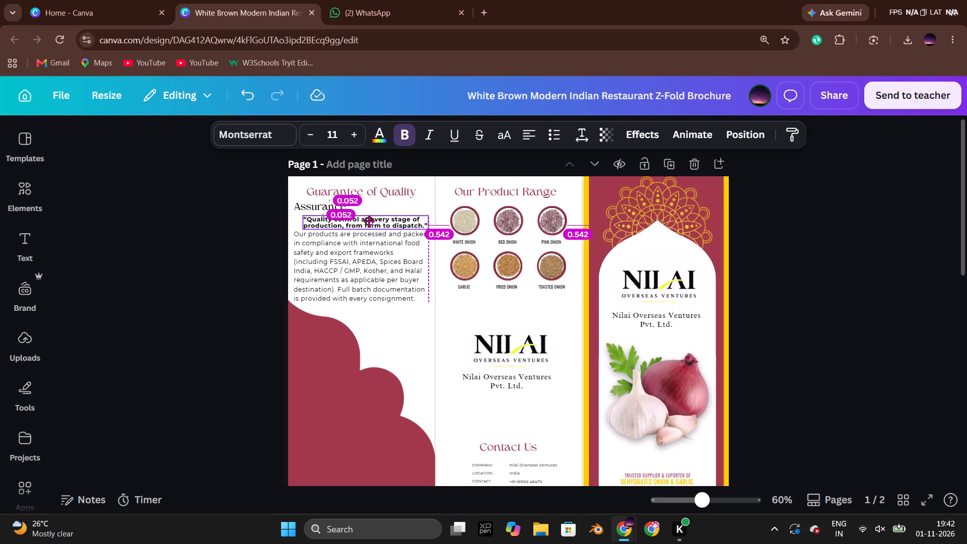
click(225, 212)
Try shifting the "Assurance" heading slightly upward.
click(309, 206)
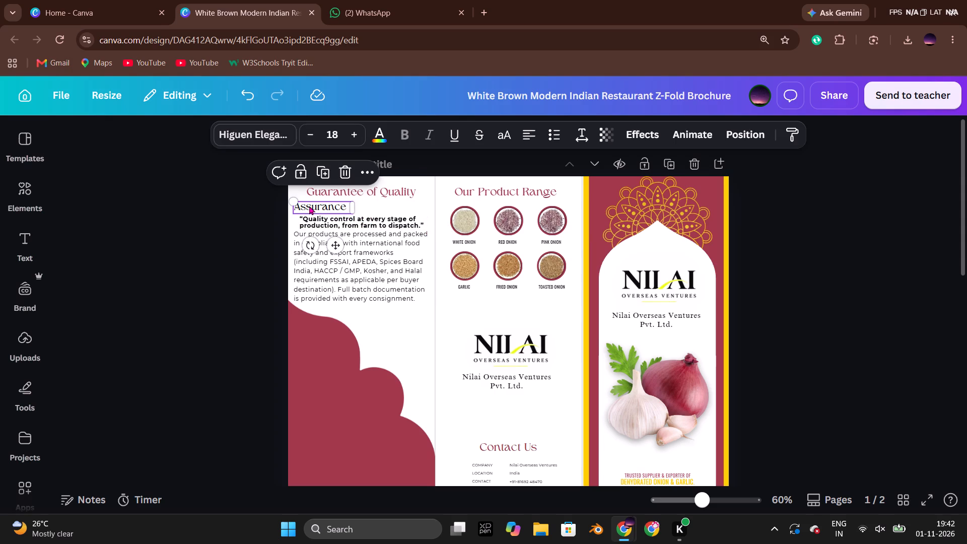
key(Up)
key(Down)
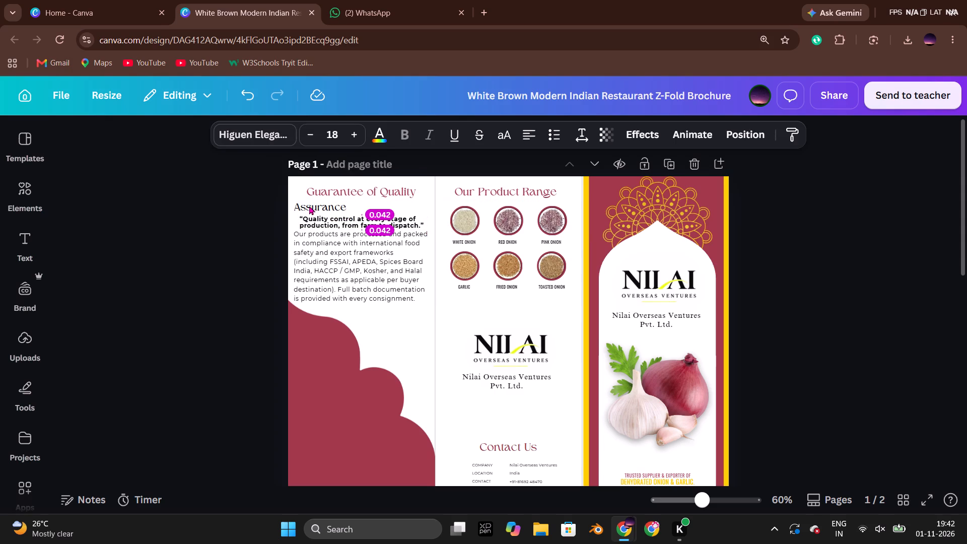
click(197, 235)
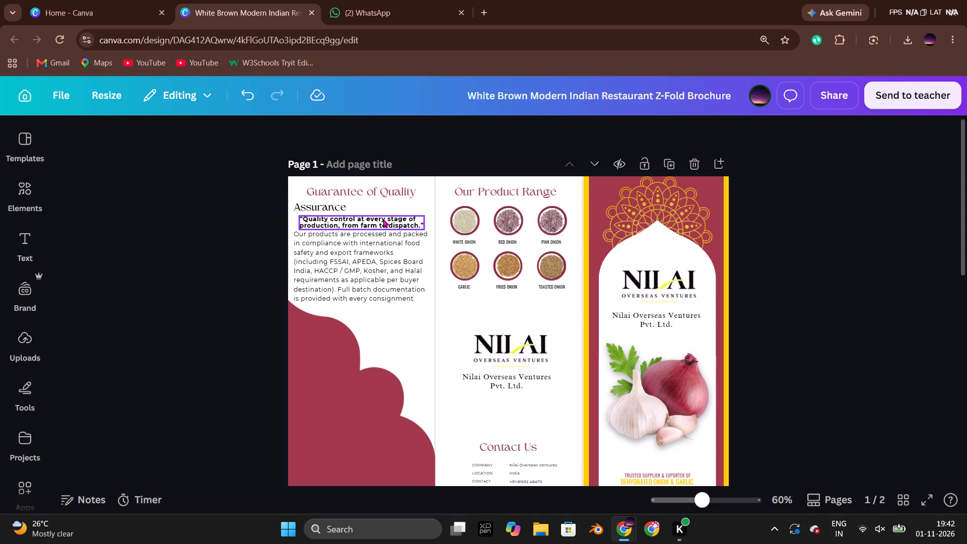
Align the quote's left edge with the compliance paragraph and widen its box to about 3.4 to match the paragraph.
click(354, 223)
drag(354, 223, 352, 223)
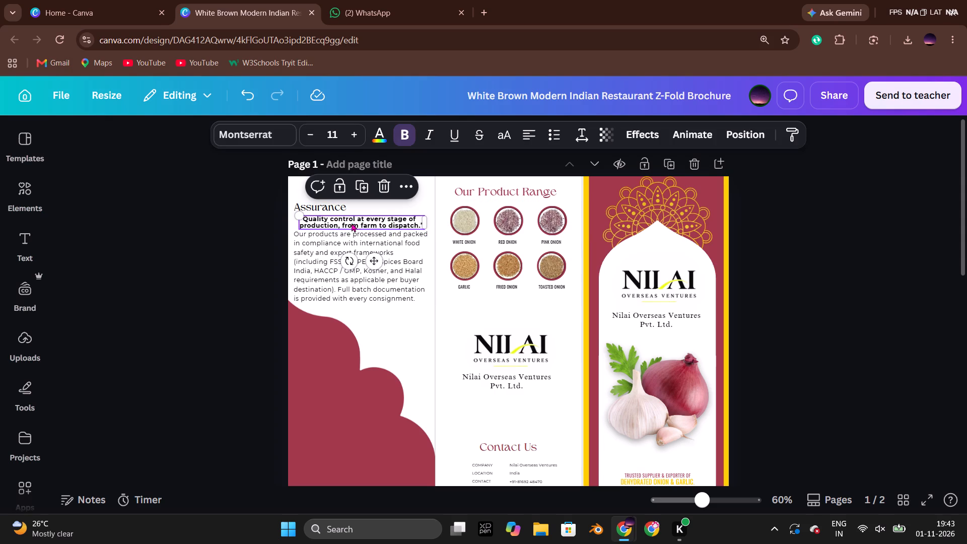
drag(352, 223, 349, 223)
drag(423, 223, 433, 223)
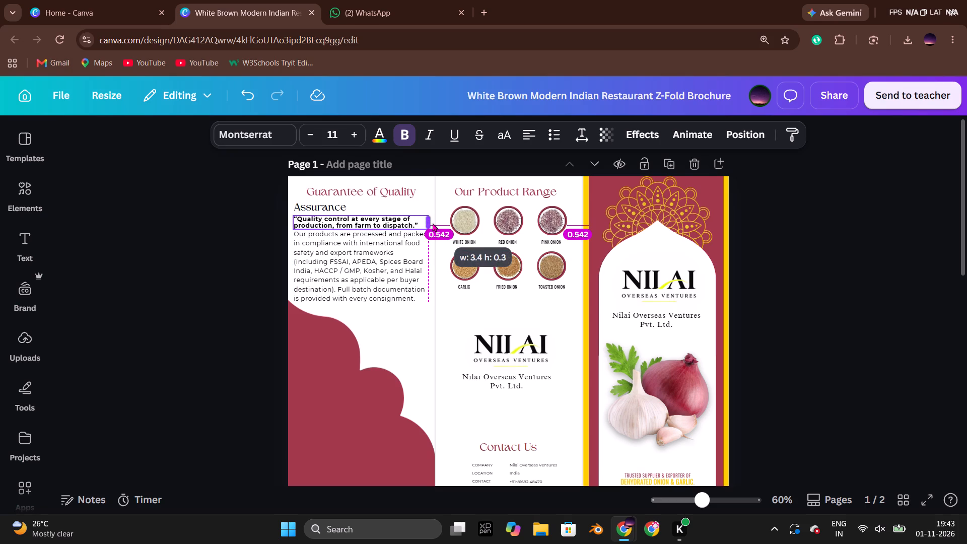
drag(433, 223, 431, 223)
Increase the quality control quote's font size to 12.
click(357, 140)
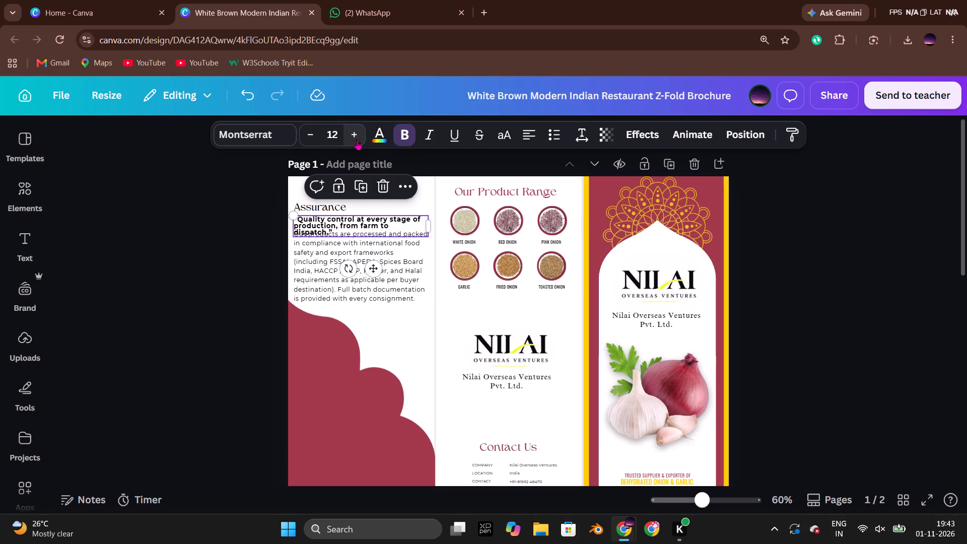
click(257, 218)
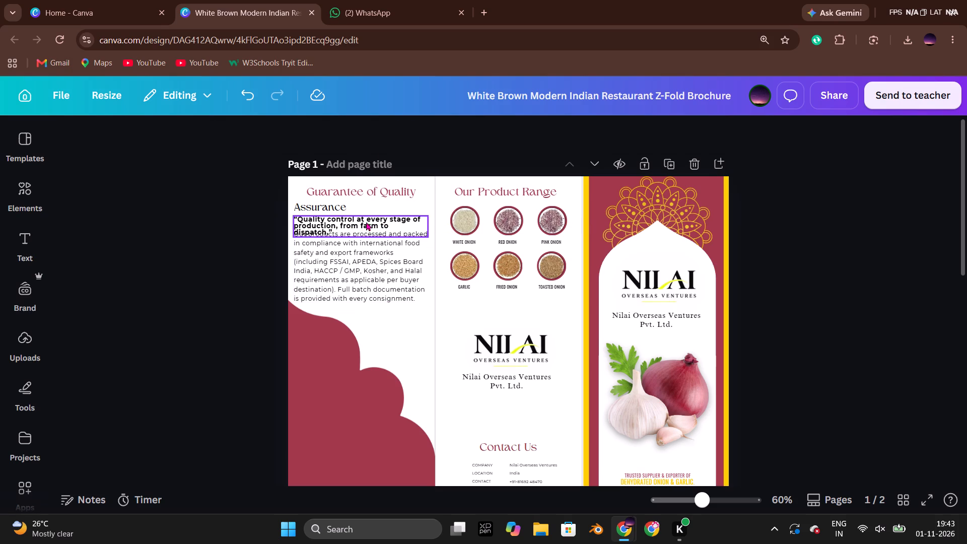
Widen the quote's text box to about 3.5 so the text fits on two lines, keeping the space before "dispatch".
click(377, 222)
click(391, 225)
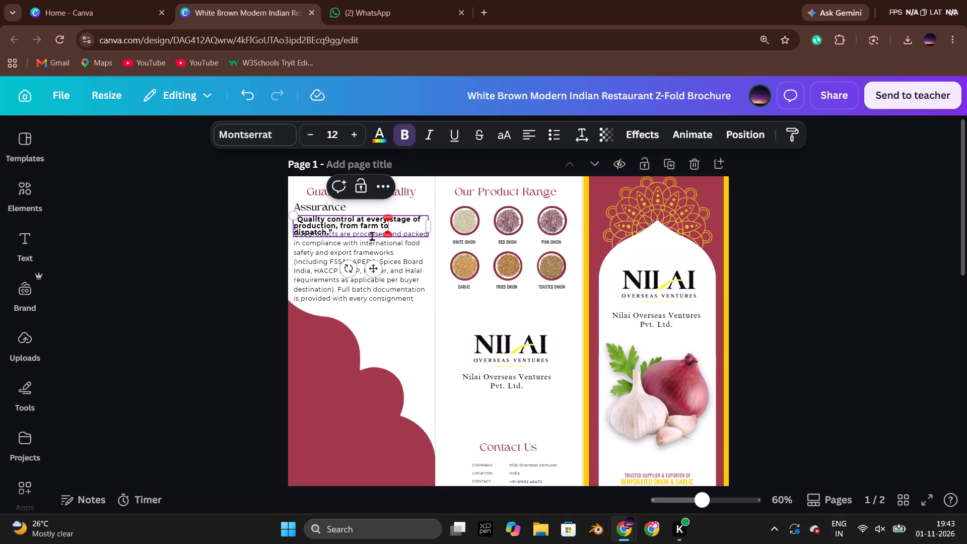
click(294, 232)
key(BackSpace)
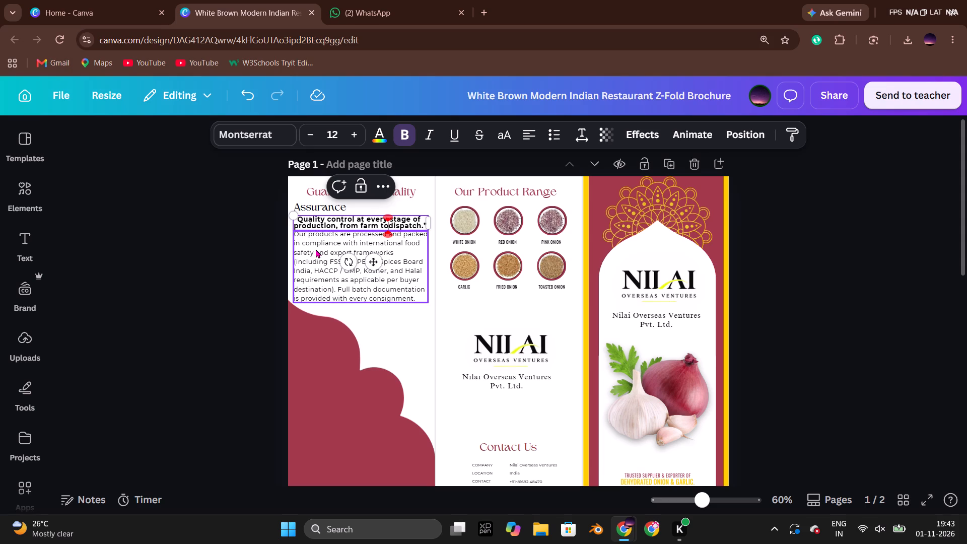
key(space)
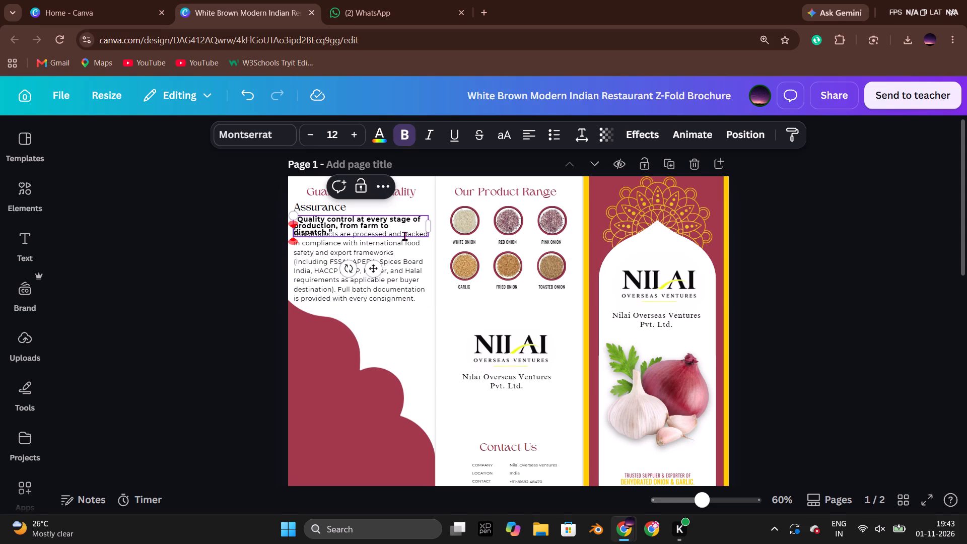
key(BackSpace)
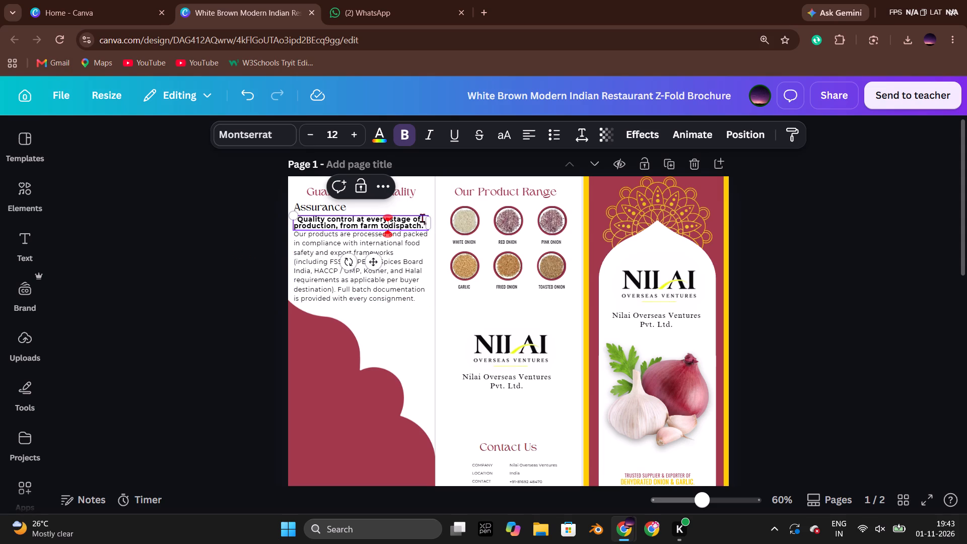
drag(428, 222, 435, 222)
key(space)
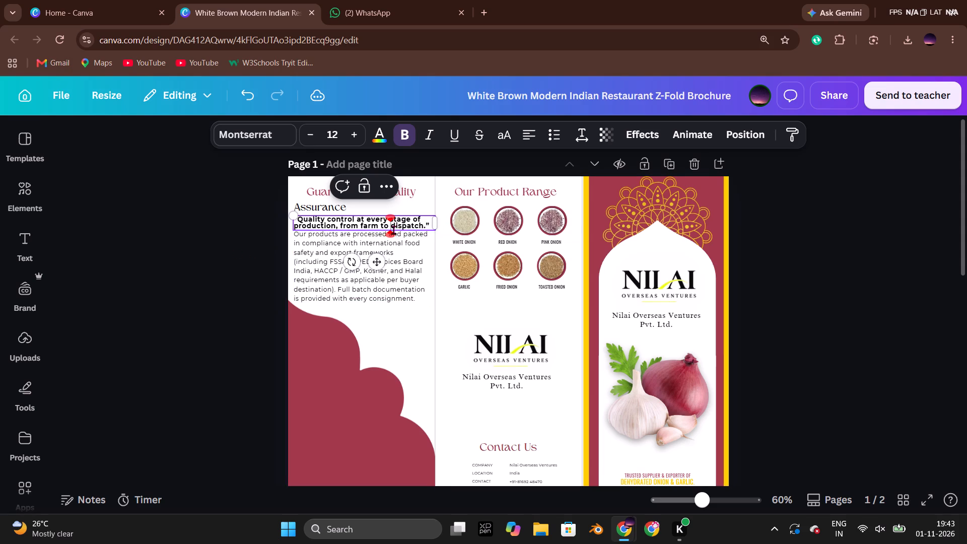
click(222, 227)
click(358, 227)
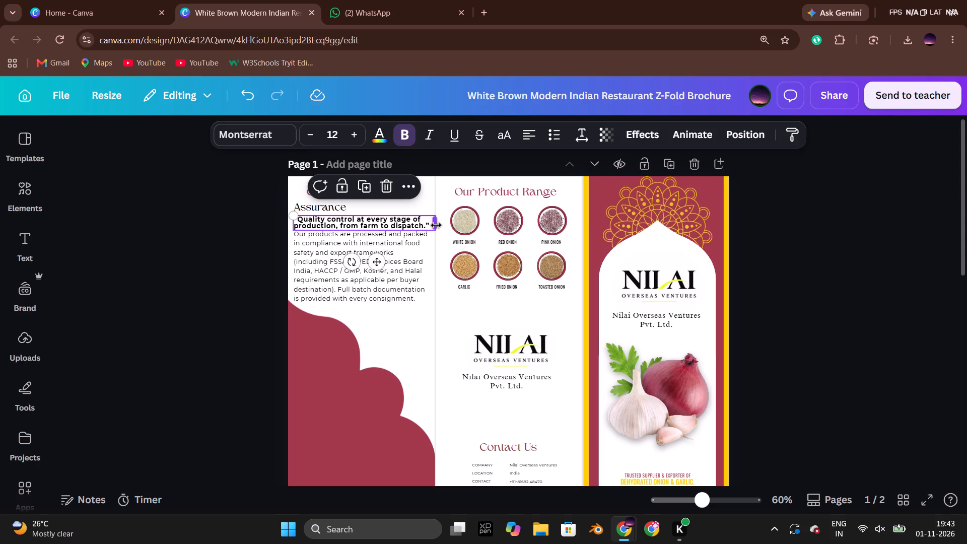
click(436, 225)
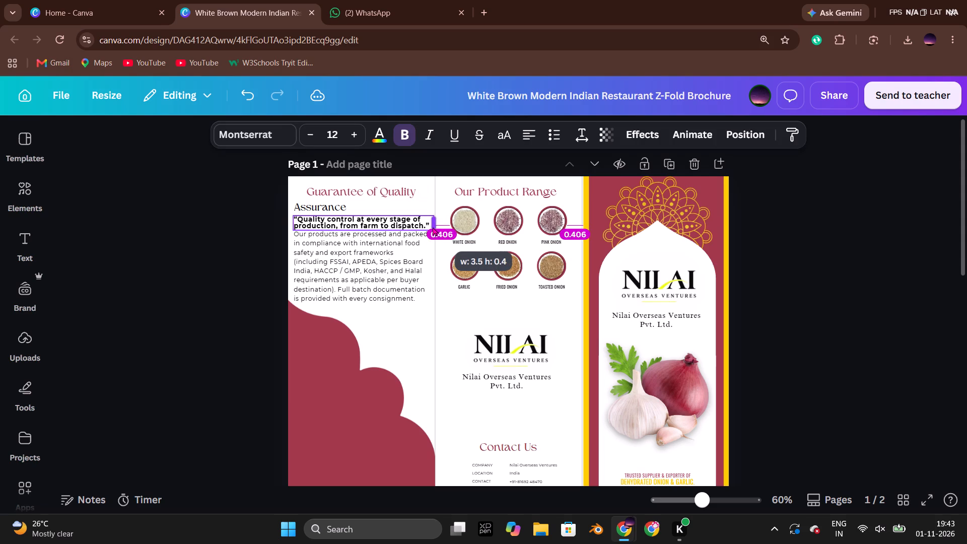
click(233, 227)
Nudge the quote slightly up toward the "Assurance" heading, keeping its left edge aligned with the compliance paragraph.
click(339, 223)
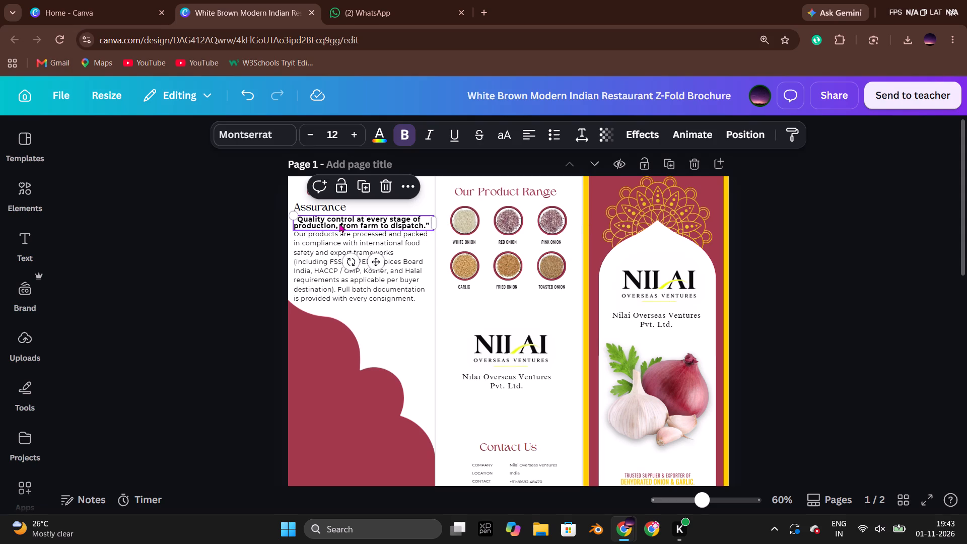
key(Left)
key(Up)
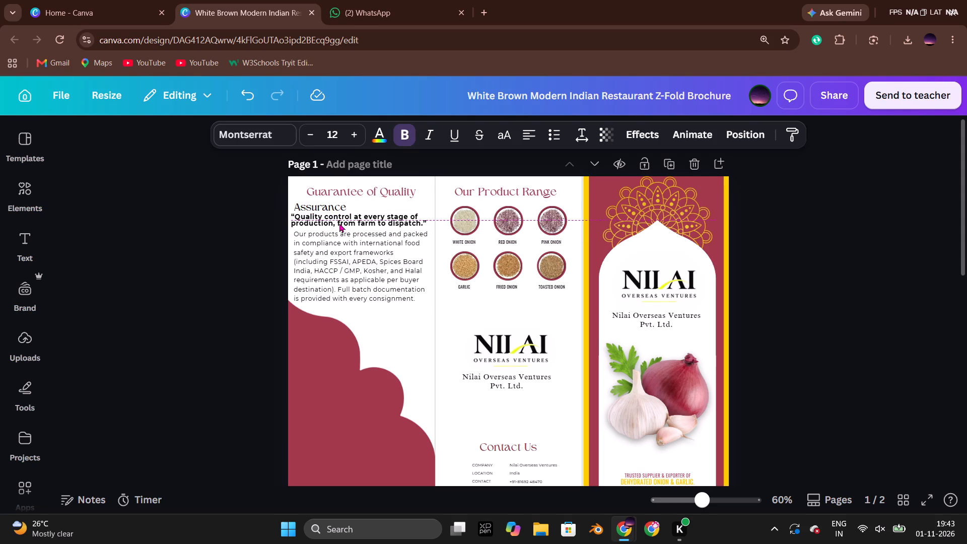
key(Right)
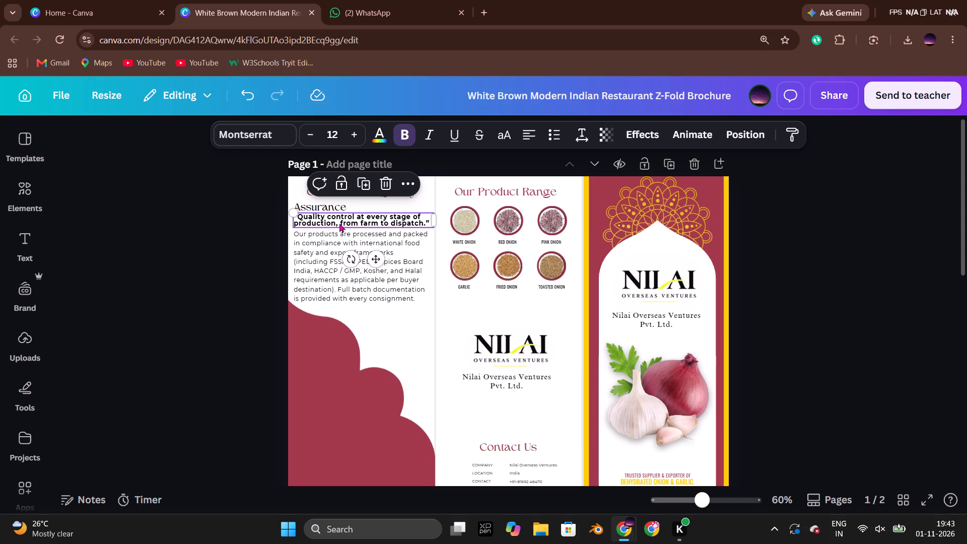
click(216, 263)
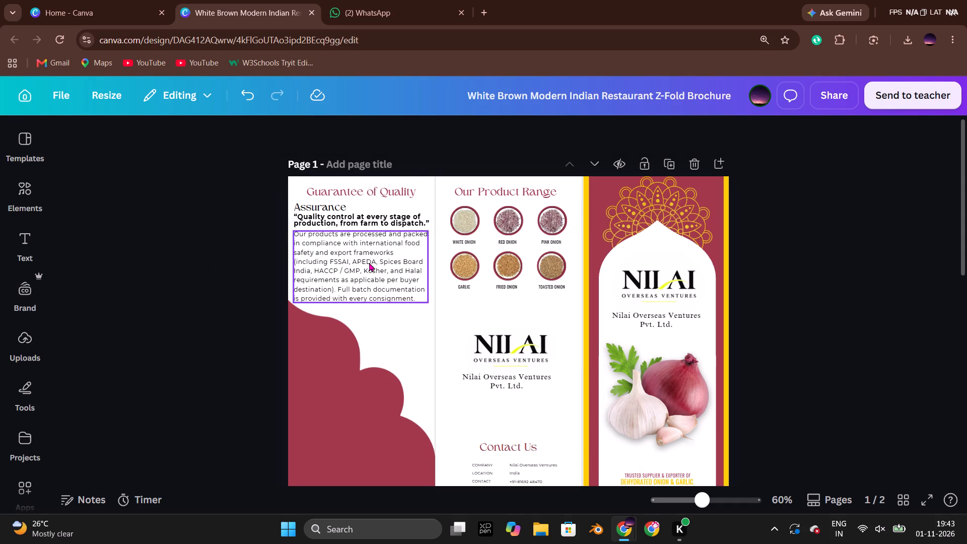
Nudge the compliance paragraph slightly down for more space below the quote.
click(369, 262)
key(Down)
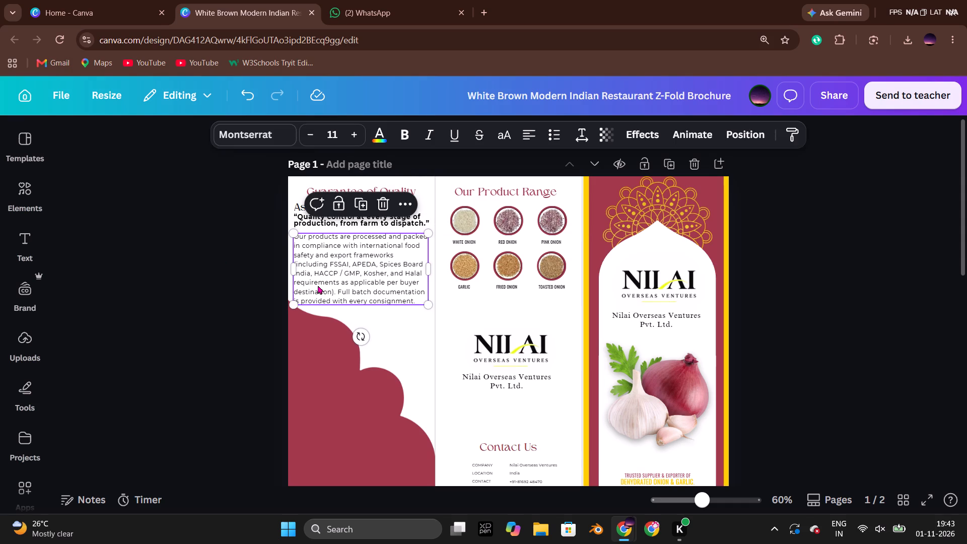
click(245, 262)
Reduce the "Assurance" heading's font size to 16.
click(319, 209)
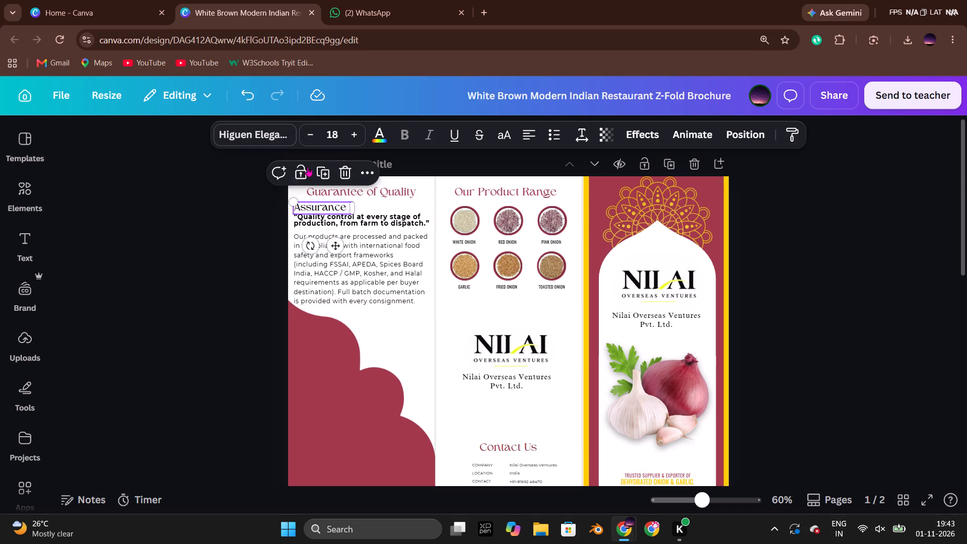
double_click(309, 137)
click(200, 219)
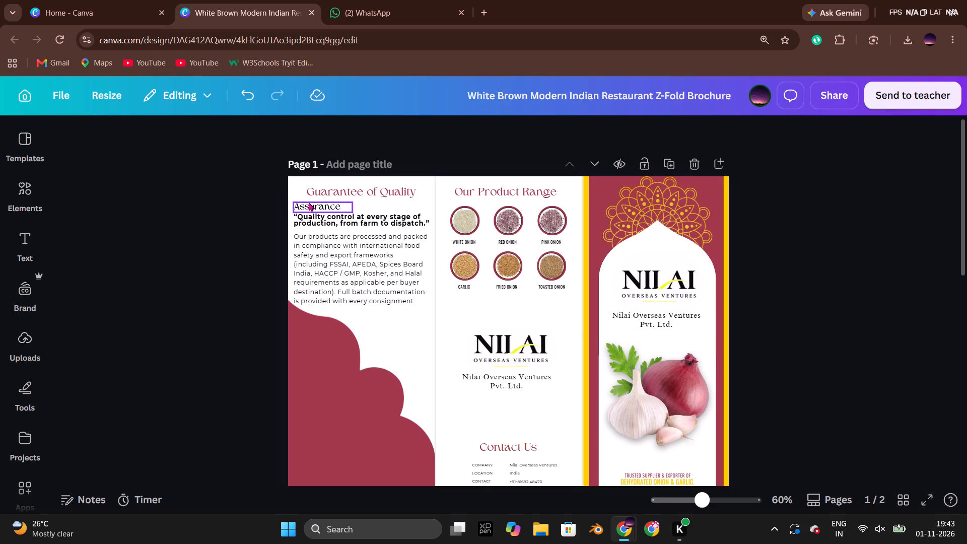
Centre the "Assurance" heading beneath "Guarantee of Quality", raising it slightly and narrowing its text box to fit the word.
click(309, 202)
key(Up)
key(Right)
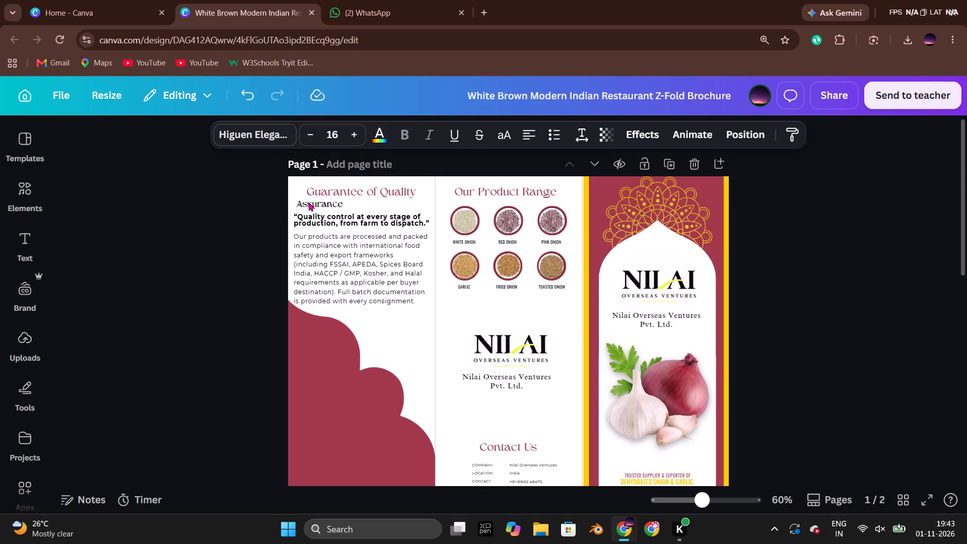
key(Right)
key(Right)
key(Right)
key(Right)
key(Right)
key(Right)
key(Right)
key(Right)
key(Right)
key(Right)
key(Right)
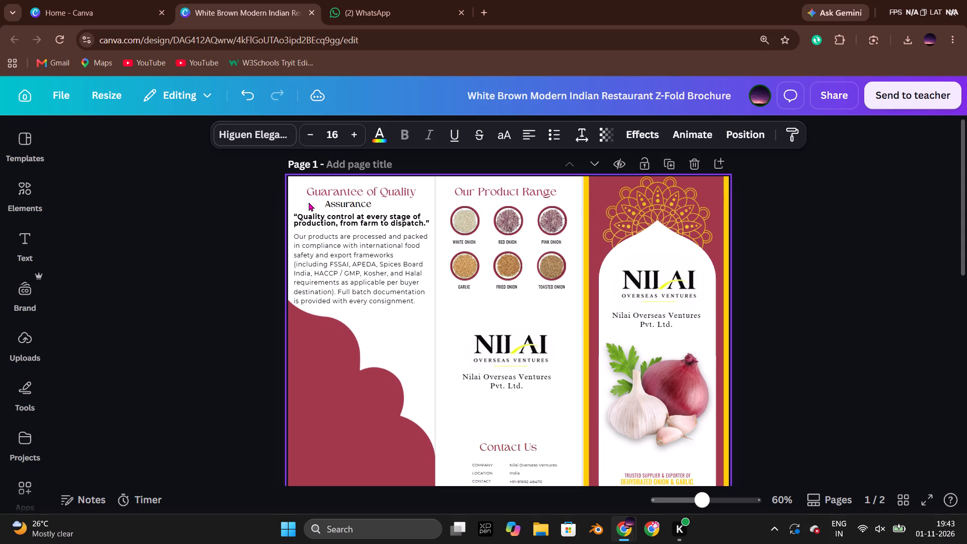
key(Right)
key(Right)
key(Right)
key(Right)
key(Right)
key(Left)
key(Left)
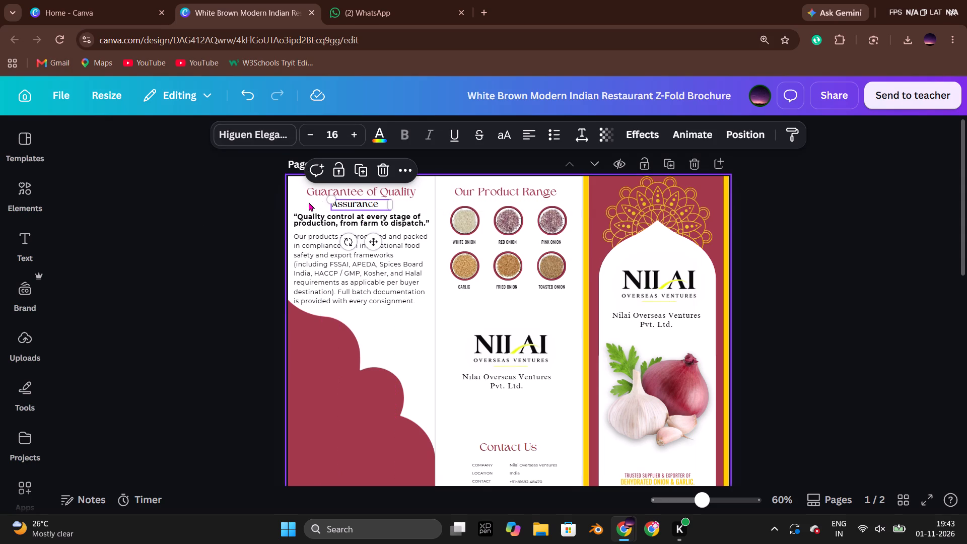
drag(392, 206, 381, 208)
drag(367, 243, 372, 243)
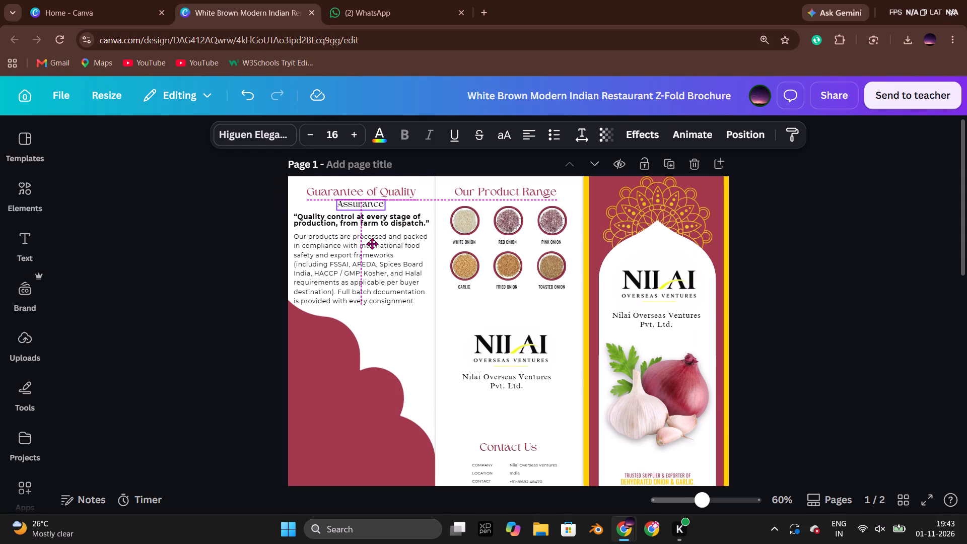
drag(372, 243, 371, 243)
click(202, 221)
Fine-tune the quality control quote's vertical position between the "Assurance" heading and the compliance paragraph.
click(356, 221)
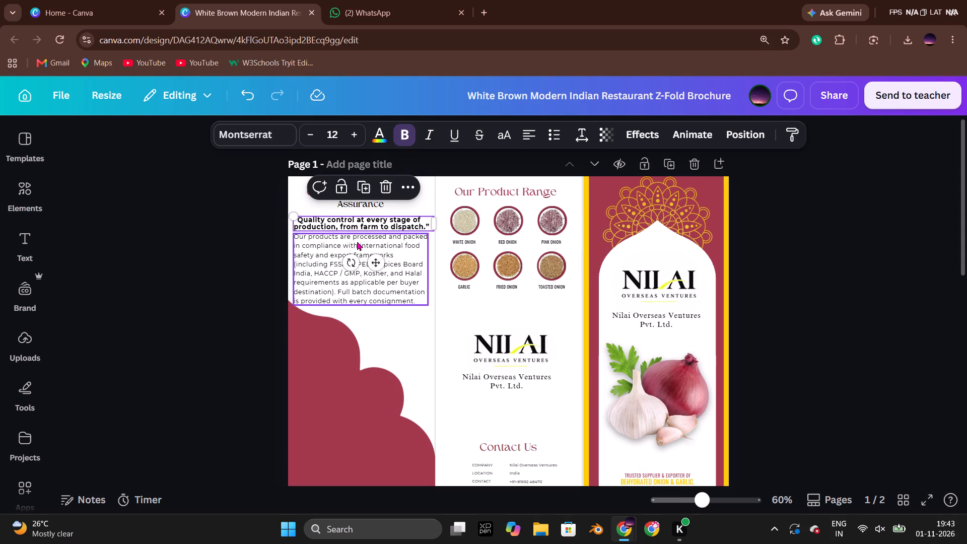
key(Up)
click(225, 251)
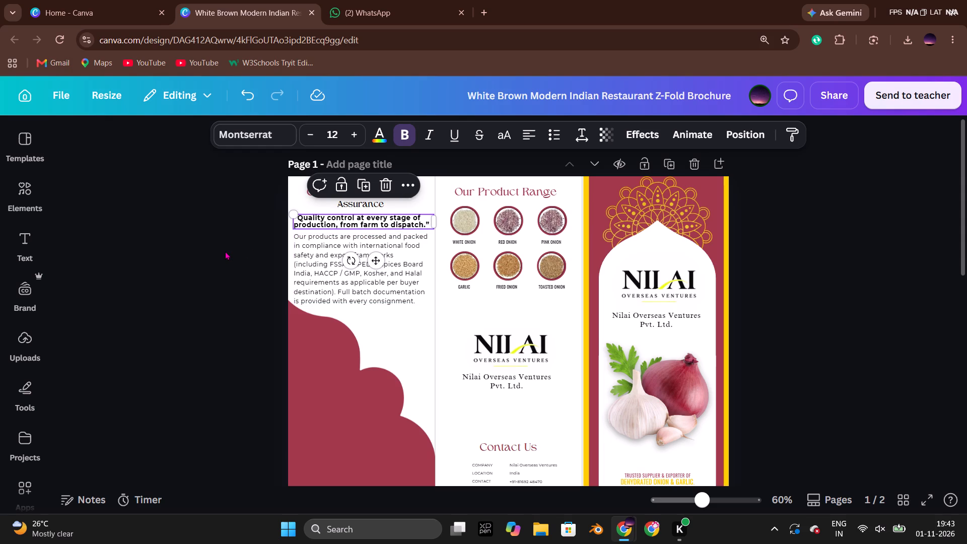
Change the quality control quote's text colour to the brochure's maroon.
click(321, 219)
click(384, 141)
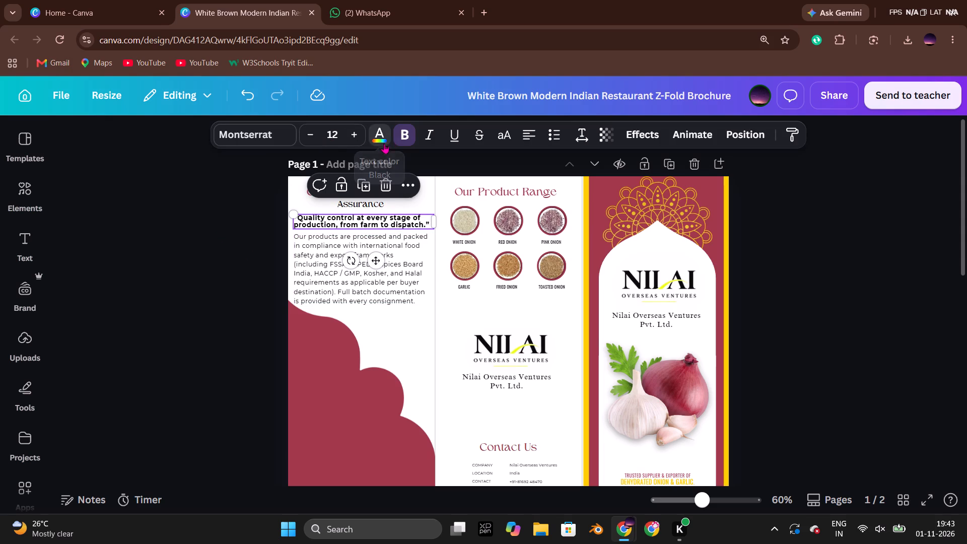
click(139, 276)
double_click(827, 249)
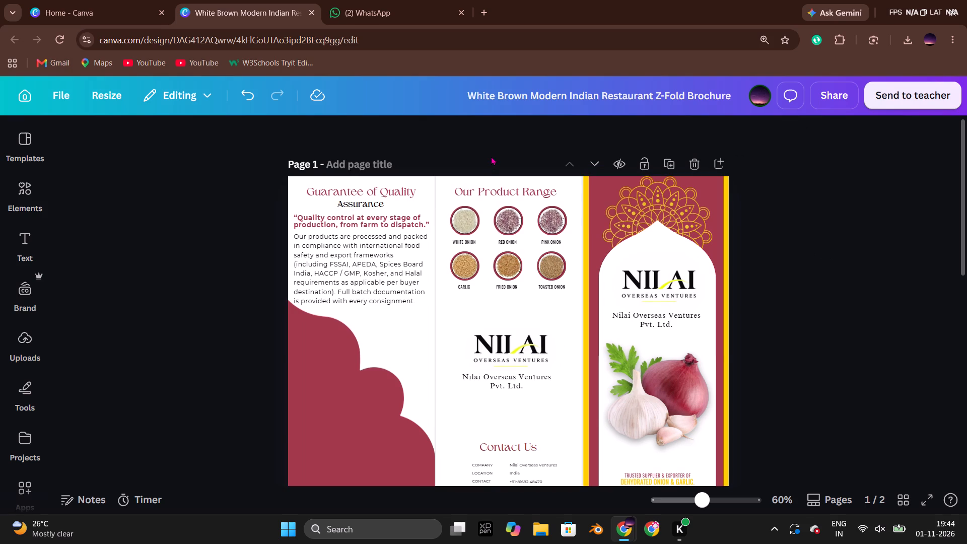
Change the "Assurance" heading's font to Montserrat, using the Nagwade Global brochure's heading as reference.
key(alt+Tab)
key(alt+Tab)
click(800, 244)
click(800, 244)
key(alt+Tab)
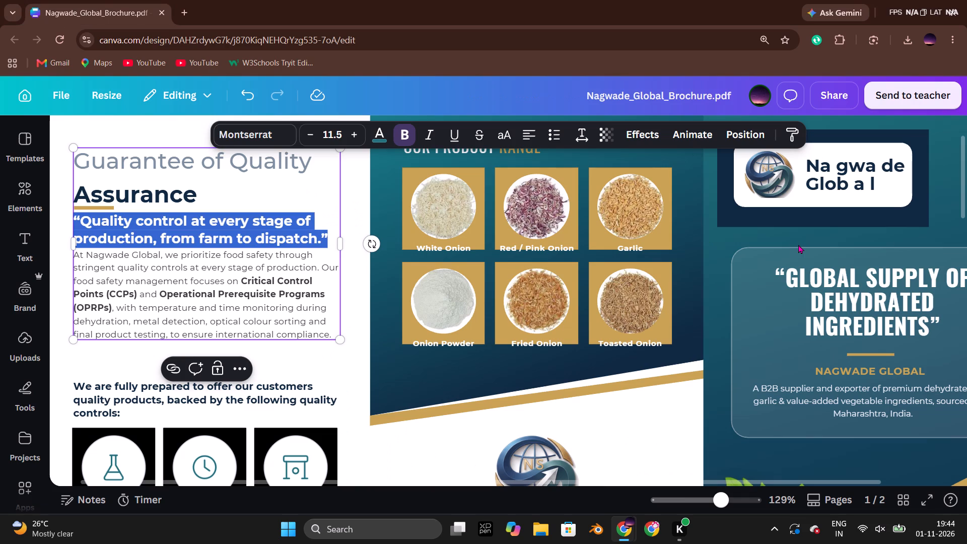
key(alt+Tab)
click(367, 204)
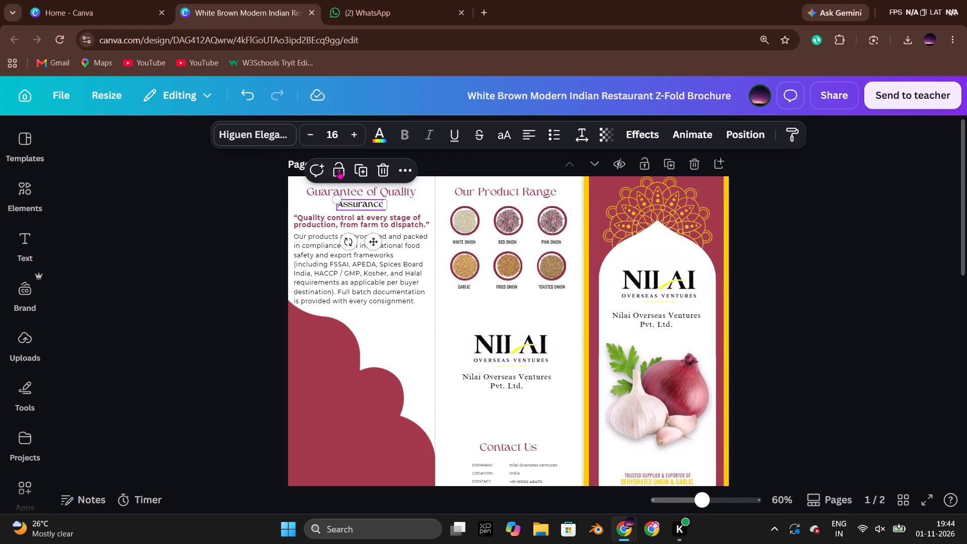
click(261, 139)
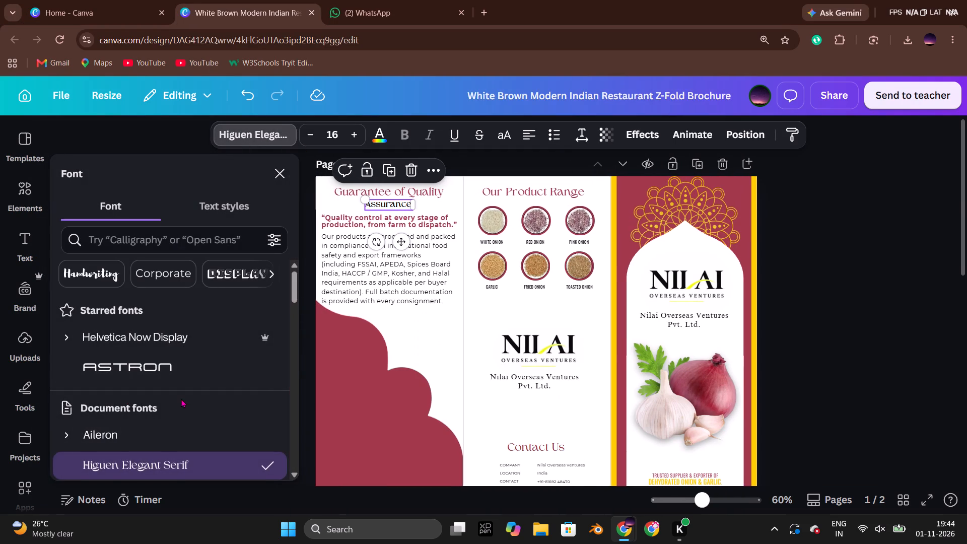
scroll(181, 398, down, 1)
click(170, 439)
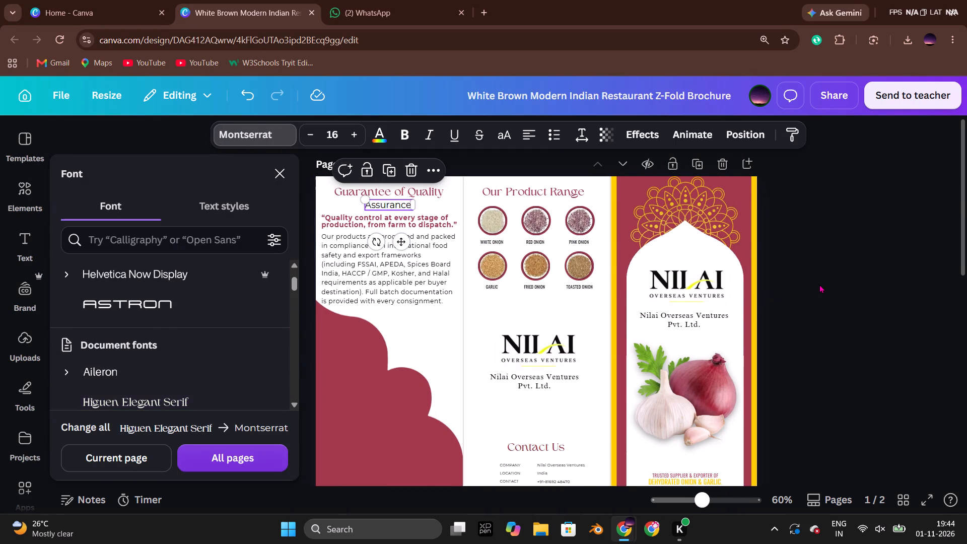
double_click(819, 284)
Move the "Assurance" heading back toward the panel's left margin above the quote, following the Nagwade Global brochure's layout.
key(alt+Tab)
key(Tab)
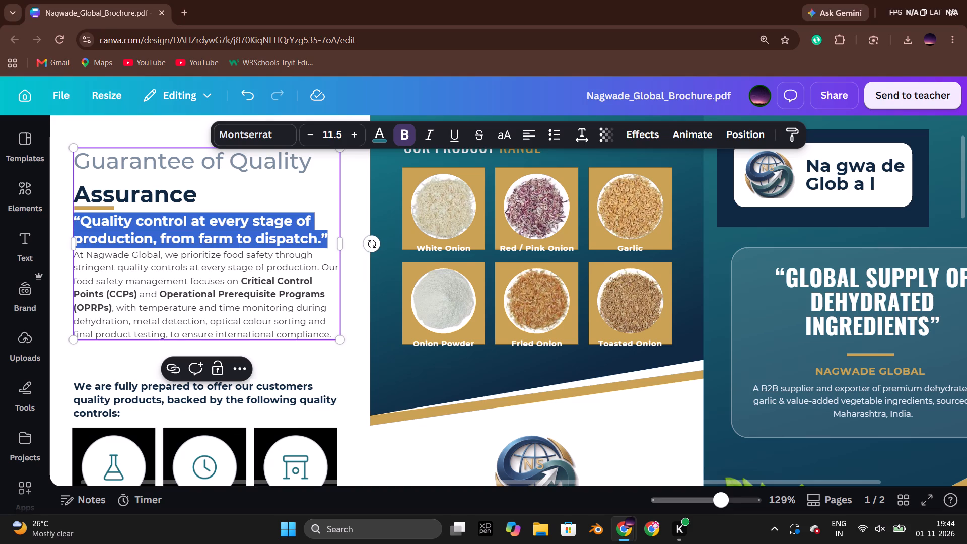
click(280, 196)
click(365, 198)
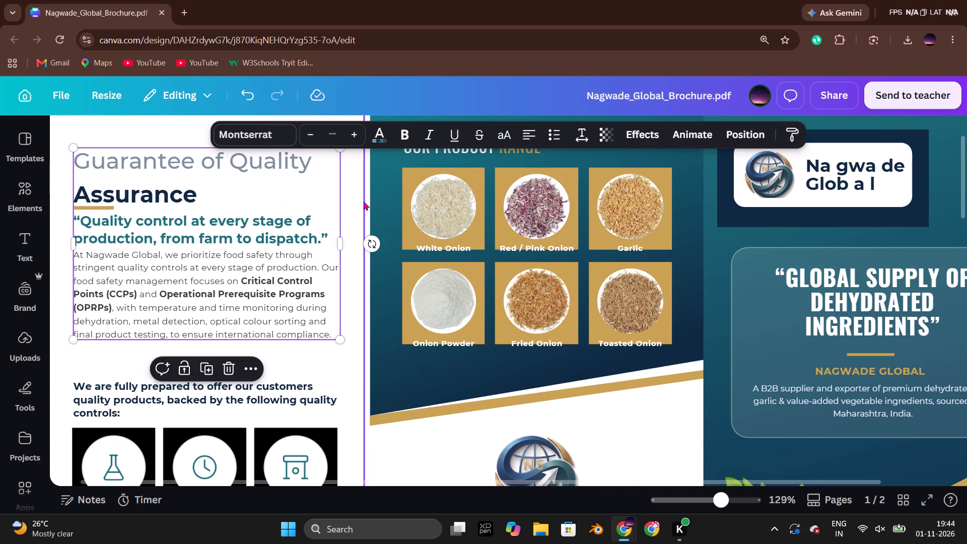
key(alt+Tab)
click(370, 202)
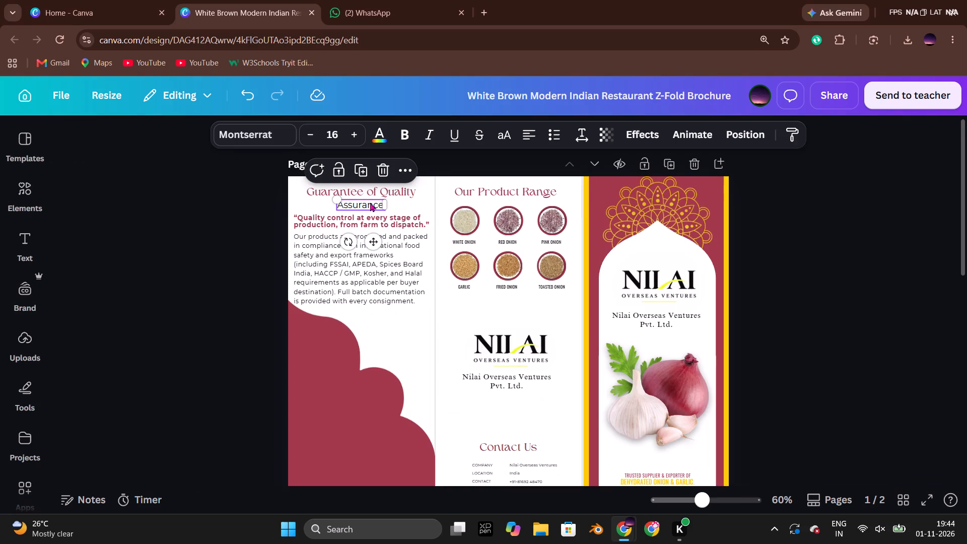
key(Left)
key(Left)
key(Left)
key(Left)
key(Left)
key(Left)
key(Left)
key(Left)
key(Left)
key(Left)
key(Left)
key(Left)
key(Left)
key(Left)
key(Left)
key(Left)
key(Down)
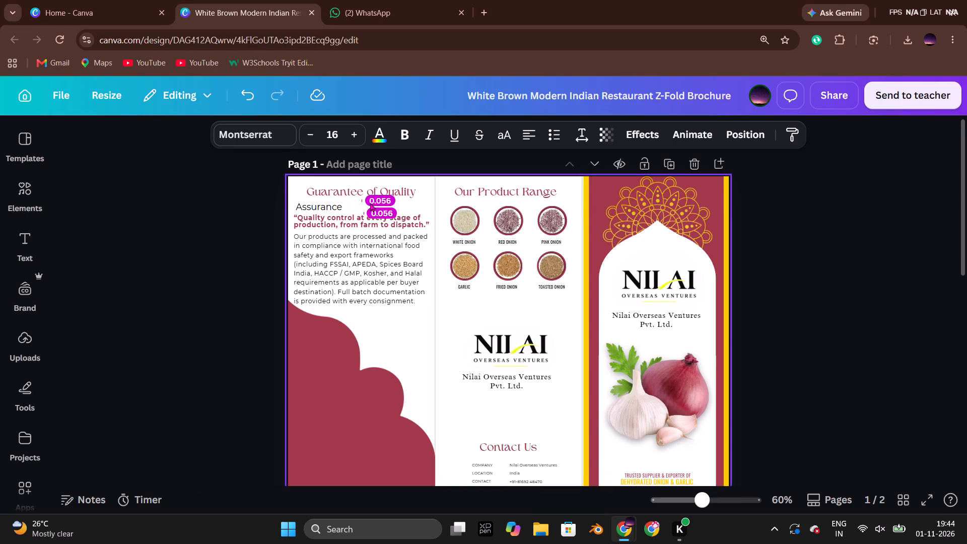
key(Up)
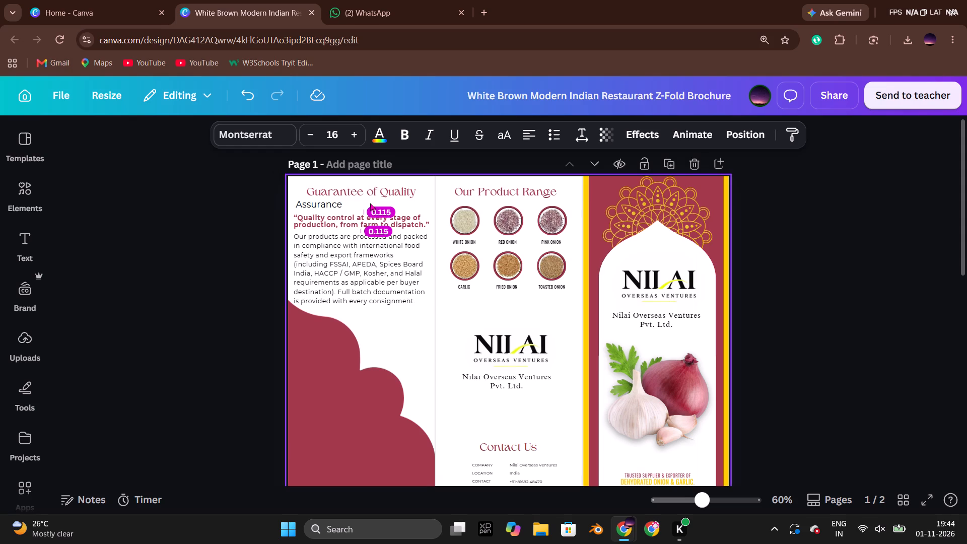
Reduce the "Assurance" heading's font size to 14.
double_click(306, 137)
click(177, 224)
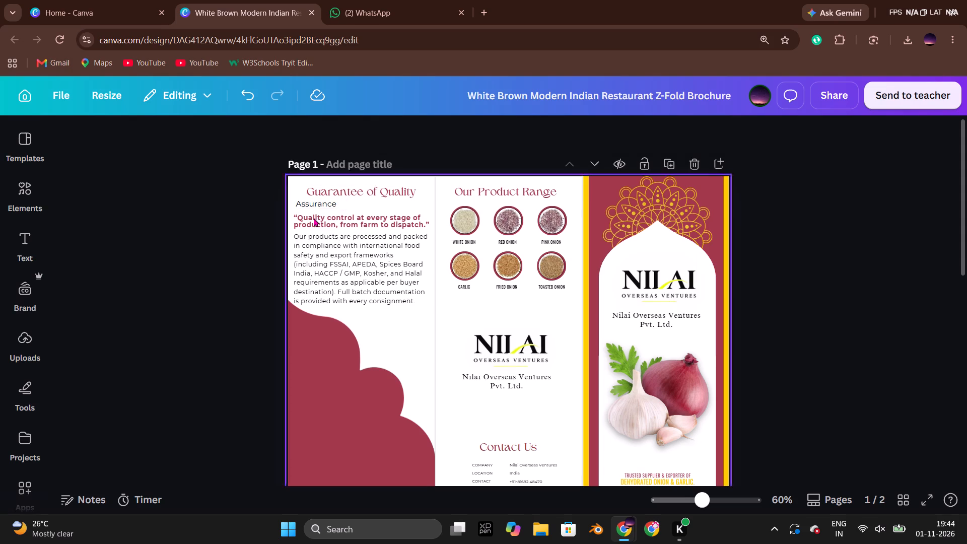
Align the "Assurance" heading's left edge with the quote below, keeping a small gap above the quote.
click(327, 205)
key(Down)
key(Down)
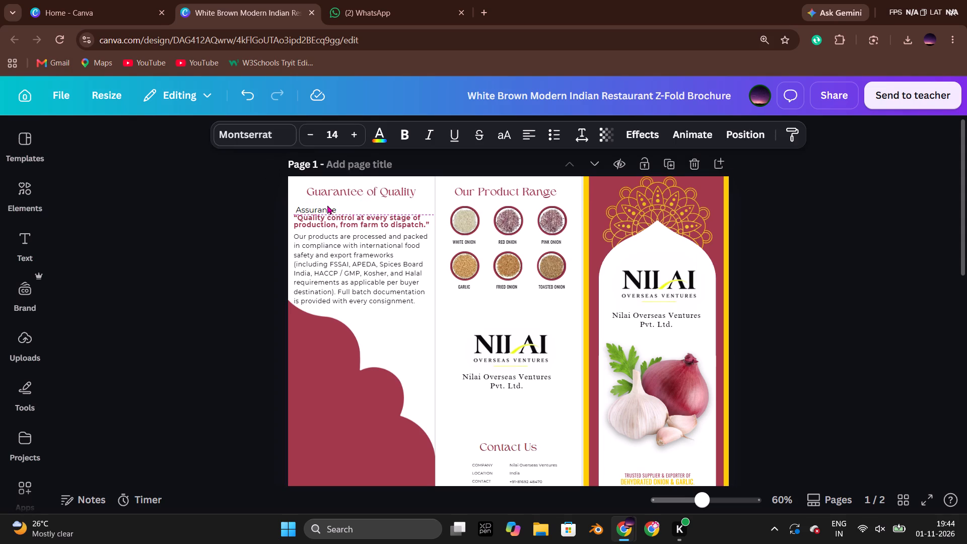
key(Up)
key(Left)
key(Down)
key(Up)
click(197, 198)
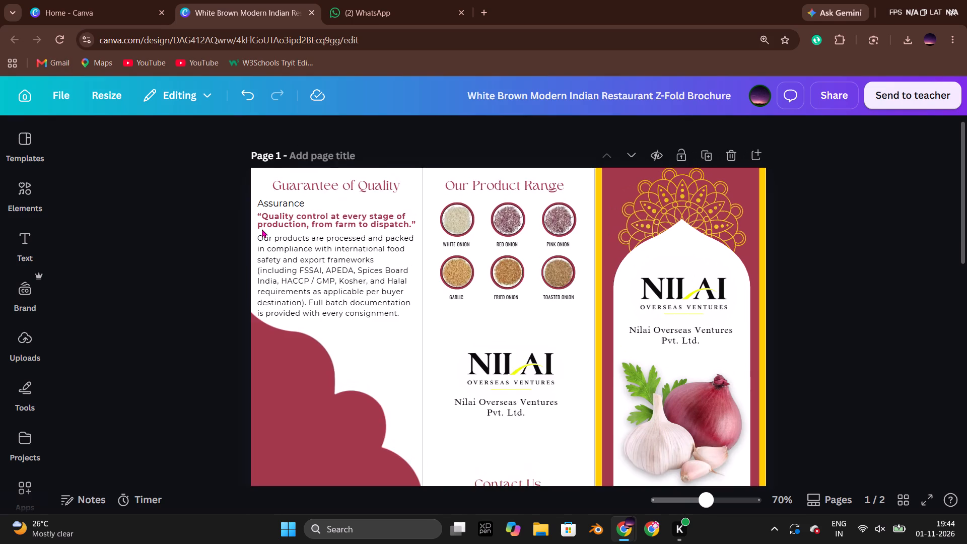
Nudge the "Assurance" heading, the quote and the compliance paragraph together slightly up toward "Guarantee of Quality".
drag(198, 201, 258, 244)
click(186, 226)
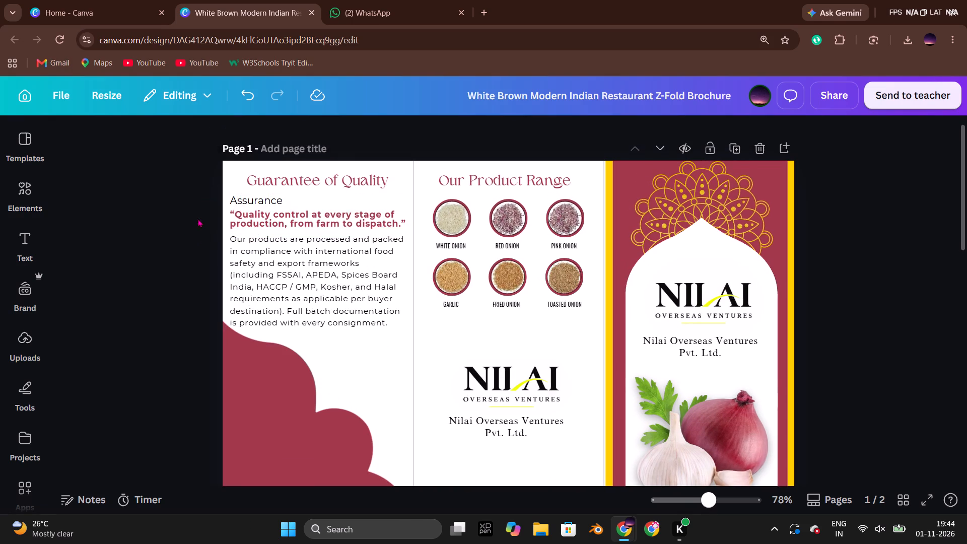
click(257, 204)
click(163, 206)
click(263, 274)
click(186, 250)
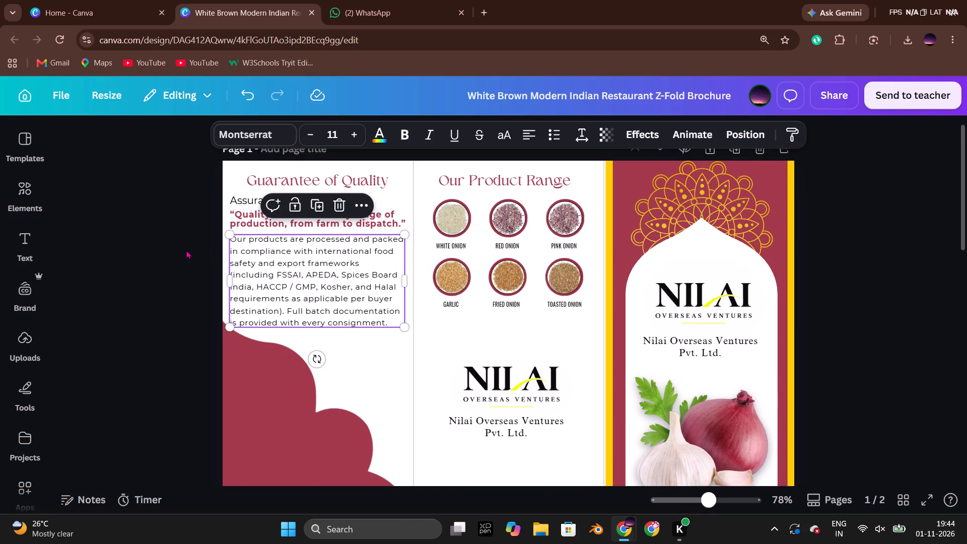
drag(218, 205, 248, 238)
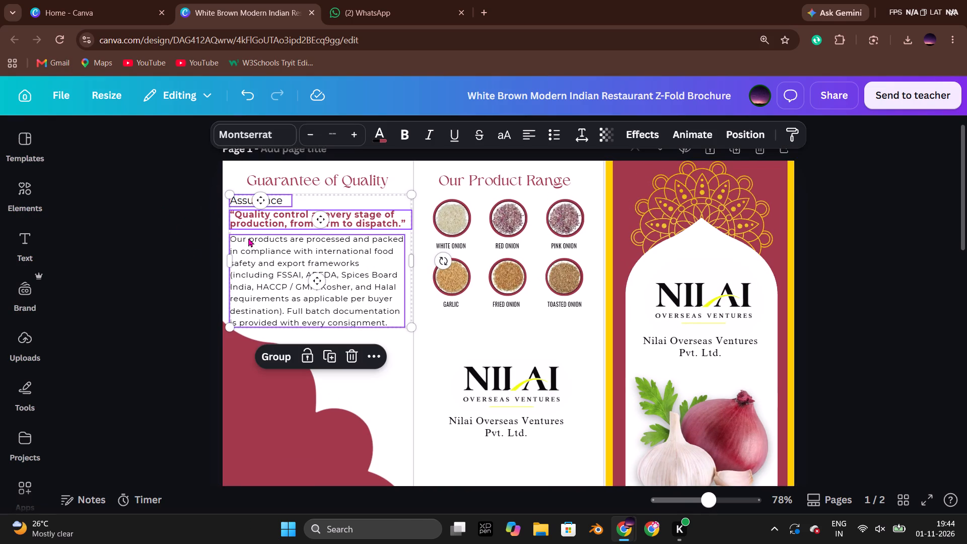
key(Up)
key(Up)
click(173, 249)
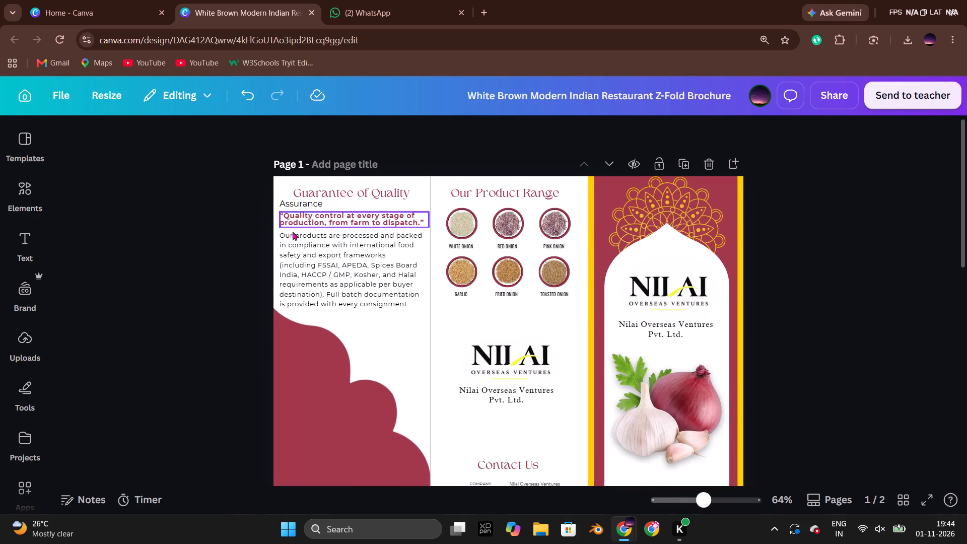
Nudge the maroon scalloped shape below the compliance paragraph slightly up.
scroll(208, 291, down, 1)
click(332, 385)
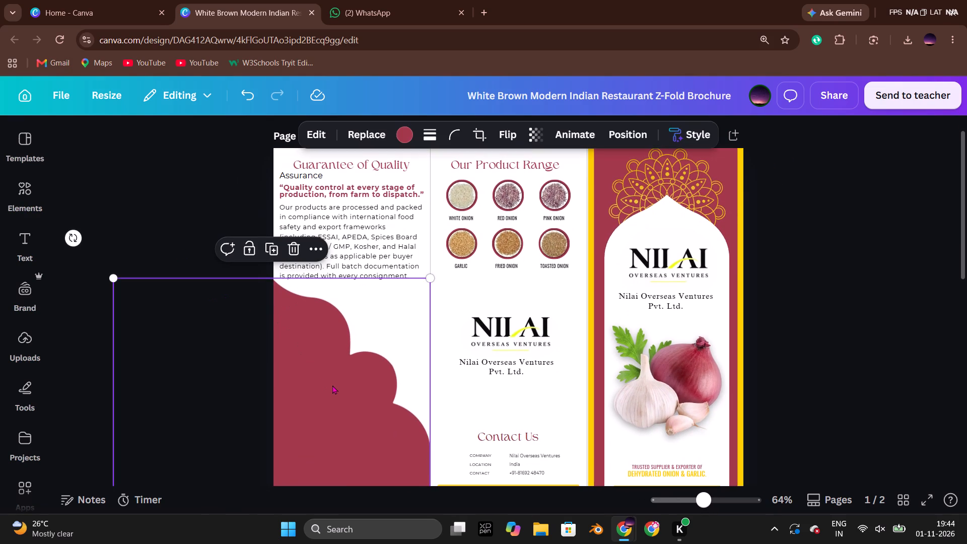
key(Up)
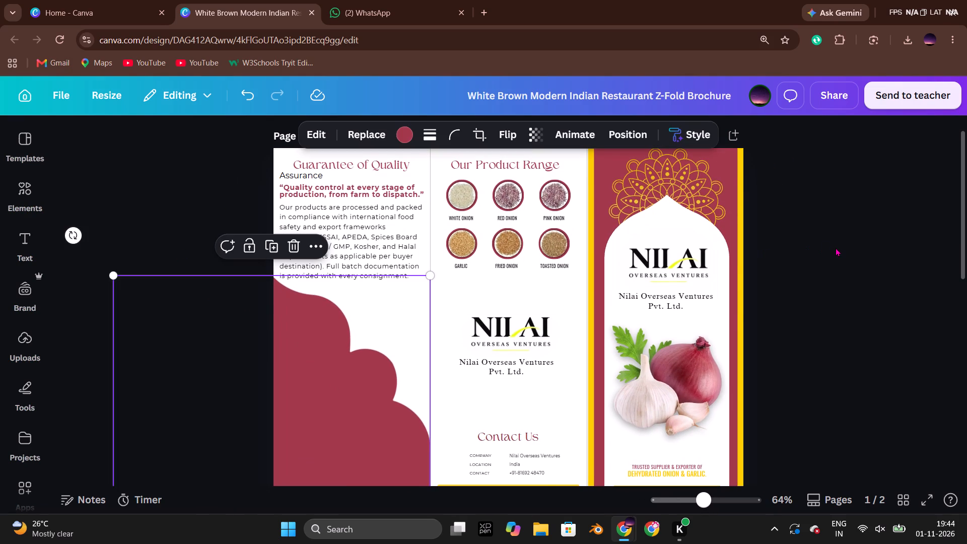
click(837, 248)
Switch to the Nagwade Global brochure and examine the food safety paragraph below its quality control quote.
key(alt+Tab)
double_click(194, 267)
click(108, 261)
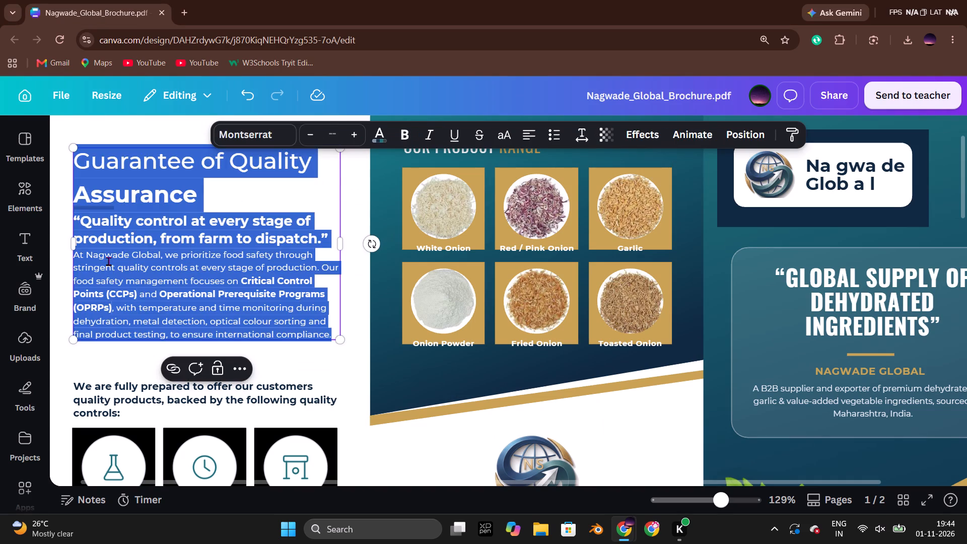
drag(74, 258, 288, 328)
click(295, 301)
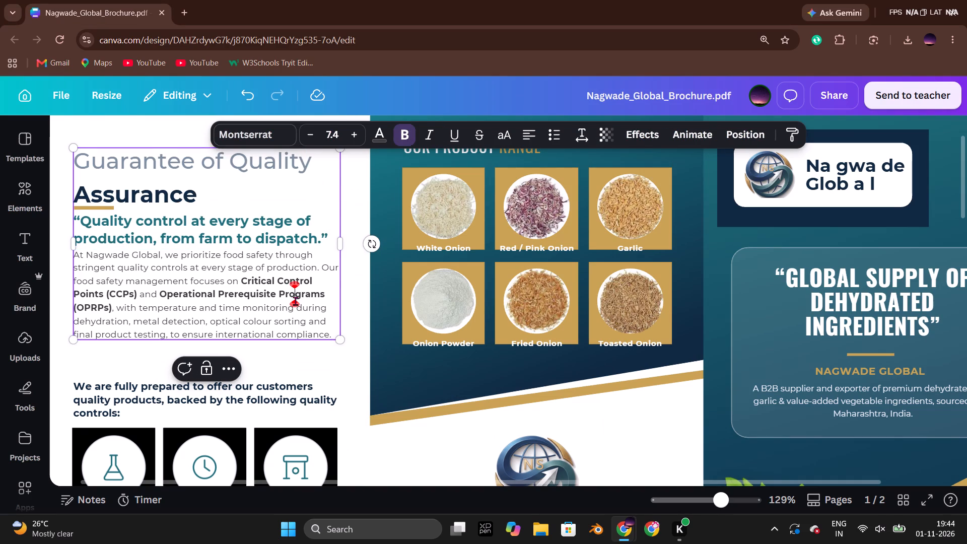
click(103, 257)
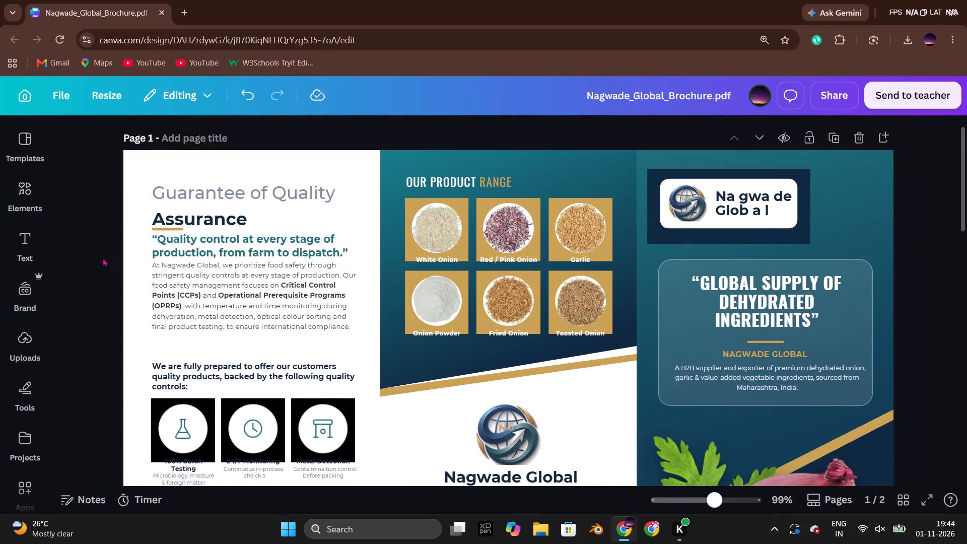
Switch to the Nilai product catalog and search its text for "cpp".
click(103, 257)
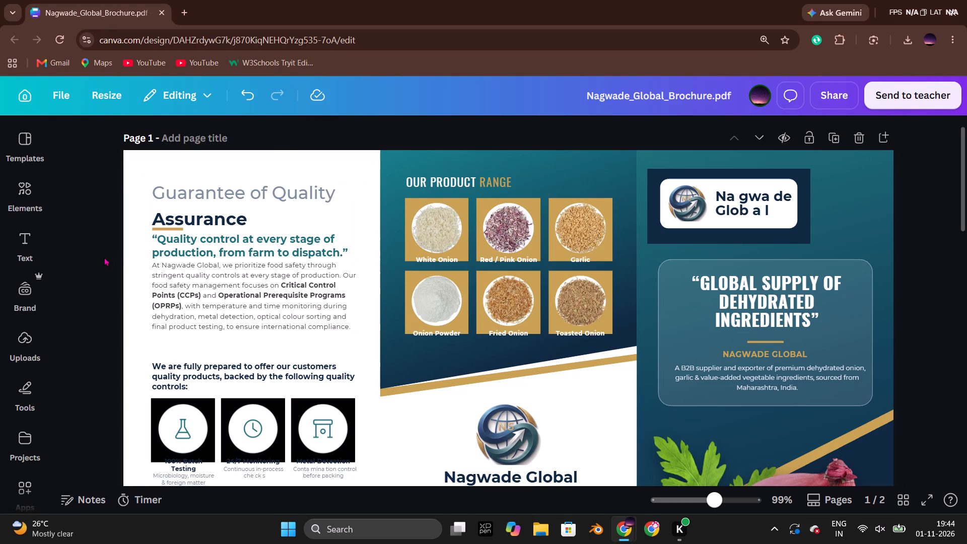
key(alt+Tab)
key(alt+Tab)
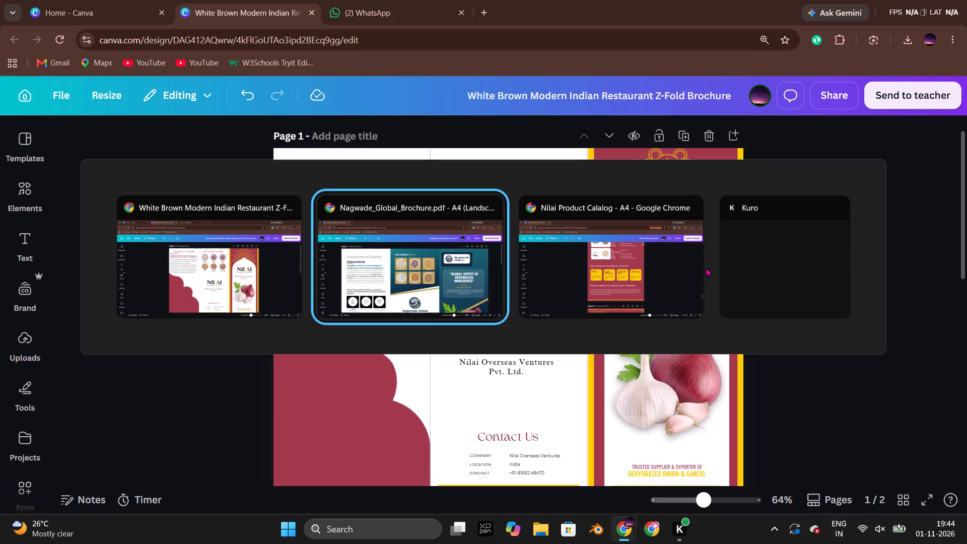
key(alt+Tab)
key(ctrl+f)
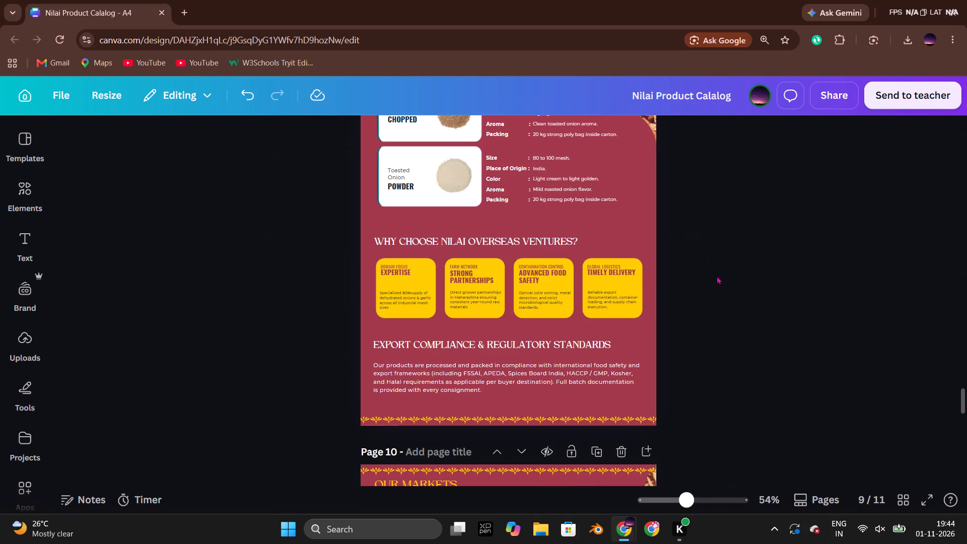
text(cpp)
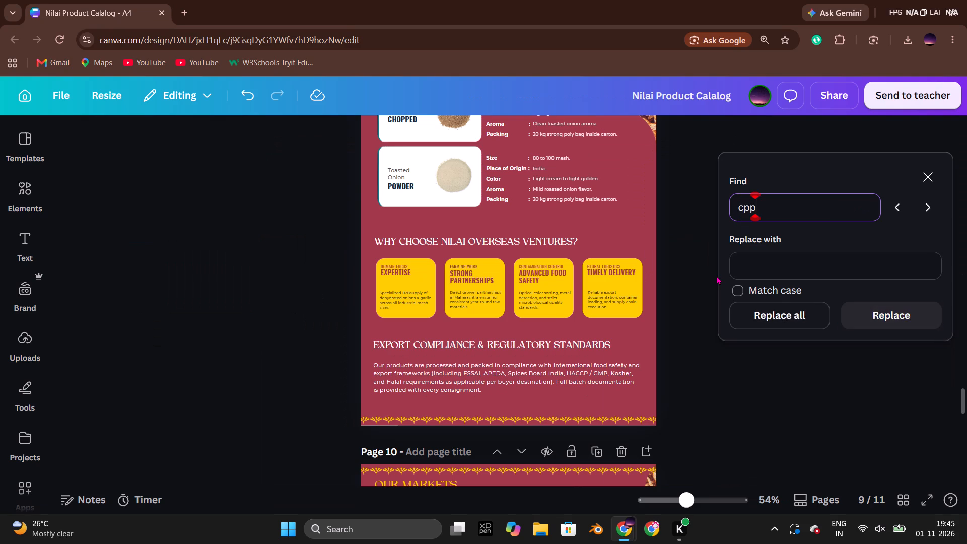
key(Return)
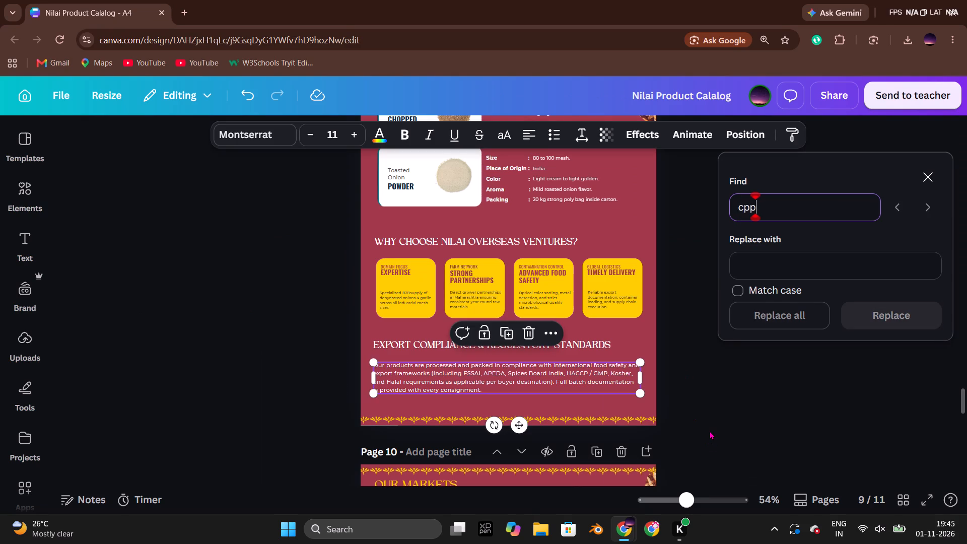
click(710, 431)
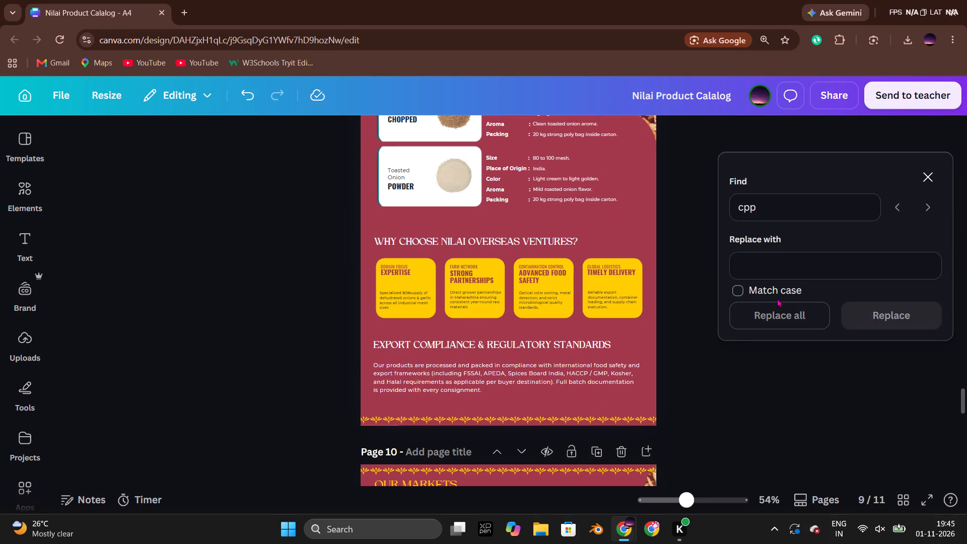
click(780, 215)
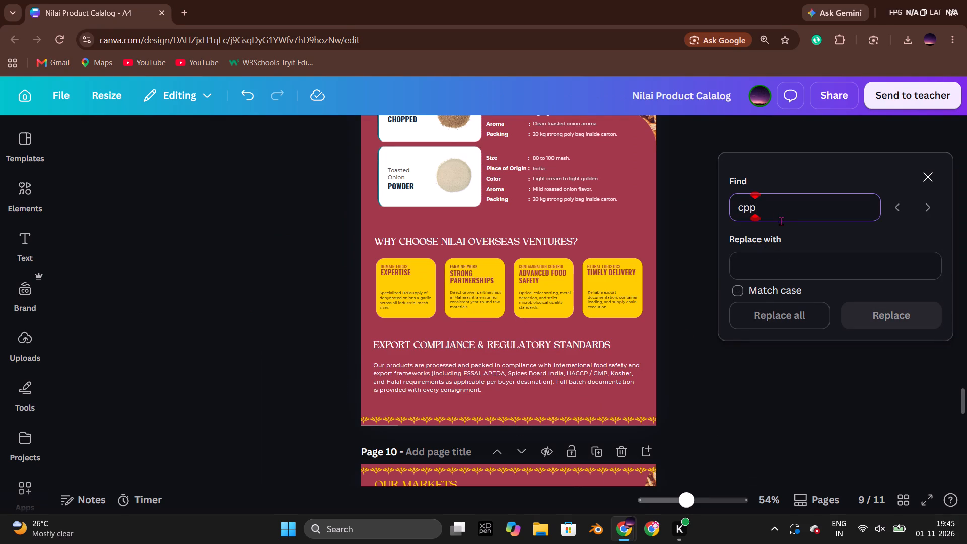
key(Return)
click(779, 364)
click(932, 178)
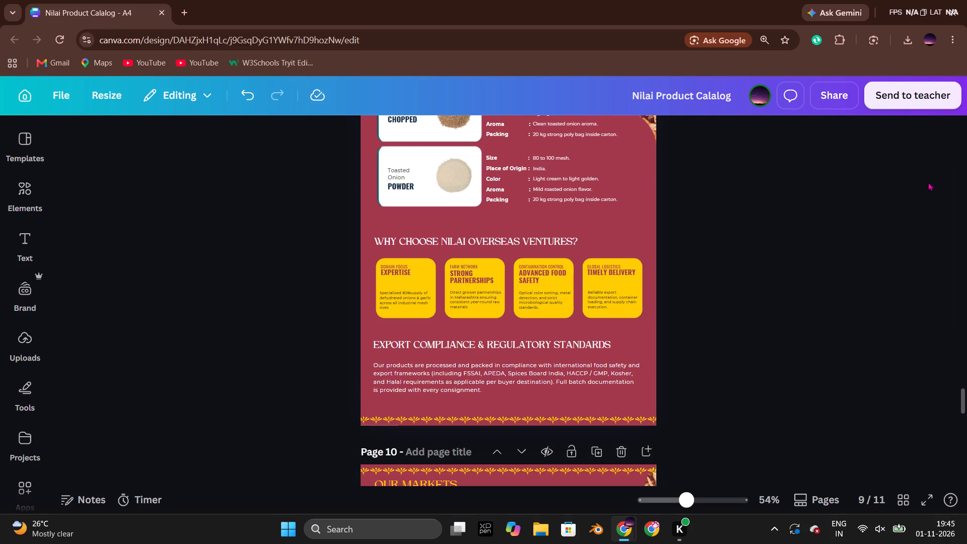
Copy the phrase "we prioritize food safety" from the paragraph below the quote in the Nagwade Global brochure.
key(alt+Tab)
key(alt+Tab)
key(alt+Tab)
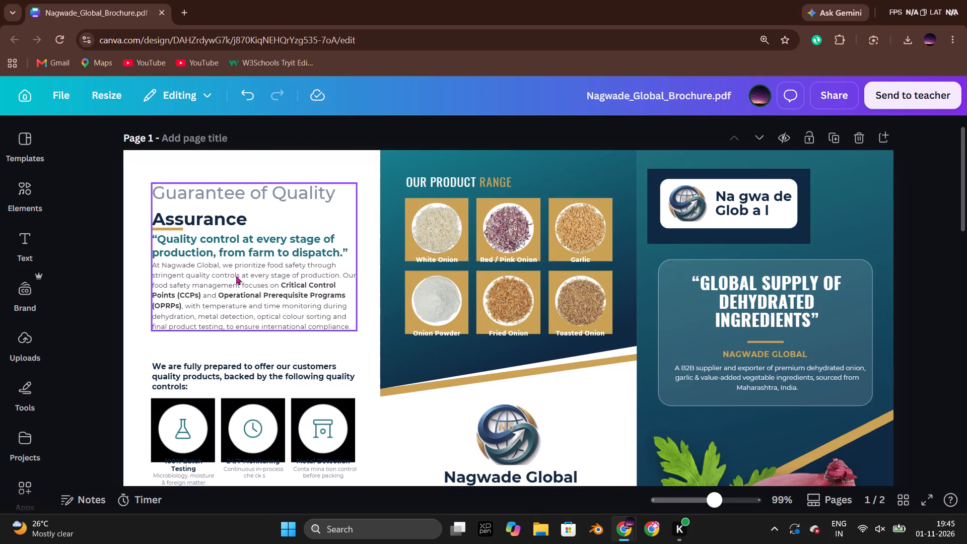
double_click(262, 264)
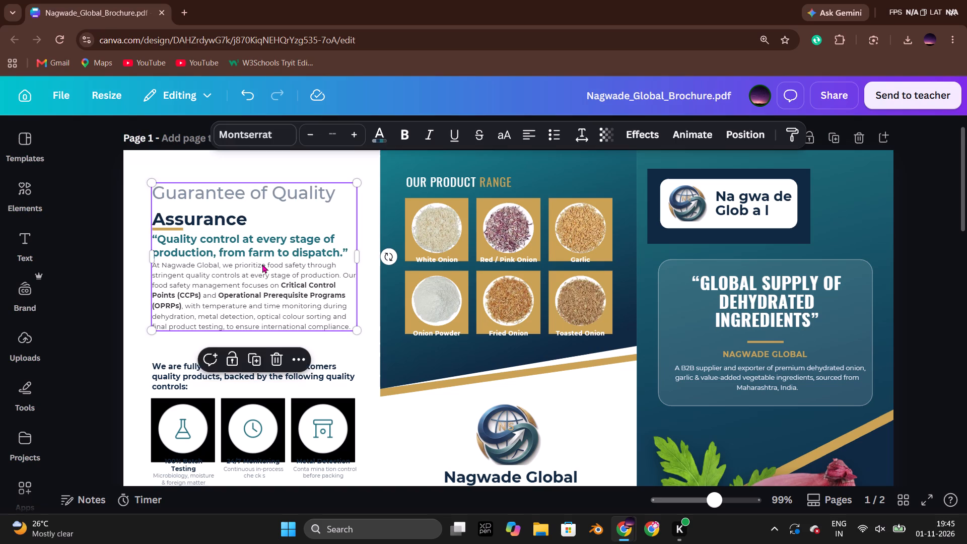
click(229, 265)
drag(224, 265, 301, 266)
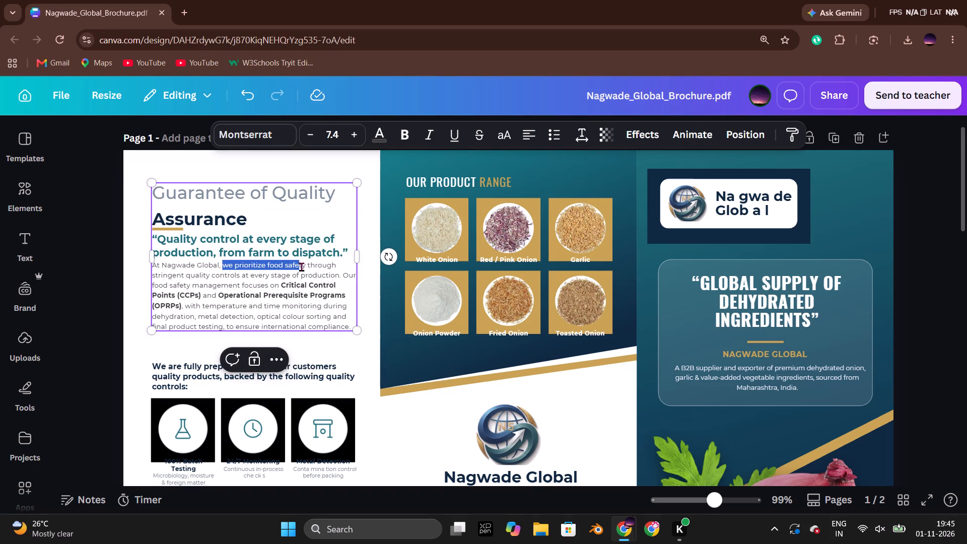
drag(301, 266, 306, 266)
key(ctrl+c)
Search the Nilai product catalog for the copied phrase "we prioritize food safety".
key(alt+Tab)
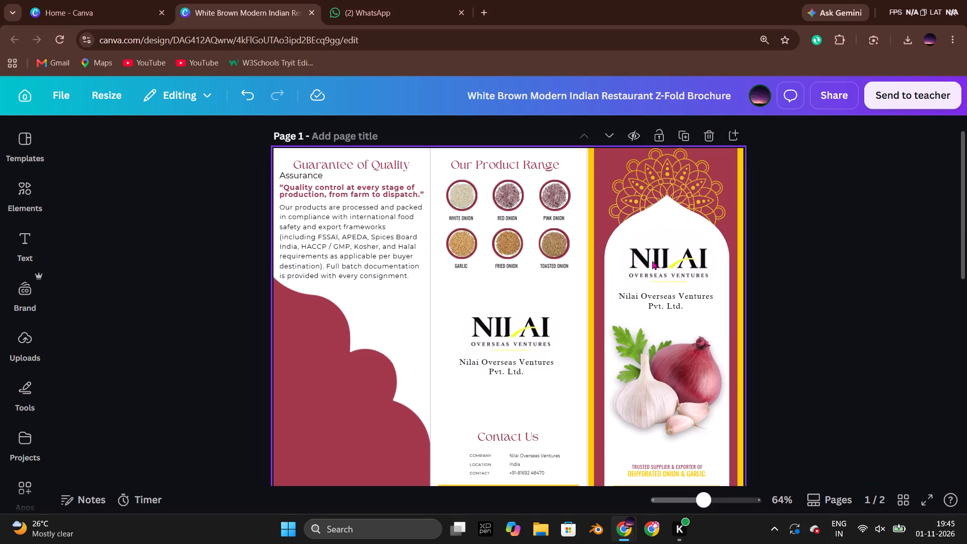
key(alt+Tab)
key(alt+Tab)
click(771, 297)
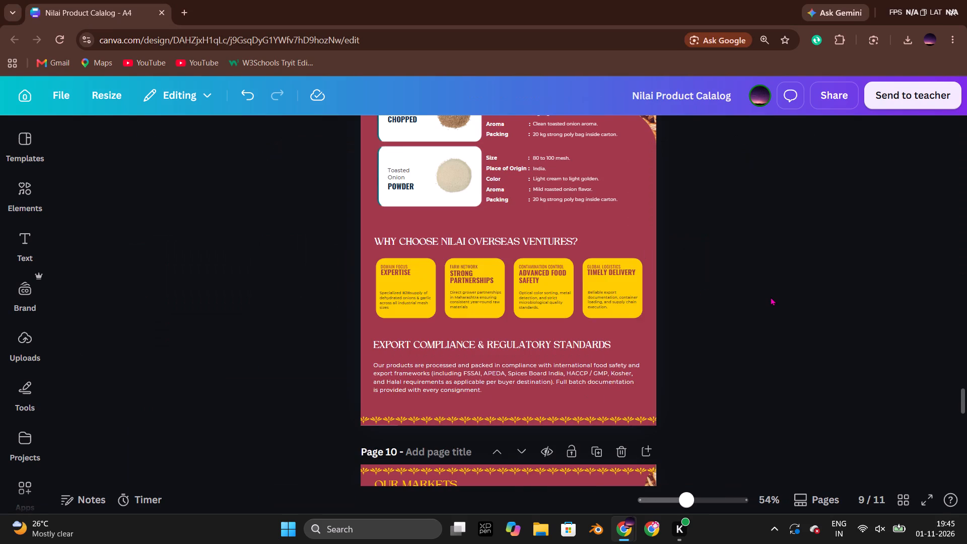
key(ctrl+f)
key(ctrl+v)
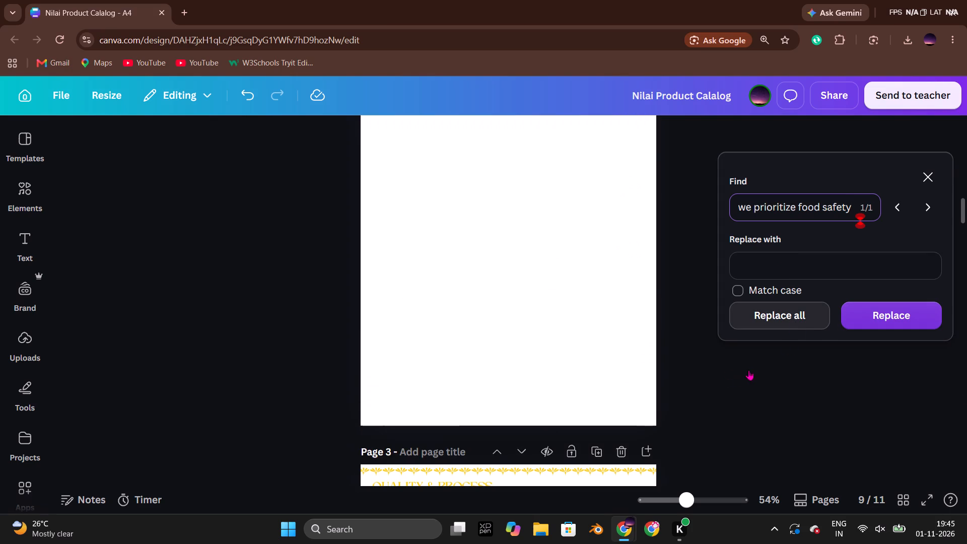
click(742, 397)
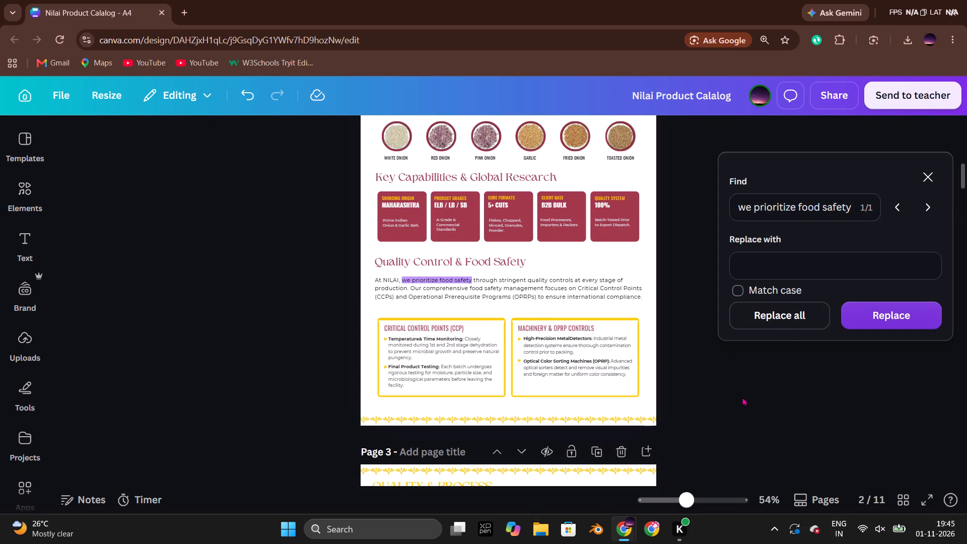
click(740, 391)
click(922, 174)
Replace the Z-fold brochure's compliance paragraph with the catalog's "At NILAI, we prioritize food safety" paragraph from Quality Control & Food Safety.
double_click(546, 293)
key(ctrl+a)
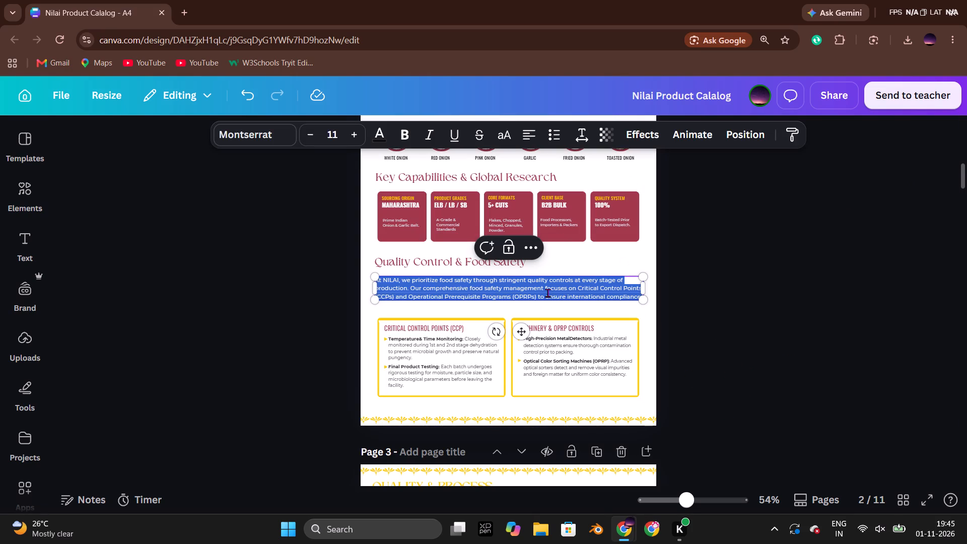
key(ctrl+c)
click(830, 280)
key(alt+Tab)
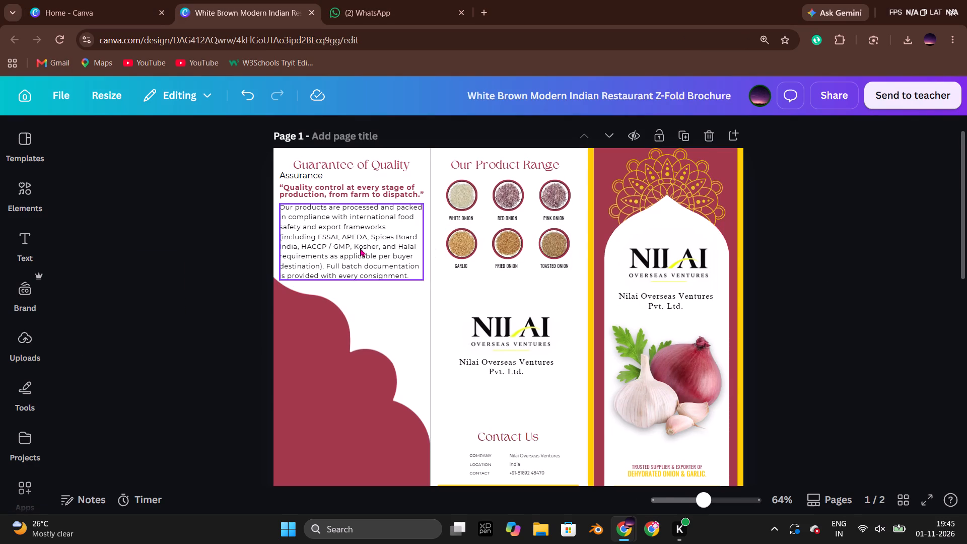
double_click(349, 246)
key(ctrl+v)
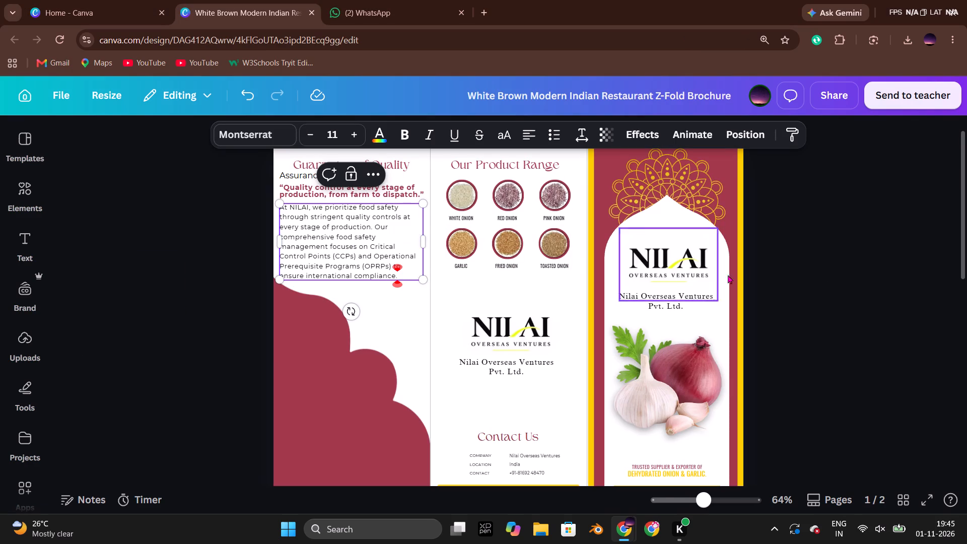
click(845, 273)
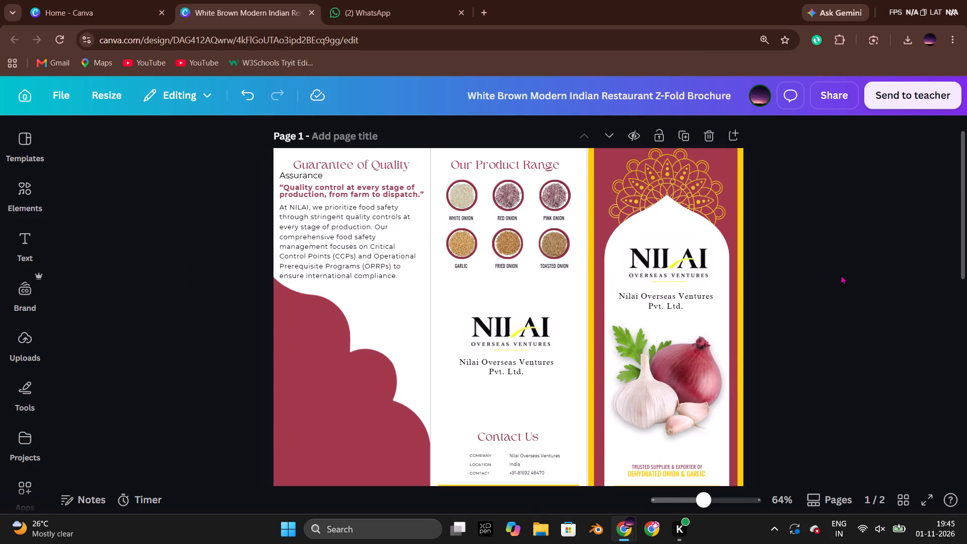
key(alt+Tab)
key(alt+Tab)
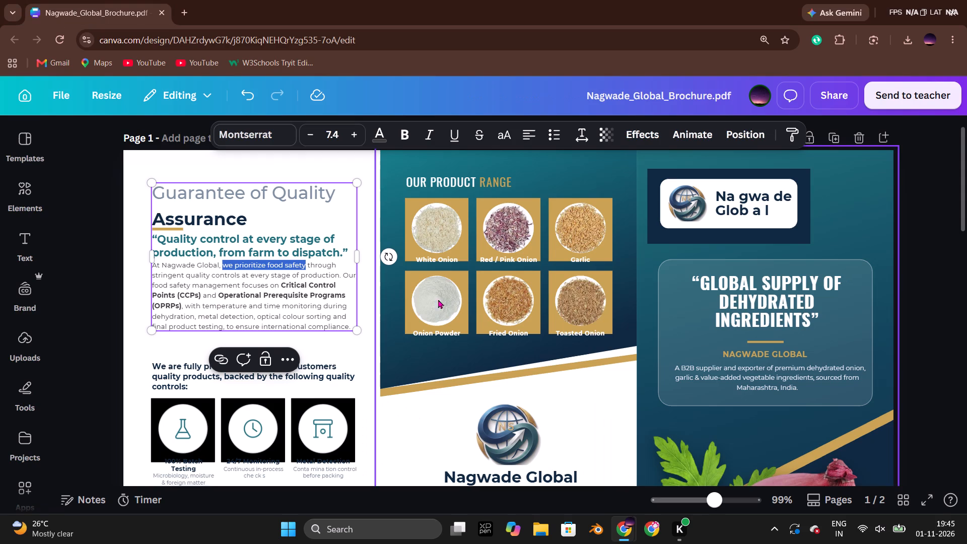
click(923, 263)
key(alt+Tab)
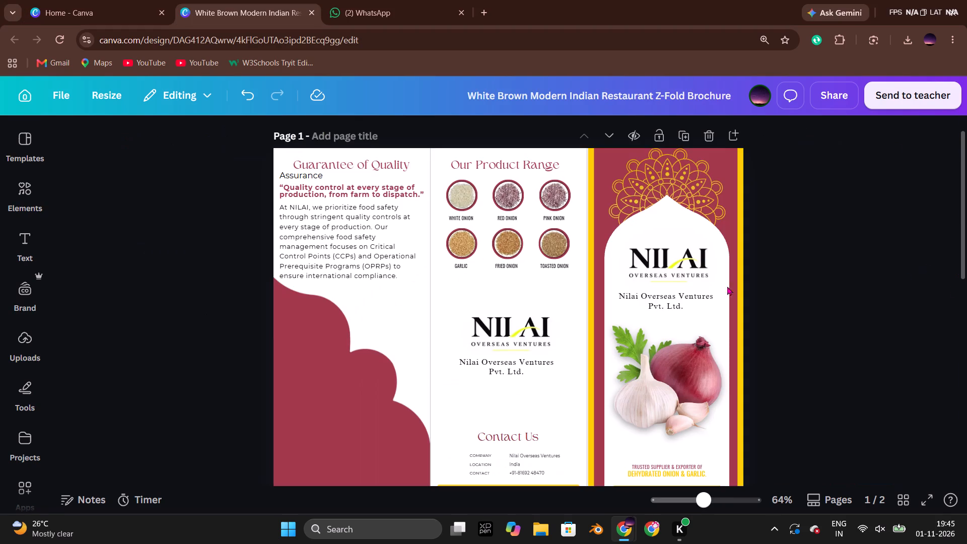
Widen the food safety paragraph's text box to about 3.6 and nudge it left to centre it in the panel.
click(342, 255)
drag(426, 241, 437, 246)
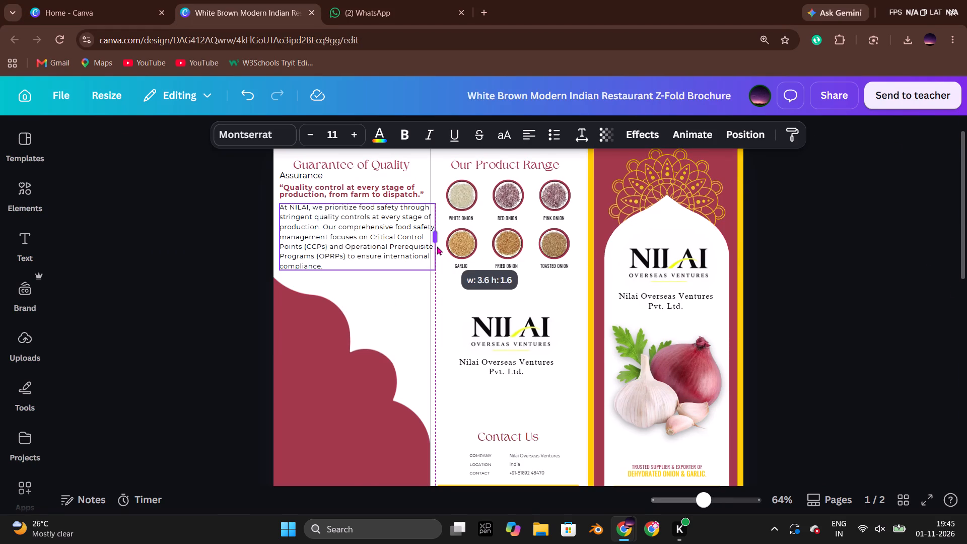
drag(437, 246, 427, 249)
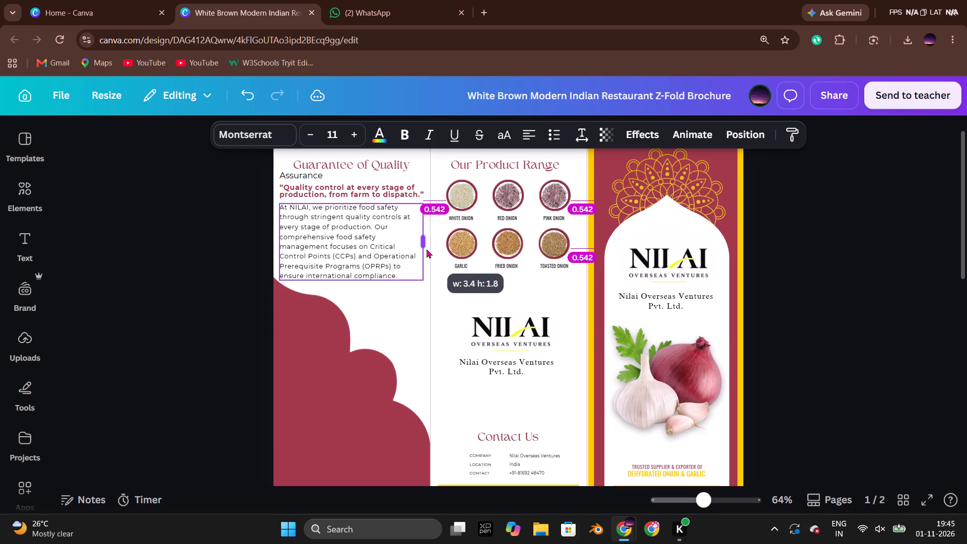
drag(427, 249, 436, 249)
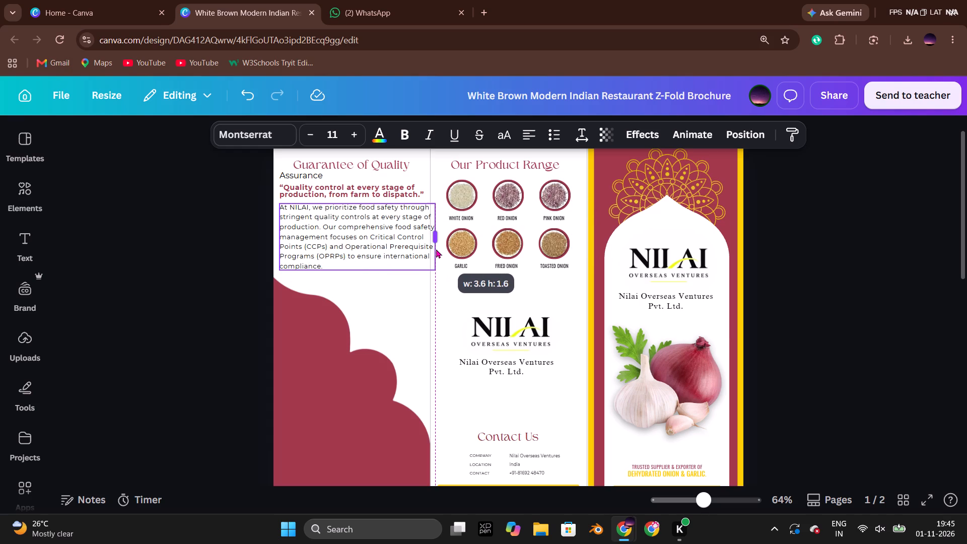
drag(436, 249, 436, 249)
click(236, 246)
click(373, 237)
key(Left)
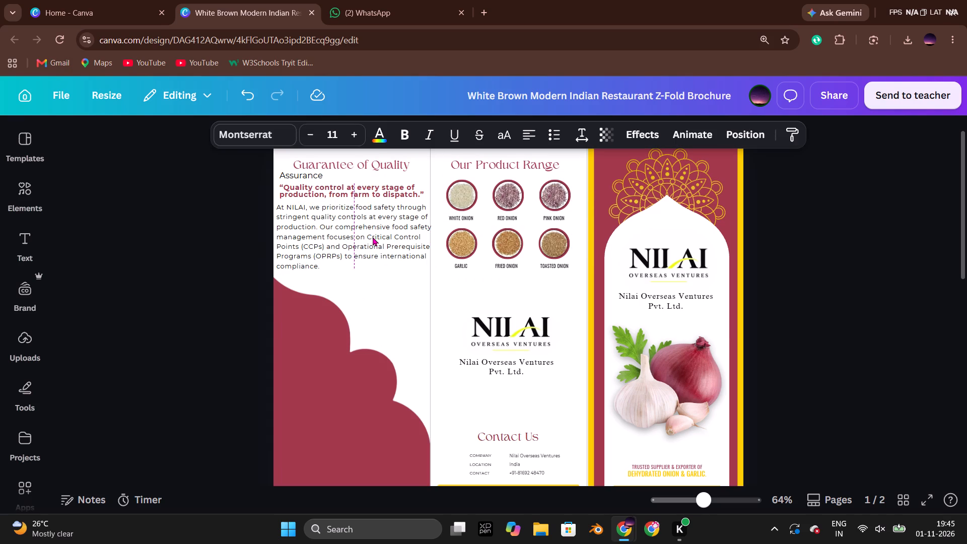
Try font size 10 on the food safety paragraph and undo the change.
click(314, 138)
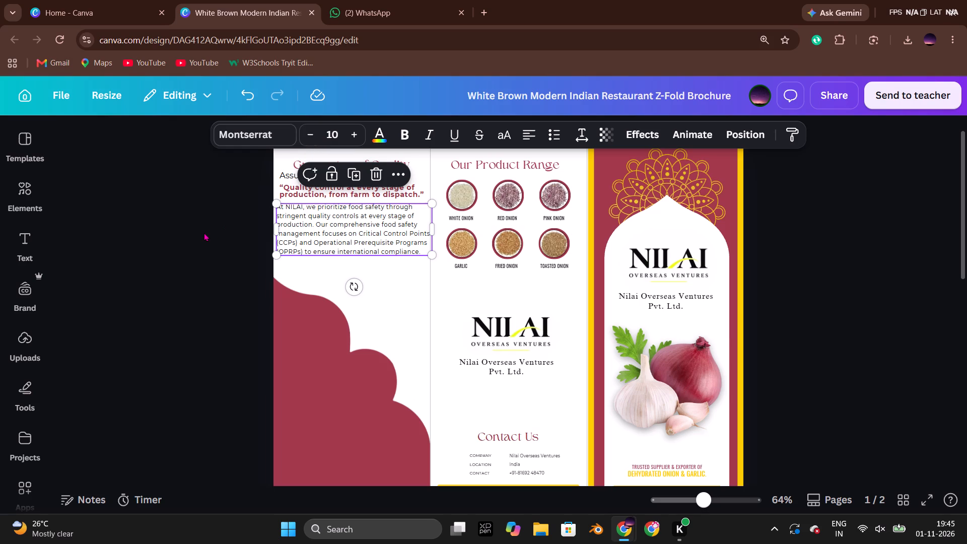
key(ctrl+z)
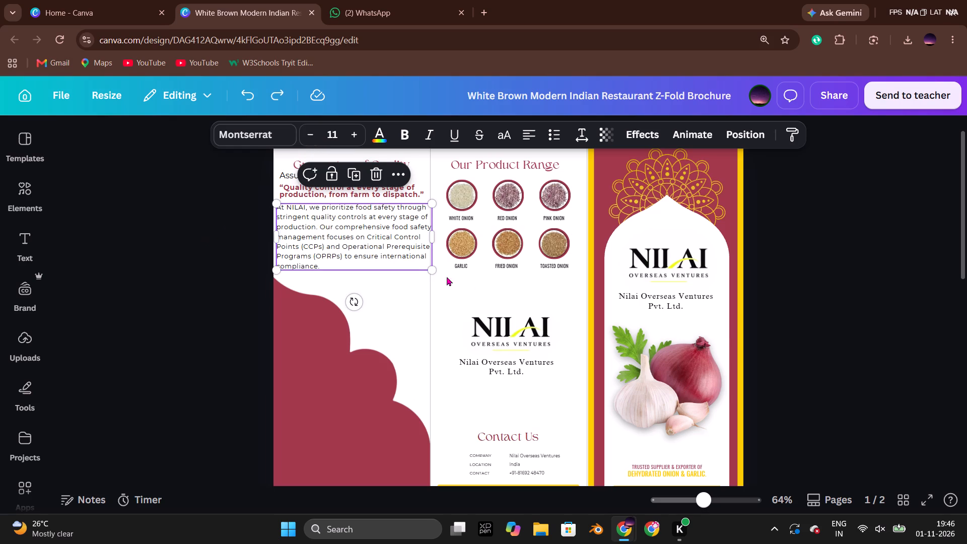
Scale the food safety paragraph's text box down proportionally to font size 10.
drag(432, 269, 420, 263)
click(229, 239)
Align the food safety paragraph's left edge with the quote above, keeping a small gap below the quote.
click(362, 240)
key(Right)
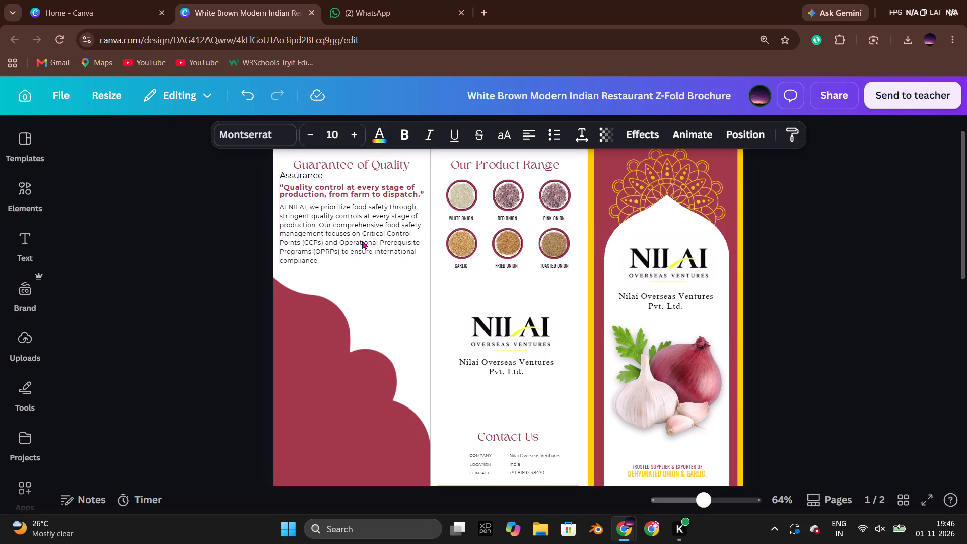
key(Down)
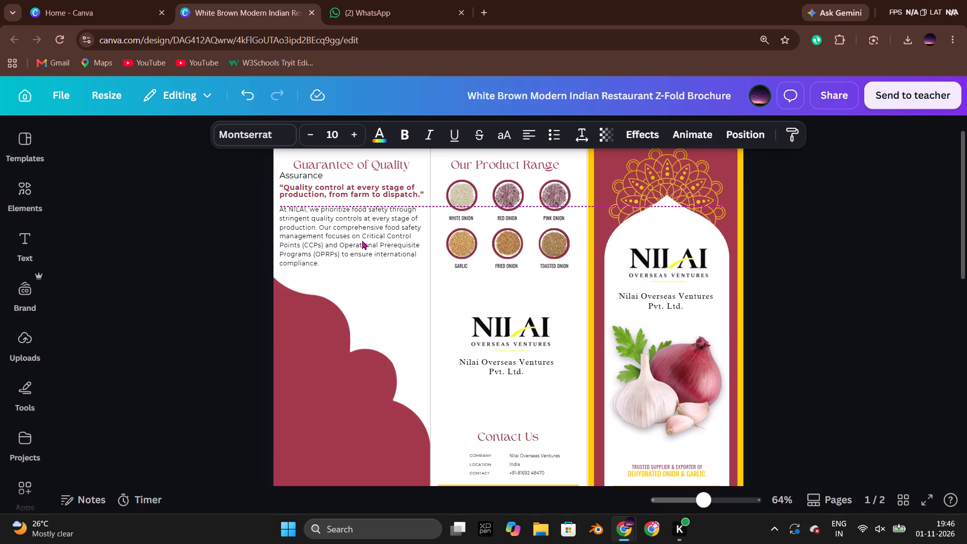
key(Right)
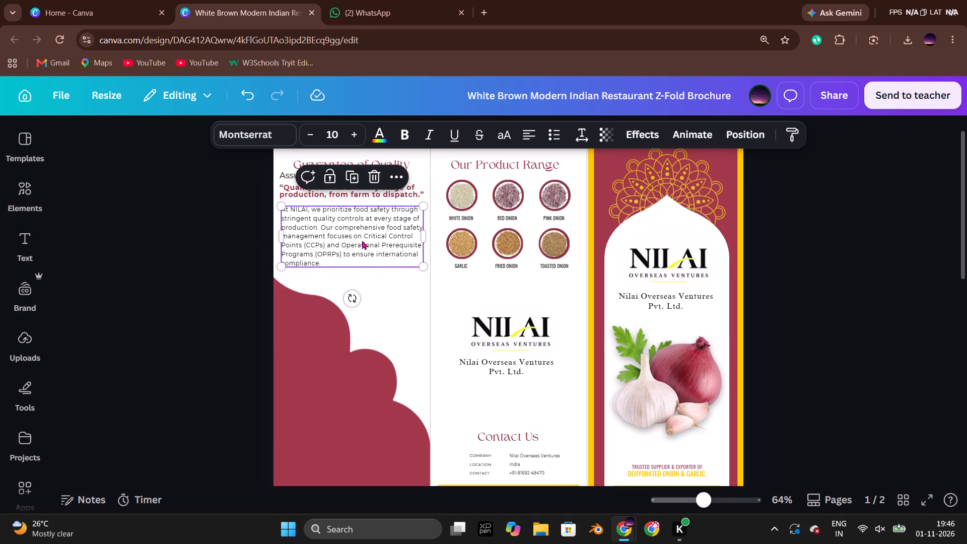
key(Up)
key(Left)
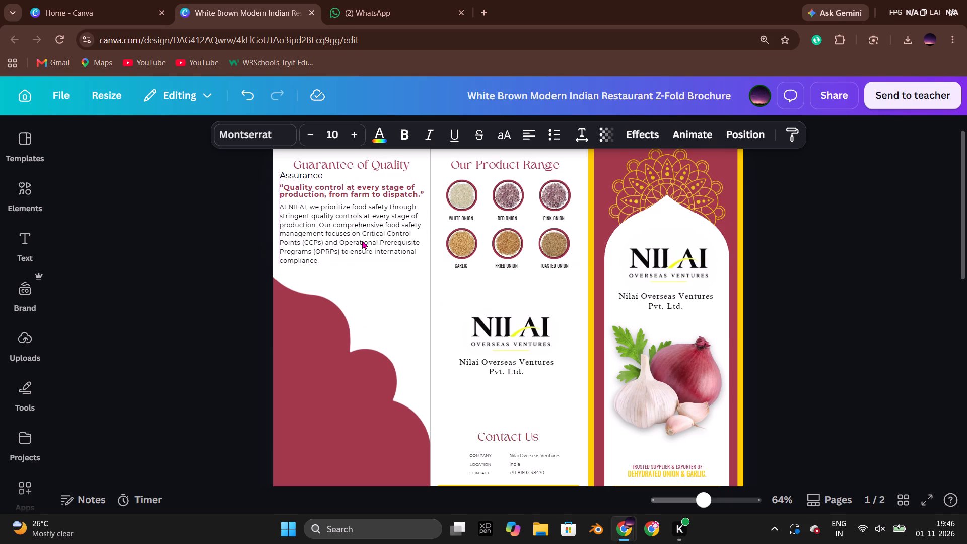
click(846, 217)
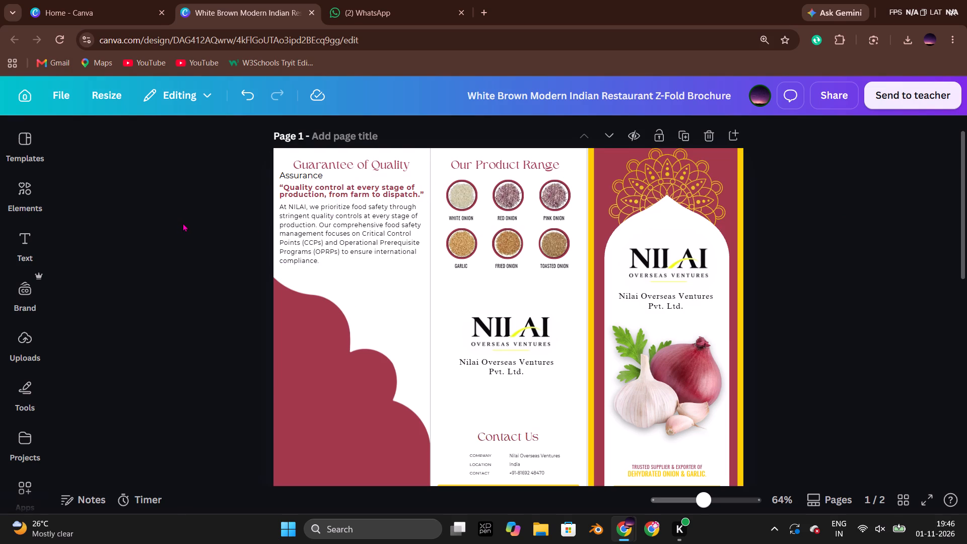
Nudge the maroon scalloped shape on page 1 up slightly, close beneath the food safety paragraph.
scroll(183, 223, down, 2)
click(325, 230)
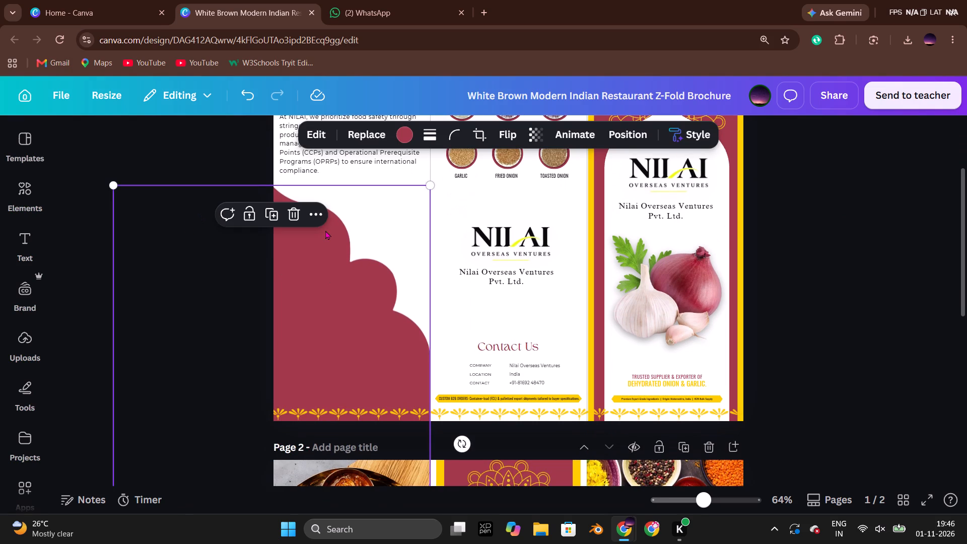
key(Up)
key(Up)
key(Up)
key(Up)
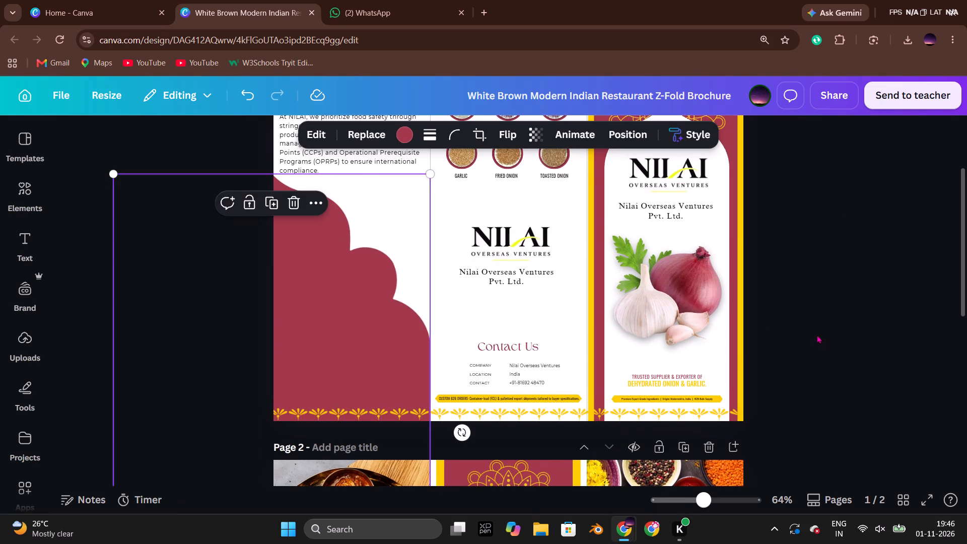
click(815, 334)
Switch to the Nagwade Global brochure and compare its quality controls heading and icon grid with the Nilai brochure's quality panel.
key(alt+Tab)
scroll(253, 349, down, 2)
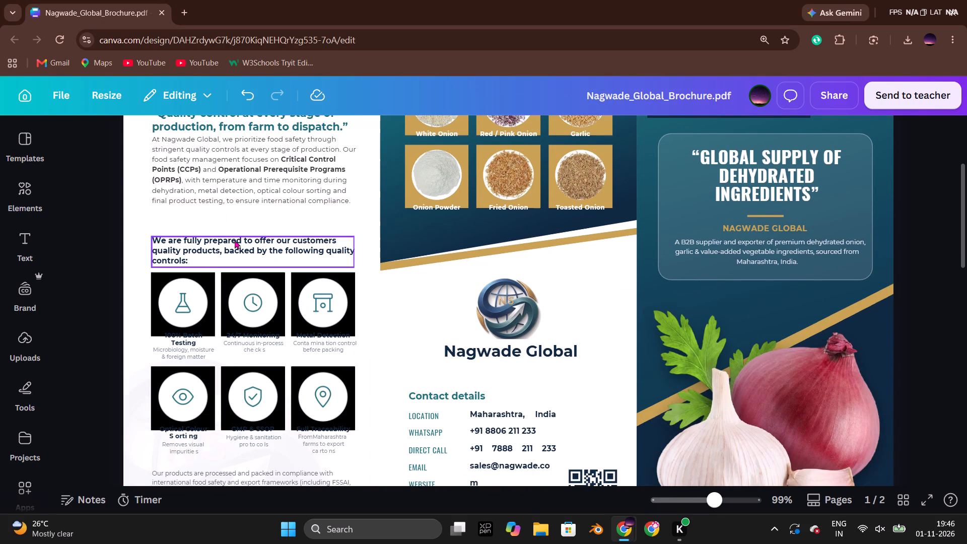
key(alt+Tab)
scroll(270, 257, up, 1)
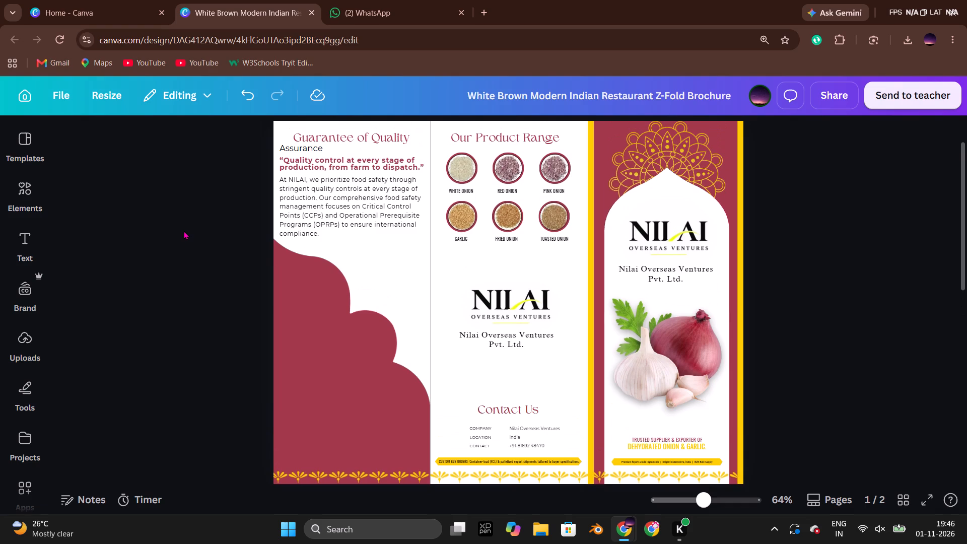
key(alt+Tab)
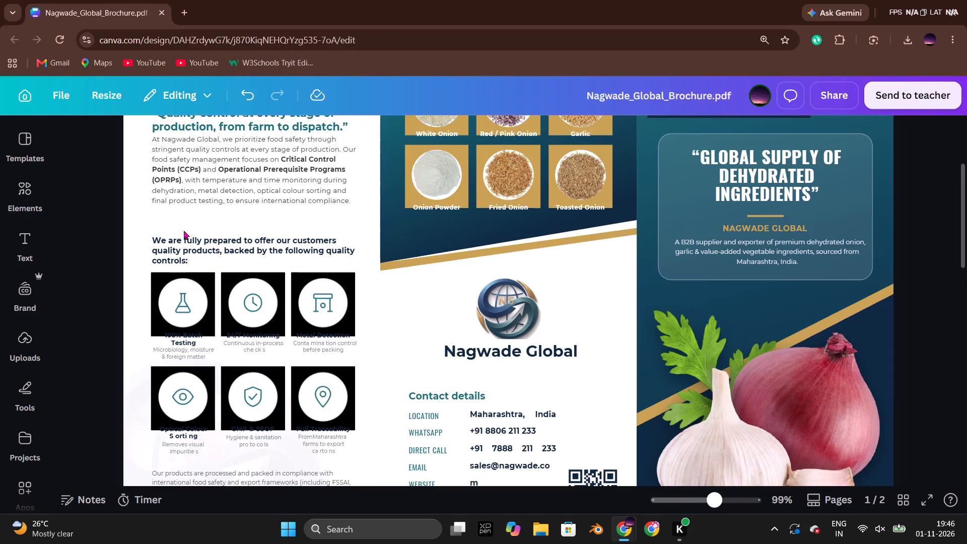
key(alt+Tab)
key(alt+Tab)
key(alt+Tab)
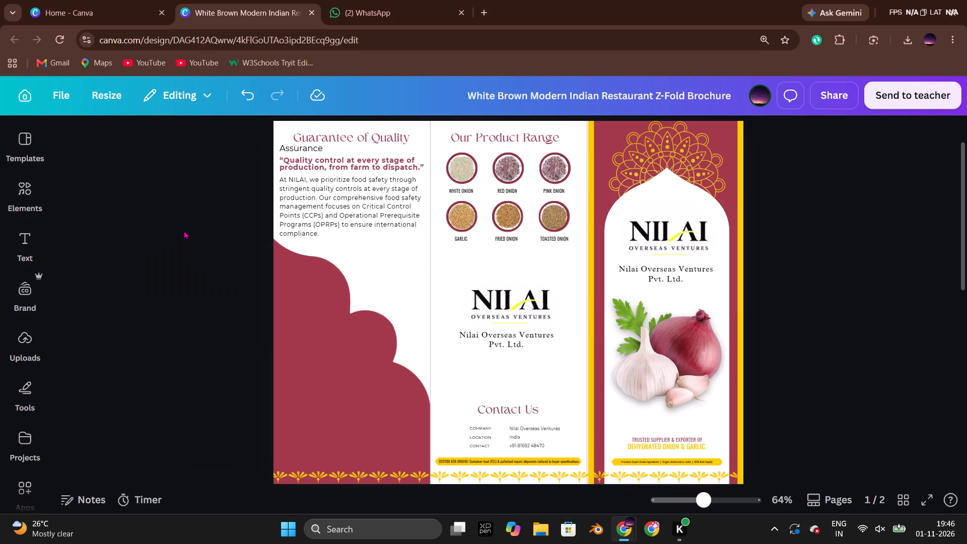
Switch to the Nilai product catalog and examine page 2's Quality Control & Food Safety section against the Nilai brochure.
key(alt+Tab)
key(alt+Tab)
key(alt+Tab)
scroll(628, 283, up, 6)
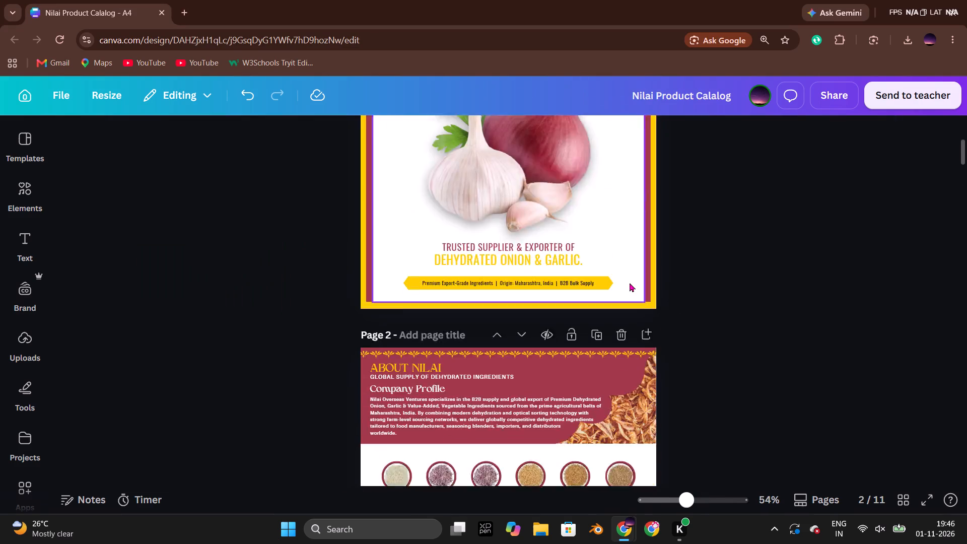
scroll(630, 281, down, 4)
drag(681, 191, 637, 167)
click(759, 202)
key(alt+Tab)
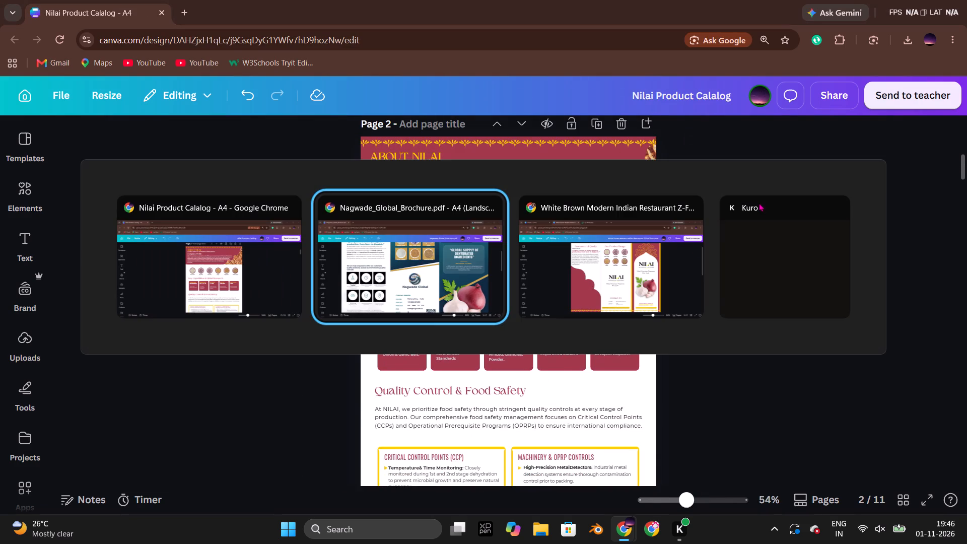
key(alt+Tab)
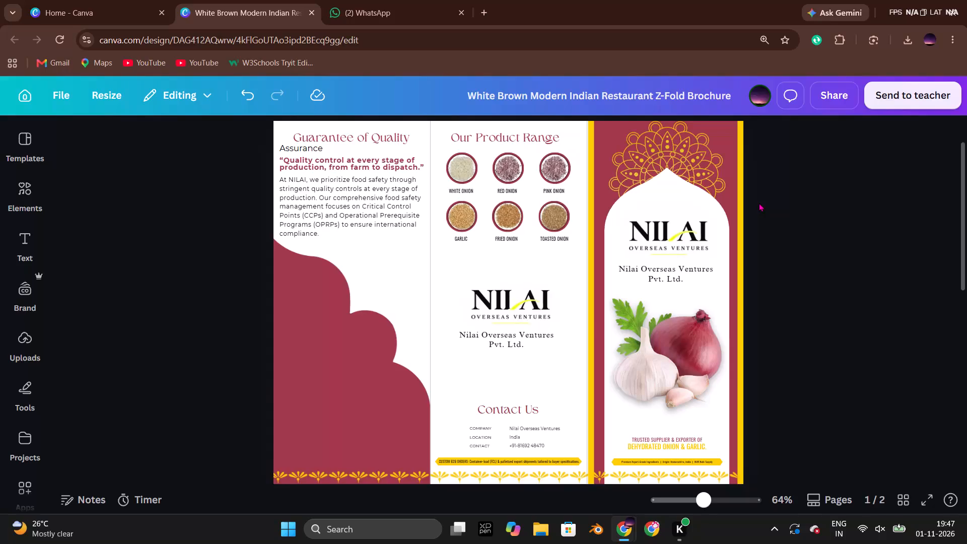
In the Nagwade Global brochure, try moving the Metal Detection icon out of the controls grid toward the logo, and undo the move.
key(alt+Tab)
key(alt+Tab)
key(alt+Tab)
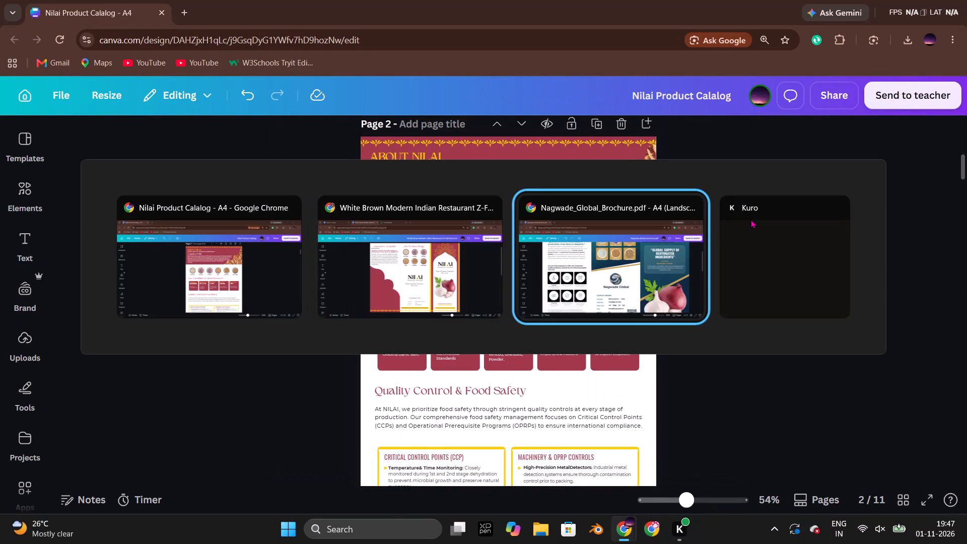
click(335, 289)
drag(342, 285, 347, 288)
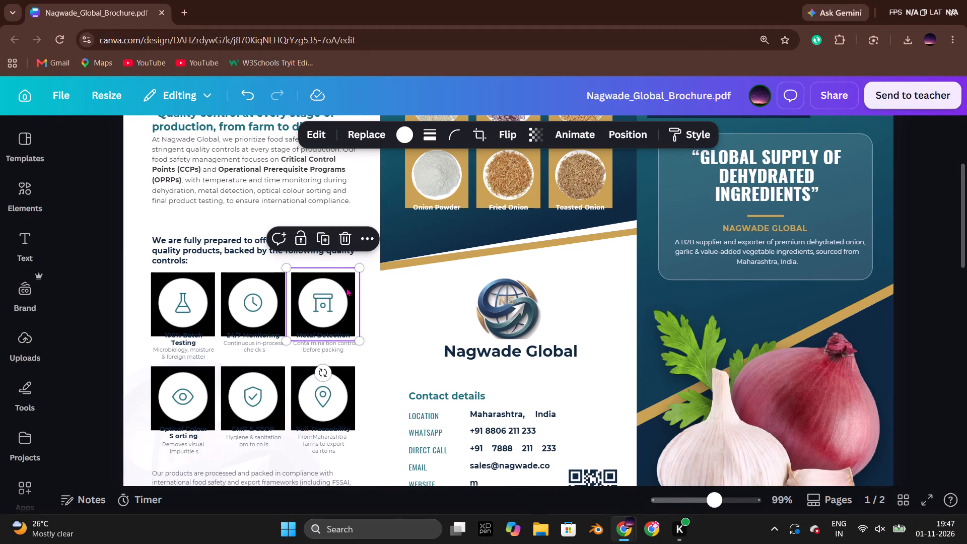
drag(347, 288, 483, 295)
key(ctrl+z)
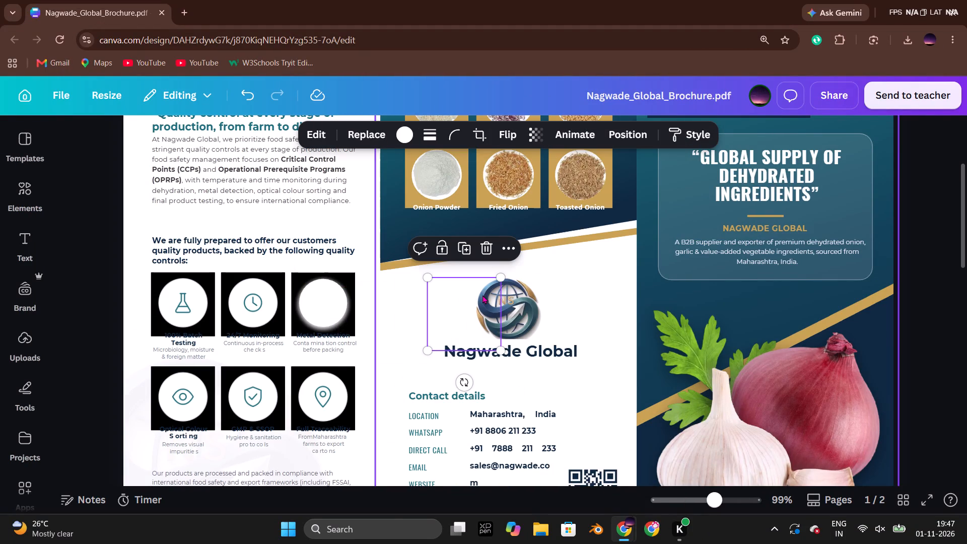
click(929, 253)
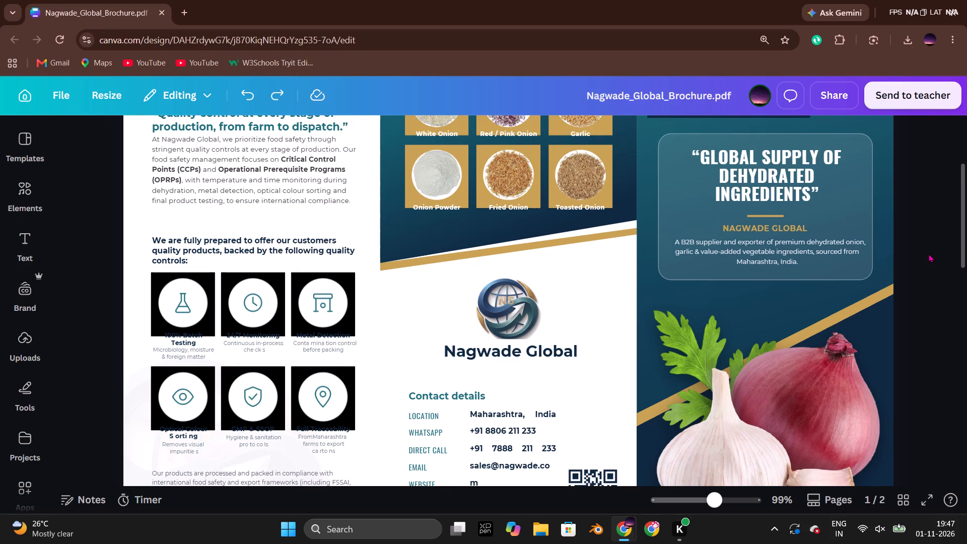
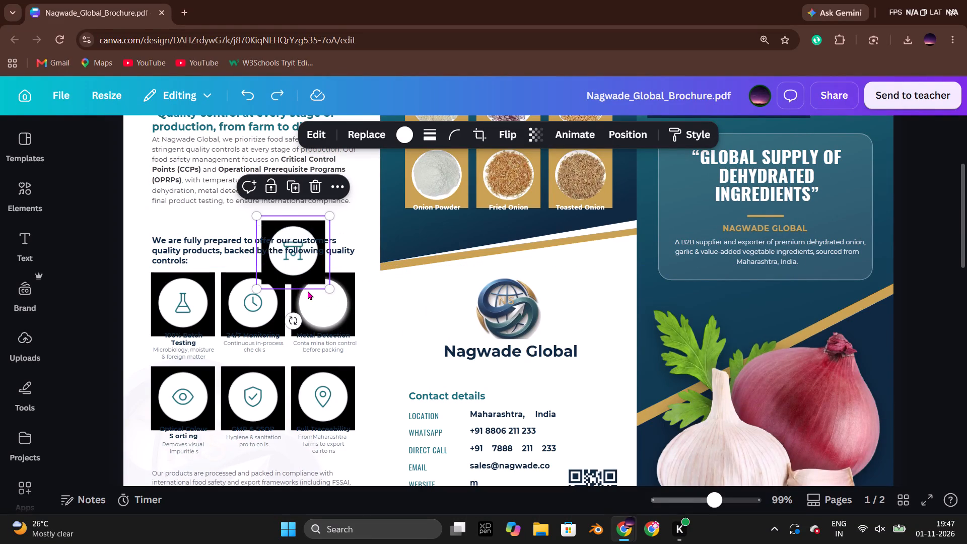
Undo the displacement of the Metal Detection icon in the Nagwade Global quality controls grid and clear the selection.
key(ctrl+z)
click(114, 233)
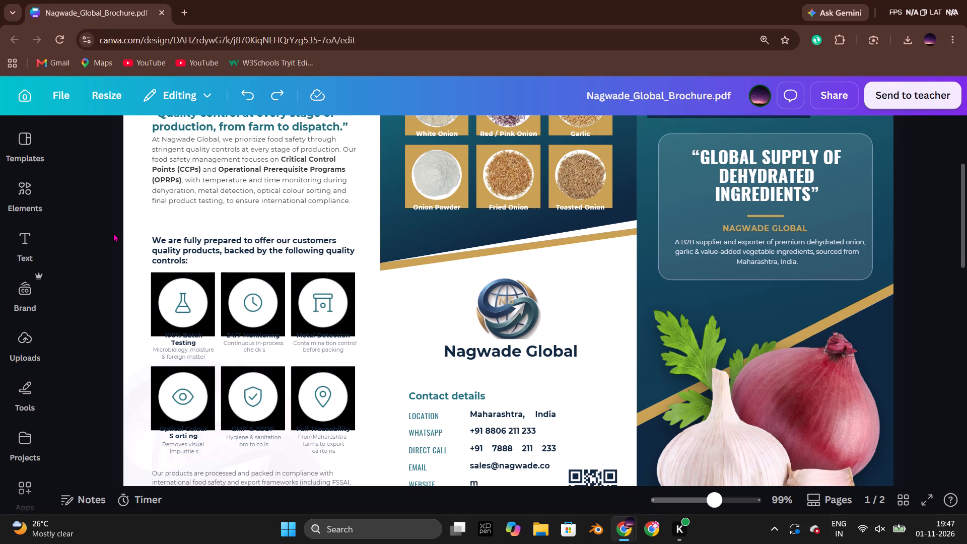
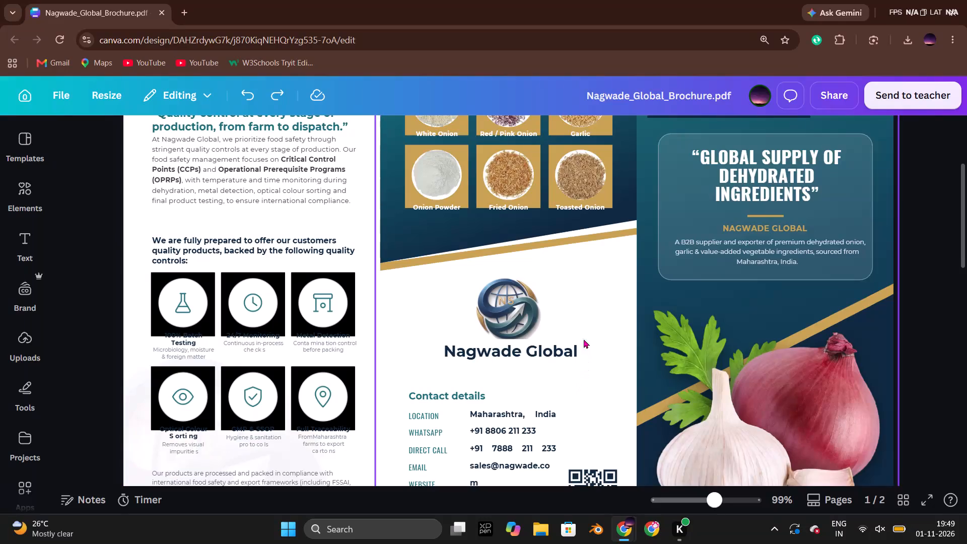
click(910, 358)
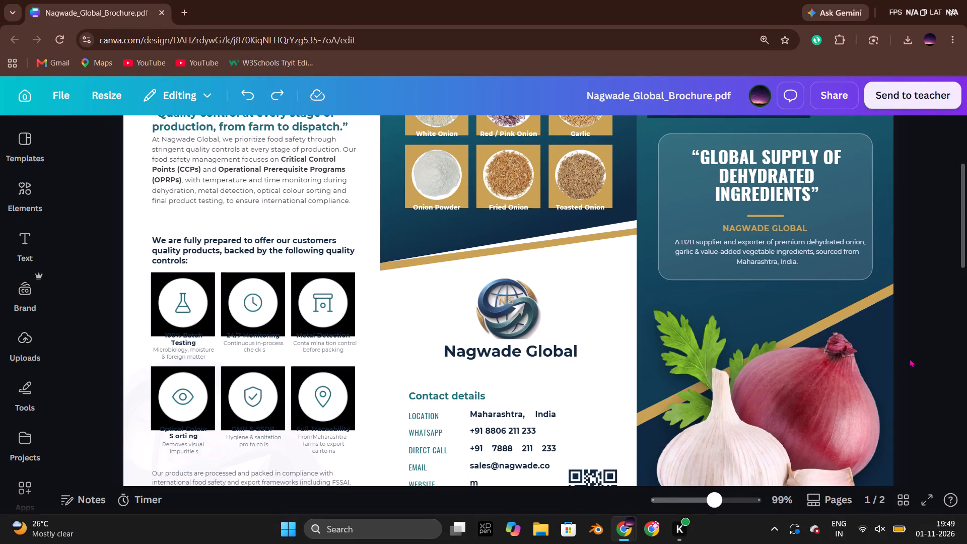
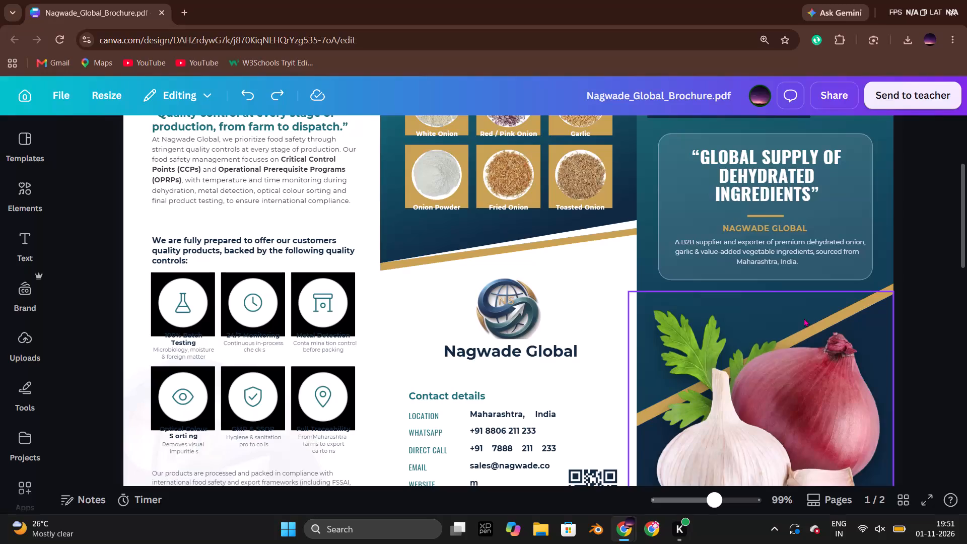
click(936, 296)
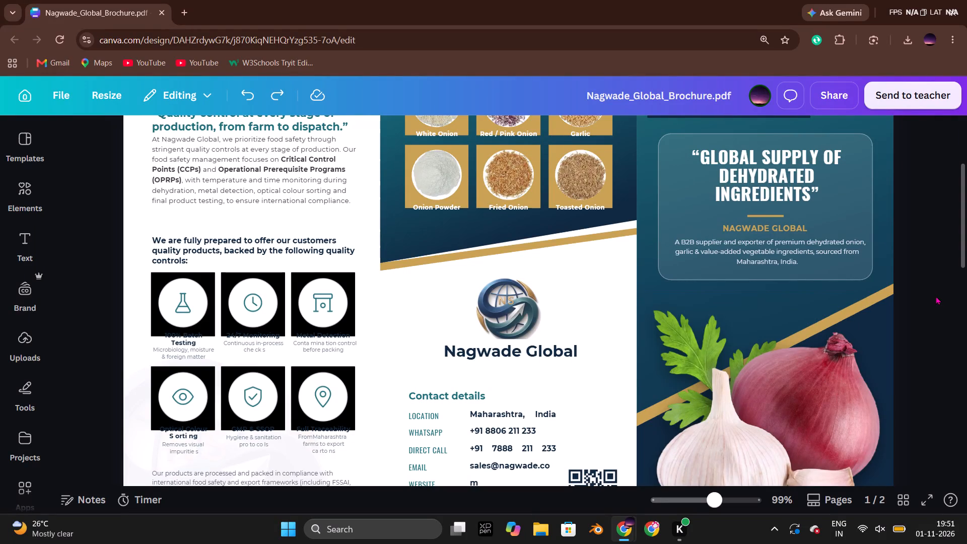
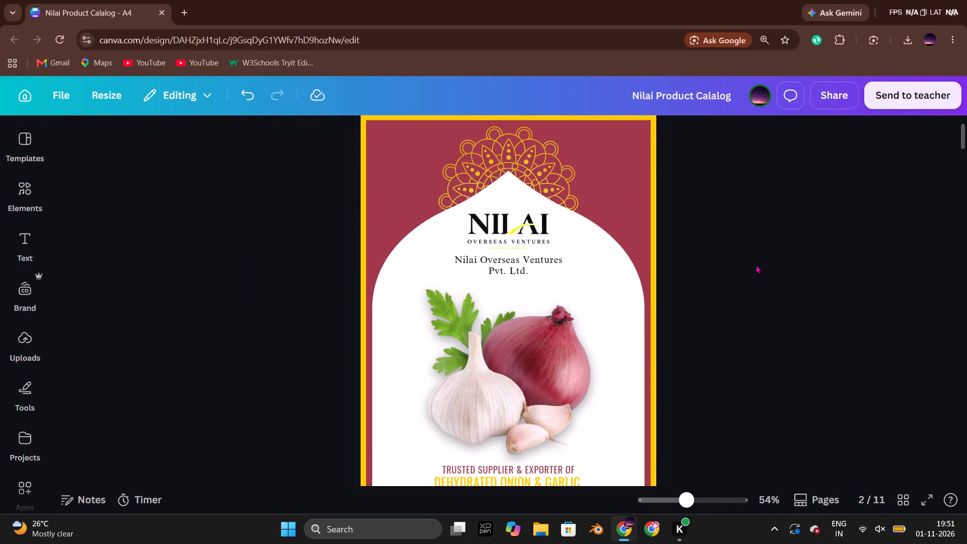
Examine the headline and description text on the cover panel of the Nagwade Global brochure.
click(756, 262)
key(alt+Tab)
key(alt+Tab)
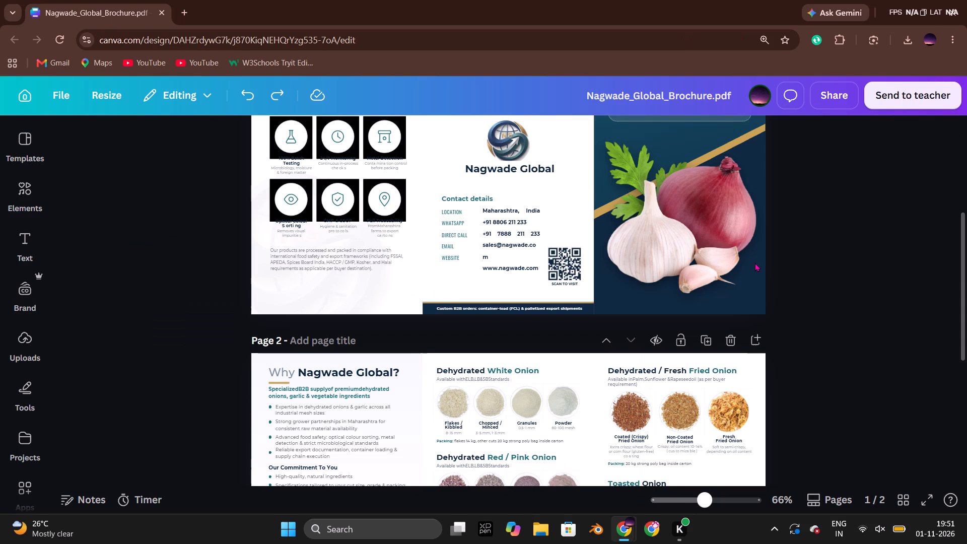
scroll(805, 267, up, 4)
scroll(814, 279, down, 1)
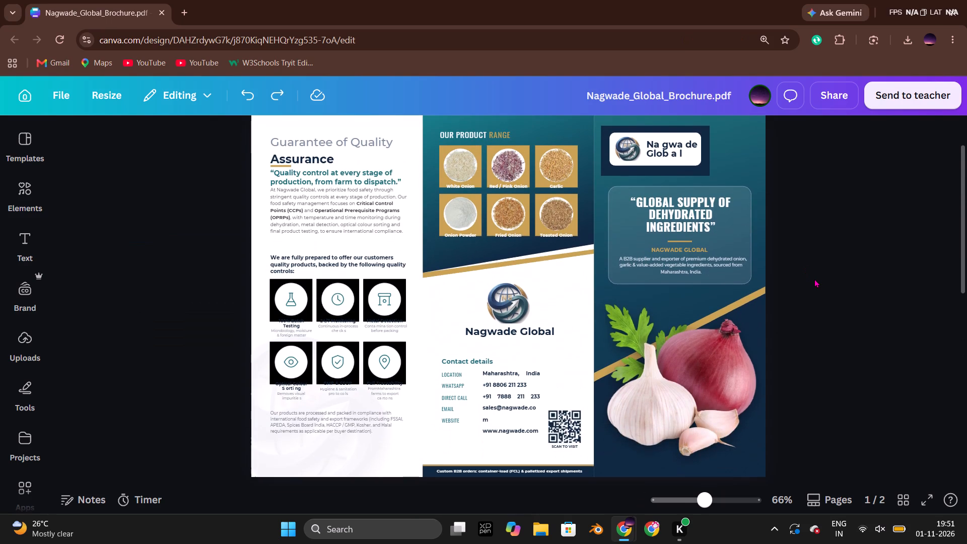
click(701, 217)
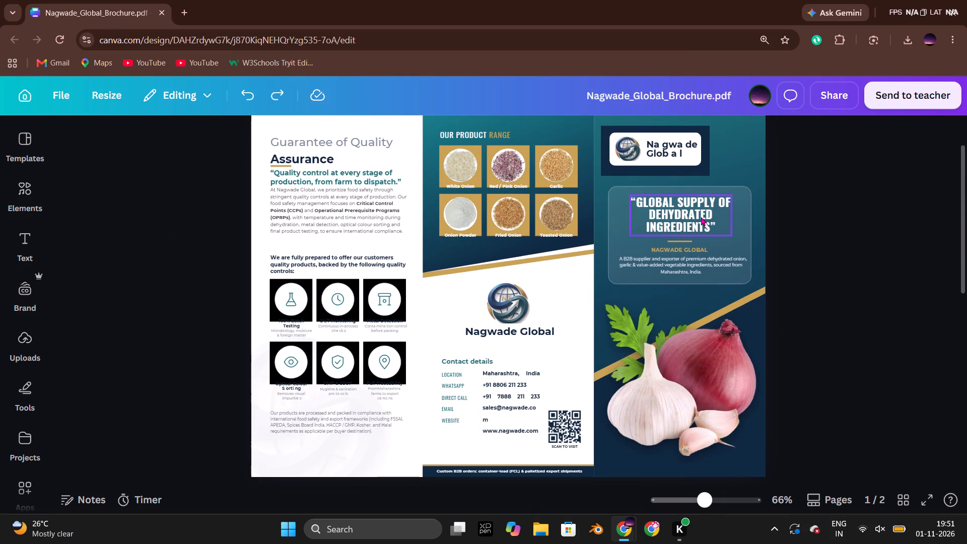
click(842, 220)
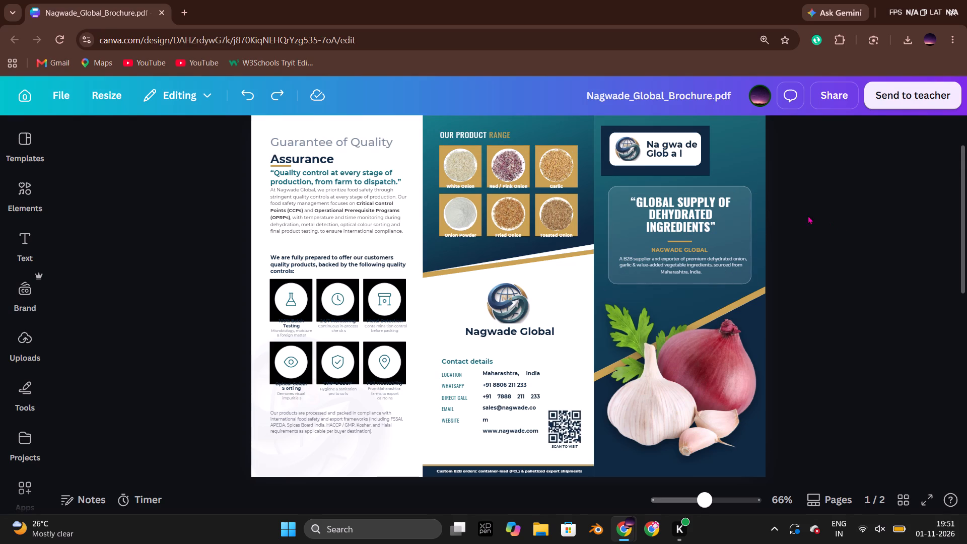
shift+click(691, 206)
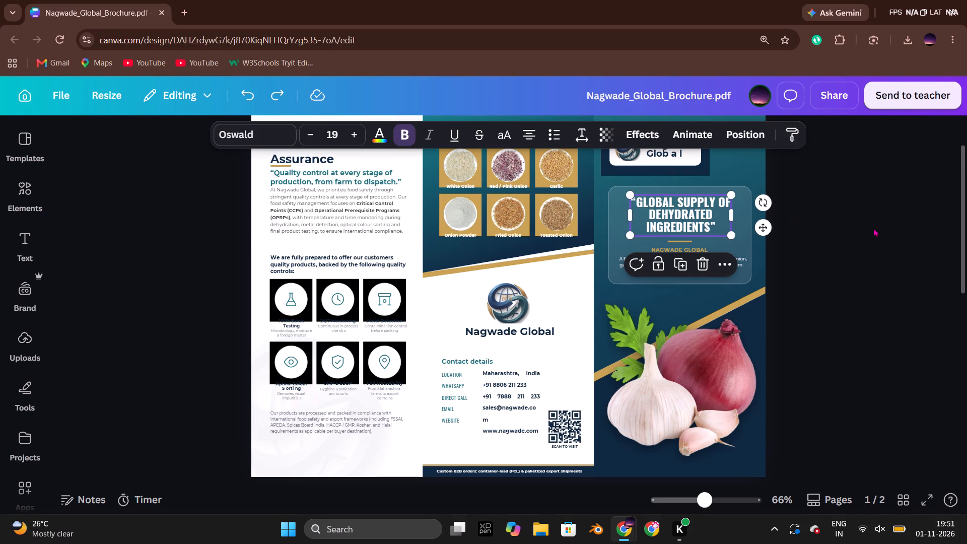
click(876, 228)
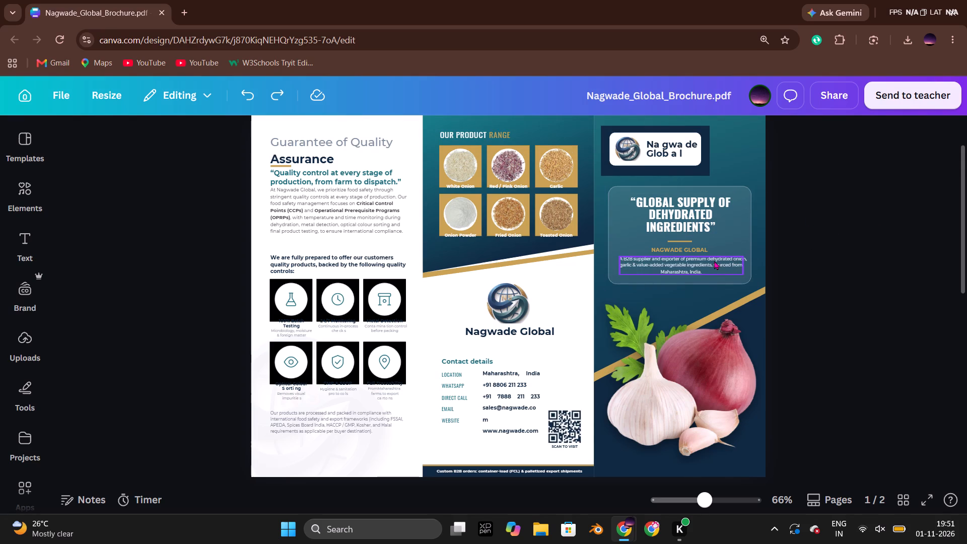
click(714, 260)
click(859, 236)
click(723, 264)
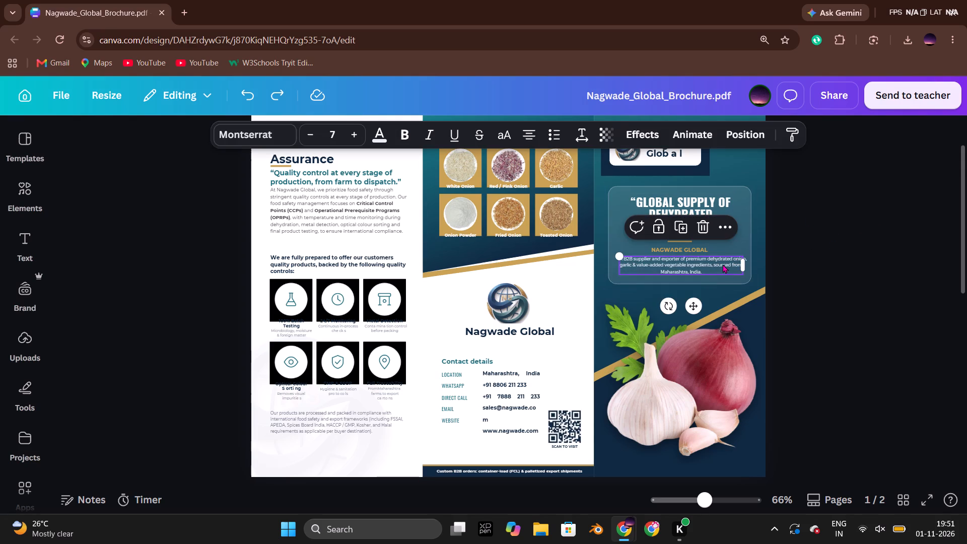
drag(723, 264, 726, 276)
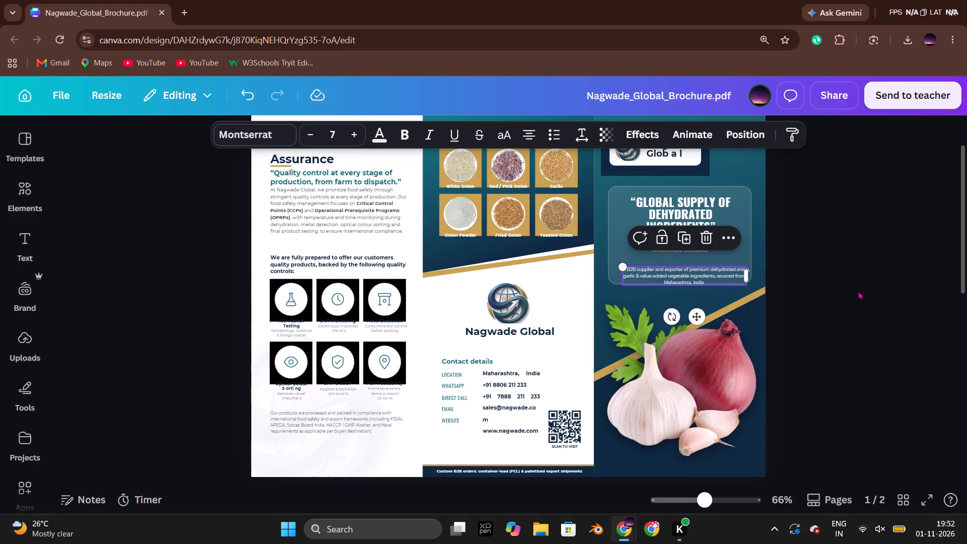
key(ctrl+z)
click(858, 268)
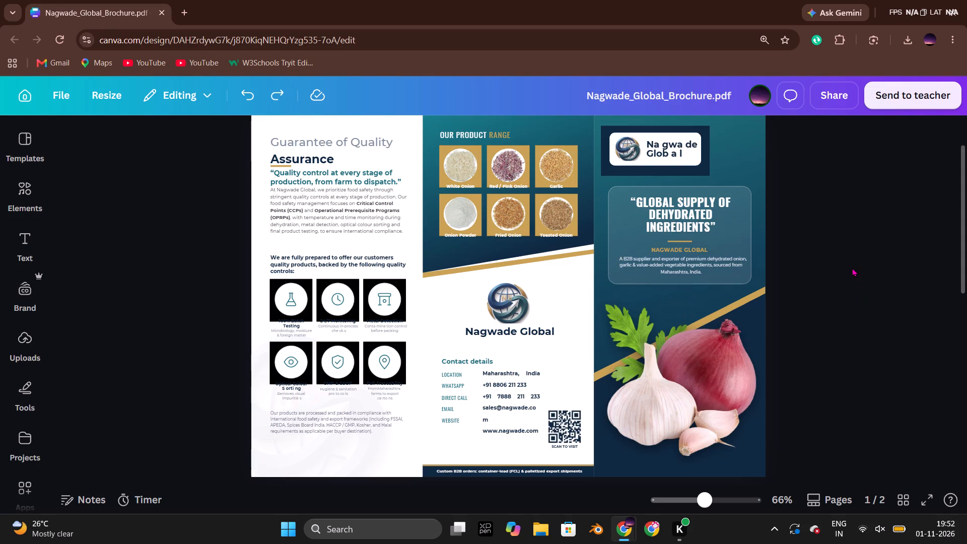
Compare the Nagwade Global brochure's cover text with the cover and About Nilai page of the Nilai product catalog.
scroll(852, 267, down, 2)
scroll(852, 267, up, 2)
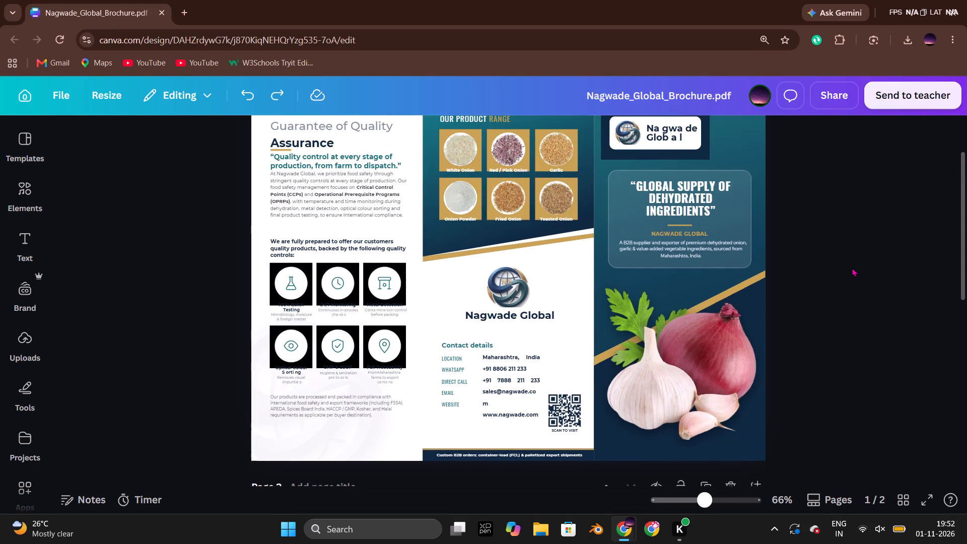
key(alt+Tab)
scroll(604, 289, down, 5)
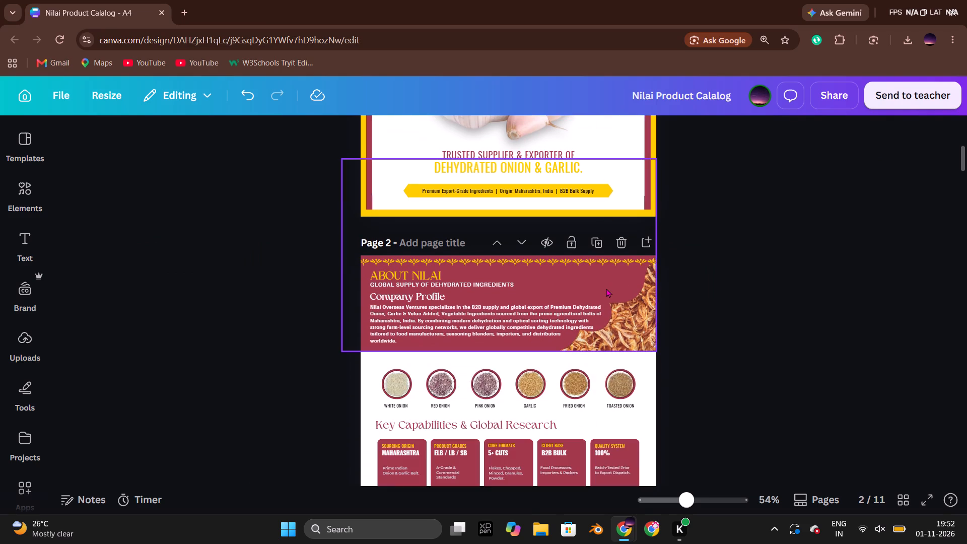
scroll(606, 288, down, 4)
scroll(607, 288, up, 7)
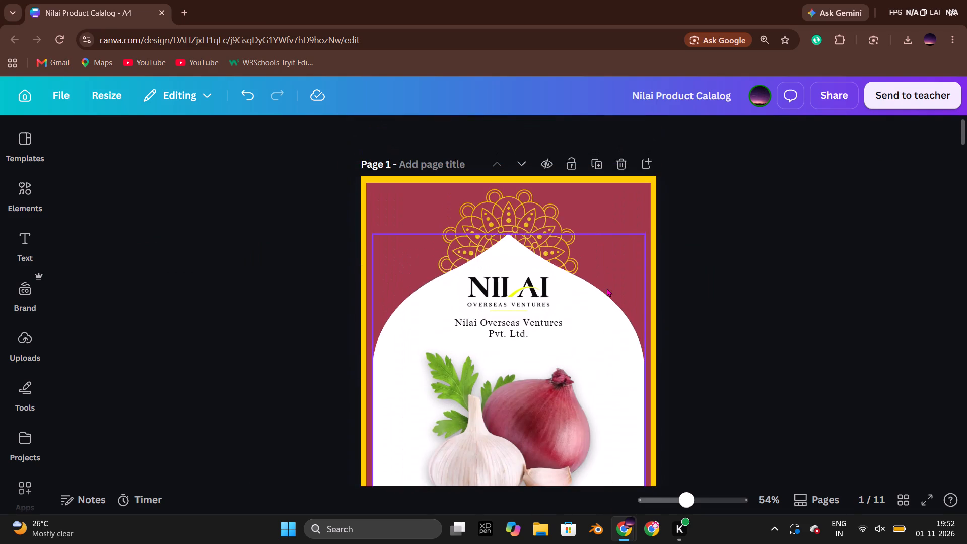
key(alt+Tab)
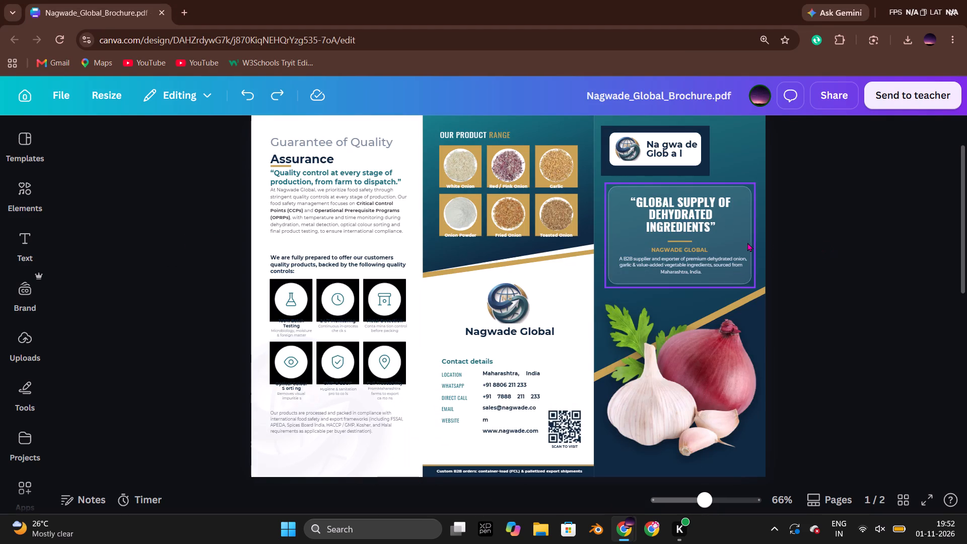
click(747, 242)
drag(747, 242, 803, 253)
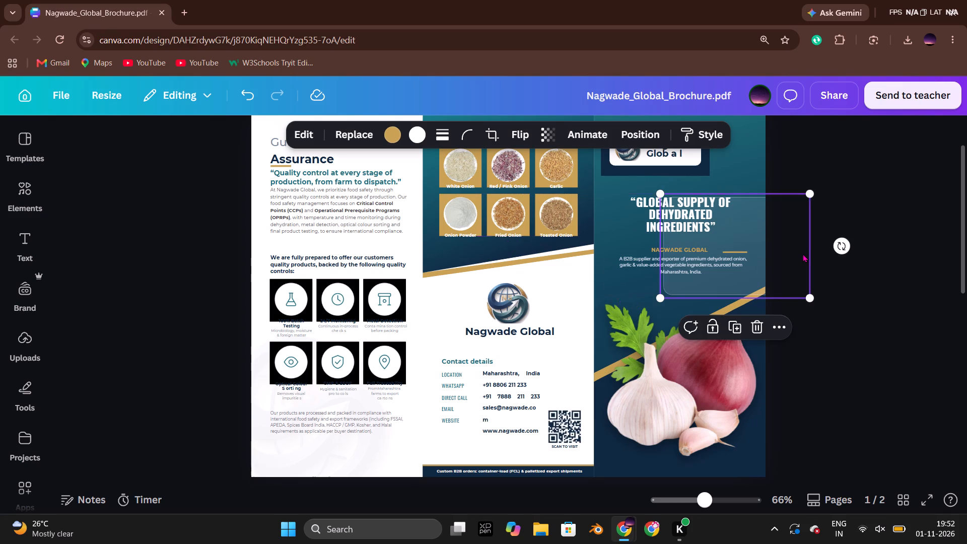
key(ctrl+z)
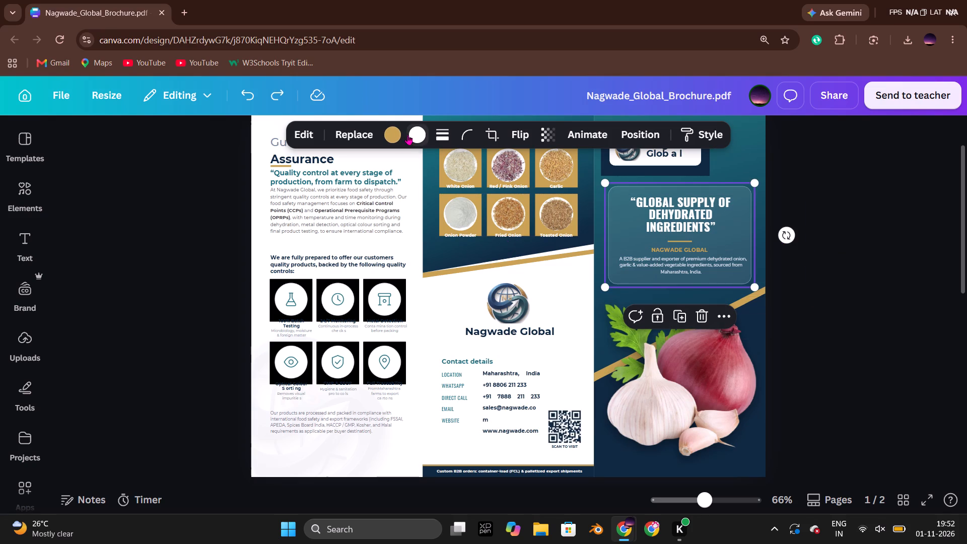
Recolor the rounded frame around the Nagwade Global cover headline to azure #1d6f7a, after trying red #c0392b and white.
click(411, 139)
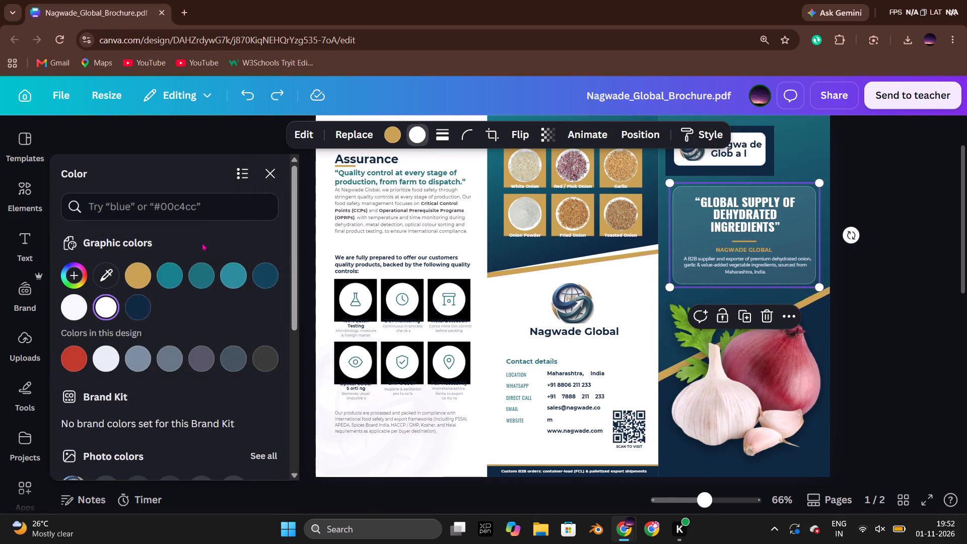
click(72, 360)
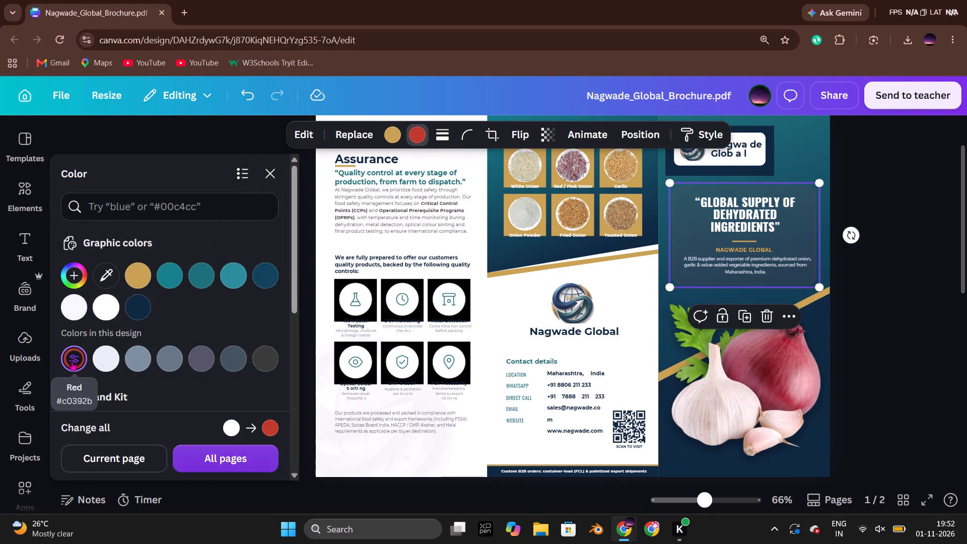
click(109, 308)
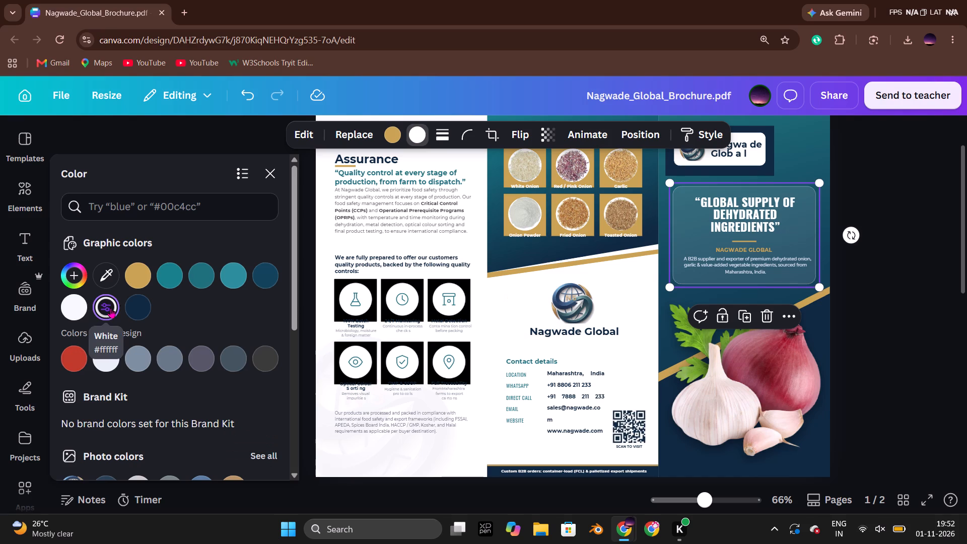
click(205, 273)
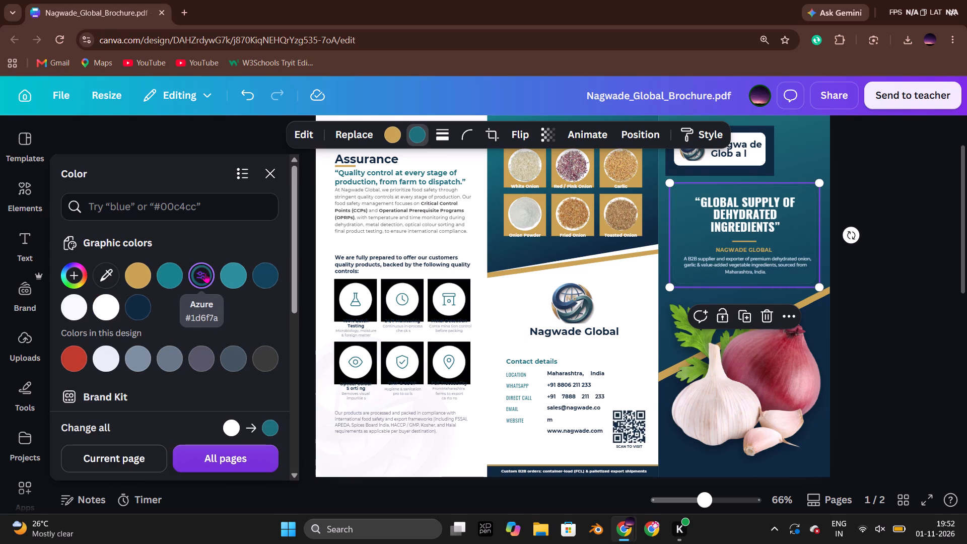
Recolor the short gold divider line under the Nagwade Global cover headline to white #ffffff, after trying teal and navy.
click(398, 126)
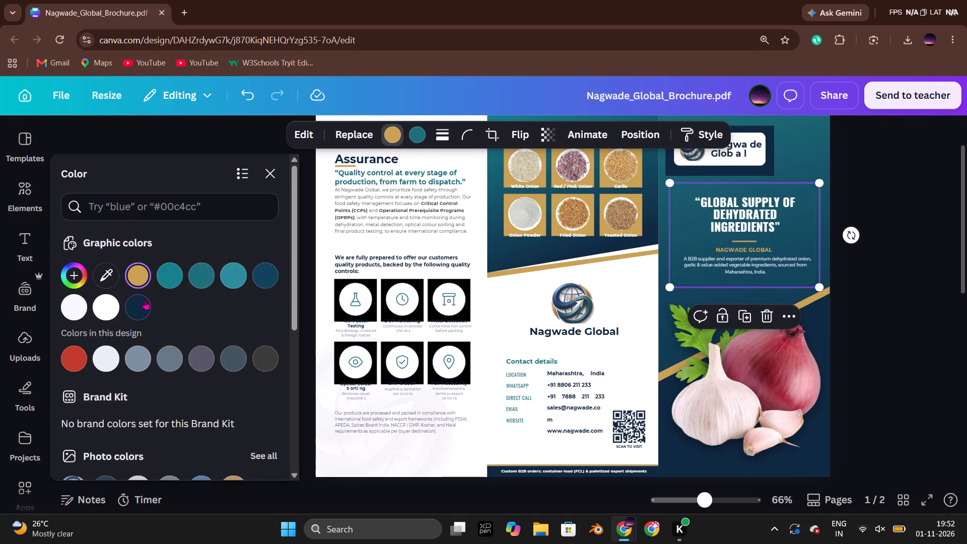
click(165, 281)
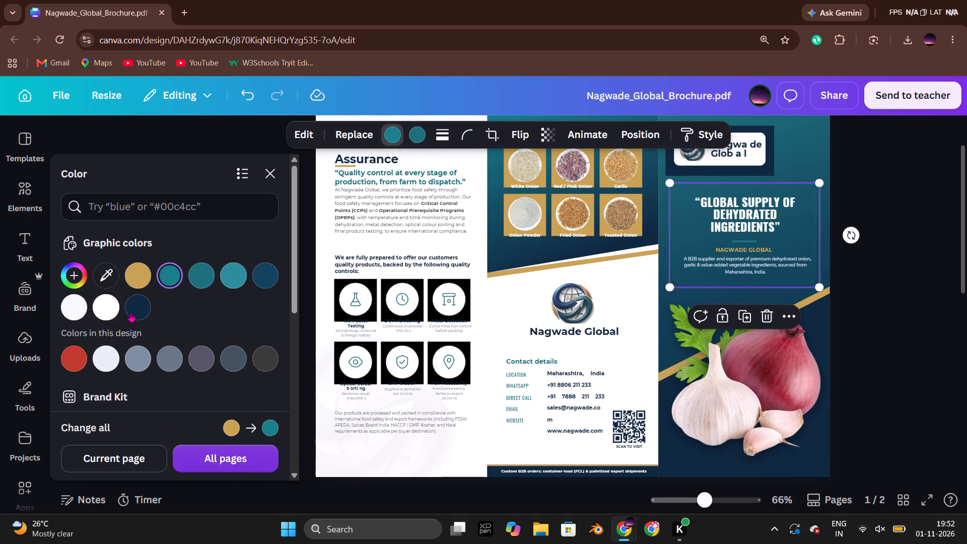
click(130, 310)
click(103, 310)
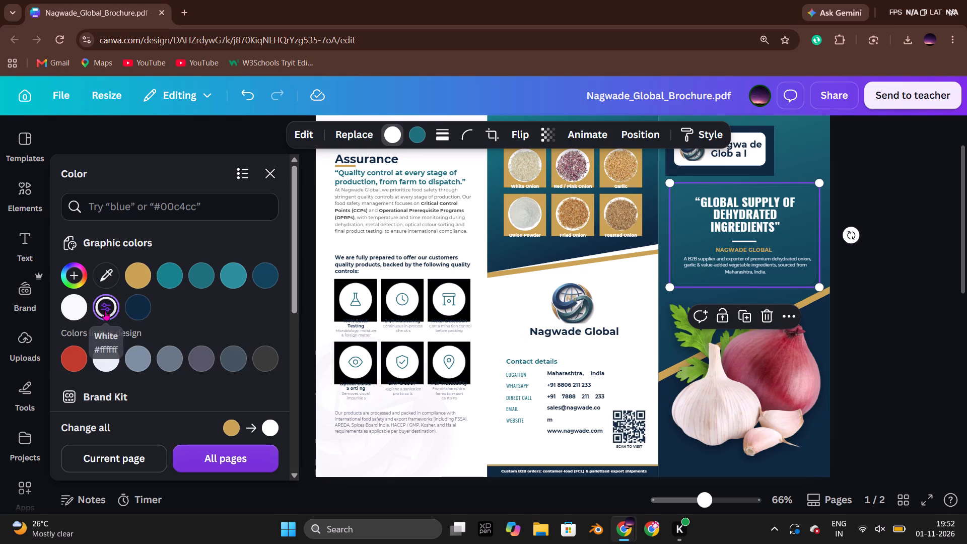
double_click(891, 292)
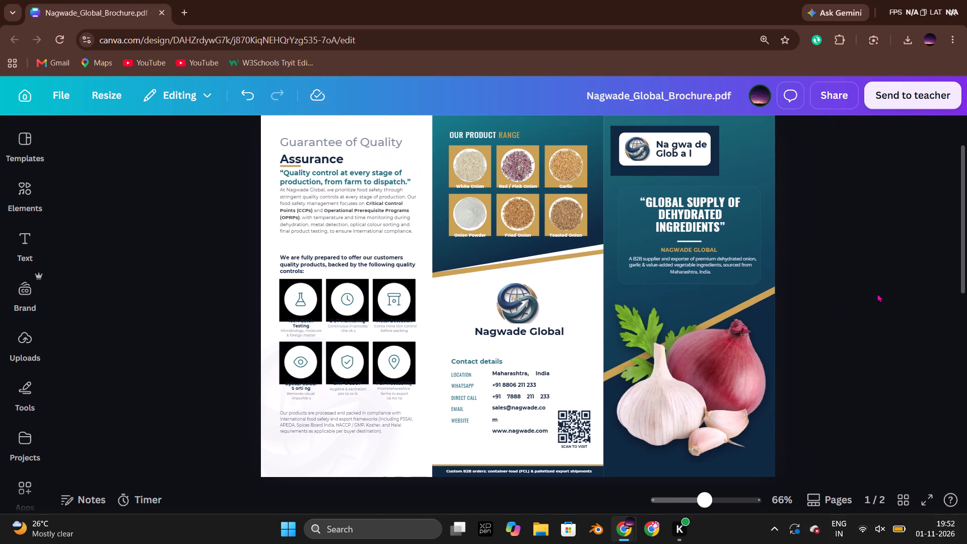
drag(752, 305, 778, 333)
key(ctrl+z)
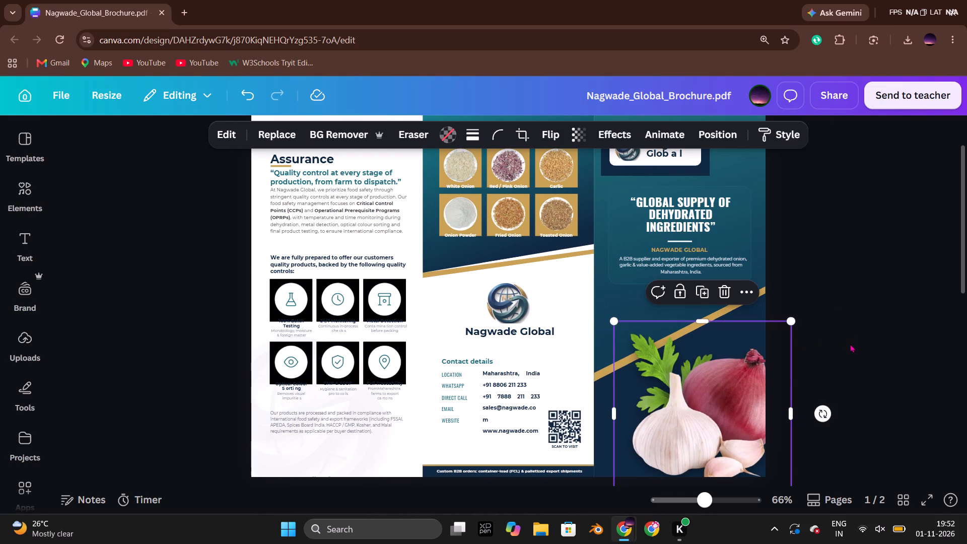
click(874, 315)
Switch to the Nilai Z-fold brochure and nudge the cover's onion and garlic image down, evenly spaced between company name and tagline.
key(alt+Tab)
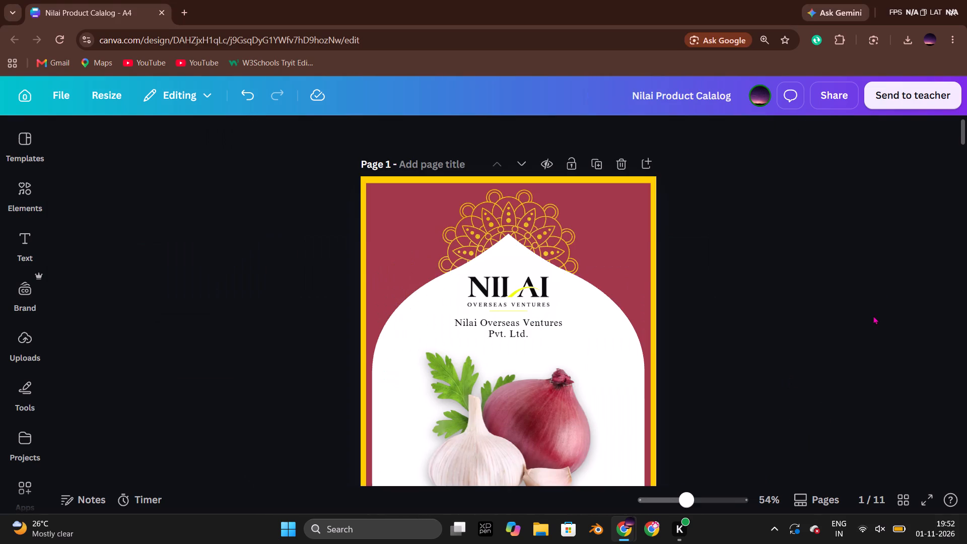
key(alt+Tab)
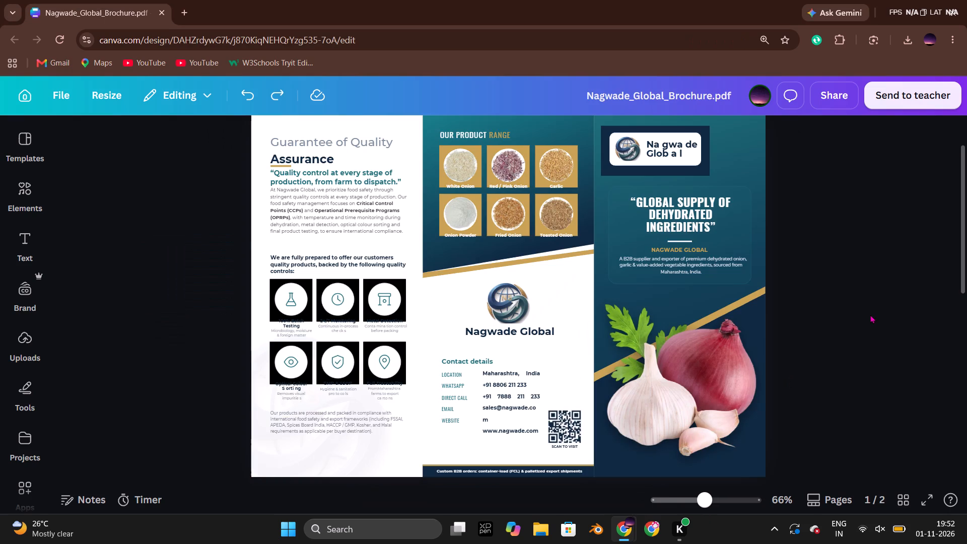
key(alt+Tab)
key(alt+Tab)
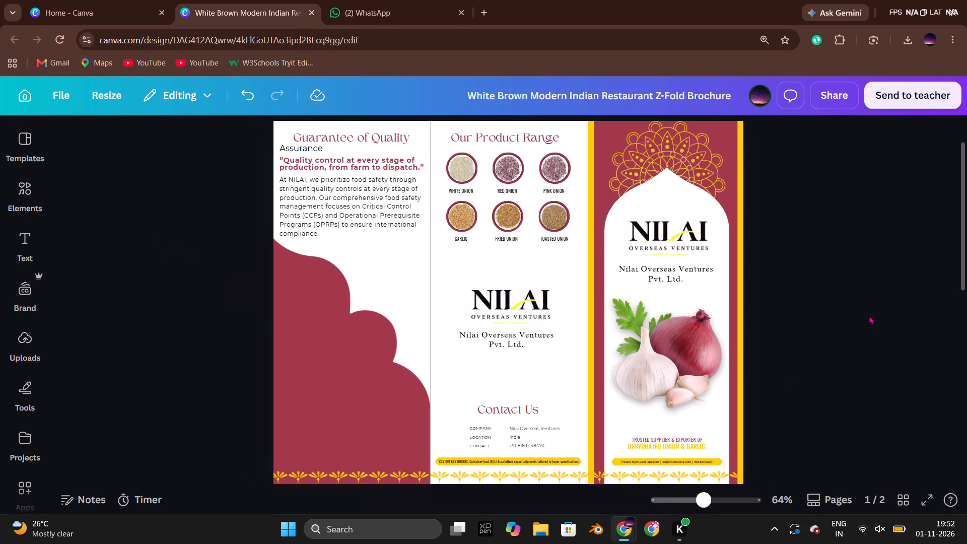
click(660, 332)
key(Down)
key(Down)
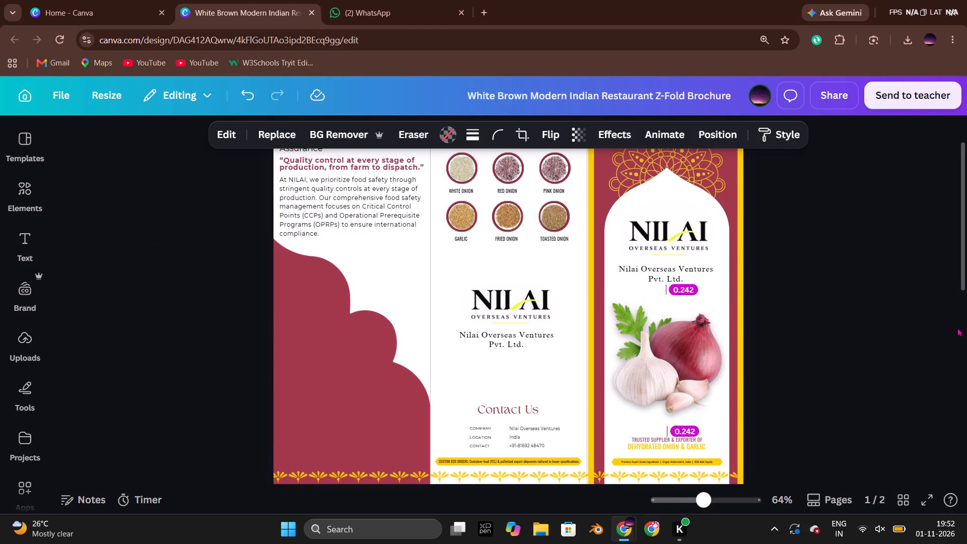
key(Up)
key(Down)
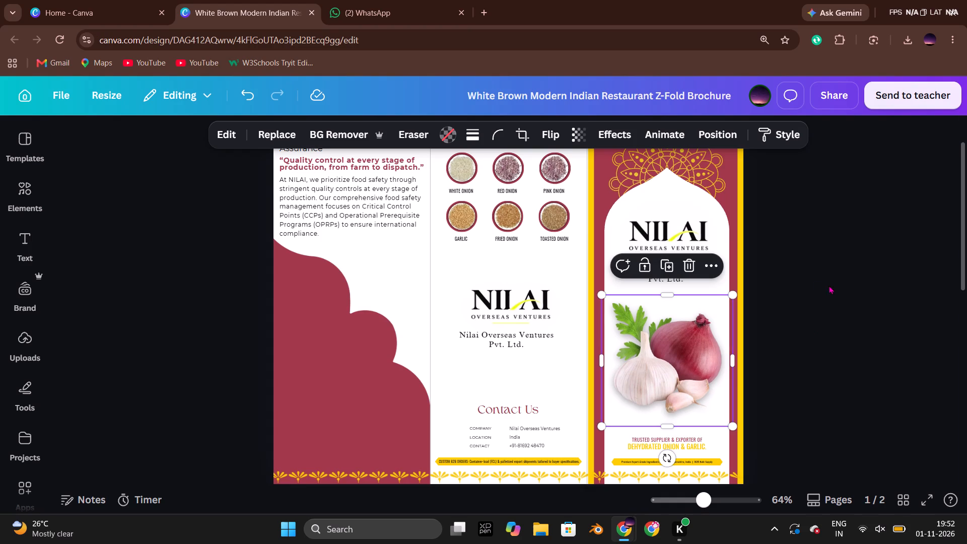
click(809, 280)
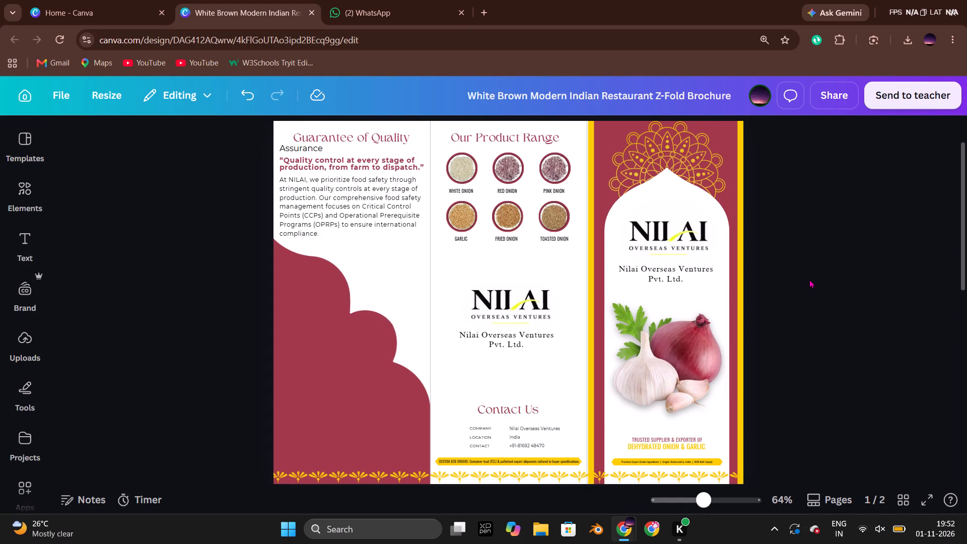
Check the cover and second page of the Nilai product catalog, and return to the Nagwade Global brochure.
key(alt+Tab)
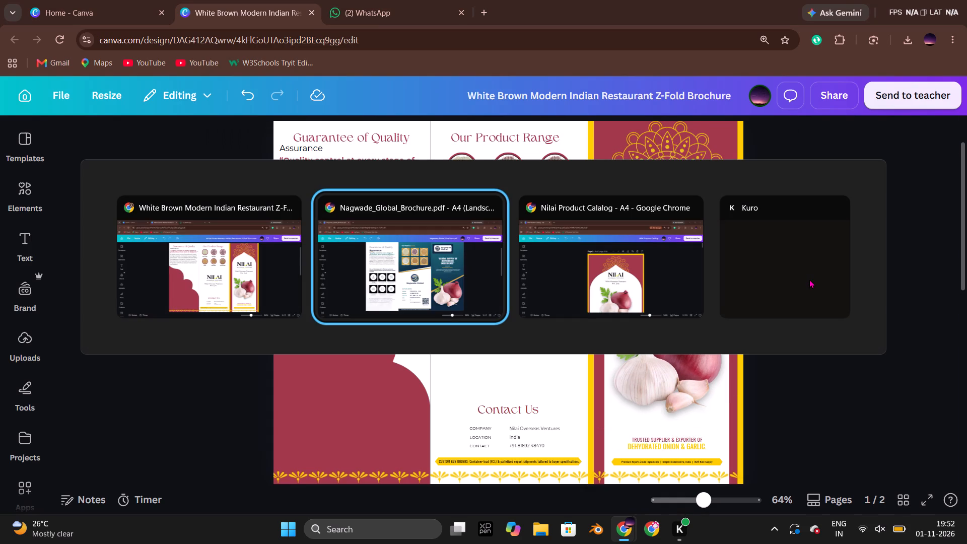
key(alt+Tab)
scroll(795, 276, down, 2)
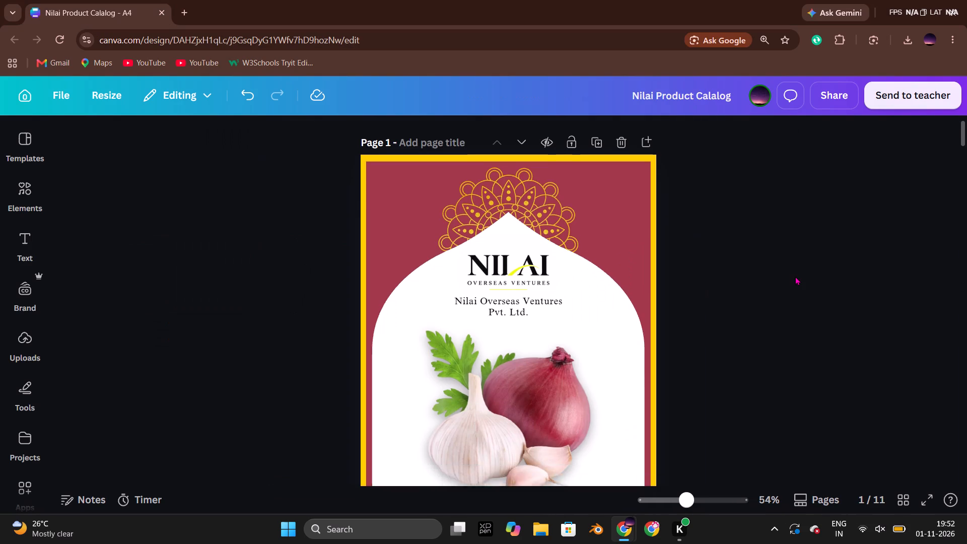
scroll(795, 276, down, 4)
key(alt+Tab)
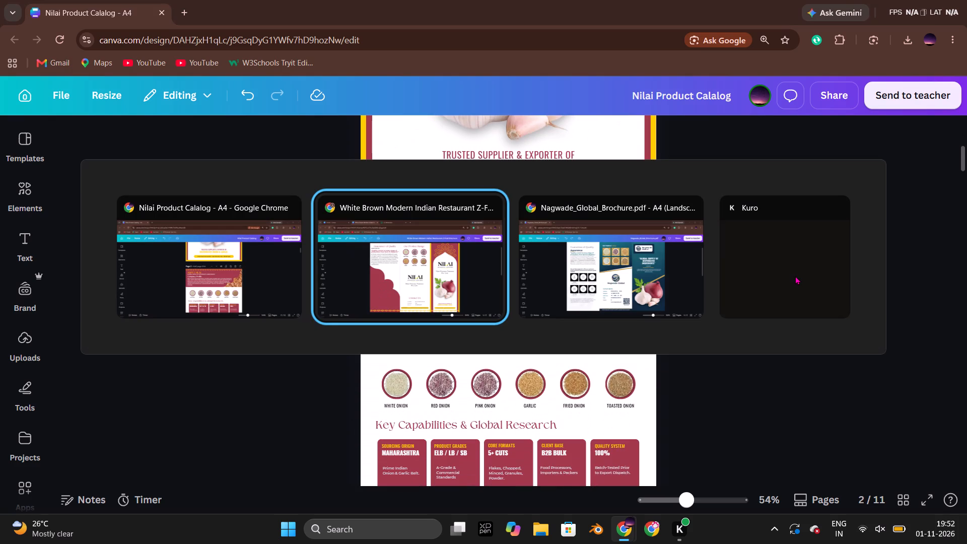
key(alt+Tab)
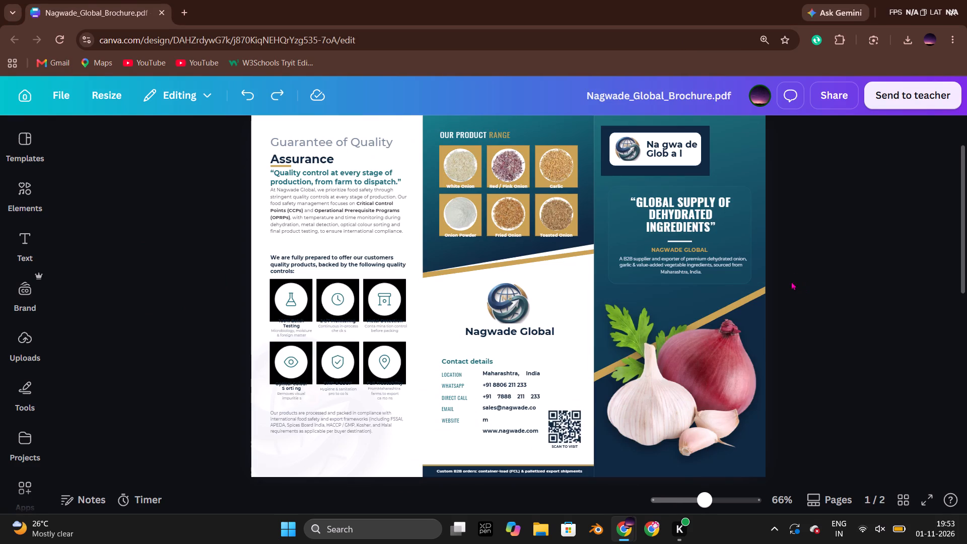
Nudge the upper row of three quality-control icon tiles up, clear of their captions, in the Nagwade Global brochure.
drag(228, 288, 296, 303)
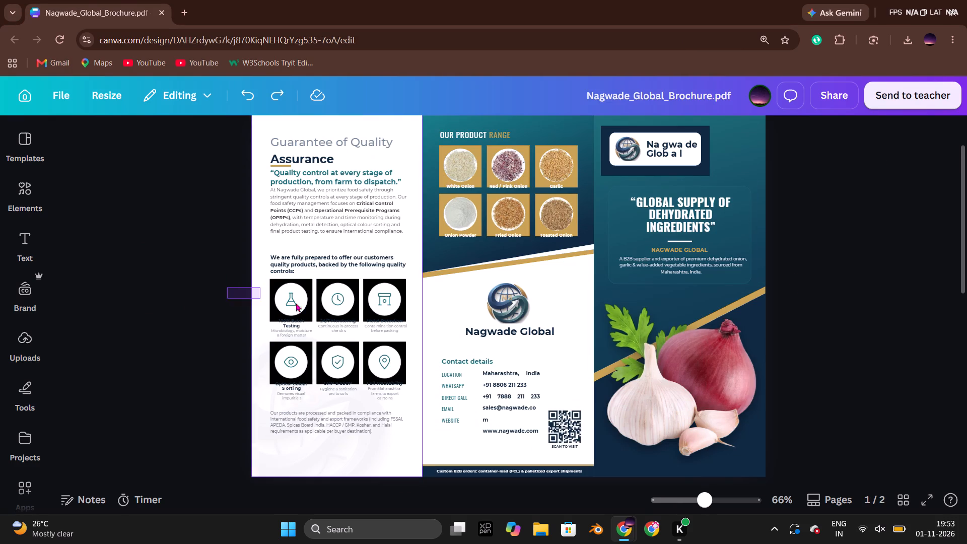
drag(296, 303, 380, 303)
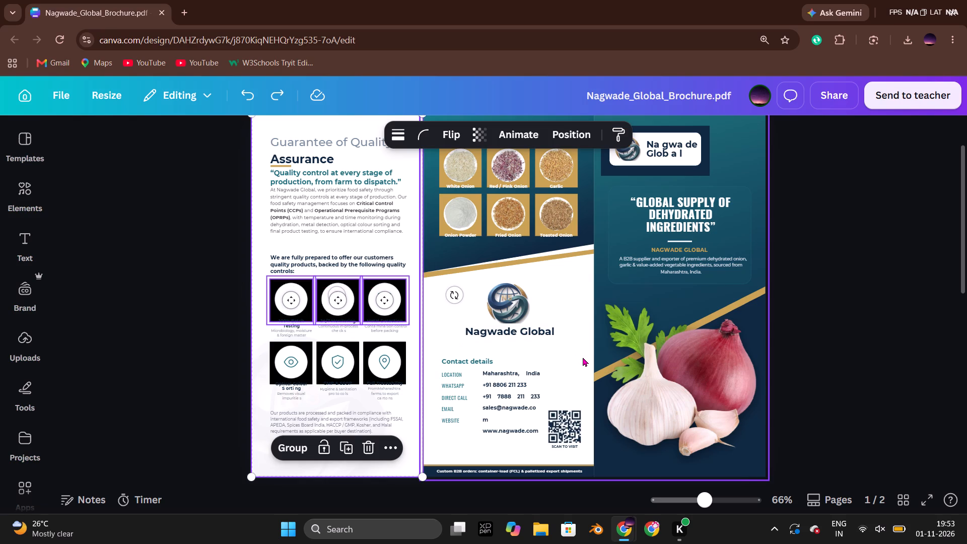
key(Up)
key(Up)
key(Up)
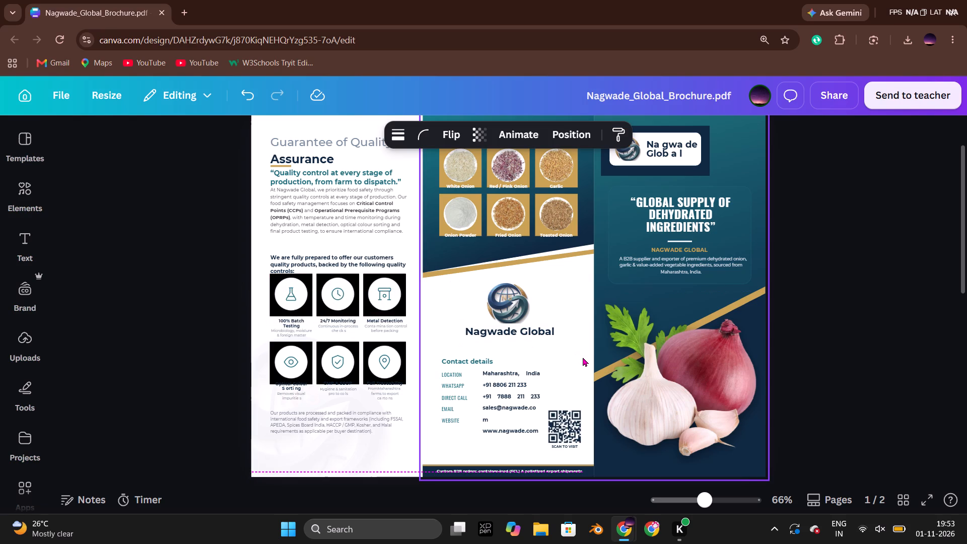
click(147, 355)
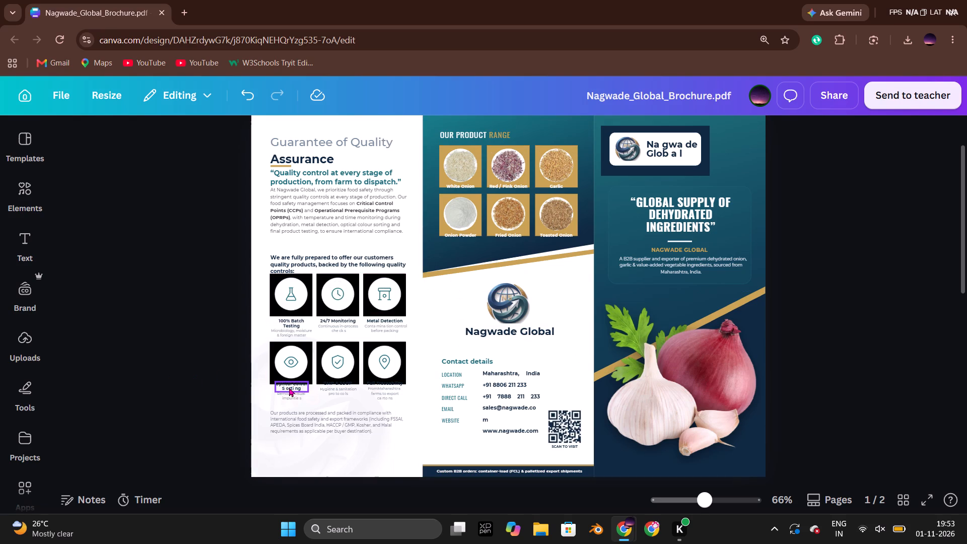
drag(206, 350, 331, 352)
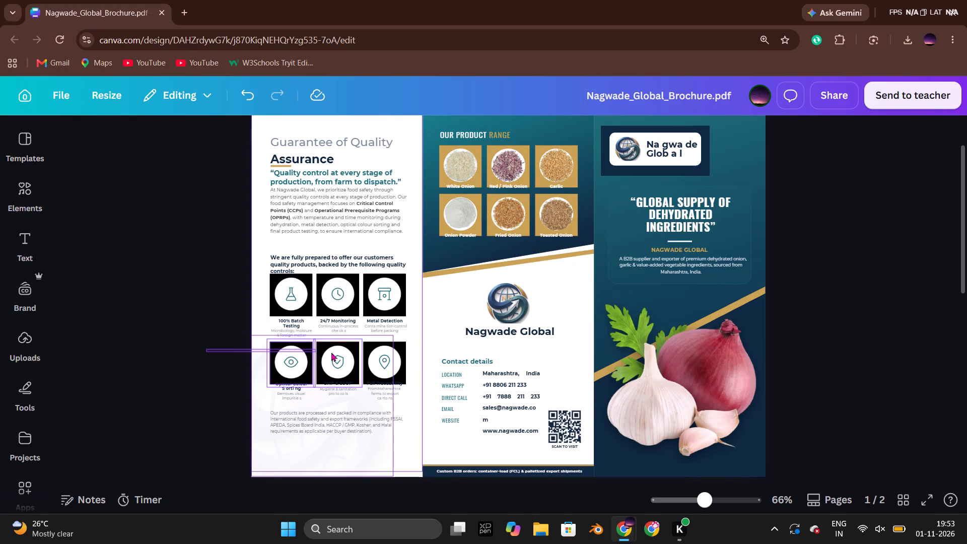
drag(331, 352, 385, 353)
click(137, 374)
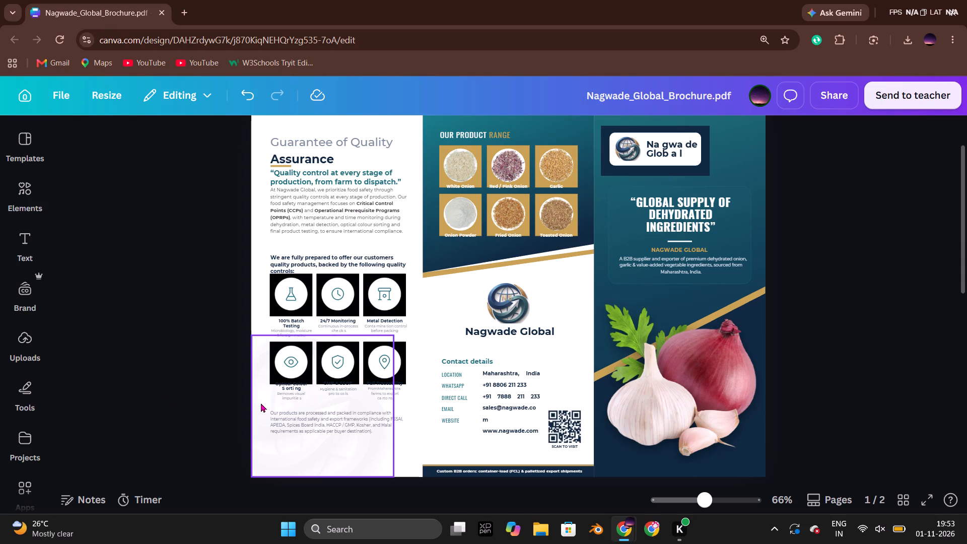
Delete the faint background image behind the lower part of the Guarantee of Quality Assurance panel, including its empty frame.
click(261, 403)
drag(263, 401, 186, 410)
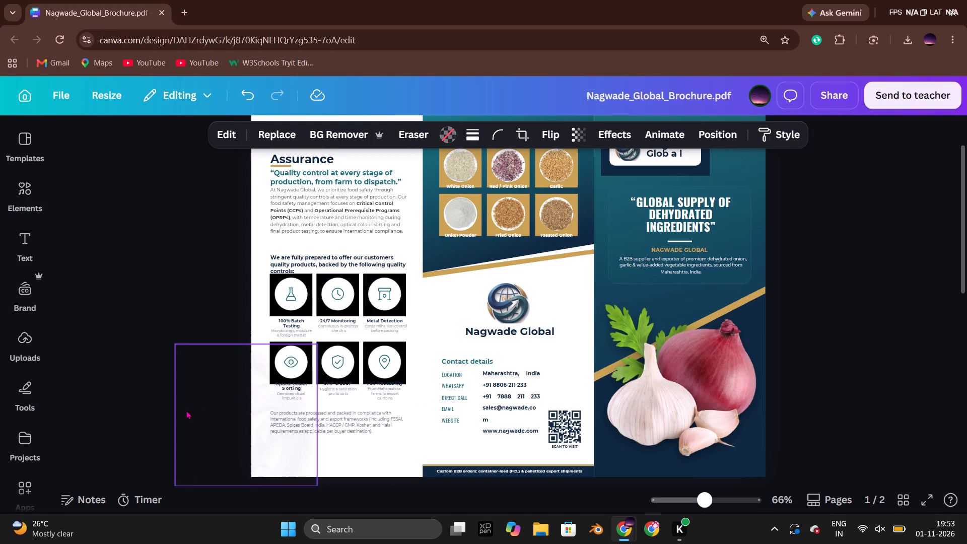
key(Delete)
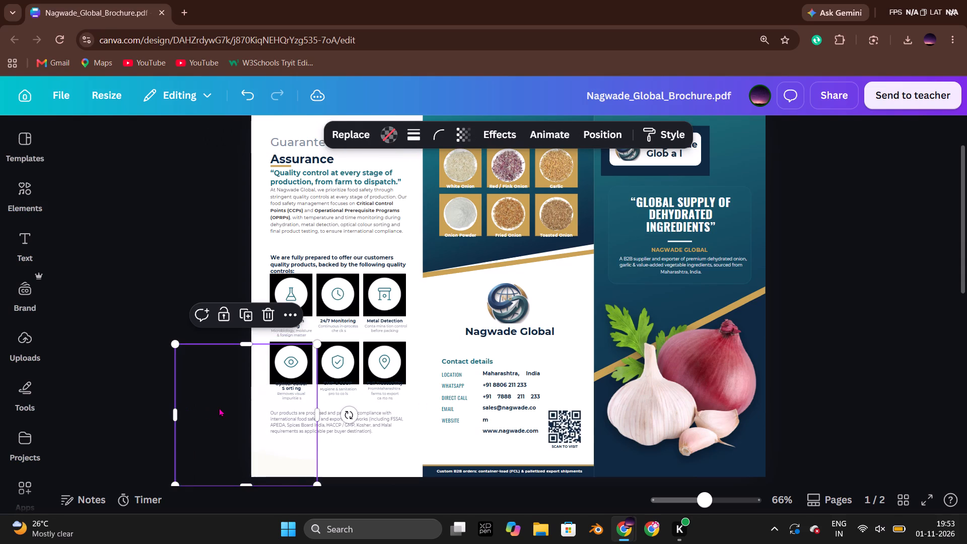
click(225, 407)
click(270, 449)
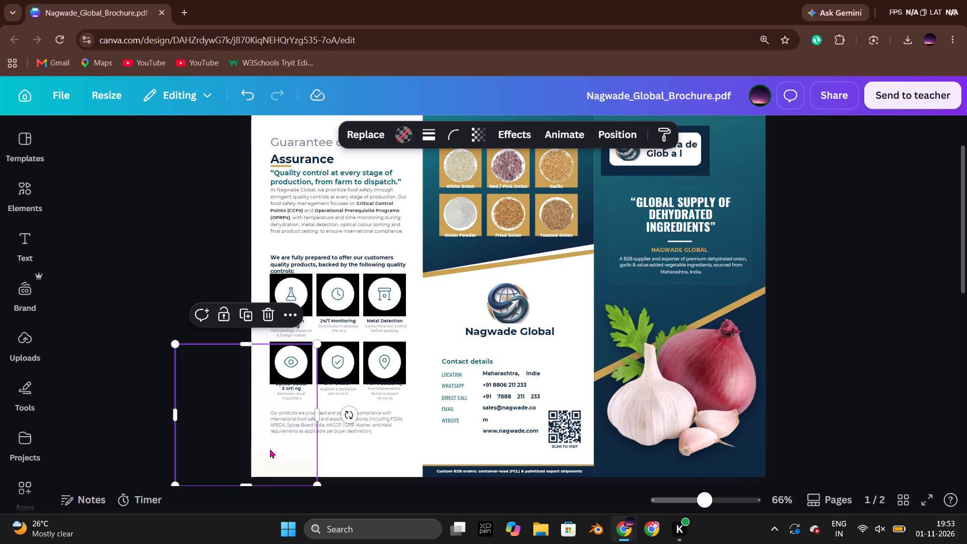
key(Delete)
Nudge the lower row of three quality-control icon tiles up, clear of the Optical Colour Sorting, GMP & SSOP and Full Traceability captions.
drag(222, 362, 265, 366)
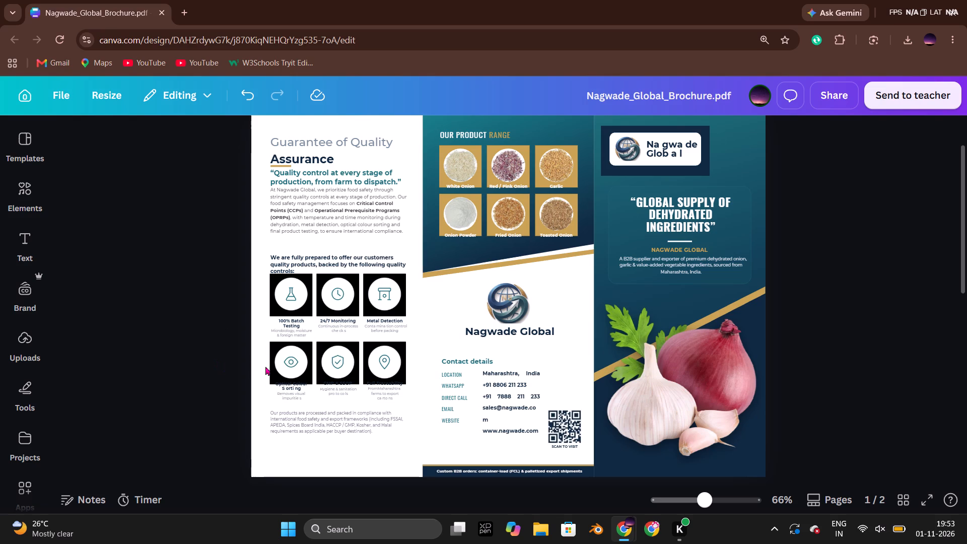
drag(265, 366, 393, 368)
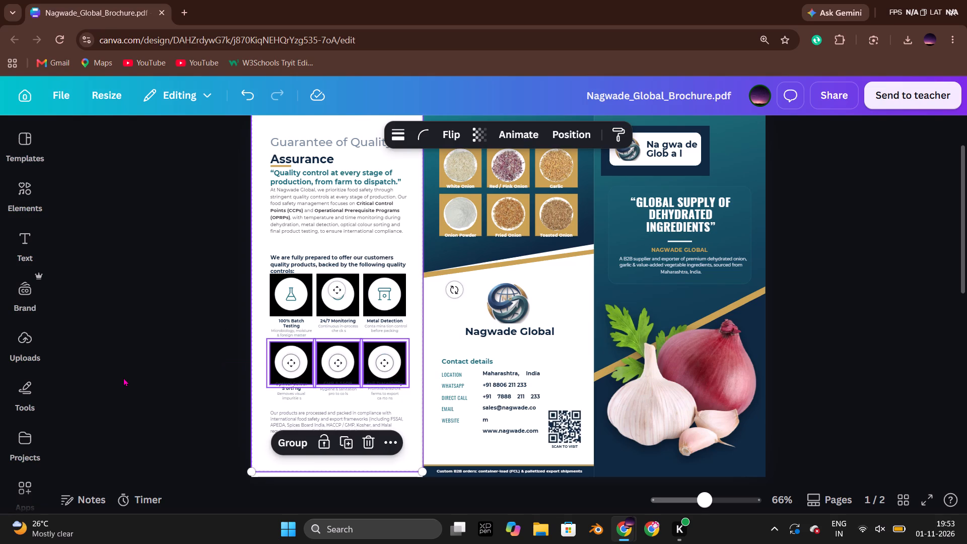
key(Up)
key(Up)
key(Up)
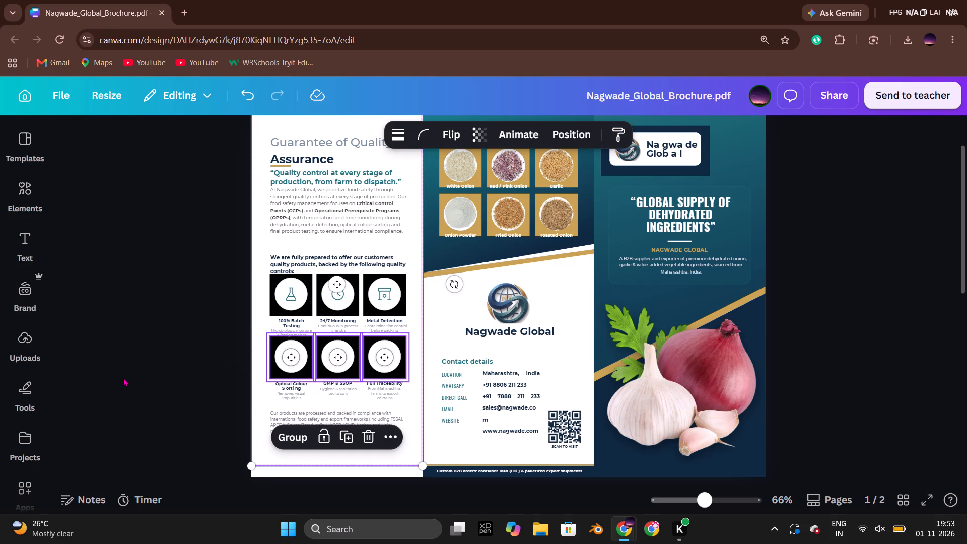
key(Up)
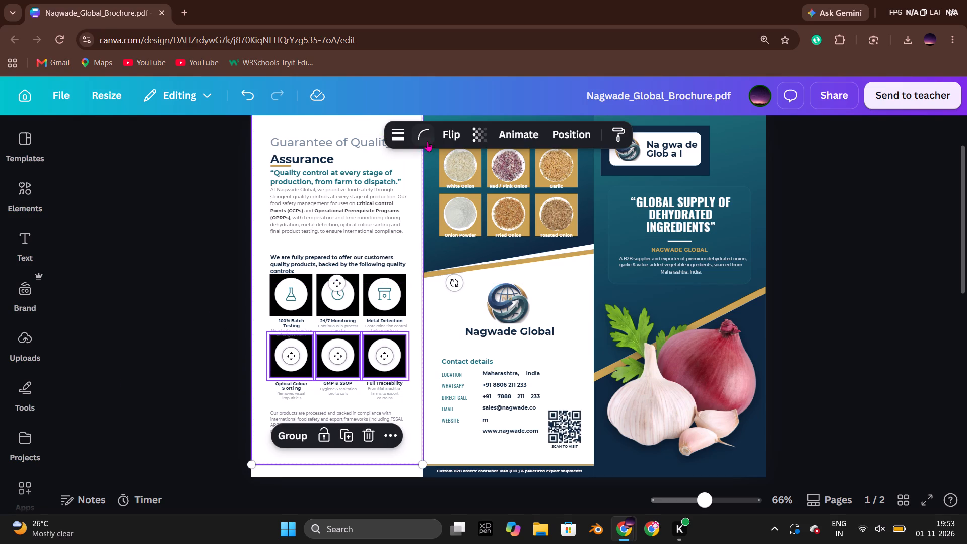
Slightly round the corners of the lower row's three icon tiles, after trying a corner rounding of 72.
click(423, 132)
drag(354, 198, 435, 194)
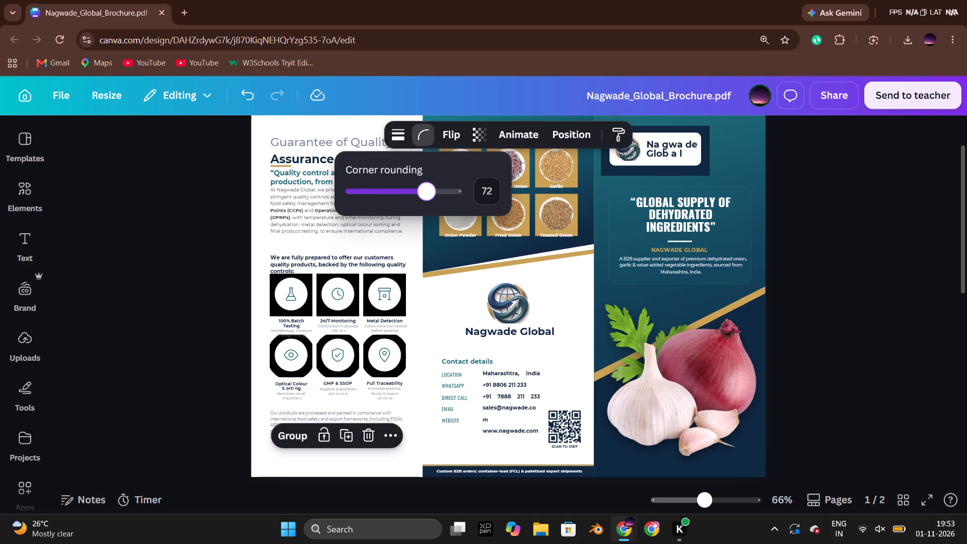
drag(435, 194, 387, 198)
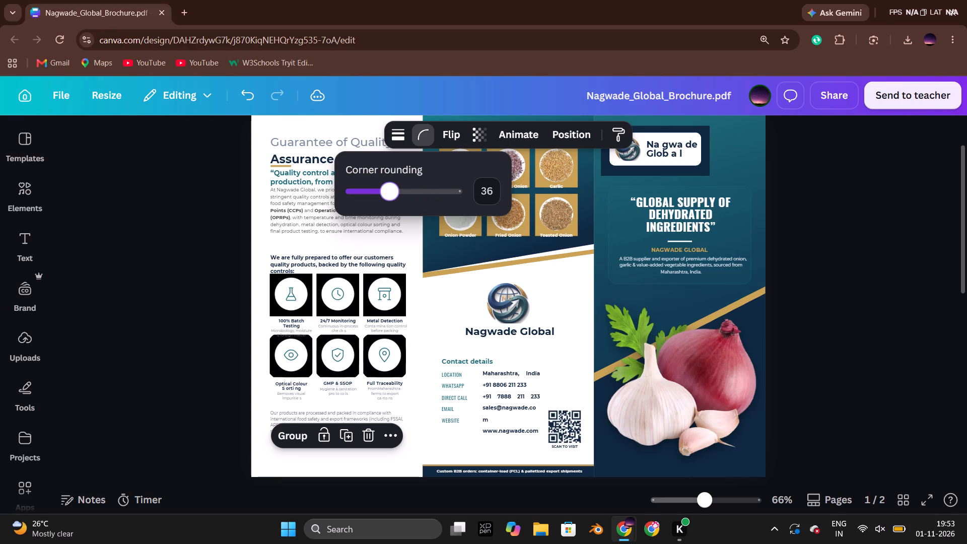
drag(387, 198, 383, 199)
click(160, 218)
click(188, 296)
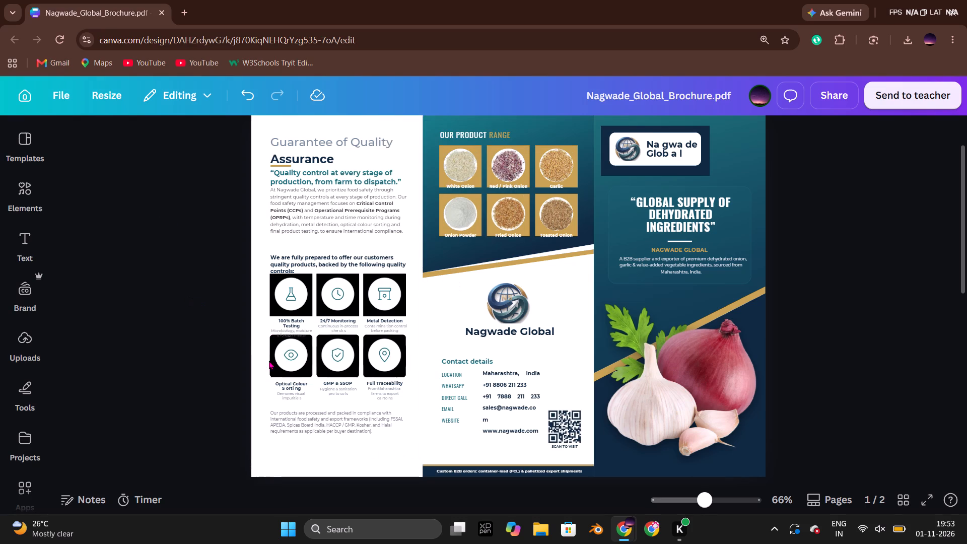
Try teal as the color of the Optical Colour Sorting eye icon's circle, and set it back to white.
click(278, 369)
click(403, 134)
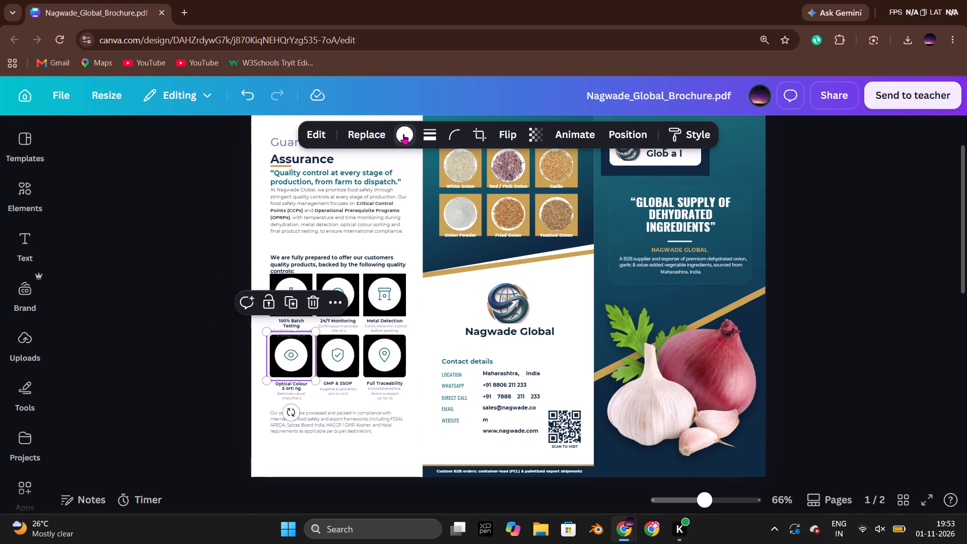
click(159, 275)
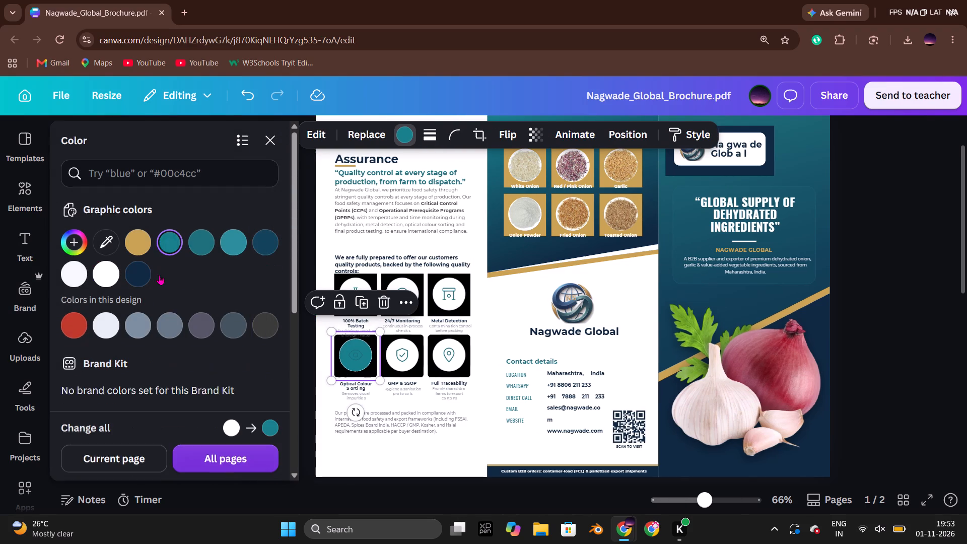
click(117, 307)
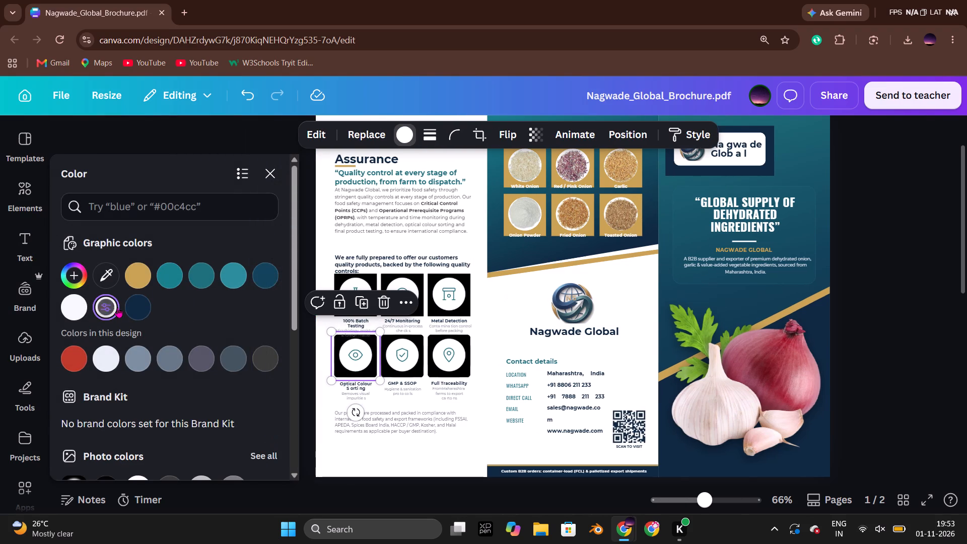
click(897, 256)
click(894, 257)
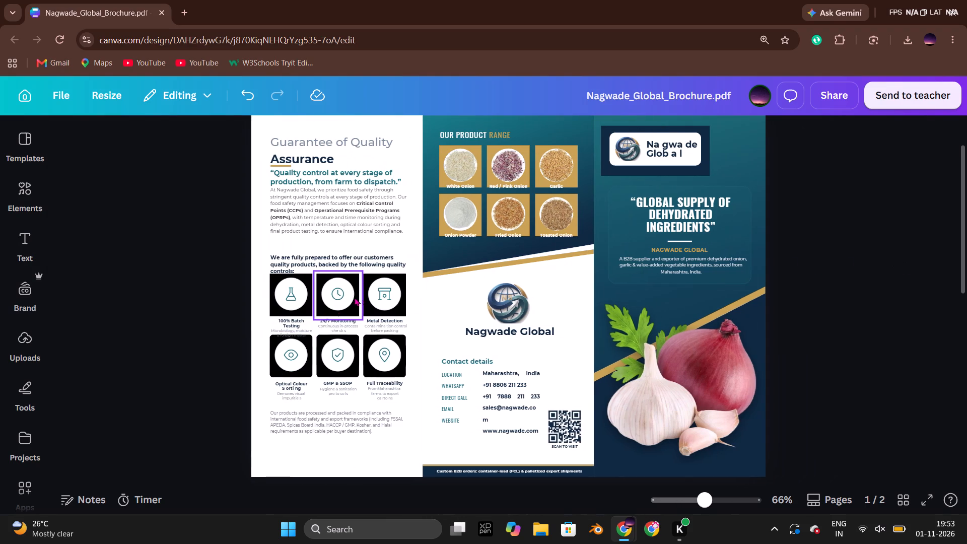
Move the 100% Batch Testing flask tile above the Metal Detection tile and set its corner rounding to 100.
drag(296, 290, 299, 304)
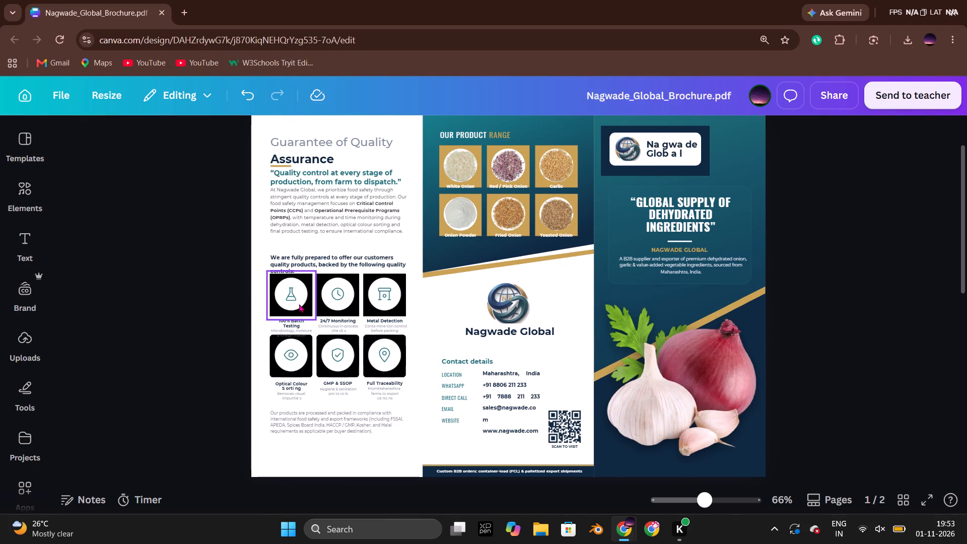
drag(299, 304, 285, 292)
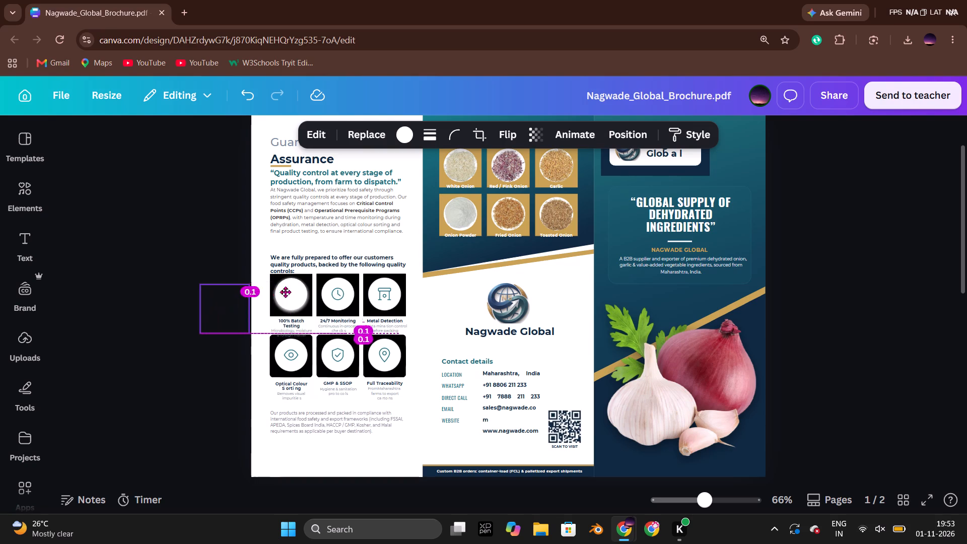
drag(285, 292, 392, 239)
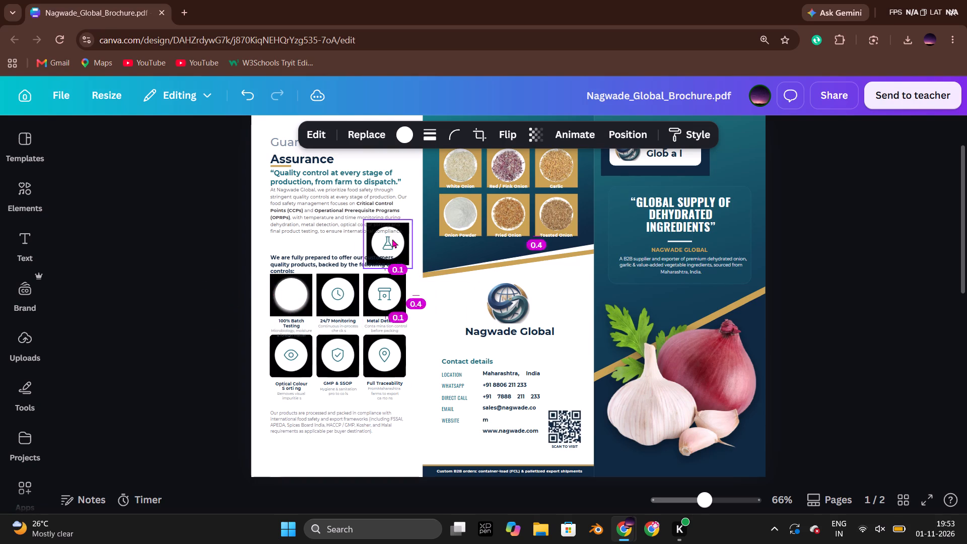
click(458, 134)
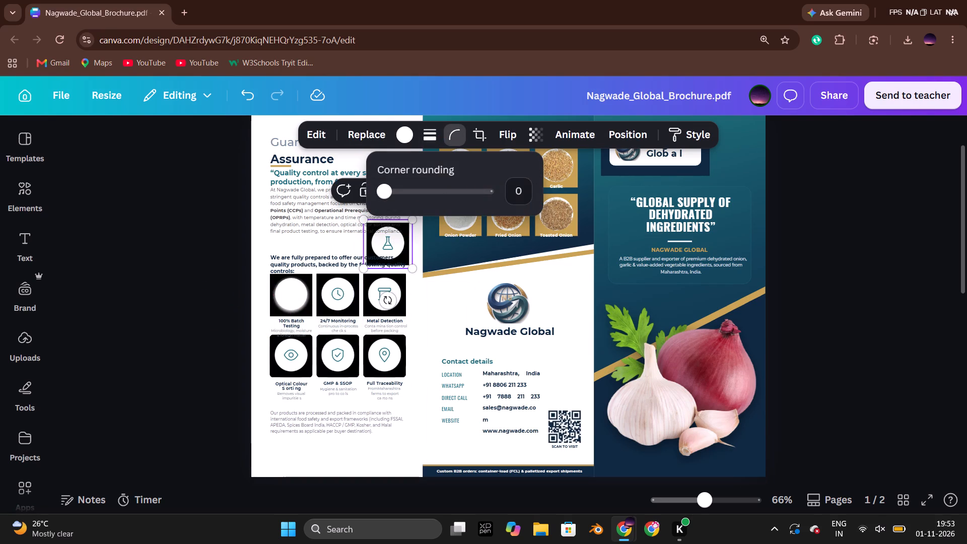
drag(386, 194, 495, 192)
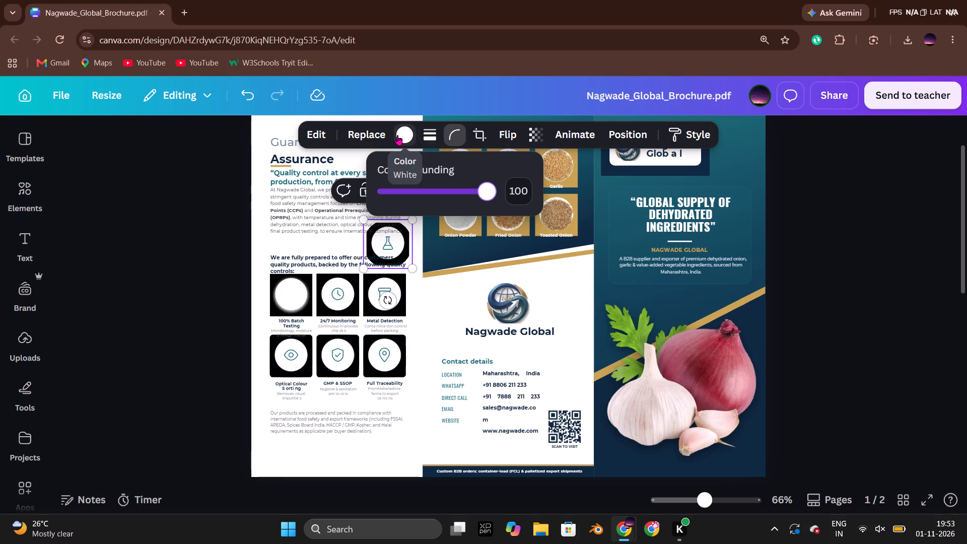
Give the round flask tile a solid outline with stroke weight 16, after trying thicker strokes.
click(432, 139)
drag(335, 237, 364, 236)
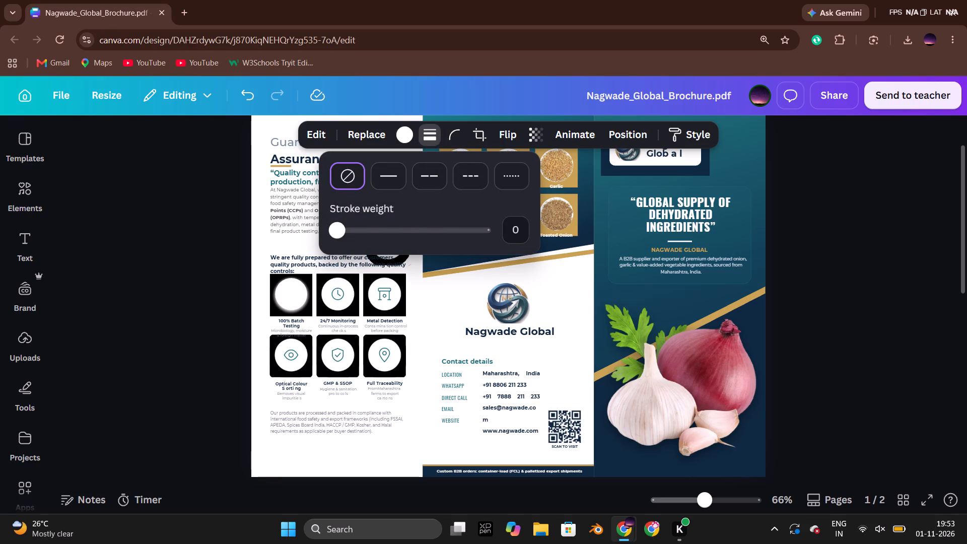
drag(364, 236, 429, 234)
double_click(820, 235)
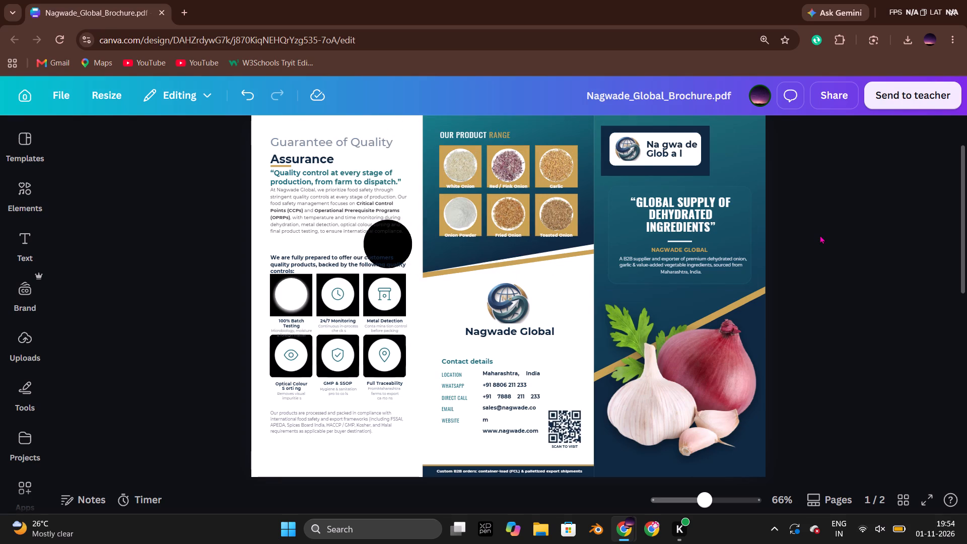
click(373, 246)
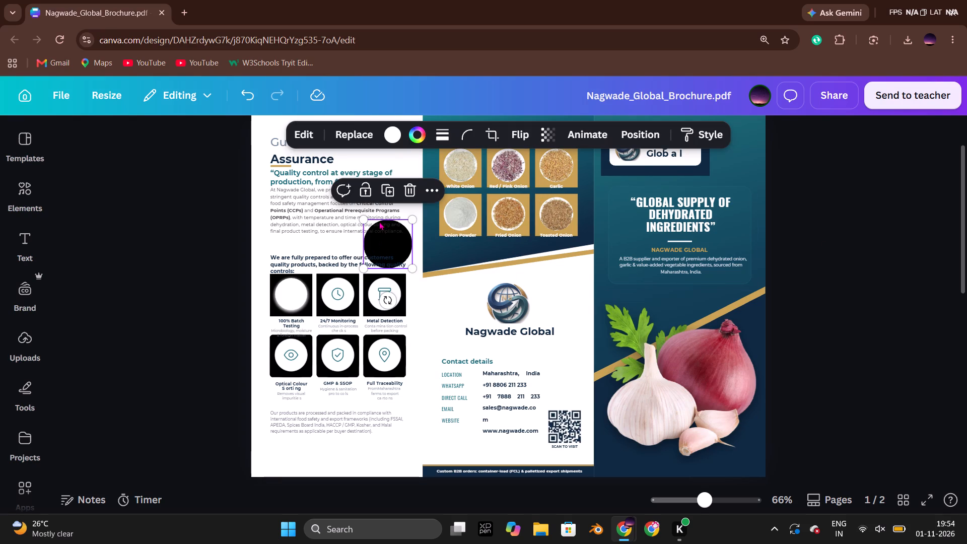
click(398, 139)
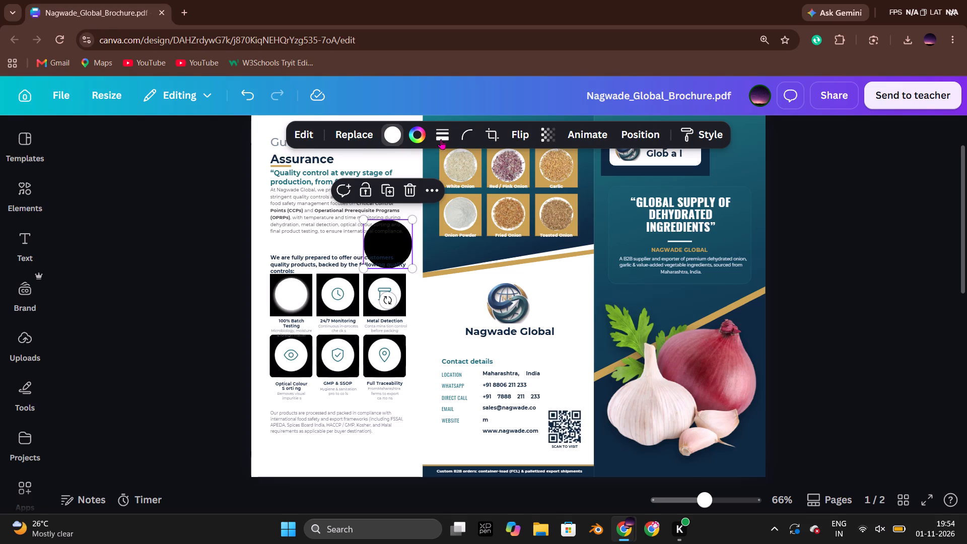
click(441, 139)
drag(443, 234, 388, 232)
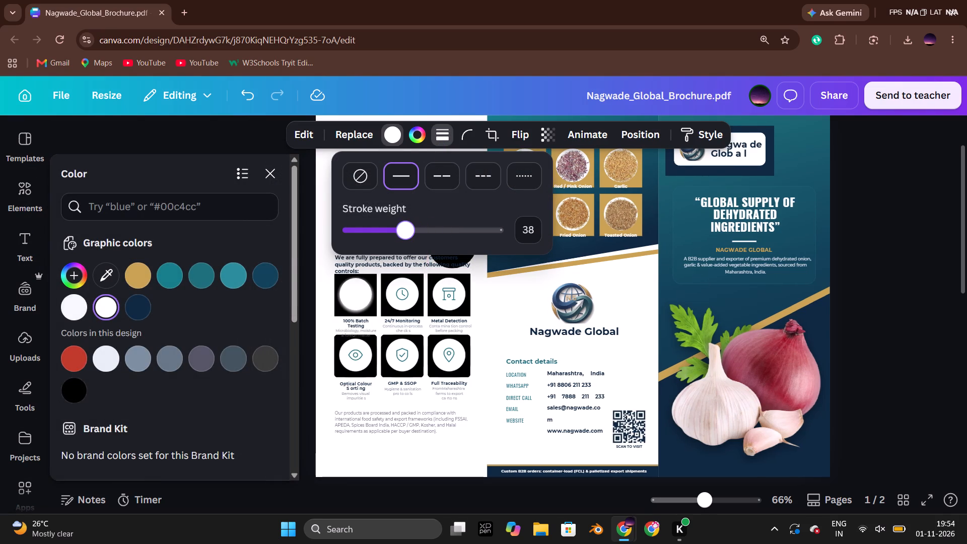
drag(388, 232, 372, 232)
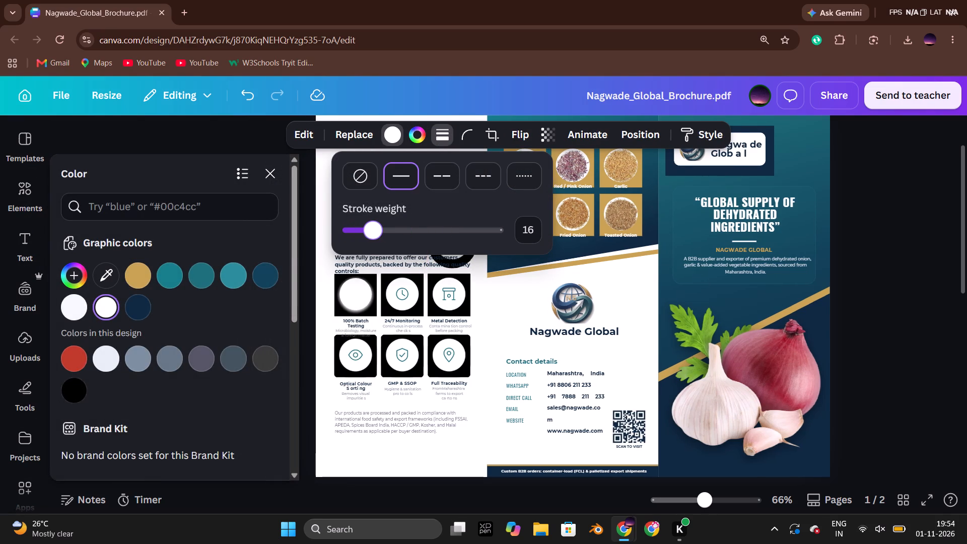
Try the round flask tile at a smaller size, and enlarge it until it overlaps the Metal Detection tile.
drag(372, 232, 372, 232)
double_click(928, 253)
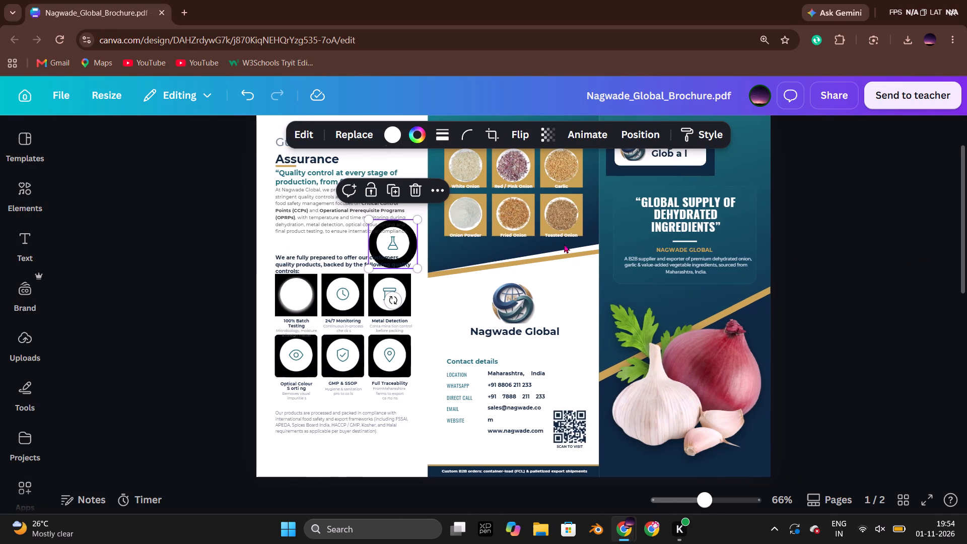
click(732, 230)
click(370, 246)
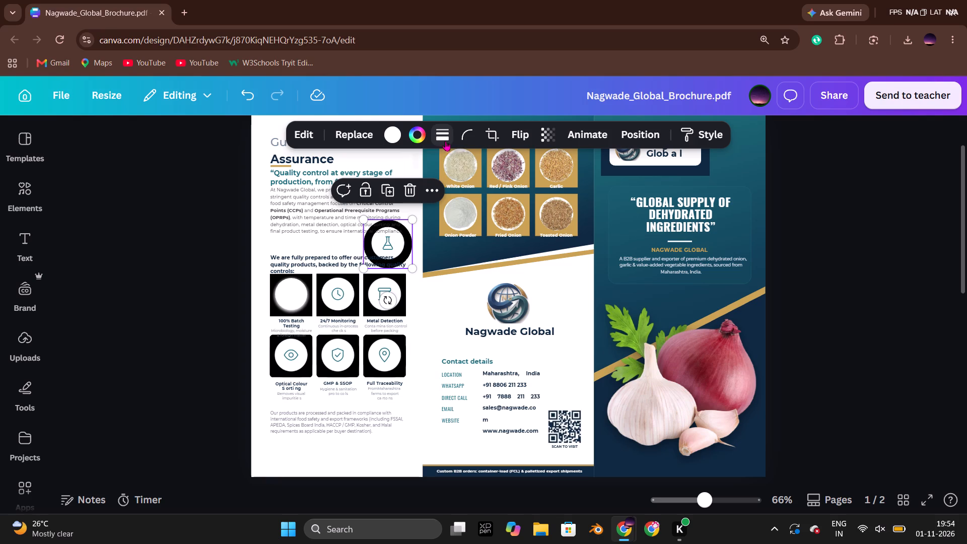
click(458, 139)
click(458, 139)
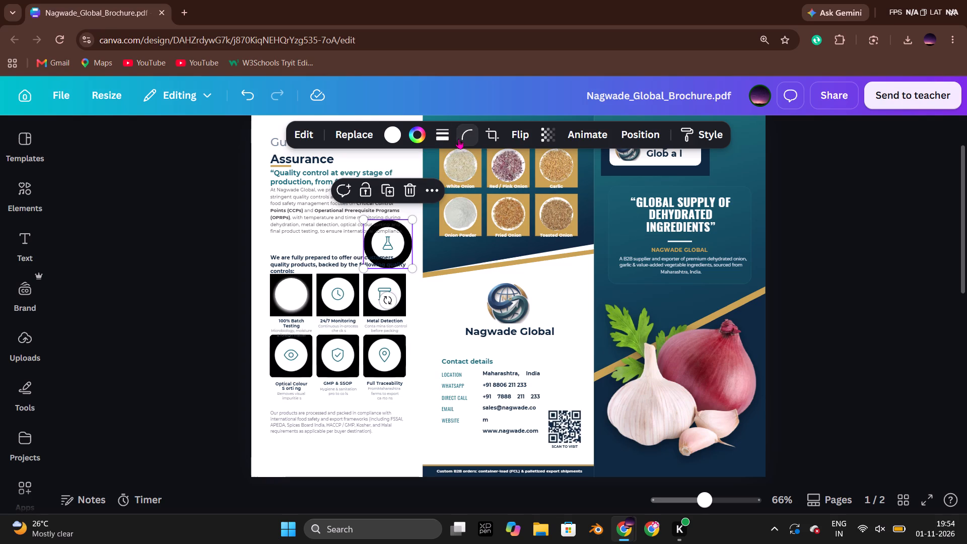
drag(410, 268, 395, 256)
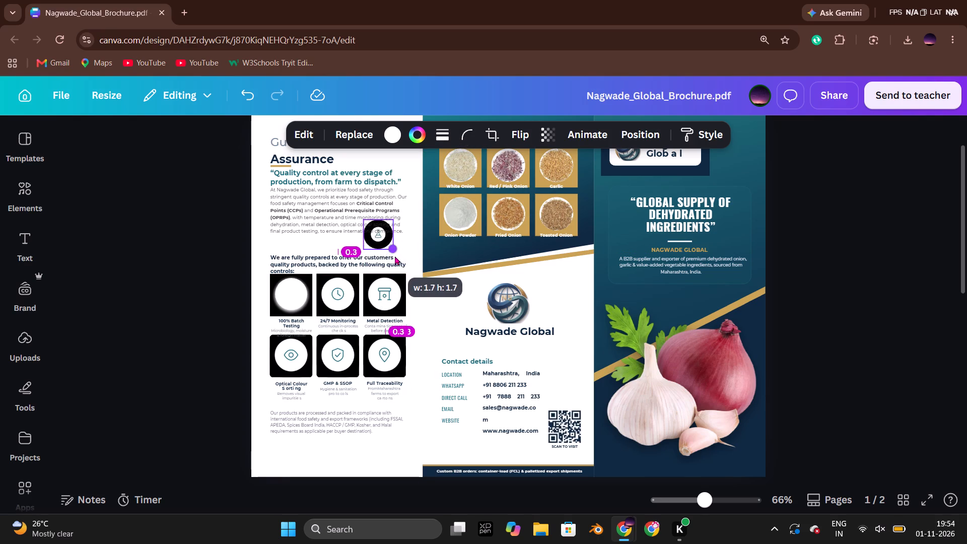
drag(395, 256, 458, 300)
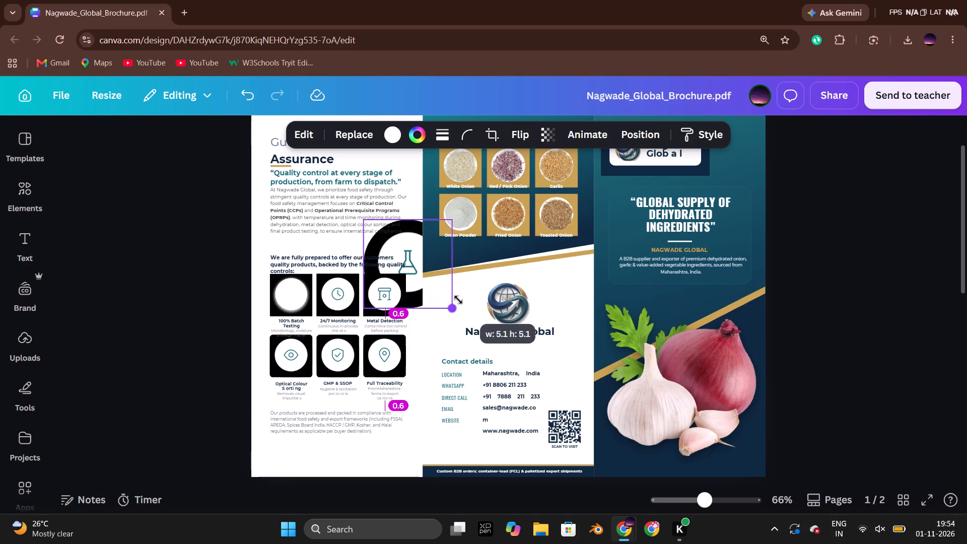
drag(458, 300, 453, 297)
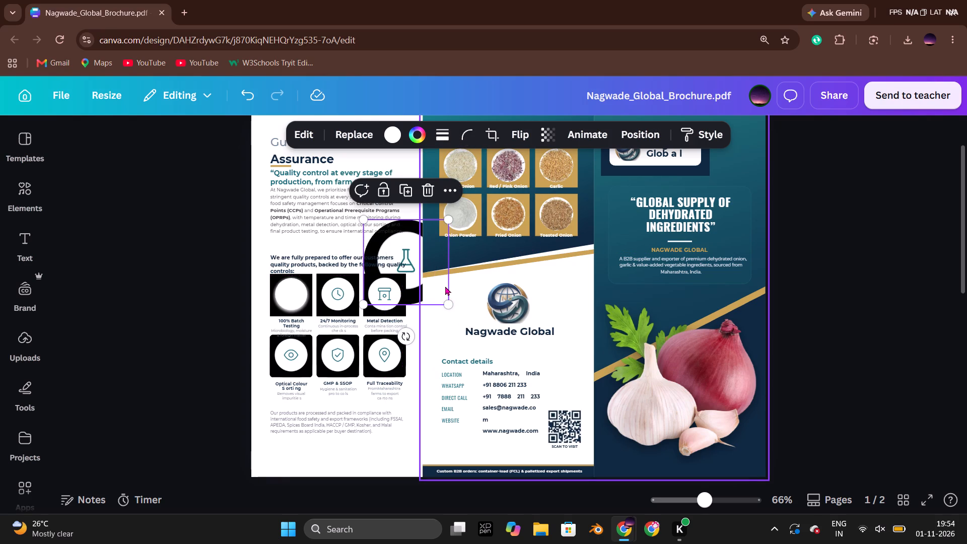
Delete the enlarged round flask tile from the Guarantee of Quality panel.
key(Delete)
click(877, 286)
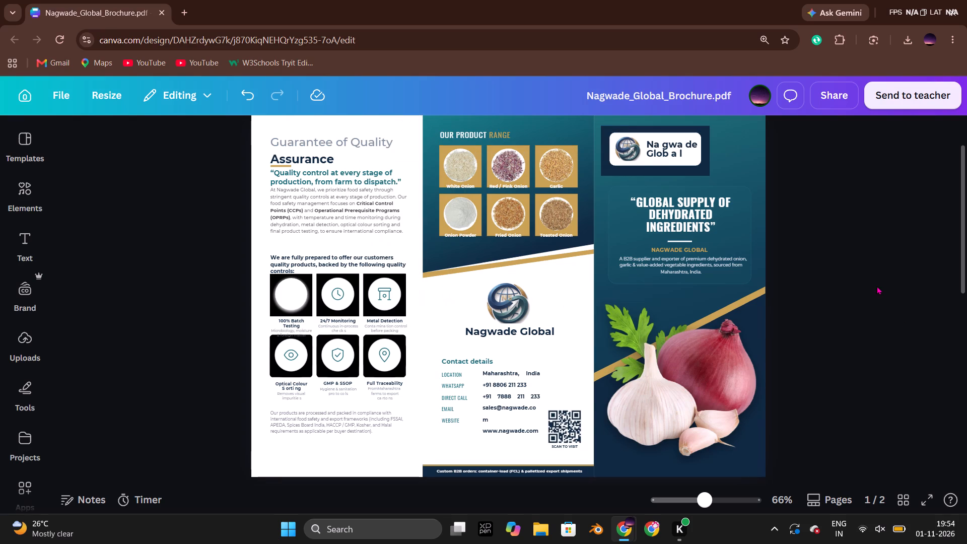
In the Indian Restaurant Z-Fold Brochure design, search elements for "test tube" and insert the black half-filled flask graphic.
key(alt+Tab)
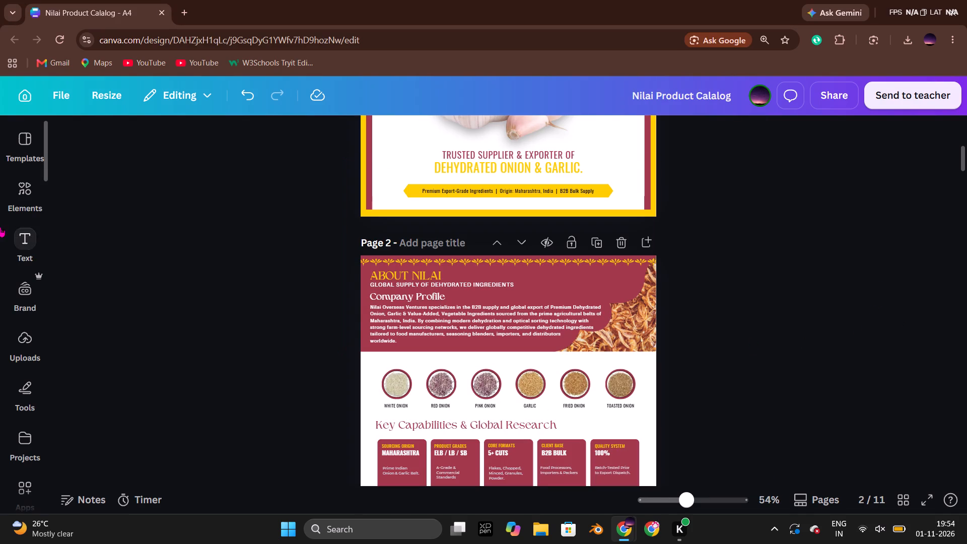
key(alt+Tab)
key(alt+Tab)
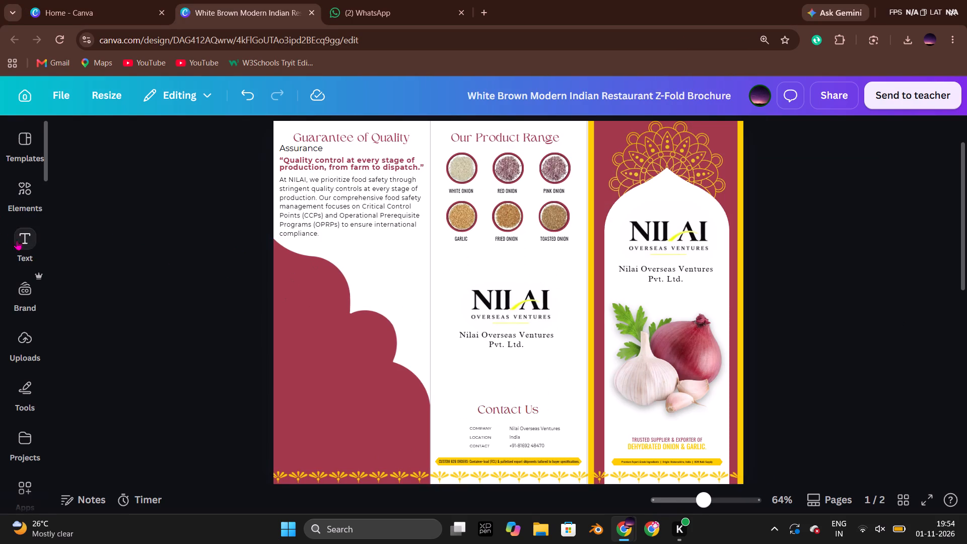
click(34, 185)
click(163, 146)
text(test tube)
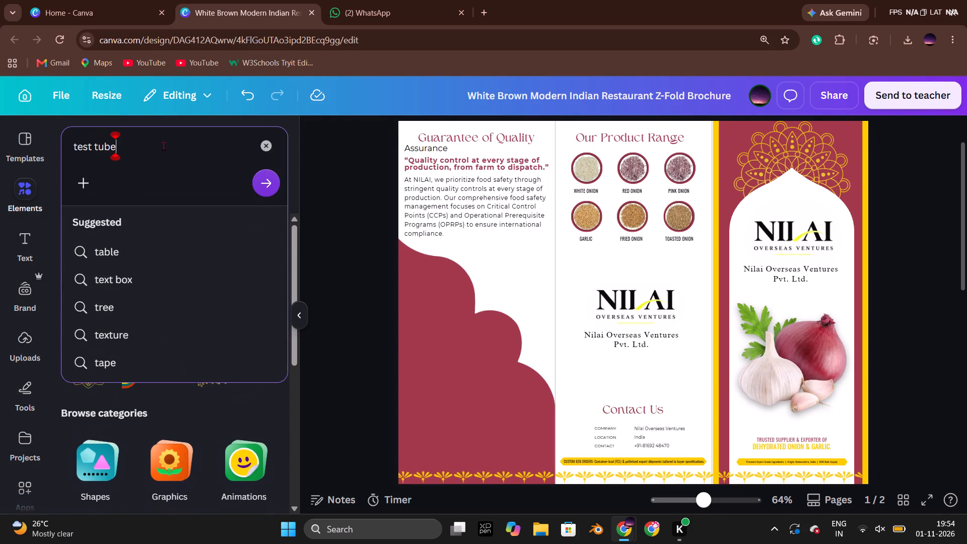
key(Return)
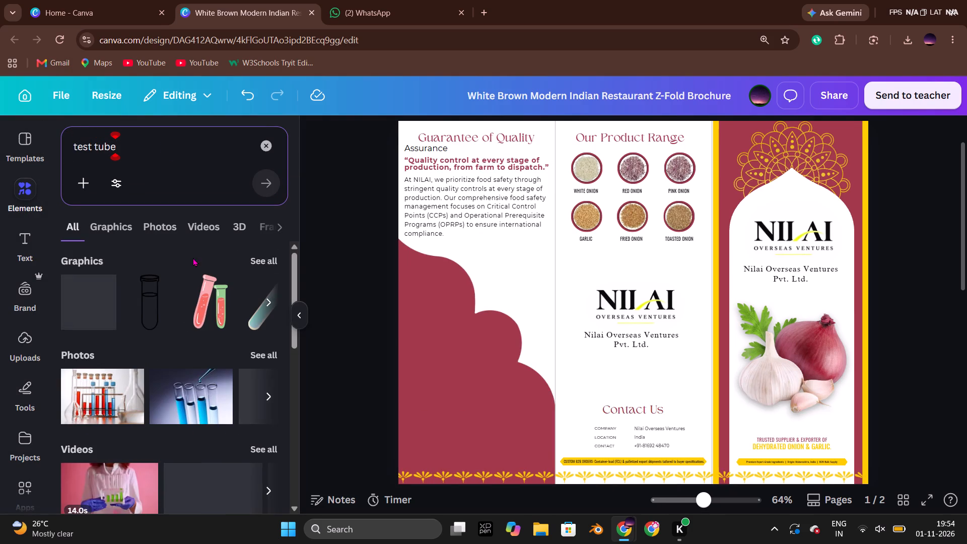
scroll(146, 322, down, 2)
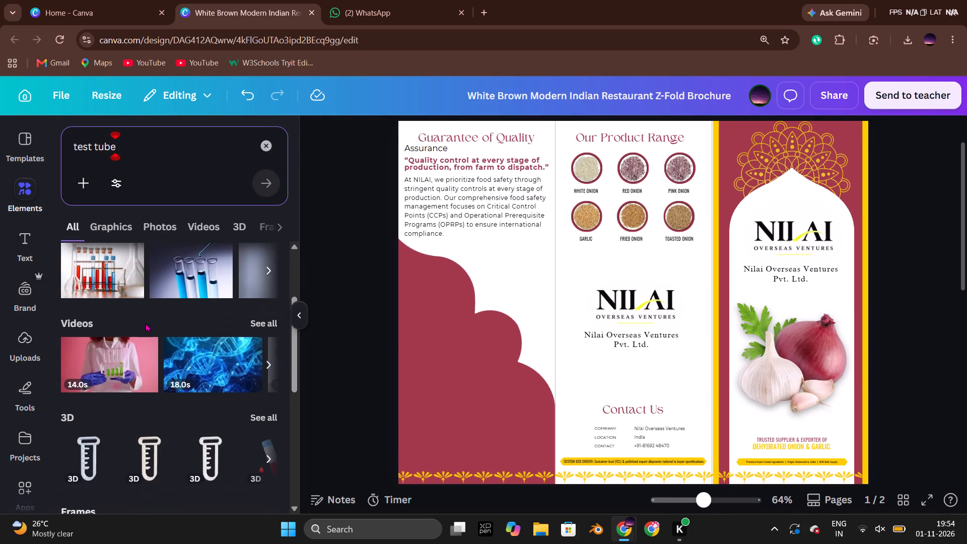
scroll(146, 323, down, 7)
scroll(146, 323, up, 5)
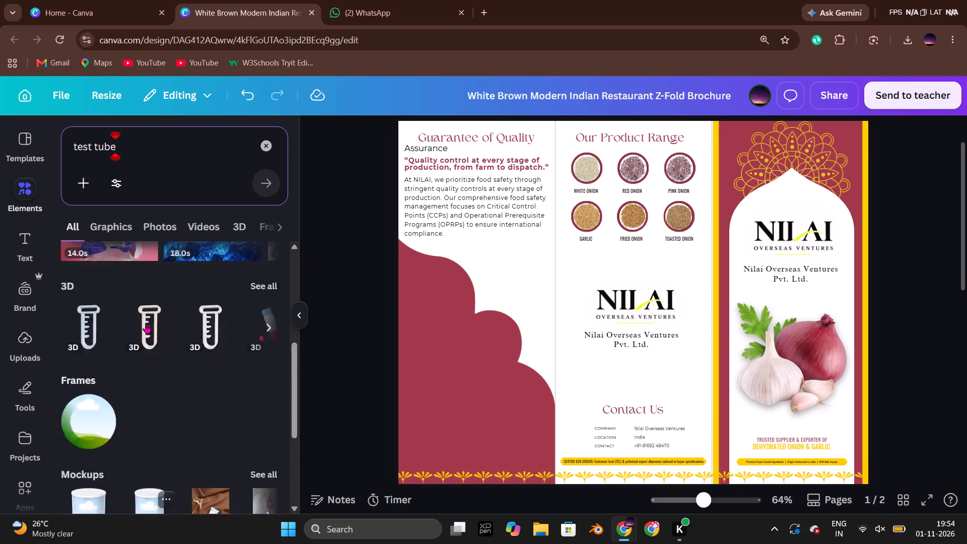
scroll(146, 323, up, 4)
click(260, 255)
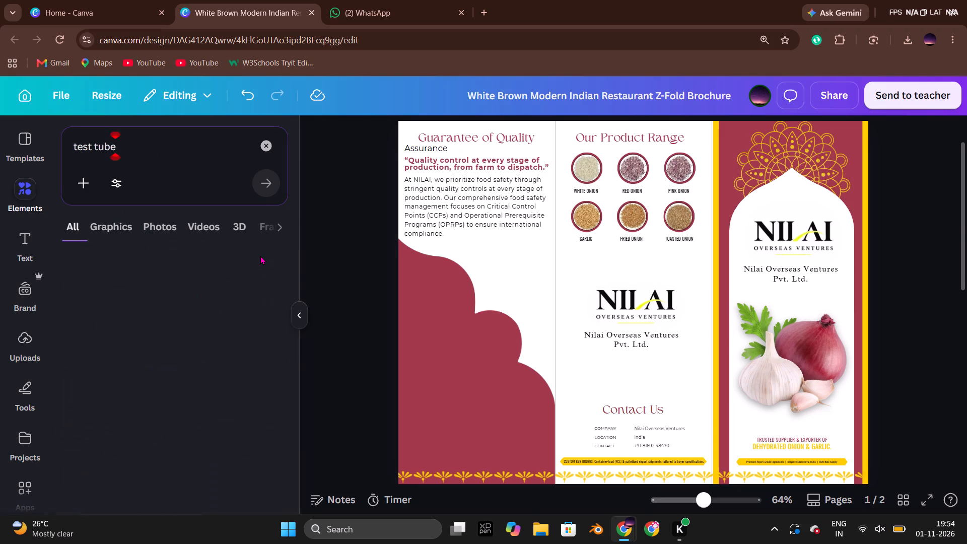
scroll(199, 332, down, 1)
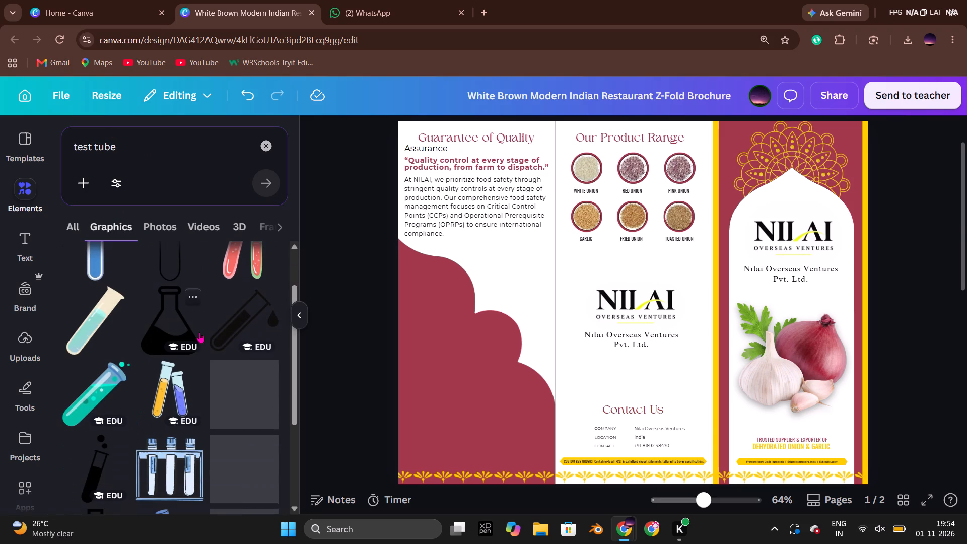
click(175, 323)
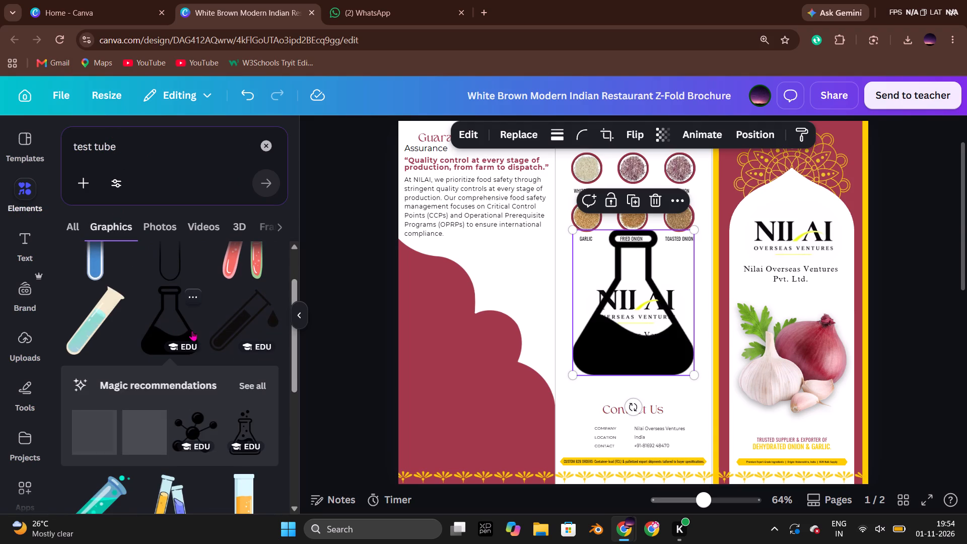
Shrink the black flask graphic and place it below the quality text, on the upper part of the maroon shape.
drag(695, 375, 639, 343)
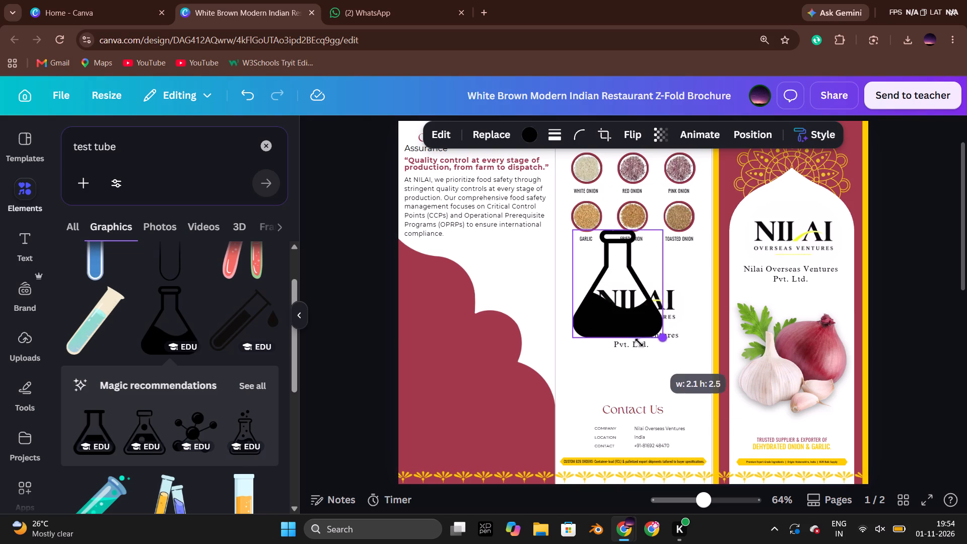
drag(639, 343, 618, 309)
drag(596, 285, 464, 310)
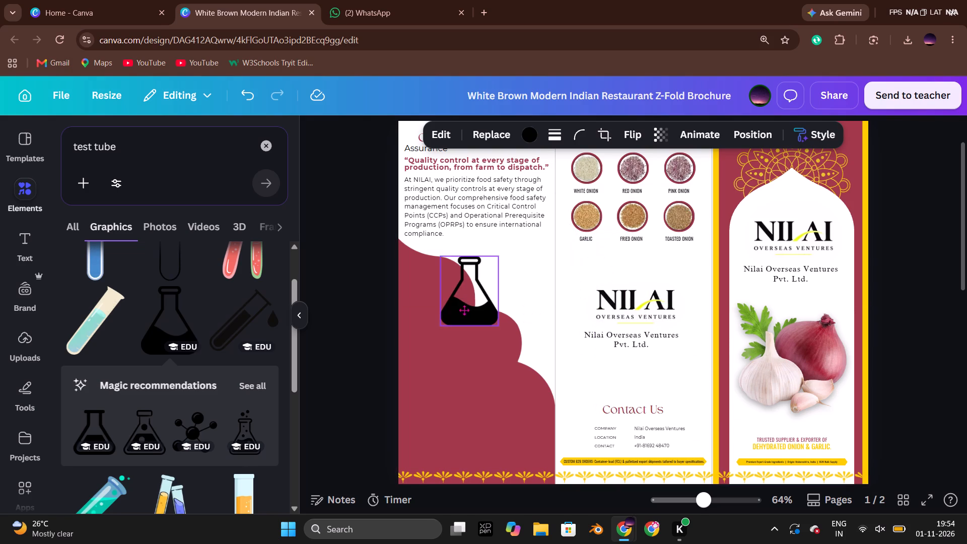
drag(464, 310, 445, 306)
drag(478, 319, 457, 300)
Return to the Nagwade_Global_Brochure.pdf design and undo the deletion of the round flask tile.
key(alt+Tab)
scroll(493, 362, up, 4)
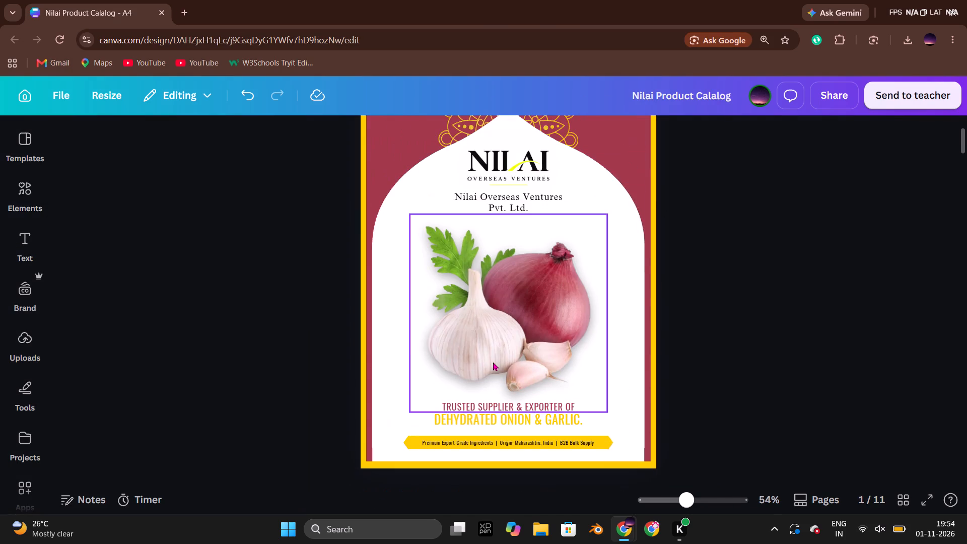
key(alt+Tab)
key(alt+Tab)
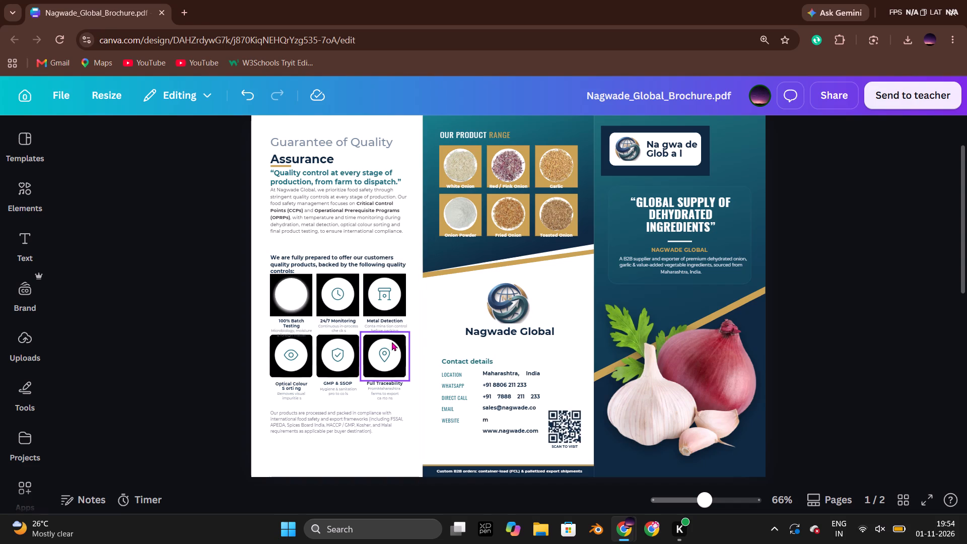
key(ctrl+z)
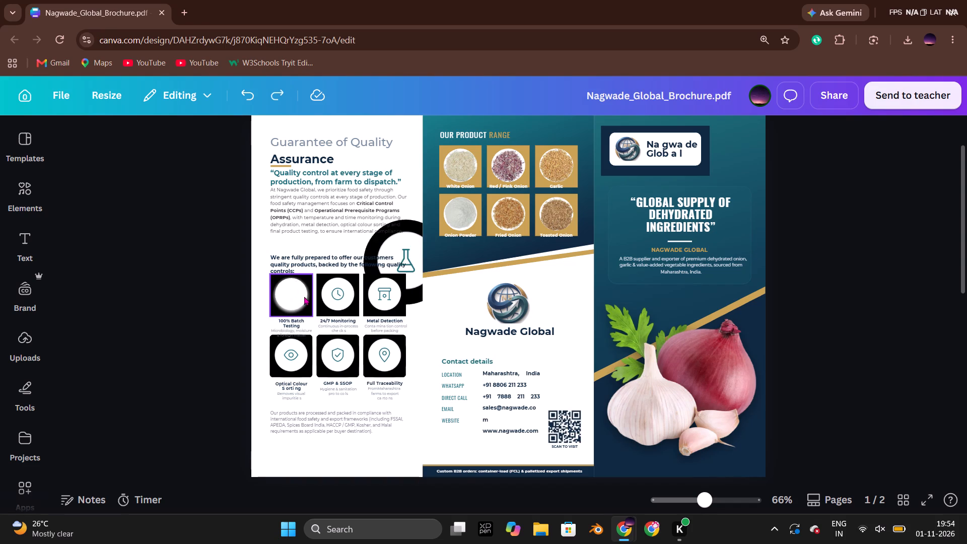
Move the round flask tile over the blank 100% Batch Testing tile and shrink it to fit inside.
click(409, 249)
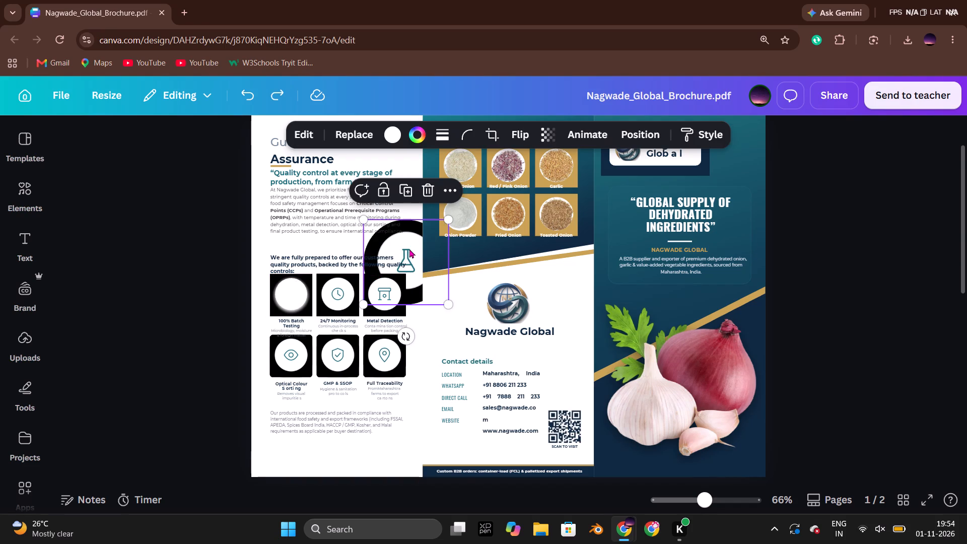
drag(409, 249, 294, 300)
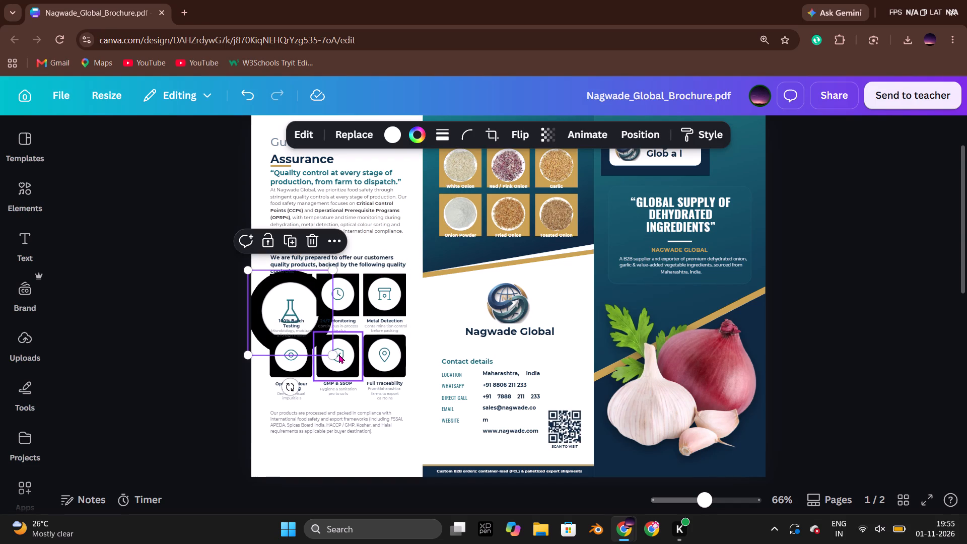
drag(334, 355, 302, 317)
drag(277, 309, 297, 308)
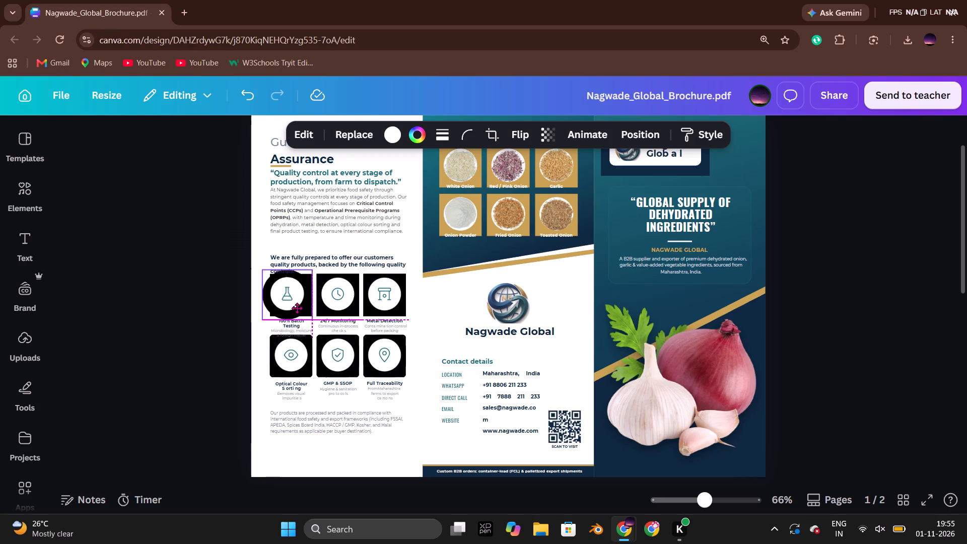
drag(297, 308, 300, 307)
drag(317, 316, 300, 302)
drag(287, 296, 287, 300)
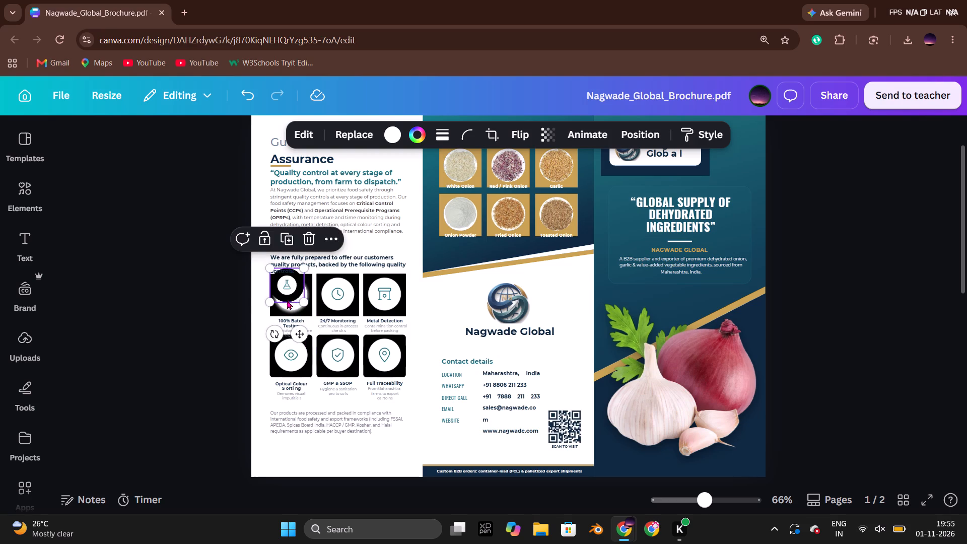
drag(287, 300, 290, 306)
click(190, 302)
Back in the Z-fold brochure, browse all magic recommendations for the flask and insert the outlined, empty flask with graduation marks.
key(alt+Tab)
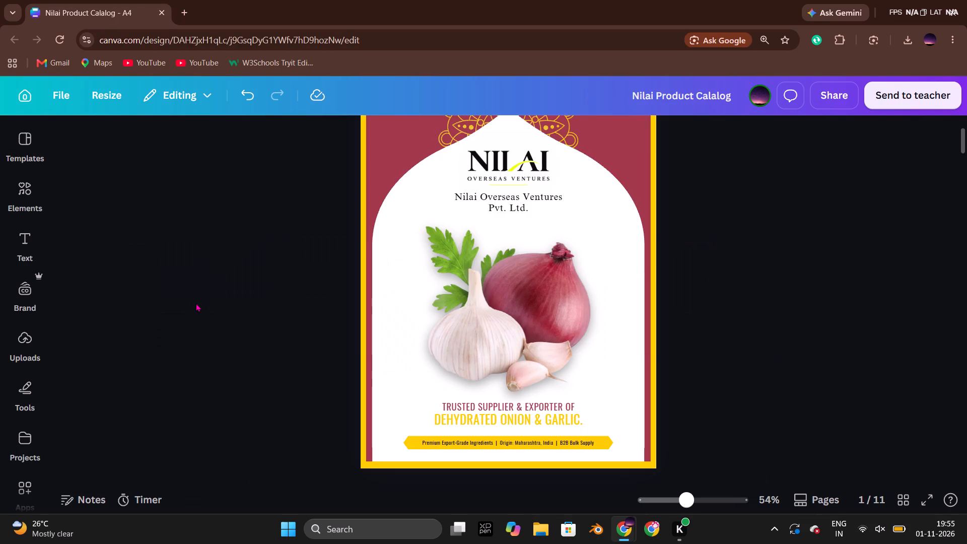
key(alt+Tab)
key(alt+Tab)
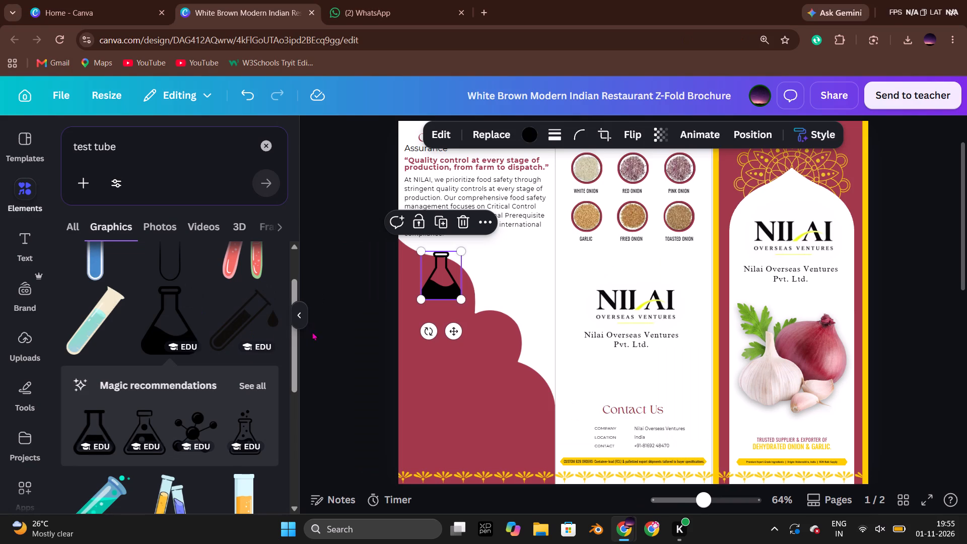
click(257, 380)
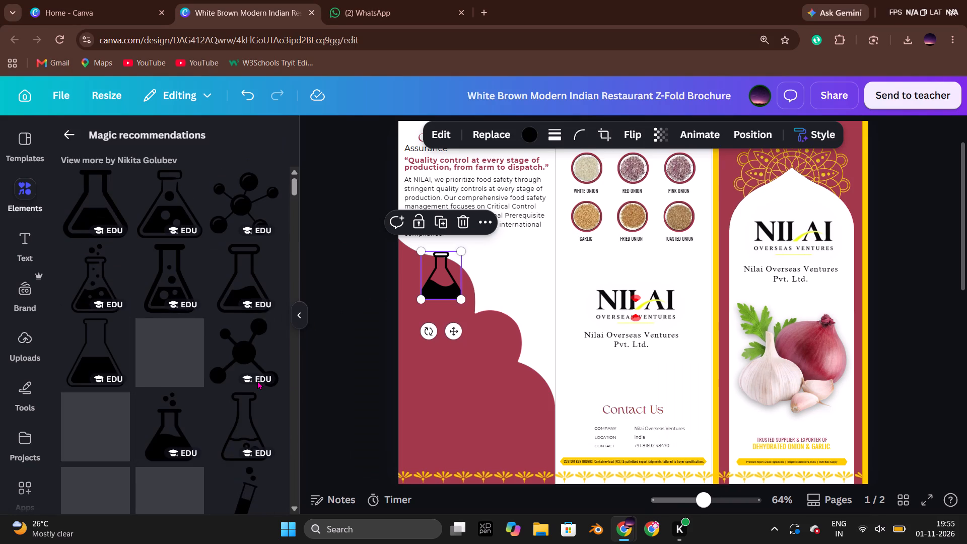
scroll(236, 364, down, 1)
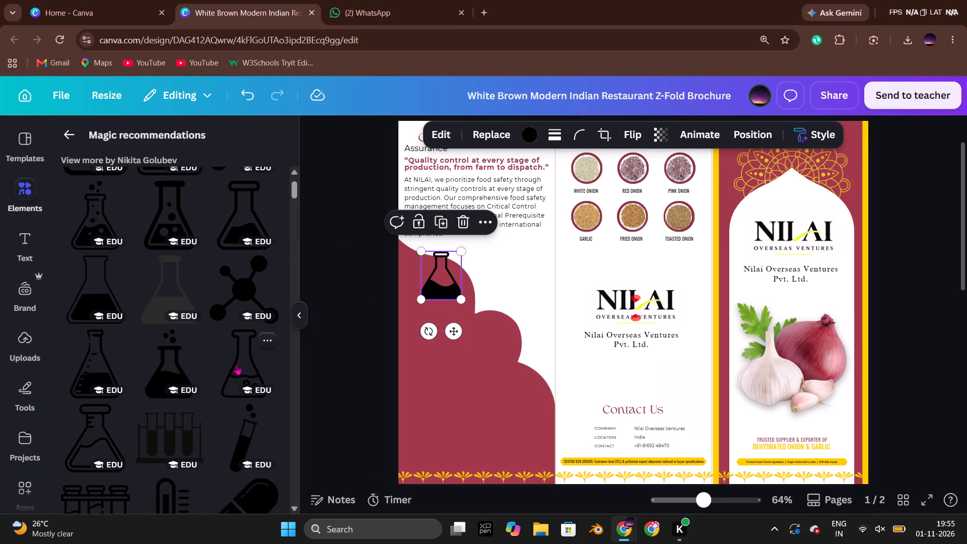
scroll(236, 364, down, 1)
scroll(236, 364, up, 3)
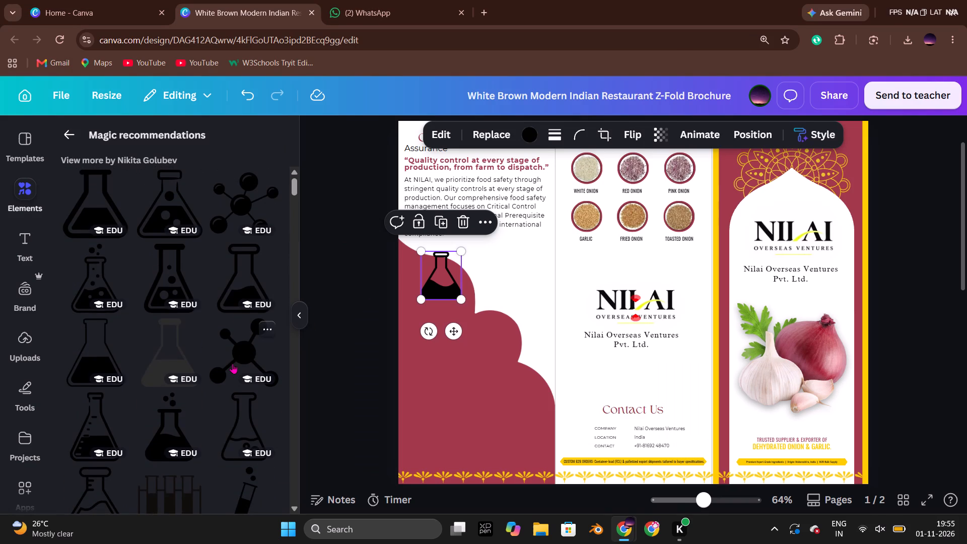
scroll(232, 363, down, 8)
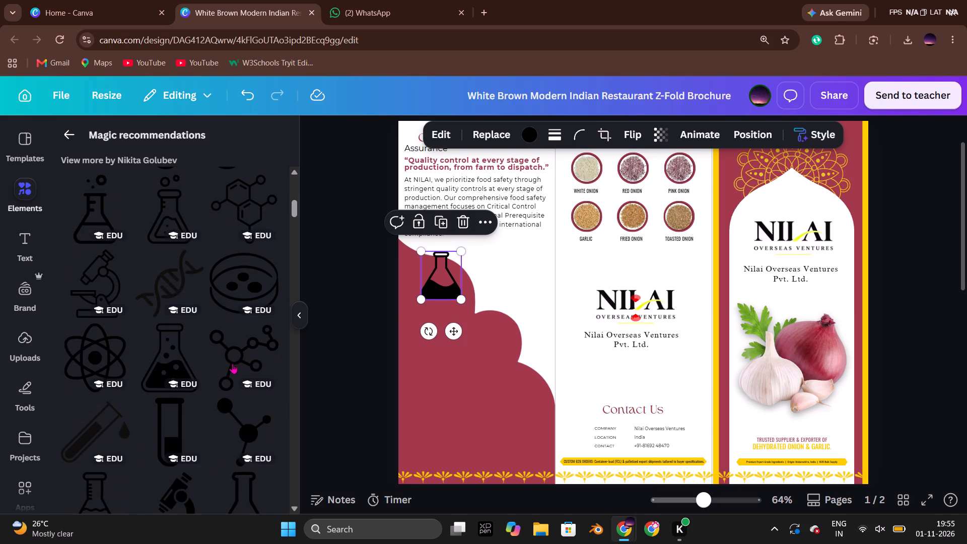
scroll(232, 363, down, 4)
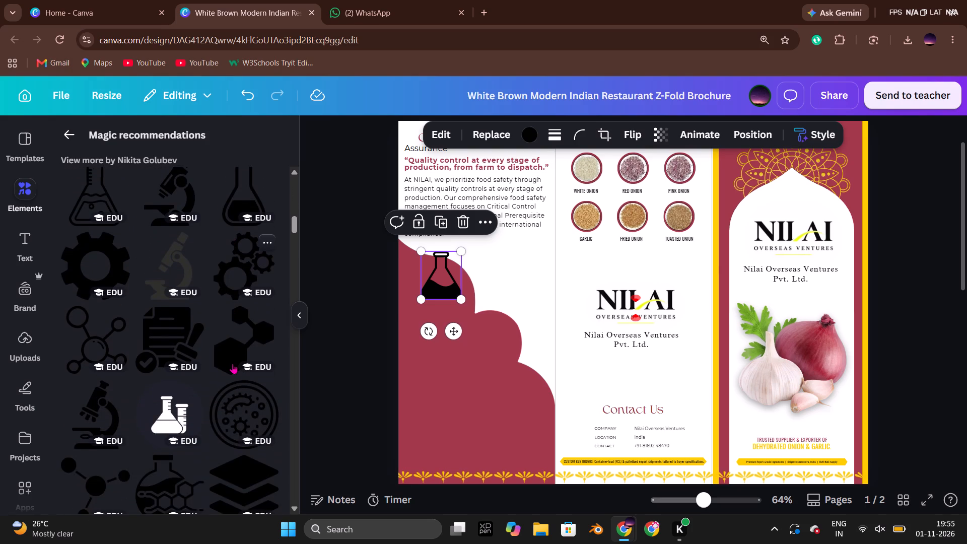
scroll(232, 363, down, 4)
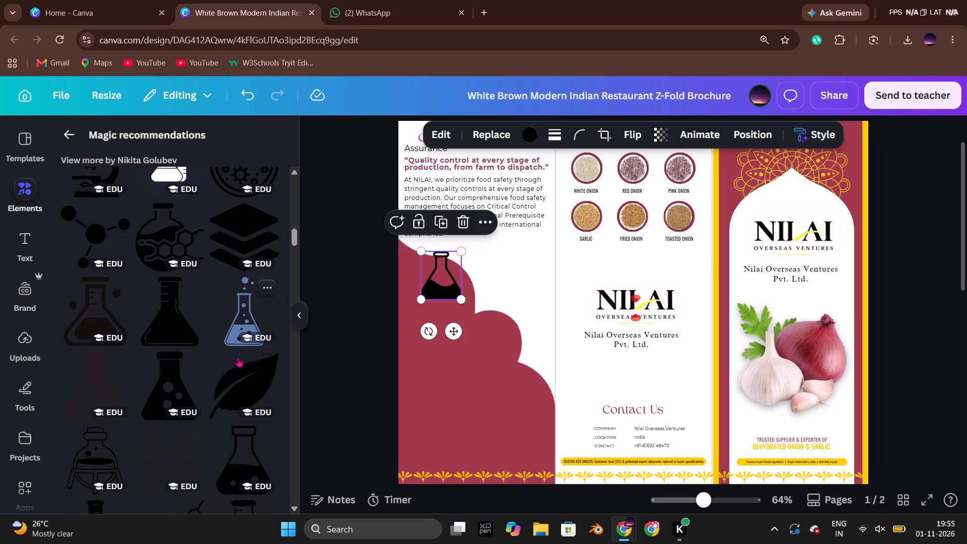
scroll(237, 356, down, 3)
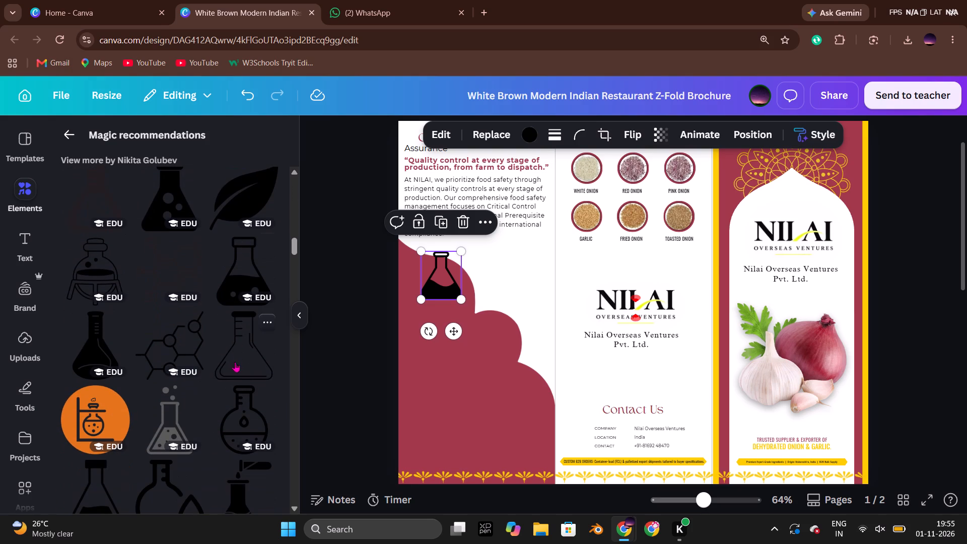
click(238, 360)
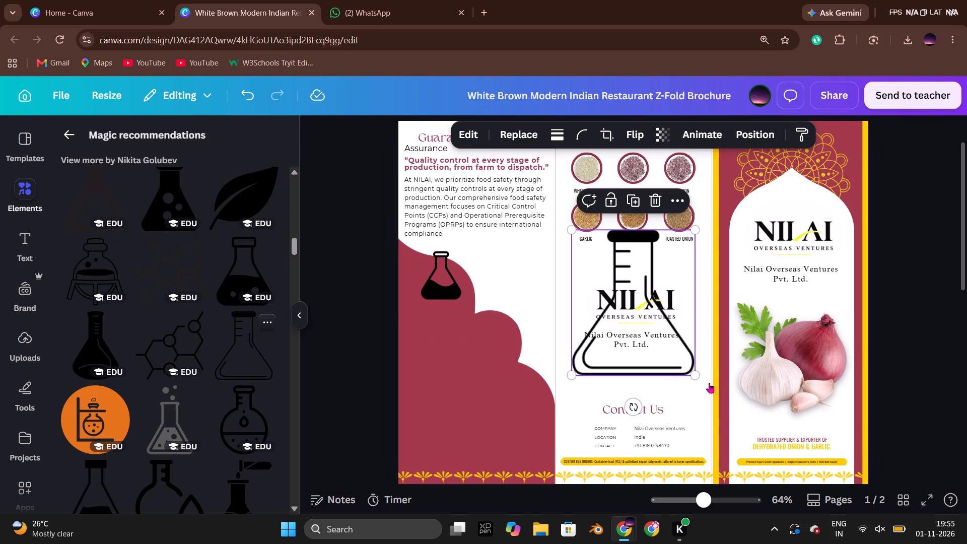
Try the outlined, empty flask at a smaller size over the maroon shape, and delete it from the brochure.
drag(696, 374, 677, 353)
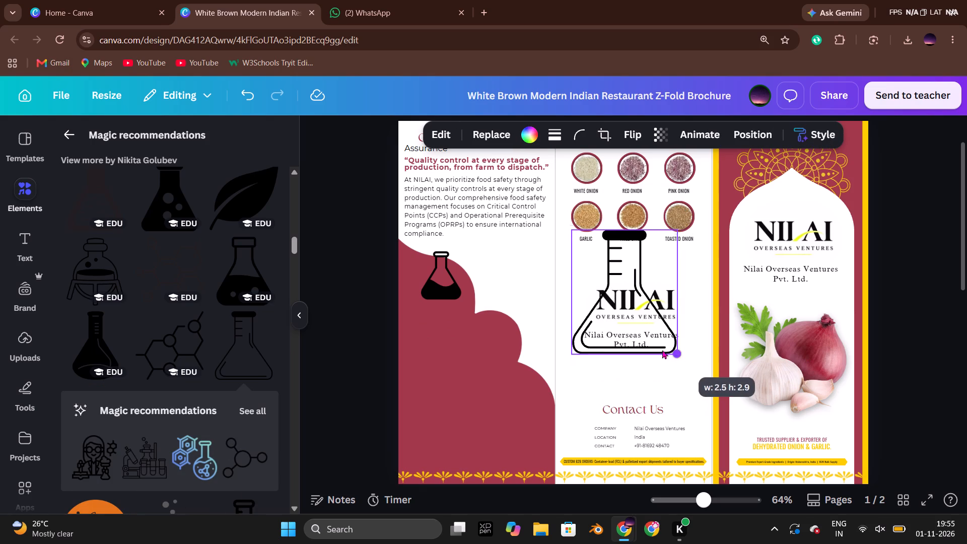
drag(581, 340, 472, 392)
click(533, 254)
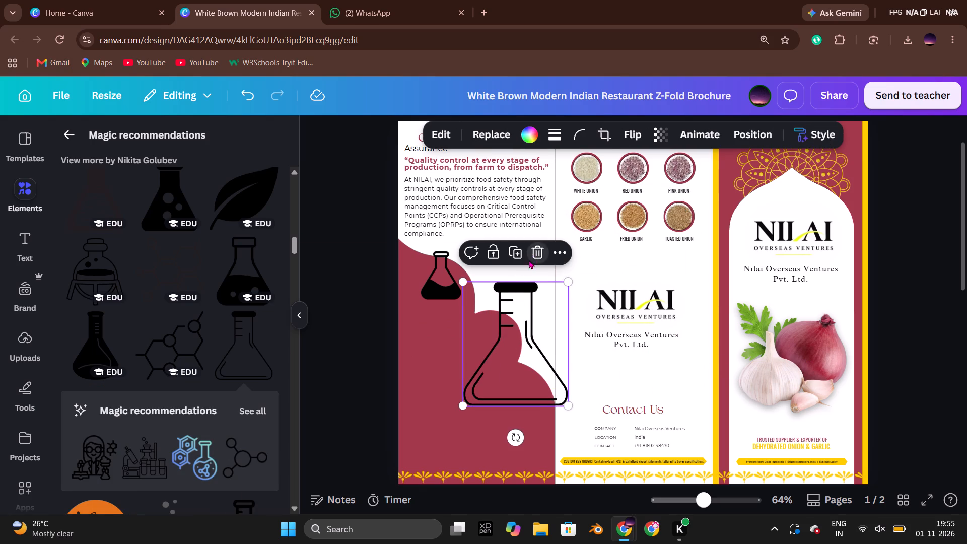
Leave the flask recommendations and search the graphics for clock.
scroll(213, 381, down, 2)
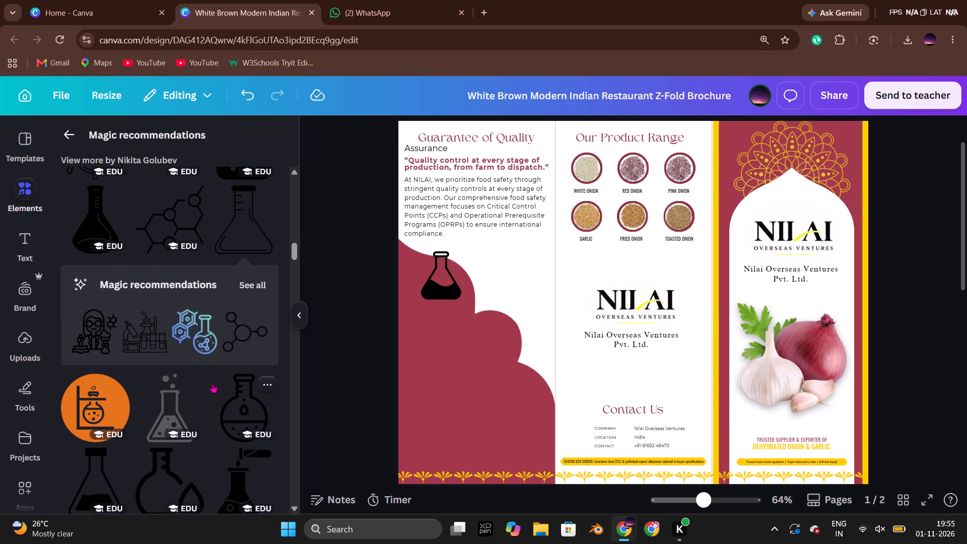
click(66, 130)
scroll(159, 275, up, 6)
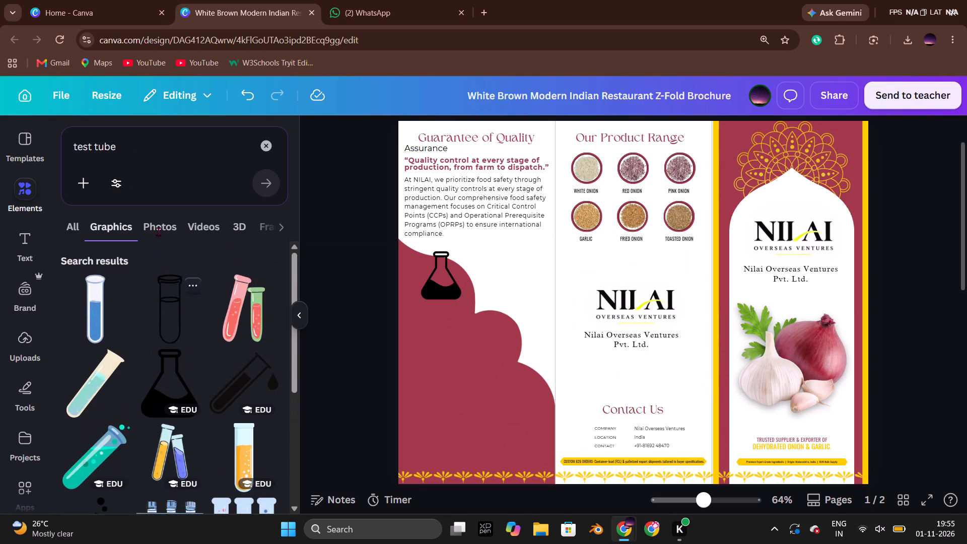
triple_click(145, 143)
text(clcok)
key(Return)
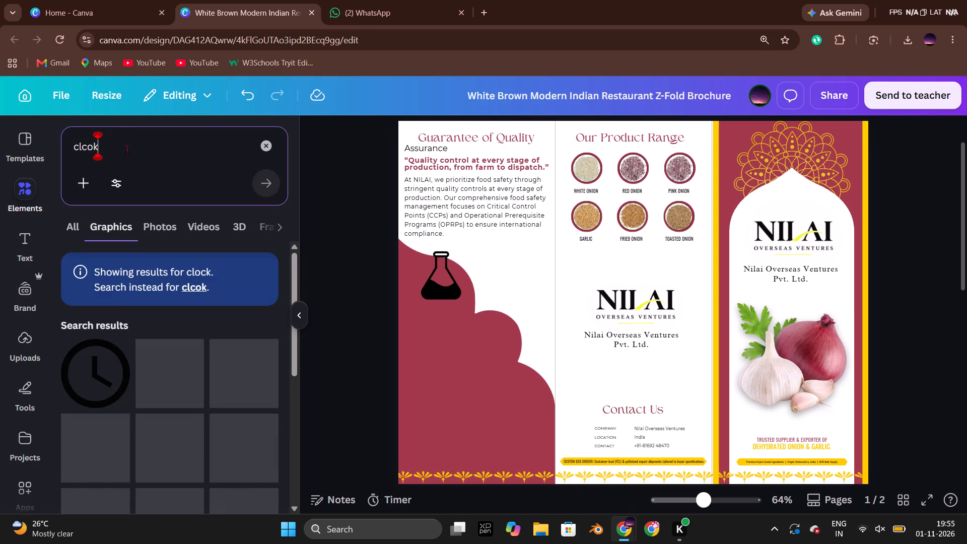
click(127, 148)
key(BackSpace)
key(BackSpace)
key(BackSpace)
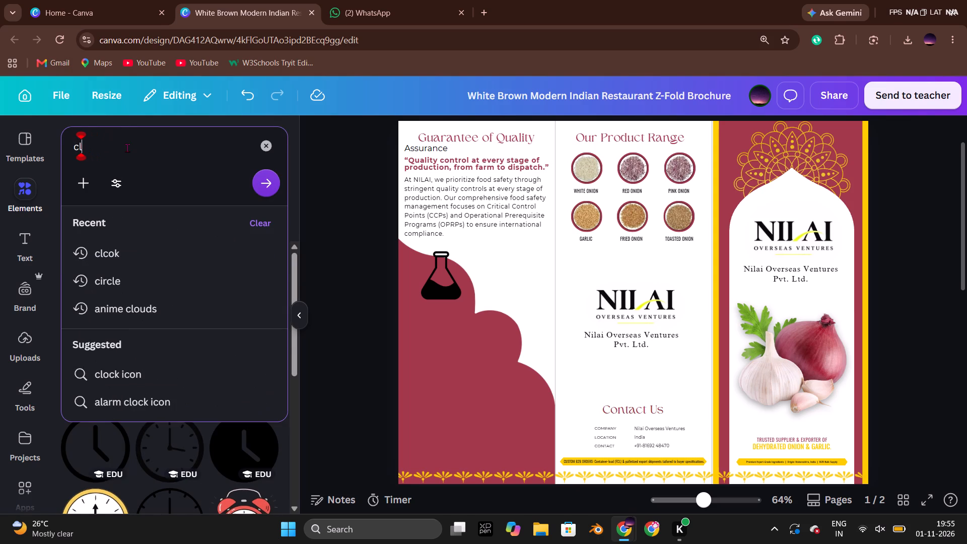
text(ock)
key(Return)
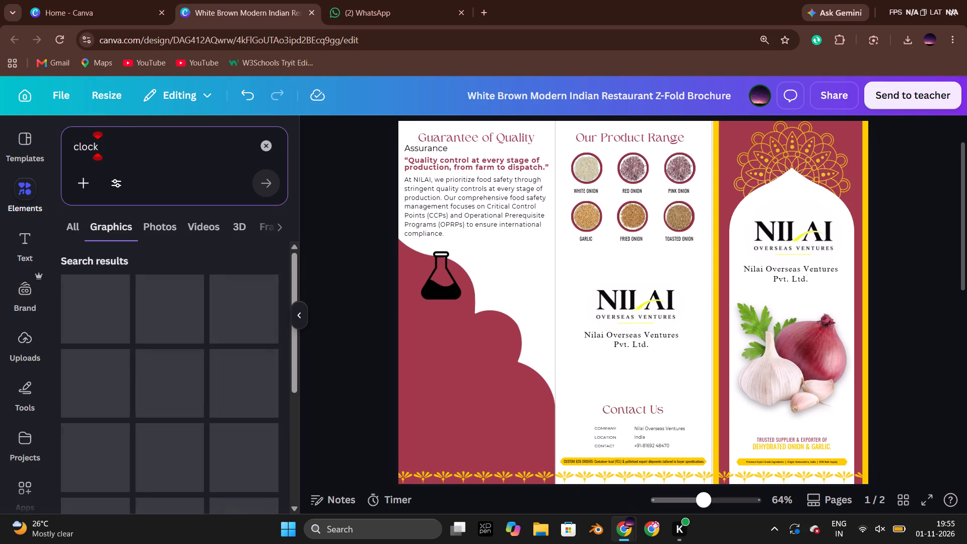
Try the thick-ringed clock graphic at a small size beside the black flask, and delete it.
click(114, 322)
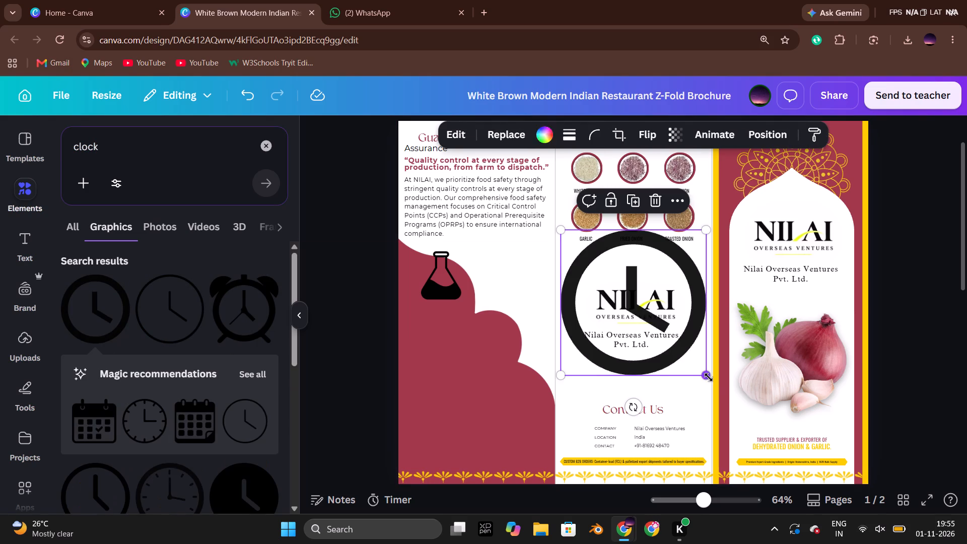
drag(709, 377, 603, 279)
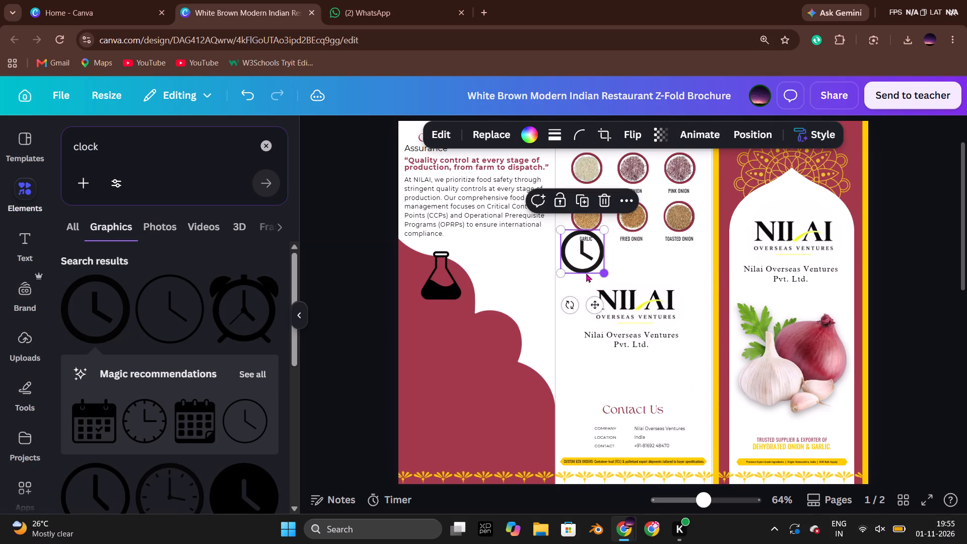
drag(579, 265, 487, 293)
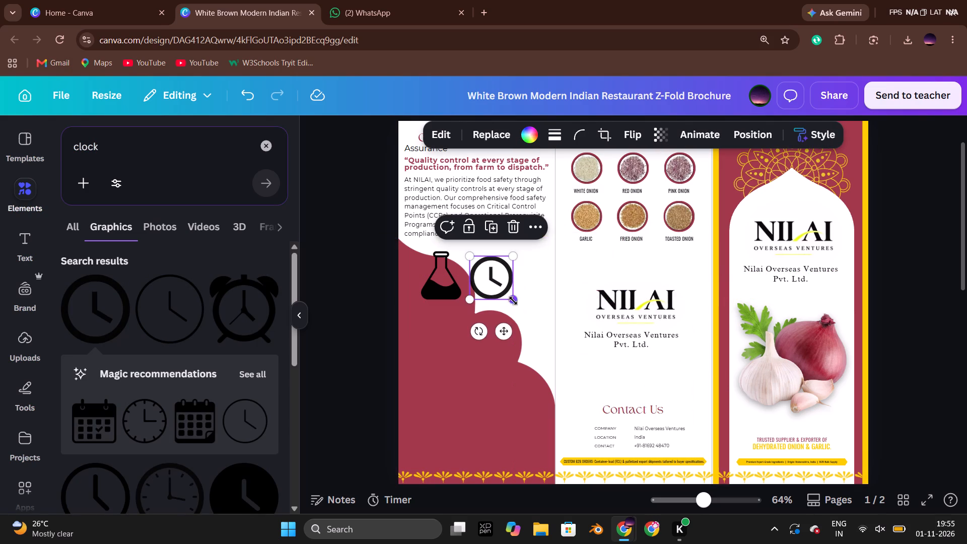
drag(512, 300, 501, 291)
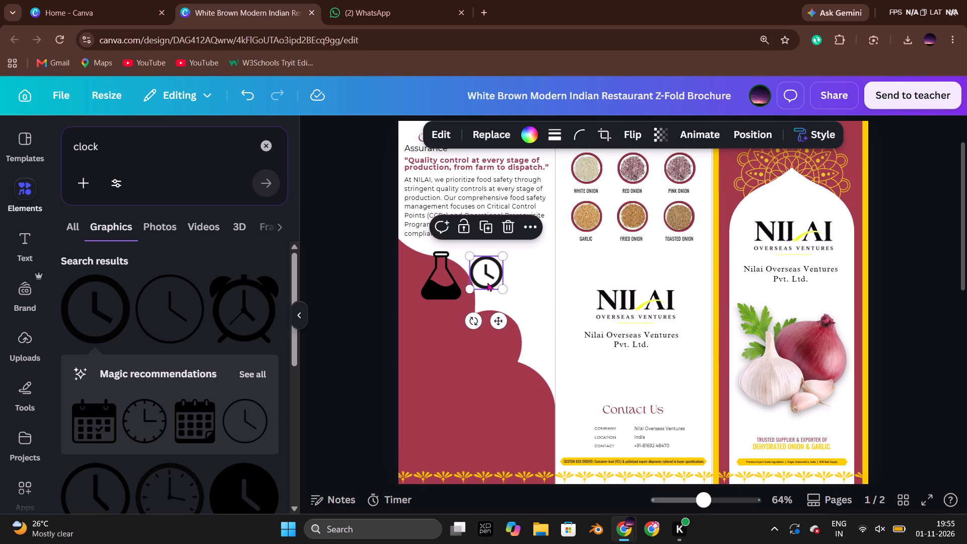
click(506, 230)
Insert the solid black clock graphic with light hands, shrink it to icon size and place it beside the black flask.
click(257, 490)
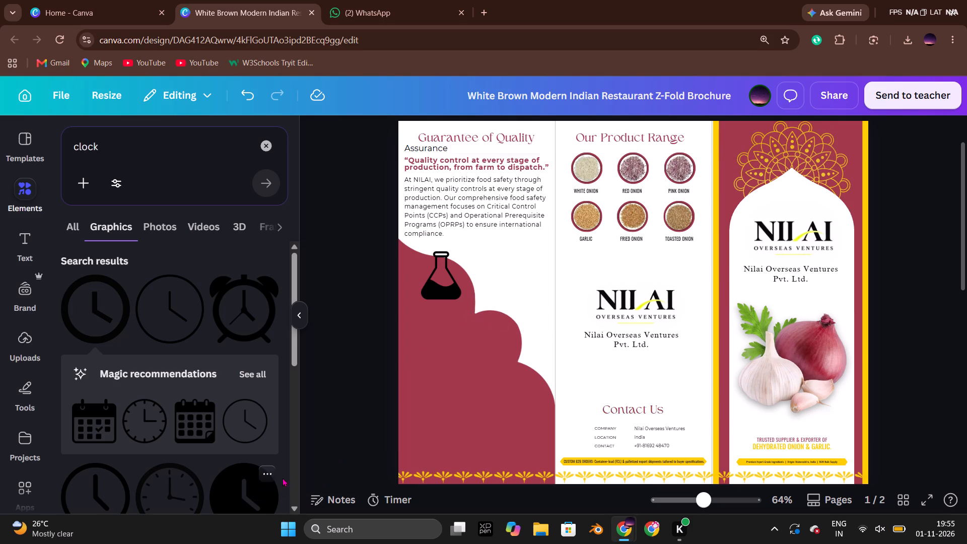
drag(709, 377, 662, 349)
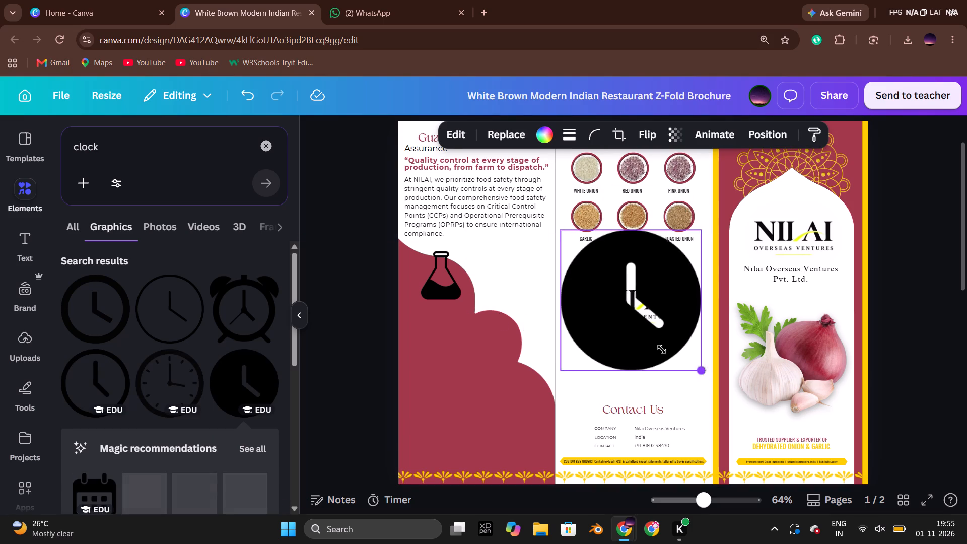
drag(662, 349, 591, 266)
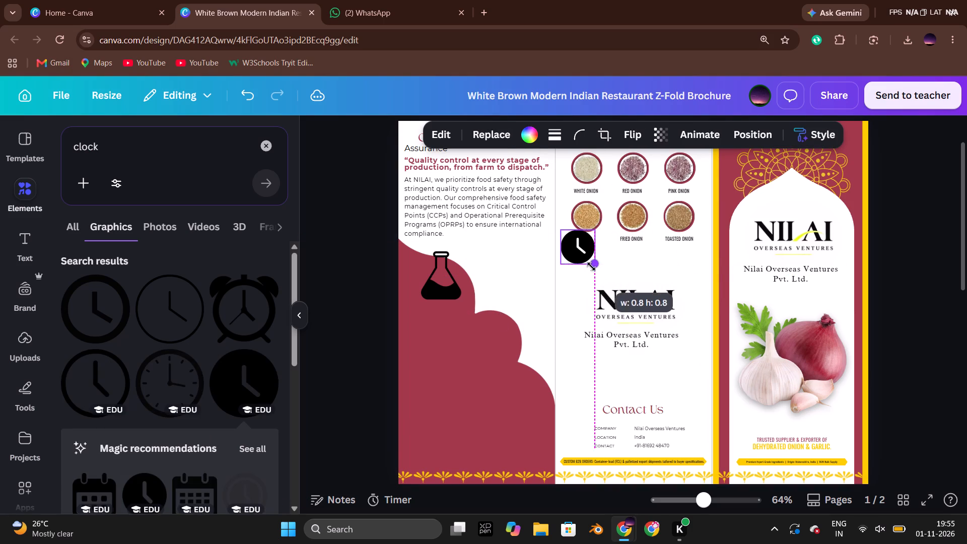
drag(591, 266, 590, 263)
drag(575, 247, 487, 281)
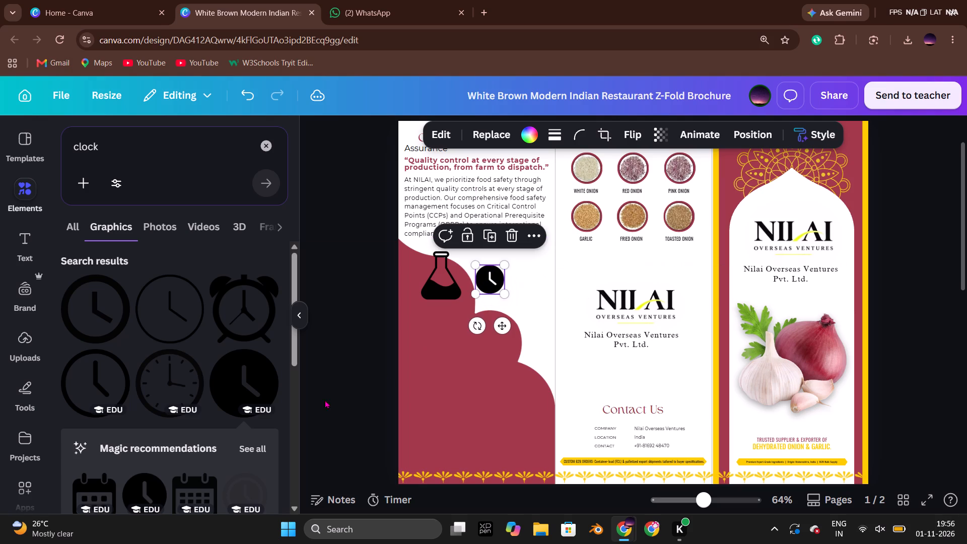
Check the quality-control icons in the Nagwade_Global_Brochure.pdf design, and back in the Z-fold brochure search the graphics for machine.
scroll(255, 398, down, 3)
key(alt+Tab)
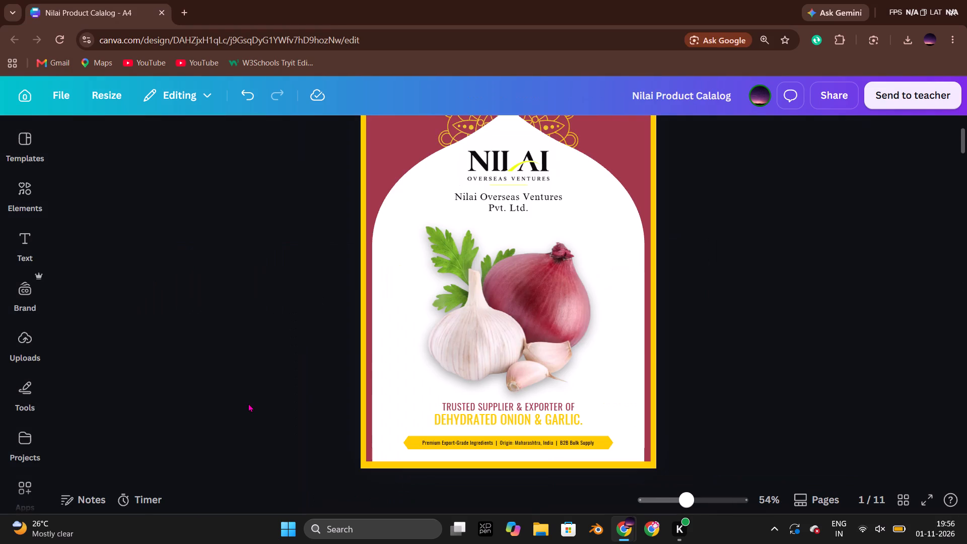
key(alt+Tab)
key(alt+Tab)
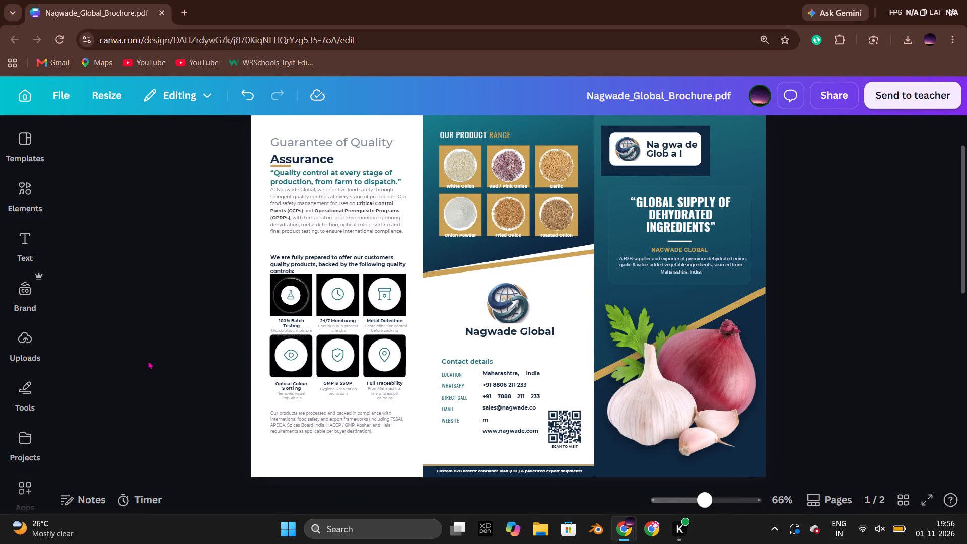
key(alt+Tab)
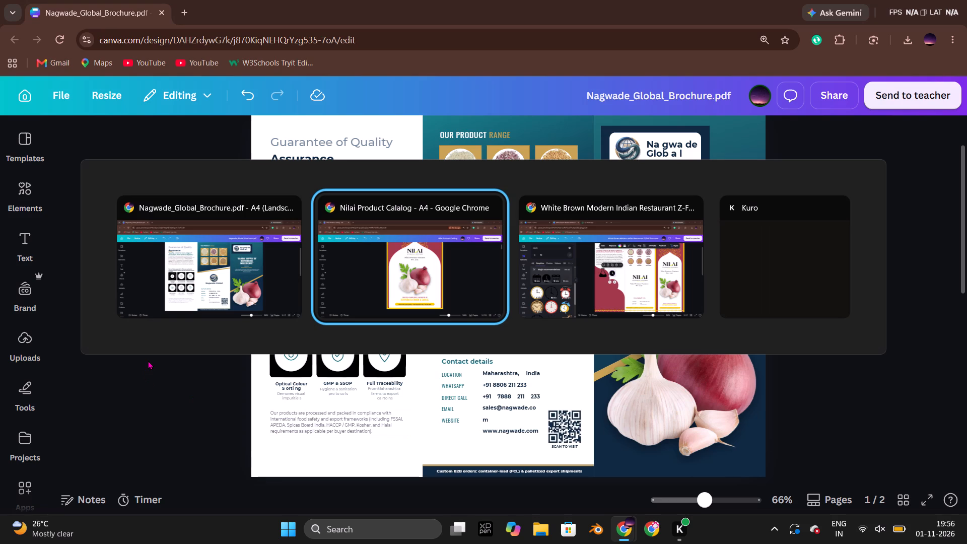
key(alt+Tab)
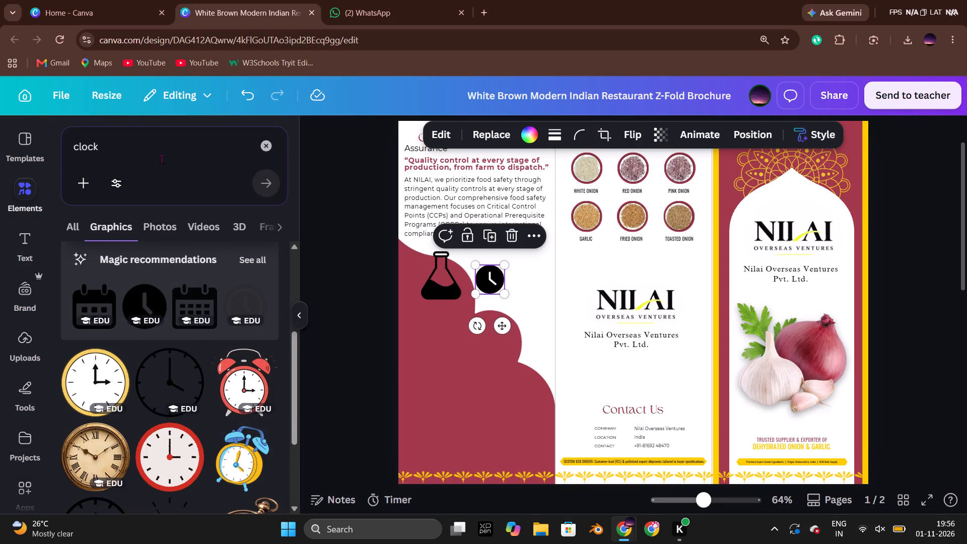
click(161, 159)
click(161, 156)
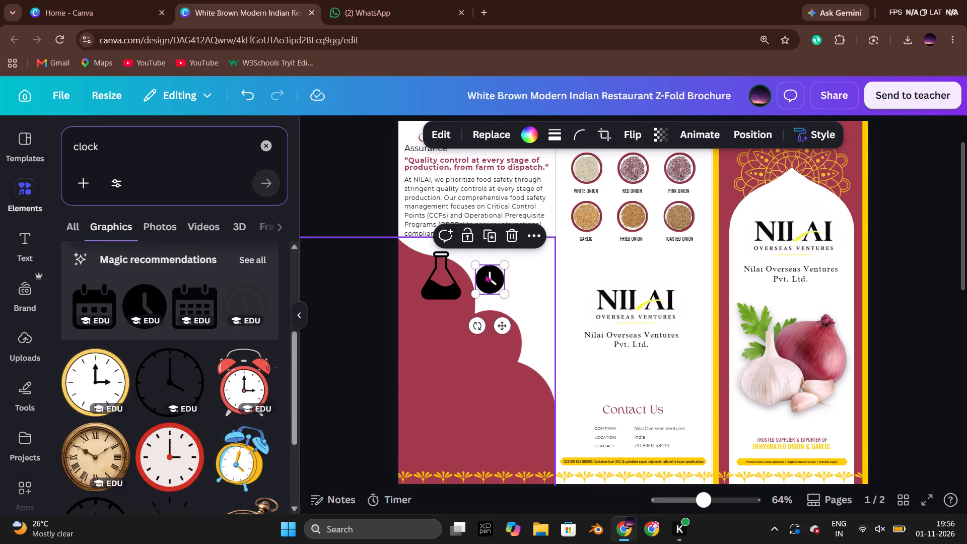
scroll(186, 319, up, 5)
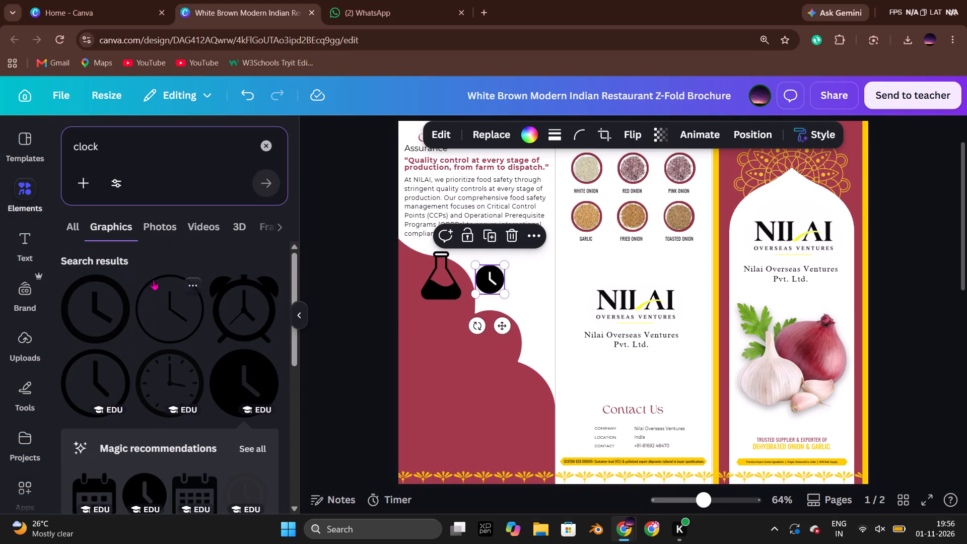
click(125, 284)
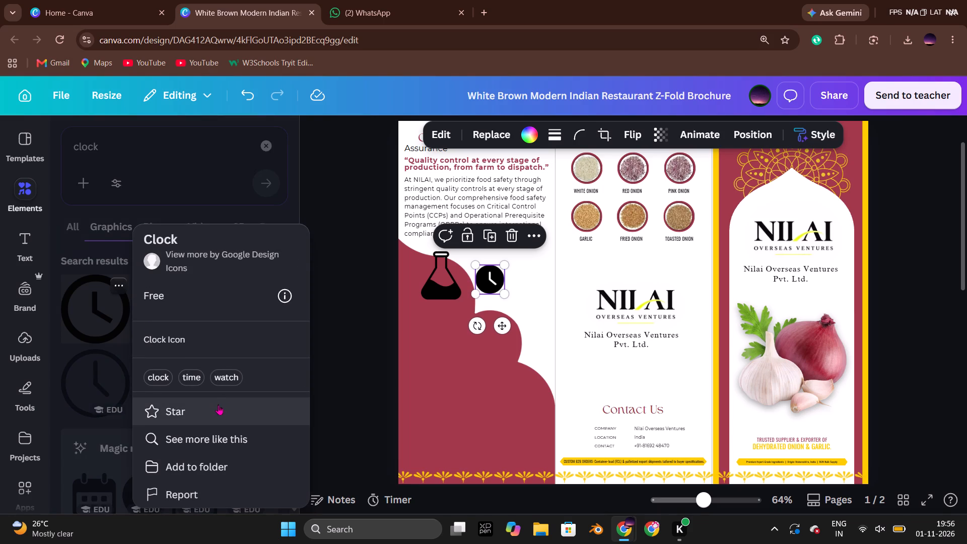
click(160, 145)
double_click(160, 141)
text(machine)
key(Return)
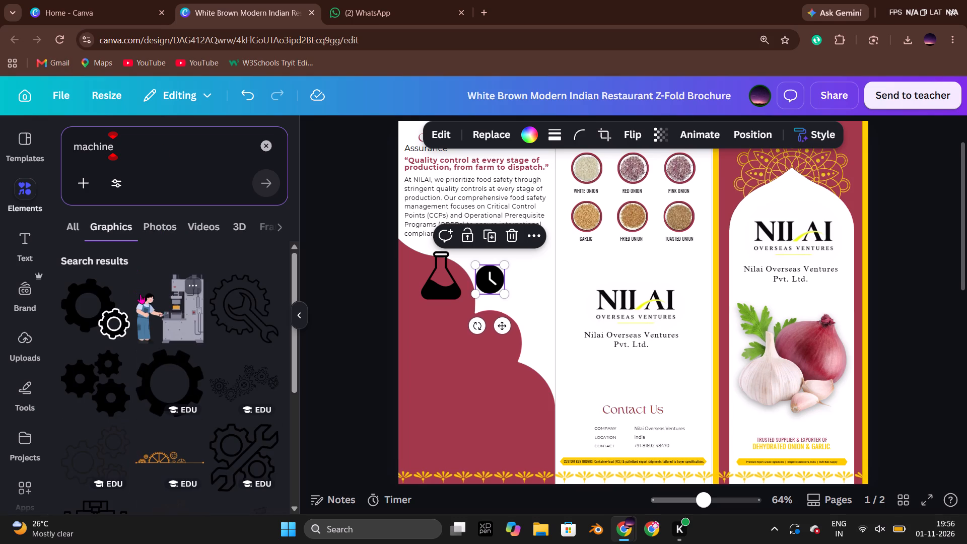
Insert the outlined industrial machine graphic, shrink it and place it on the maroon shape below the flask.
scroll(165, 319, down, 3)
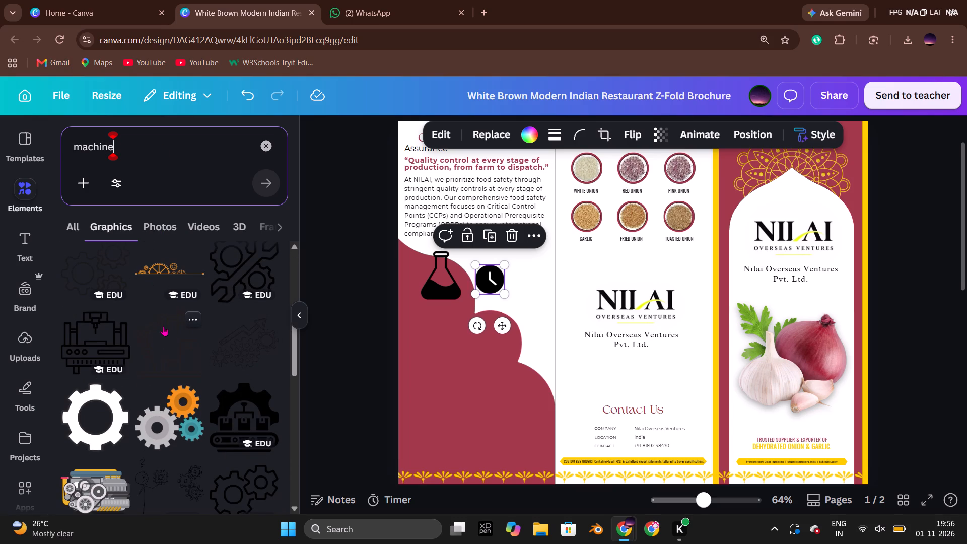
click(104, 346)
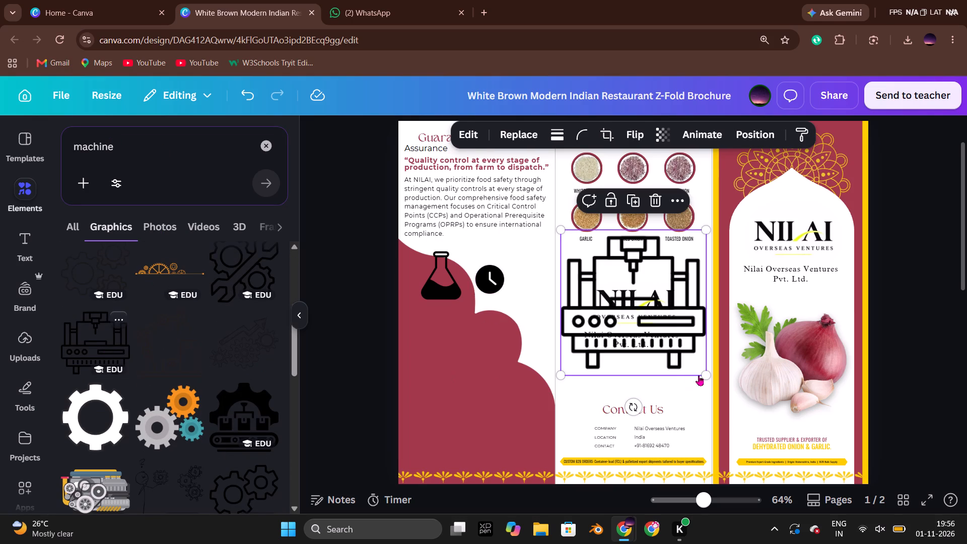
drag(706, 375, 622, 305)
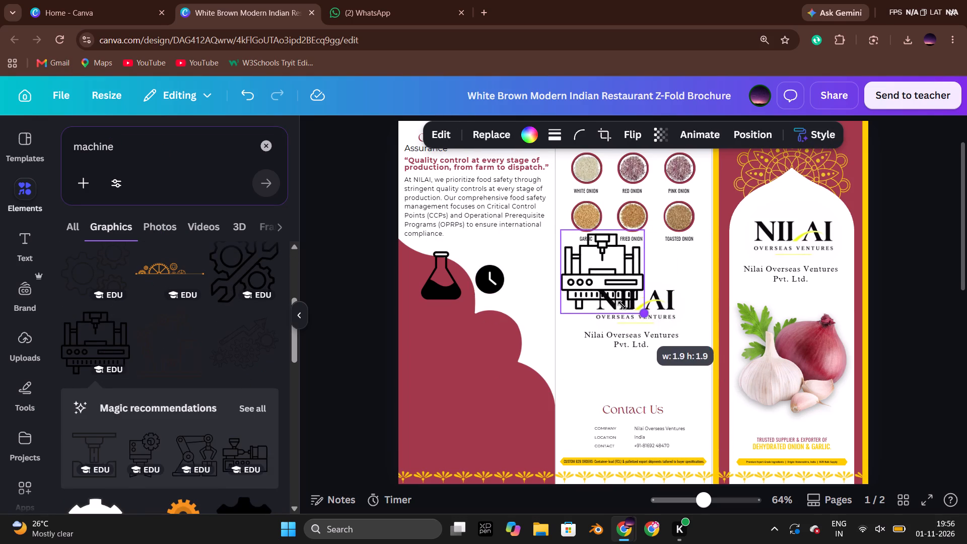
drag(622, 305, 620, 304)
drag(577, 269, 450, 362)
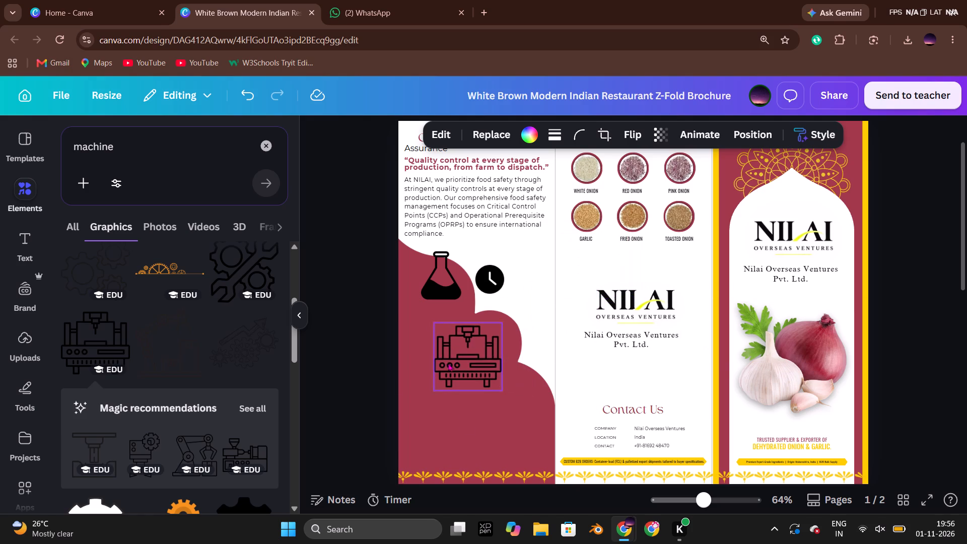
Insert the solid black gear-and-conveyor graphic, shrink it to icon size and place it just below and beside the clock.
scroll(162, 404, down, 3)
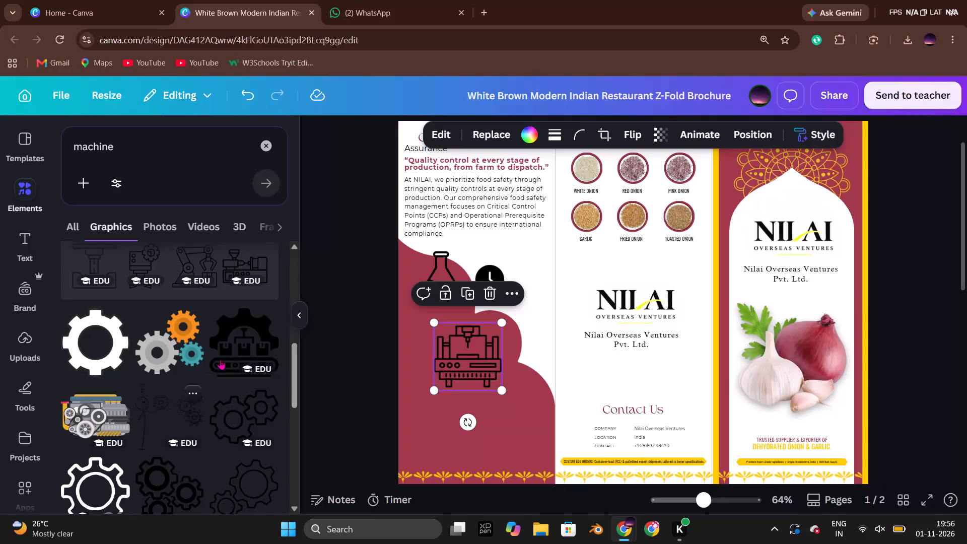
click(234, 348)
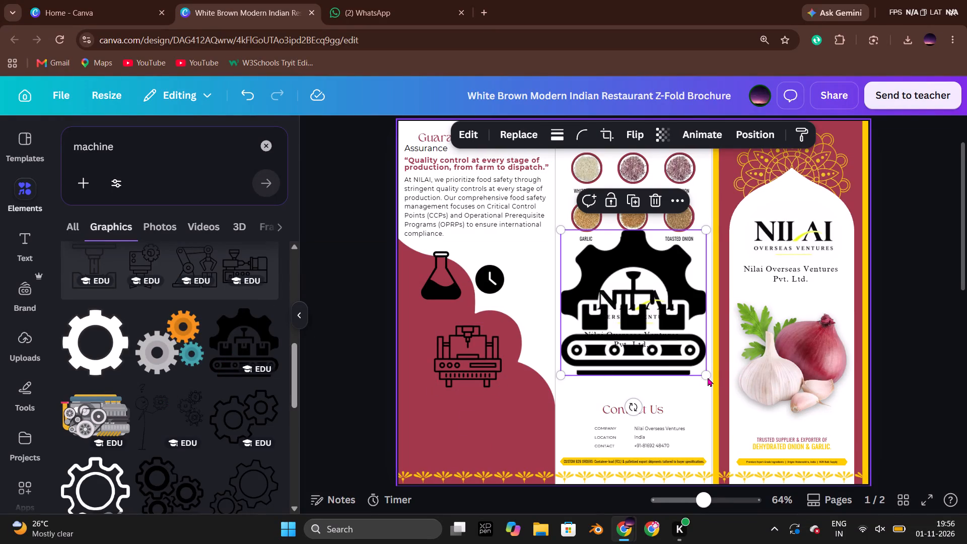
drag(708, 377, 623, 286)
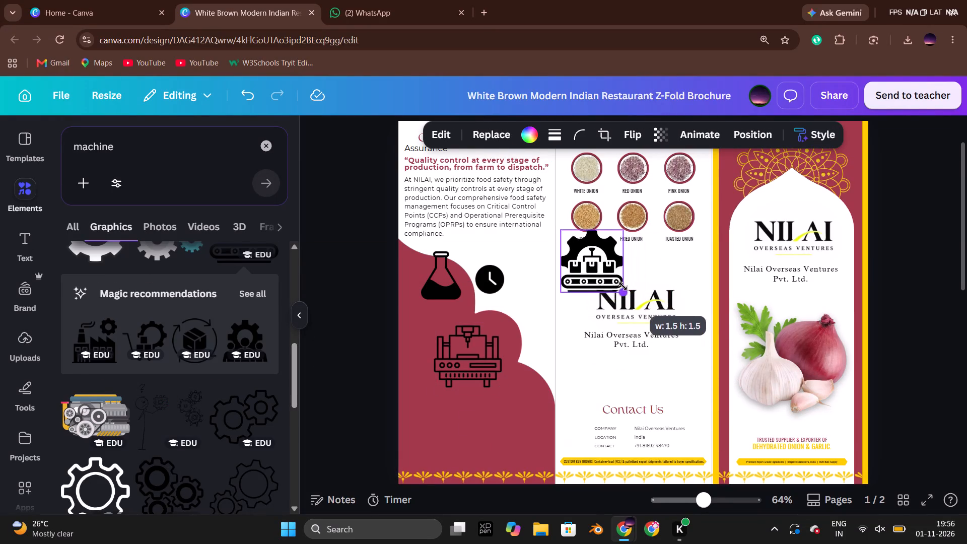
drag(623, 286, 610, 273)
drag(587, 256, 525, 314)
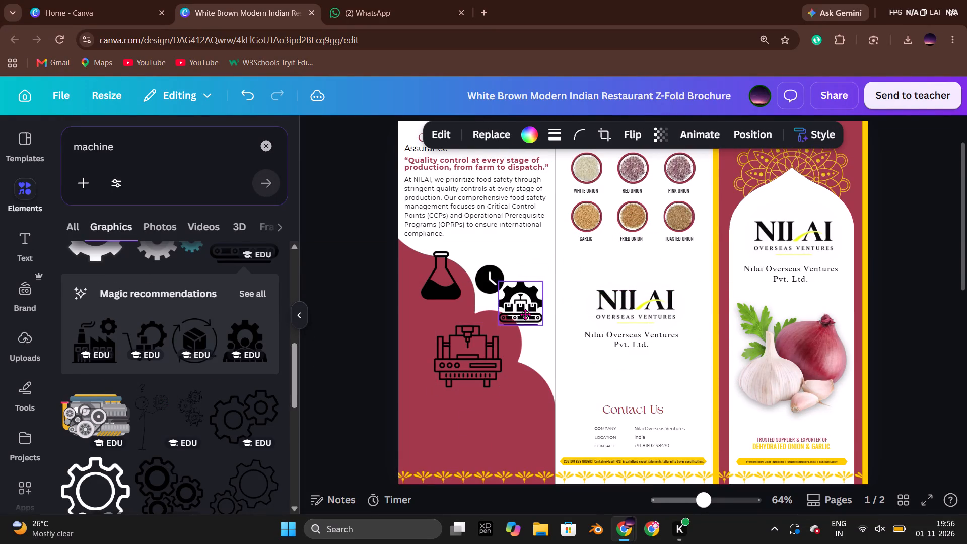
drag(525, 314, 526, 317)
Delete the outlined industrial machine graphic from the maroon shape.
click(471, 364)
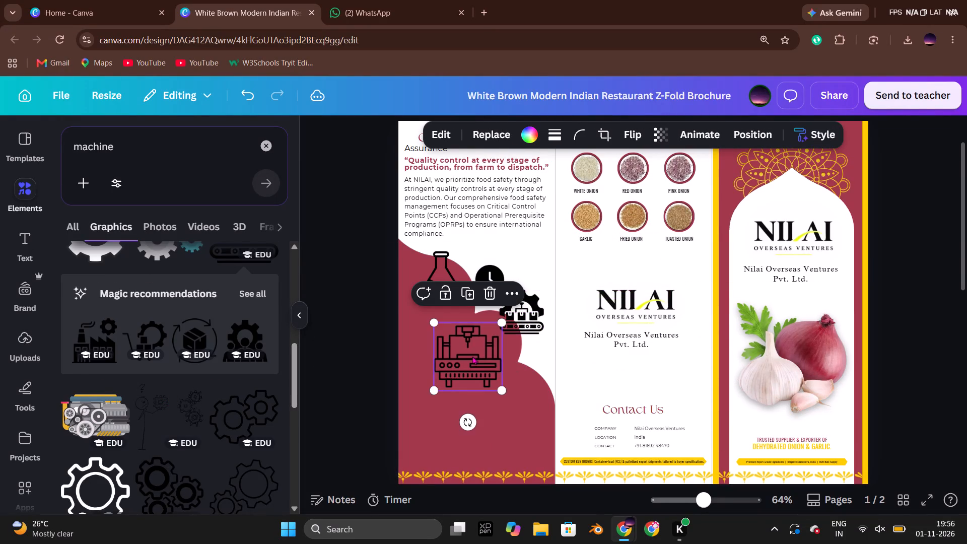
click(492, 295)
Look through all the magic recommendations for the machine graphic and check the quality-control icons in the Nagwade_Global_Brochure.pdf design.
click(262, 297)
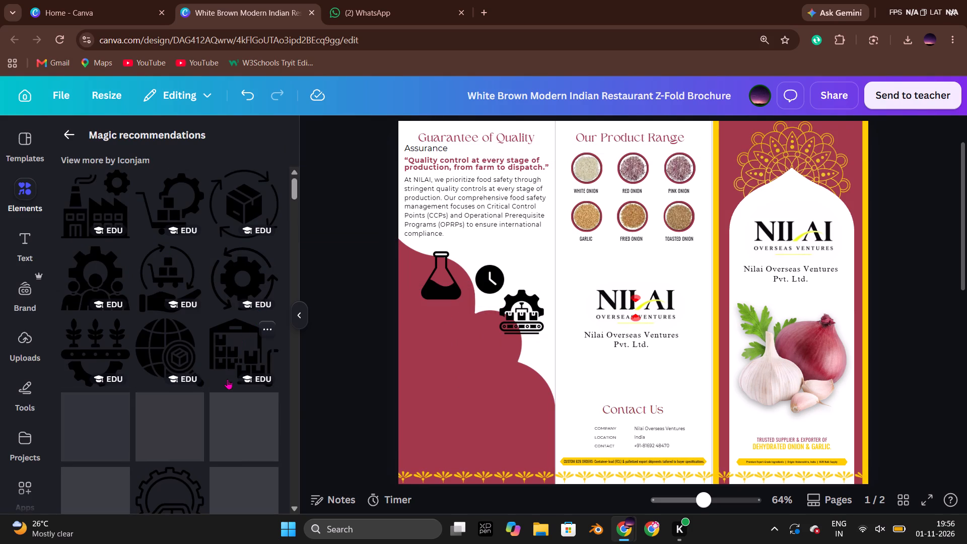
key(alt+Tab)
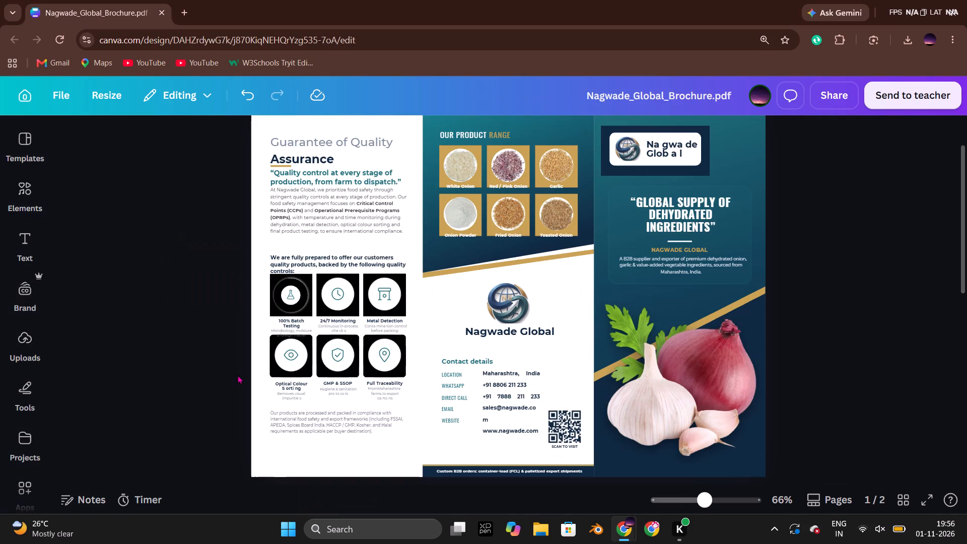
key(alt+Tab)
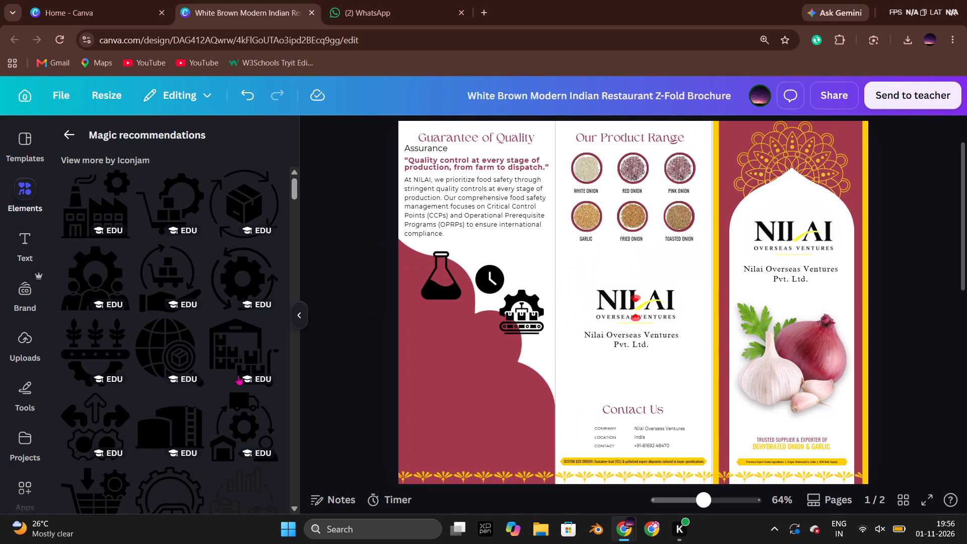
scroll(238, 375, down, 4)
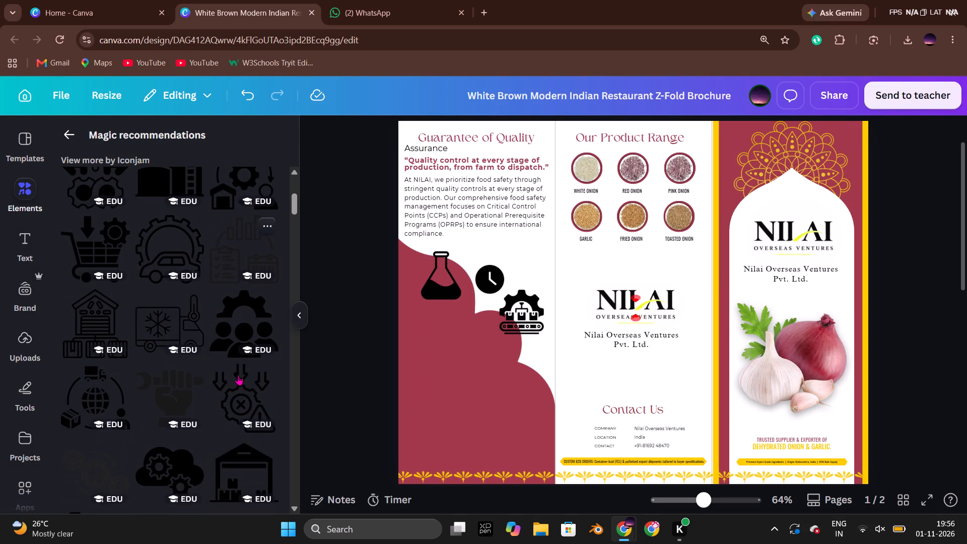
scroll(238, 375, up, 10)
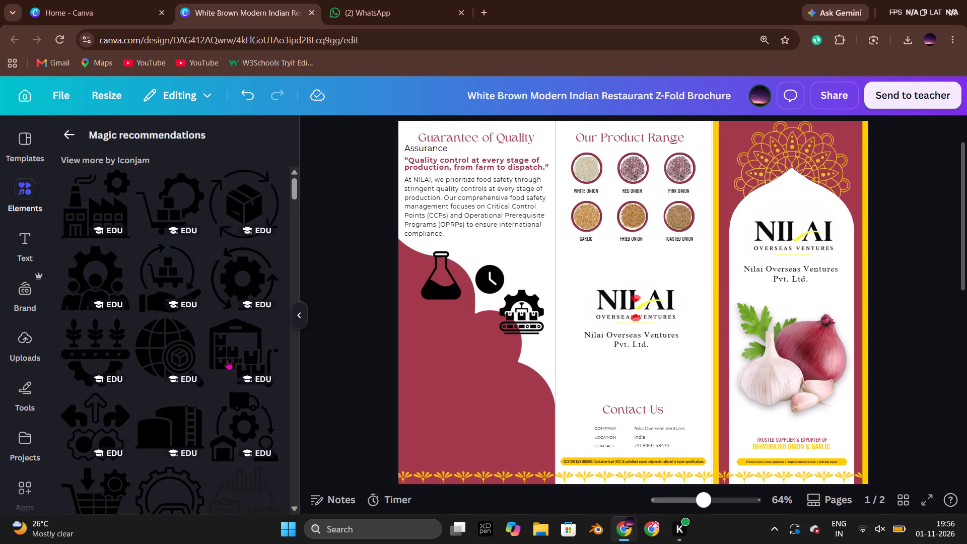
click(78, 138)
Search the graphics for eye, insert a solid black eye, shrink it to icon size and place it on the maroon shape below the flask.
double_click(173, 150)
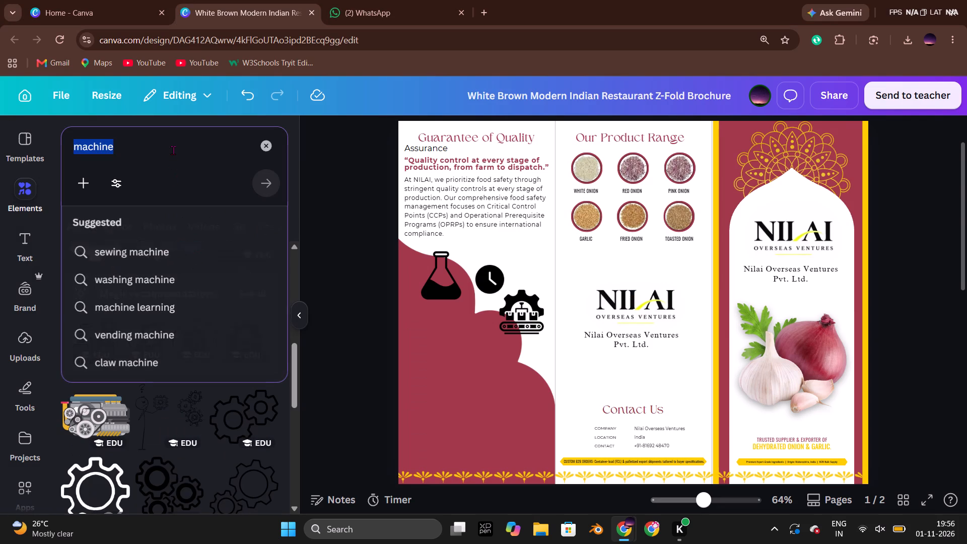
text(eye)
key(Return)
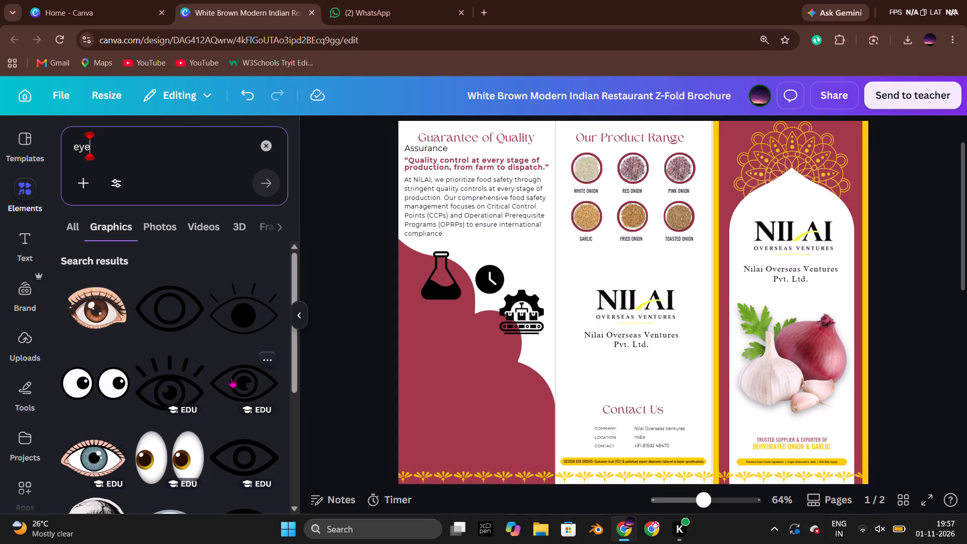
scroll(228, 372, down, 1)
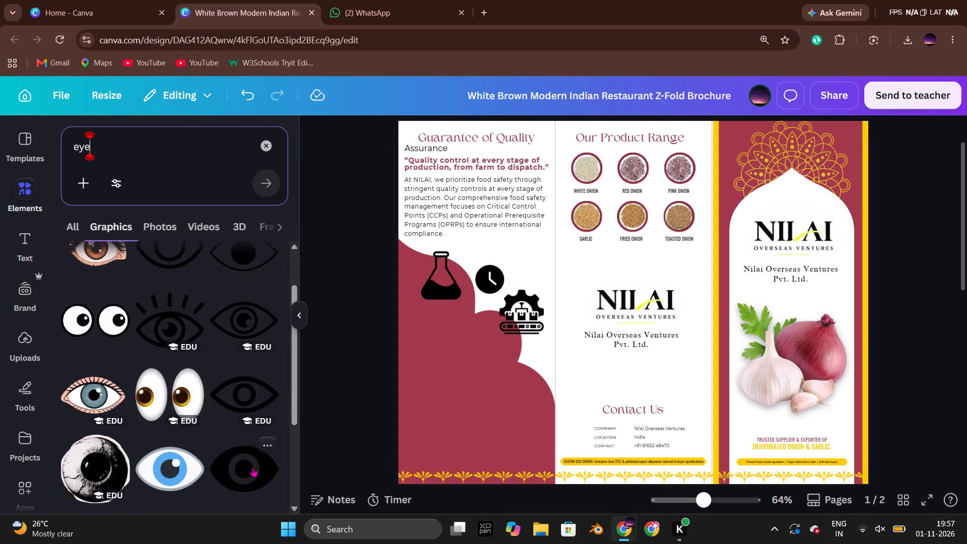
click(252, 466)
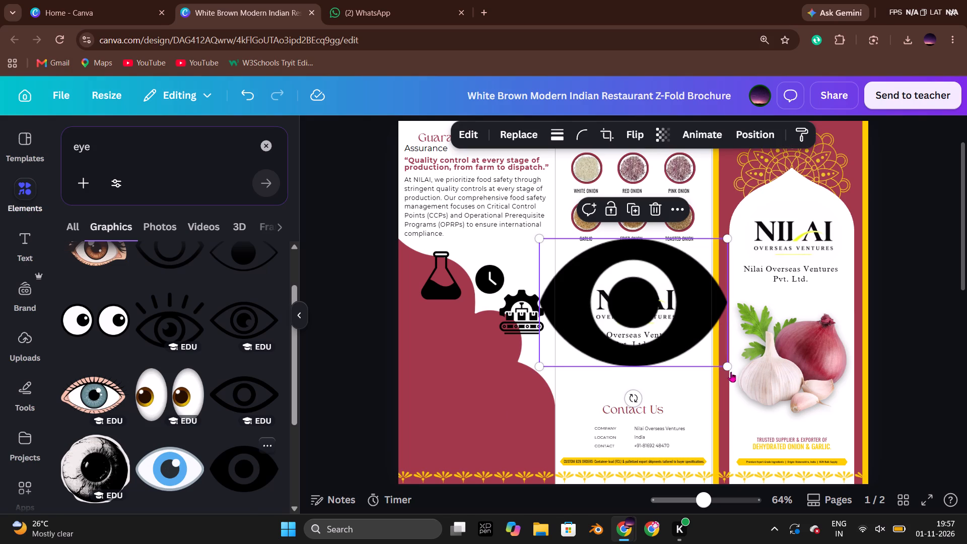
drag(727, 367, 636, 298)
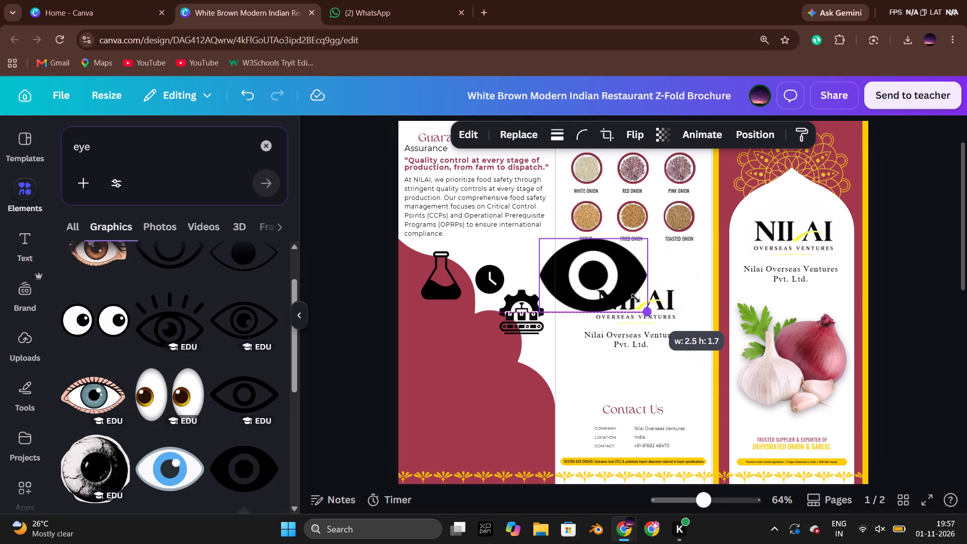
drag(636, 298, 624, 290)
drag(585, 268, 464, 378)
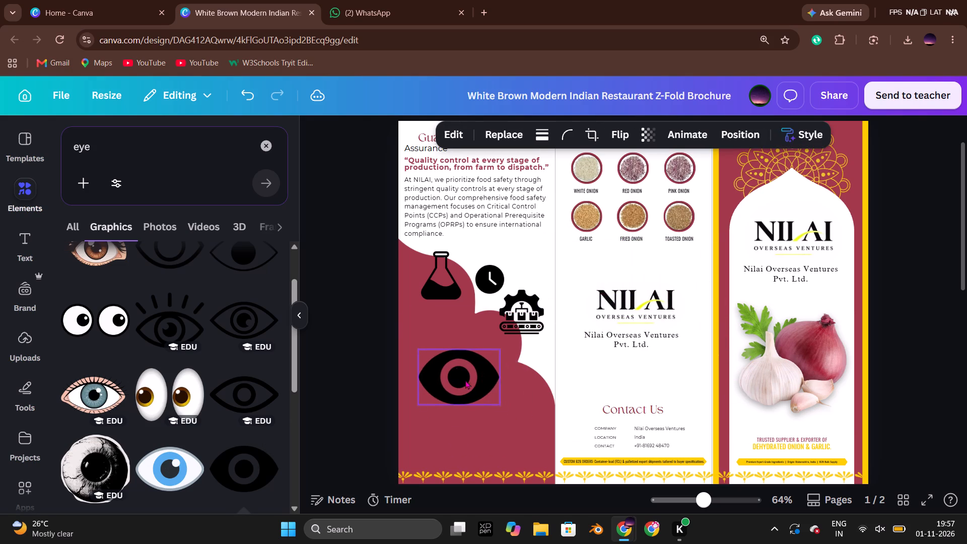
drag(502, 401, 475, 380)
drag(446, 369, 446, 357)
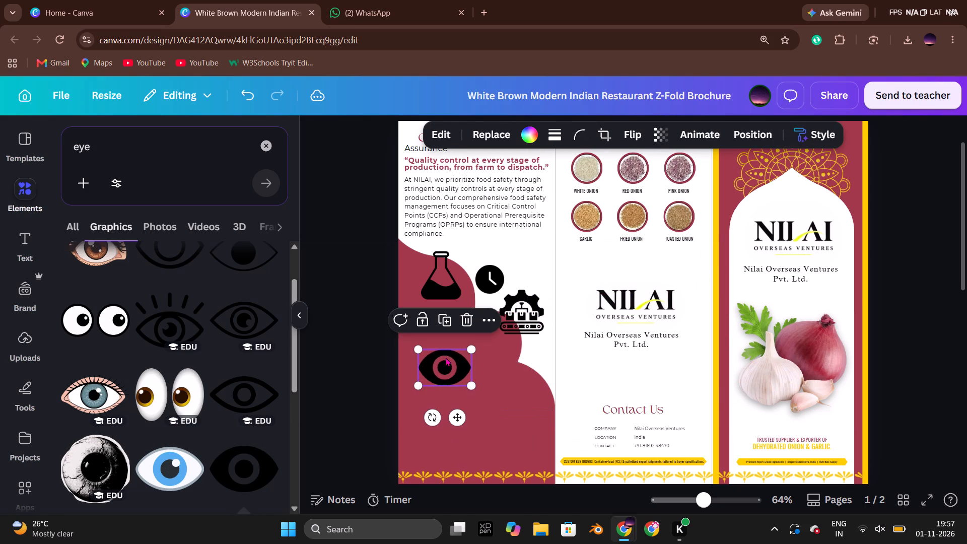
drag(446, 357, 446, 349)
scroll(185, 381, up, 5)
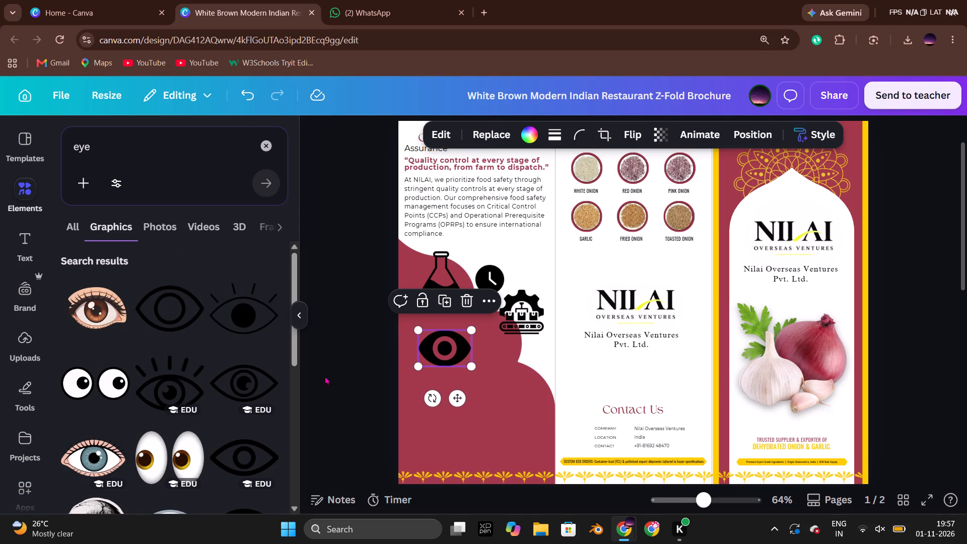
Check the Nagwade icons, search the graphics for assurance, and place a shrunken solid black checkmark shield below the gear-and-conveyor icon.
key(alt+Tab)
key(alt+Tab)
key(alt+Tab)
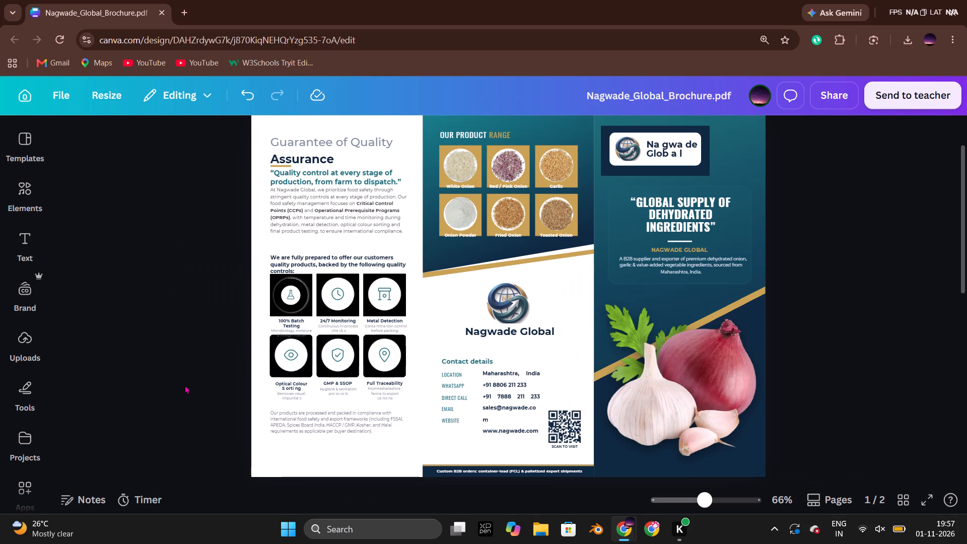
key(alt+Tab)
double_click(160, 146)
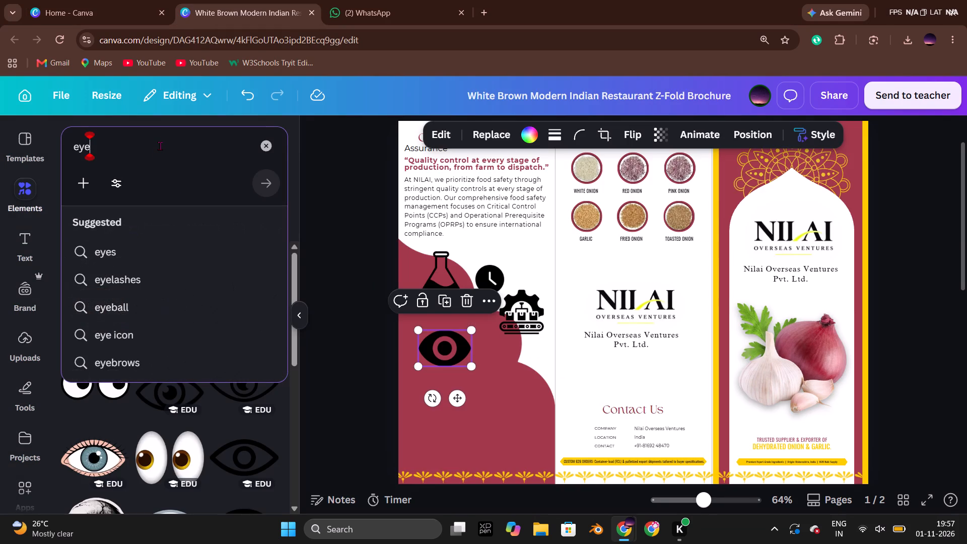
text(assu)
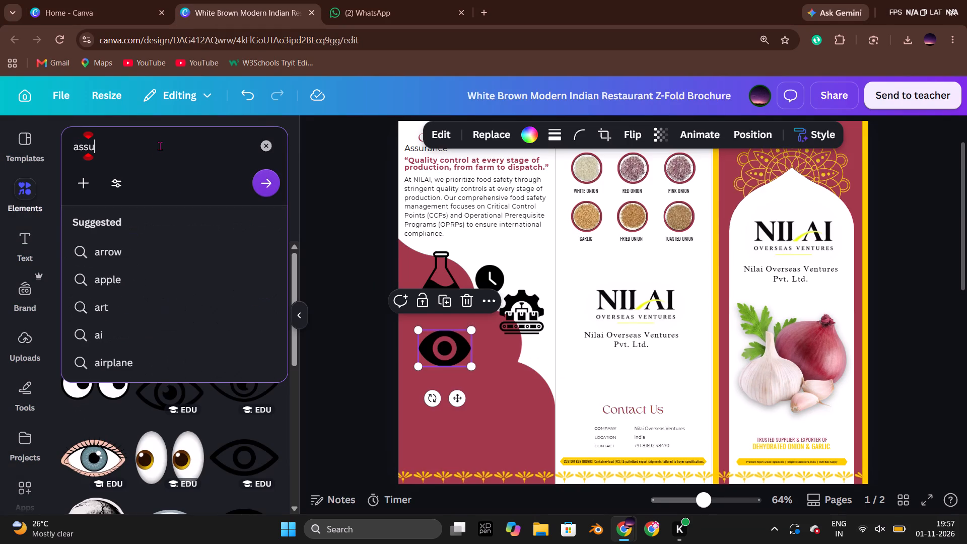
text(arance)
key(Return)
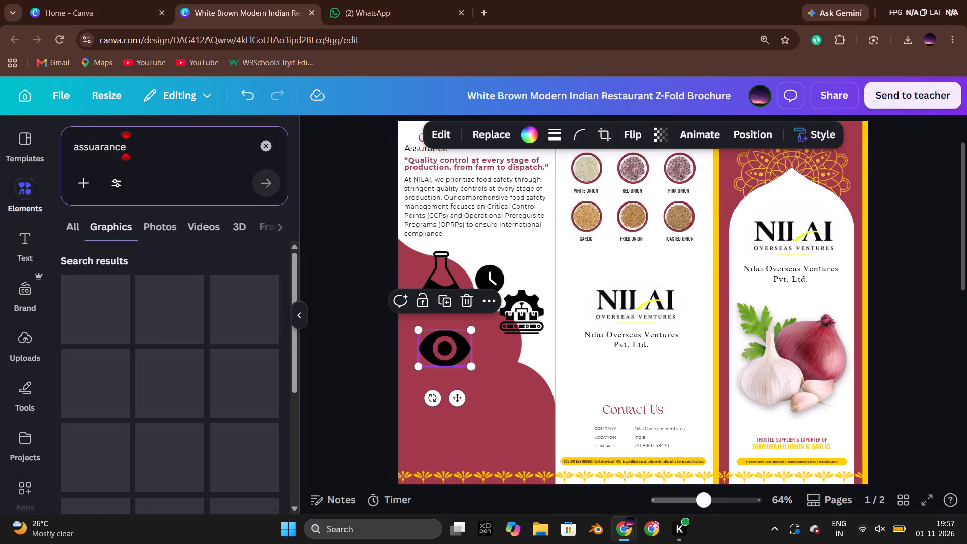
scroll(208, 392, down, 1)
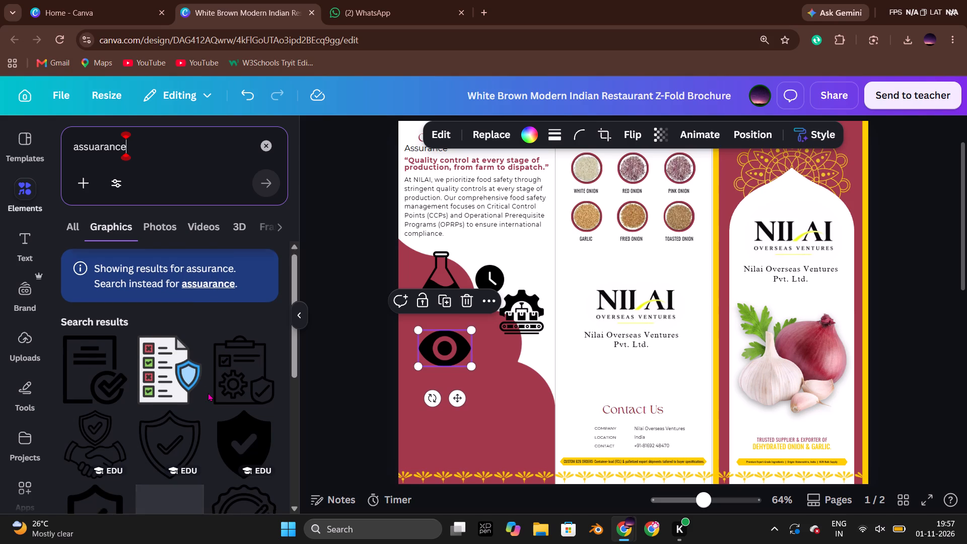
click(234, 379)
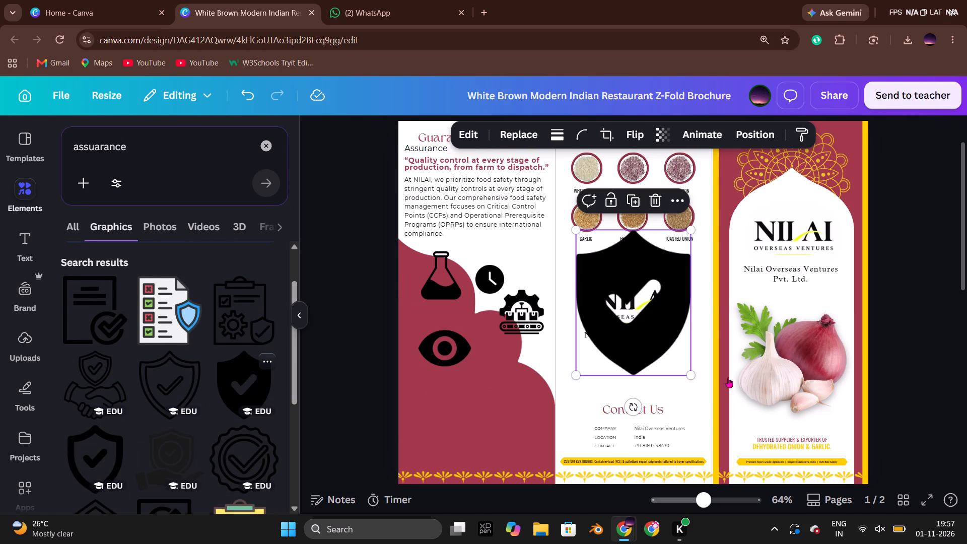
drag(690, 374, 631, 301)
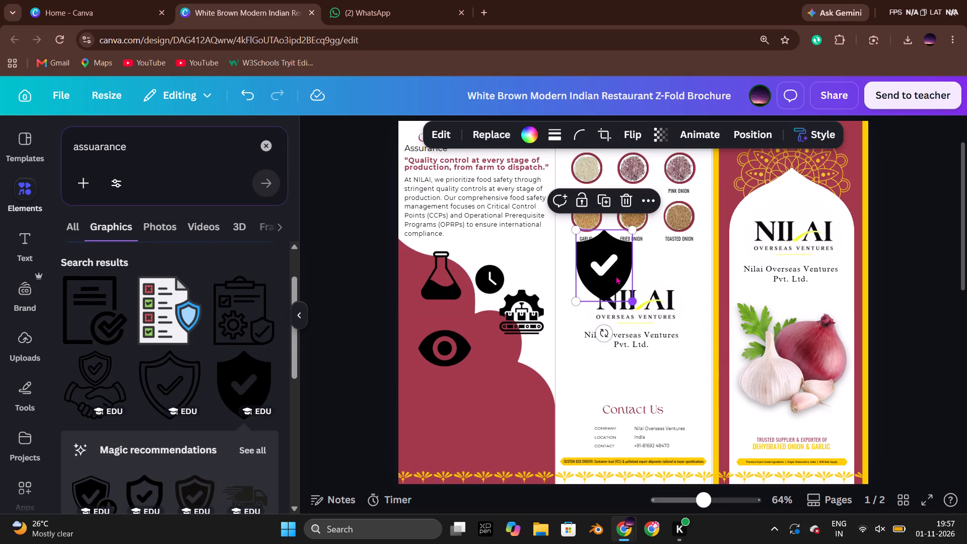
drag(610, 268, 516, 388)
drag(542, 424, 523, 403)
drag(507, 383, 524, 382)
Check the Nagwade icons, search the graphics for location, and place a black ringed pin, about 0.7 by 1, above Contact Us.
scroll(198, 369, down, 1)
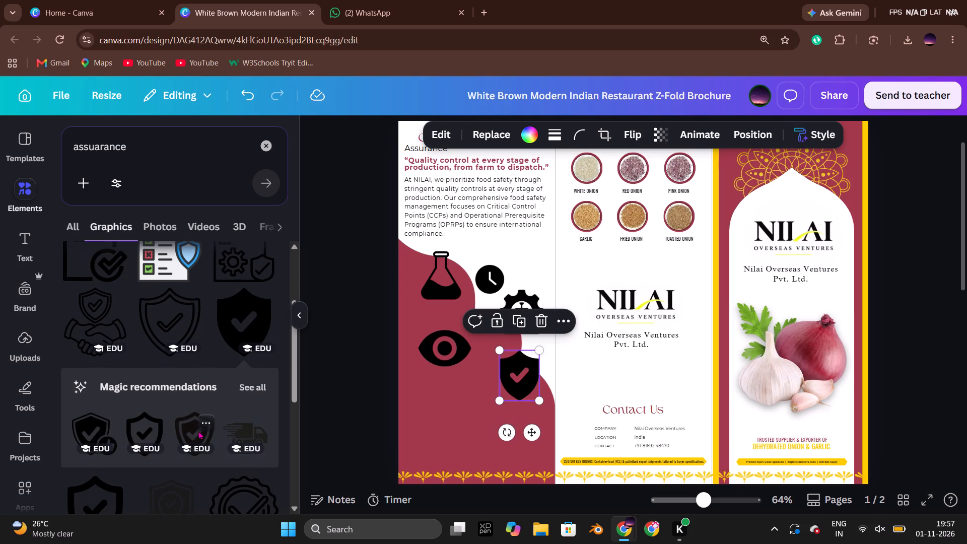
scroll(166, 406, down, 2)
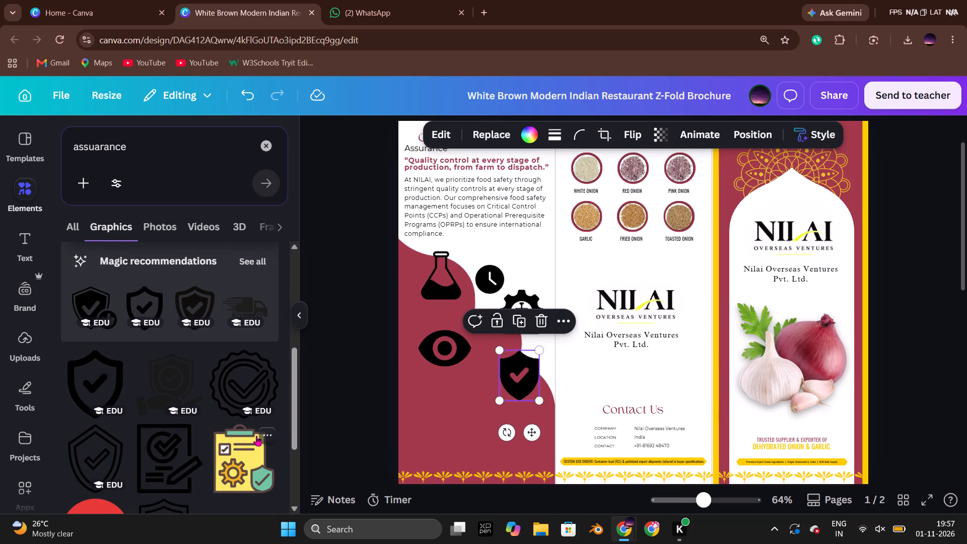
key(alt+Tab)
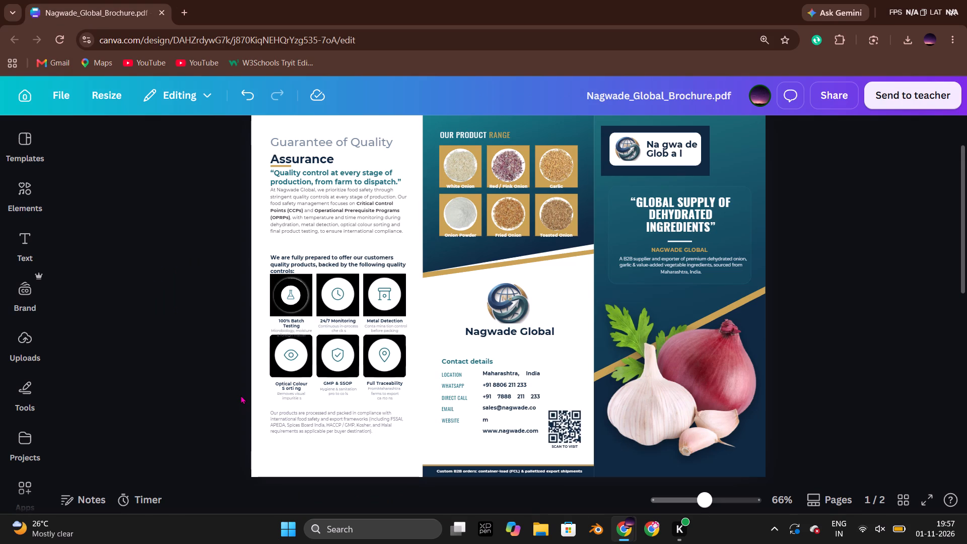
key(alt+Tab)
double_click(212, 145)
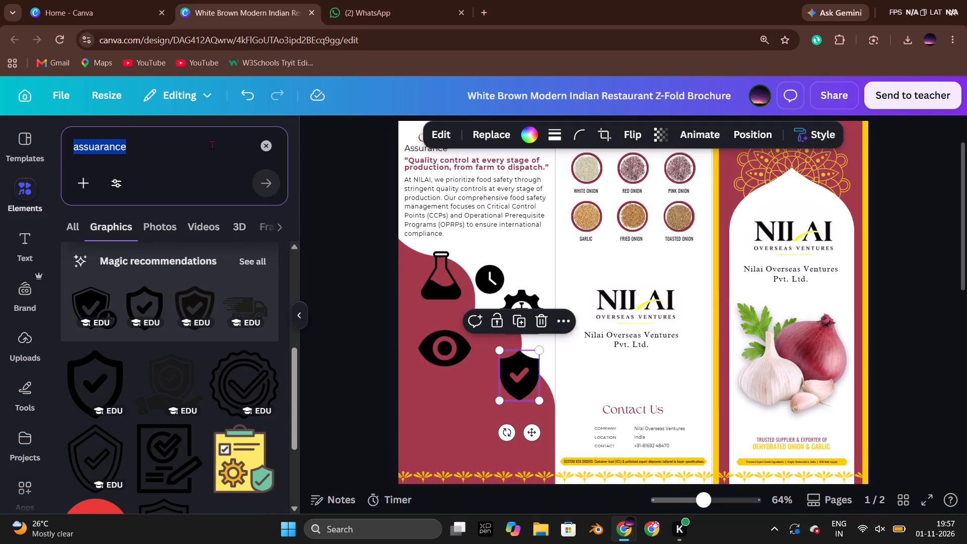
text(loacationo)
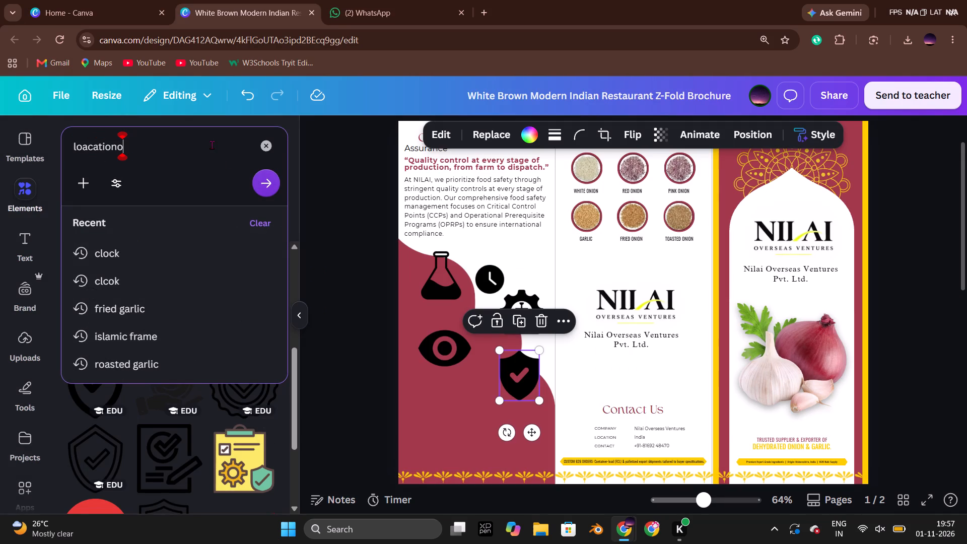
key(Return)
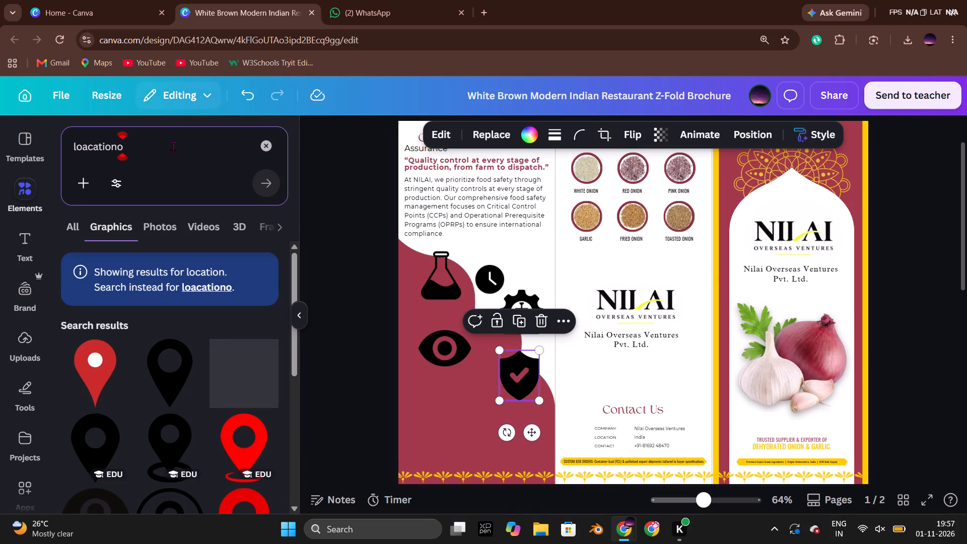
click(173, 146)
key(BackSpace)
key(Return)
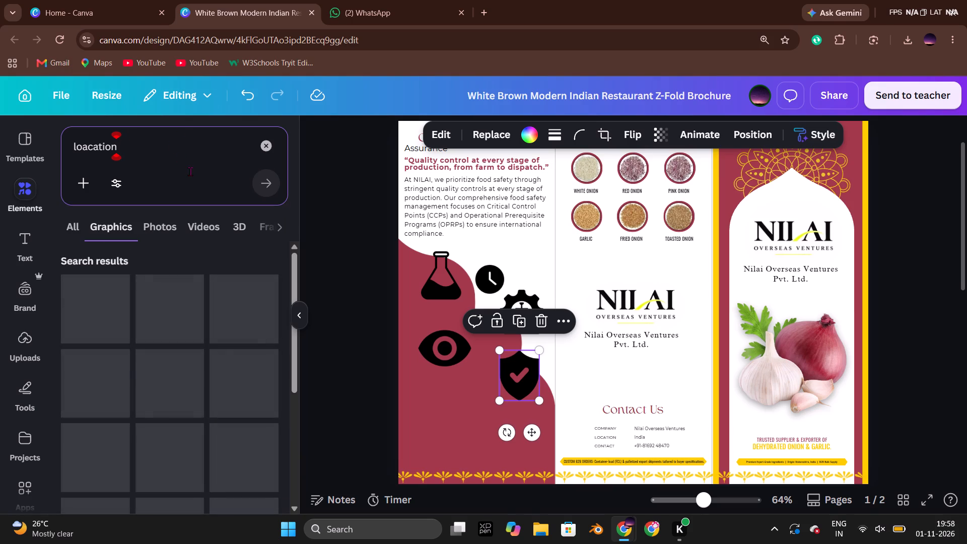
scroll(170, 400, down, 1)
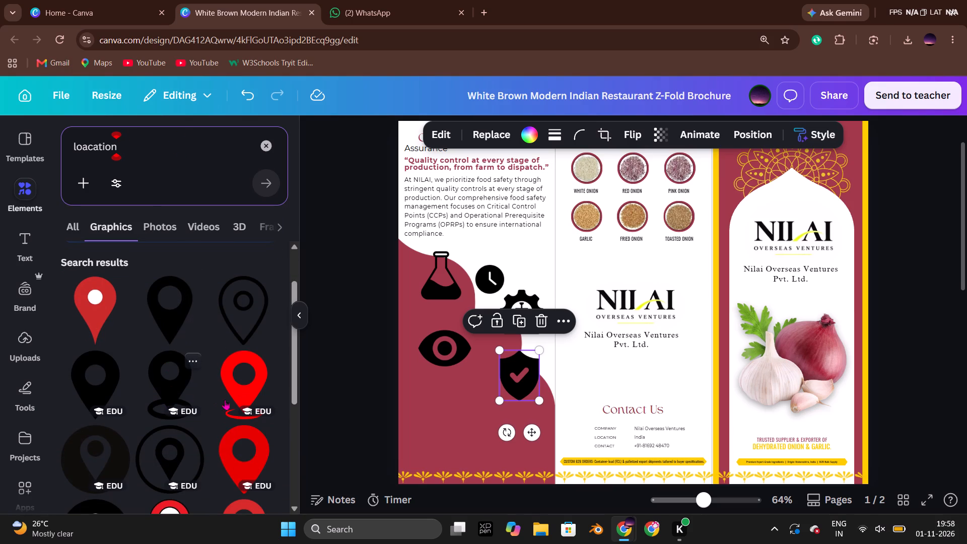
click(171, 373)
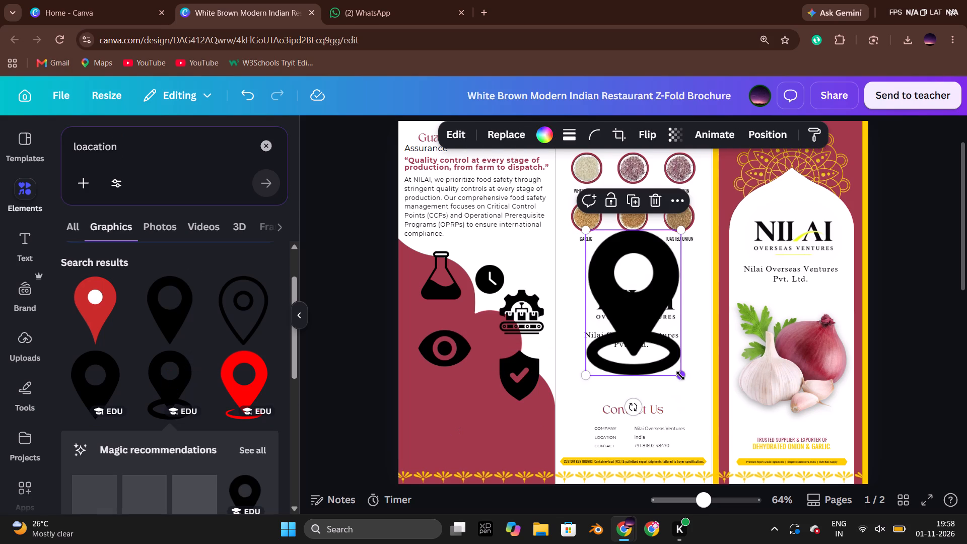
drag(680, 376, 608, 277)
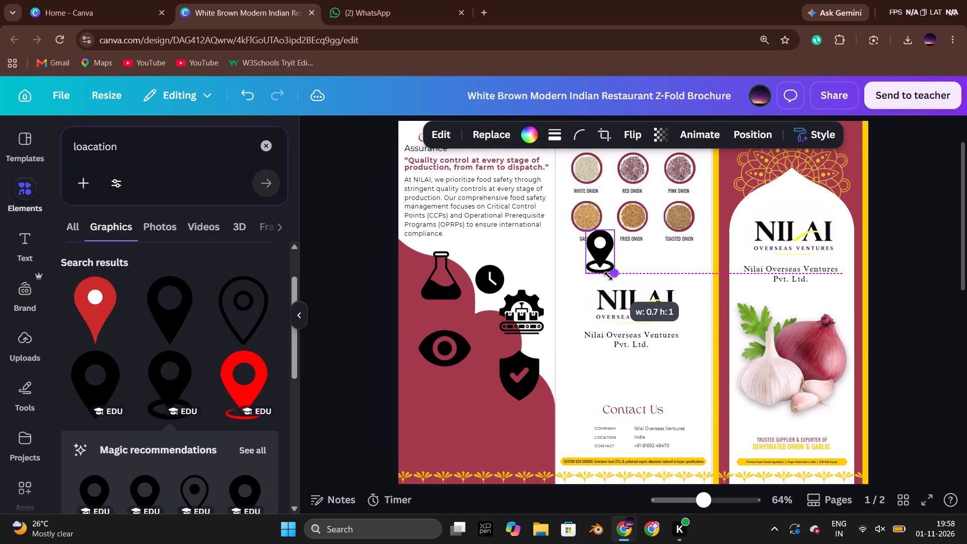
drag(599, 259, 589, 365)
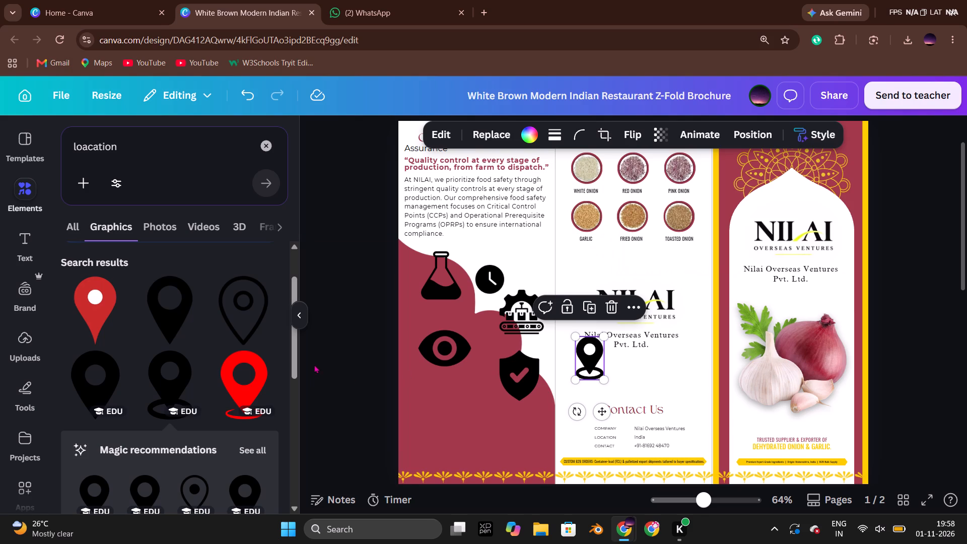
click(321, 358)
Move the eye icon slightly lower on the maroon shape.
drag(432, 346, 427, 376)
In the Nagwade_Global_Brochure.pdf design, delete the black square background behind the 100% Batch Testing flask icon.
key(alt+Tab)
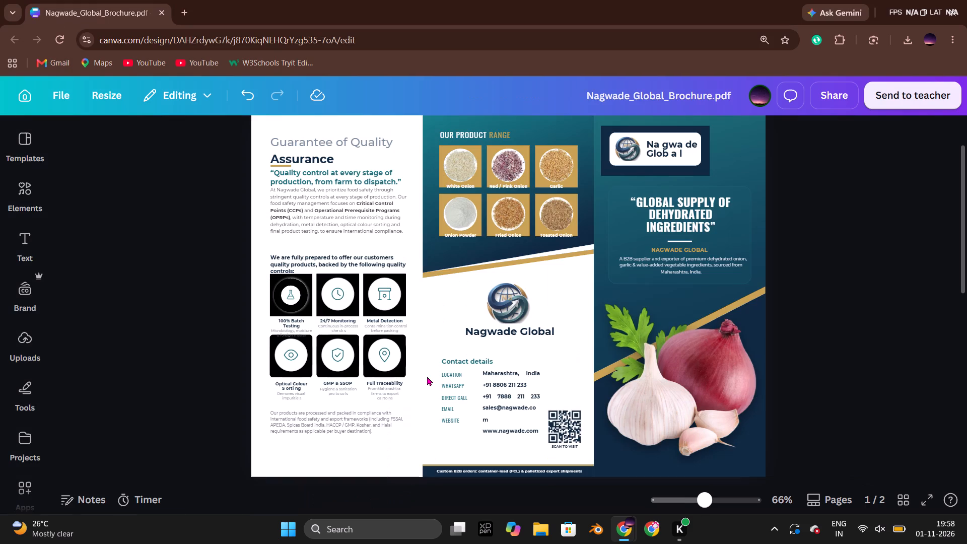
click(293, 291)
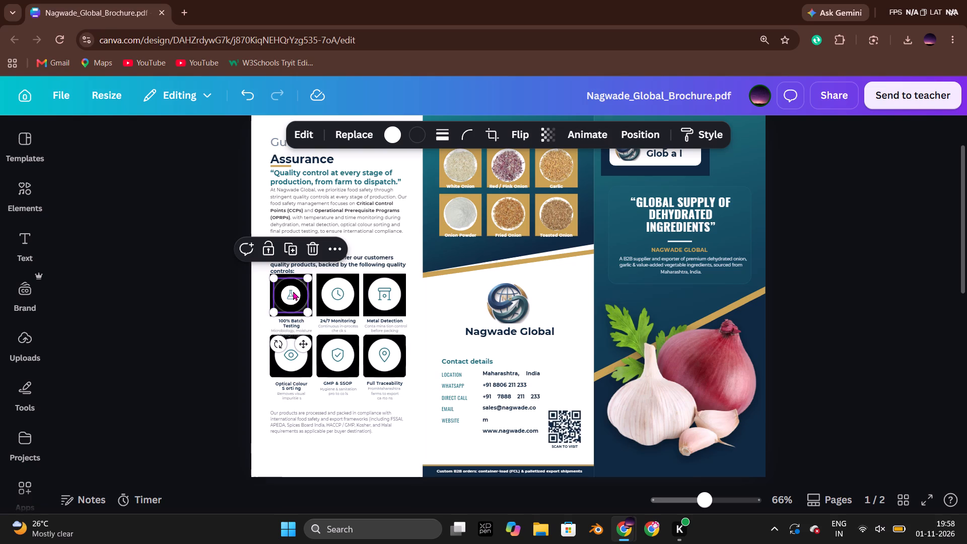
click(196, 295)
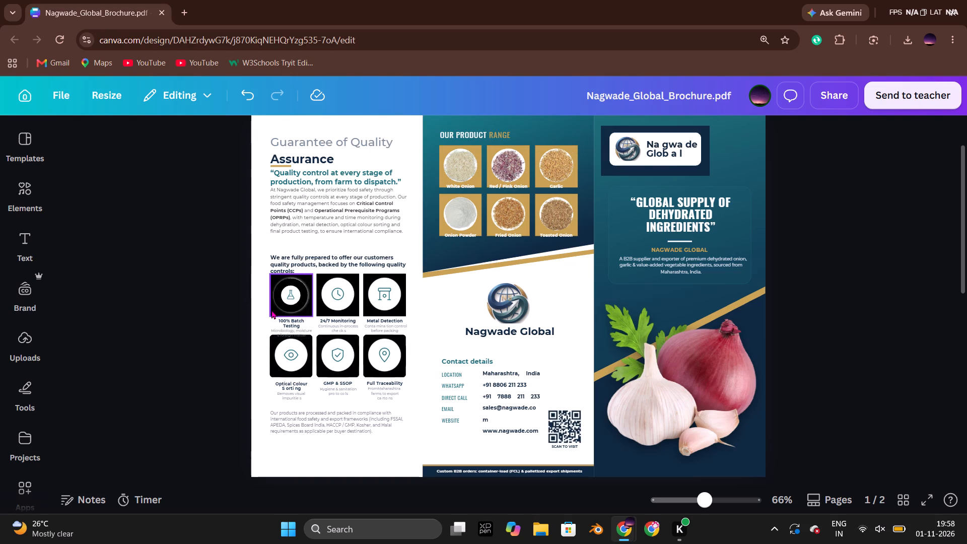
click(272, 310)
key(Delete)
key(Delete)
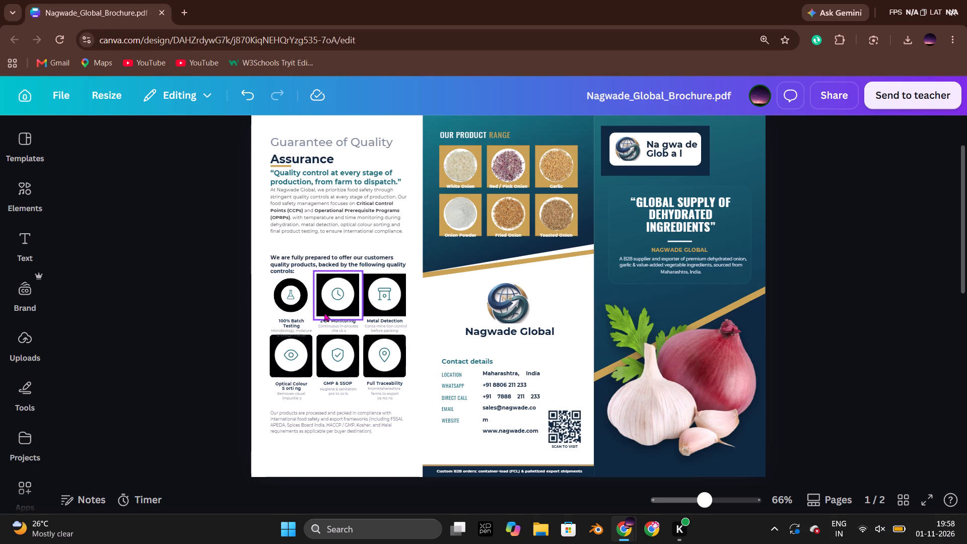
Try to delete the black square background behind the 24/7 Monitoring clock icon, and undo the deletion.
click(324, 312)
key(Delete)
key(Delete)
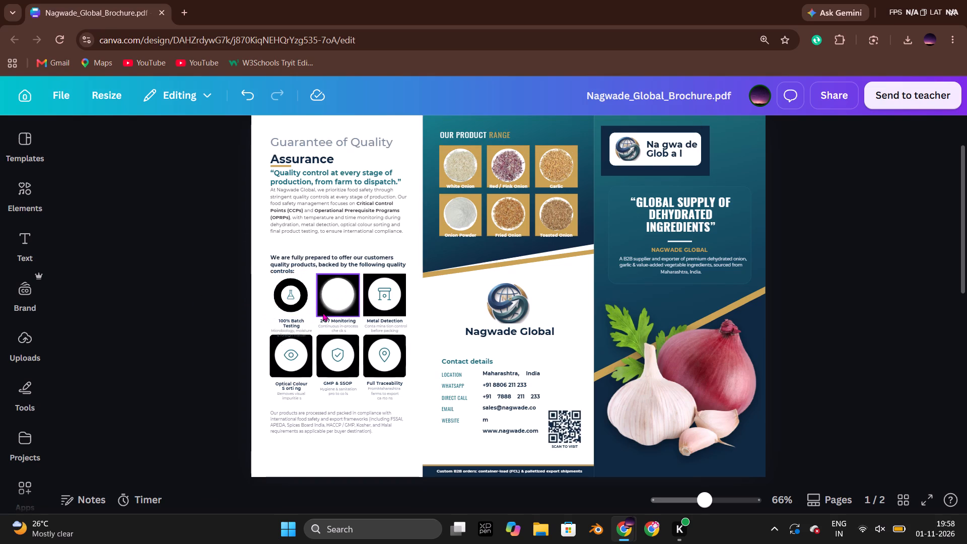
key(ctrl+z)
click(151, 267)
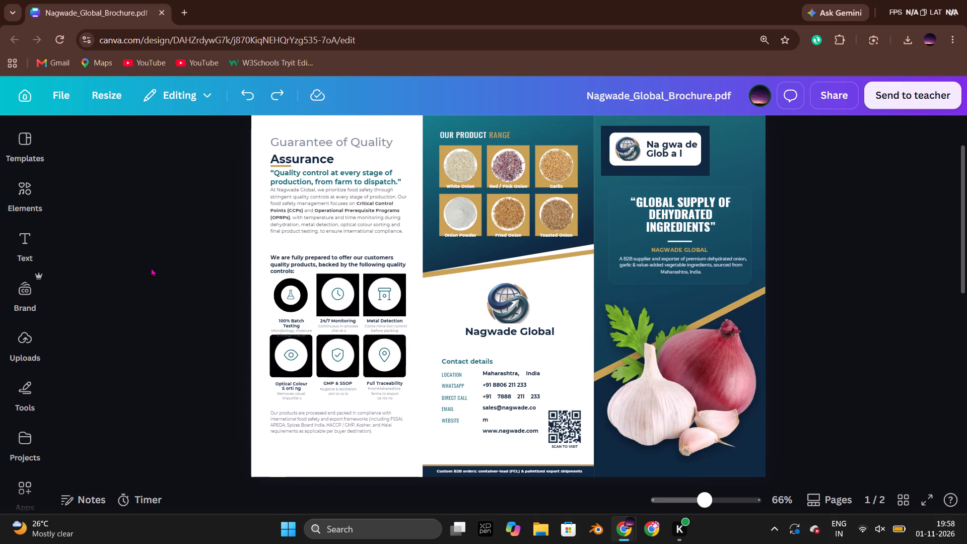
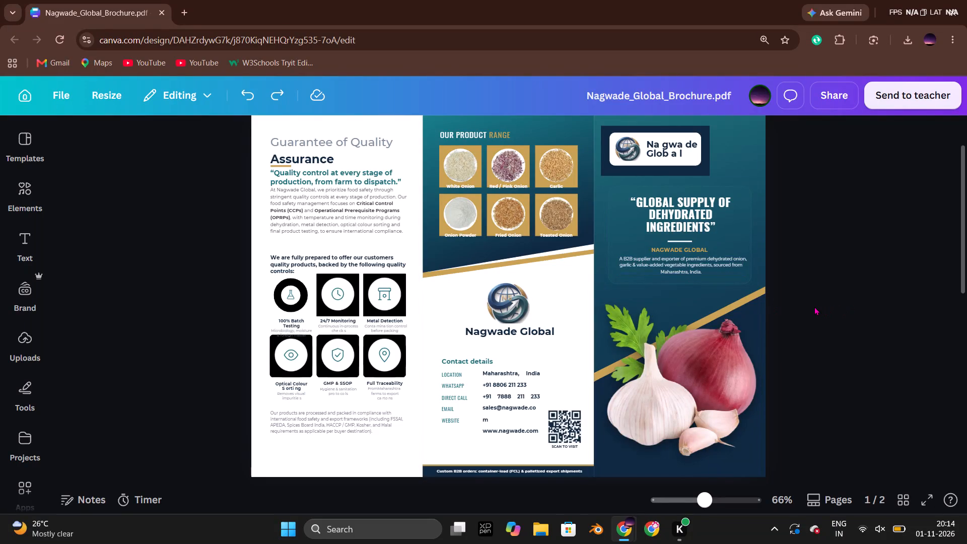
In the White Brown Modern Indian Restaurant Z-Fold Brochure design, shrink the flask icon to about 0.5 by 0.6.
key(alt+Tab)
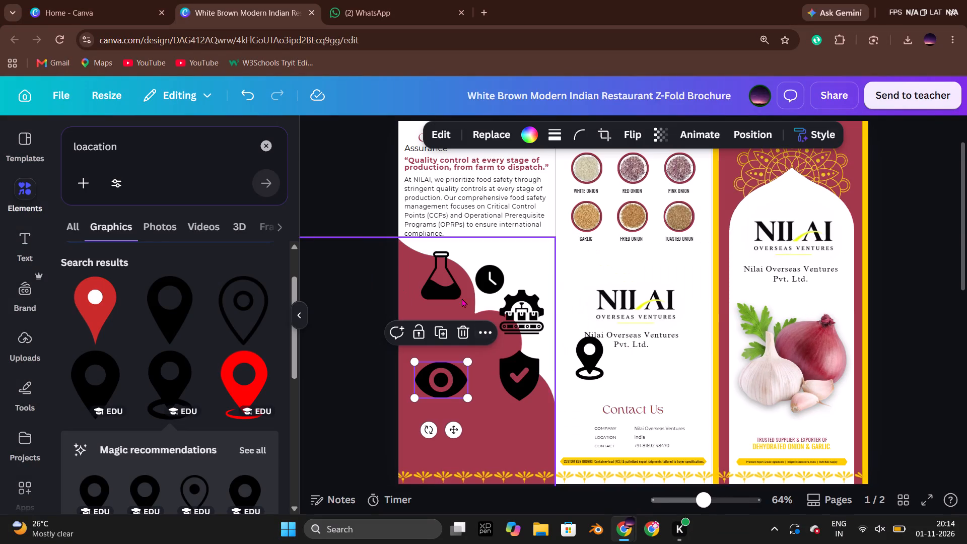
click(453, 290)
drag(463, 251, 443, 277)
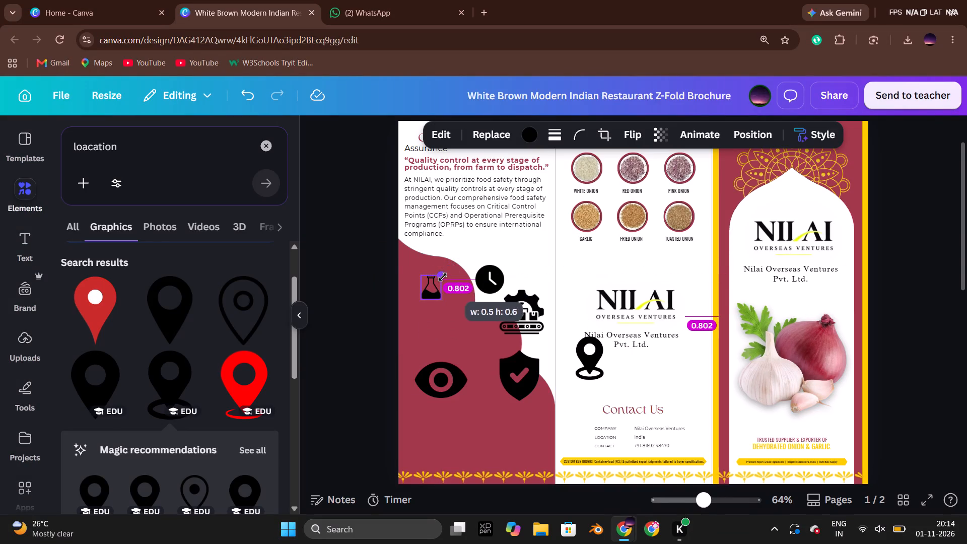
Shrink the clock icon slightly and place it directly beside the flask on the maroon shape, vertically centred with it.
click(497, 277)
drag(506, 267, 502, 273)
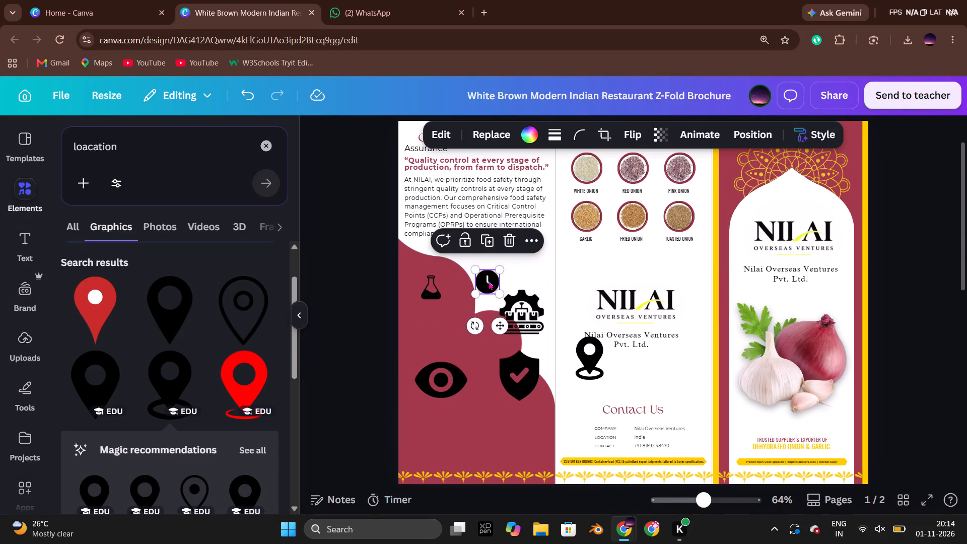
drag(489, 282, 462, 286)
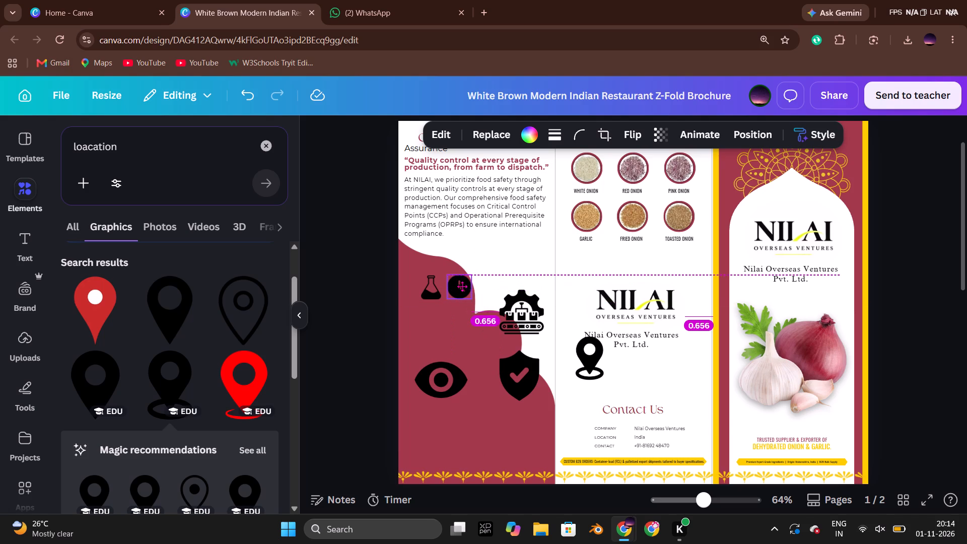
drag(462, 286, 462, 289)
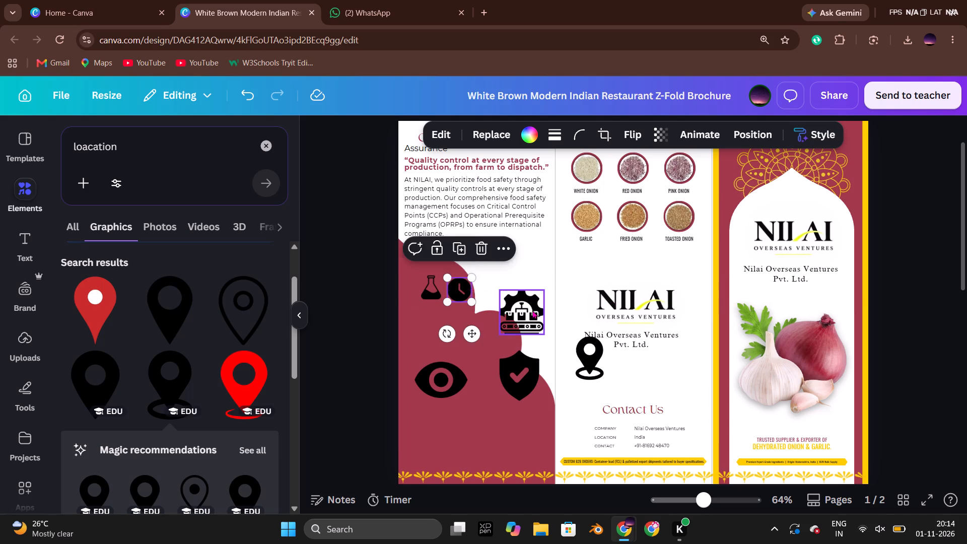
Move the gear-and-conveyor machine icon beside the clock and shrink it to match, completing a row of three small icons.
drag(532, 310, 510, 276)
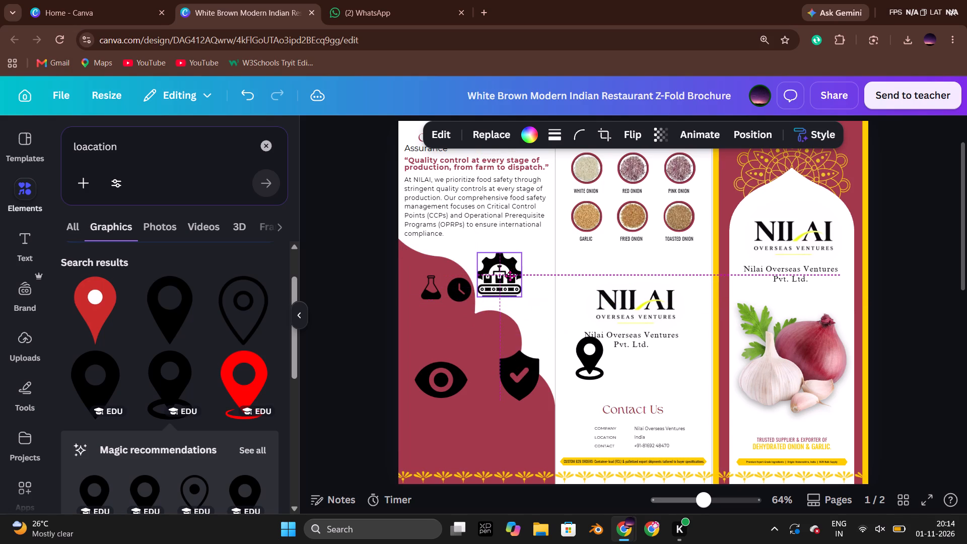
drag(510, 276, 510, 275)
drag(522, 256, 510, 278)
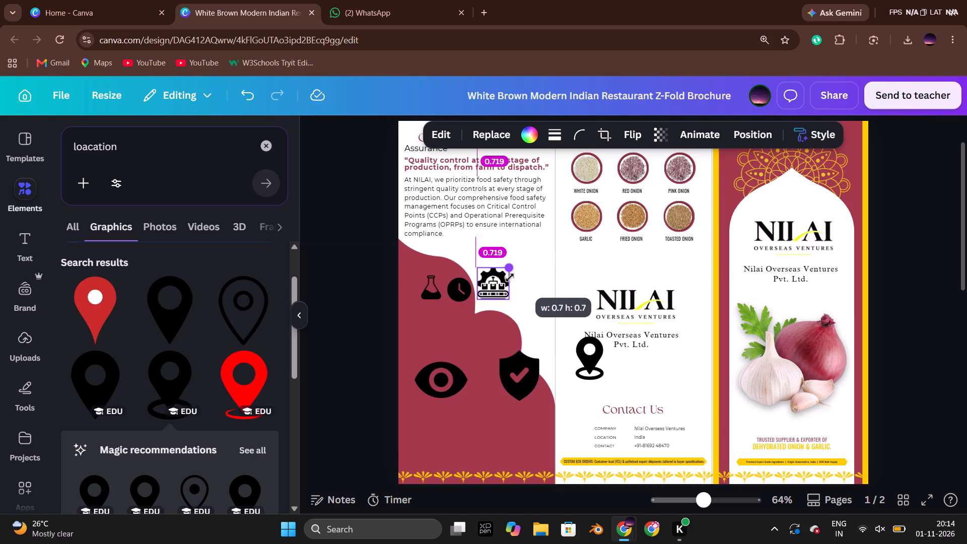
drag(510, 278, 507, 282)
click(922, 263)
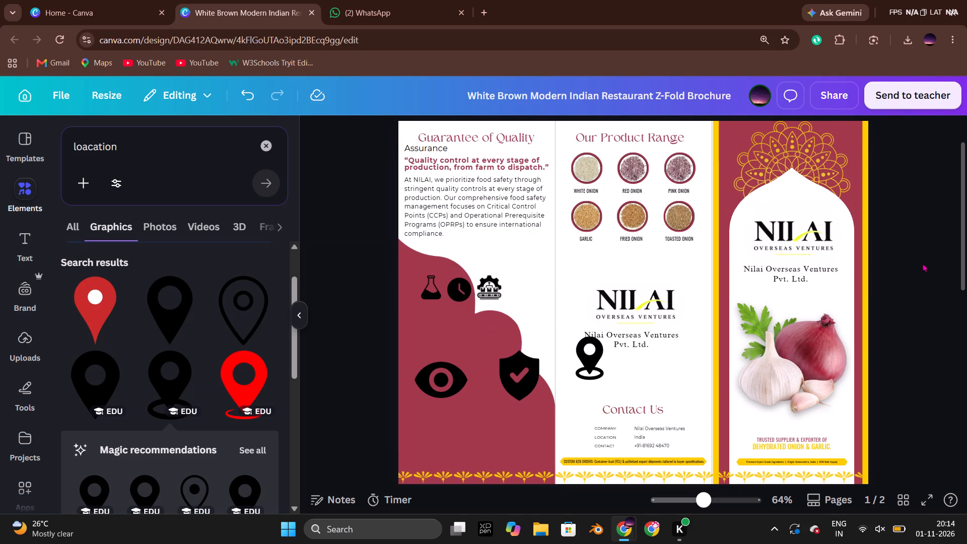
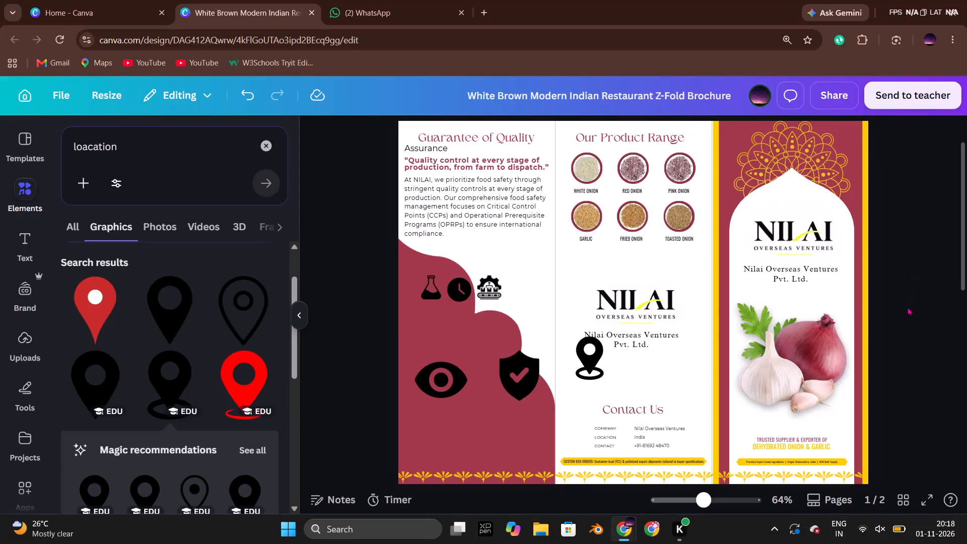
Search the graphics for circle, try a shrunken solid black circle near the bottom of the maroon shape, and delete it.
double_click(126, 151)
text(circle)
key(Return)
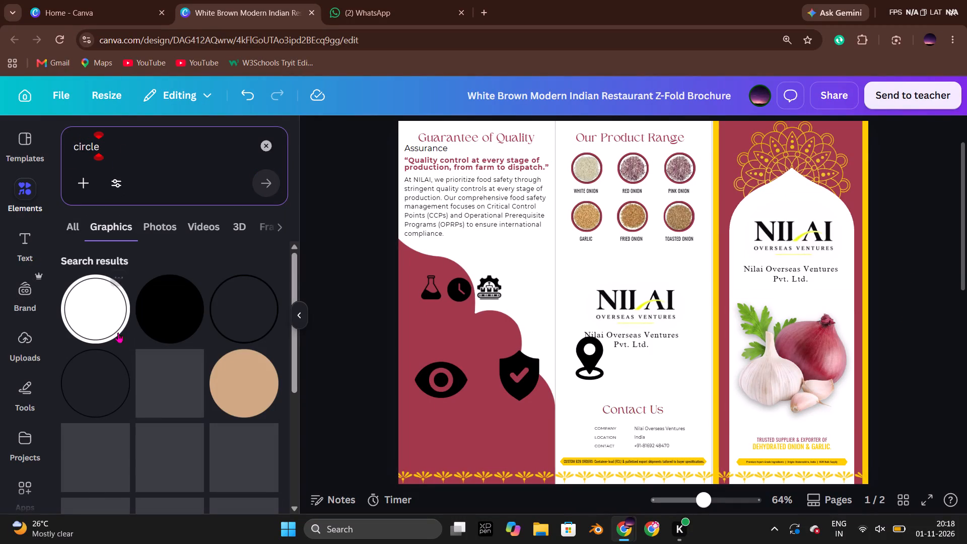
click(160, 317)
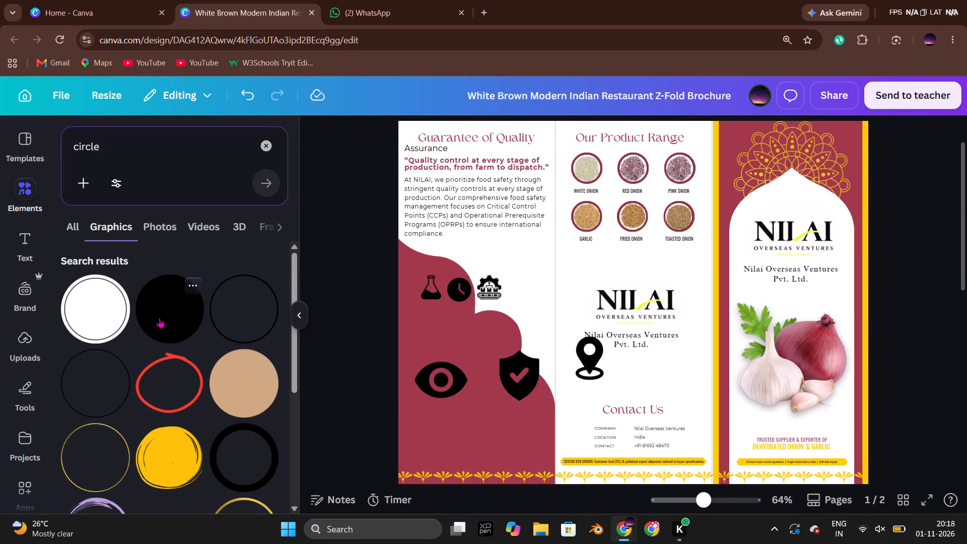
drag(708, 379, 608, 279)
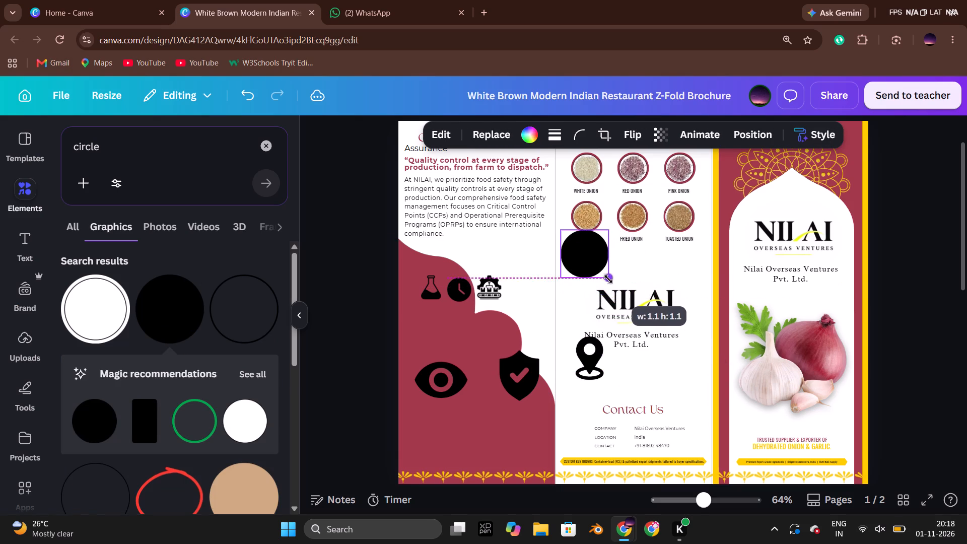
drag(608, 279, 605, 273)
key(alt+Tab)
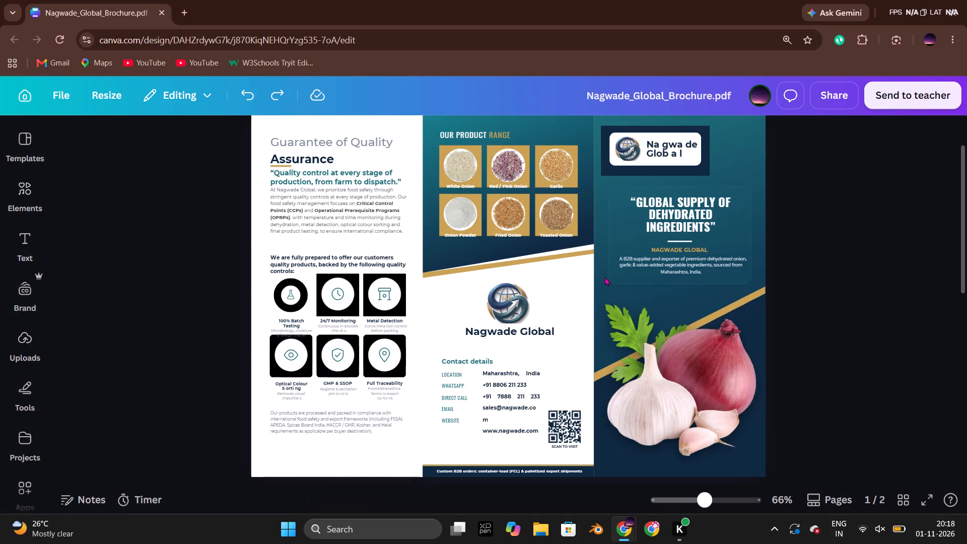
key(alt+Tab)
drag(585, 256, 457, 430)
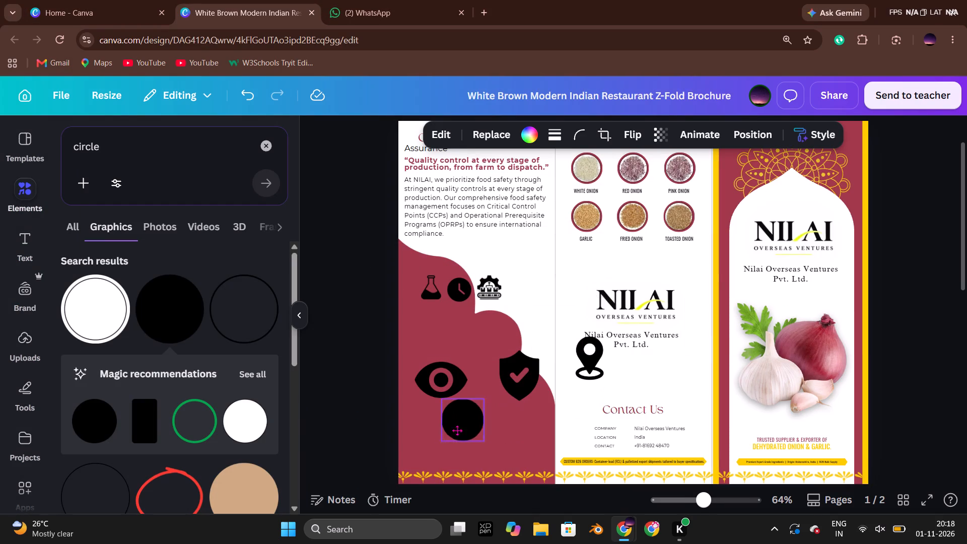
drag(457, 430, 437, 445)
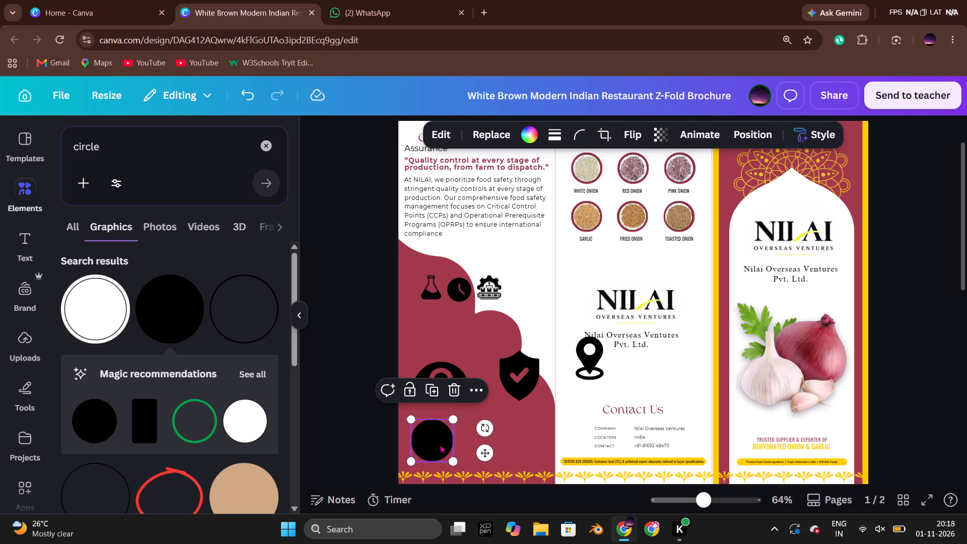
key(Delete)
Duplicate the garlic, fried onion and toasted onion group onto the lower part of the maroon shape and ungroup the copy.
click(583, 206)
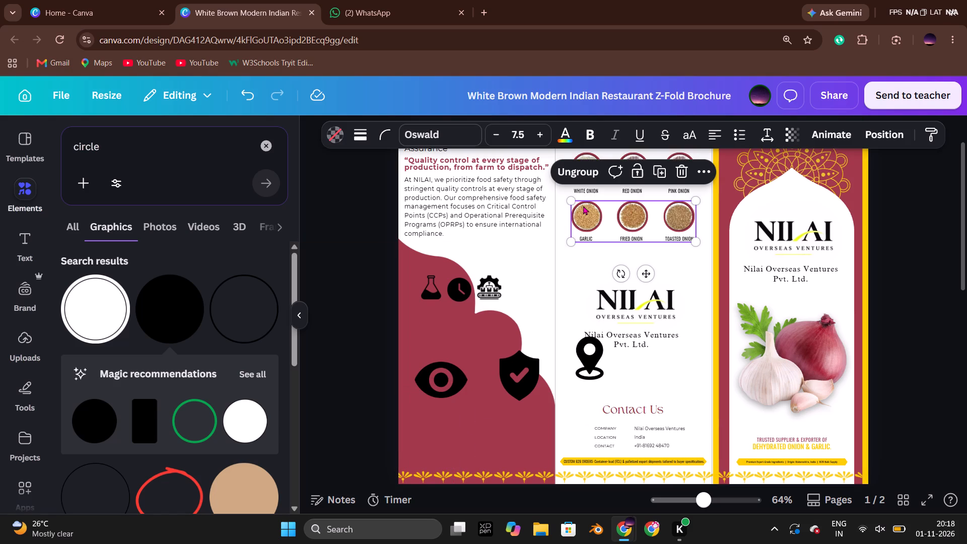
click(663, 172)
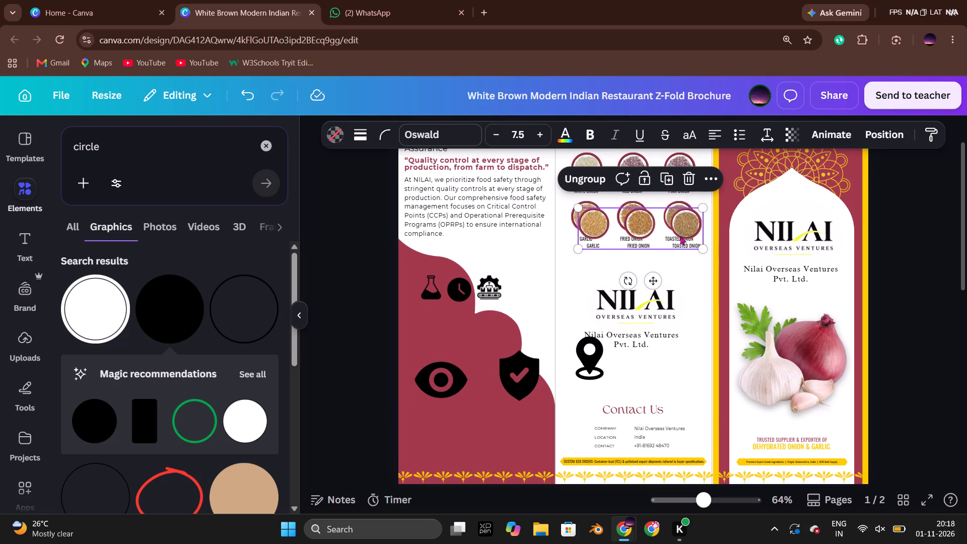
drag(682, 230, 520, 444)
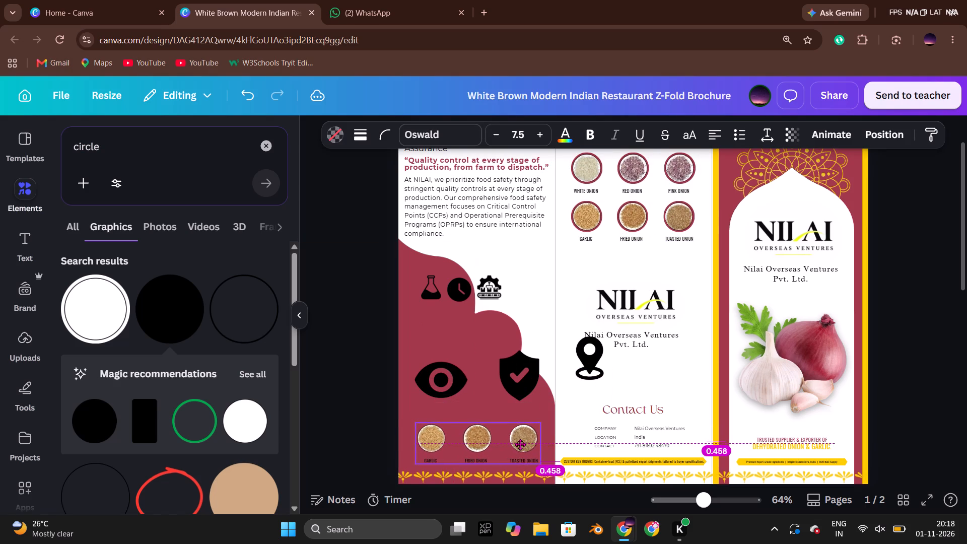
drag(520, 444, 520, 442)
scroll(442, 442, down, 1)
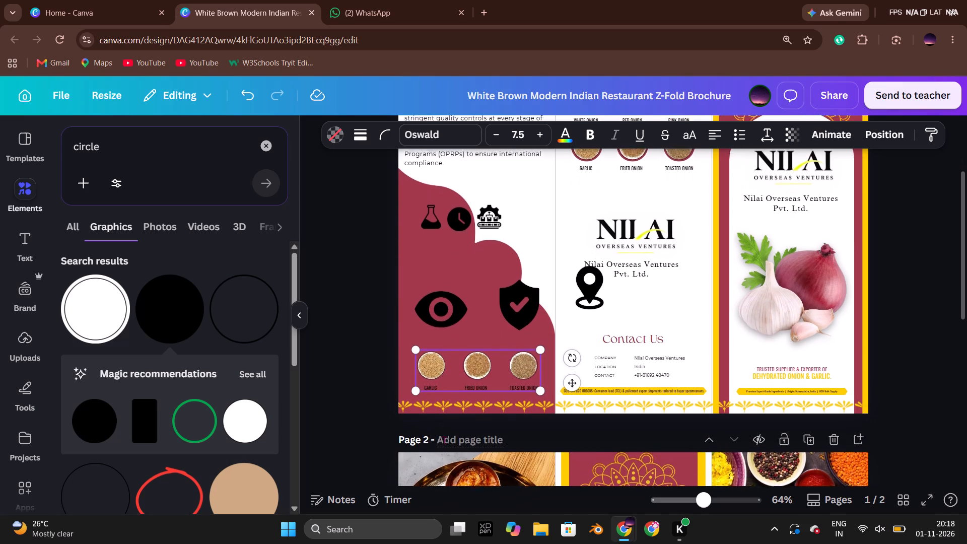
scroll(444, 440, down, 1)
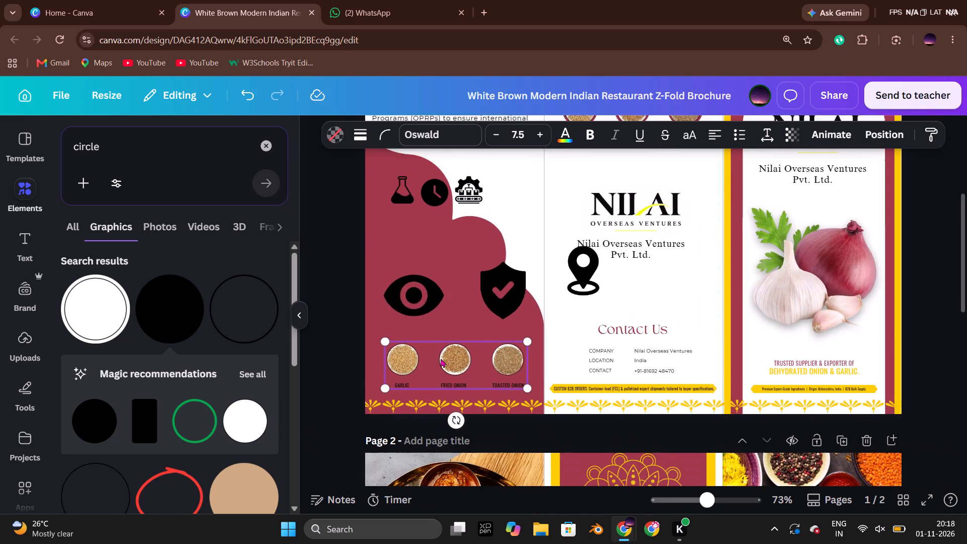
click(413, 315)
click(353, 321)
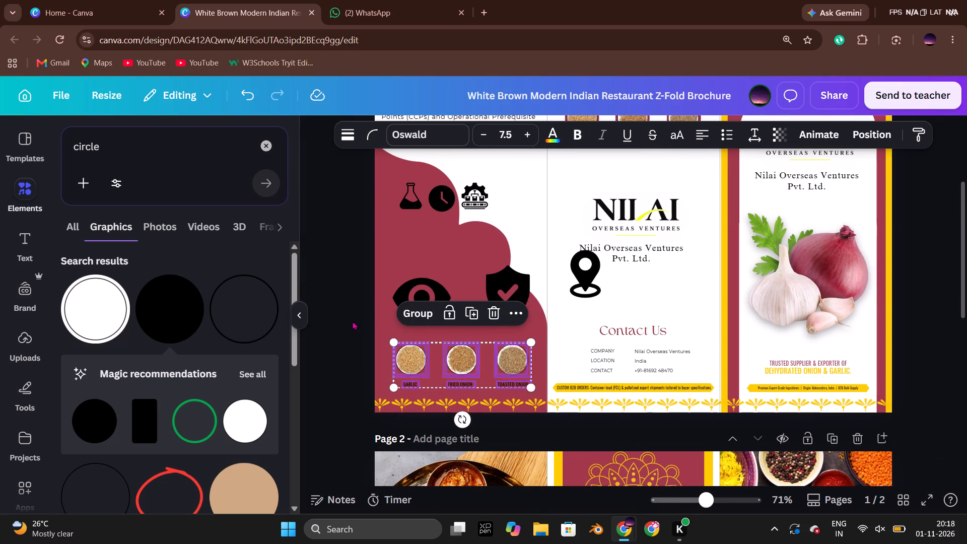
Delete the photo and its frame from the copied garlic circle and fill that circle golden yellow.
click(417, 357)
key(Delete)
key(Delete)
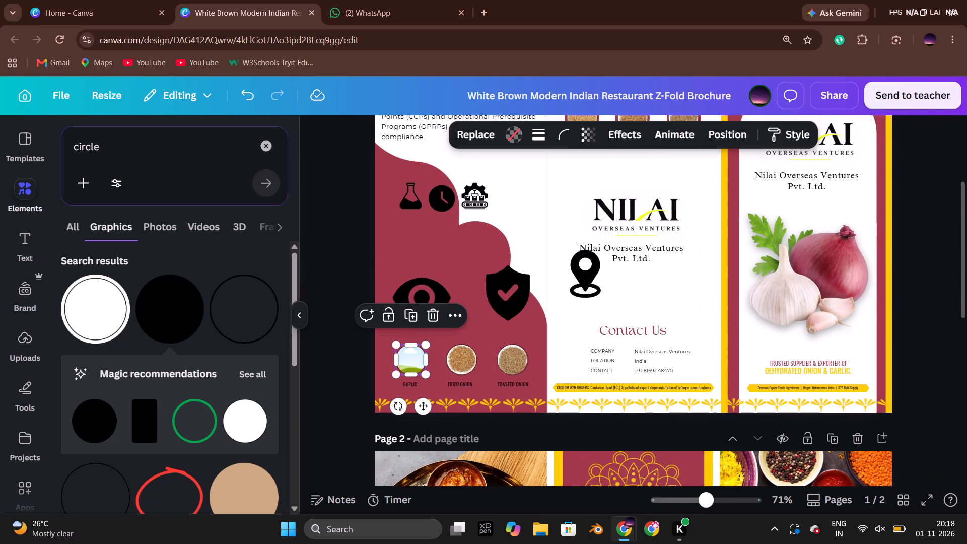
click(420, 359)
click(535, 135)
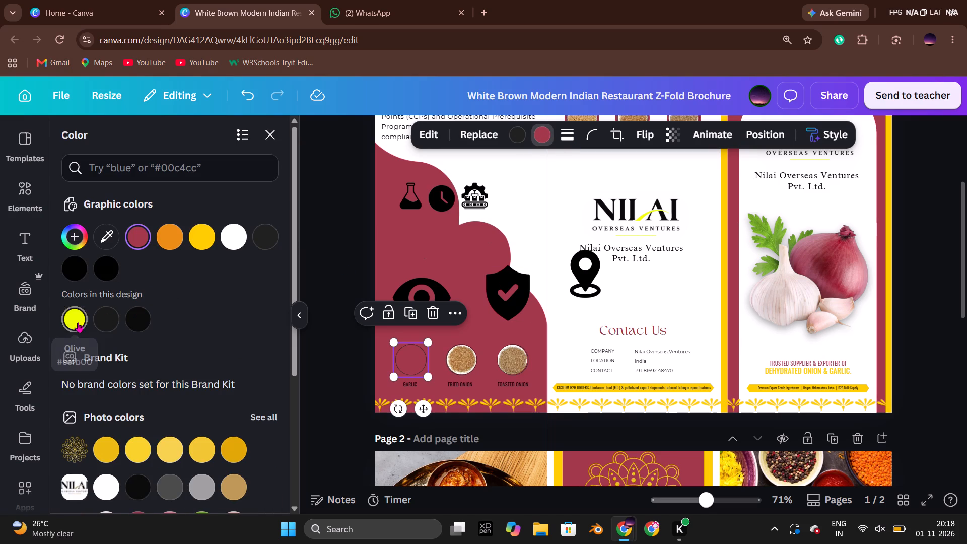
click(207, 229)
double_click(331, 307)
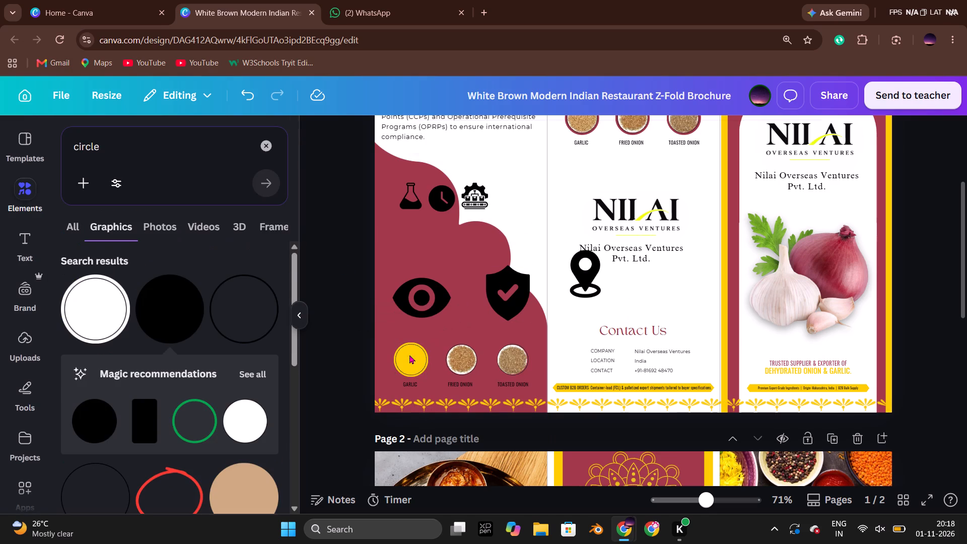
Delete the photos and their frames from the copied fried onion and toasted onion circles.
click(466, 367)
key(Delete)
key(Delete)
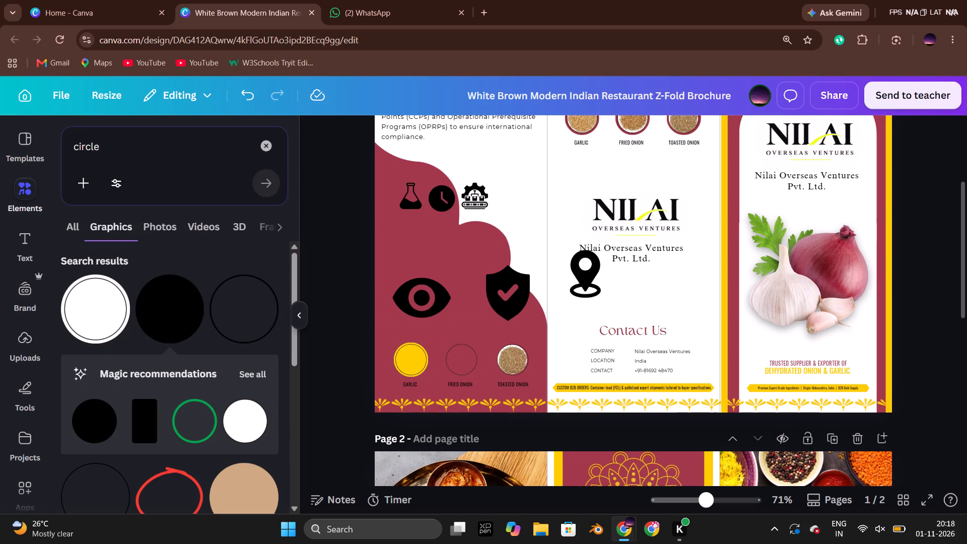
click(505, 360)
key(Delete)
key(Delete)
Fill the emptied toasted onion and fried onion circles with the same golden yellow.
click(514, 356)
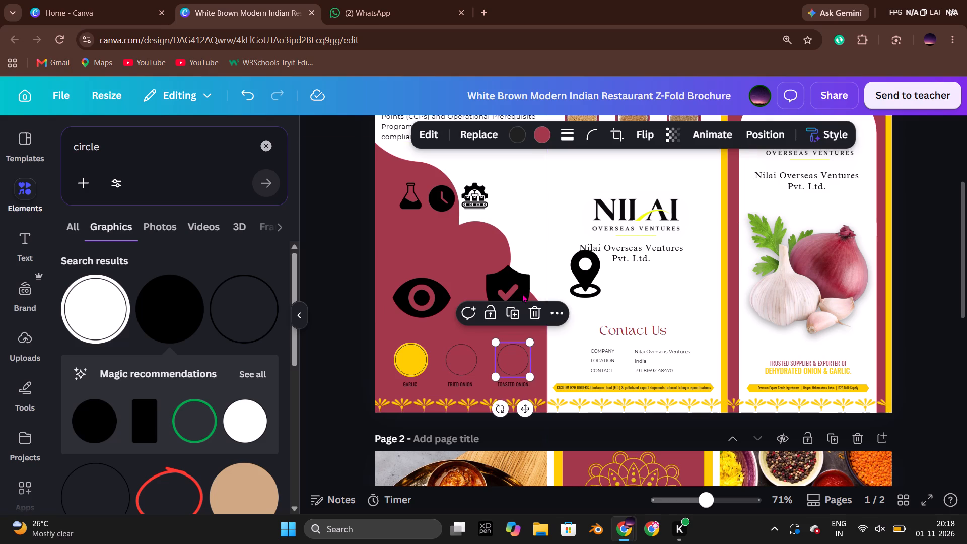
click(534, 132)
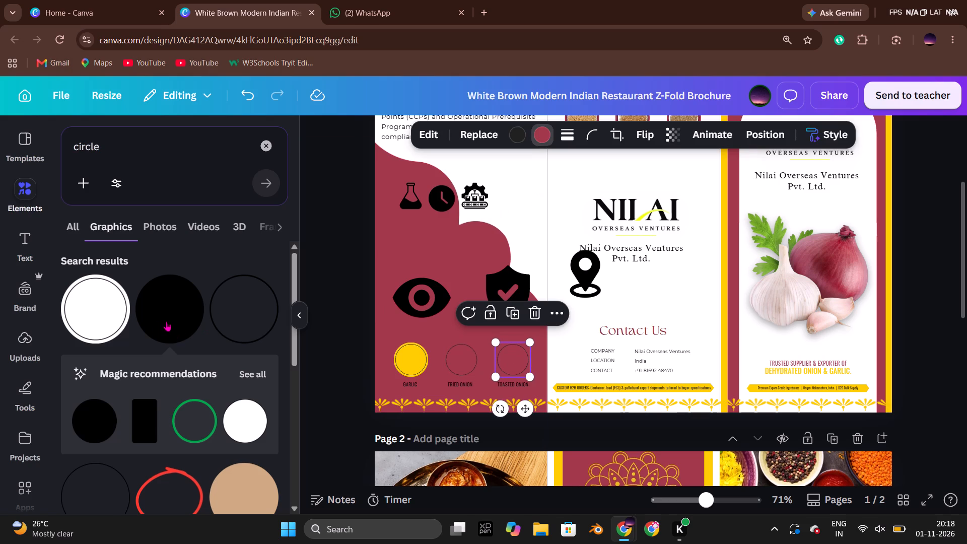
click(196, 237)
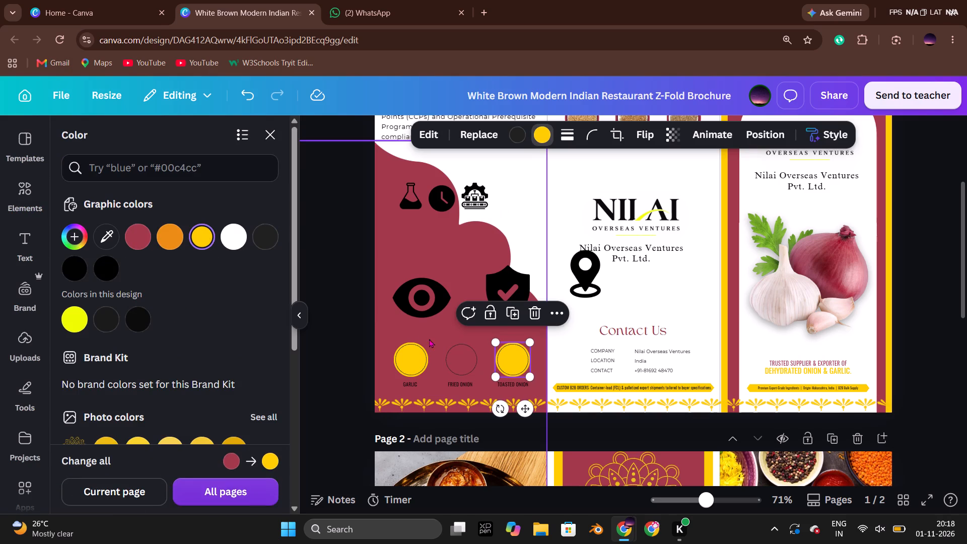
click(455, 359)
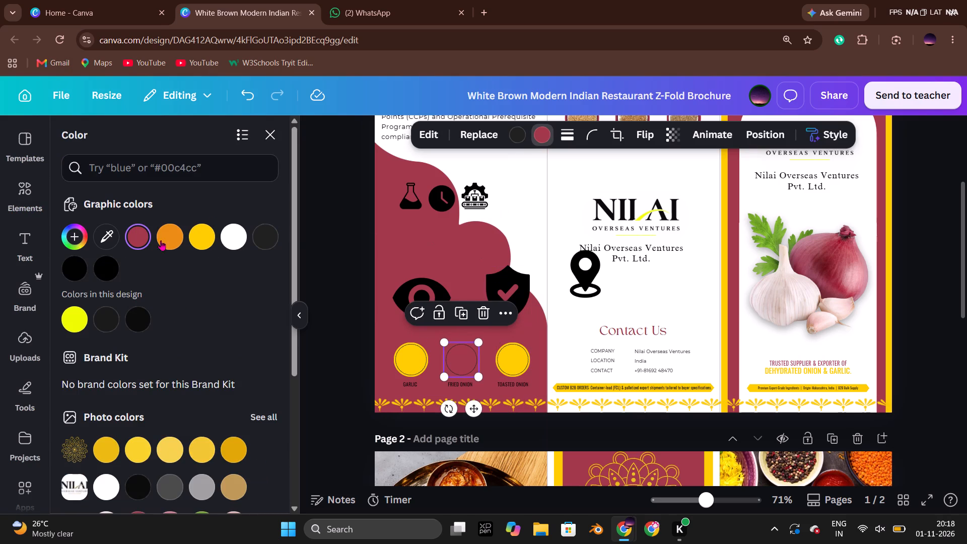
click(172, 241)
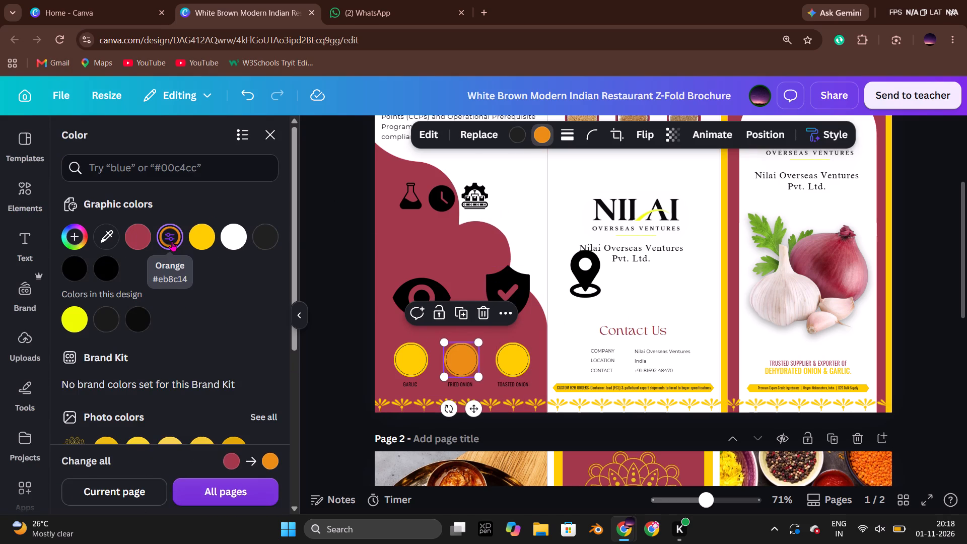
click(205, 240)
double_click(317, 276)
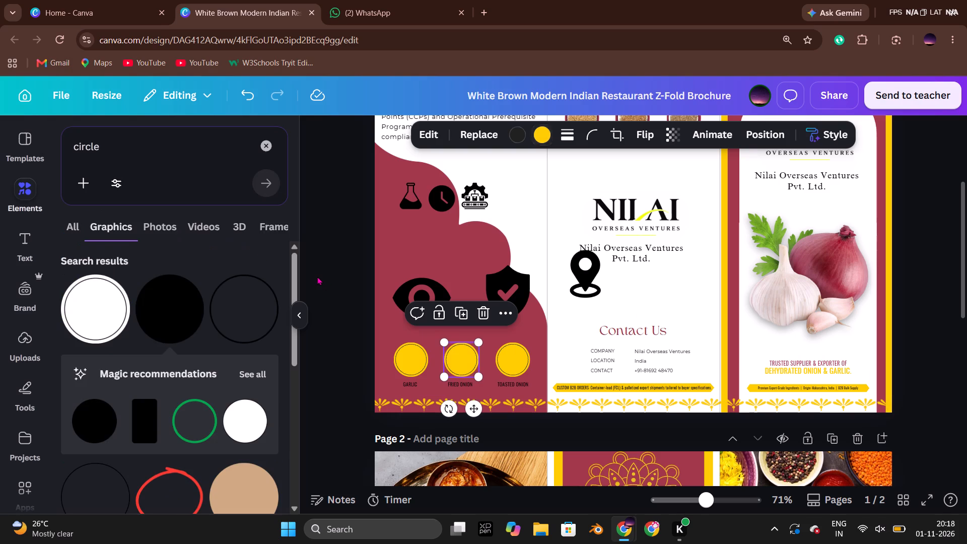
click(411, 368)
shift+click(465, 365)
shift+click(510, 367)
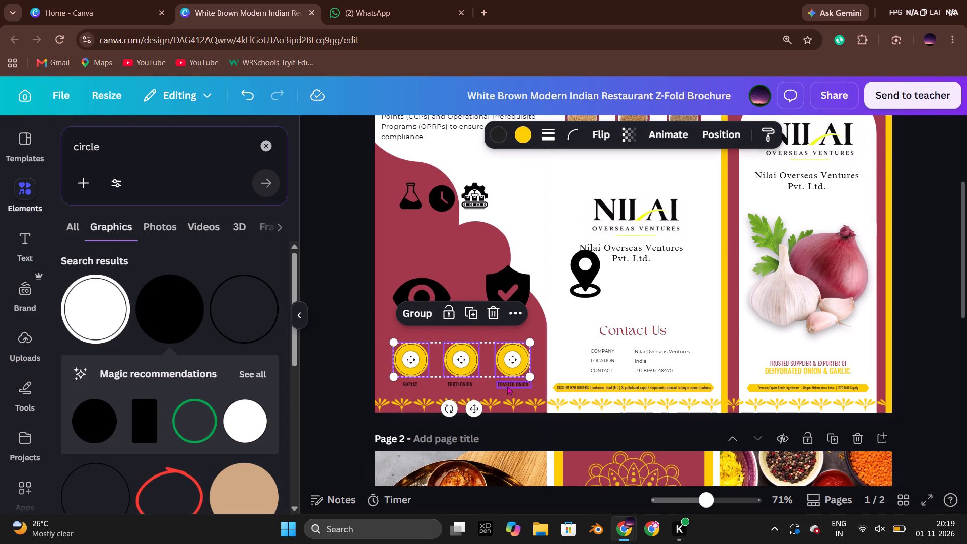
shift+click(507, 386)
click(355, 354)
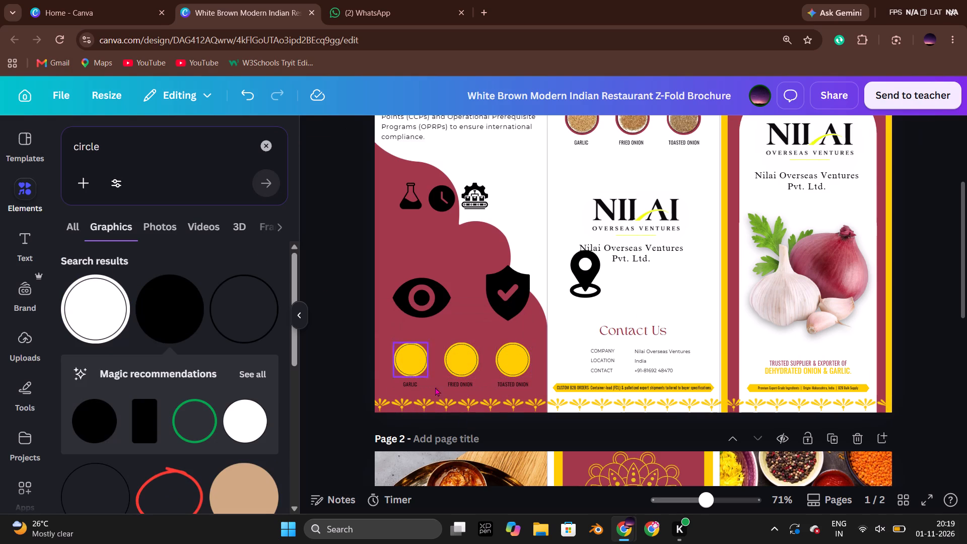
Delete the GARLIC, FRIED ONION and TOASTED ONION labels beneath the three yellow circles.
click(421, 386)
click(413, 384)
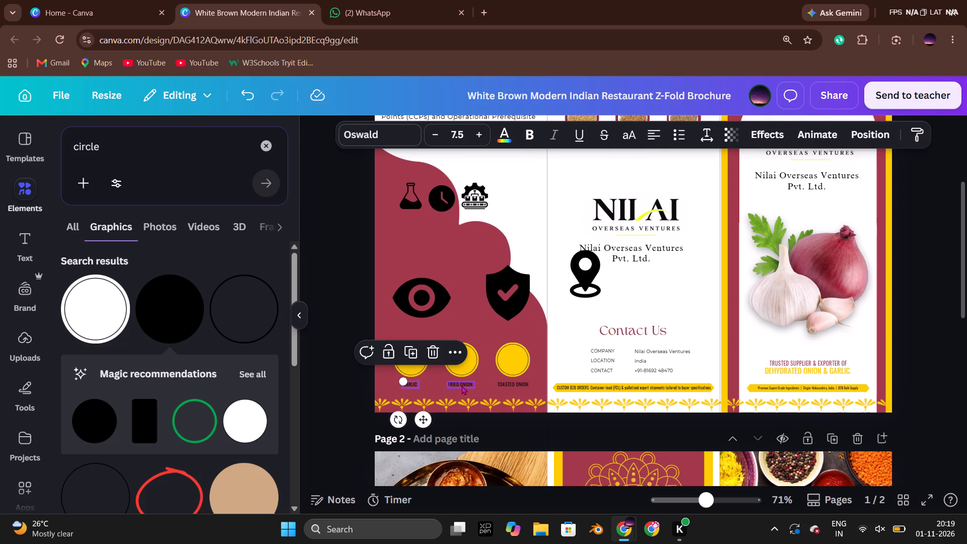
shift+click(462, 385)
shift+click(506, 384)
key(Delete)
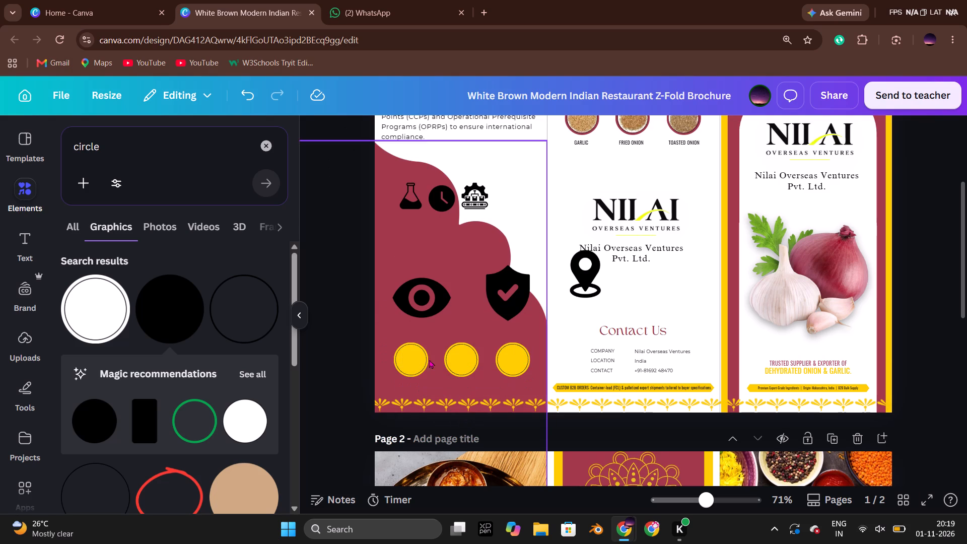
Copy the three yellow circles and place the duplicate row directly above the original row on the maroon shape.
shift+click(412, 359)
shift+click(462, 363)
shift+click(507, 364)
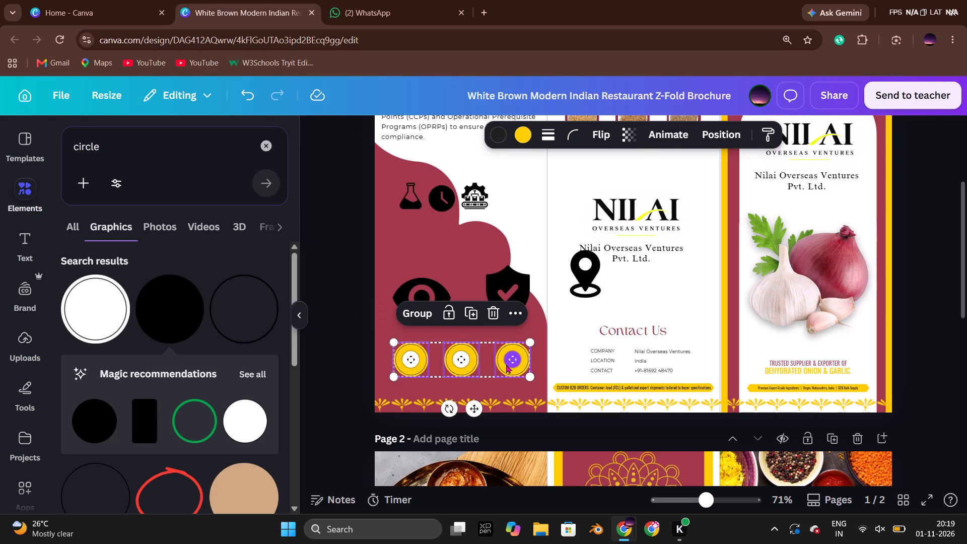
key(ctrl+c)
key(ctrl+v)
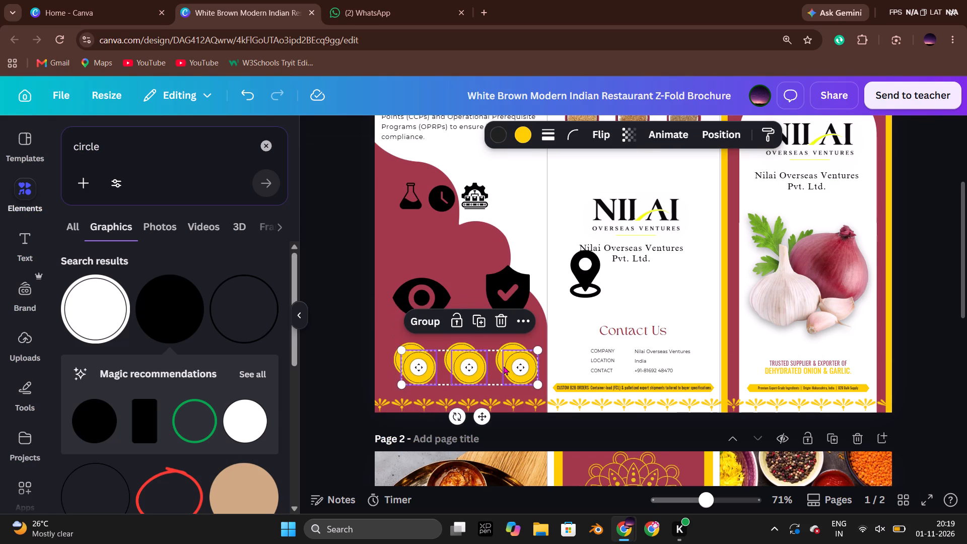
drag(506, 366, 498, 308)
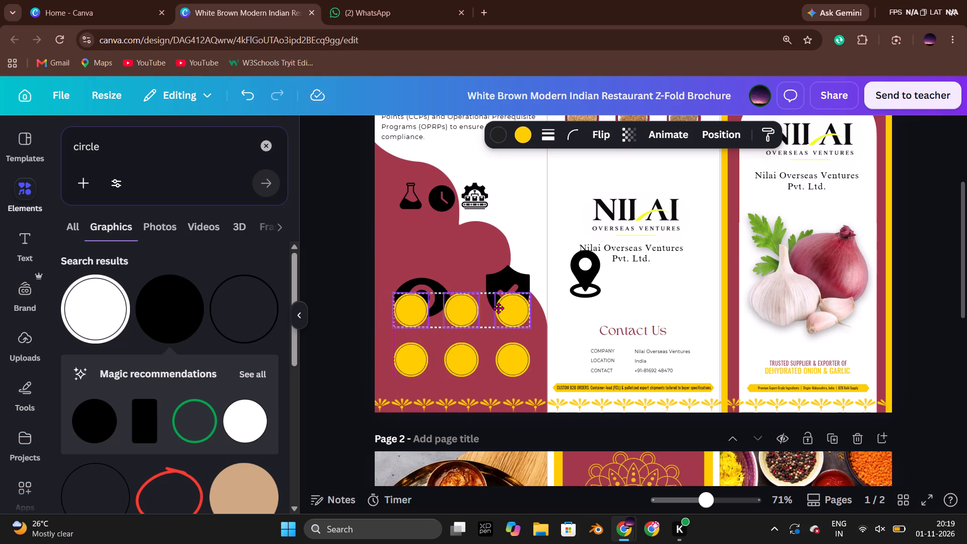
drag(498, 308, 499, 308)
click(343, 253)
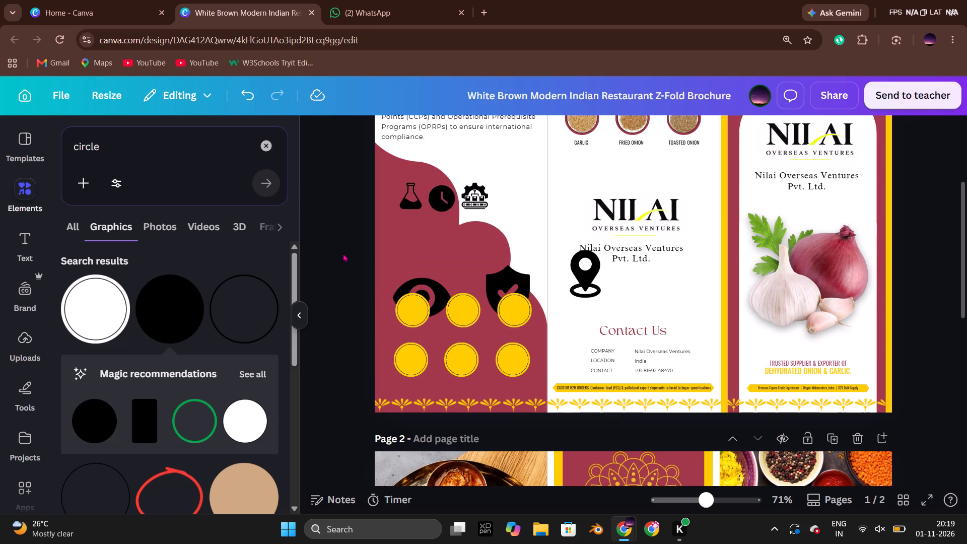
Bring the flask icon to the front, shrink it, and centre it in the first circle of the upper yellow row.
click(413, 194)
click(454, 239)
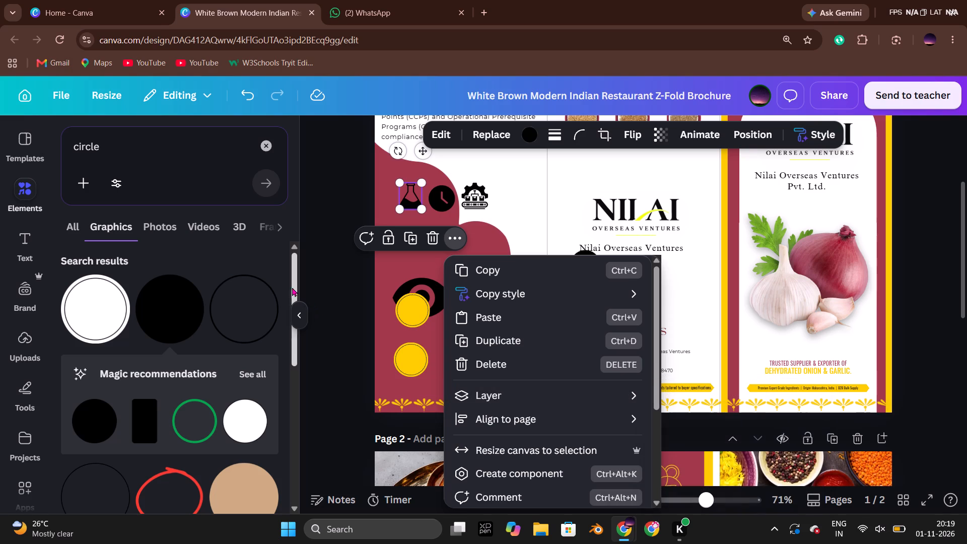
click(325, 280)
drag(410, 195, 416, 305)
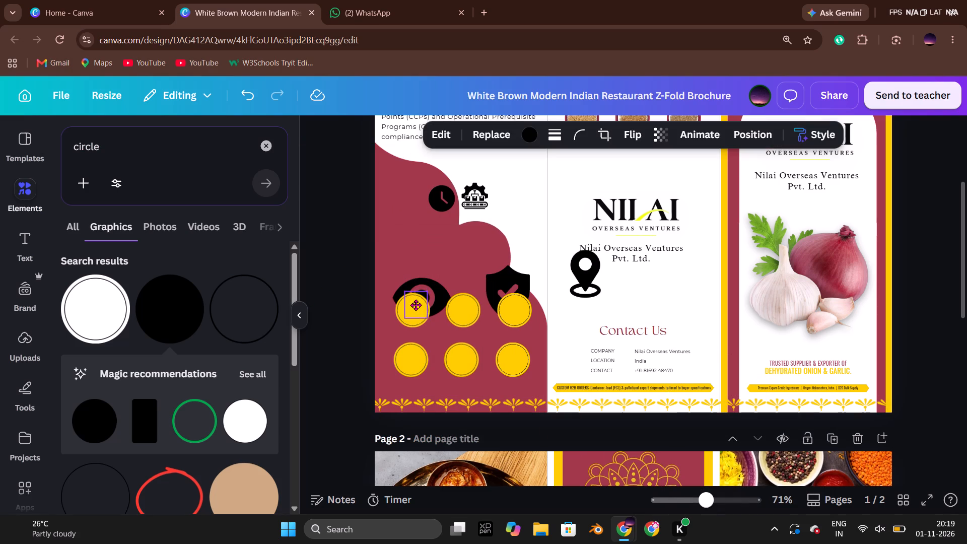
drag(416, 305, 396, 294)
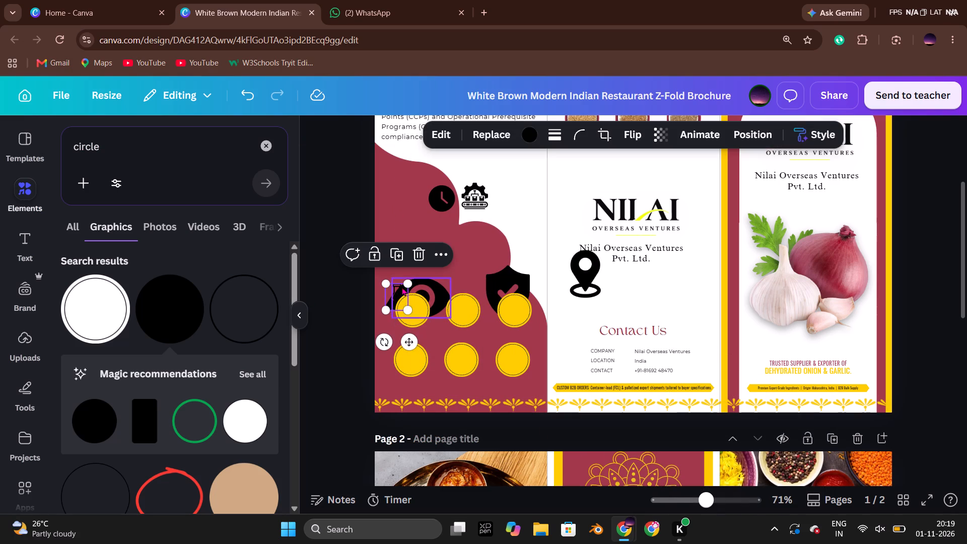
click(443, 254)
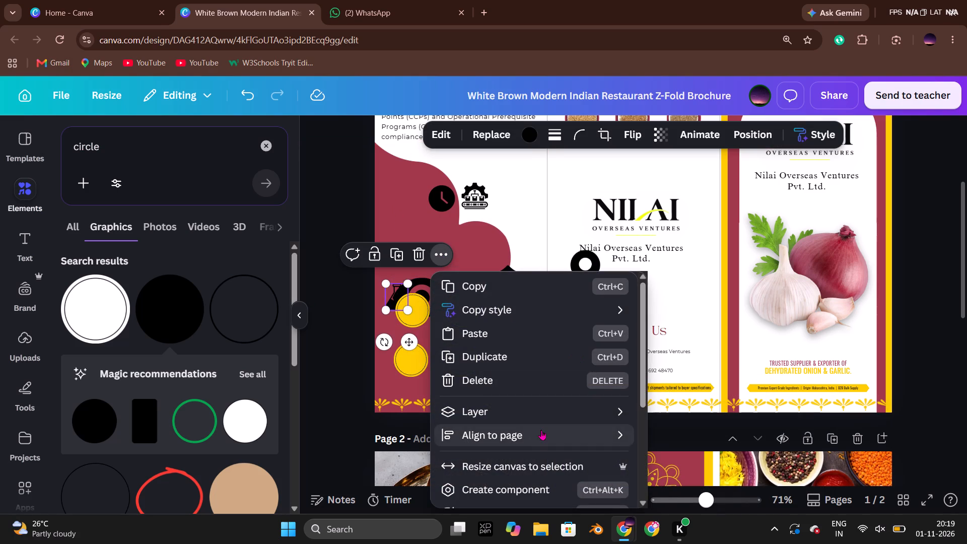
click(732, 391)
drag(399, 299, 413, 309)
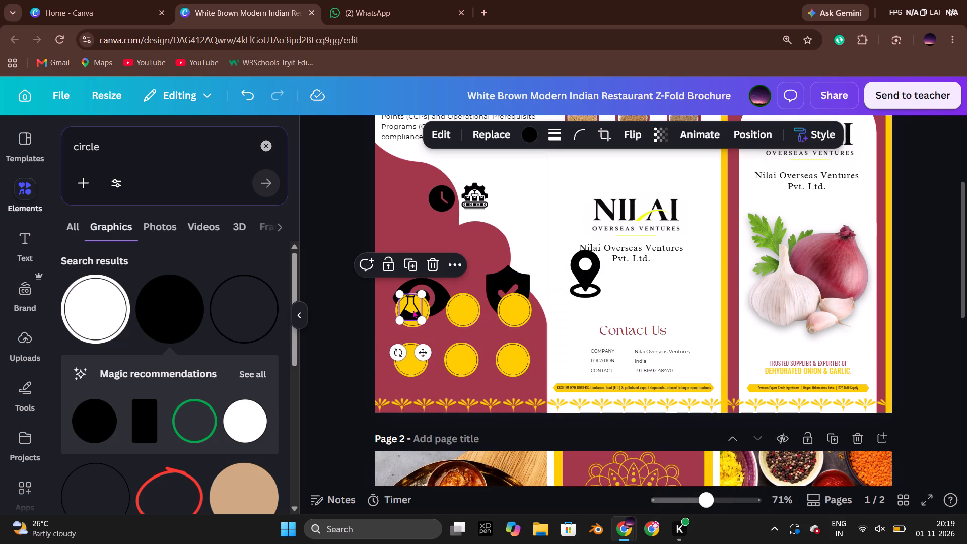
click(299, 315)
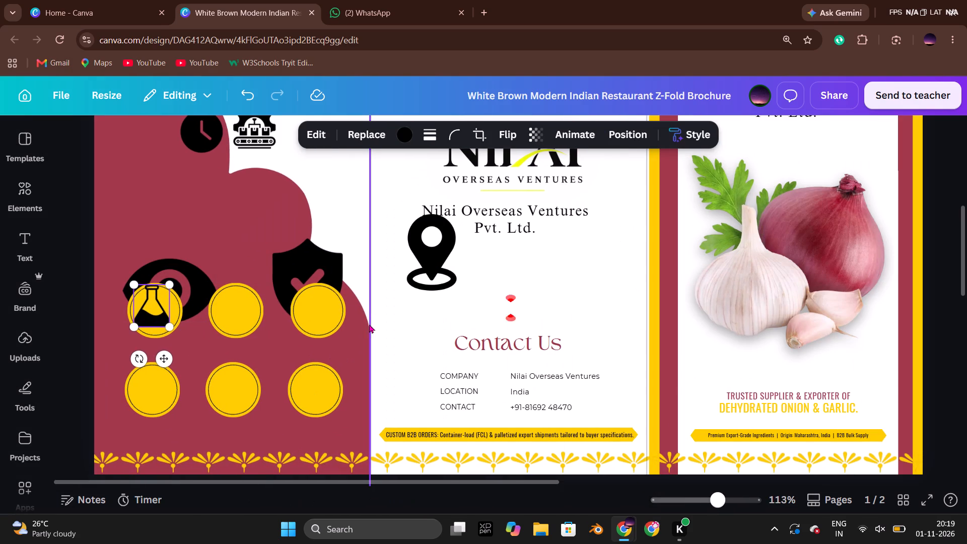
drag(166, 326, 156, 313)
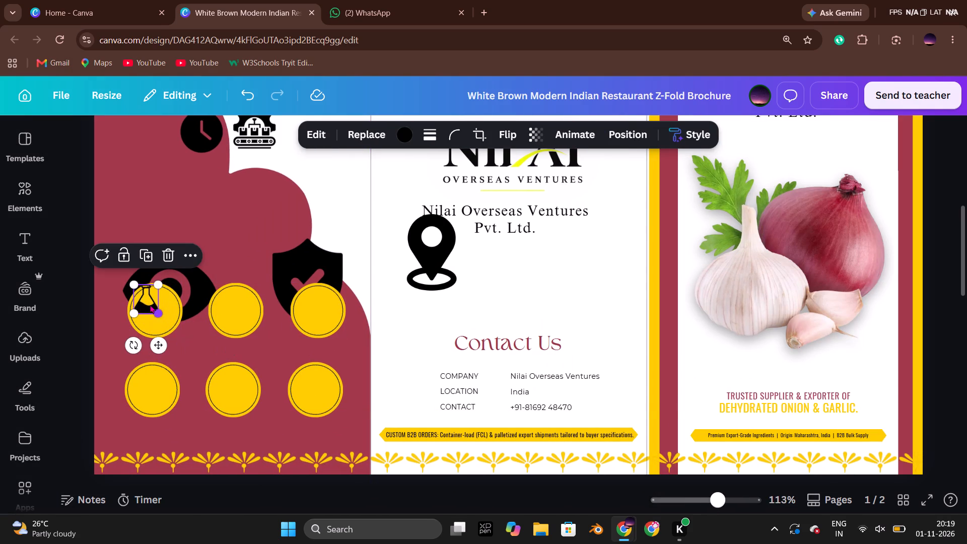
drag(148, 300, 156, 312)
click(84, 262)
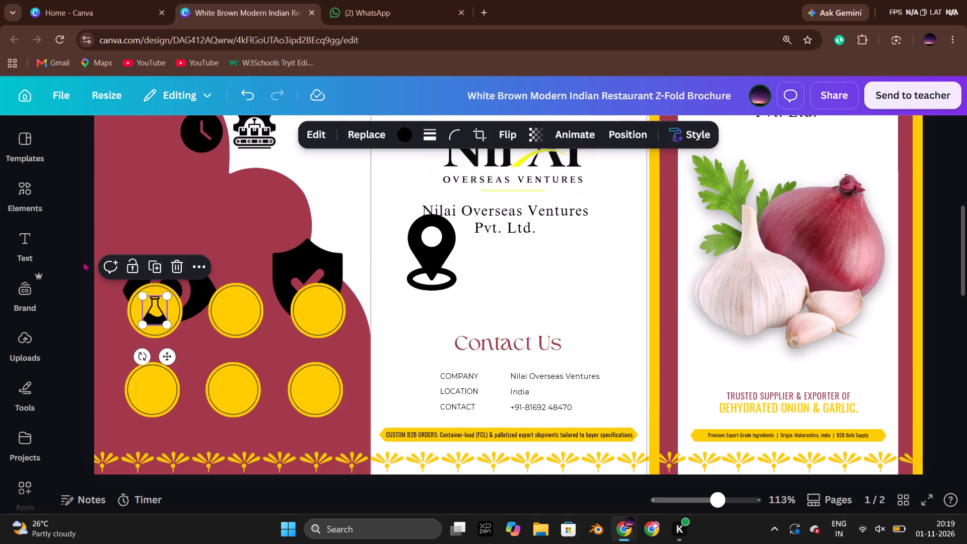
Move the clock icon onto the middle circle of the upper row, bring it to the front, shrink it and centre it.
click(198, 144)
drag(200, 133, 210, 168)
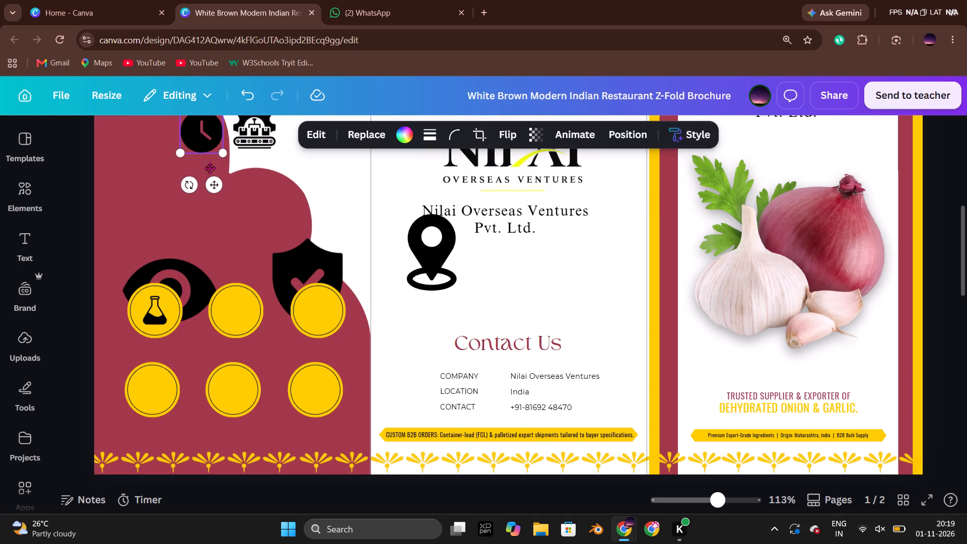
drag(210, 168, 227, 299)
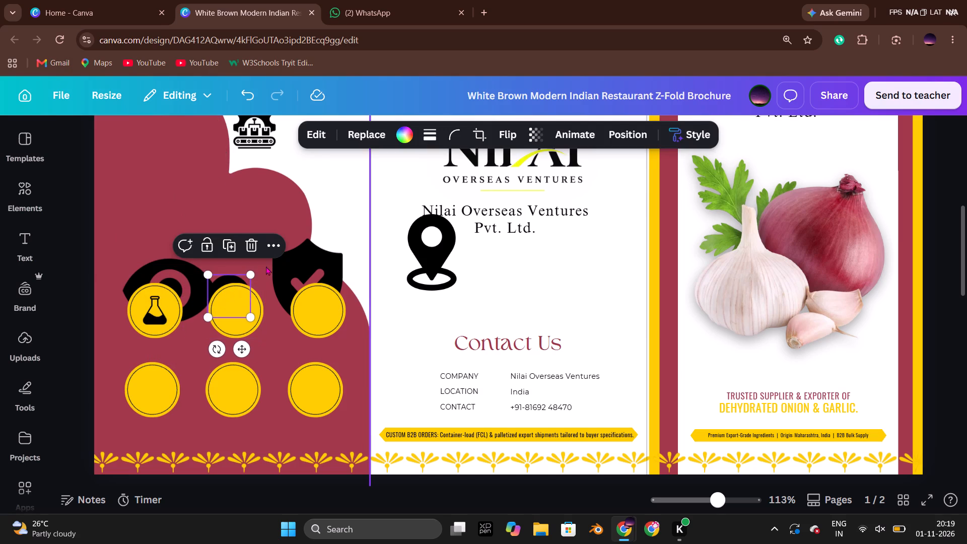
click(273, 243)
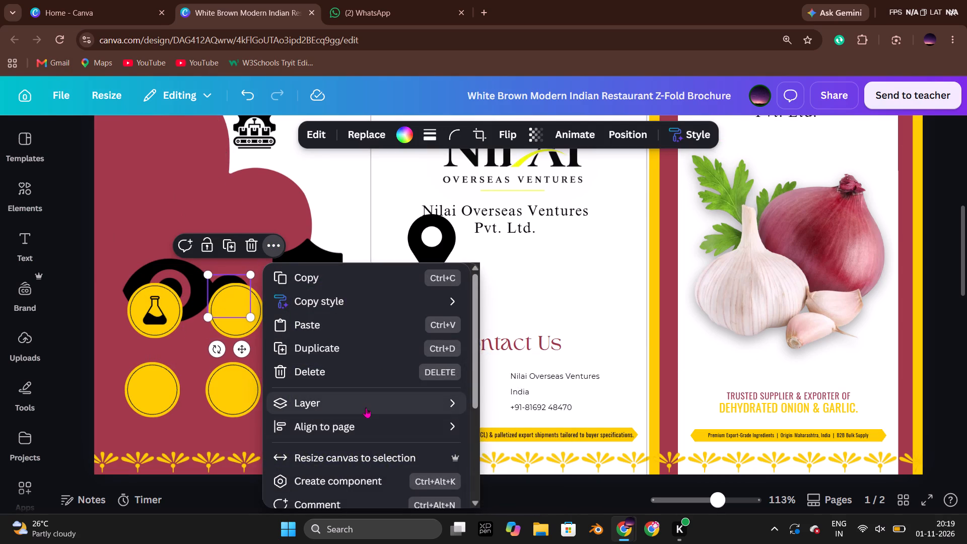
click(561, 389)
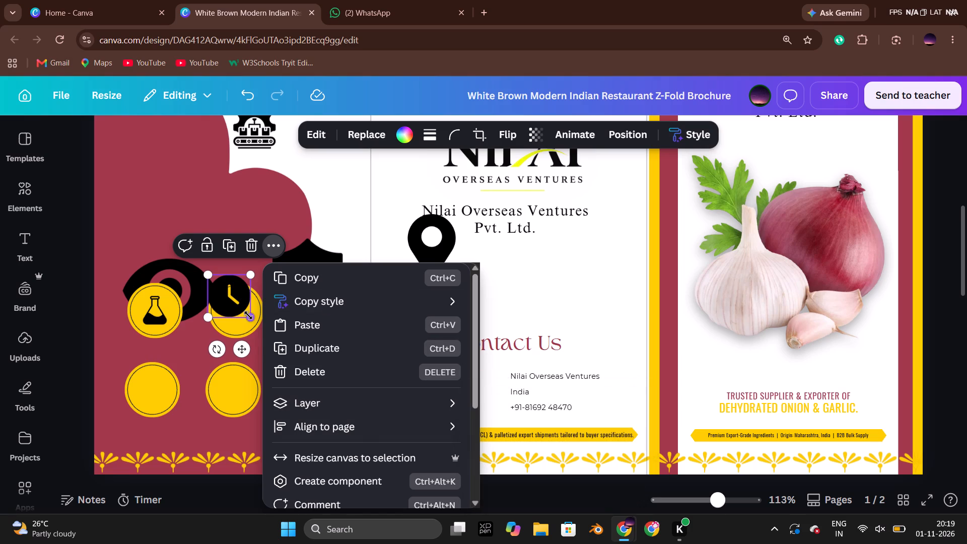
drag(250, 317, 242, 309)
drag(225, 292, 234, 311)
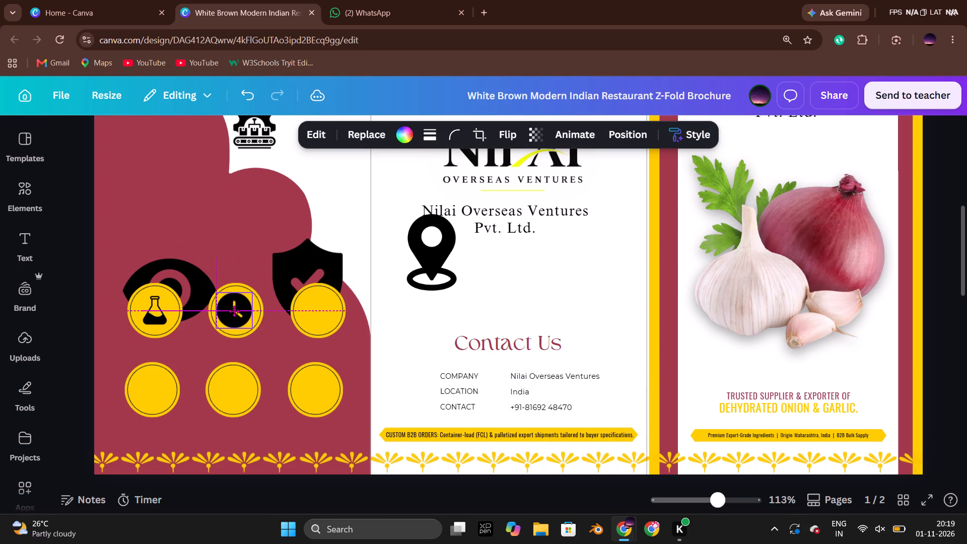
drag(234, 311, 236, 311)
click(63, 263)
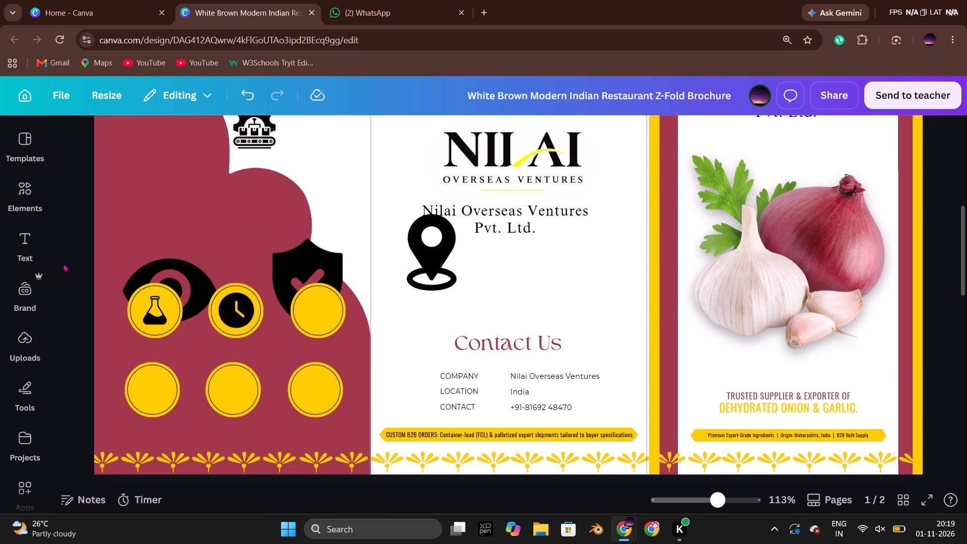
Following the Nagwade Global reference, bring the gear-and-conveyor icon to the front and fit it, reduced and centred, in the upper row's third circle.
key(alt+Tab)
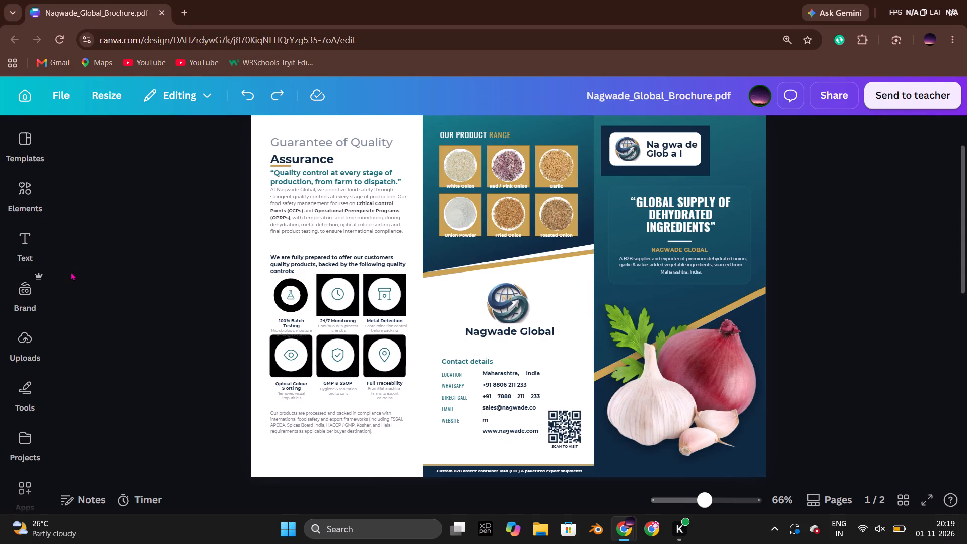
key(alt+Tab)
drag(266, 133, 310, 263)
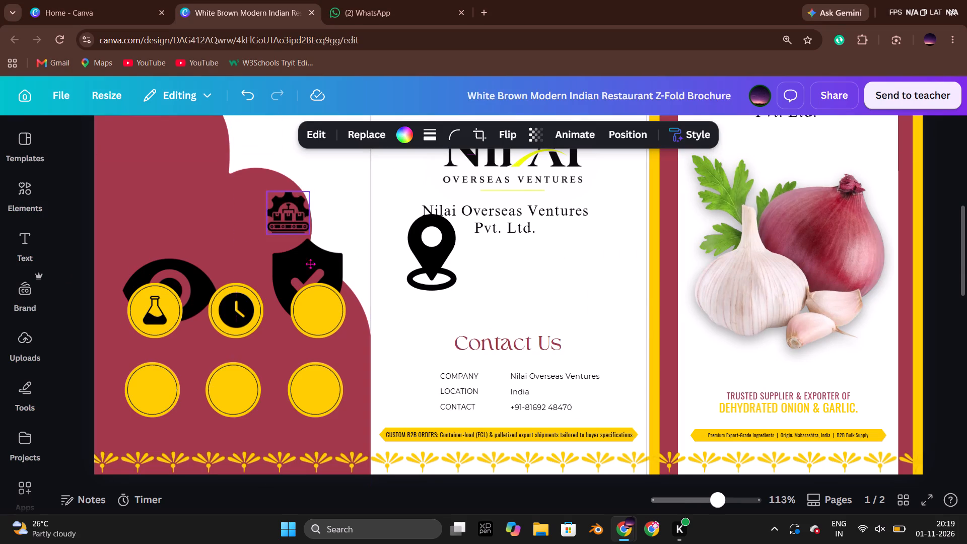
drag(310, 263, 346, 327)
click(379, 261)
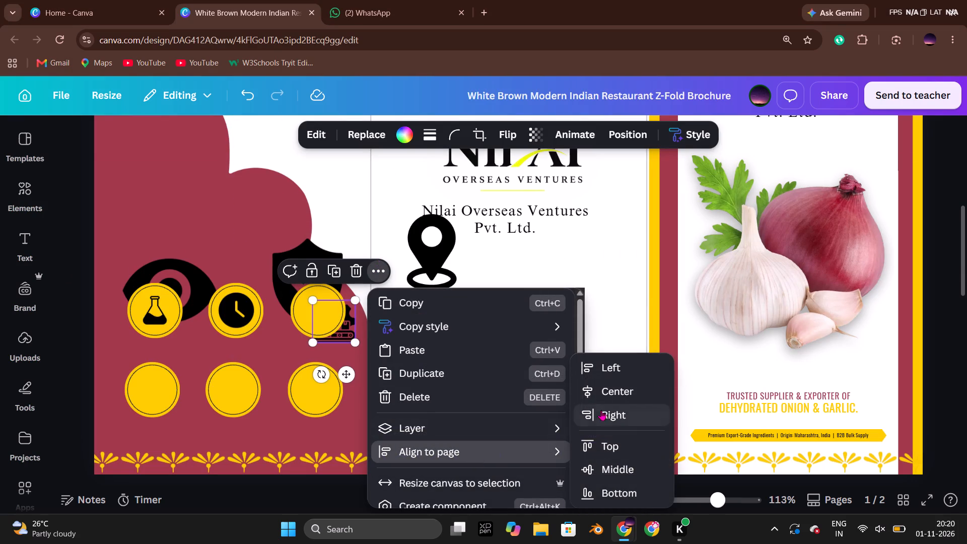
click(612, 389)
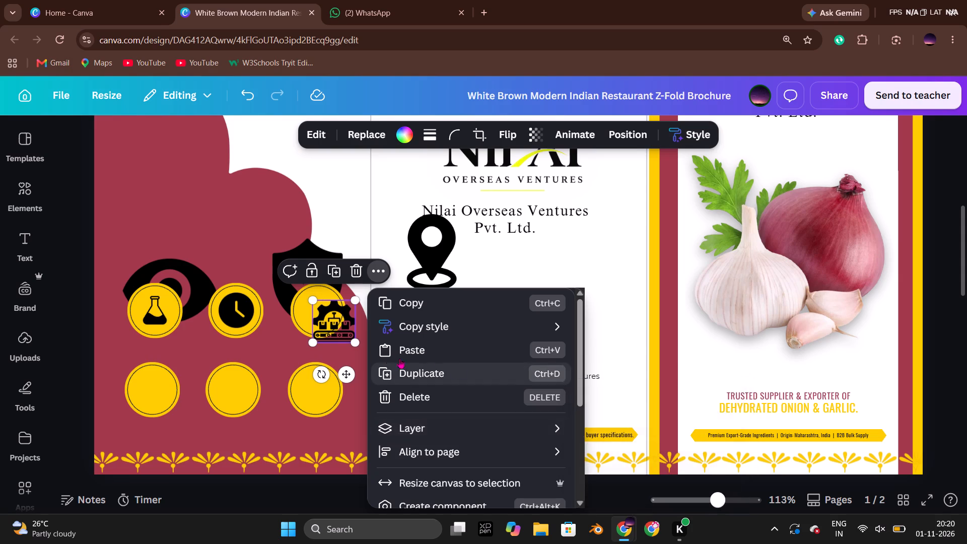
drag(327, 323, 312, 311)
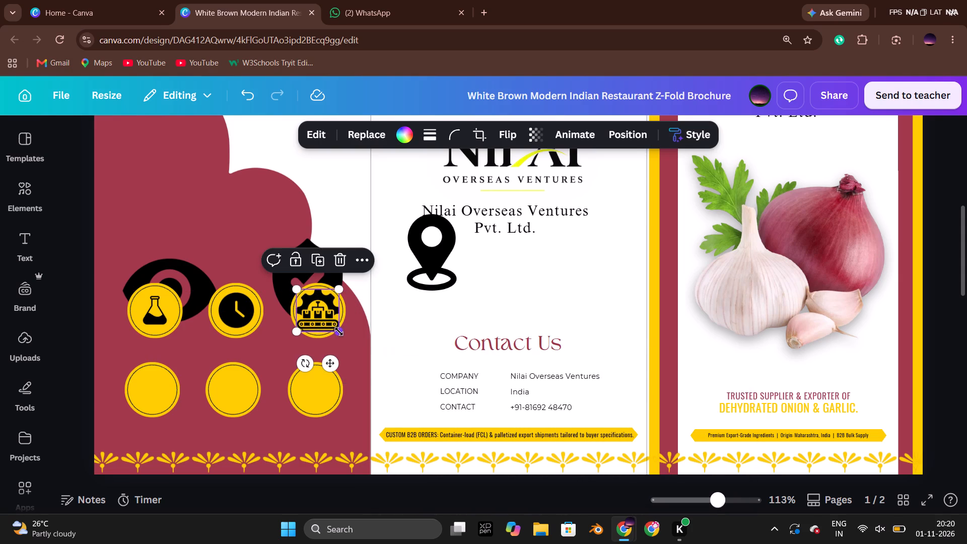
drag(340, 332, 329, 324)
drag(313, 306, 320, 311)
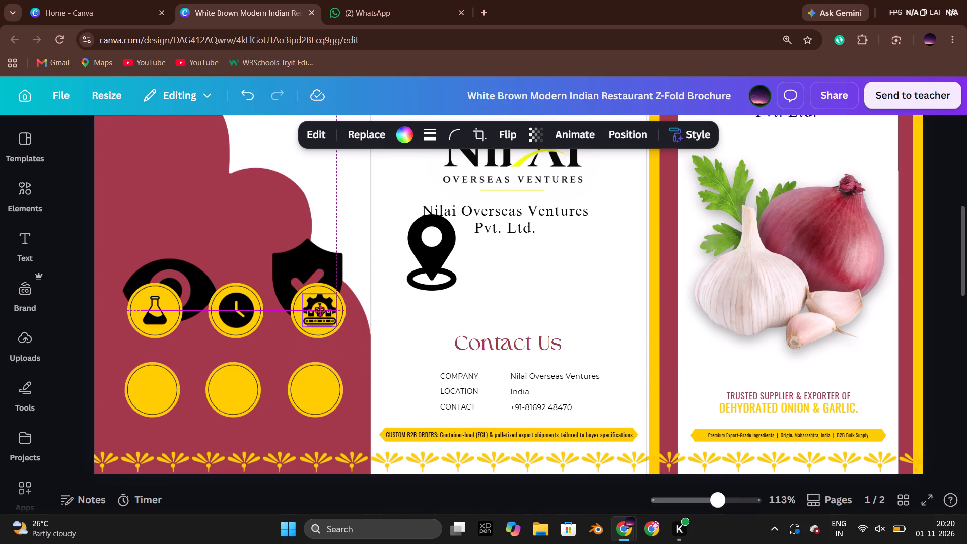
drag(320, 311, 318, 310)
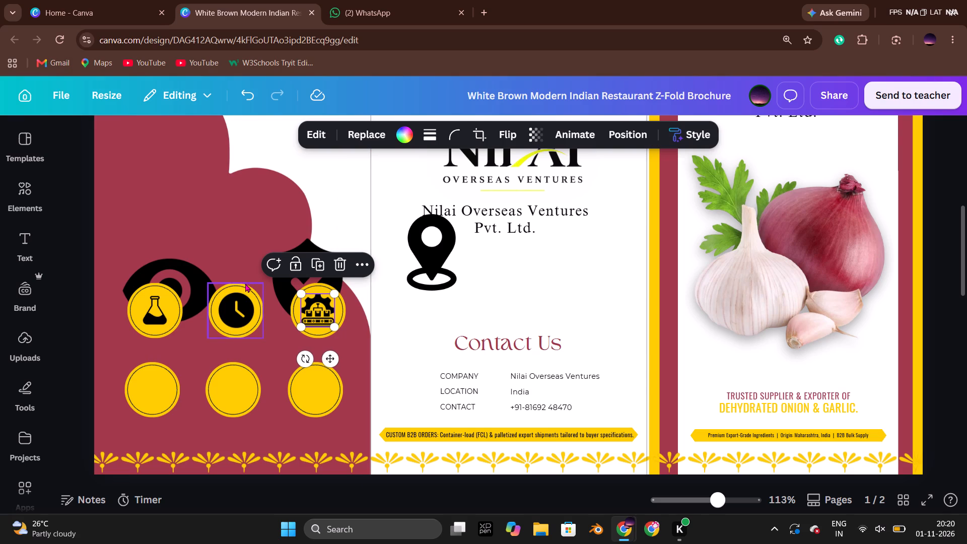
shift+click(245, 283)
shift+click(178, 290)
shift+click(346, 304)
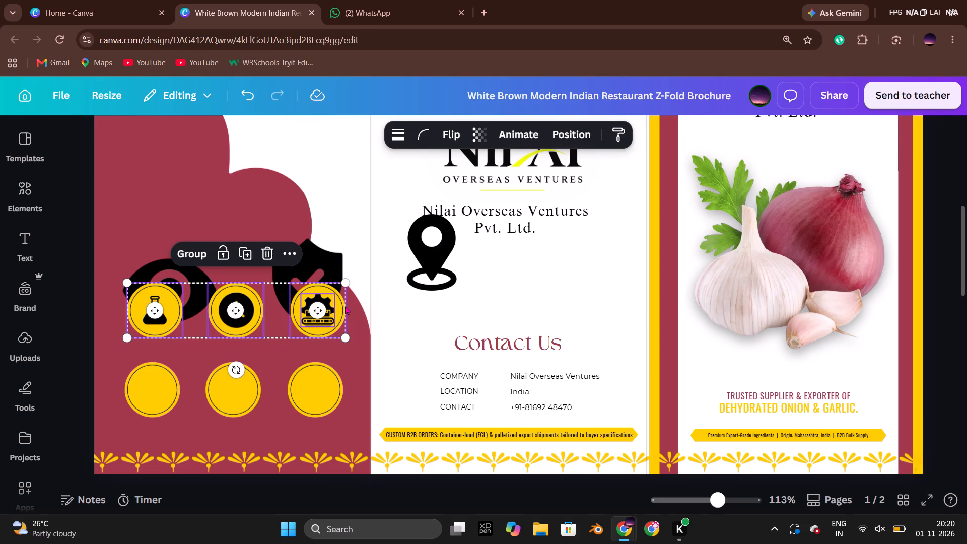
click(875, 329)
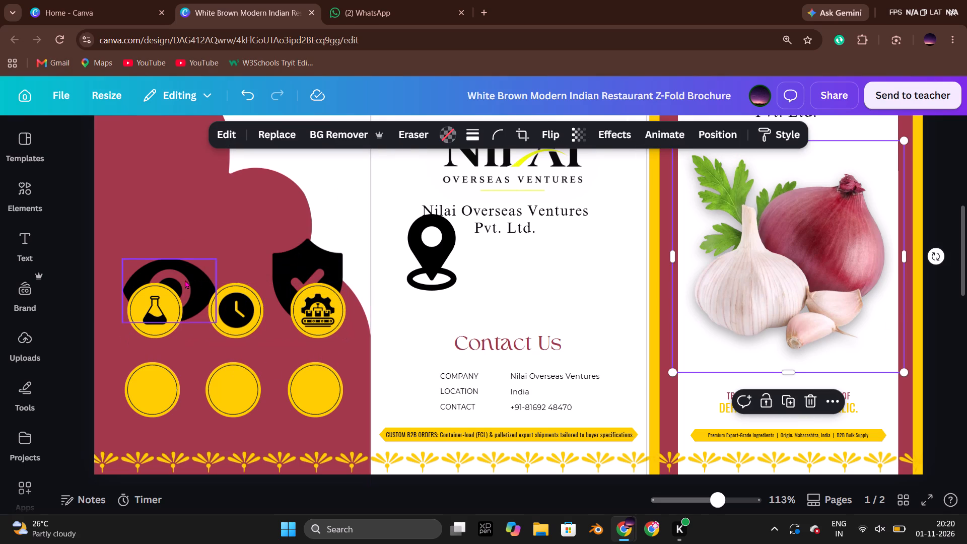
Shrink the eye icon, bring it to the front and place it in the first circle of the lower yellow row.
key(alt+Tab)
key(alt+Tab)
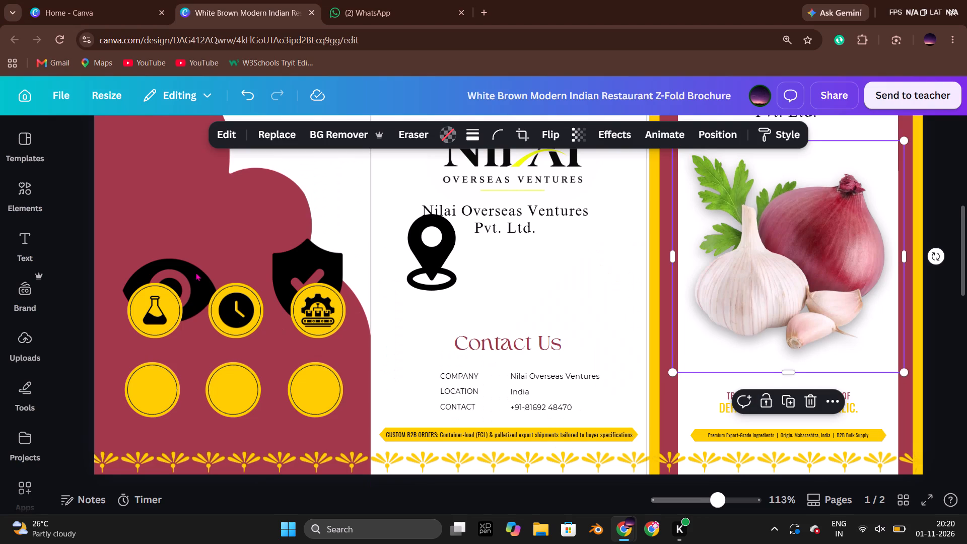
click(195, 272)
drag(220, 324, 190, 297)
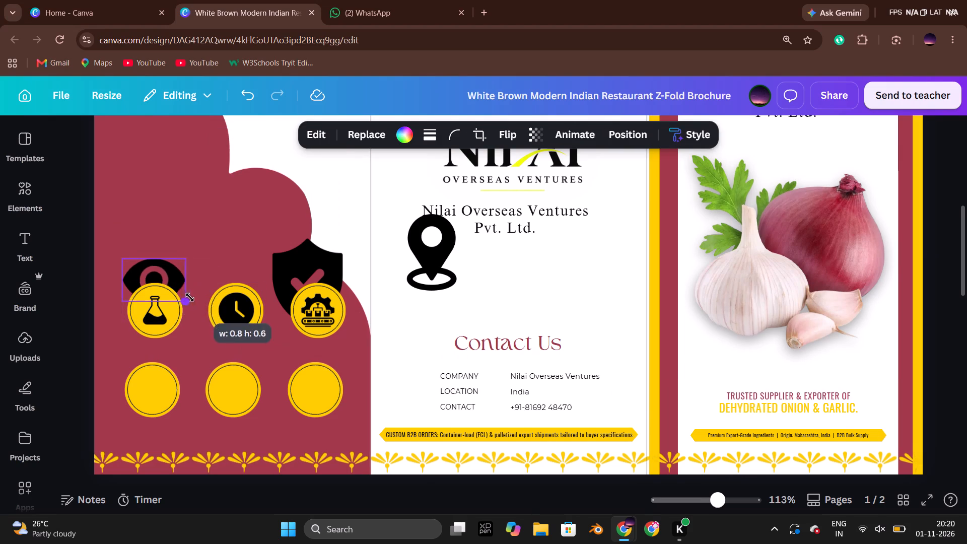
drag(190, 297, 163, 274)
drag(140, 269, 150, 283)
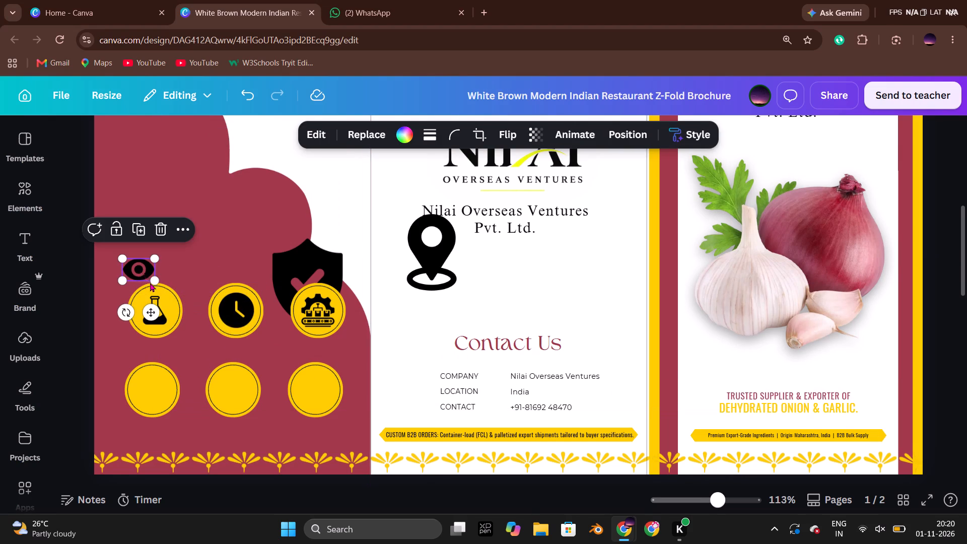
drag(150, 283, 183, 374)
click(226, 330)
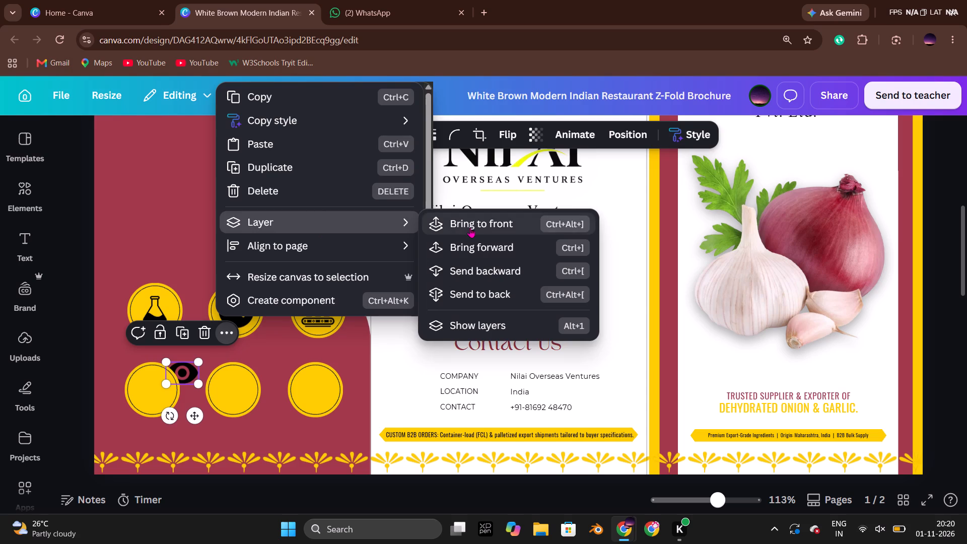
click(470, 227)
drag(196, 416, 164, 435)
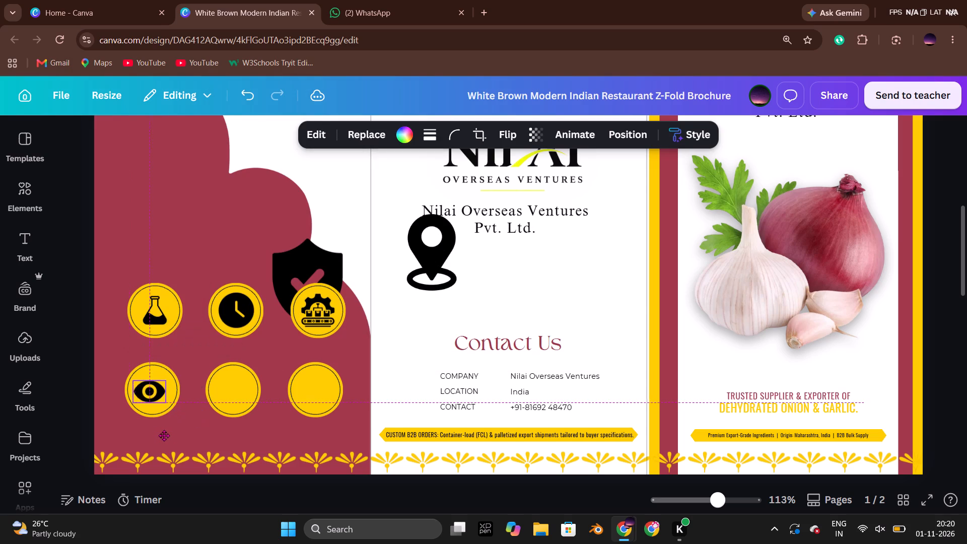
drag(164, 435, 165, 435)
click(79, 328)
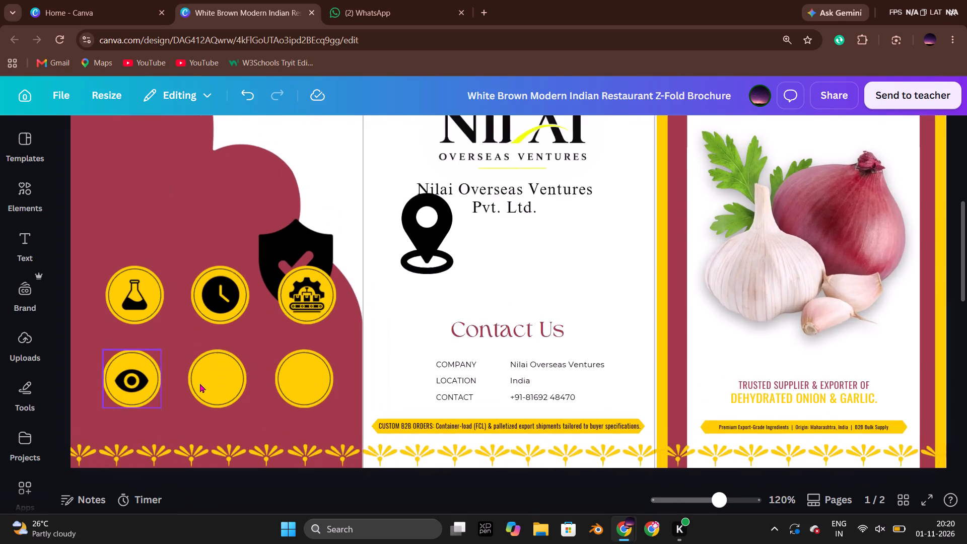
Fine-tune the eye icon's position so that it sits centred in its lower-row circle.
click(119, 383)
key(Up)
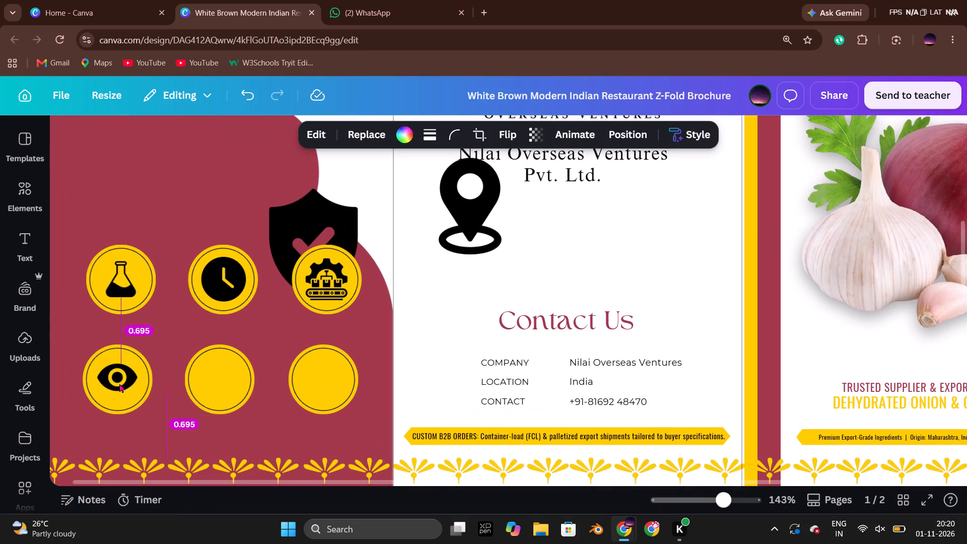
click(122, 382)
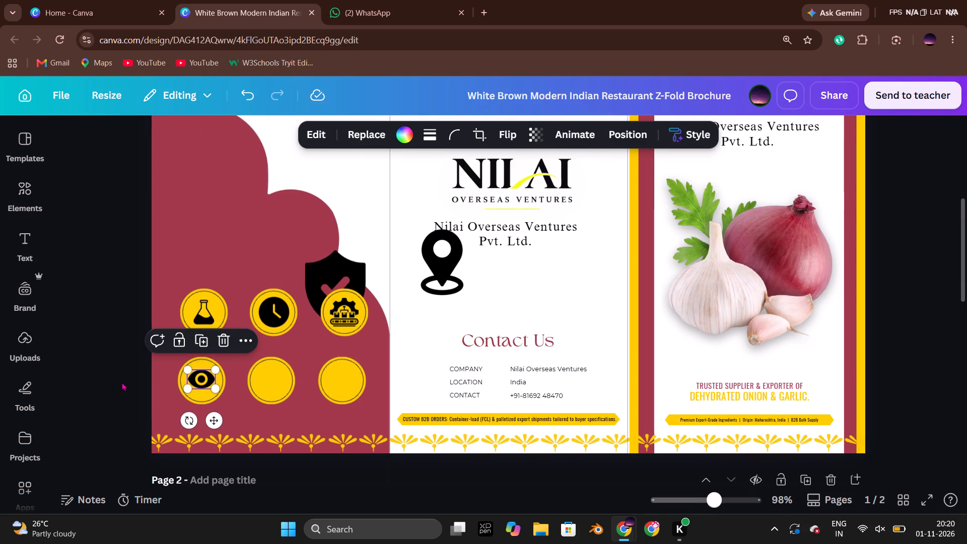
click(206, 380)
key(Down)
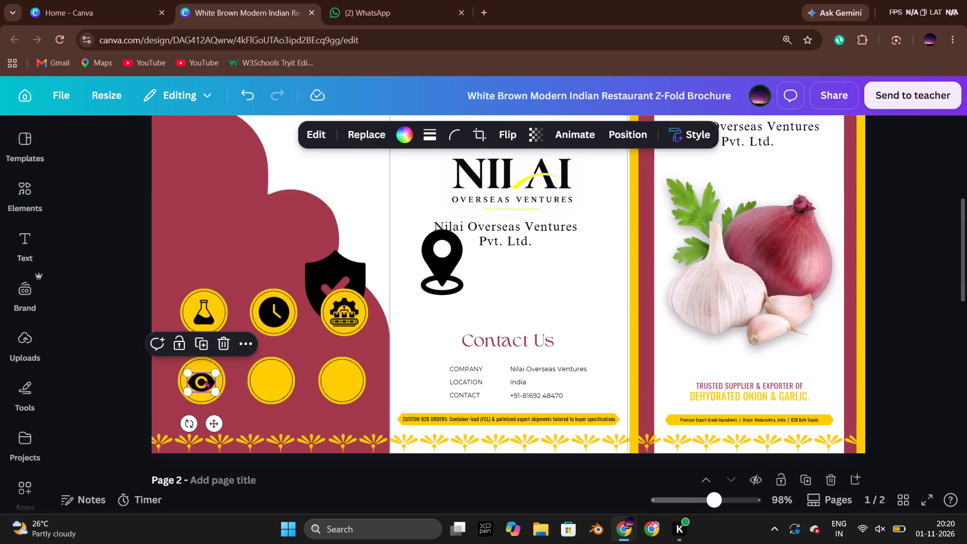
click(115, 338)
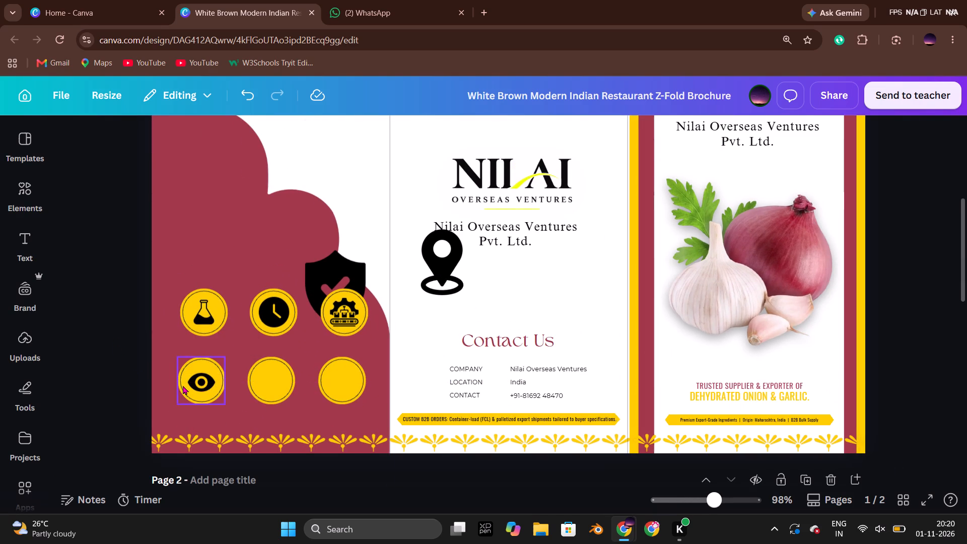
click(124, 385)
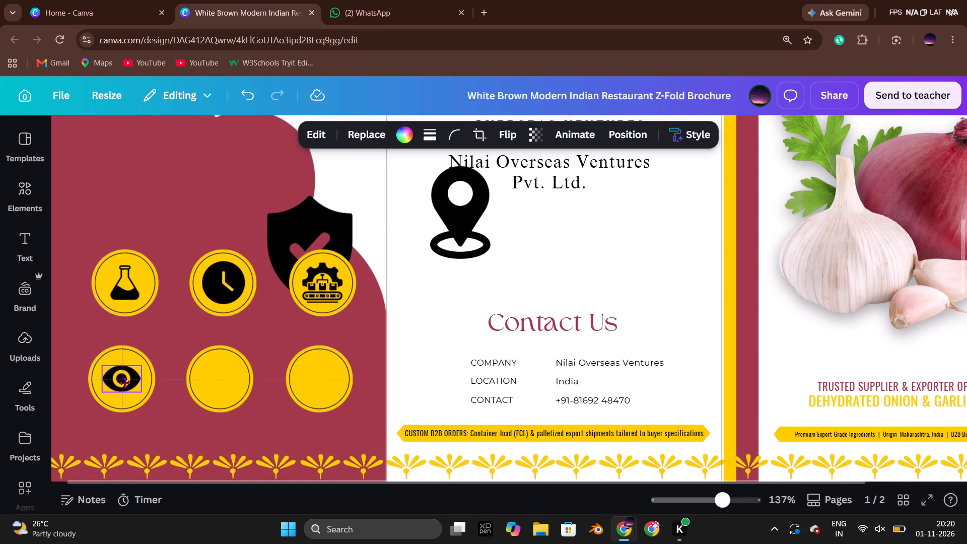
Move the shield icon onto the lower row's middle circle, bring it to the front, shrink it to about 0.3 by 0.4 and centre it.
click(138, 322)
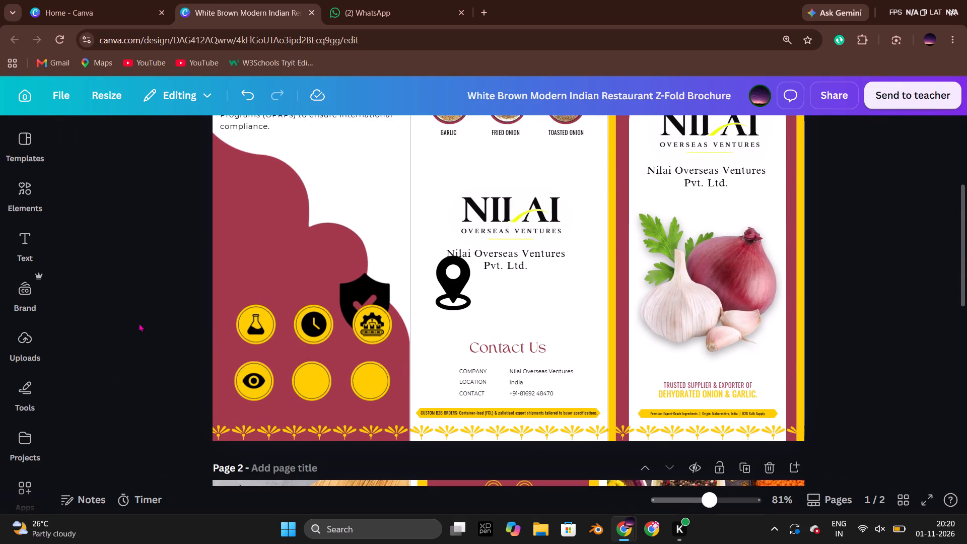
key(alt+Tab)
key(alt+Tab)
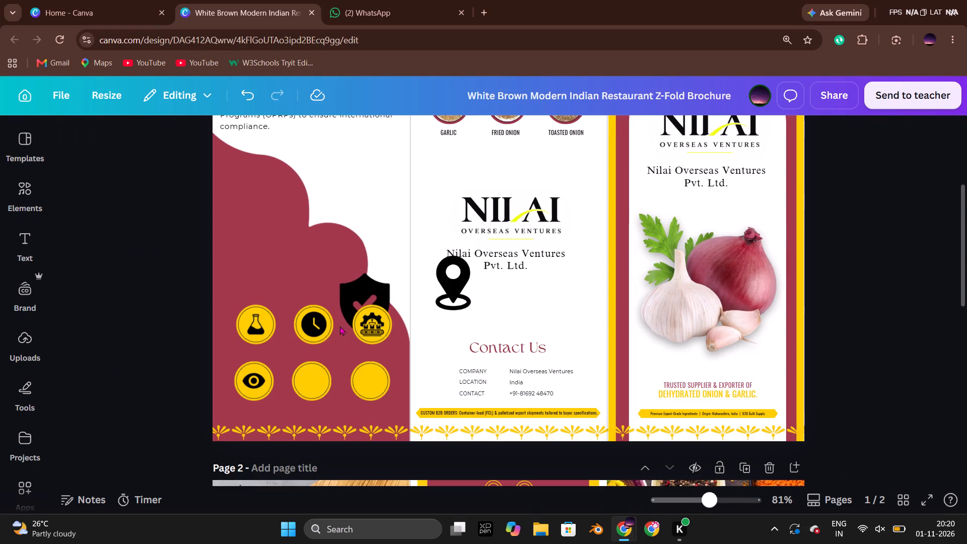
drag(350, 289, 308, 362)
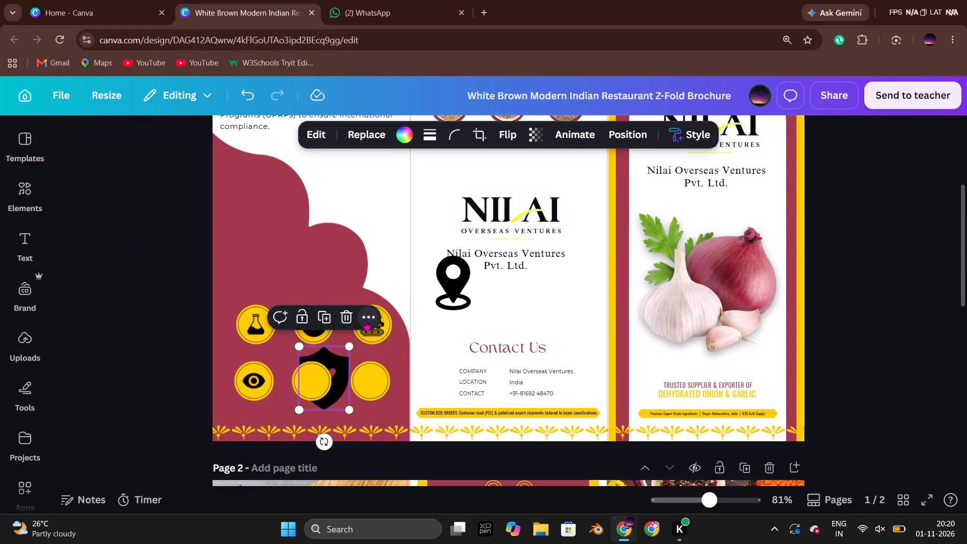
click(365, 320)
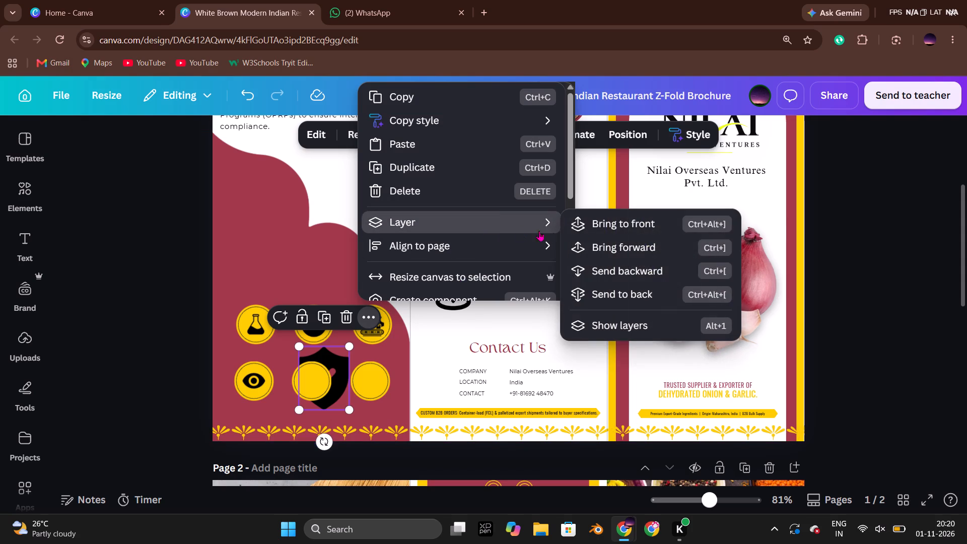
click(594, 224)
drag(350, 412, 336, 397)
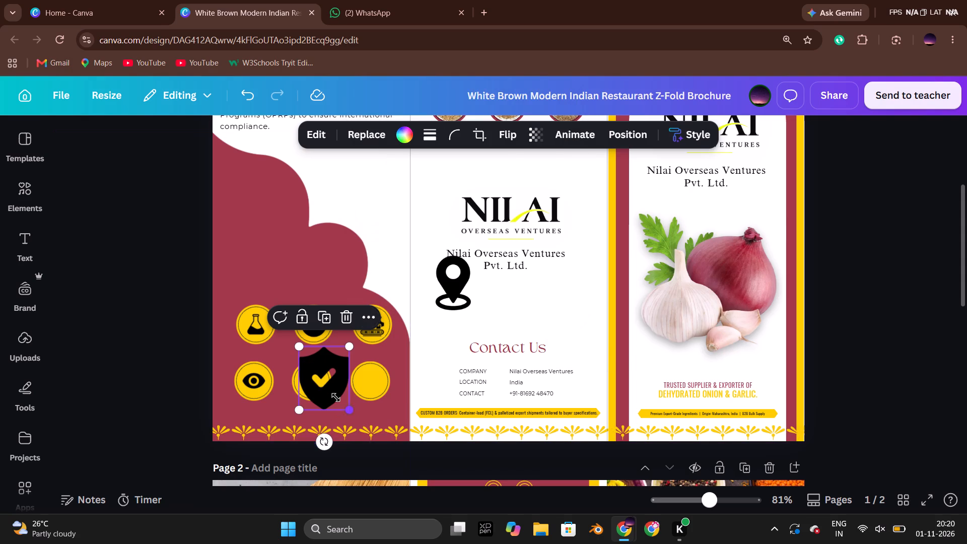
drag(336, 397, 317, 373)
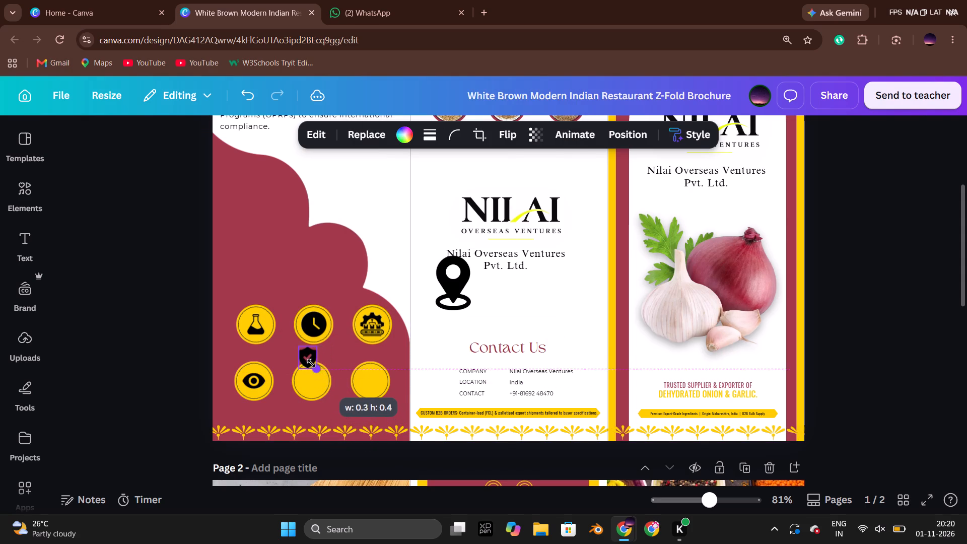
drag(309, 358, 313, 383)
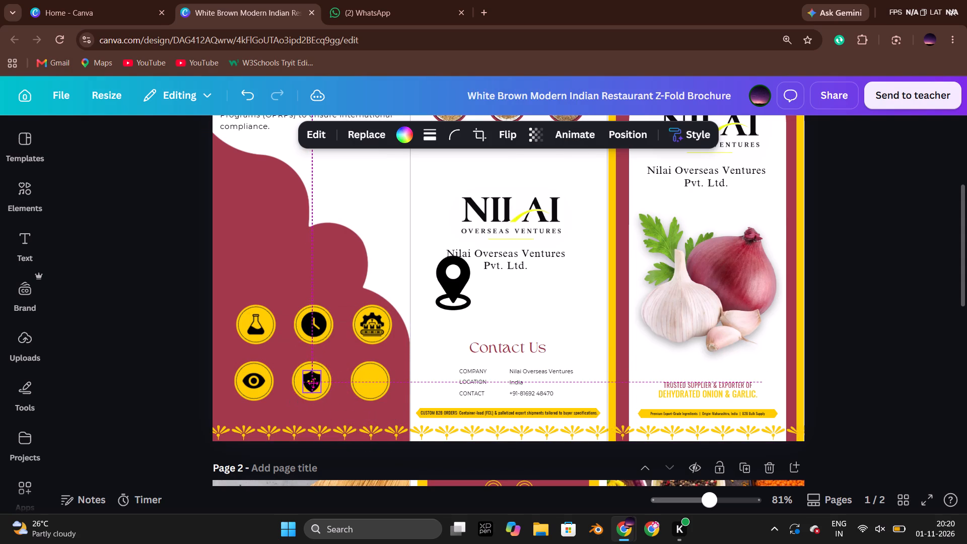
drag(313, 383, 312, 383)
click(171, 334)
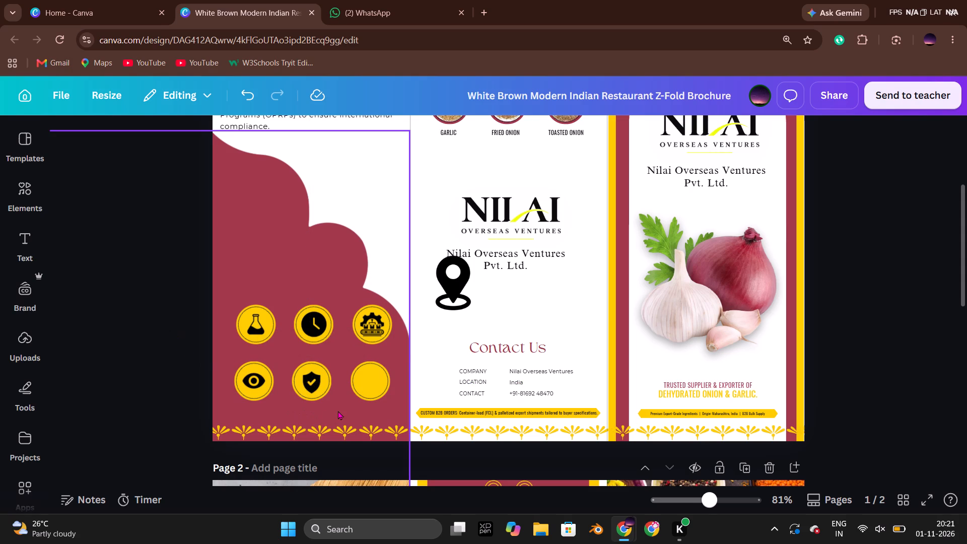
Move the location-pin icon onto the lower row's third circle, bring it to the front and shrink it to fit inside.
key(alt+Tab)
key(alt+Tab)
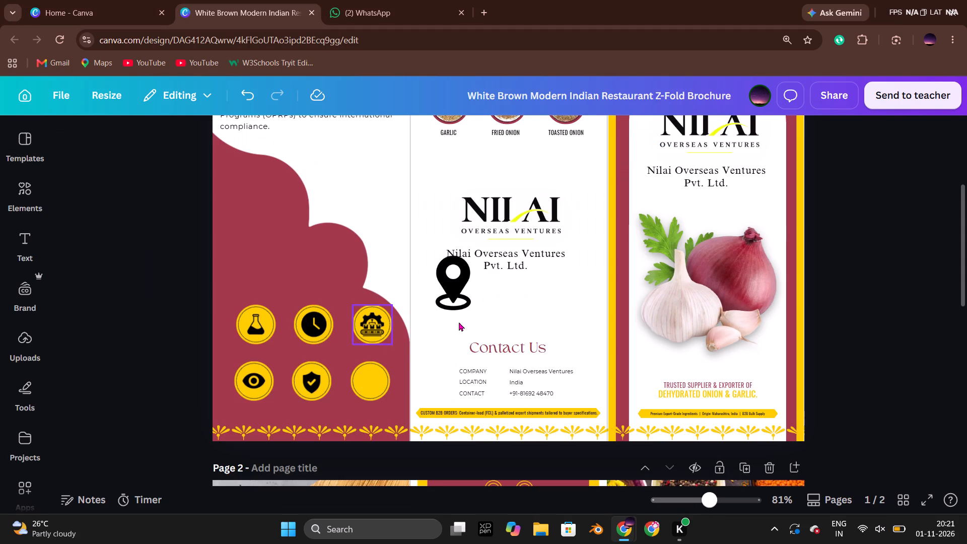
drag(449, 294, 386, 393)
click(437, 322)
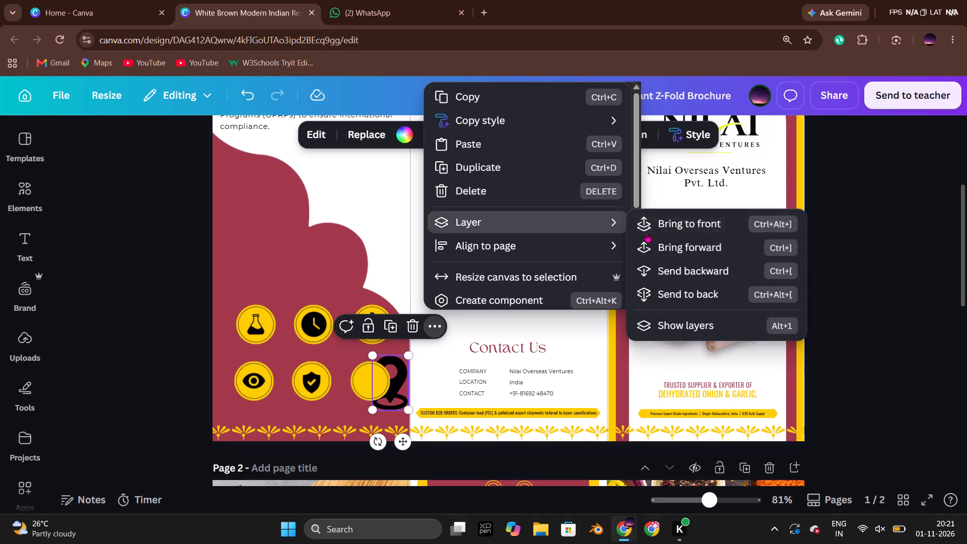
click(659, 229)
drag(408, 409, 390, 384)
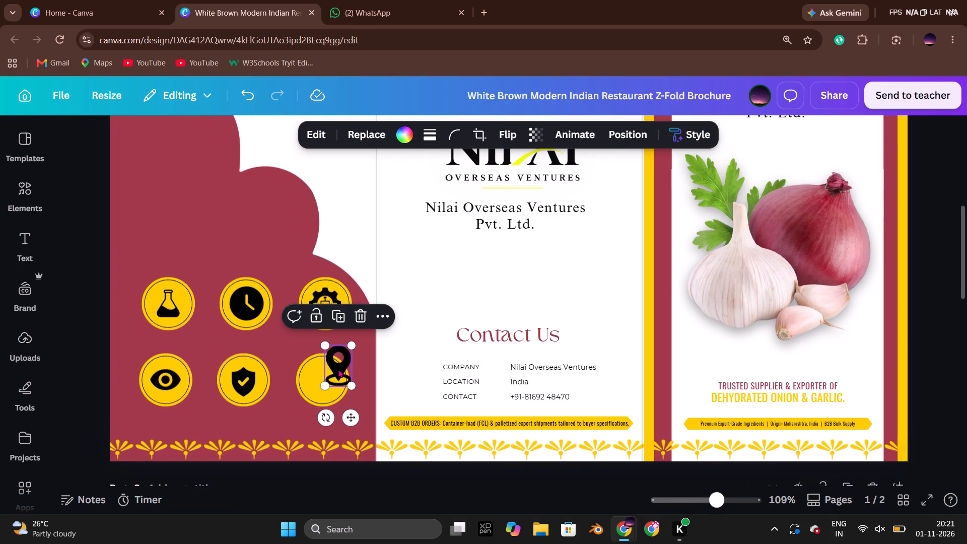
drag(338, 369, 320, 391)
drag(335, 406, 328, 395)
drag(320, 384, 328, 382)
Select all six black icons in the yellow circles together and set their transparency to 80.
shift+click(255, 300)
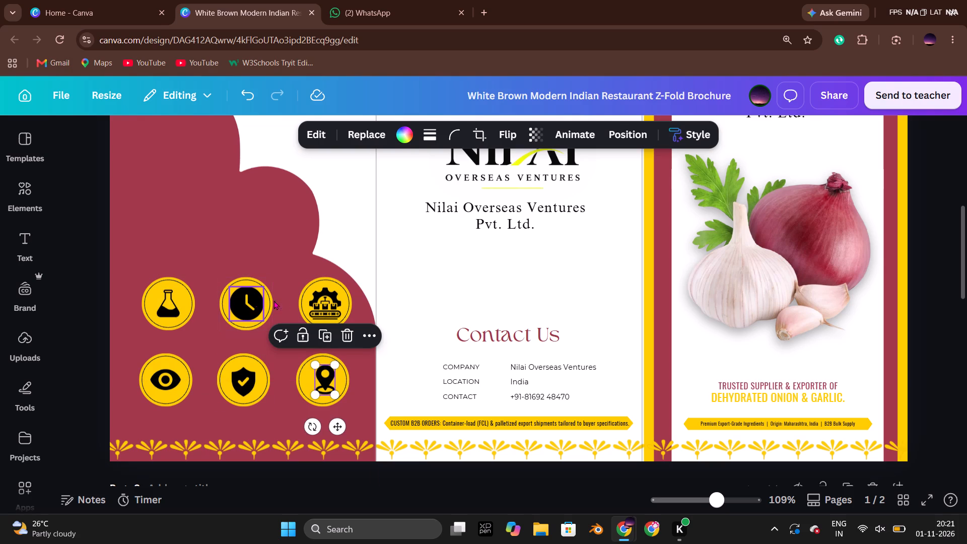
shift+click(324, 298)
shift+click(246, 378)
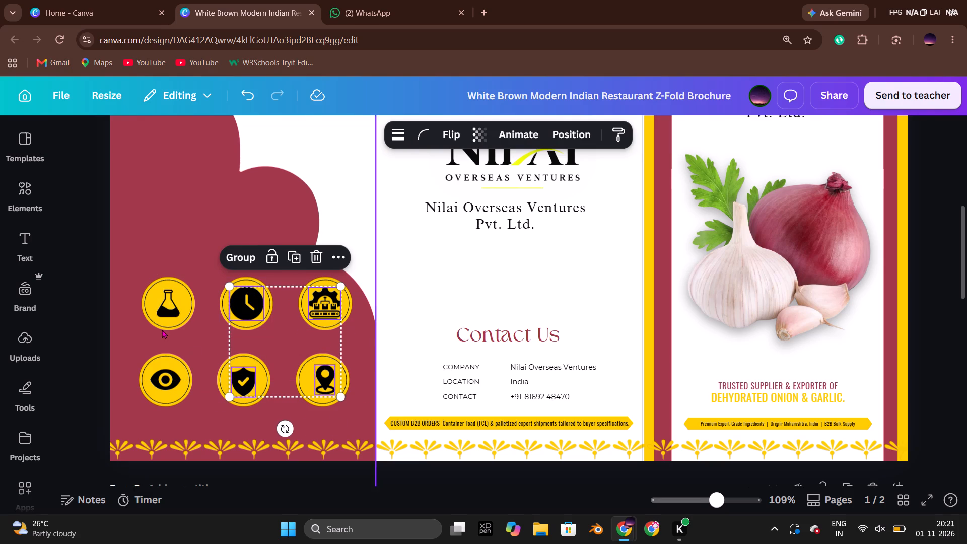
shift+click(163, 311)
shift+click(168, 378)
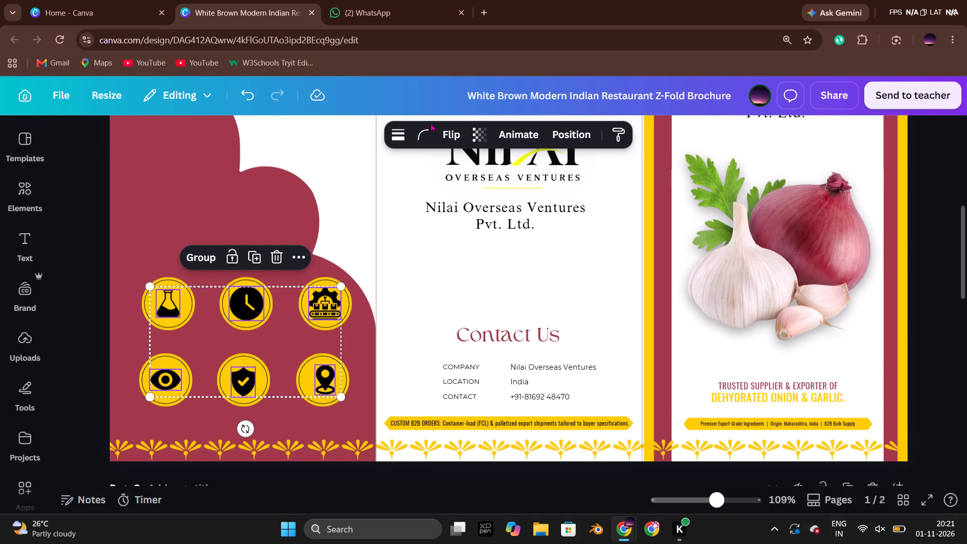
click(473, 135)
click(483, 191)
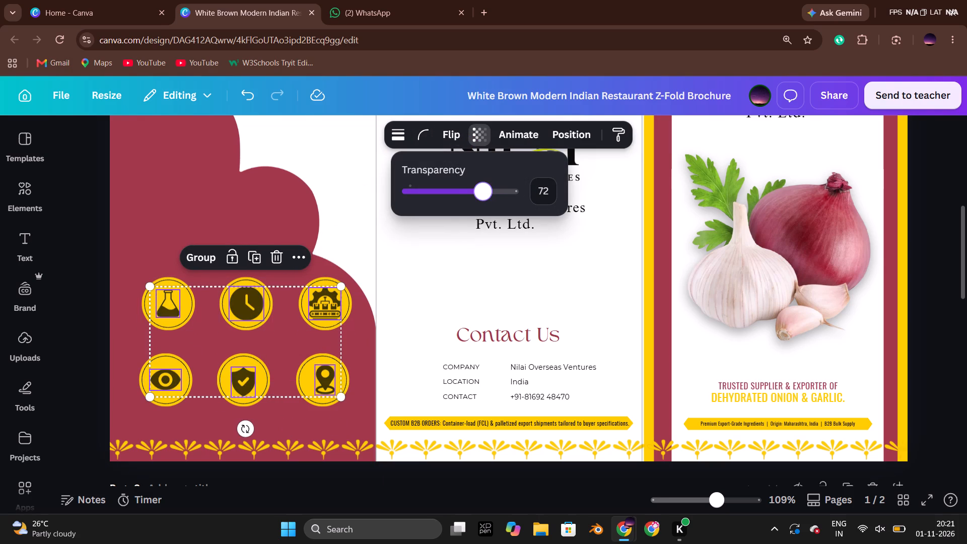
click(493, 192)
drag(494, 192, 529, 197)
click(484, 191)
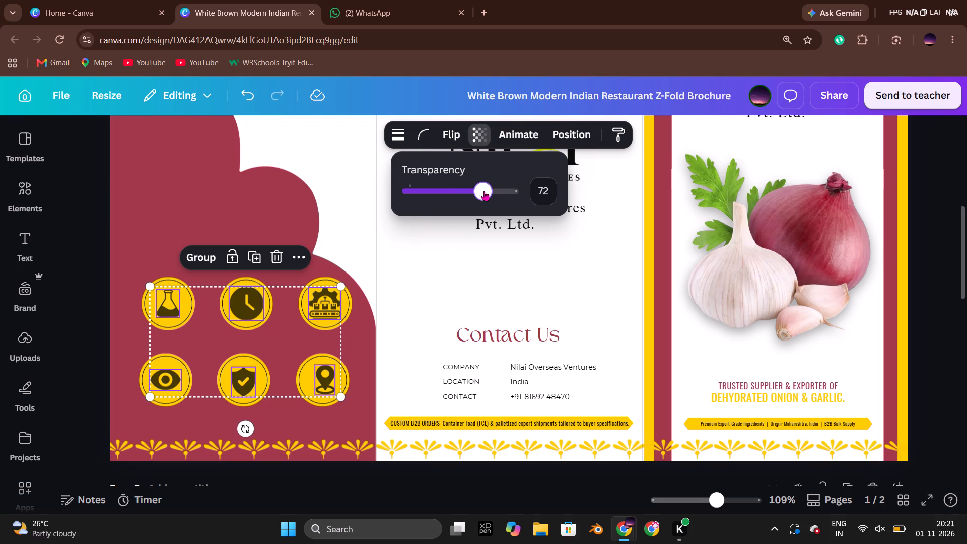
click(489, 191)
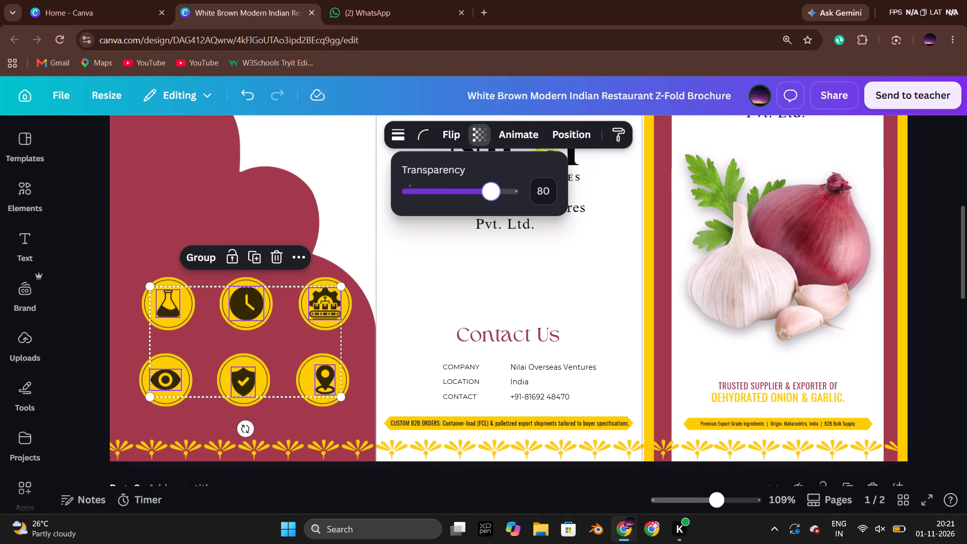
double_click(915, 221)
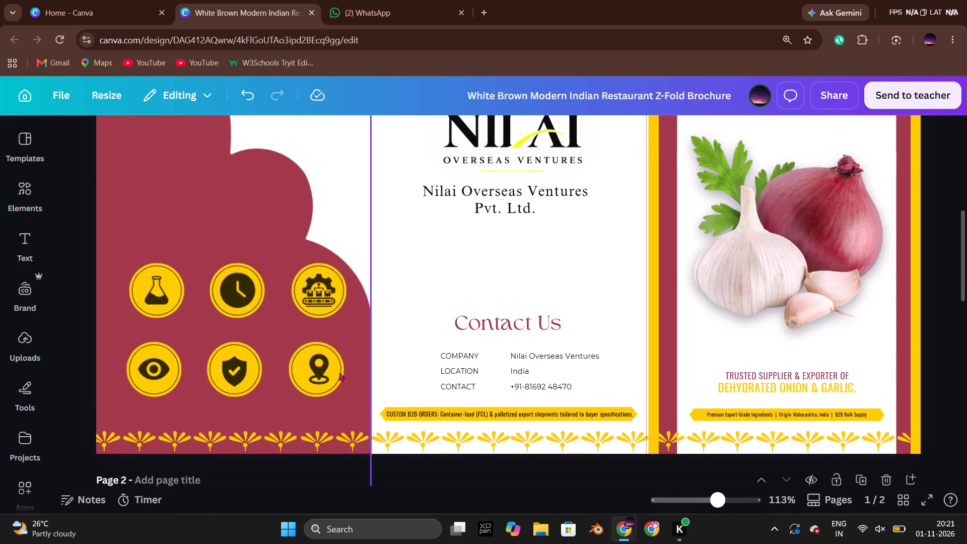
Fine-tune the location-pin icon's position so that it sits centred in the lower row's third circle.
click(316, 370)
key(Left)
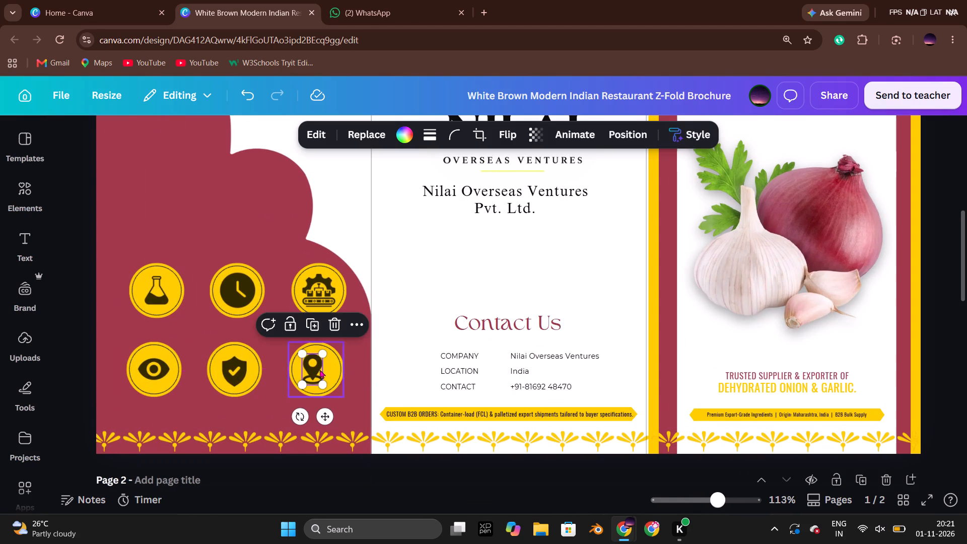
click(315, 369)
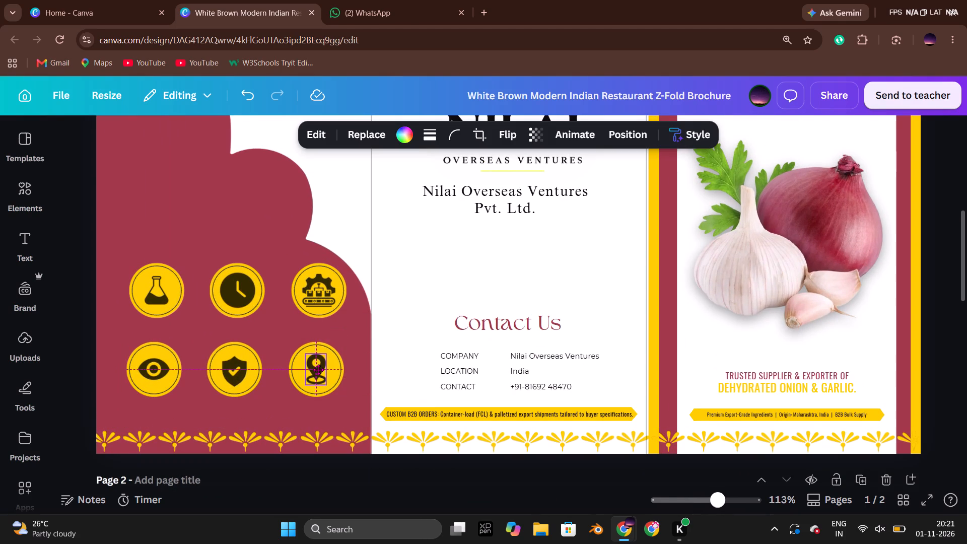
click(928, 281)
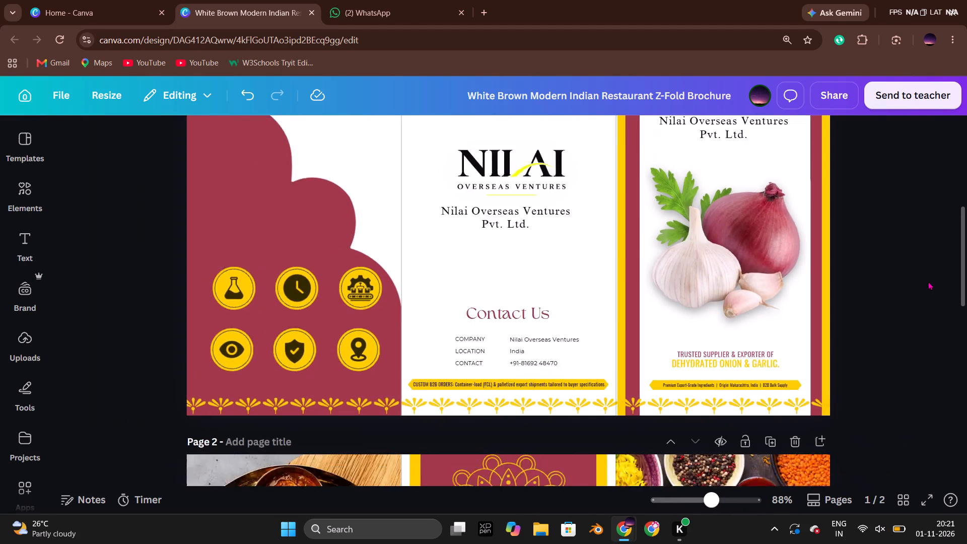
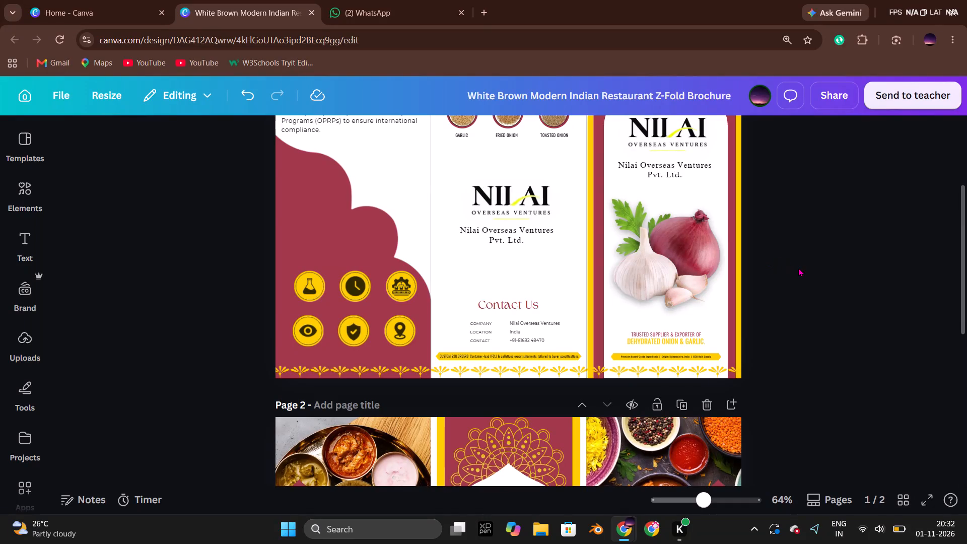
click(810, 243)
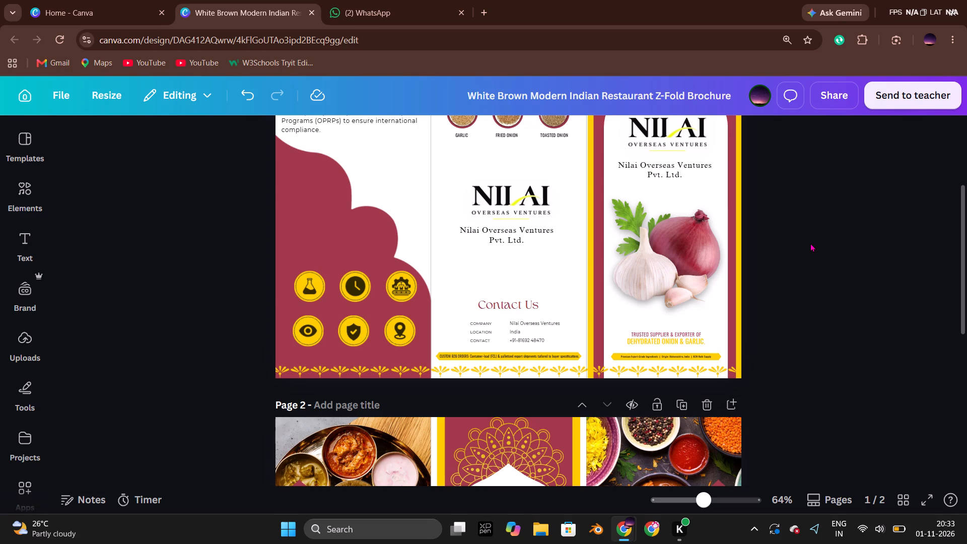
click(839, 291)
Lock the scalloped maroon background shape on the Guarantee of Quality panel of page 1.
scroll(839, 291, up, 1)
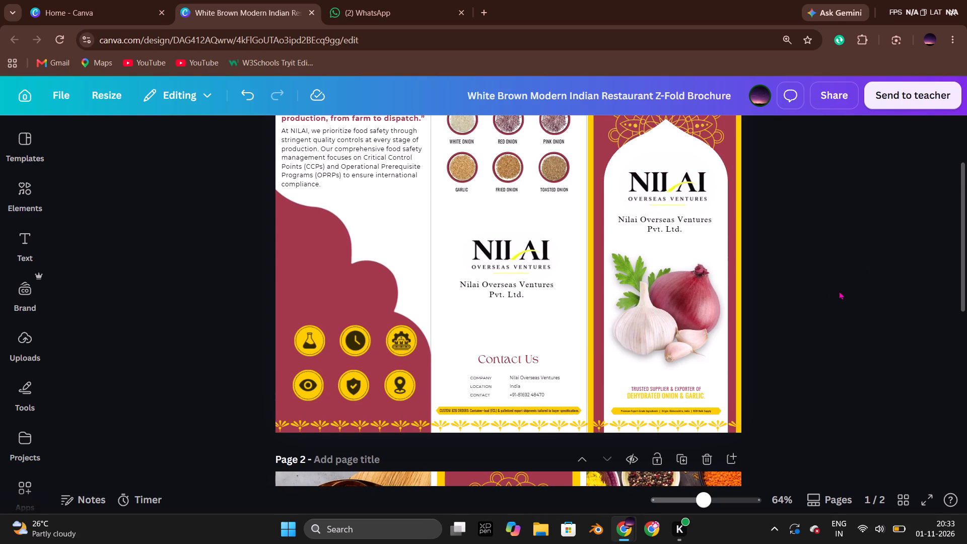
scroll(839, 291, up, 2)
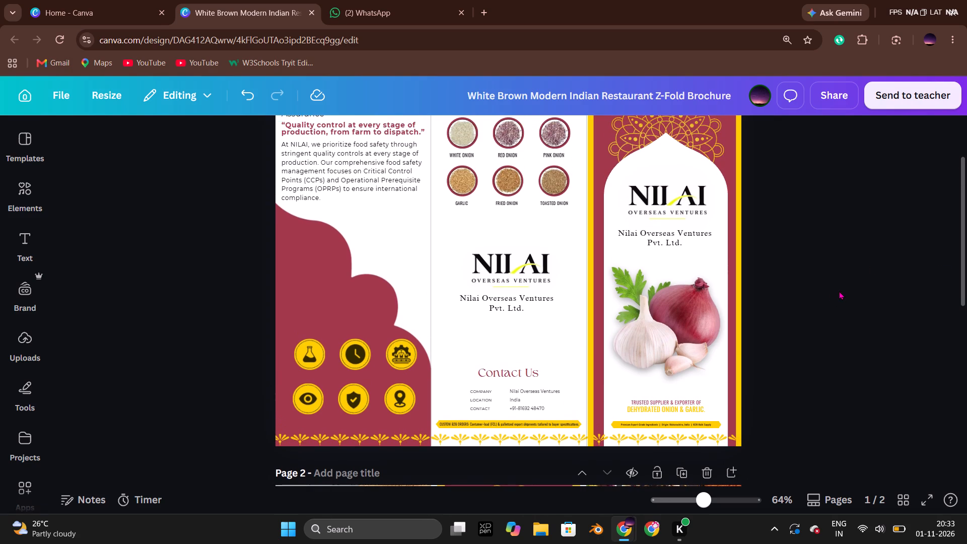
click(292, 259)
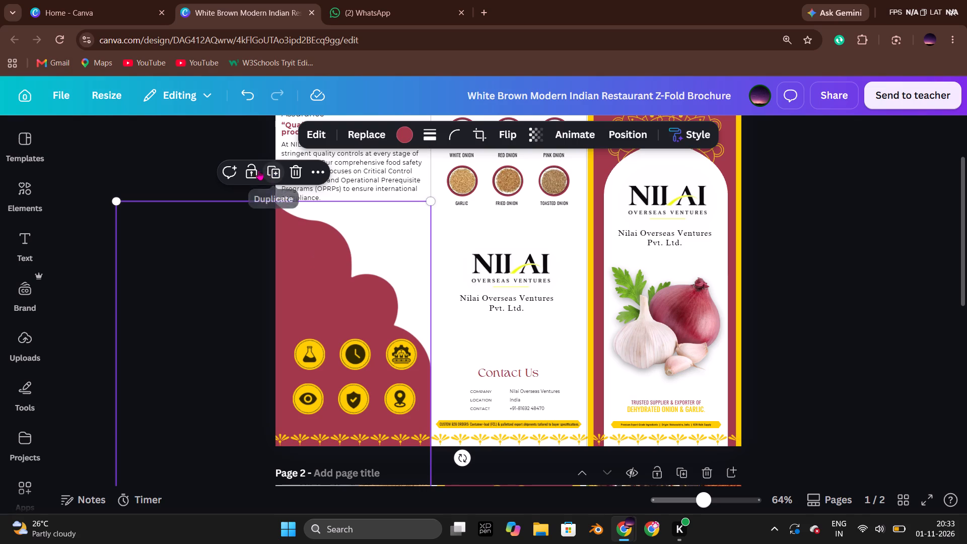
click(253, 171)
click(247, 297)
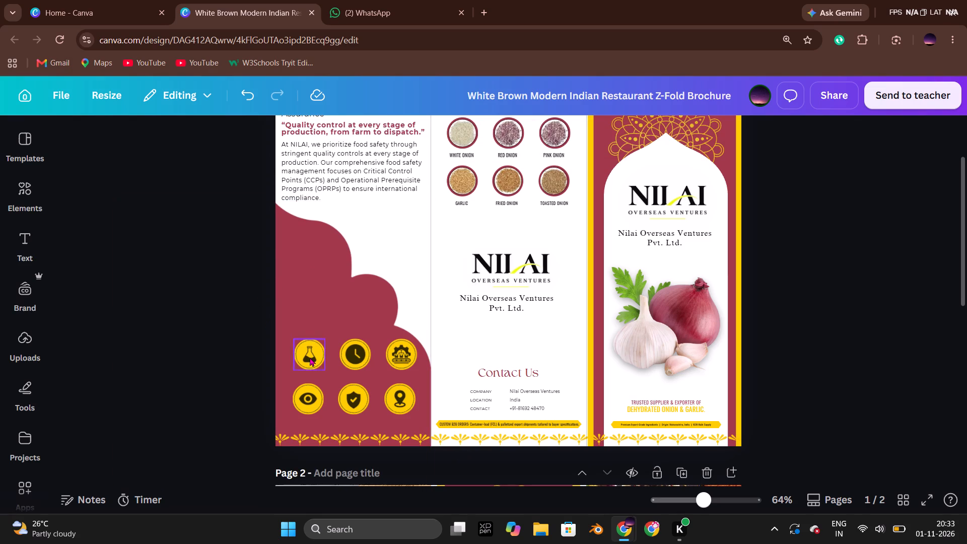
Group the six yellow round icons on the maroon shape of the Guarantee of Quality panel.
drag(231, 332, 414, 418)
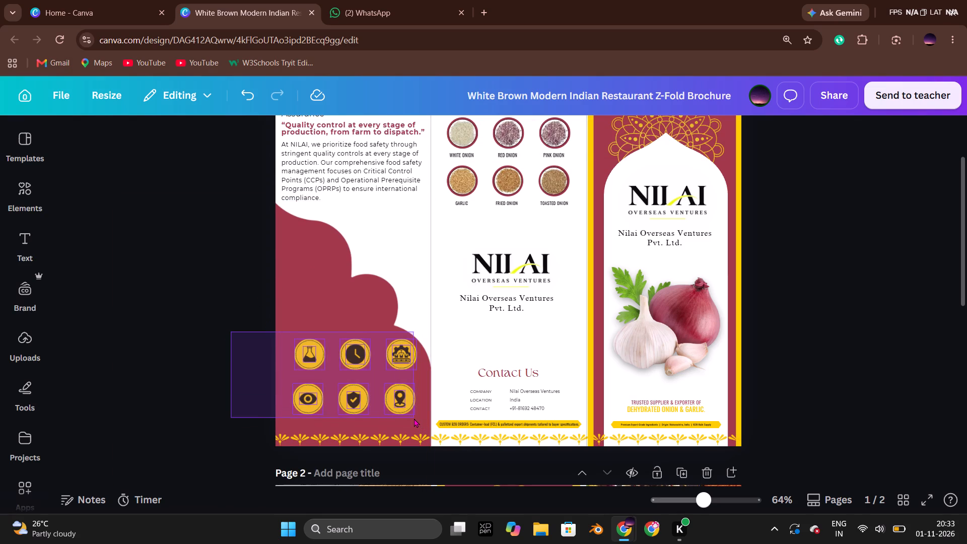
drag(414, 418, 415, 418)
click(321, 310)
click(228, 311)
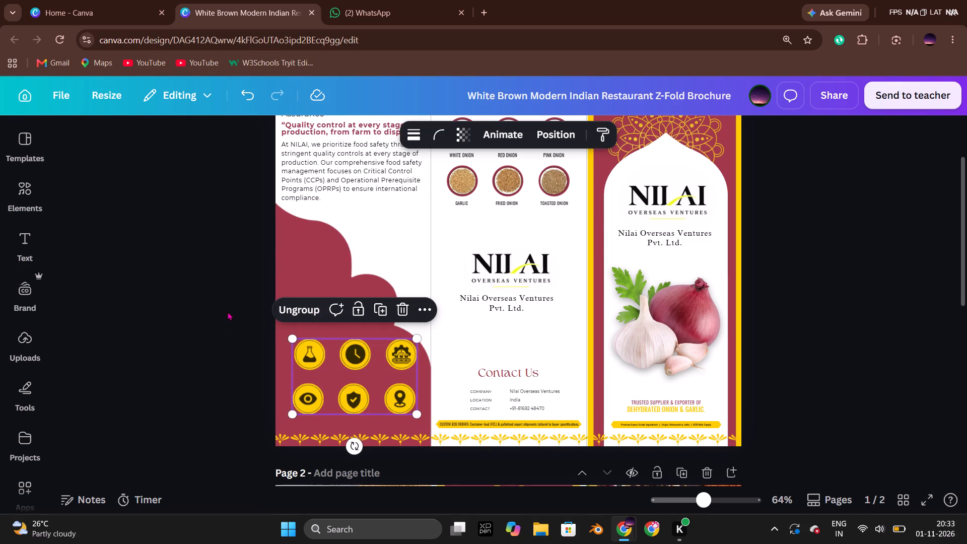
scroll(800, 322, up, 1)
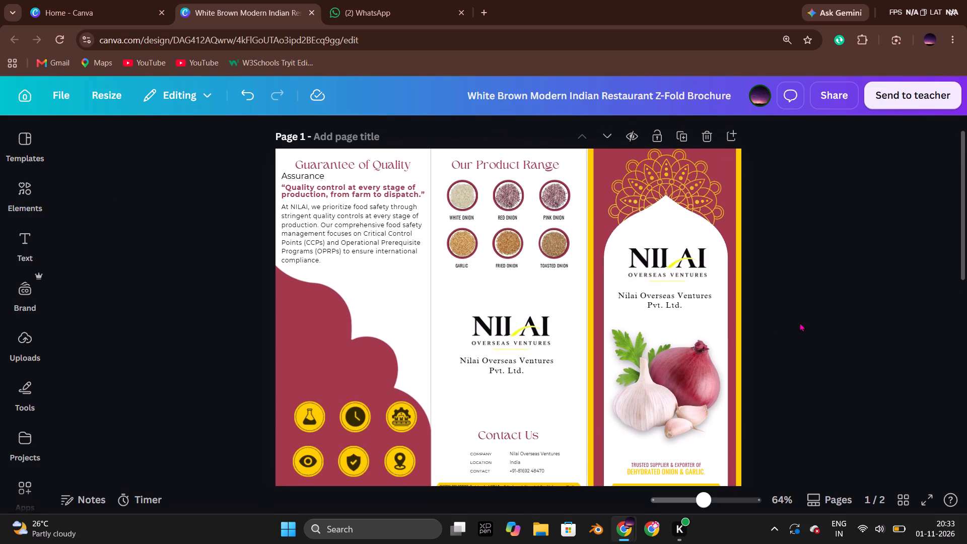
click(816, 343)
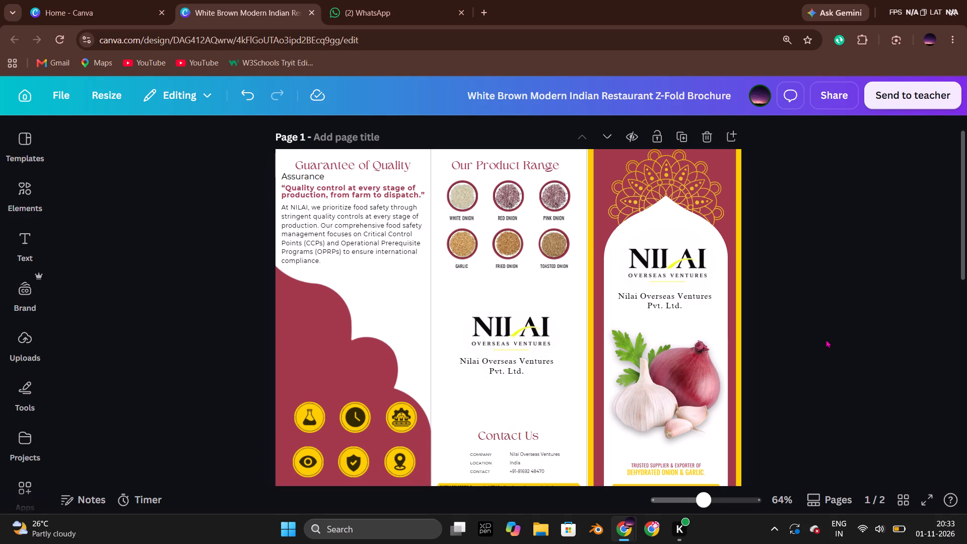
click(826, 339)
Nudge the group of six yellow icons slightly up and to the left on the maroon shape.
scroll(825, 341, down, 1)
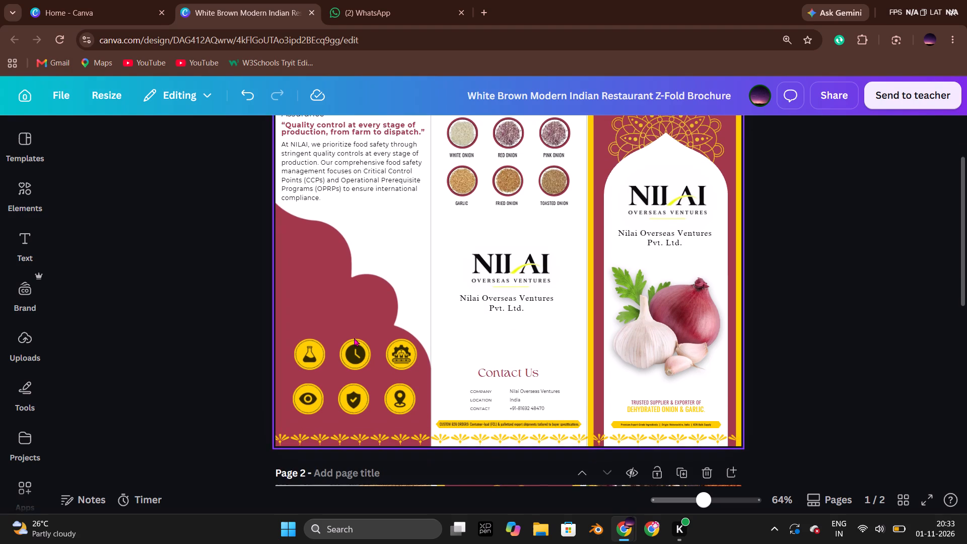
click(392, 362)
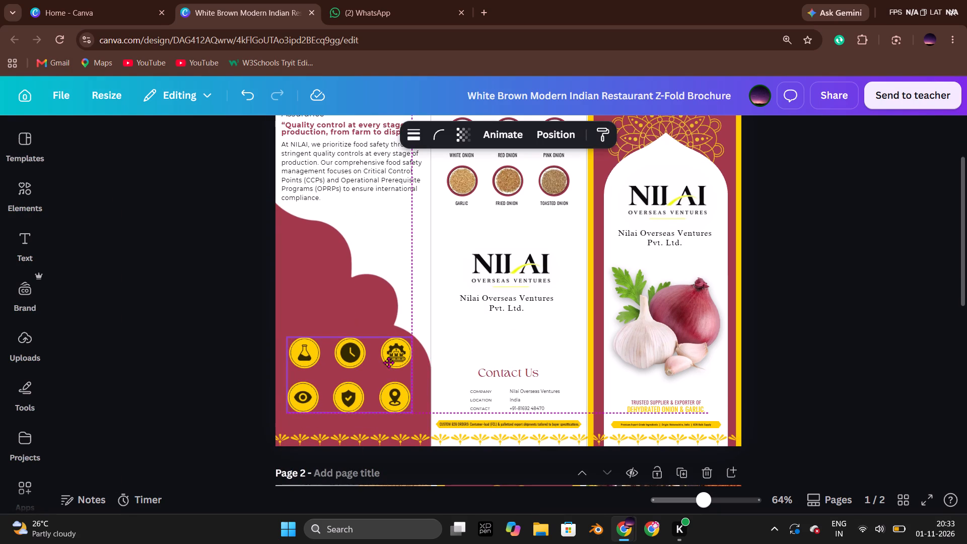
click(782, 359)
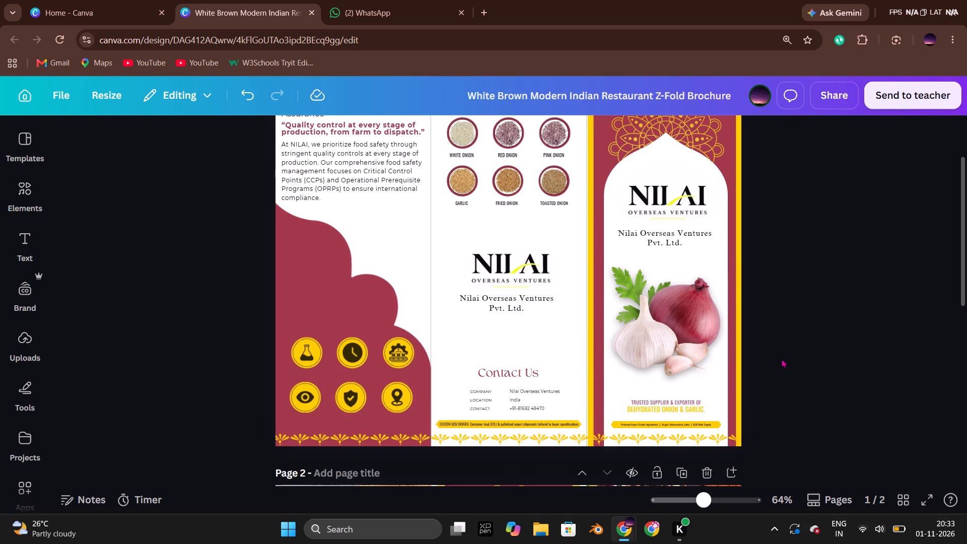
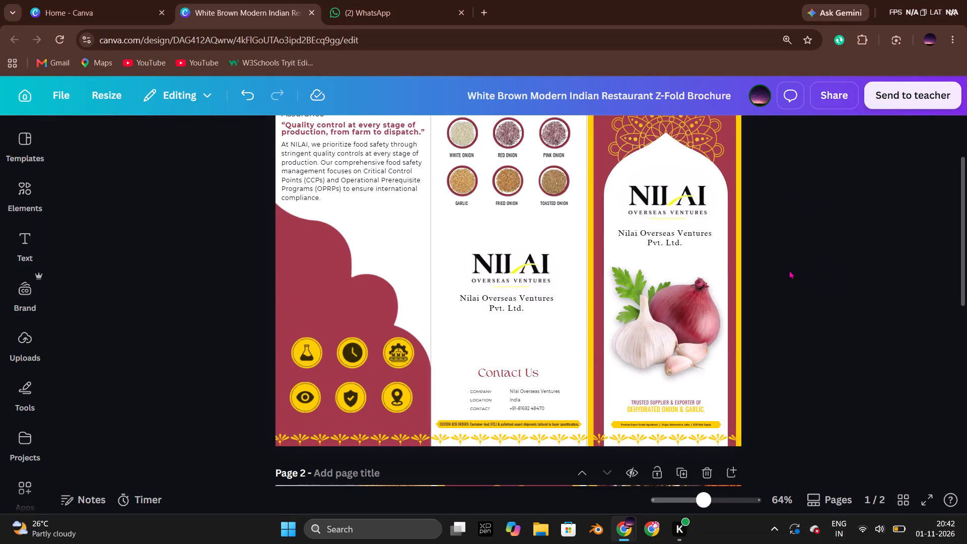
Switch to the Nagwade_Global_Brochure design and delete the icons and their frames above 100% Batch Testing, 24/7 Monitoring and Metal Detection.
key(alt+Tab)
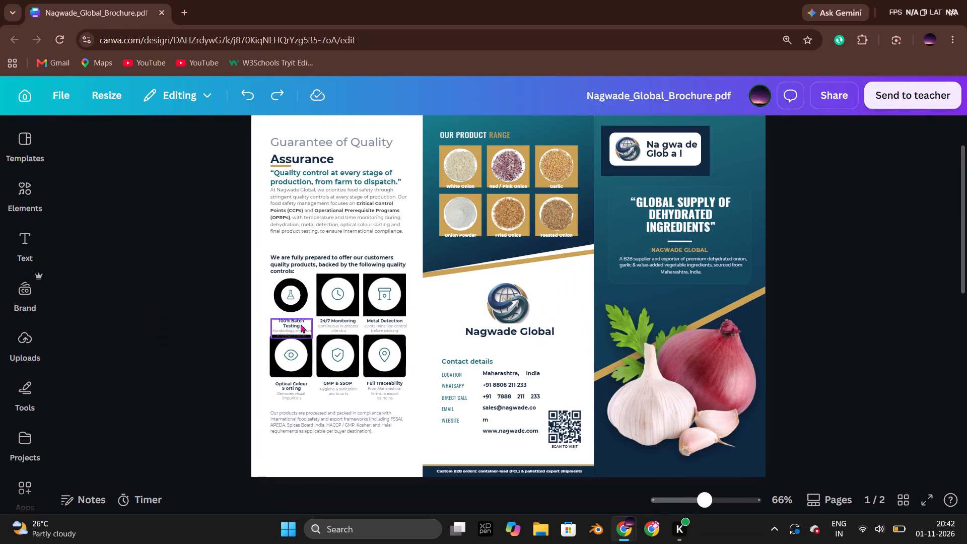
click(293, 293)
key(Delete)
click(334, 288)
key(Delete)
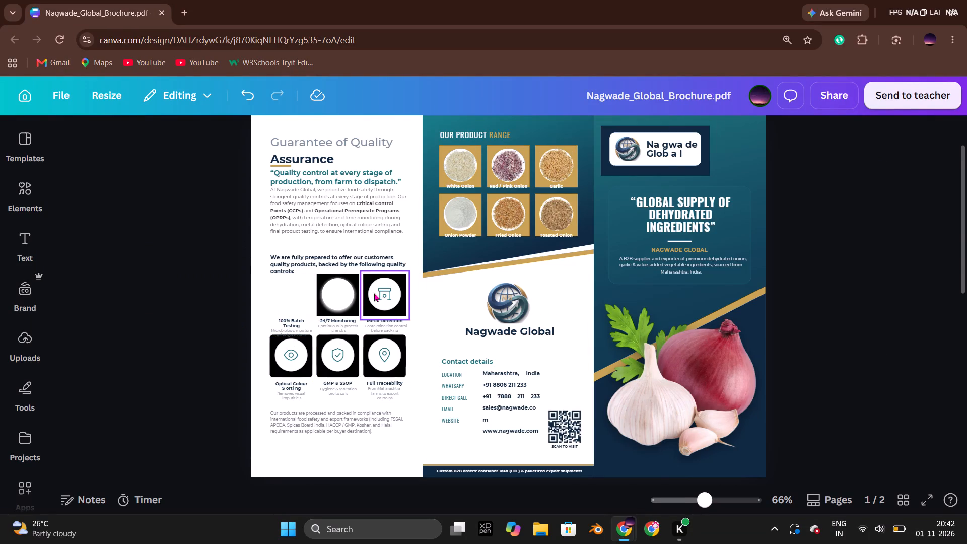
click(375, 293)
key(Delete)
click(374, 295)
key(Delete)
click(339, 289)
key(Delete)
click(386, 298)
key(Delete)
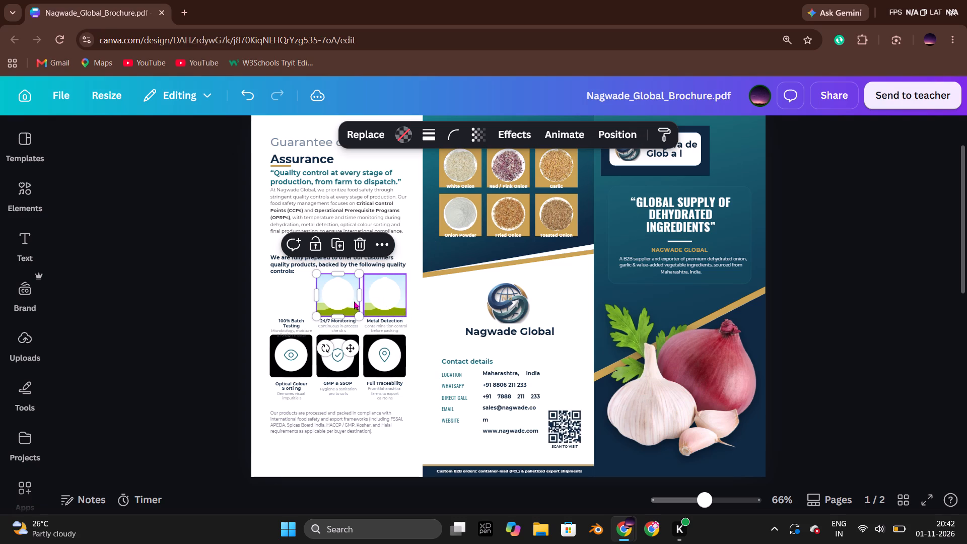
click(390, 297)
click(337, 294)
key(Delete)
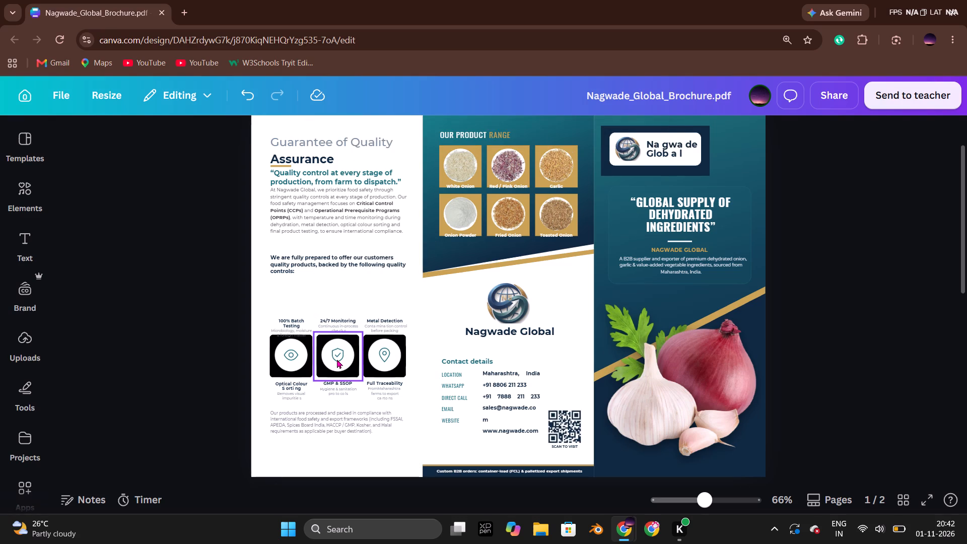
Delete the icons and their frames above the Optical Colour Sorting, GMP & SSOP and Full Traceability captions.
click(337, 359)
key(Delete)
click(385, 356)
key(Delete)
click(298, 355)
key(Delete)
click(350, 353)
key(Delete)
click(392, 356)
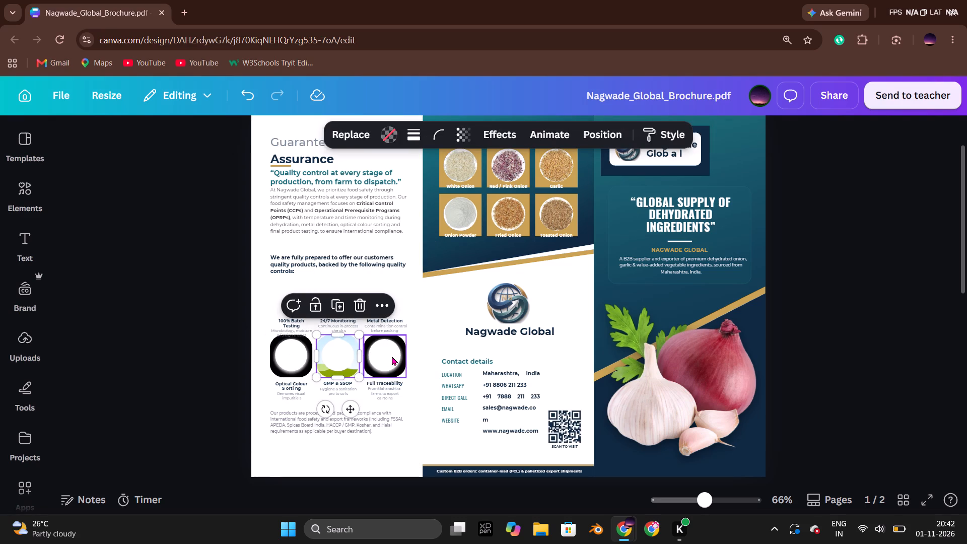
key(Delete)
click(333, 352)
key(Delete)
click(282, 348)
key(Delete)
click(382, 350)
key(Delete)
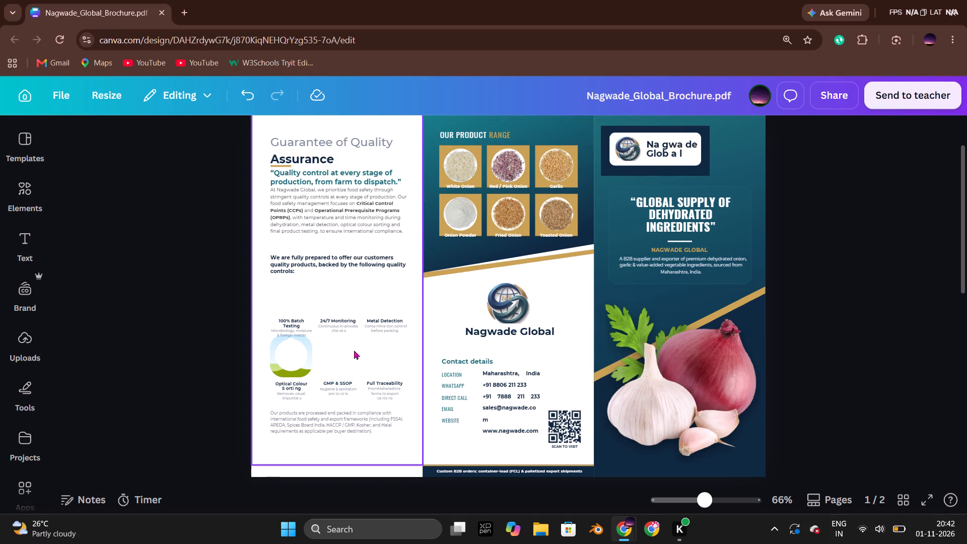
click(306, 354)
key(Delete)
click(204, 328)
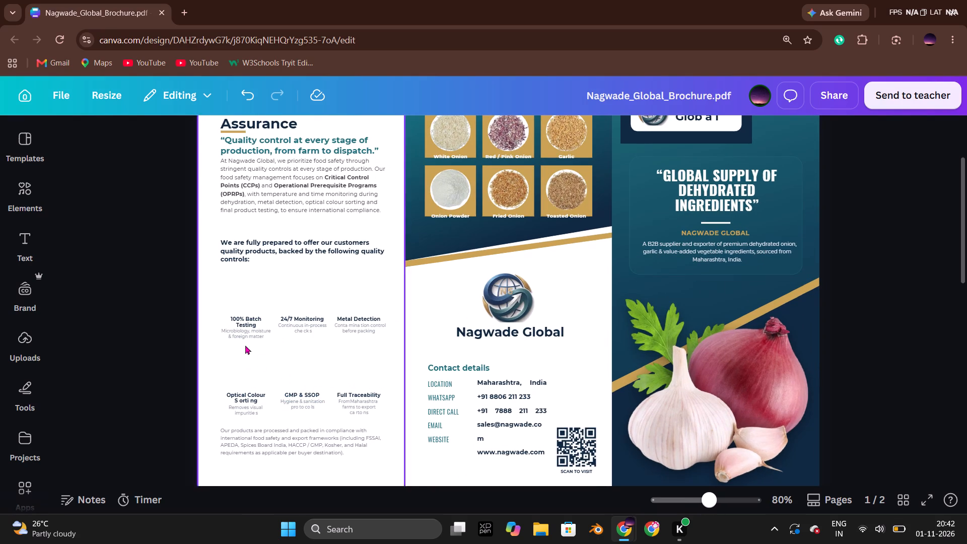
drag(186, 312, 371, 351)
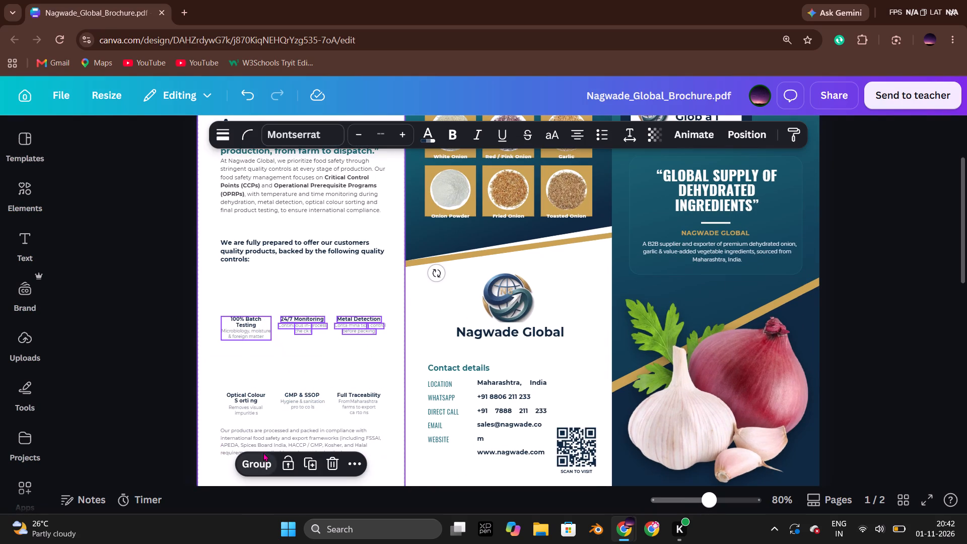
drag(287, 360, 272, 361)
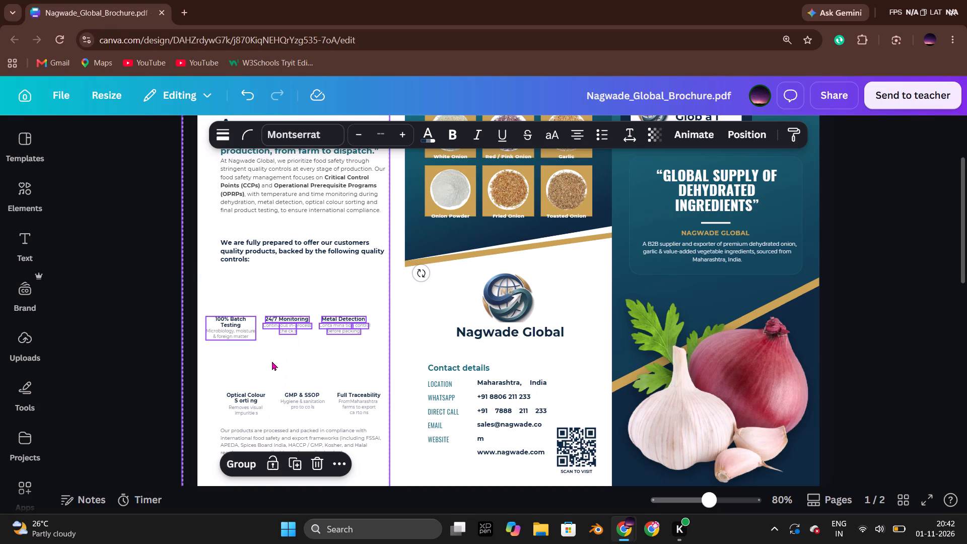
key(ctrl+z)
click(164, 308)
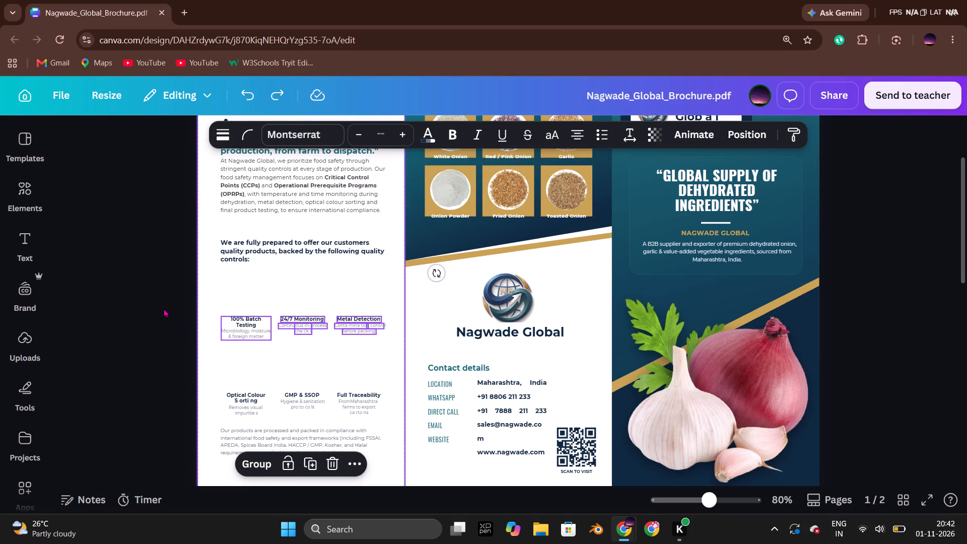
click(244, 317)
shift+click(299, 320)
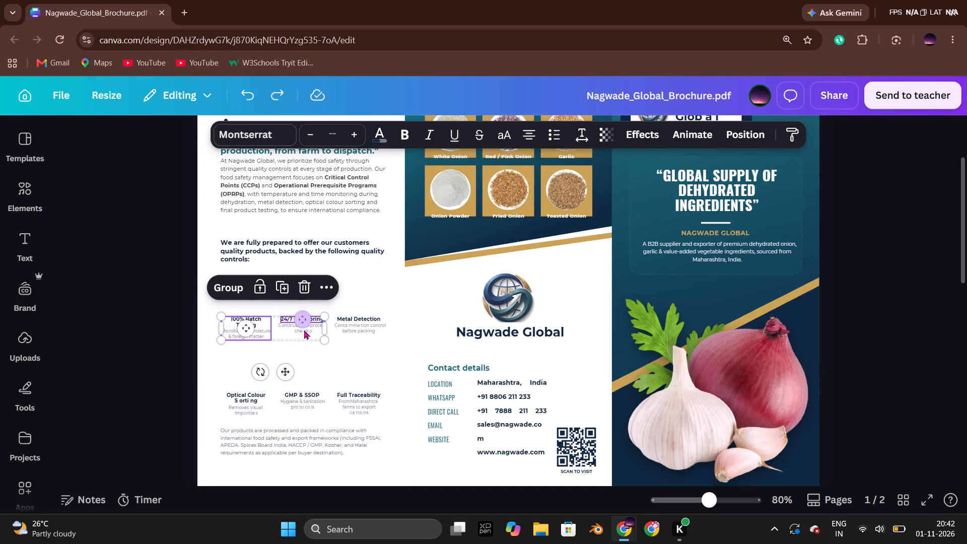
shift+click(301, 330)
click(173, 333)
Pull the white background graphic out from behind the quality captions and delete it.
drag(274, 362, 176, 364)
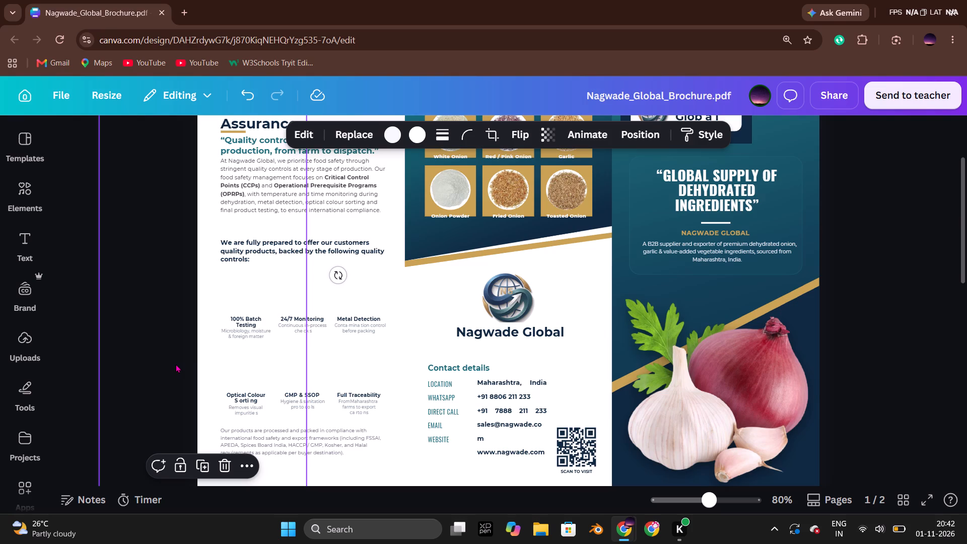
scroll(204, 347, down, 3)
key(Delete)
scroll(207, 337, up, 3)
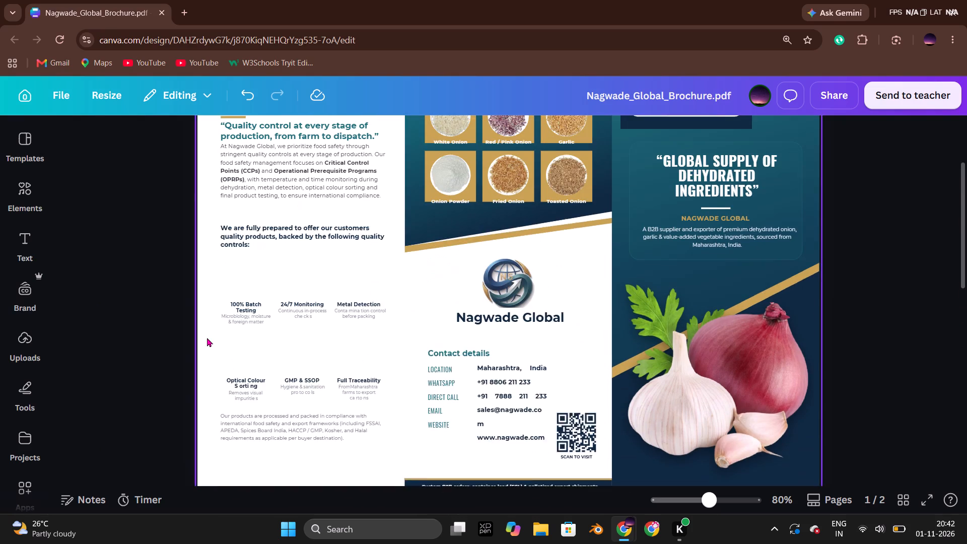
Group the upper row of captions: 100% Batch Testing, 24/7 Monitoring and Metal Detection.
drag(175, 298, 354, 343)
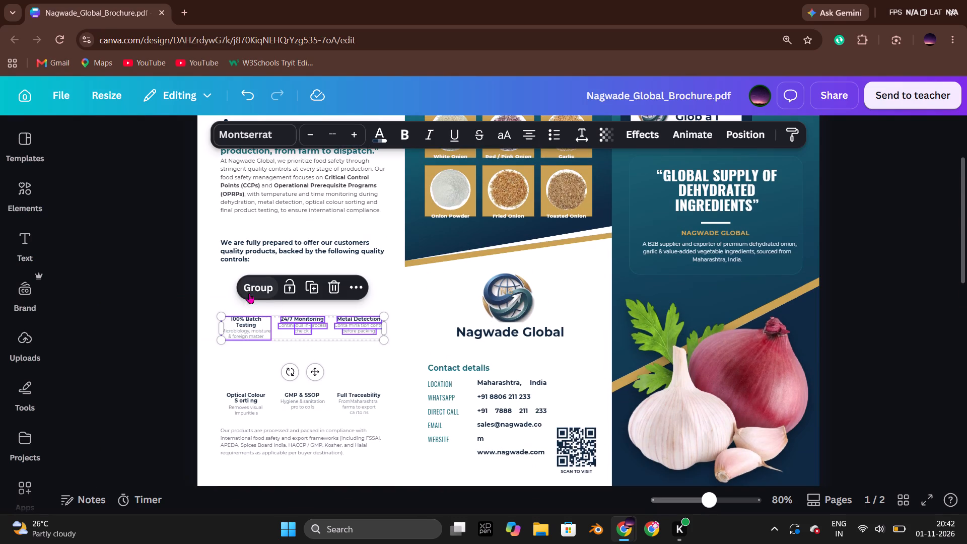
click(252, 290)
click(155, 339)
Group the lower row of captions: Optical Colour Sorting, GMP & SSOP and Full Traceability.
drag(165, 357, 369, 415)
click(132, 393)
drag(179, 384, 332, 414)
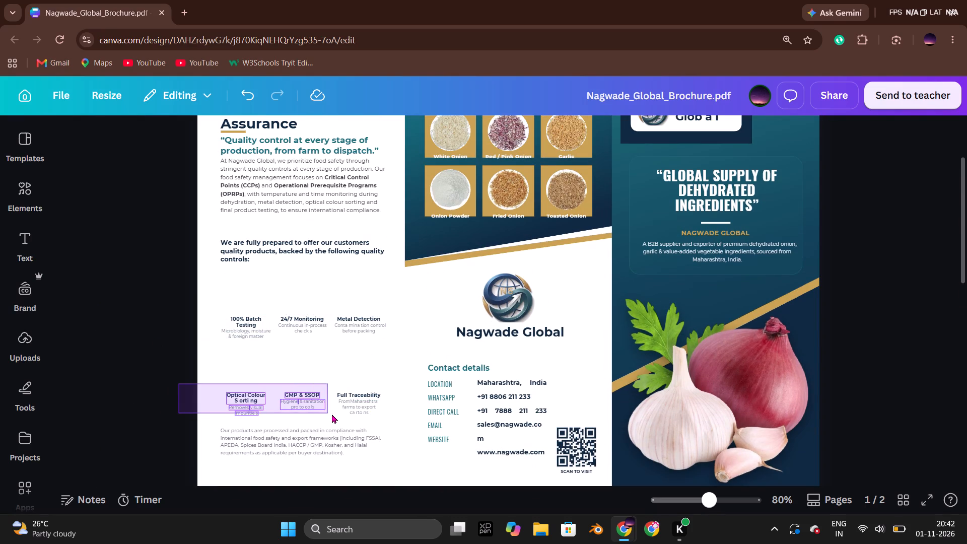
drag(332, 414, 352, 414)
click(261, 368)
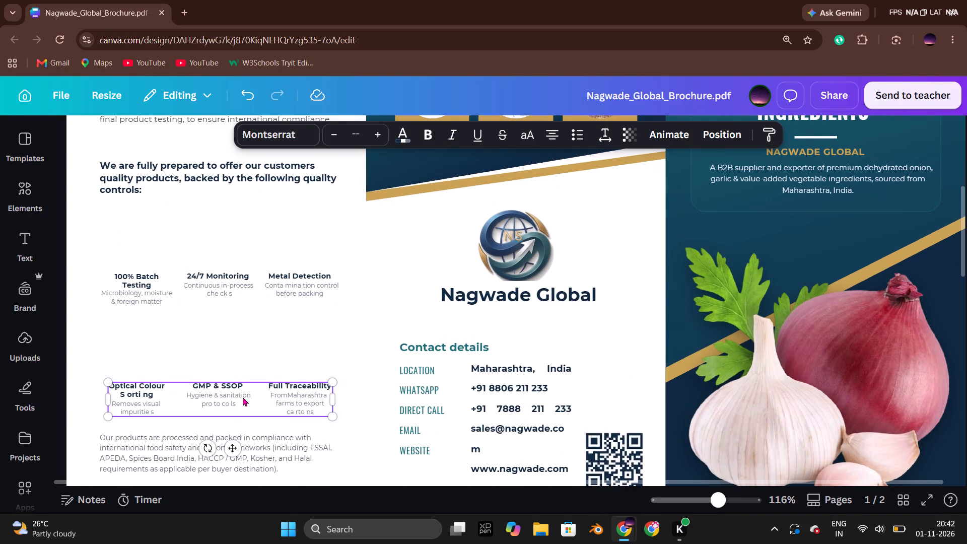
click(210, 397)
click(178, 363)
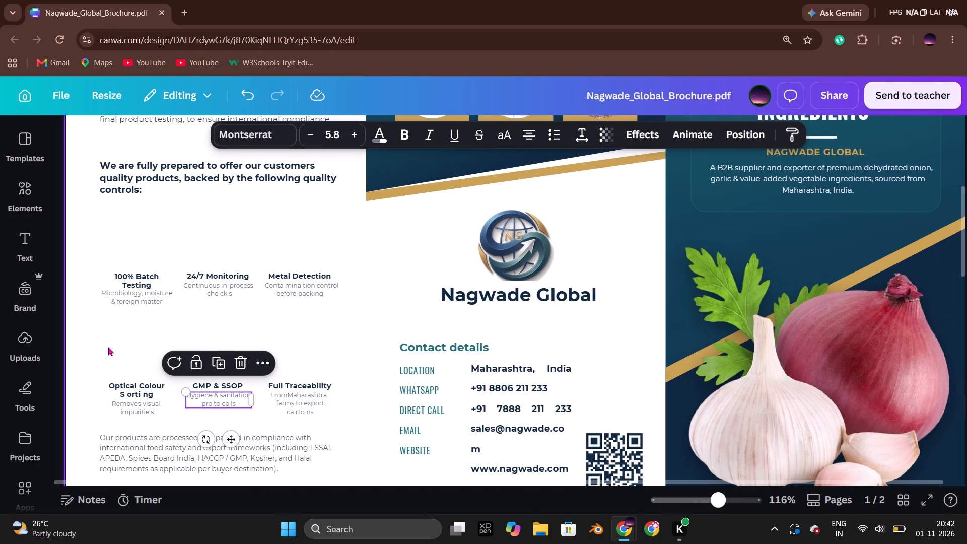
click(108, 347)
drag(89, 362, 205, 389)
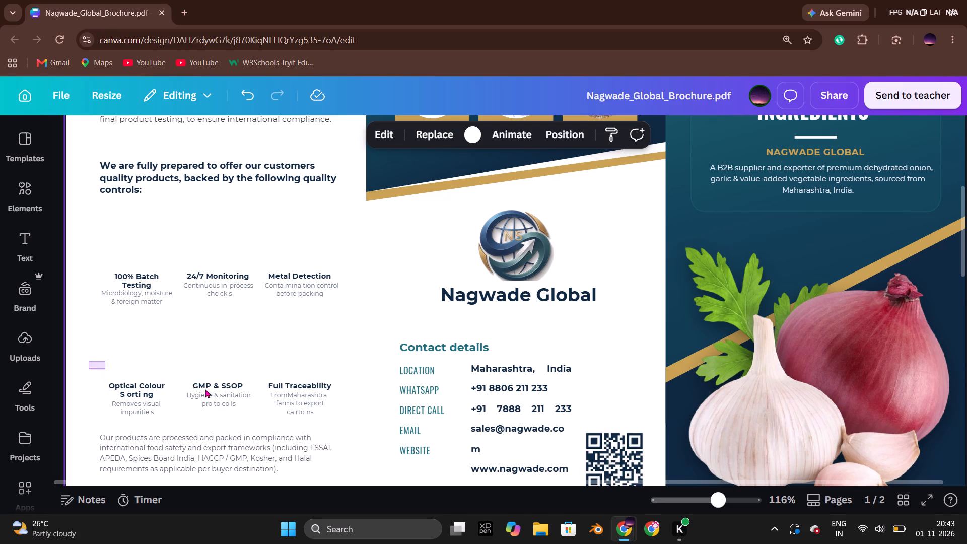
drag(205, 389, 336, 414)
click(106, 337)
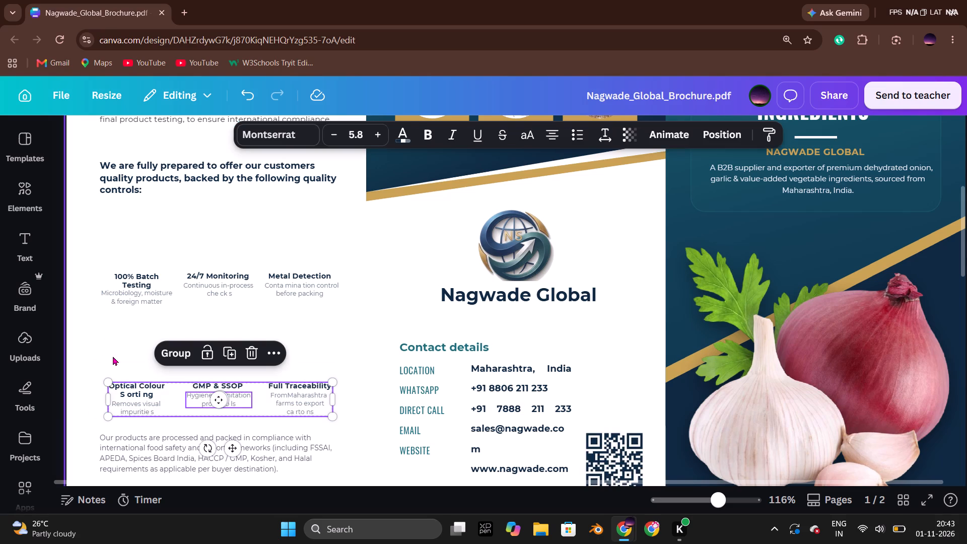
Remove the stray spaces in the lower row's first heading so it reads "Optical Colour Sorting".
double_click(135, 403)
click(126, 396)
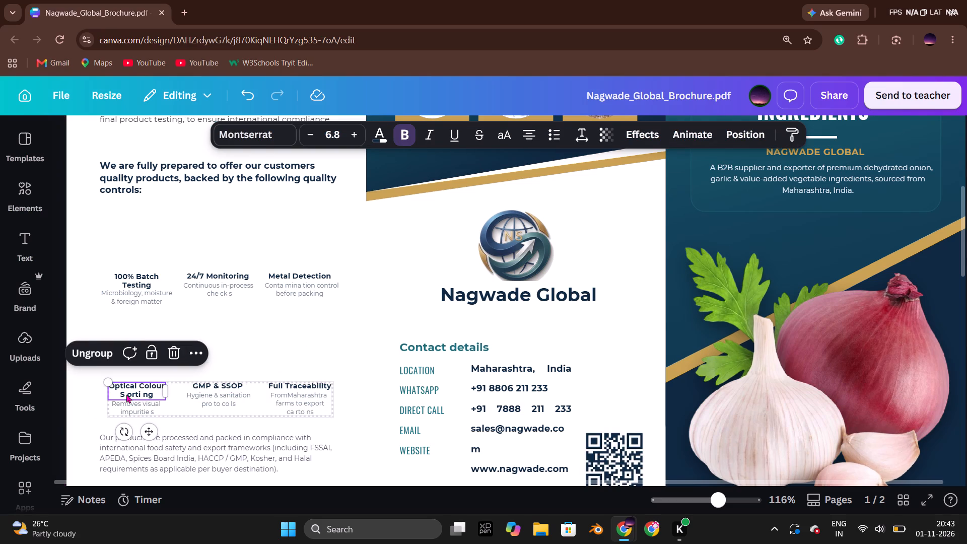
double_click(126, 394)
click(128, 394)
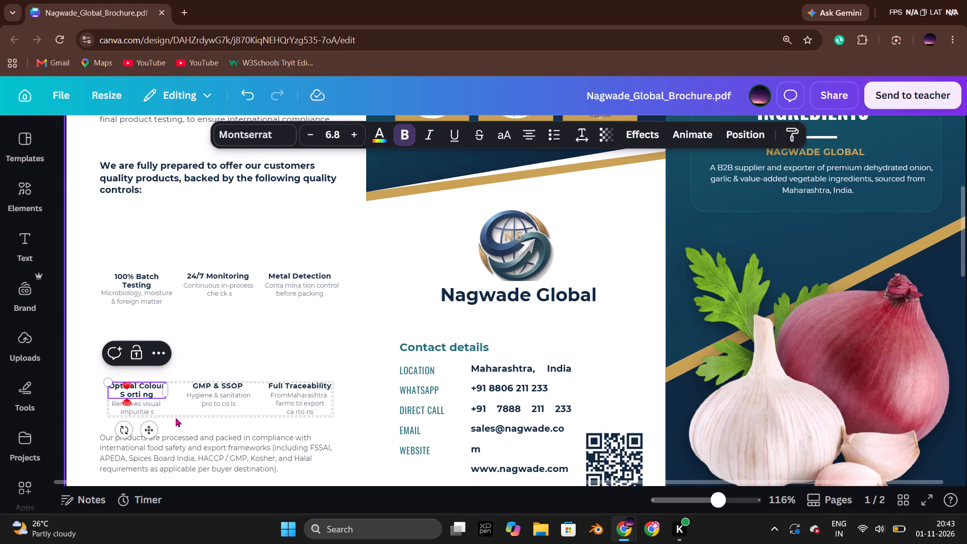
key(BackSpace)
key(Right)
key(Right)
key(Right)
key(Right)
key(Right)
key(BackSpace)
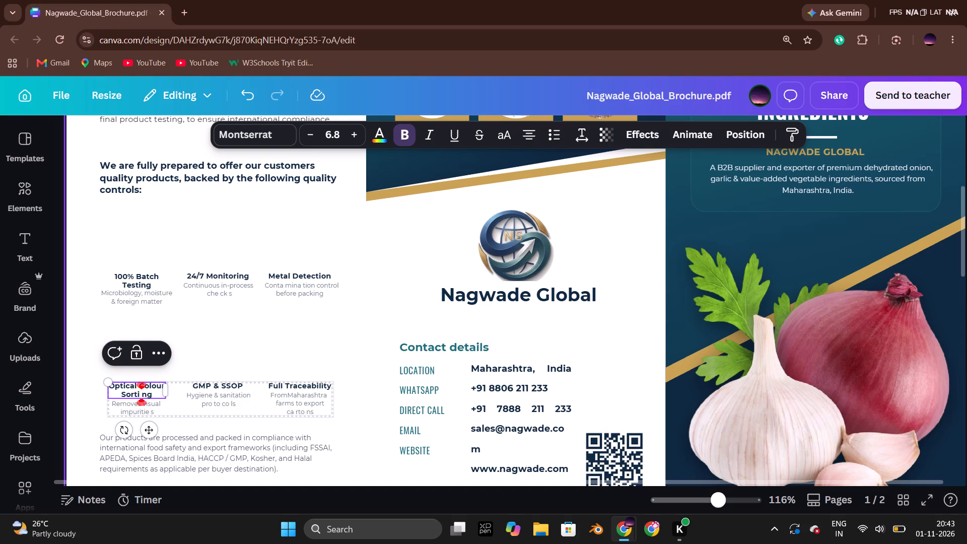
click(262, 336)
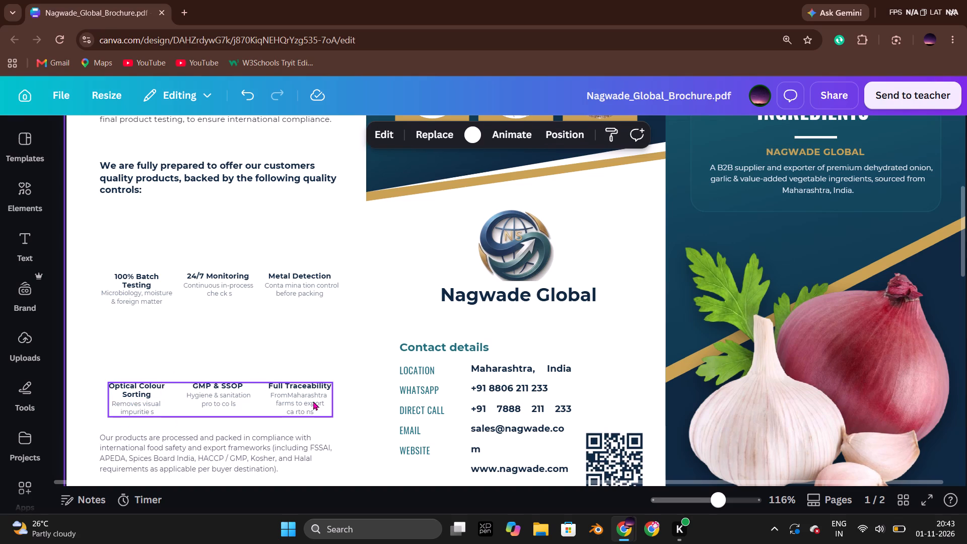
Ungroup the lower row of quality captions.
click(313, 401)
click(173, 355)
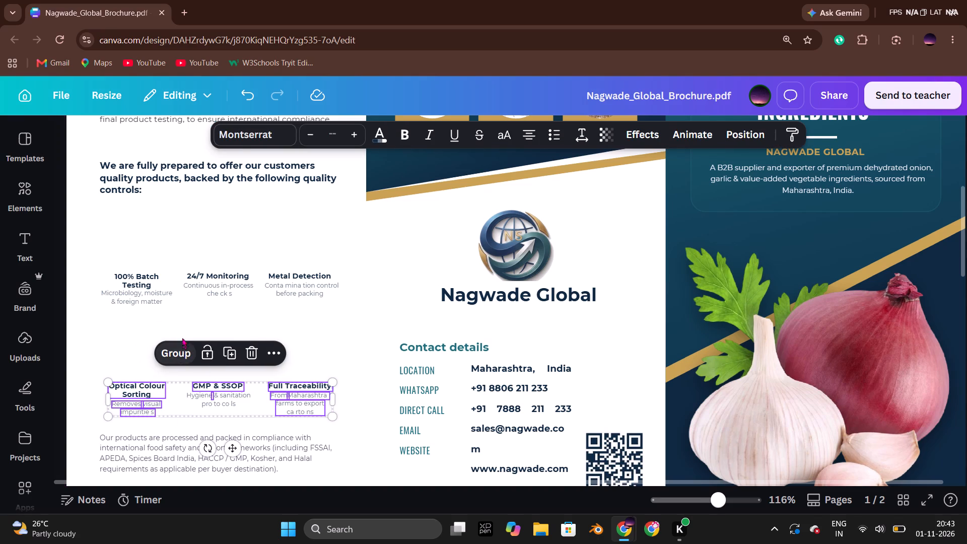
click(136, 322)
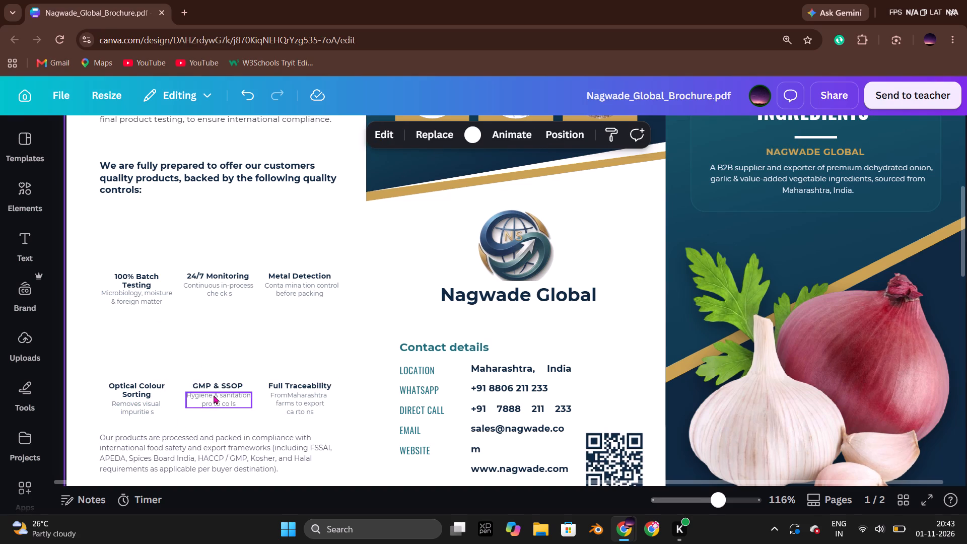
Move the "Hygiene & sanitation" description down and delete the stray blank text box beneath the GMP & SSOP heading.
drag(213, 397, 214, 410)
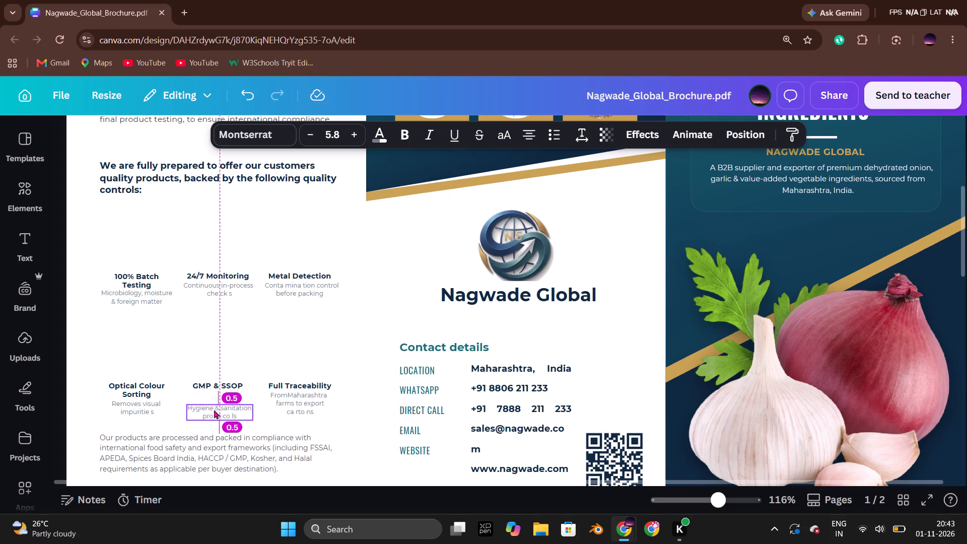
click(211, 393)
key(Delete)
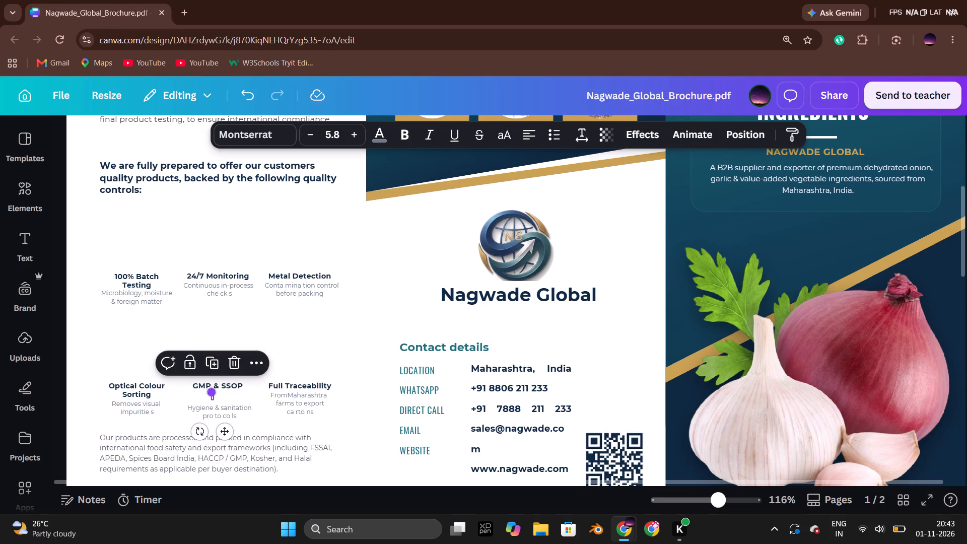
Move the "Hygiene & sanitation" description back up, centred directly beneath the GMP & SSOP heading.
drag(217, 414, 216, 402)
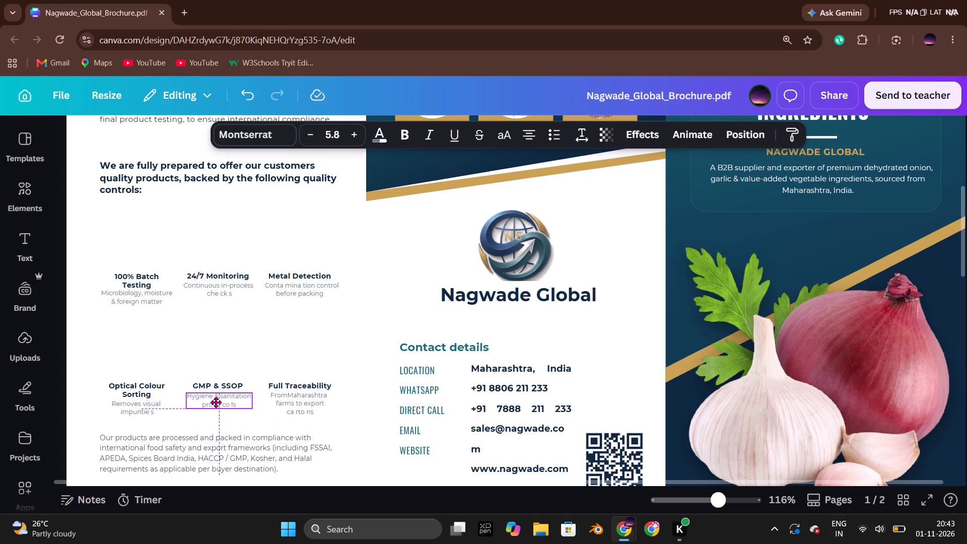
drag(216, 402, 215, 401)
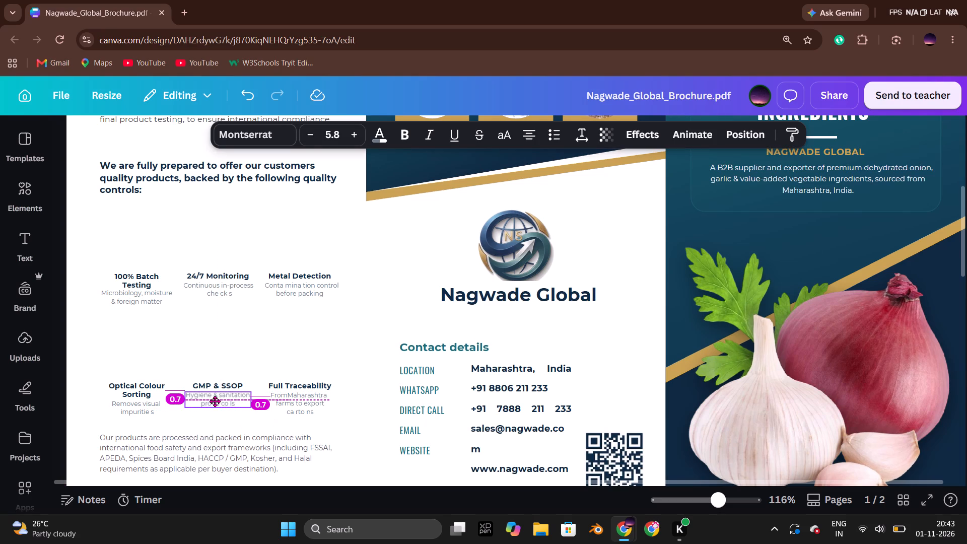
drag(215, 401, 215, 400)
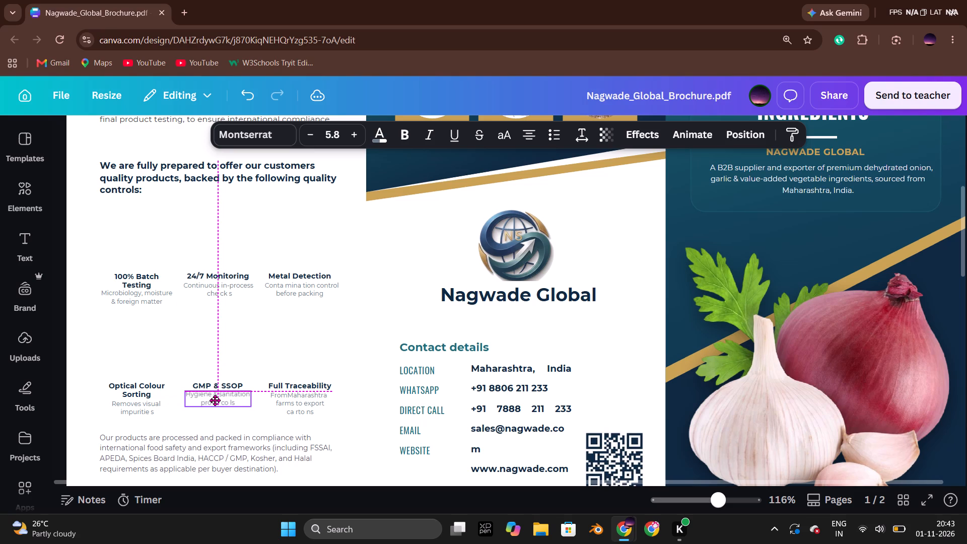
drag(215, 400, 214, 400)
click(218, 332)
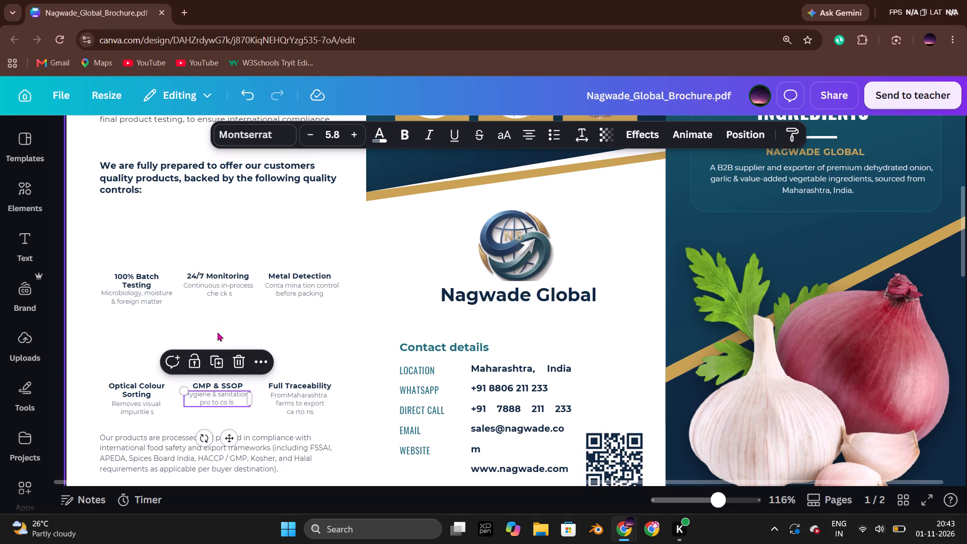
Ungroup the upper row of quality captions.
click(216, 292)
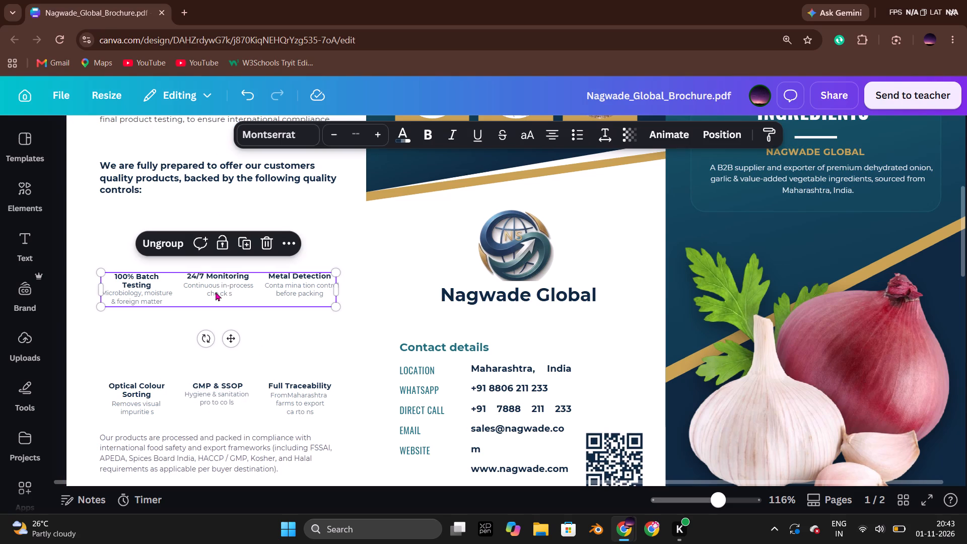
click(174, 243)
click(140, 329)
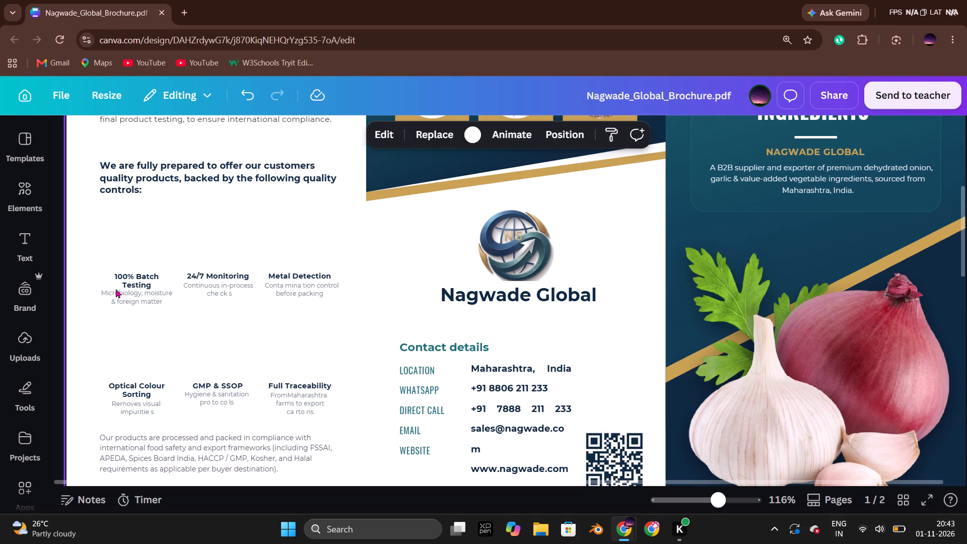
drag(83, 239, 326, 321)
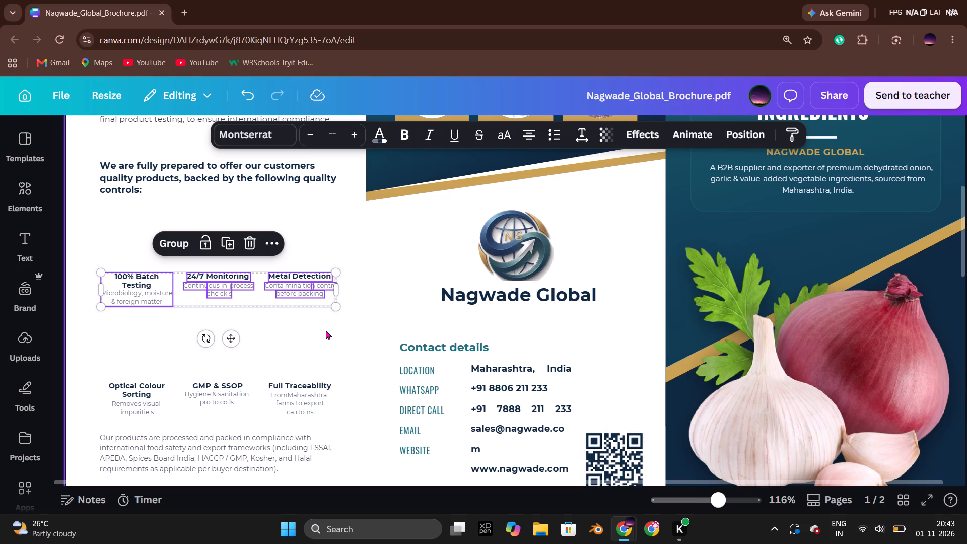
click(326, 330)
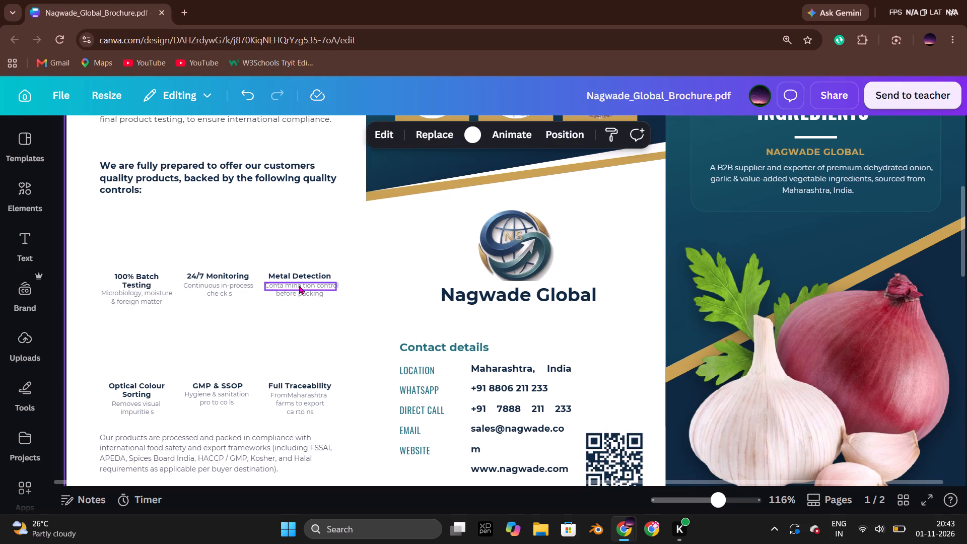
Remove the stray spaces in the Metal Detection description so its first line reads "Contamination control".
click(298, 285)
click(341, 316)
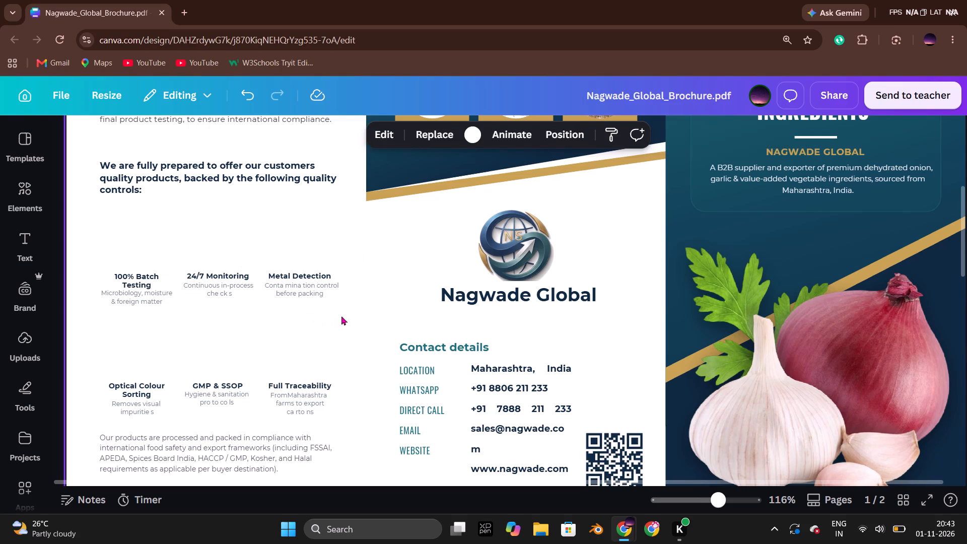
double_click(296, 286)
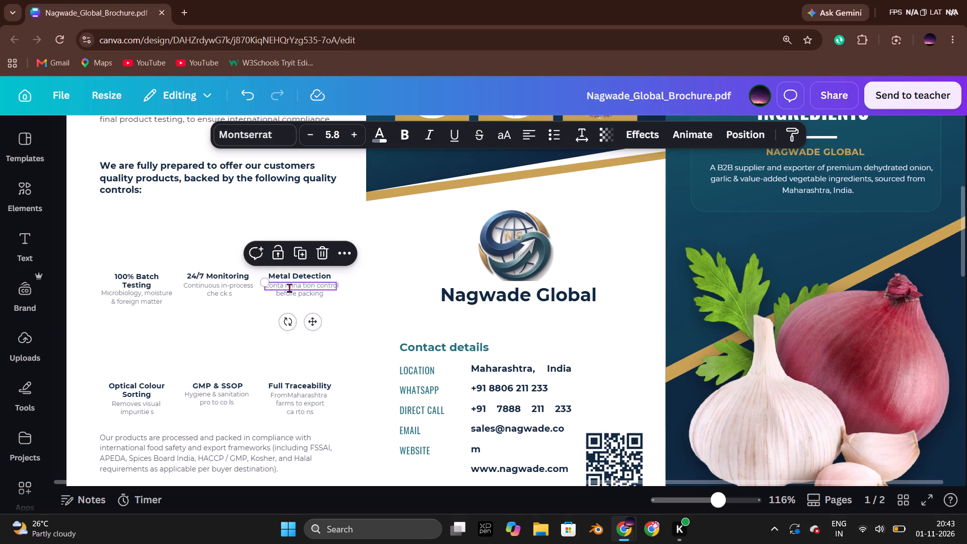
click(286, 286)
click(298, 287)
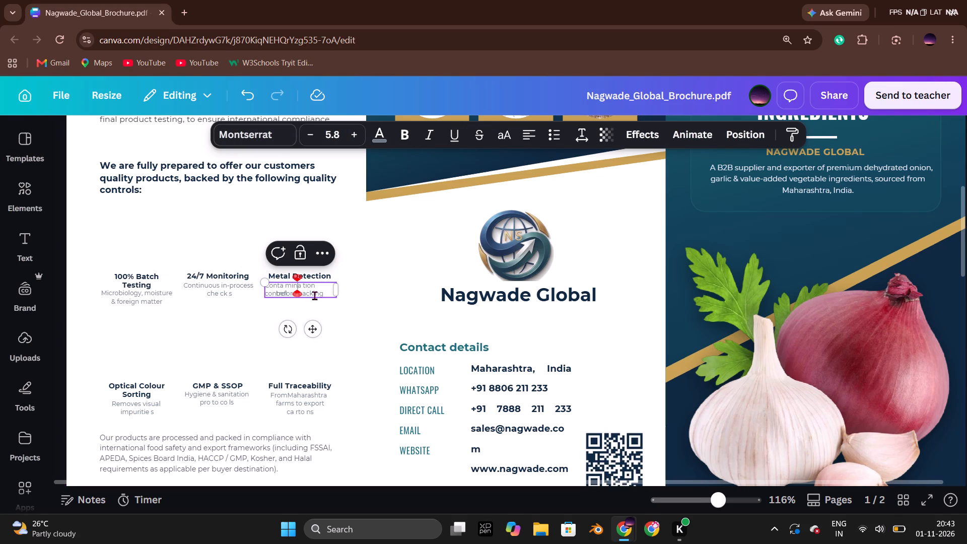
key(Right)
key(Right)
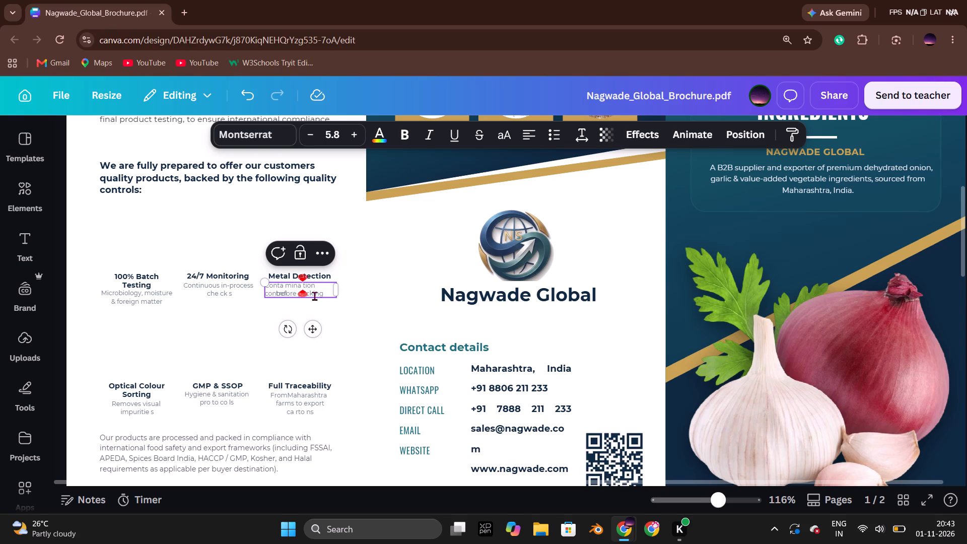
key(BackSpace)
key(Left)
key(Left)
key(Left)
key(Left)
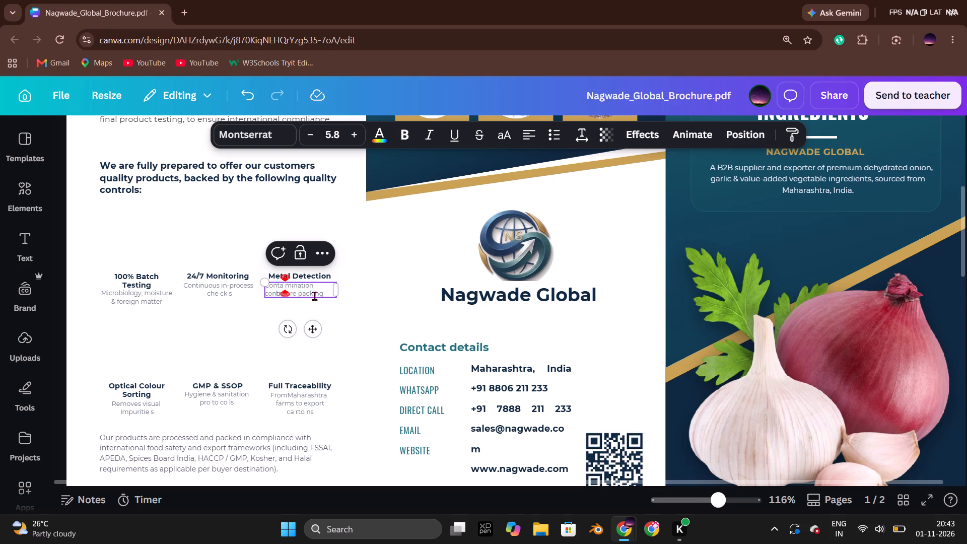
key(BackSpace)
click(227, 311)
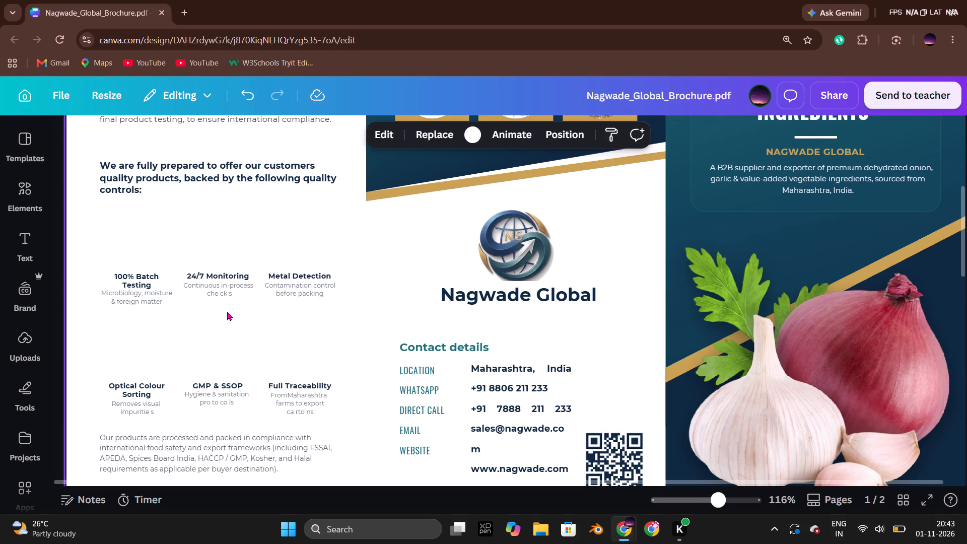
click(311, 292)
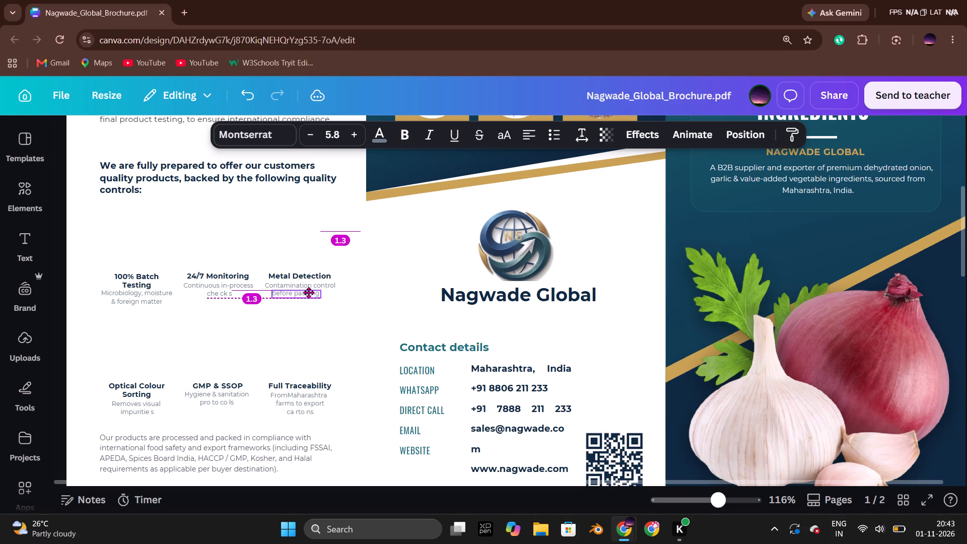
click(230, 326)
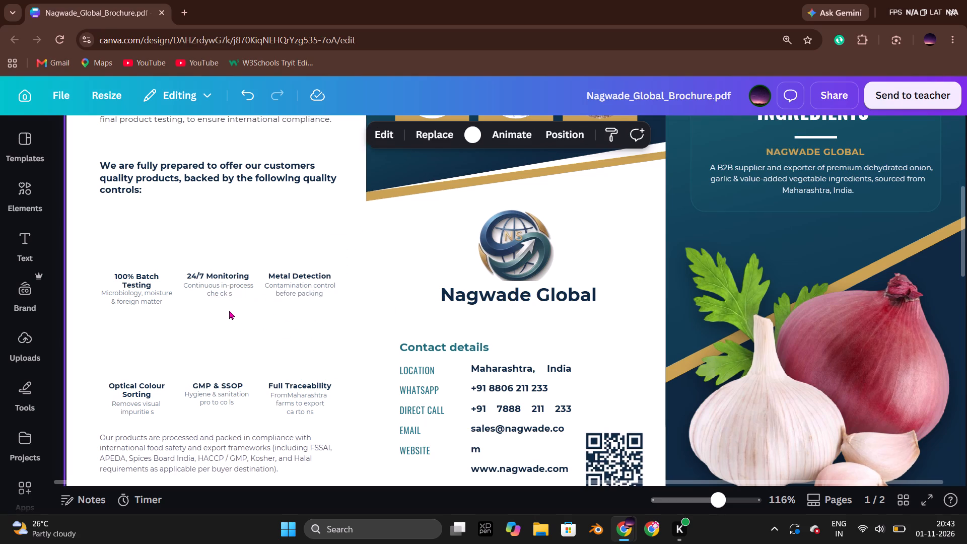
Remove the stray spaces in the second line of the 24/7 Monitoring description so it reads "checks".
triple_click(224, 295)
click(224, 295)
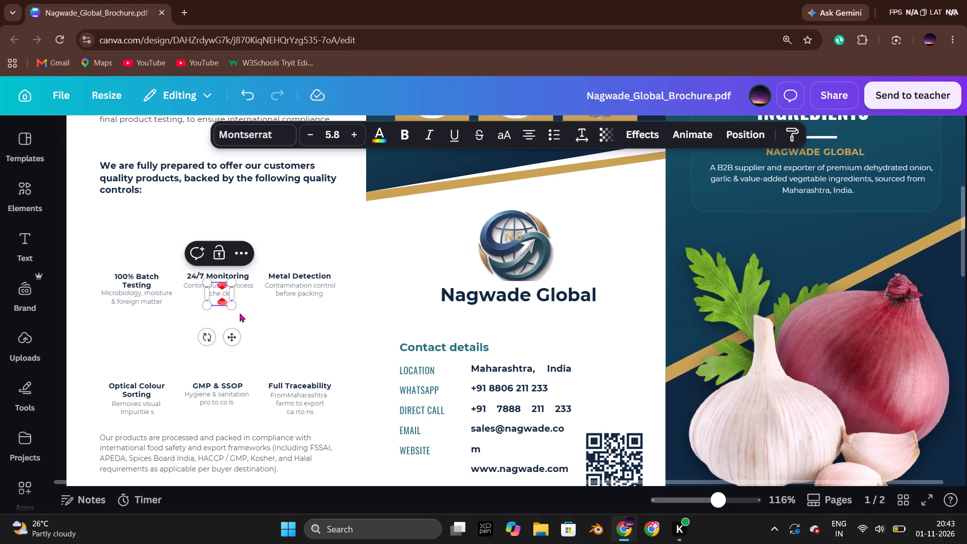
key(BackSpace)
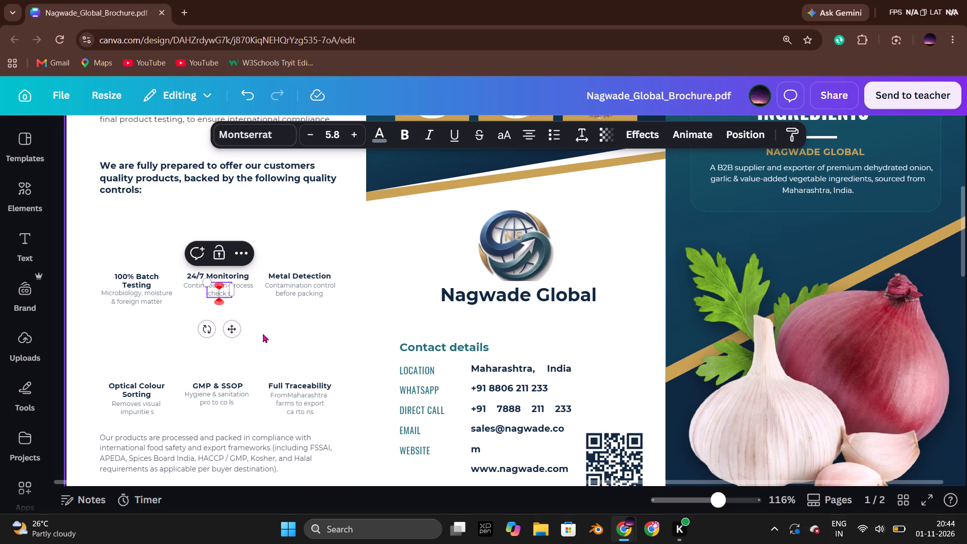
key(Right)
key(Right)
key(Right)
key(BackSpace)
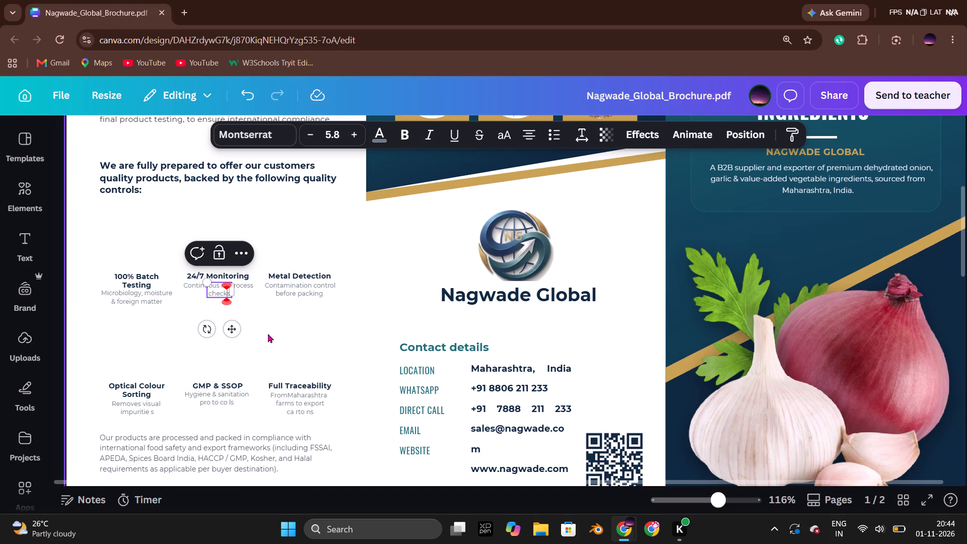
click(276, 330)
Reposition the word "checks" centred closely beneath "Continuous in-process" in the 24/7 Monitoring caption.
click(220, 296)
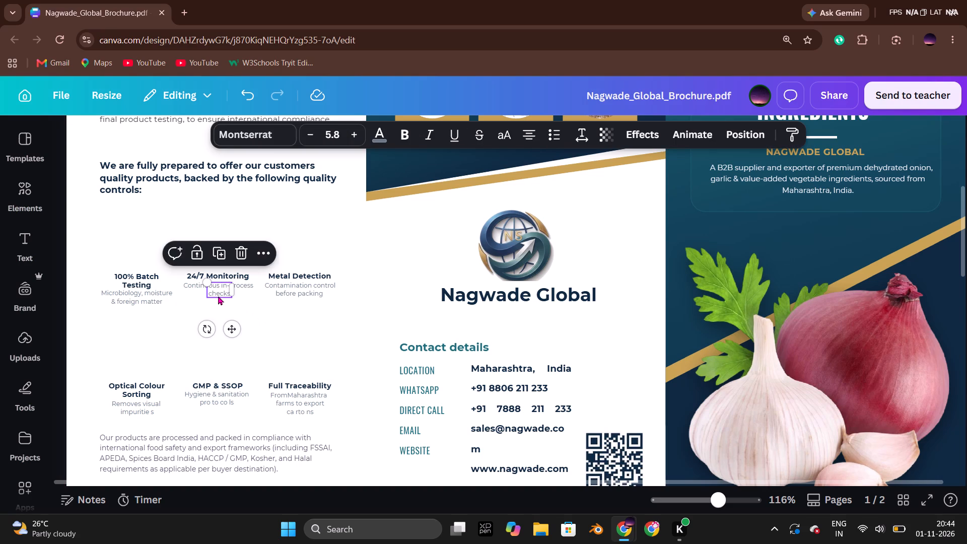
drag(214, 287, 219, 304)
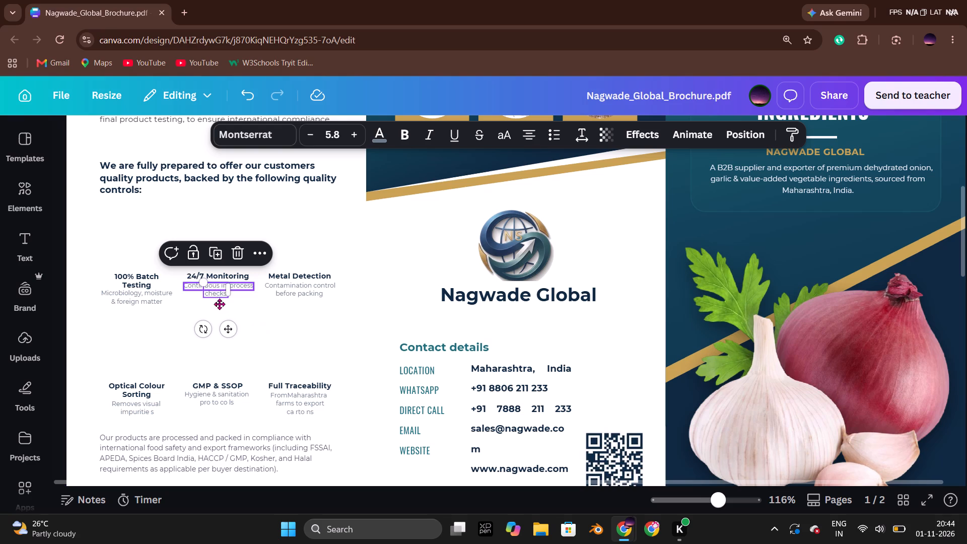
drag(219, 304, 220, 306)
click(290, 333)
click(211, 308)
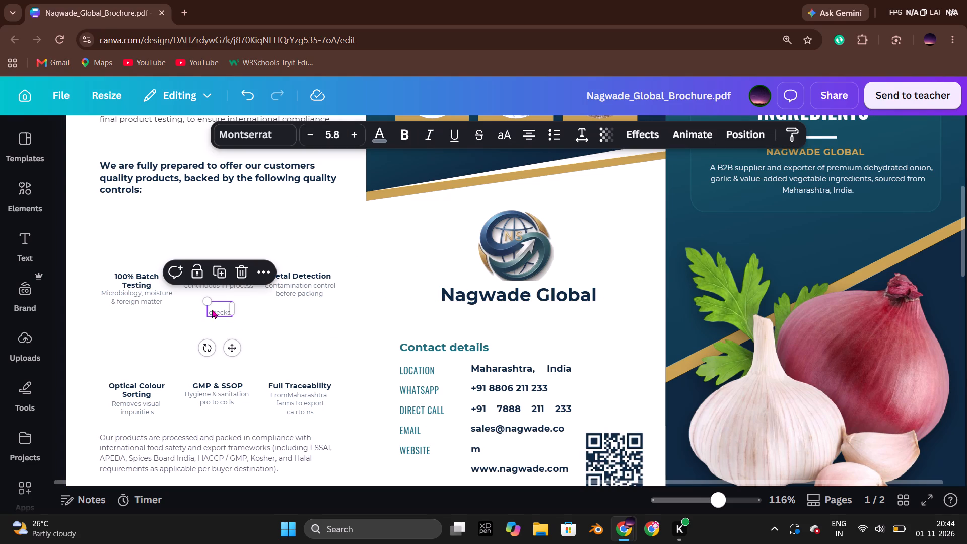
drag(217, 311, 217, 287)
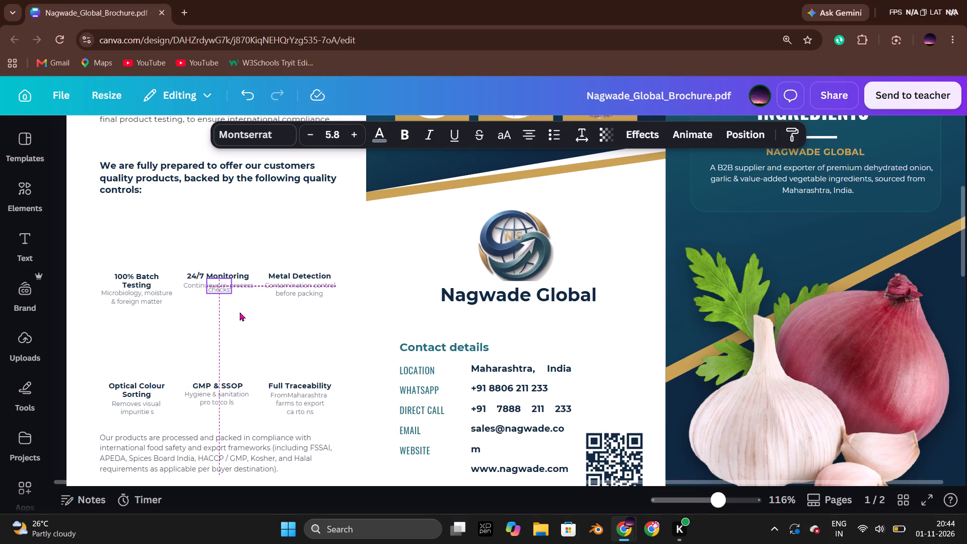
click(233, 321)
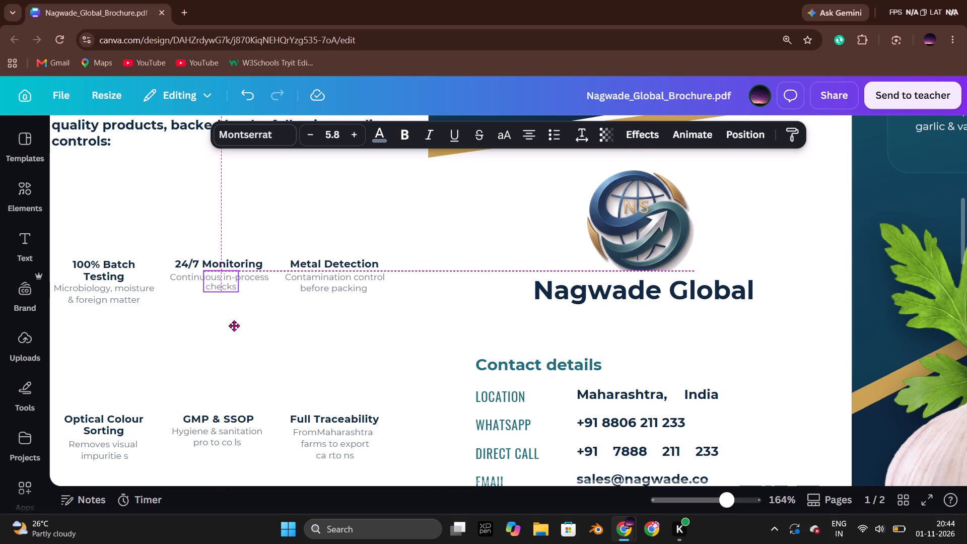
click(300, 337)
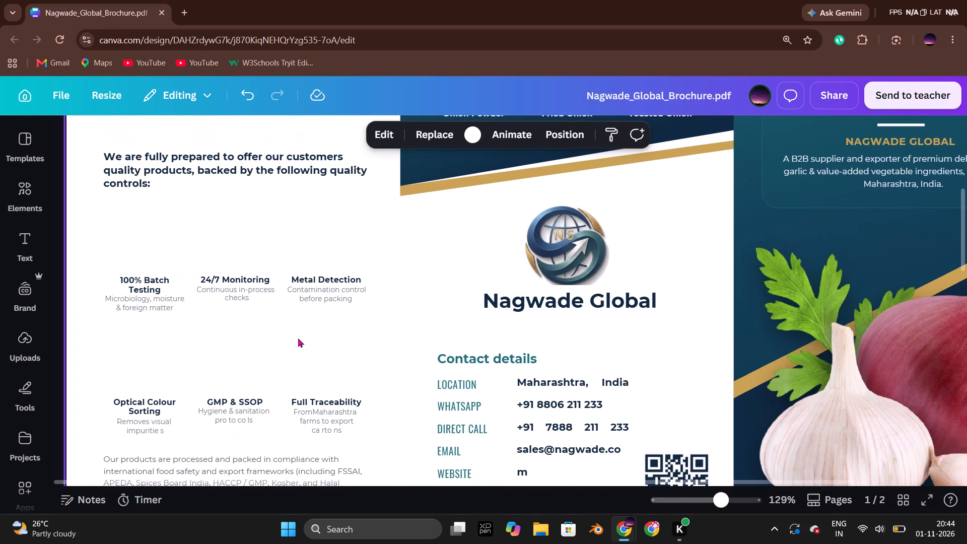
Group the upper row of quality captions, from 100% Batch Testing to Metal Detection.
drag(89, 260, 265, 318)
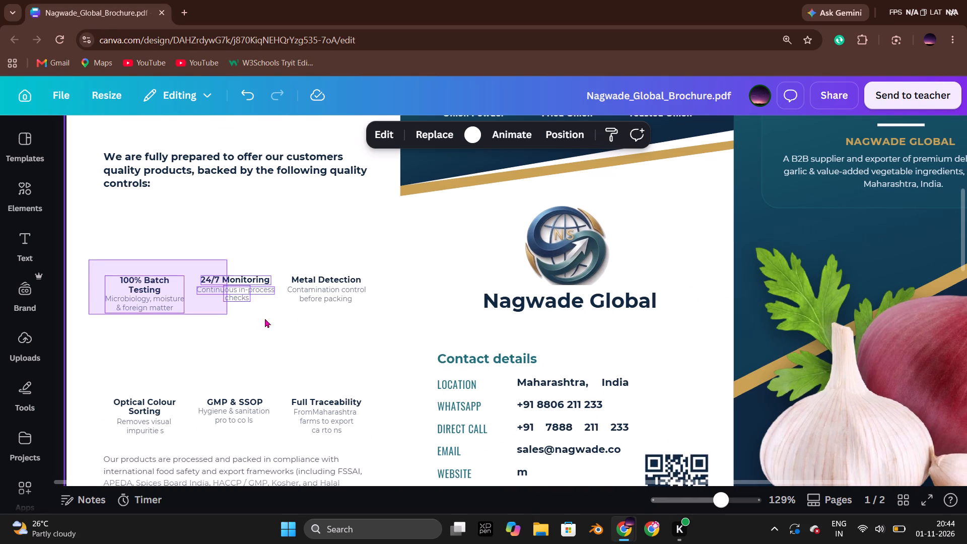
drag(265, 318, 340, 317)
click(190, 247)
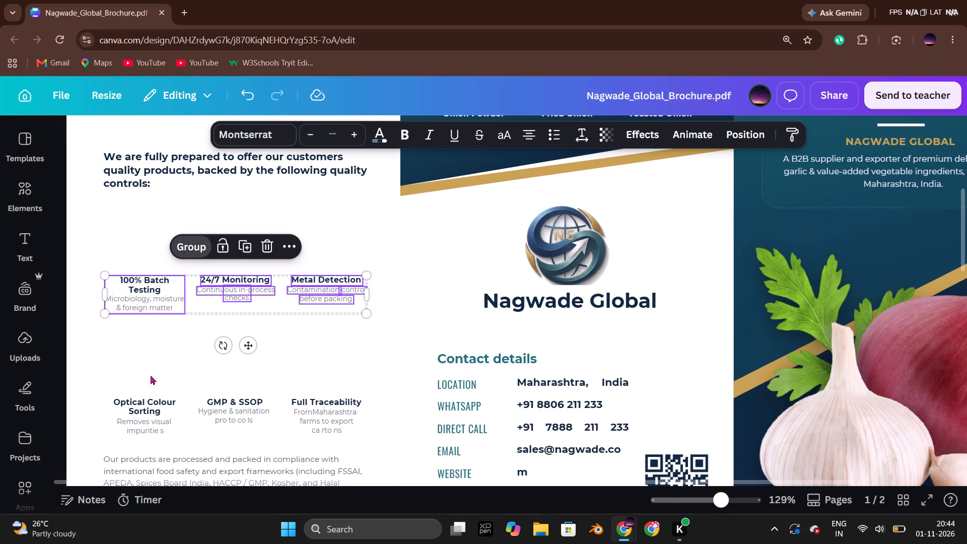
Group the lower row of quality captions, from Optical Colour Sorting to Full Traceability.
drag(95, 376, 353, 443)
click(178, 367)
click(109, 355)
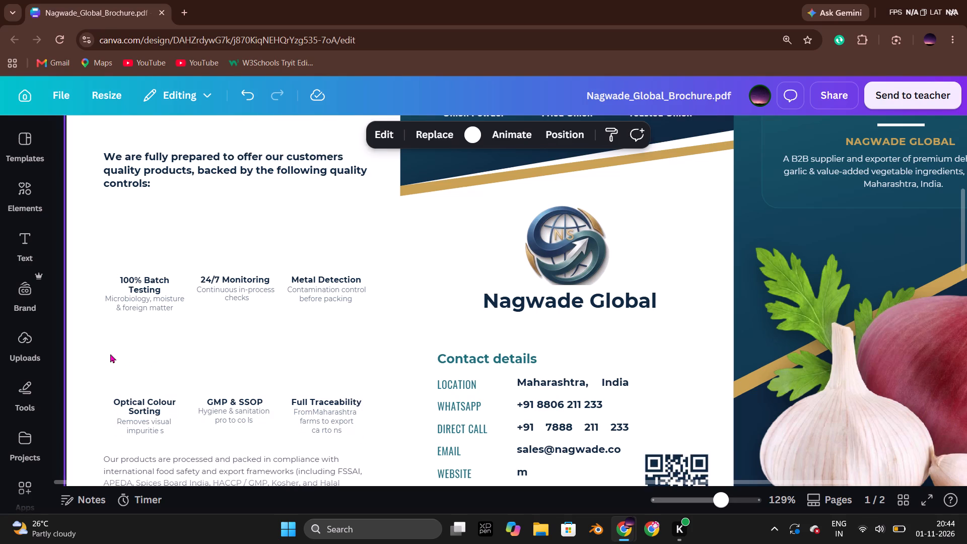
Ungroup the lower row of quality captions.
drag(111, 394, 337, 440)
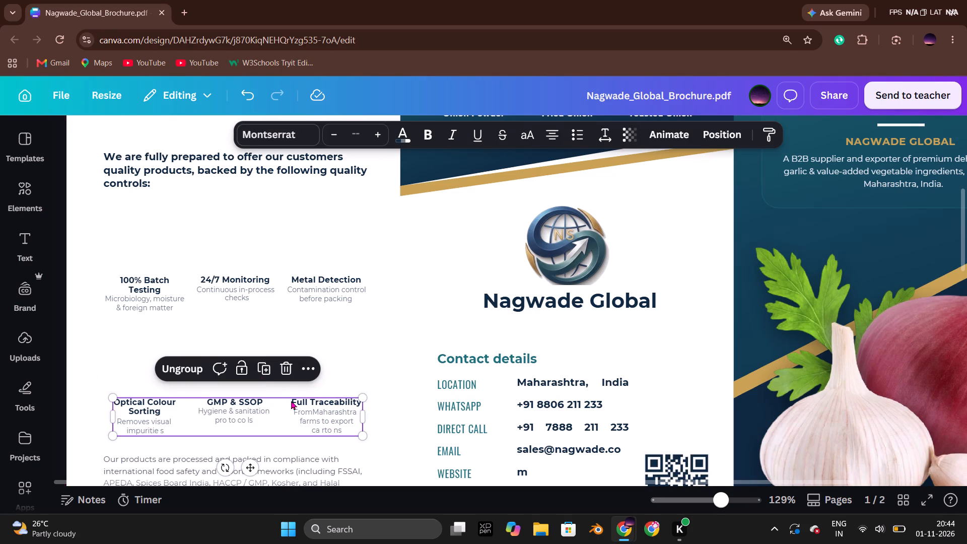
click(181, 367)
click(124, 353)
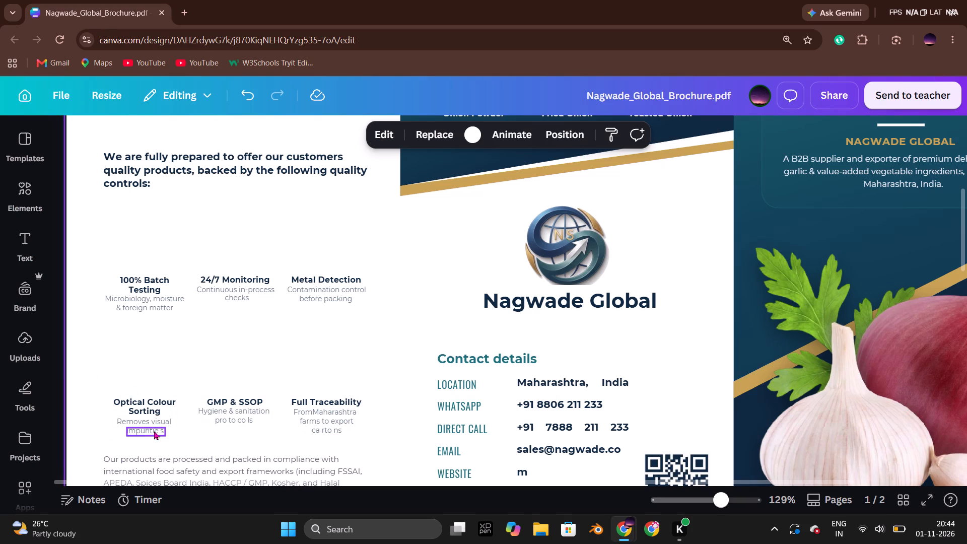
Remove the stray space in the Optical Colour Sorting description so its last line reads "impurities".
double_click(149, 431)
click(160, 431)
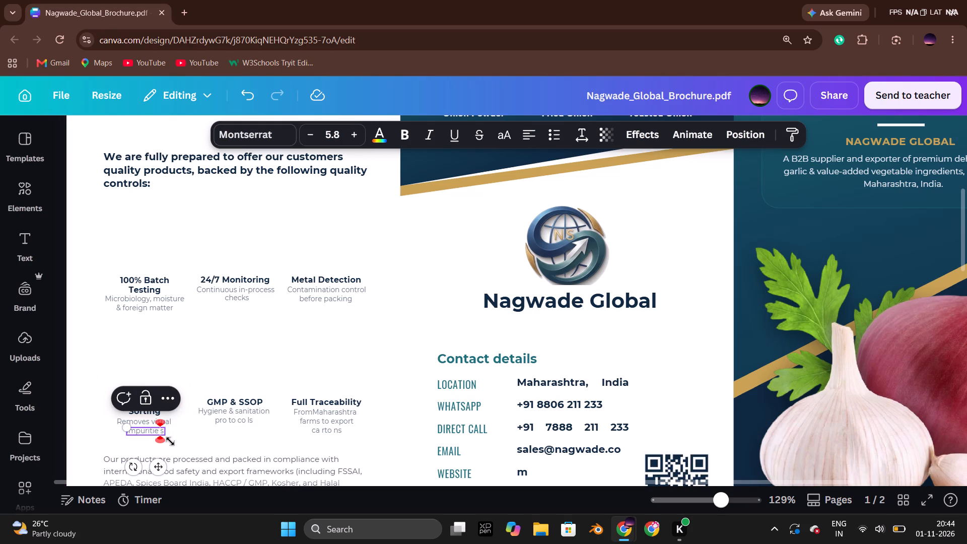
key(BackSpace)
key(Return)
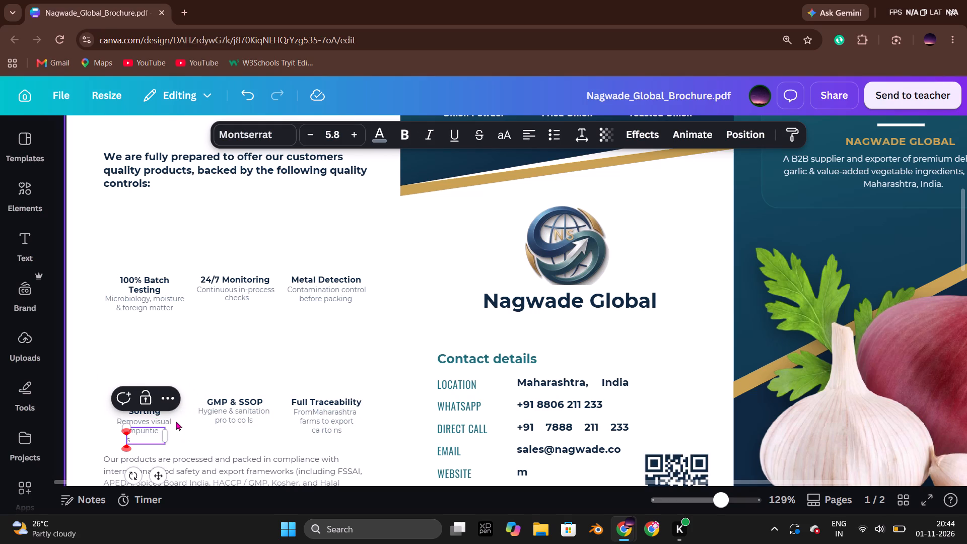
key(BackSpace)
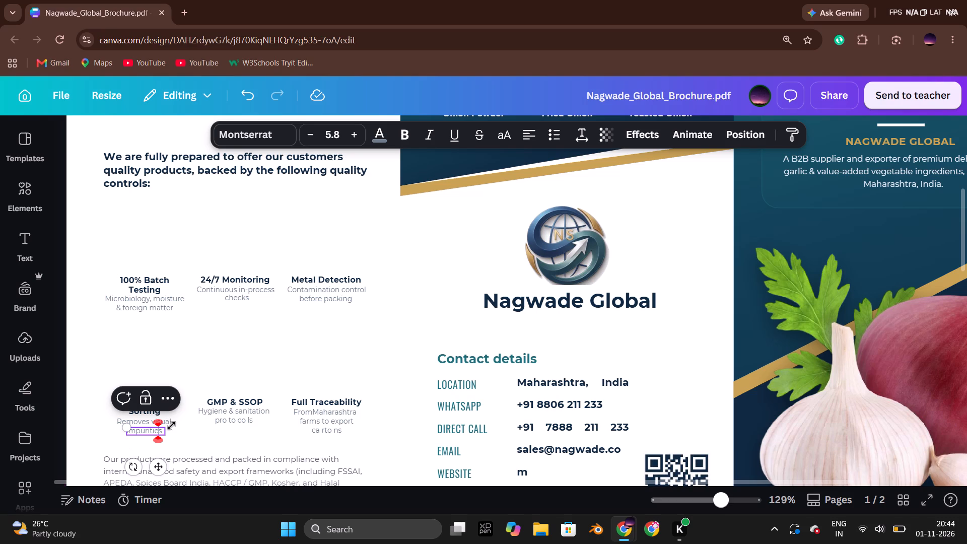
key(Right)
key(Right)
click(203, 346)
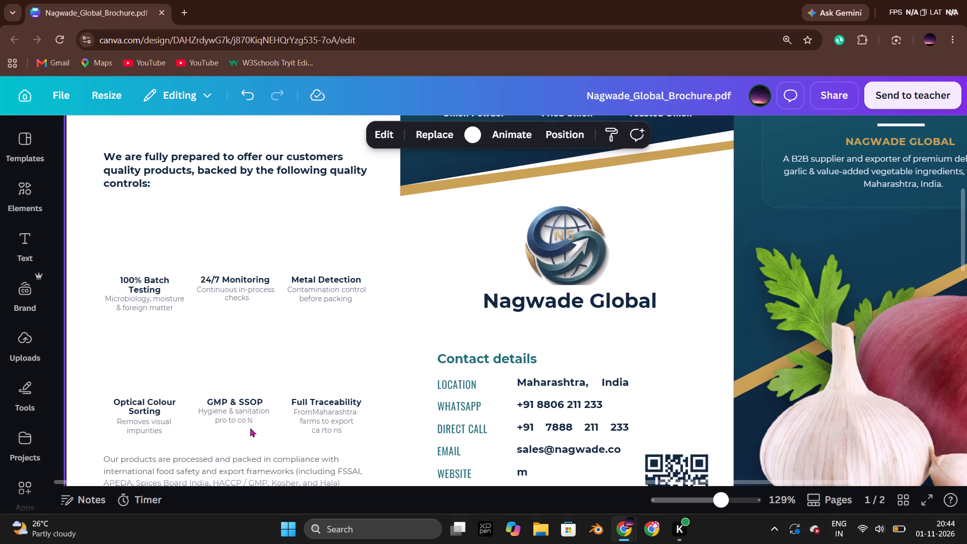
Remove the stray spaces in the GMP & SSOP description so its second line reads "protocols".
double_click(243, 417)
click(229, 423)
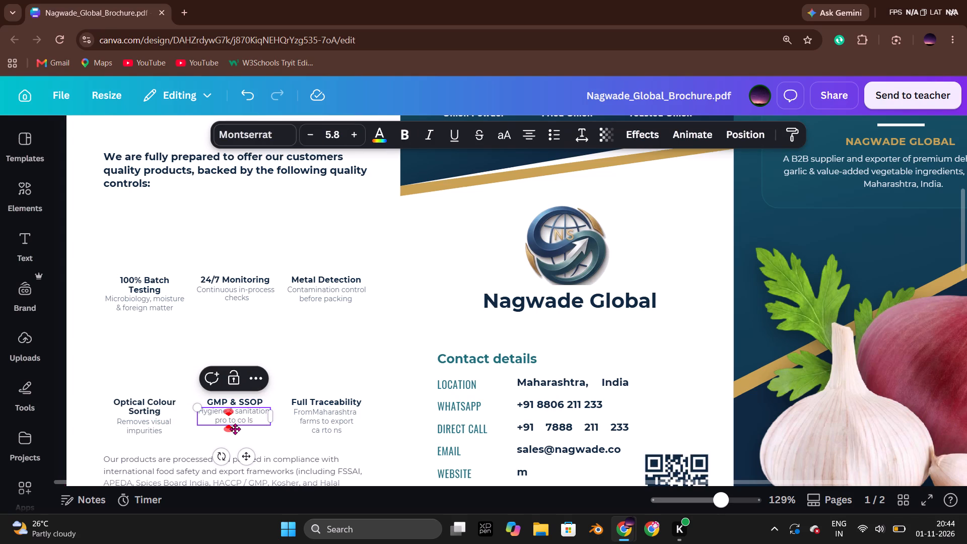
key(BackSpace)
key(Right)
key(Right)
key(Right)
key(Right)
key(Right)
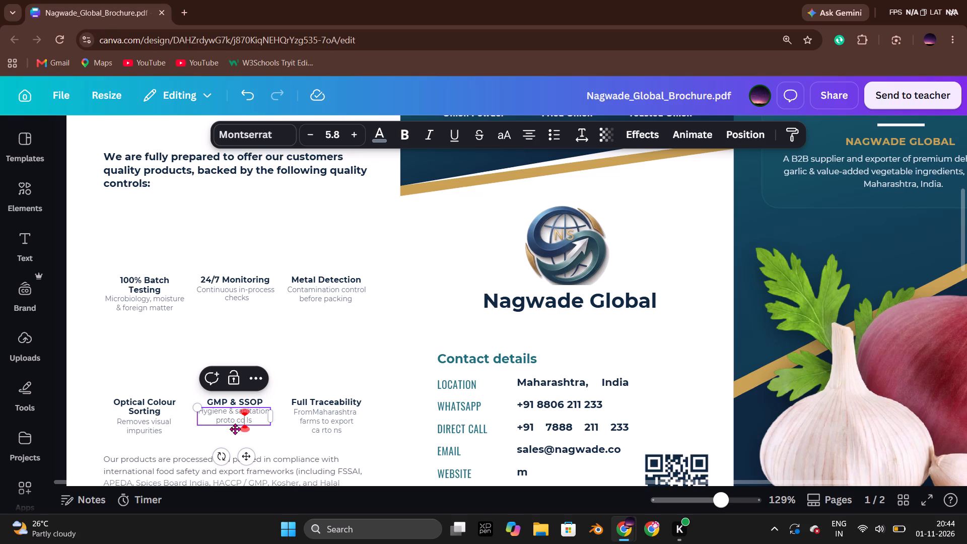
key(Right)
key(BackSpace)
key(Left)
key(Left)
key(BackSpace)
click(117, 364)
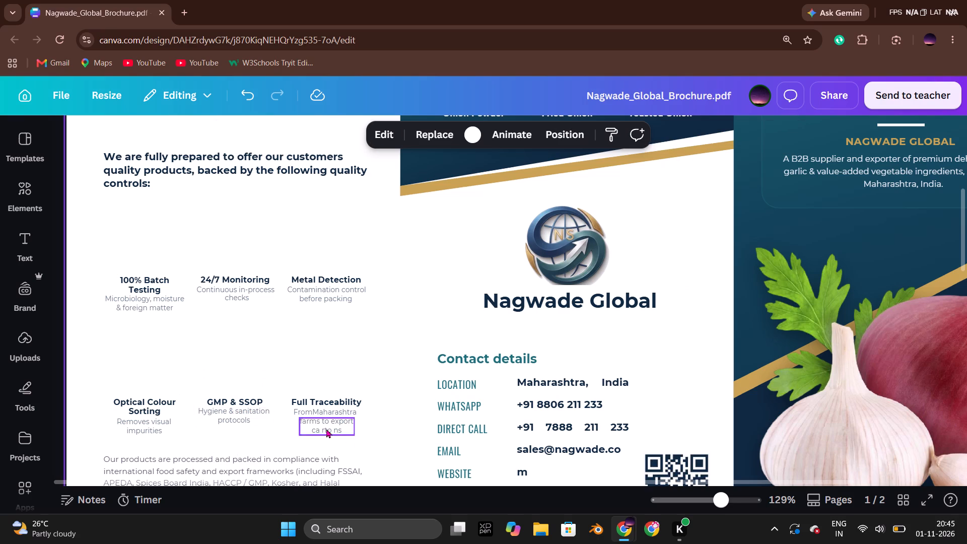
Remove the stray spaces in the Full Traceability description so its last line reads "cartons".
double_click(327, 432)
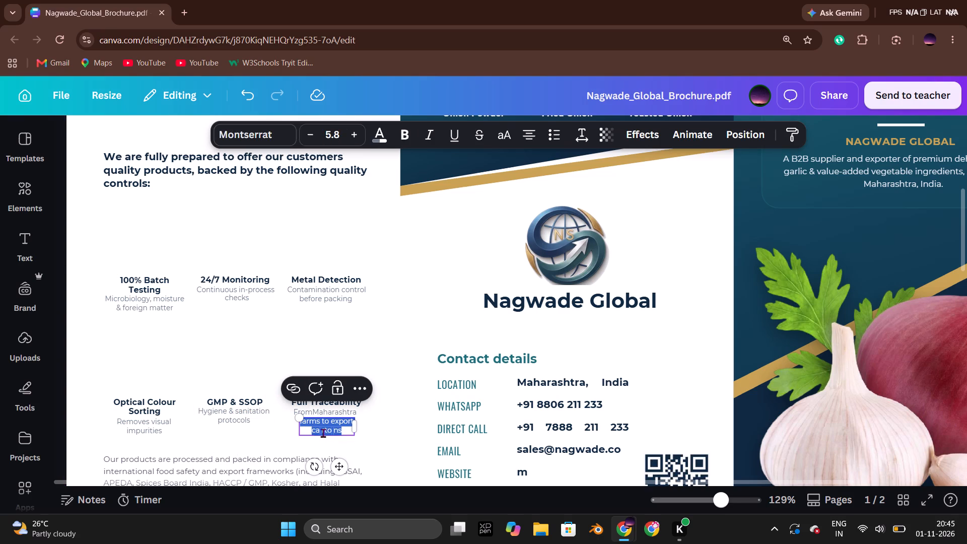
click(323, 433)
key(BackSpace)
key(Right)
key(Right)
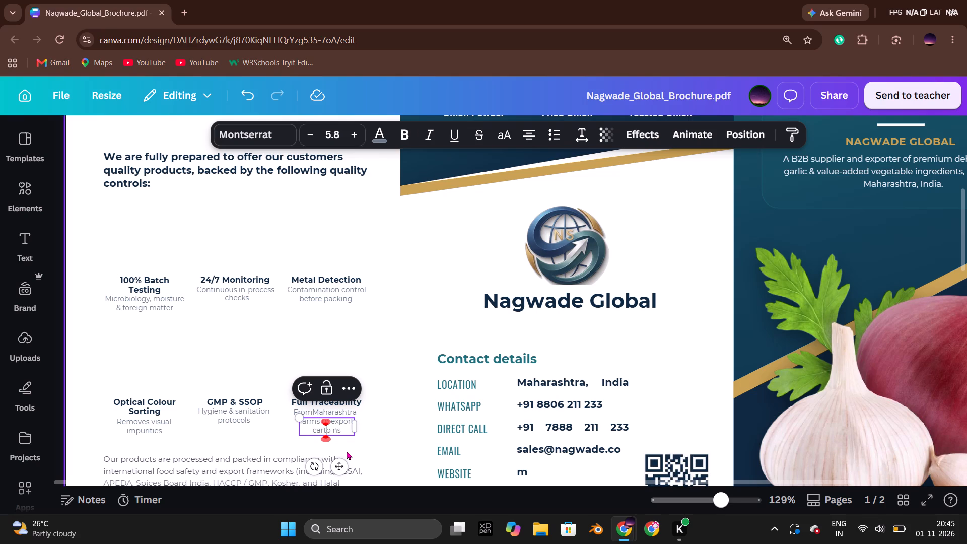
key(Right)
key(Right)
key(BackSpace)
click(254, 347)
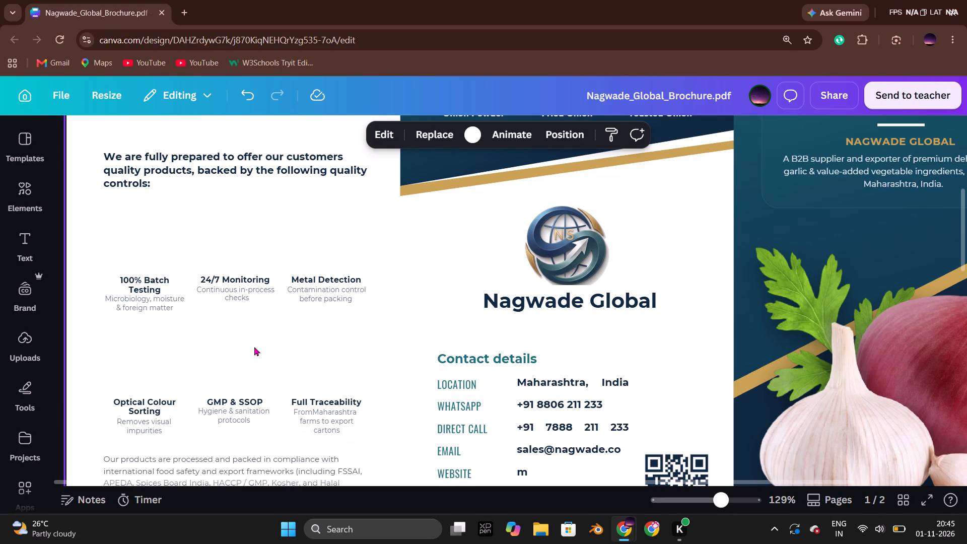
Group the lower row of quality captions: Optical Colour Sorting, GMP & SSOP and Full Traceability.
drag(77, 365, 370, 434)
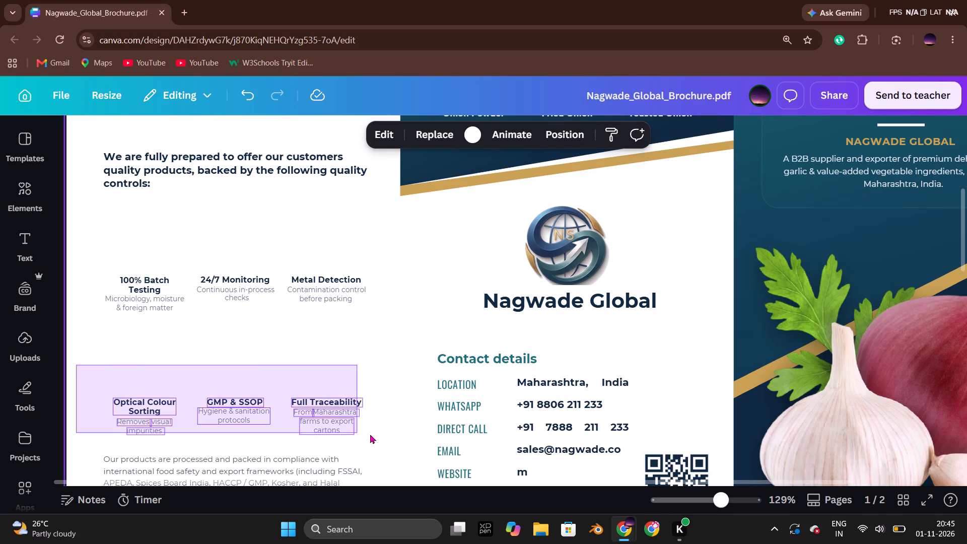
drag(370, 434, 374, 437)
click(194, 370)
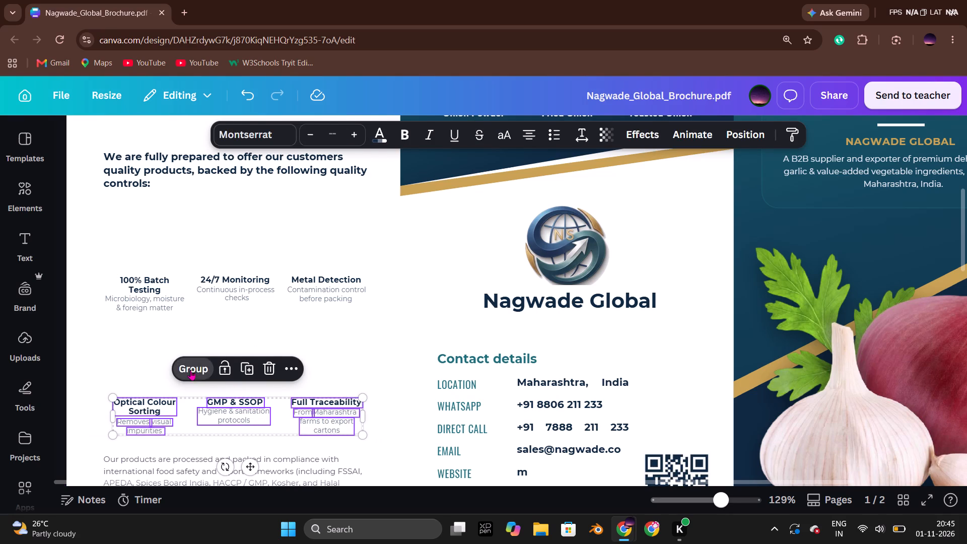
Copy the grouped upper caption row from the Nagwade Global brochure into the Nilai Z-fold brochure, placing it just above the icons.
drag(87, 242, 378, 313)
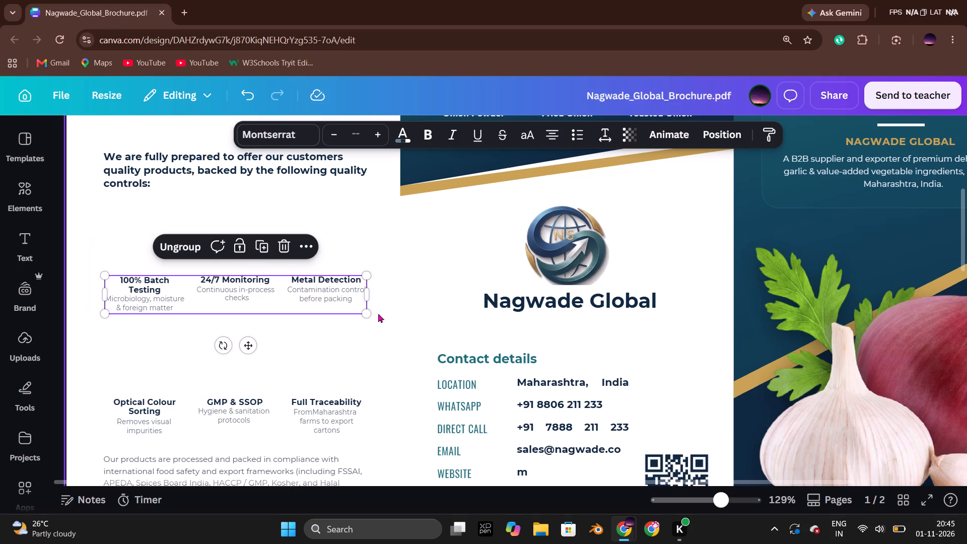
click(314, 339)
click(305, 294)
drag(311, 293, 312, 300)
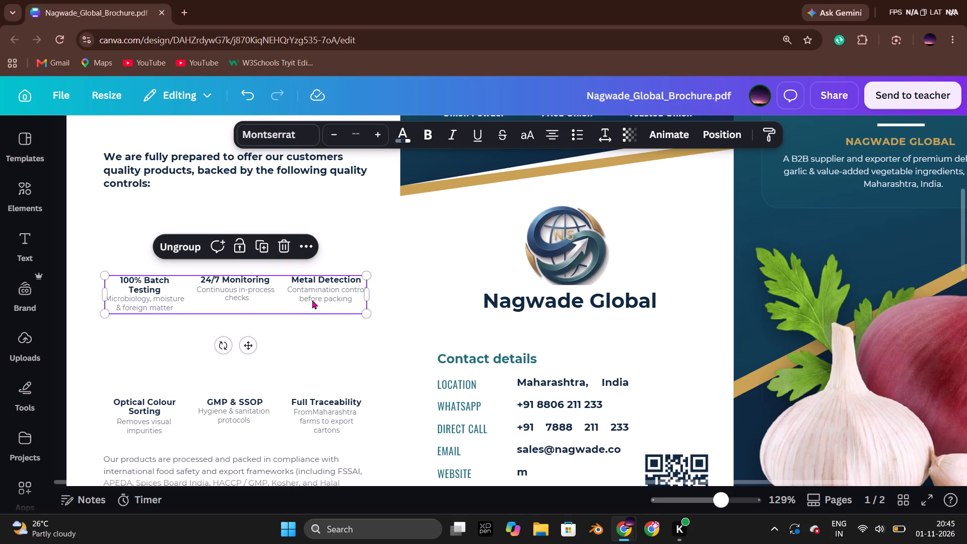
drag(312, 300, 315, 310)
click(125, 227)
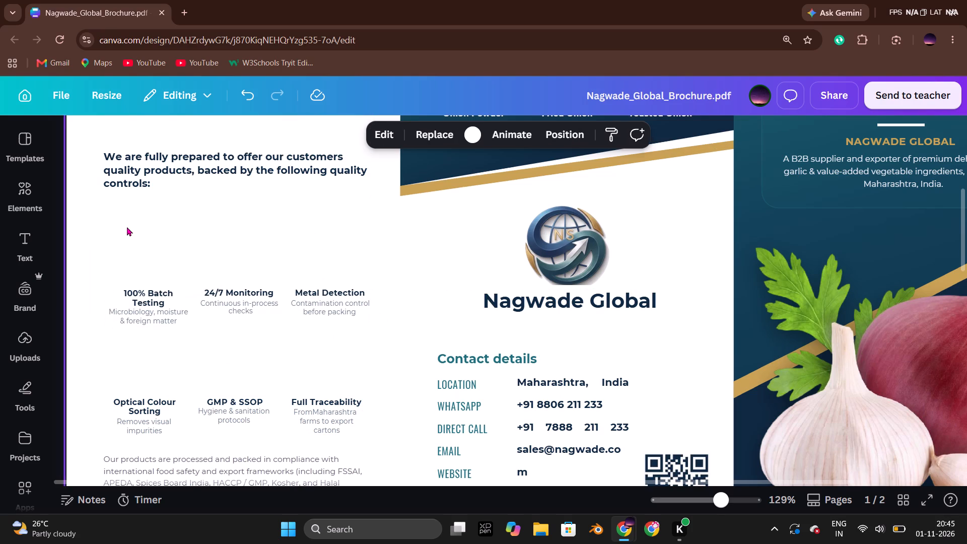
click(304, 314)
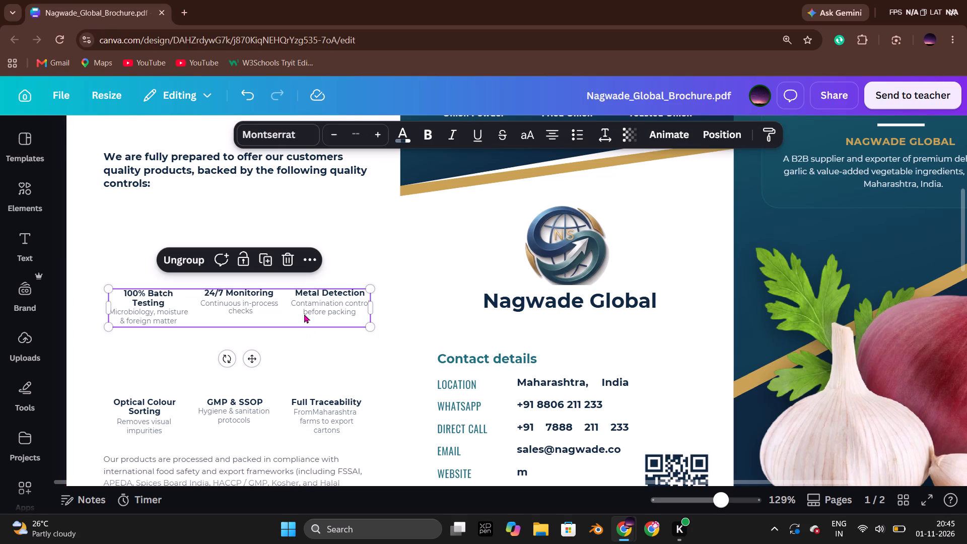
key(ctrl+c)
key(alt+Tab)
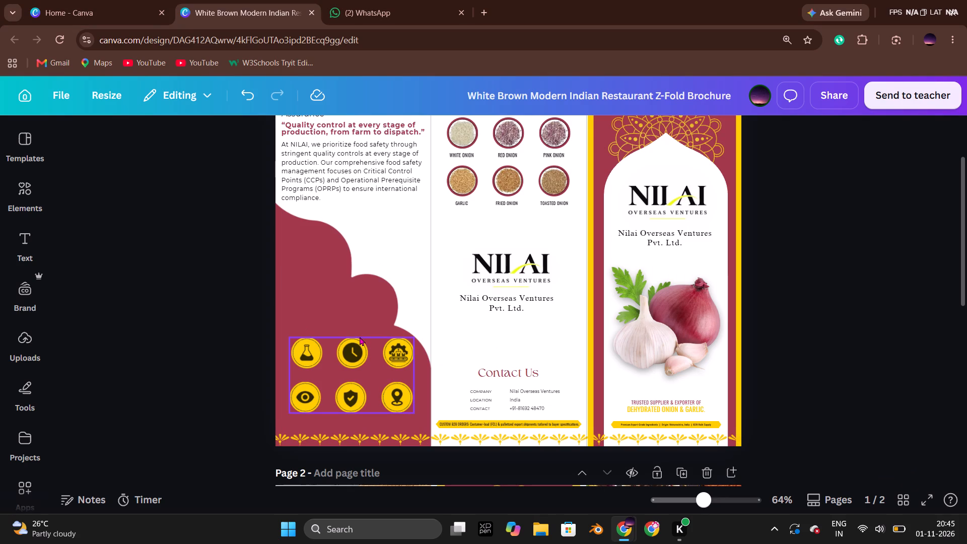
key(ctrl+v)
drag(346, 300, 343, 319)
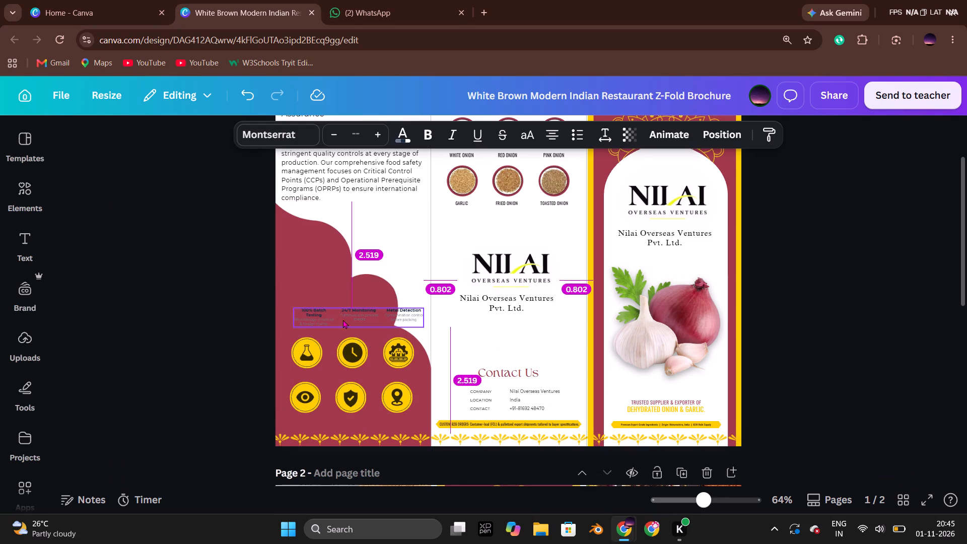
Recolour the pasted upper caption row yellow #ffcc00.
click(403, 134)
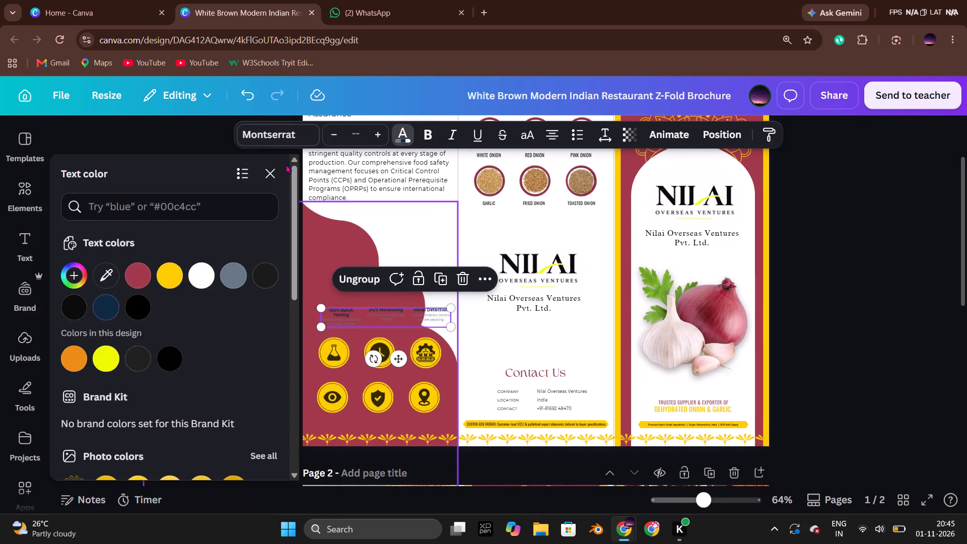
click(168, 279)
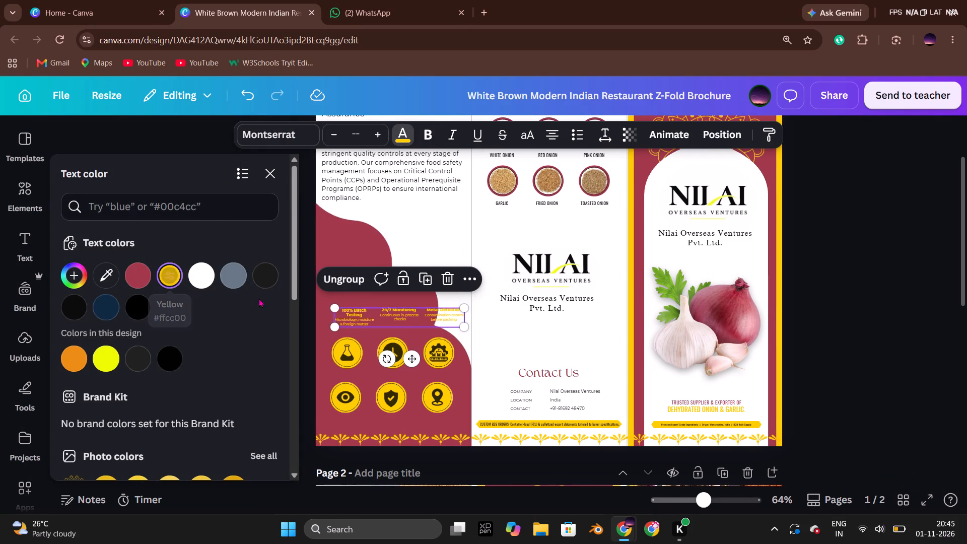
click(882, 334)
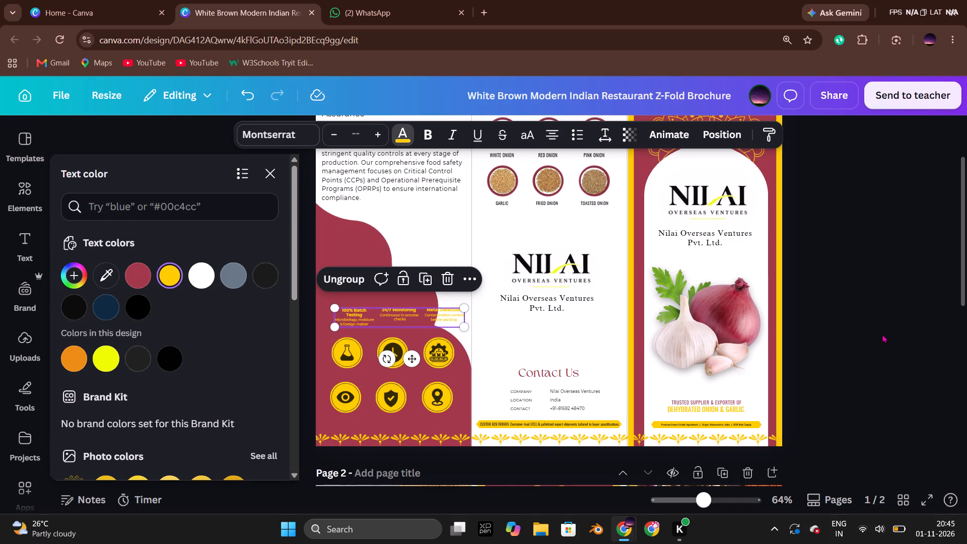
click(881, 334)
Examine the Nagwade Global brochure's quality panel layout for comparison with the Nilai panel.
key(alt+Tab)
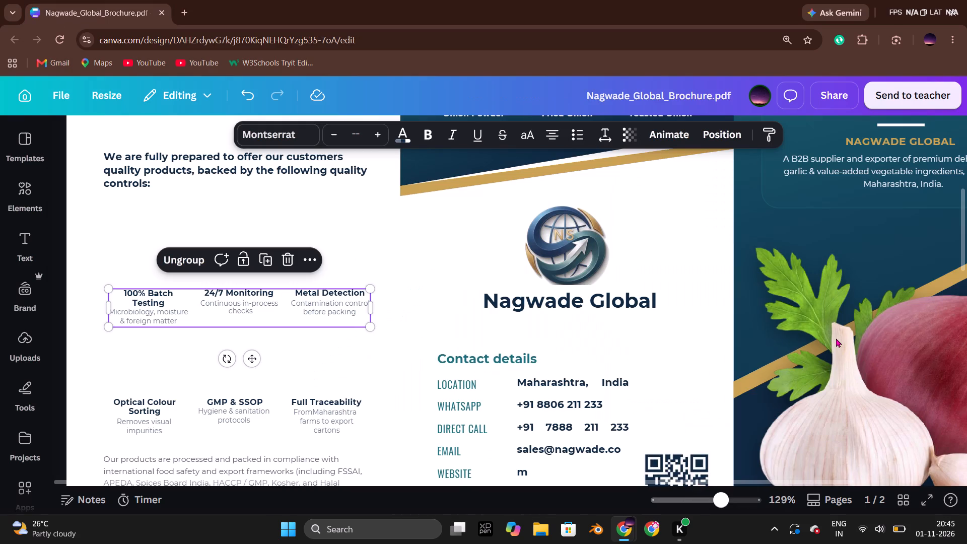
key(alt+Tab)
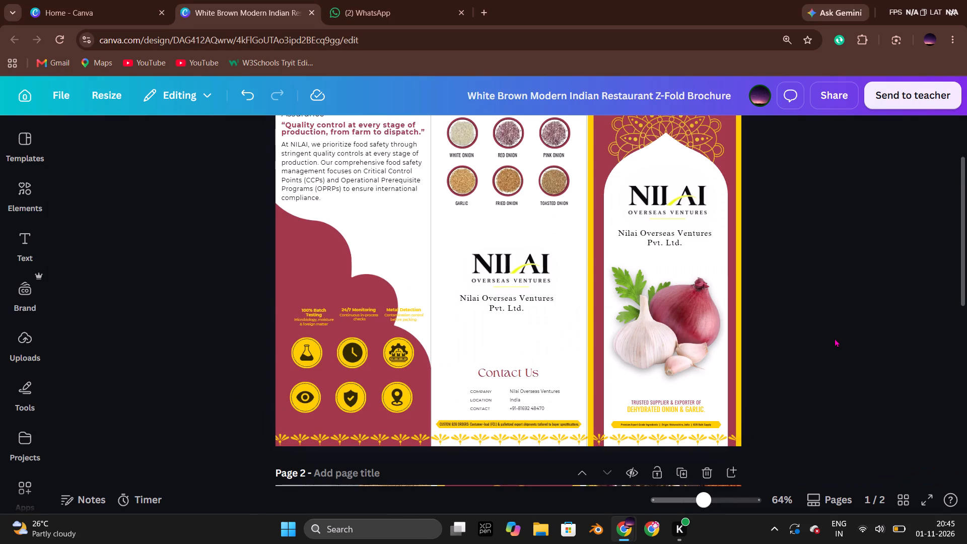
key(alt+Tab)
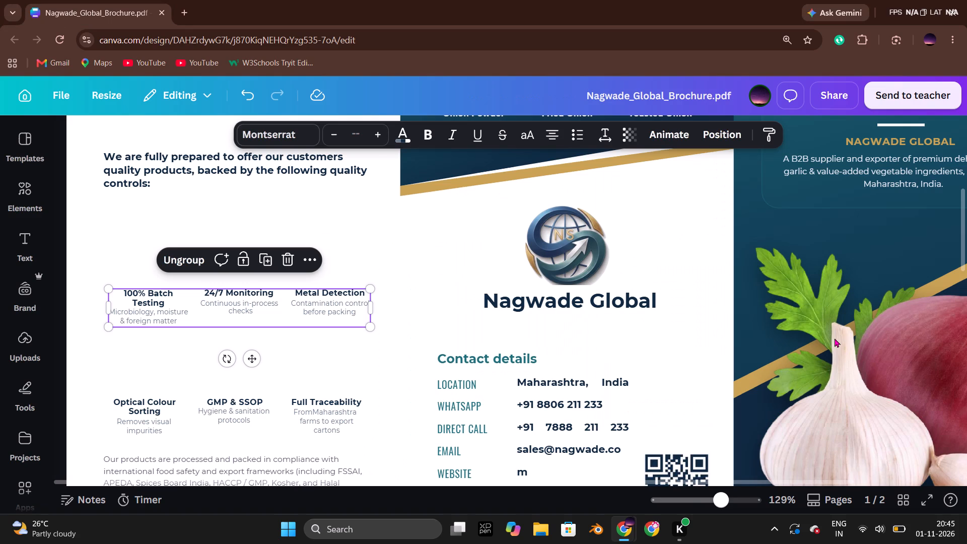
scroll(504, 350, down, 2)
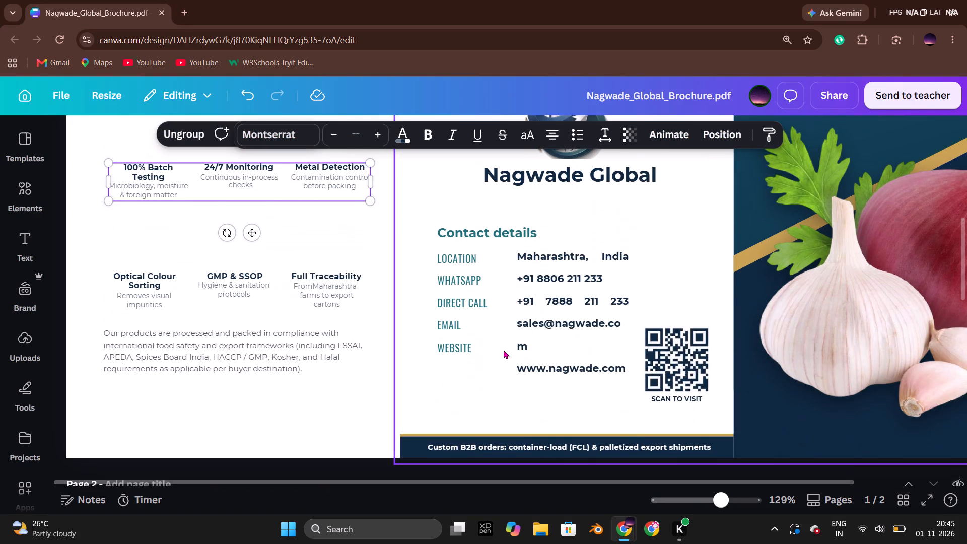
scroll(504, 350, up, 1)
scroll(504, 350, down, 1)
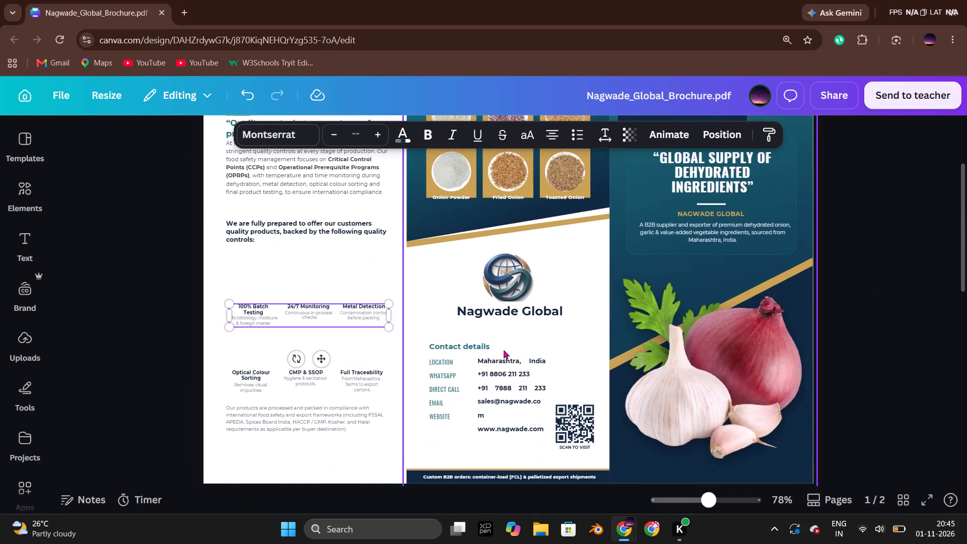
scroll(504, 350, down, 1)
key(alt+Tab)
Unlock the maroon scalloped background shape on the Nilai quality panel and move it down to leave more white space below the paragraph.
click(294, 282)
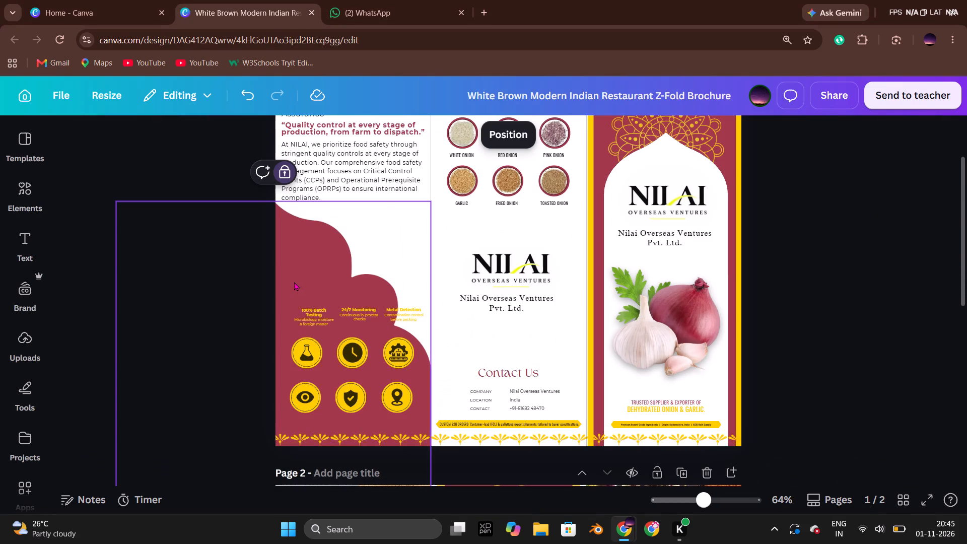
key(Down)
key(Down)
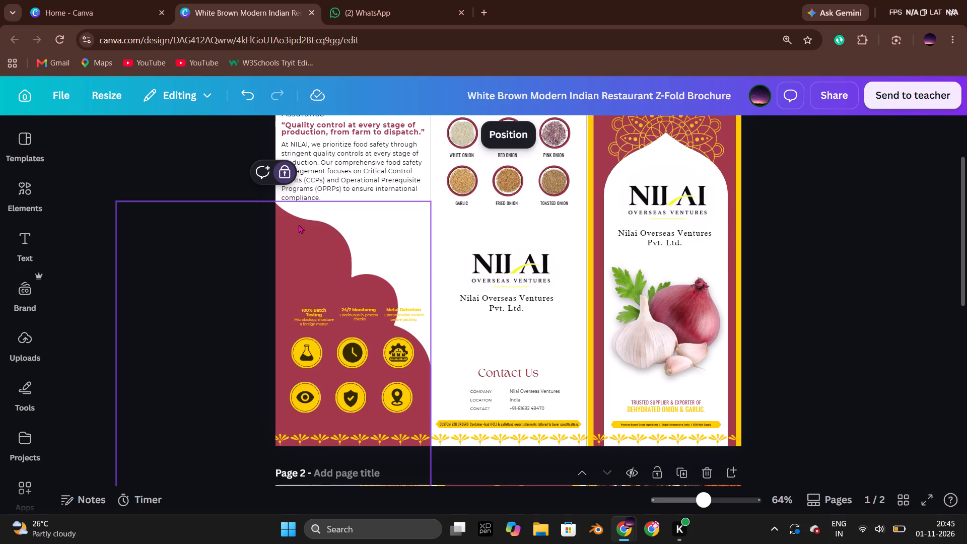
click(287, 182)
click(144, 169)
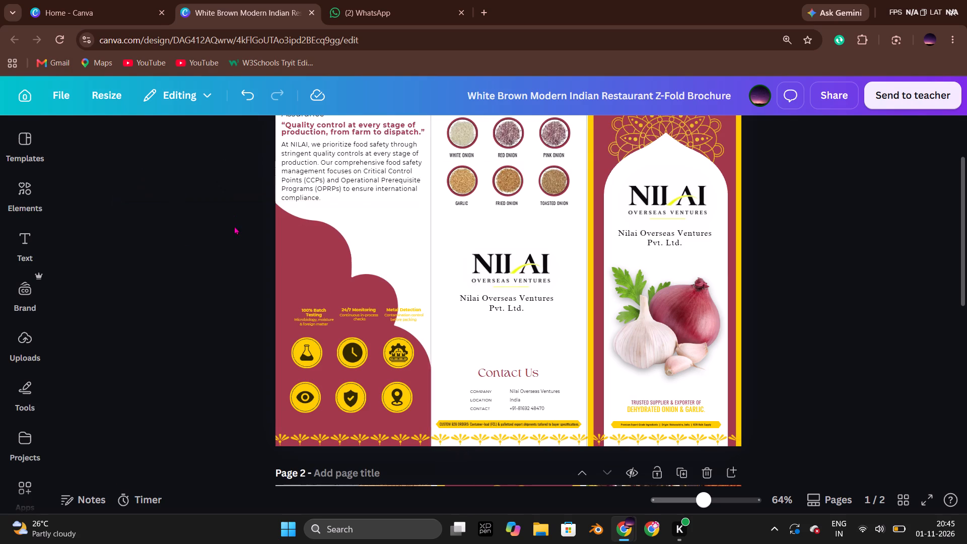
click(342, 283)
key(Down)
key(Down)
key(Down)
key(Down)
key(Down)
key(Down)
key(Down)
key(Down)
key(Down)
key(Down)
key(Down)
key(Down)
key(Down)
key(Down)
key(Down)
key(Down)
key(Down)
key(Down)
key(Down)
key(Down)
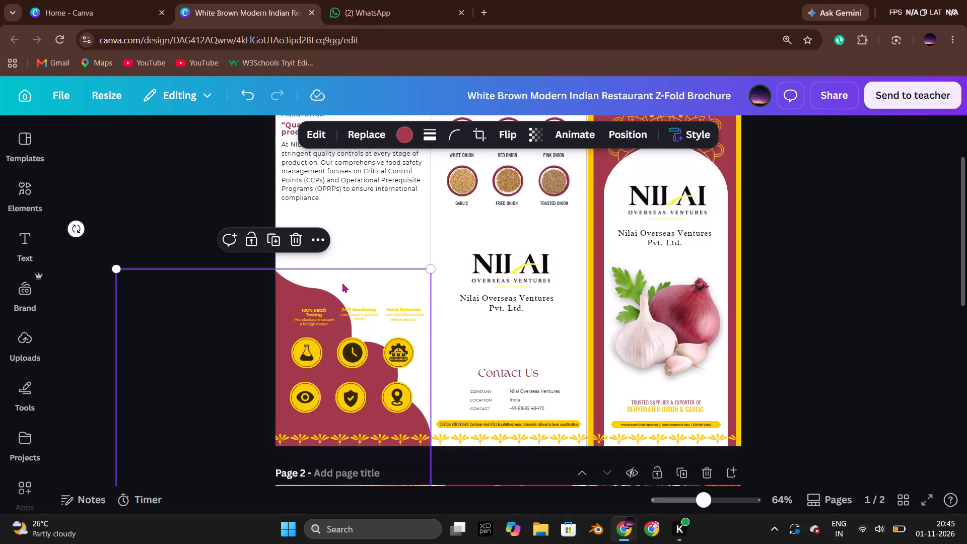
click(163, 215)
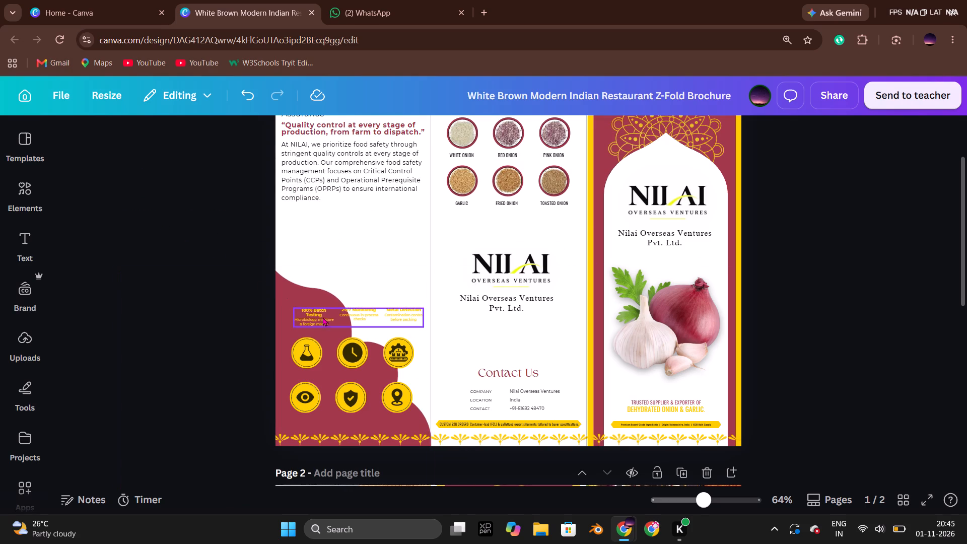
Move the upper caption row onto the white area below the quality paragraph and recolour it black.
drag(325, 324, 319, 254)
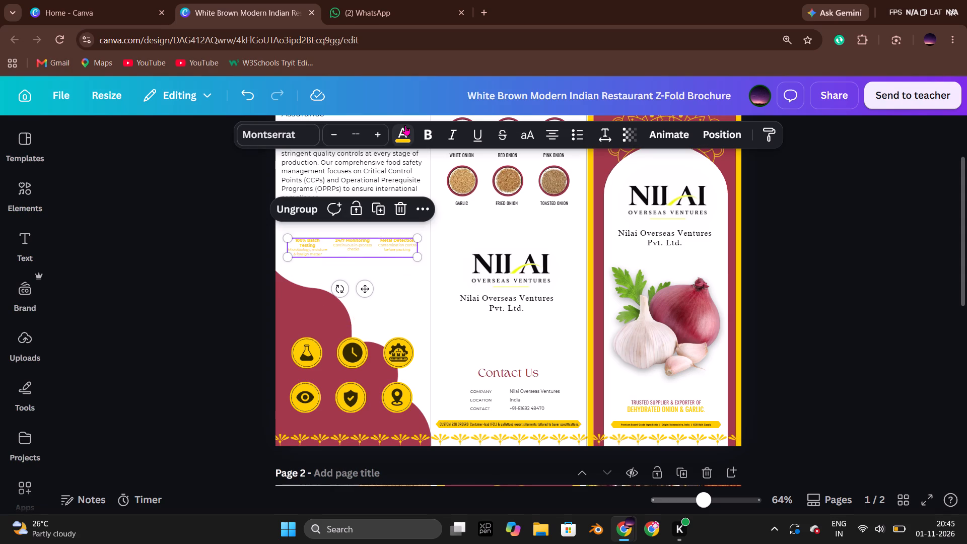
click(403, 130)
click(74, 311)
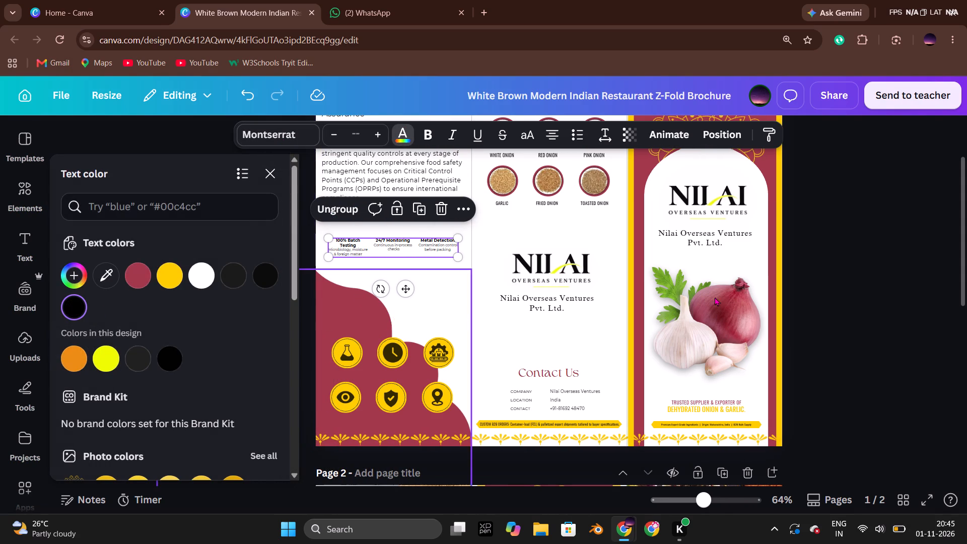
double_click(862, 260)
Move the six-icon group slightly upward over the maroon shape and ungroup it.
click(298, 352)
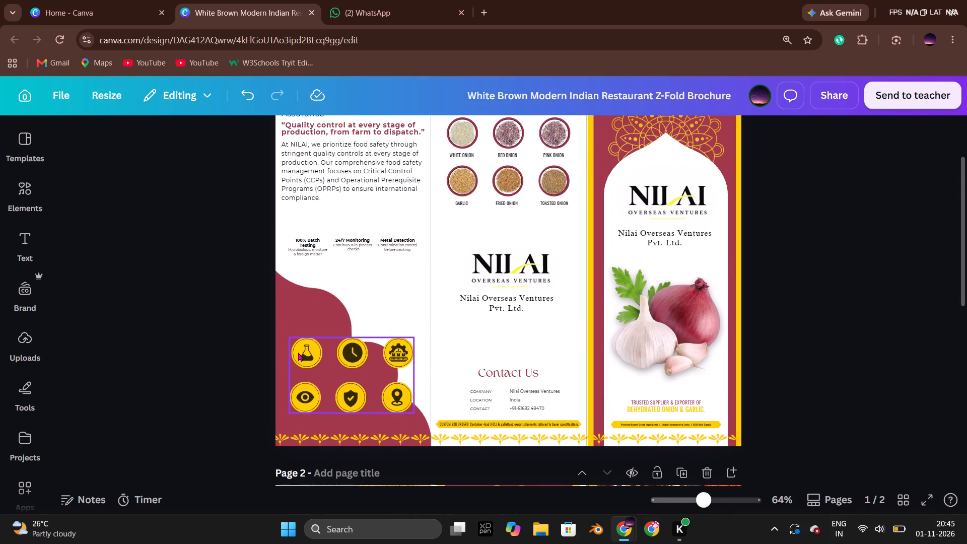
drag(358, 356, 357, 221)
drag(356, 265, 357, 289)
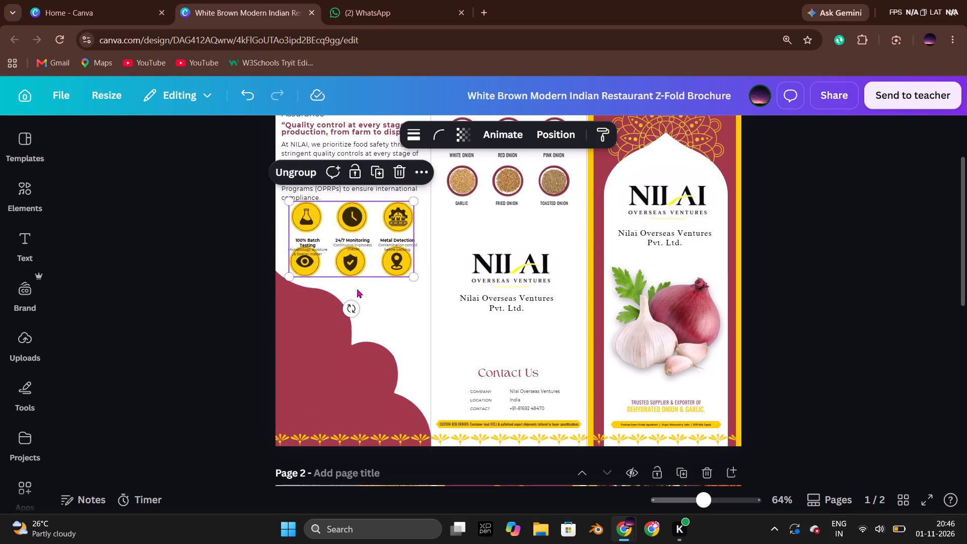
drag(357, 289, 359, 363)
click(312, 266)
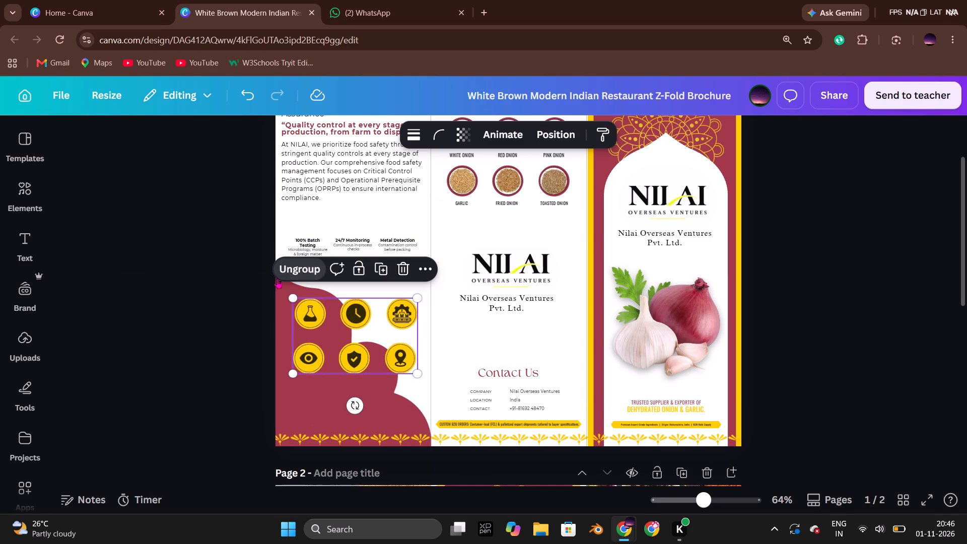
click(211, 277)
Lock the maroon scalloped background shape in its lowered position.
click(292, 386)
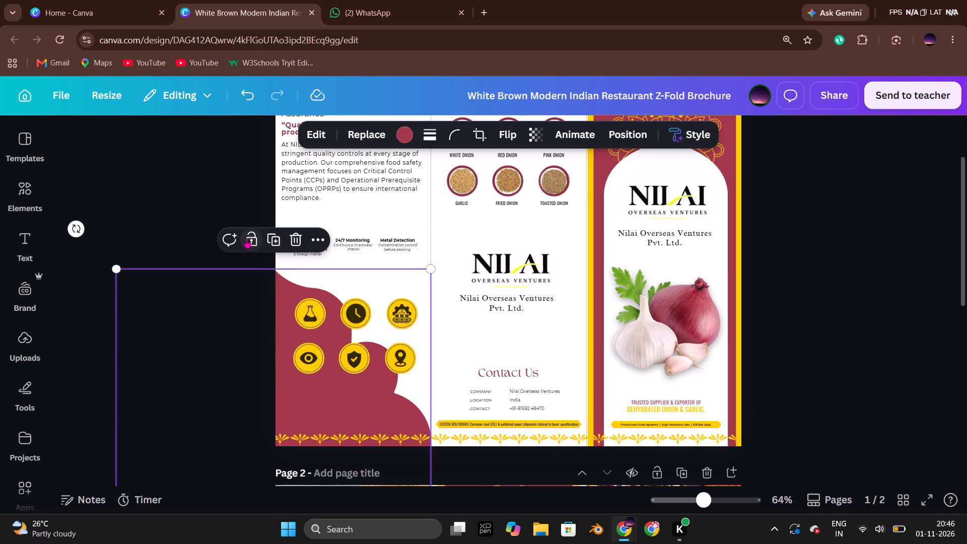
click(257, 240)
click(185, 193)
Group the flask, clock and gear icons and place the row directly above the upper captions.
drag(275, 290, 326, 316)
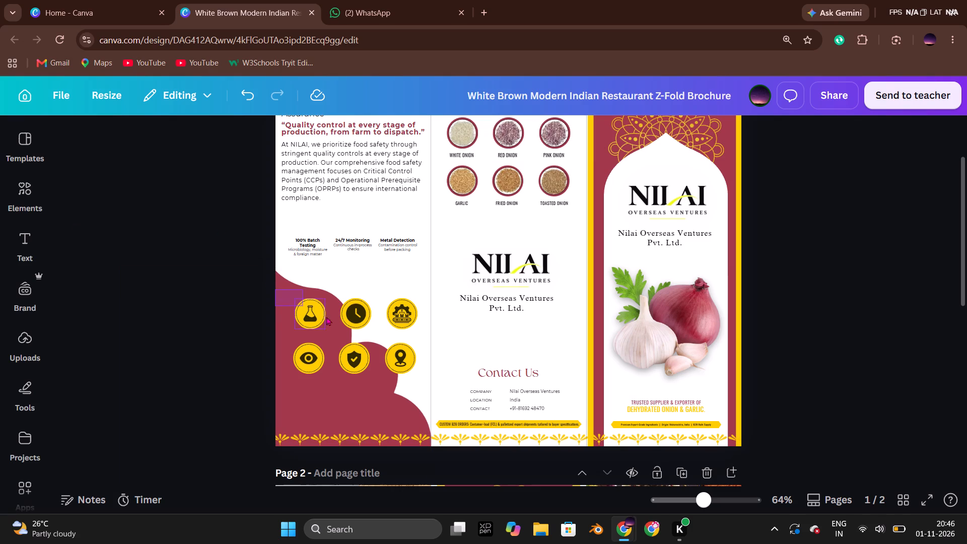
drag(326, 316, 406, 325)
click(314, 269)
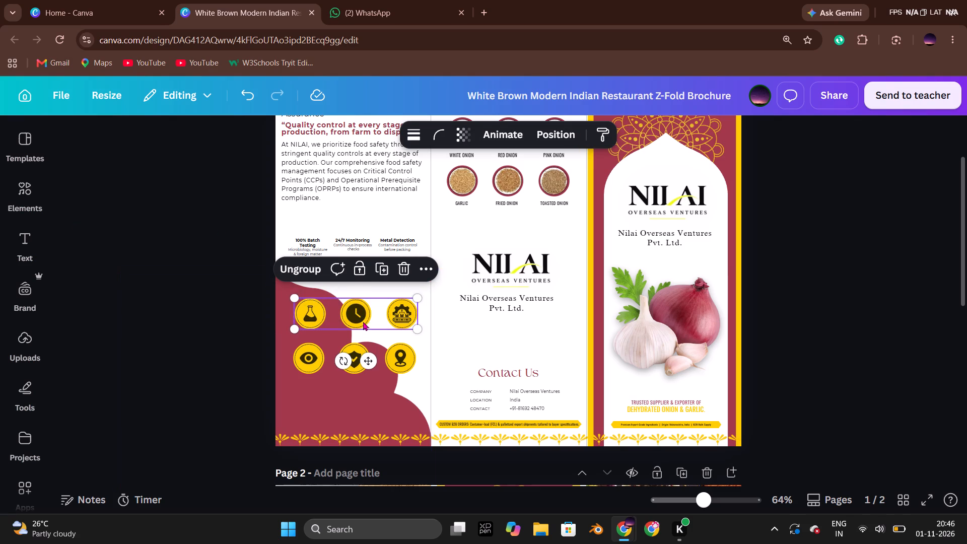
drag(366, 324, 362, 226)
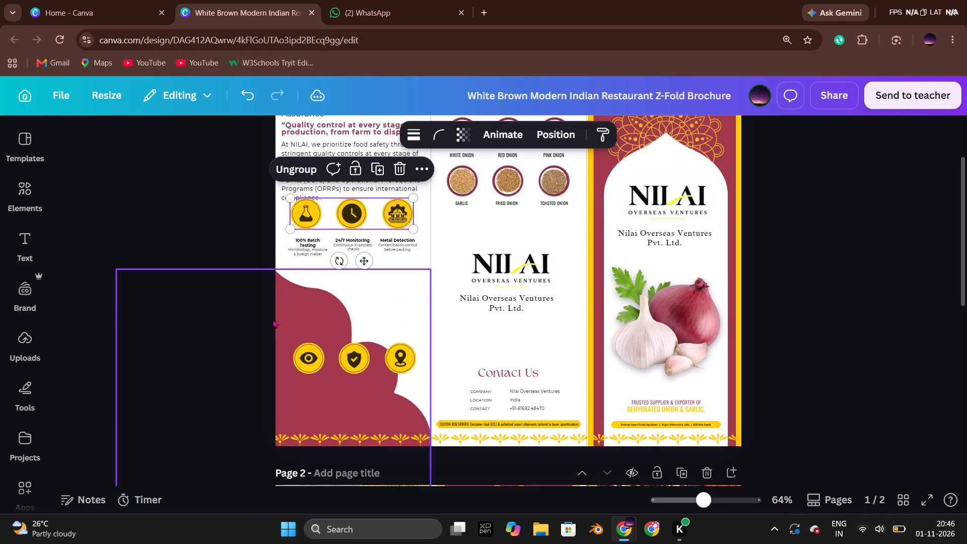
click(244, 322)
Copy the grouped lower caption row from the Nagwade Global brochure into the Nilai brochure, placing it between the upper captions and the remaining icons.
key(alt+Tab)
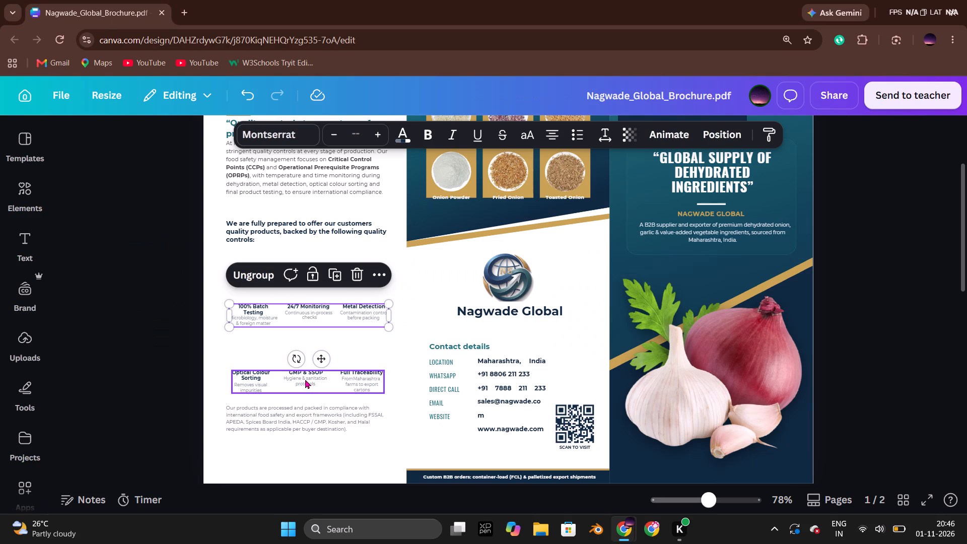
click(305, 379)
key(ctrl+c)
key(alt+Tab)
click(333, 320)
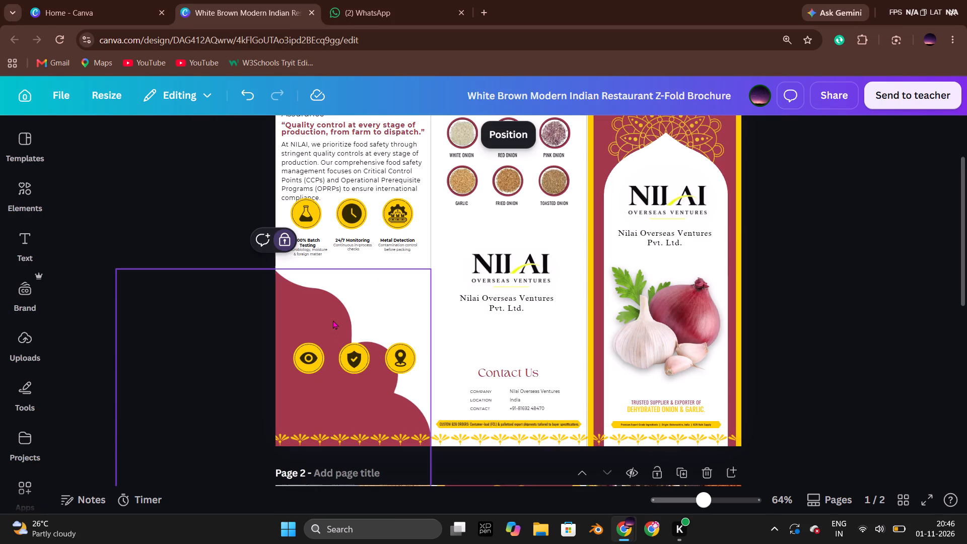
key(ctrl+v)
drag(333, 351, 331, 325)
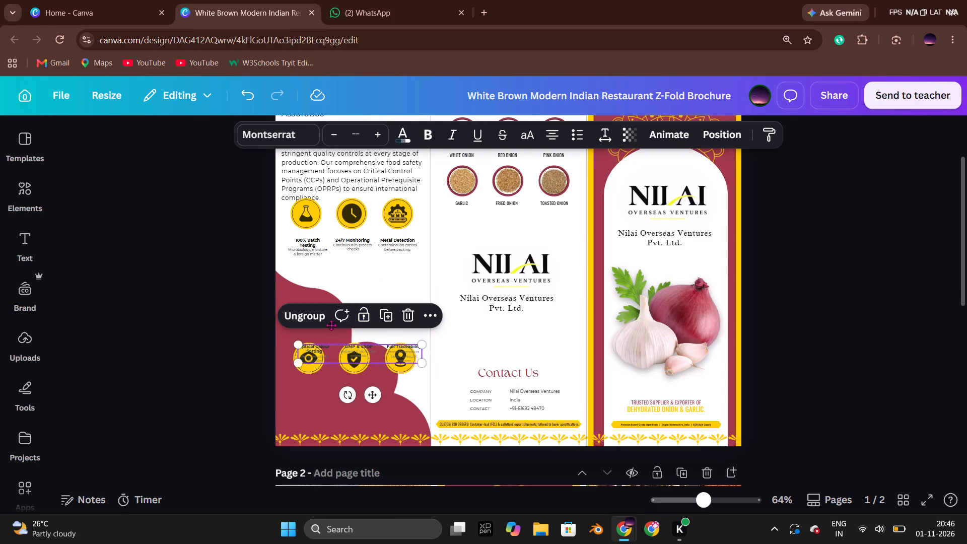
drag(331, 325, 327, 298)
click(241, 303)
Group the eye, shield and location-pin icons into one row.
drag(252, 346, 404, 376)
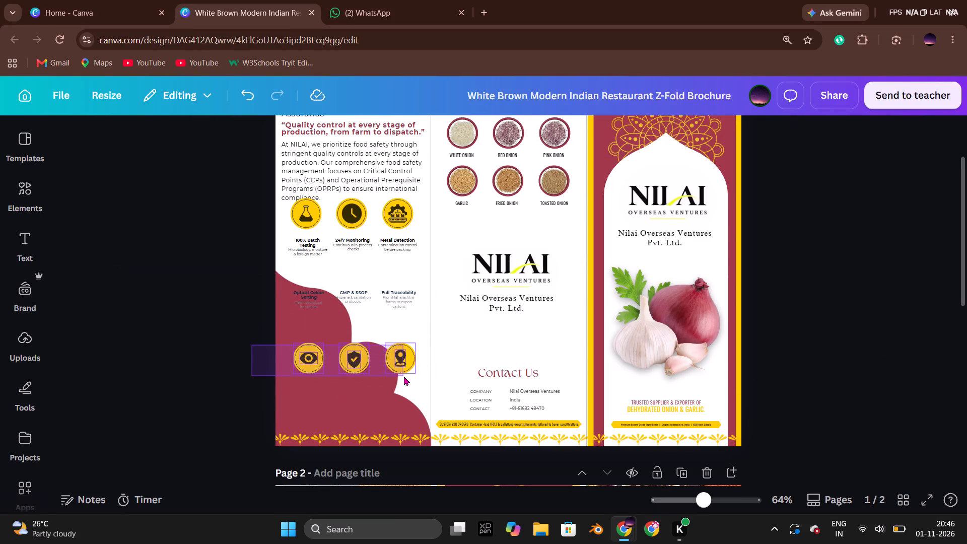
drag(404, 376, 404, 376)
click(309, 310)
click(181, 319)
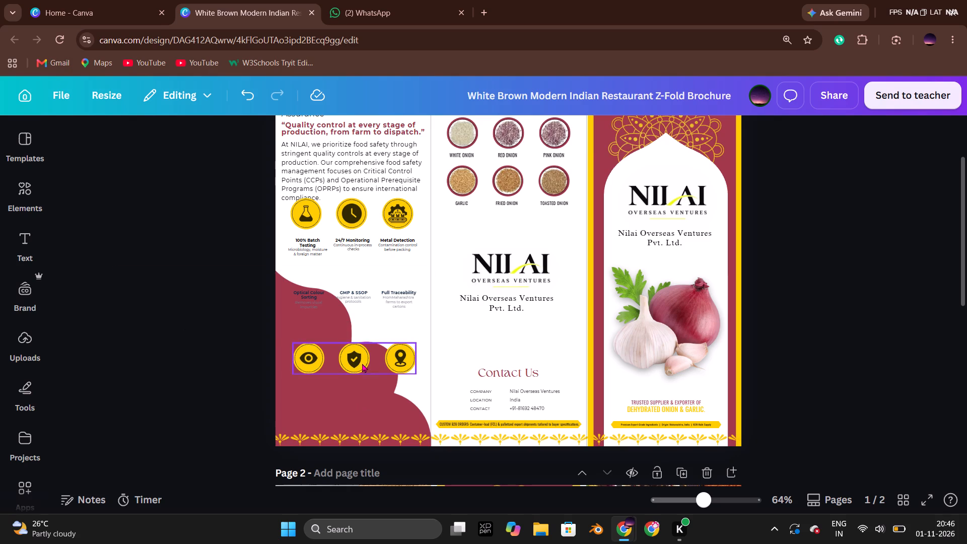
Place the eye, shield and location-pin row between the upper and lower captions, sized so each icon sits above its lower caption.
drag(361, 362, 360, 276)
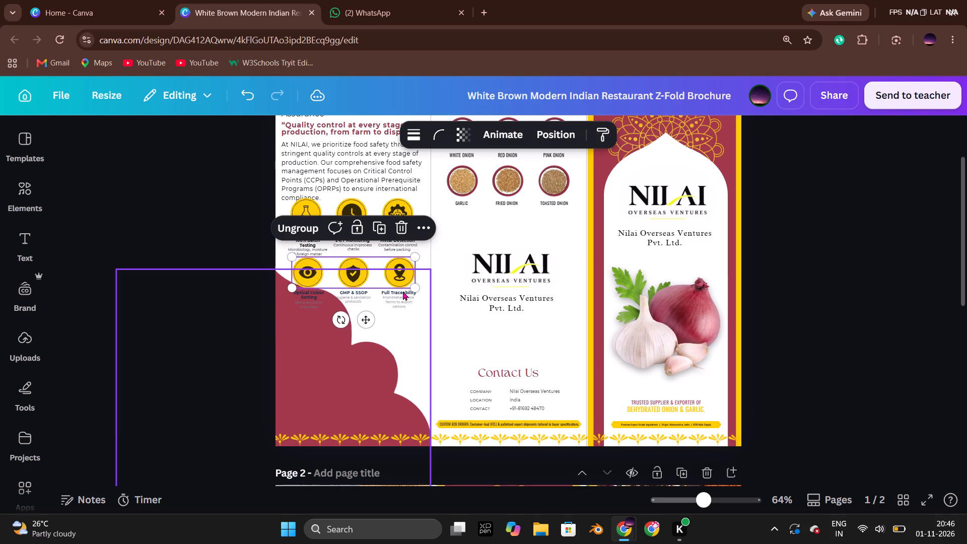
drag(415, 287, 400, 279)
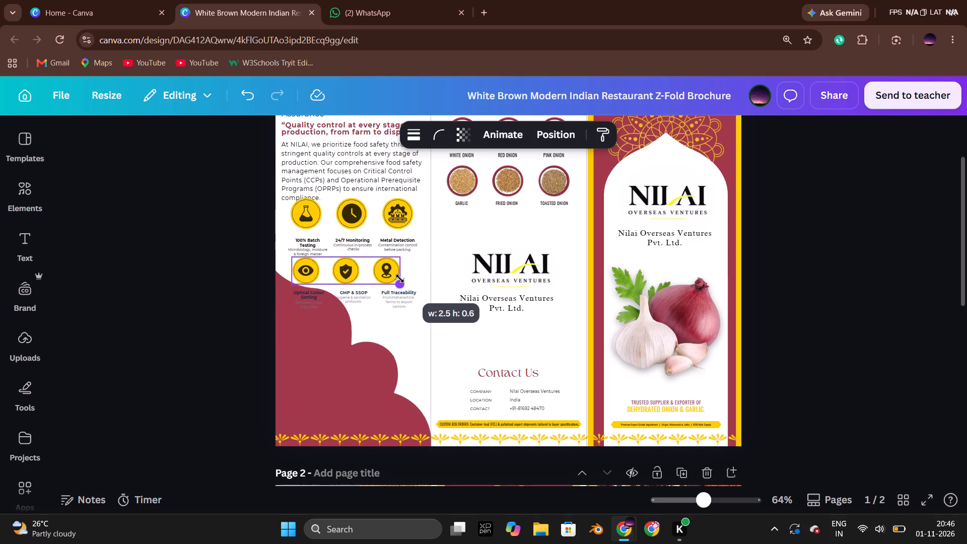
drag(400, 279, 399, 279)
drag(381, 275, 389, 275)
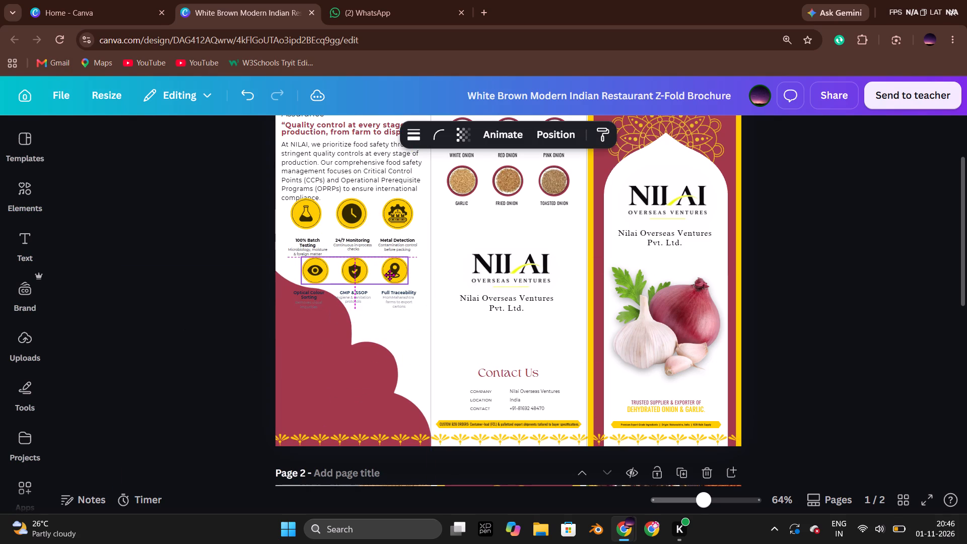
drag(389, 275, 389, 275)
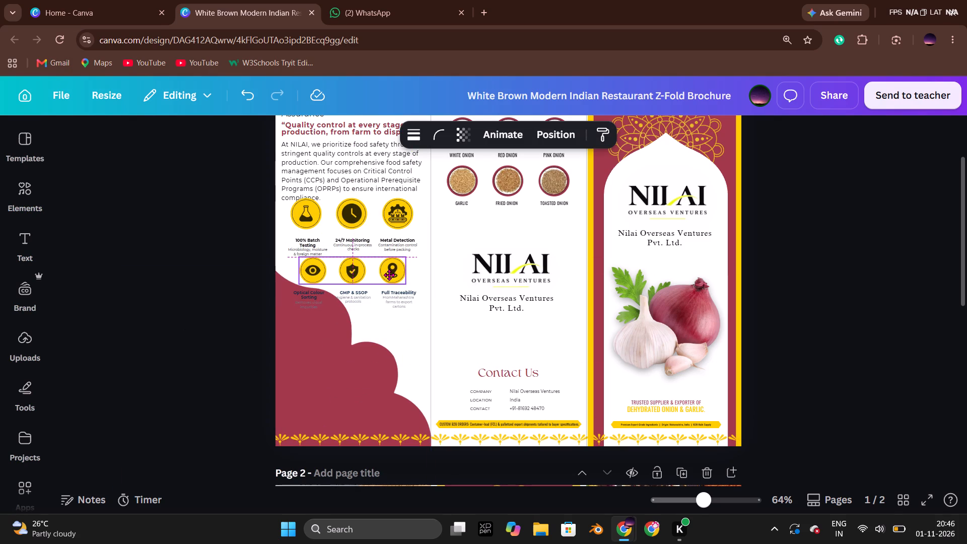
drag(389, 275, 389, 275)
drag(406, 284, 418, 287)
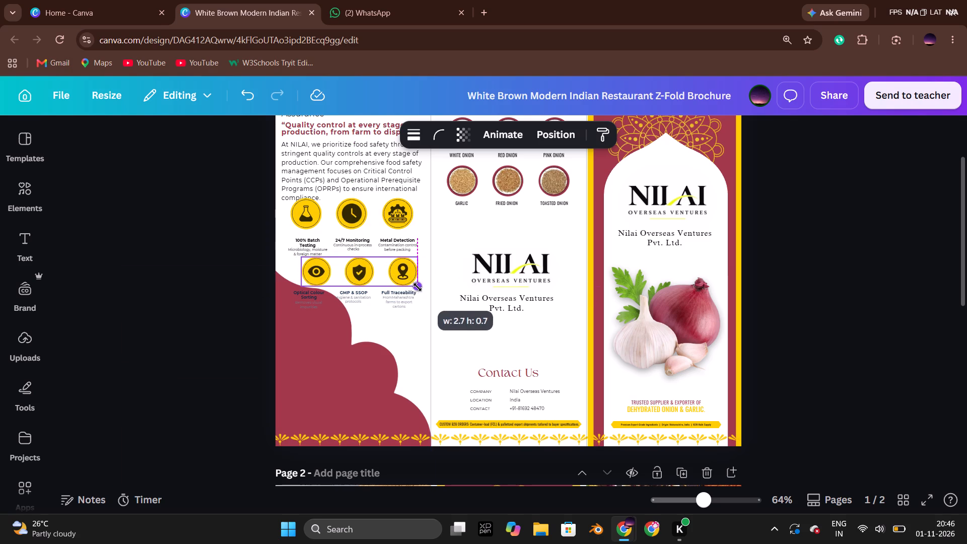
drag(418, 287, 420, 289)
drag(405, 280, 399, 279)
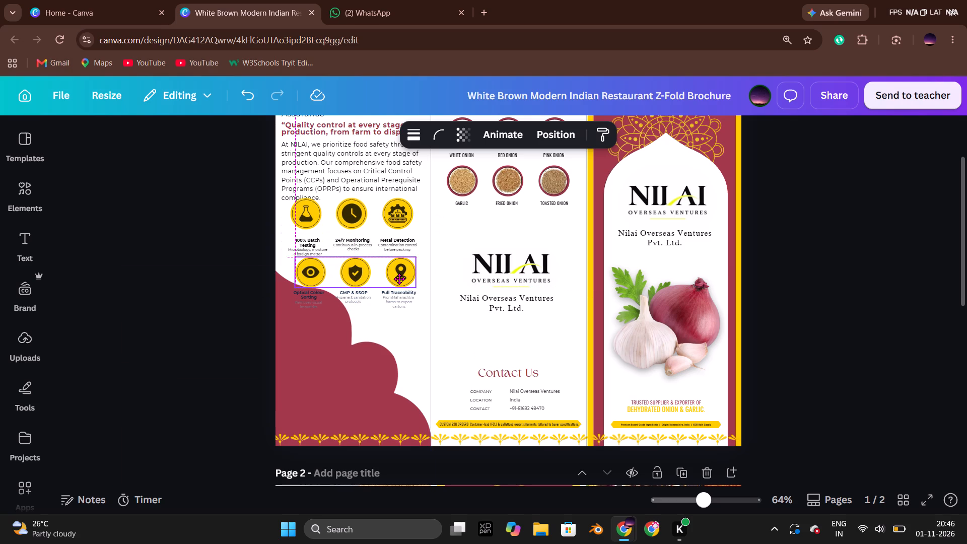
drag(399, 279, 398, 279)
click(205, 284)
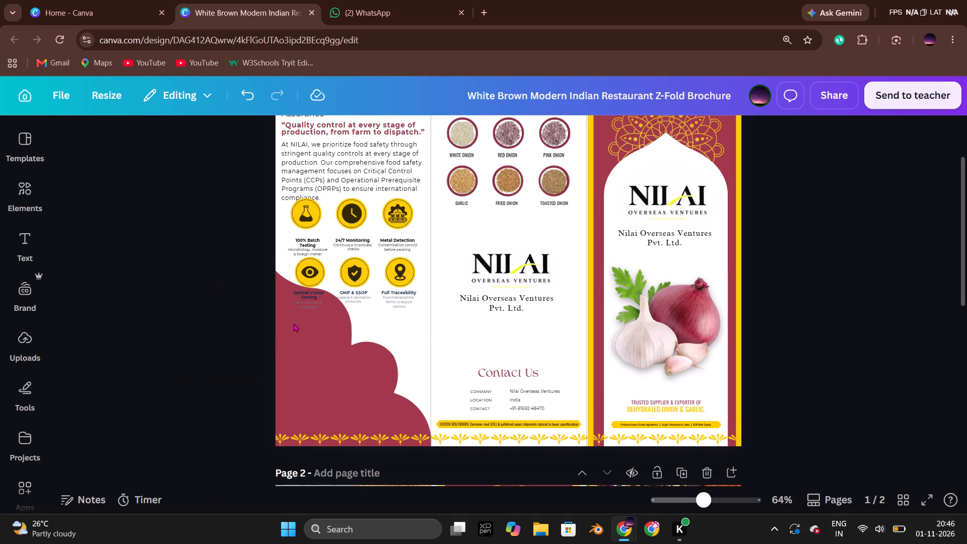
Shrink the flask, clock and gear row to about 2.8 by 0.7, aligned above the upper captions and matching the lower icon row.
drag(378, 213, 520, 273)
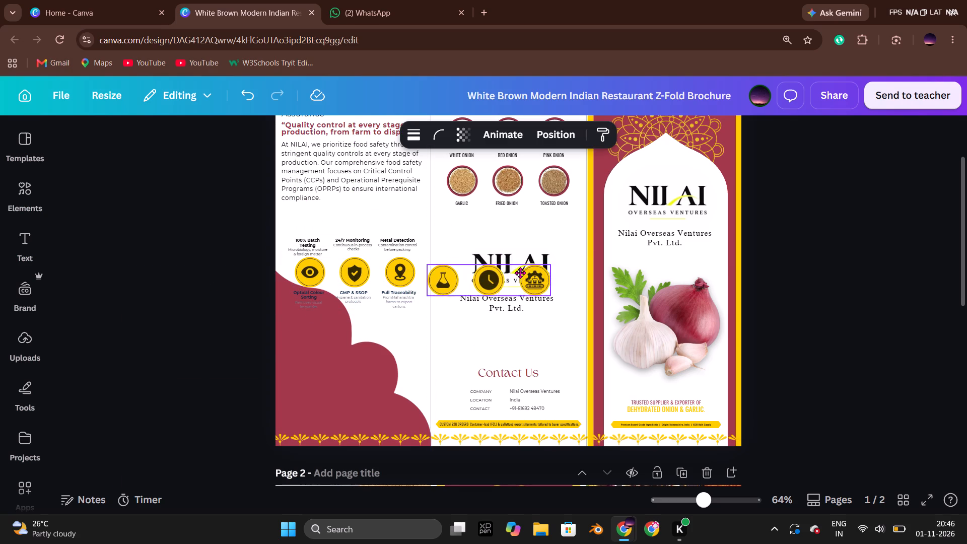
drag(520, 273, 526, 271)
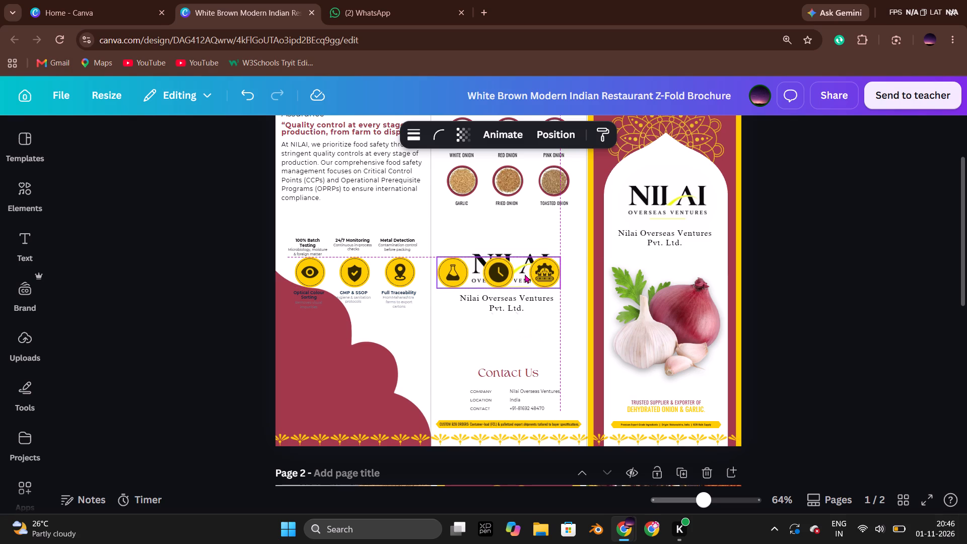
drag(560, 288, 555, 285)
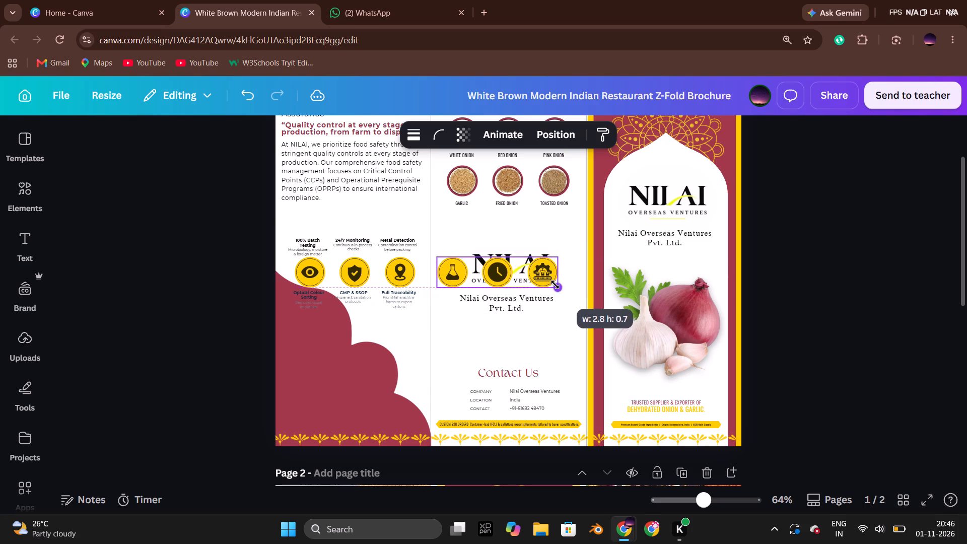
drag(497, 275, 356, 219)
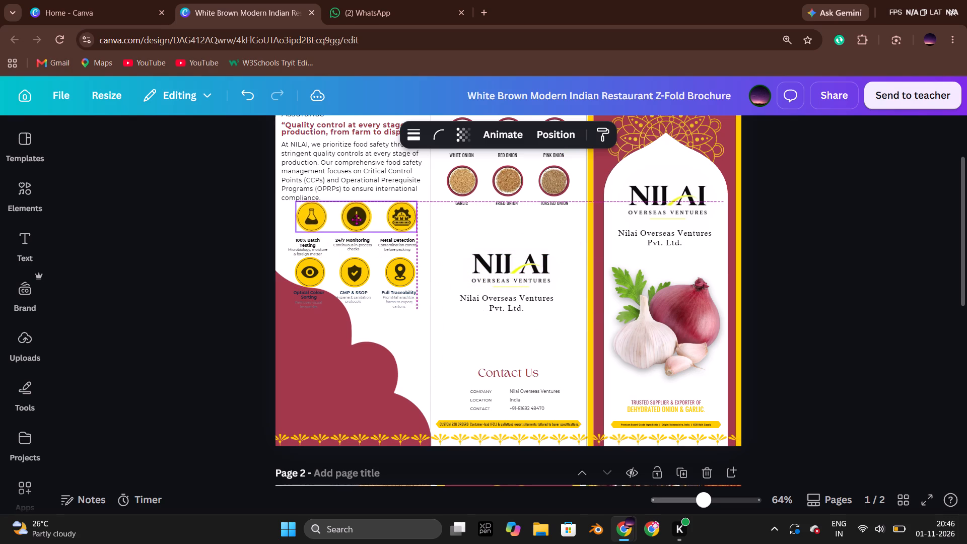
drag(356, 219, 355, 220)
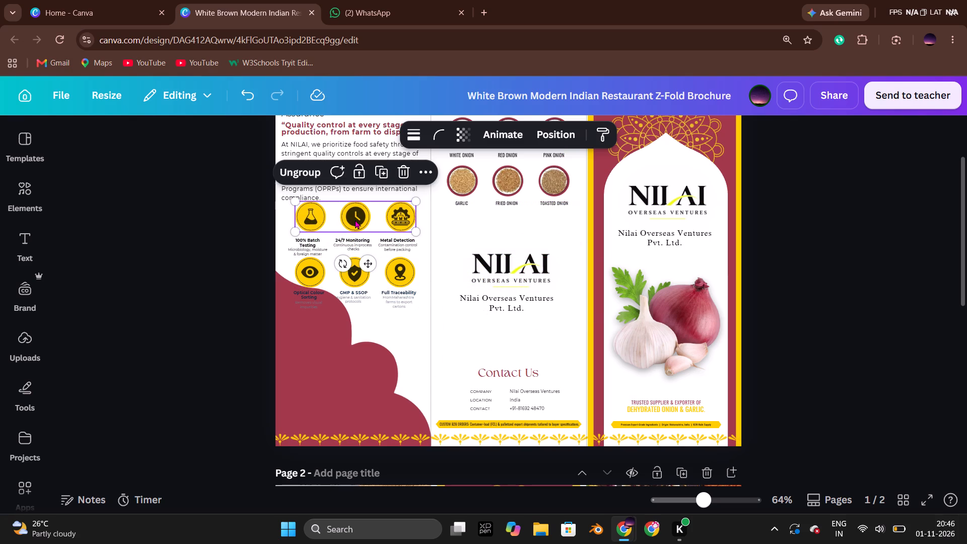
click(168, 312)
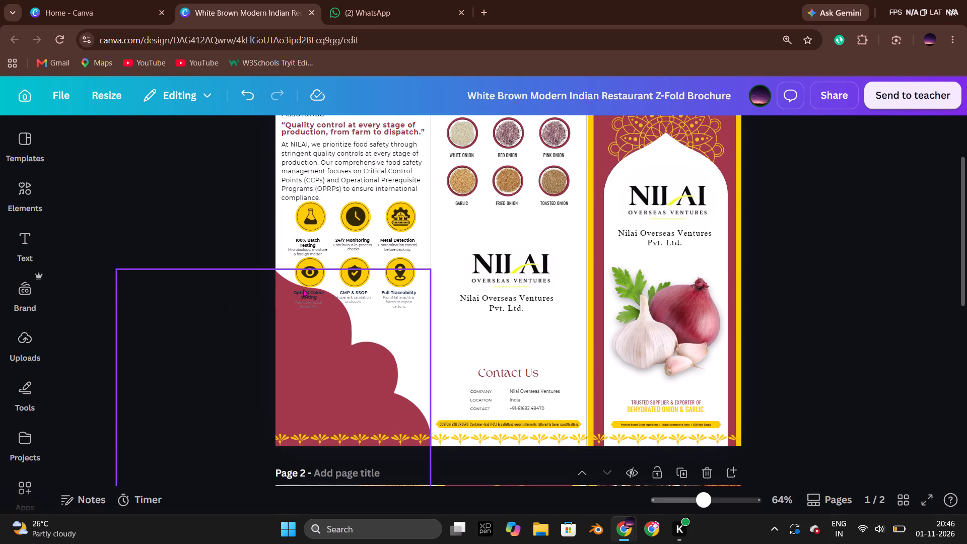
Set the text colour of the grouped lower captions to black (#000000).
click(309, 298)
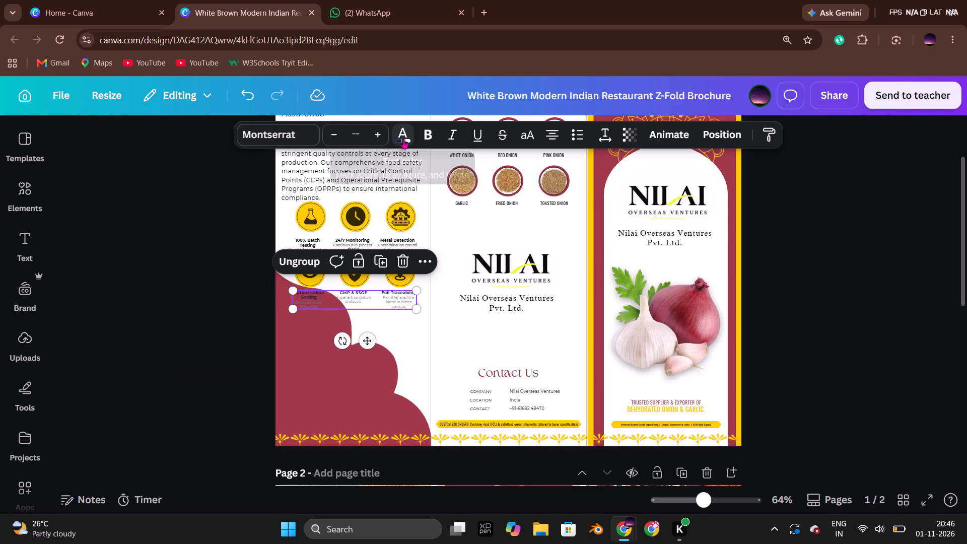
click(403, 139)
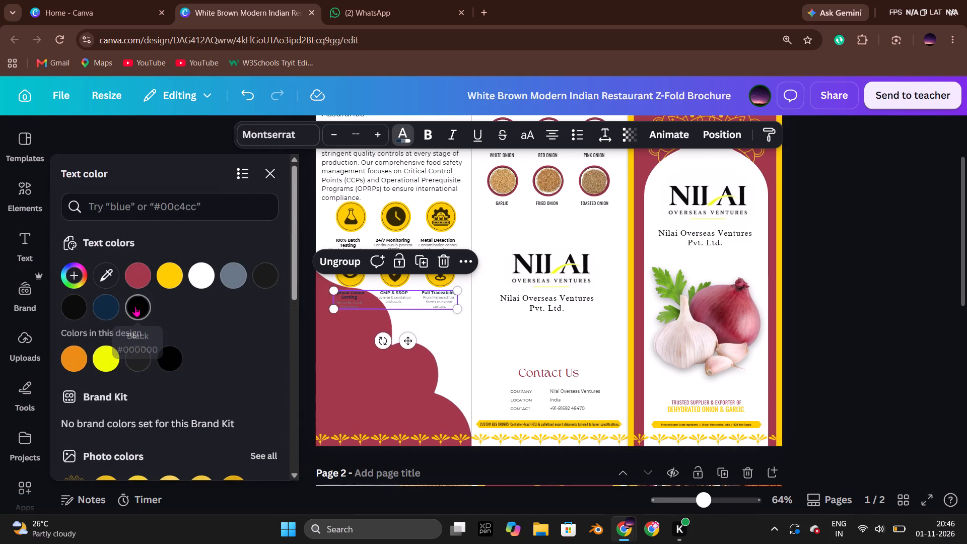
click(135, 306)
double_click(895, 276)
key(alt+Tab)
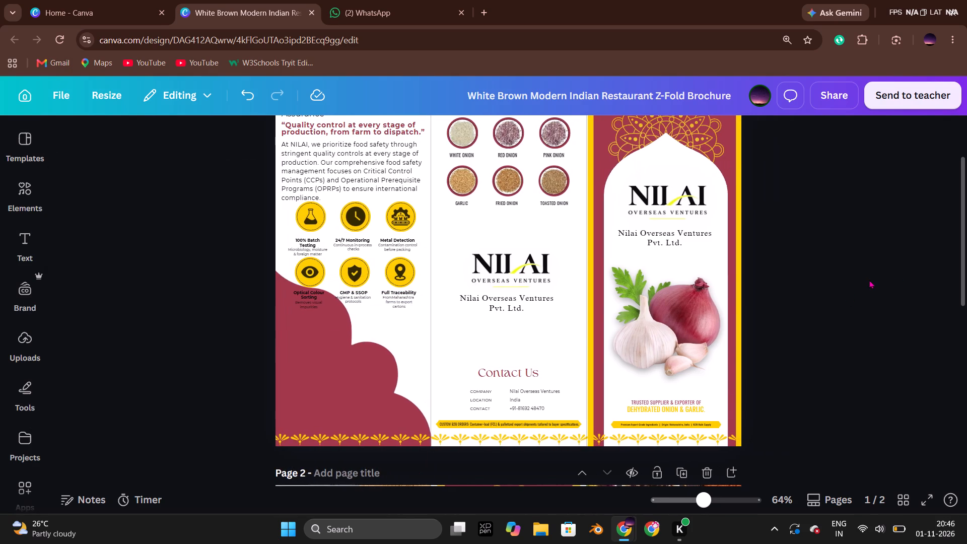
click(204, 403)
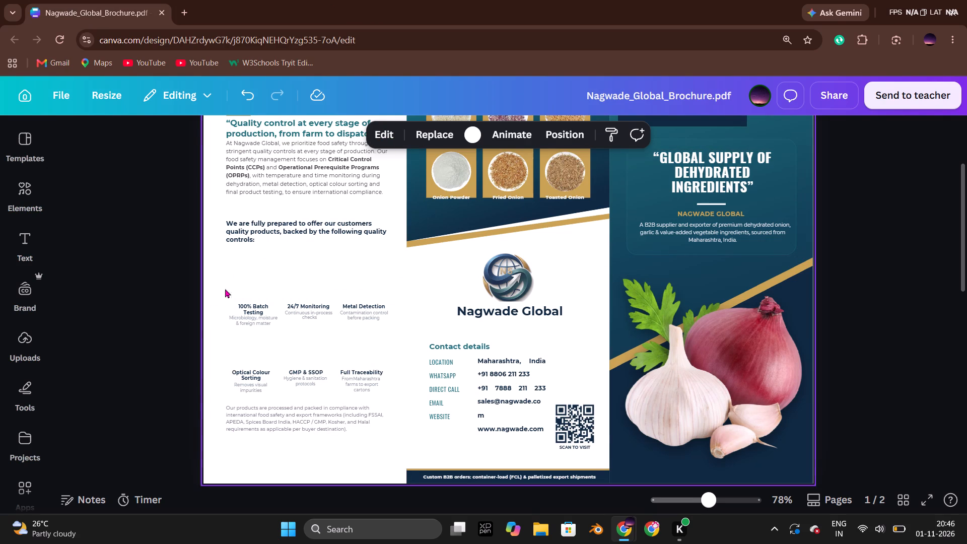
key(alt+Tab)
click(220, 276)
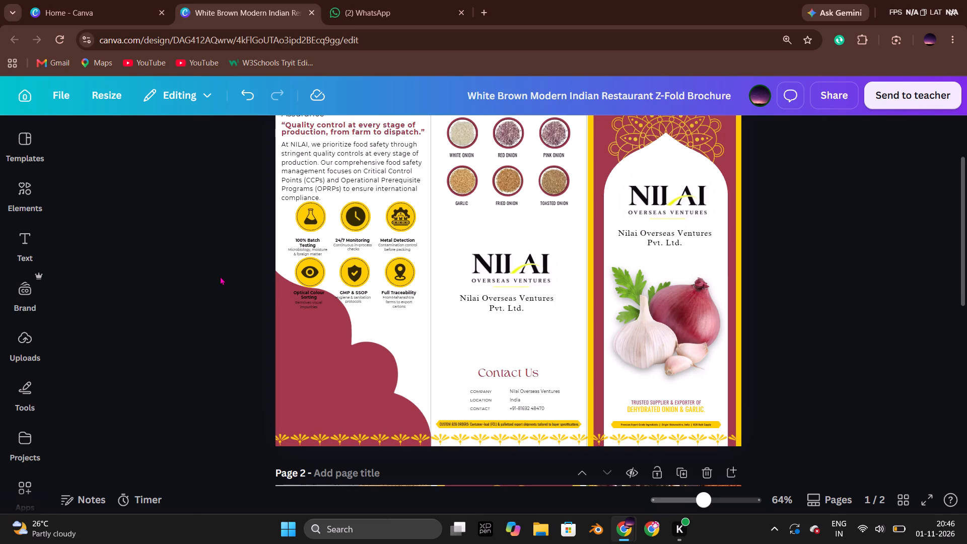
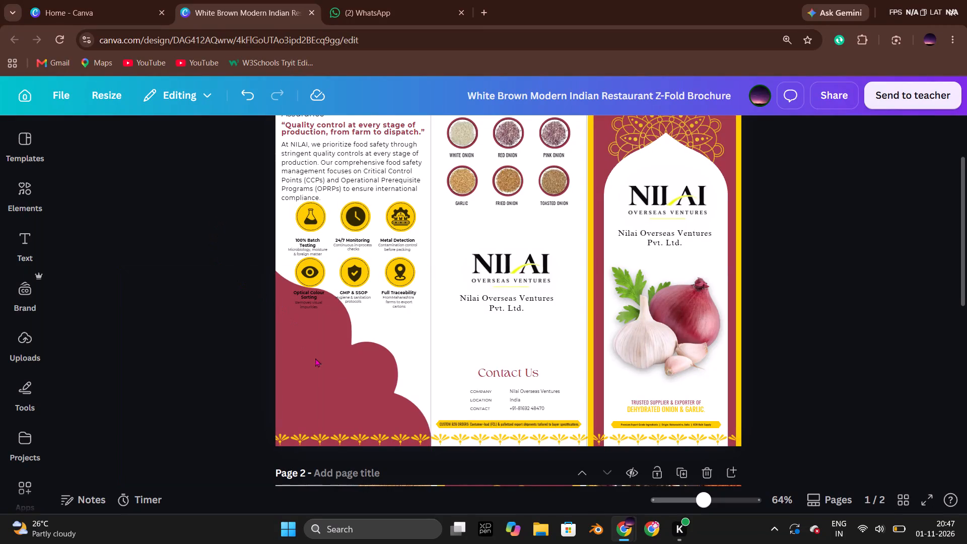
Nudge the lower captions and the eye, shield and location-pin row down slightly, widening the gap beneath the upper captions.
click(366, 394)
click(157, 169)
click(361, 301)
key(Down)
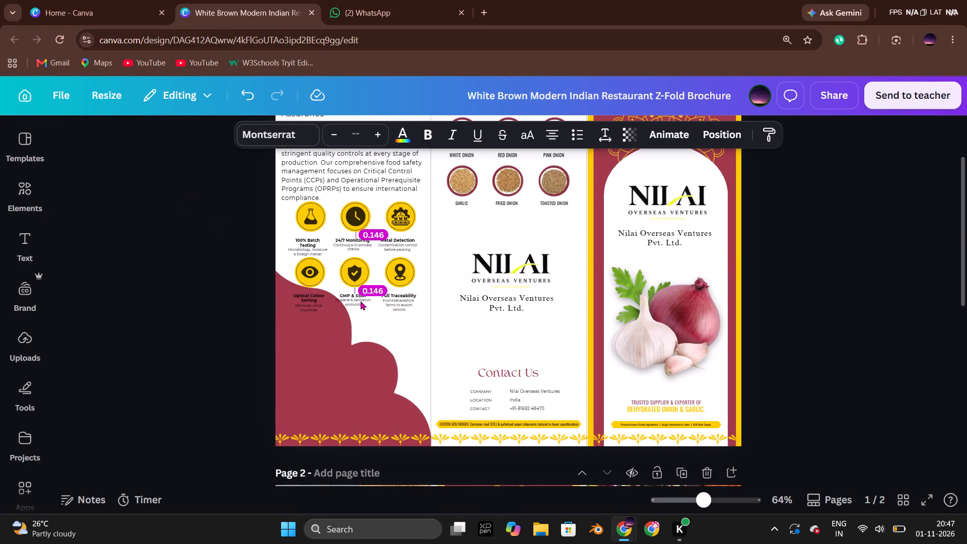
key(Down)
key(Down)
key(Down)
click(171, 233)
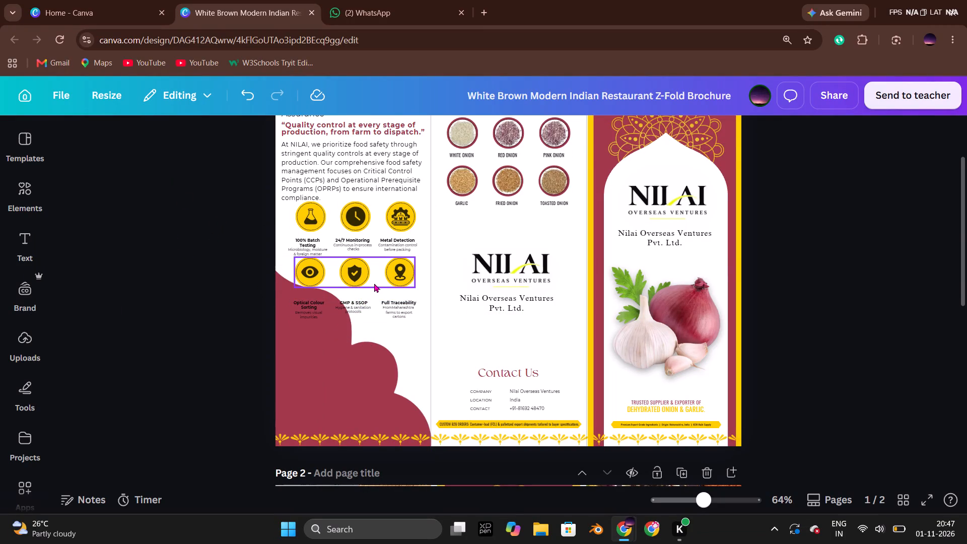
click(374, 283)
key(Down)
key(Down)
key(Down)
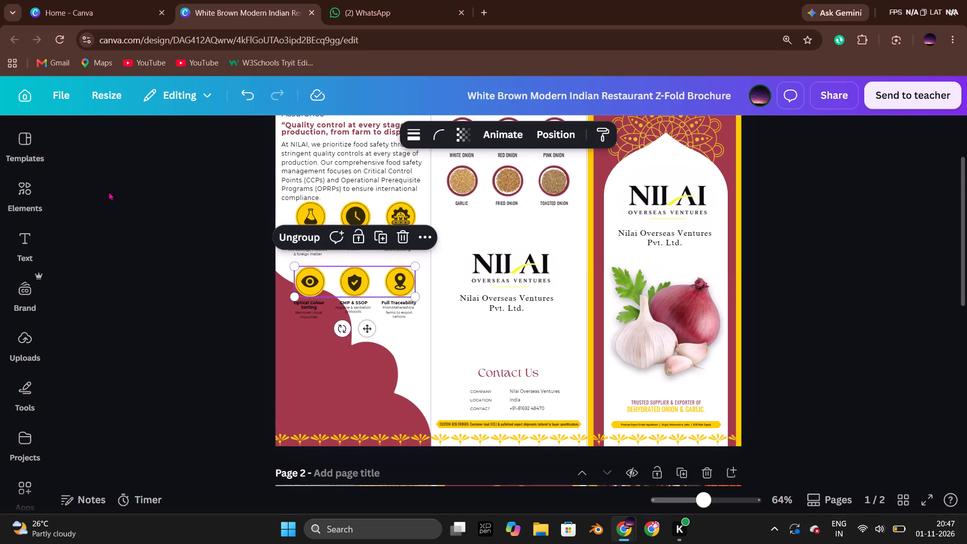
click(109, 191)
Ungroup the flask, clock and gear icon row.
click(358, 221)
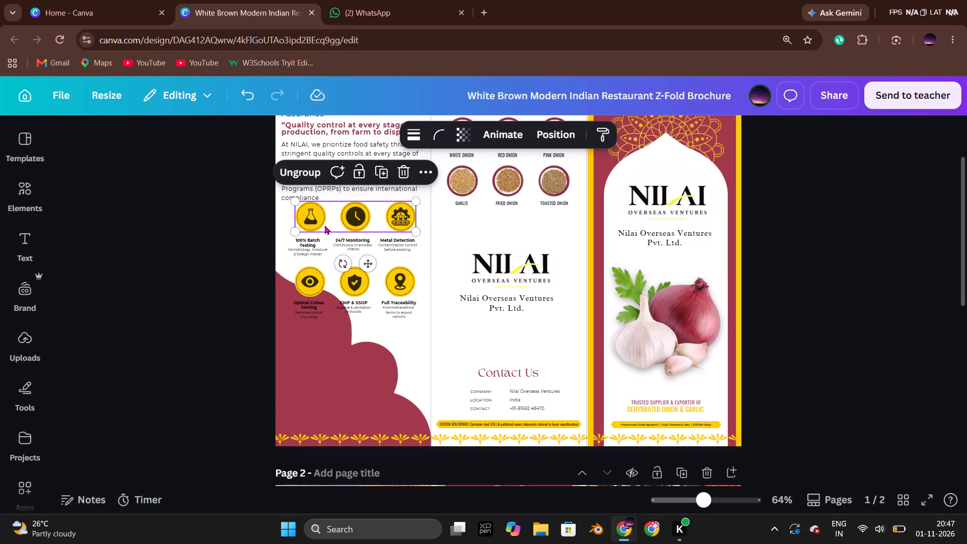
click(312, 169)
click(199, 189)
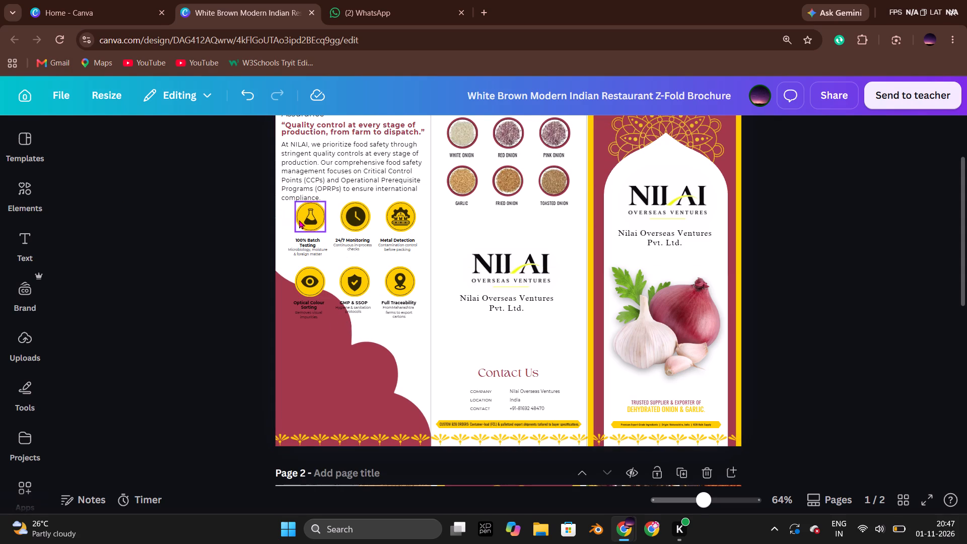
Recolour the yellow circles behind the flask, clock and gear symbols to Crimson (#a1384a).
click(300, 220)
click(413, 140)
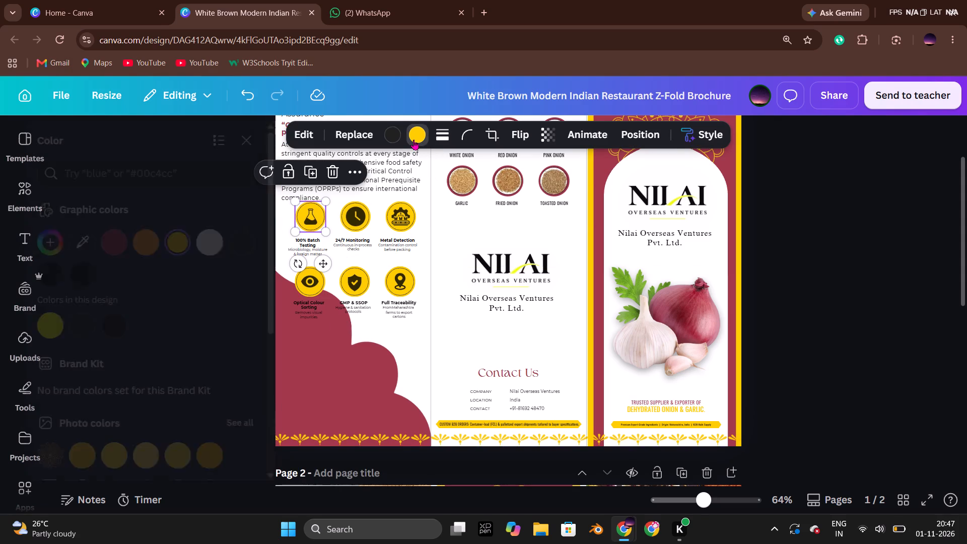
click(137, 277)
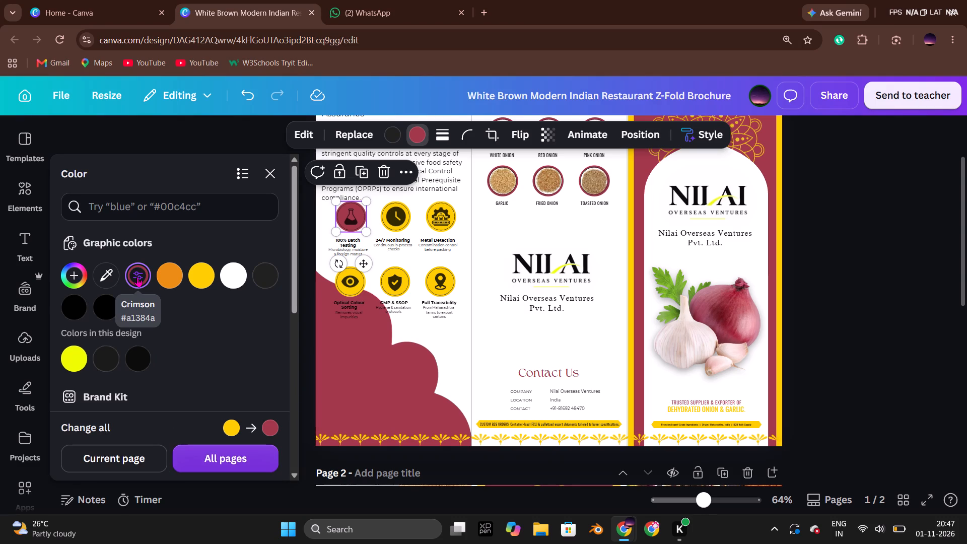
double_click(821, 262)
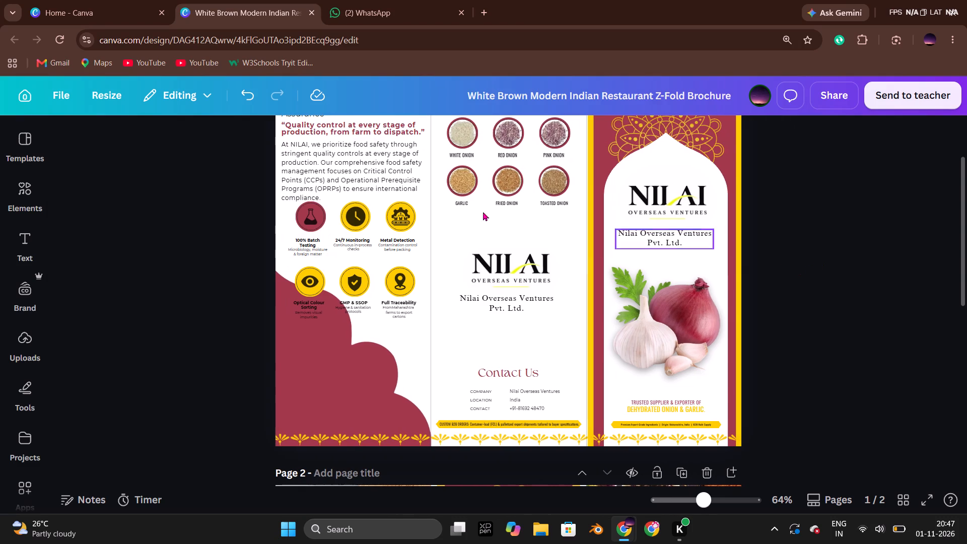
click(370, 214)
click(416, 135)
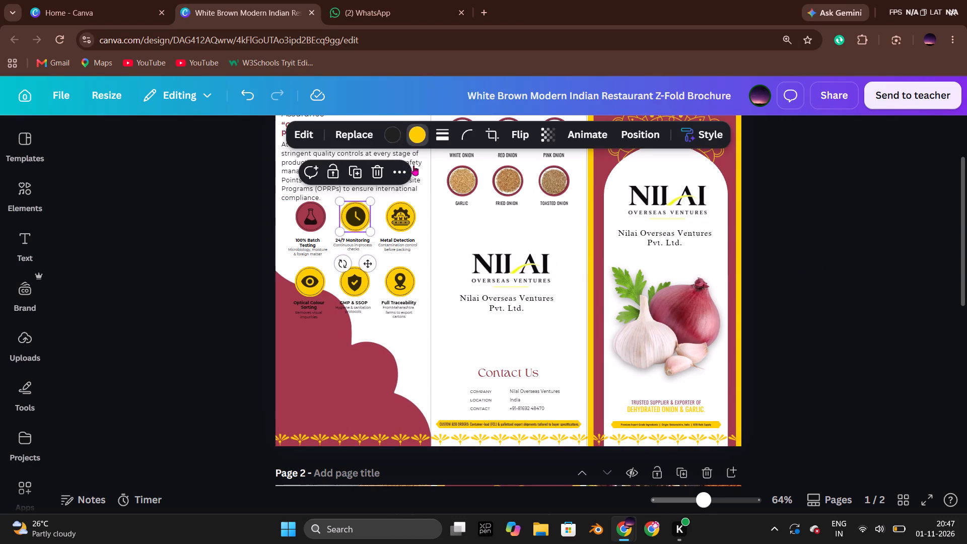
click(151, 278)
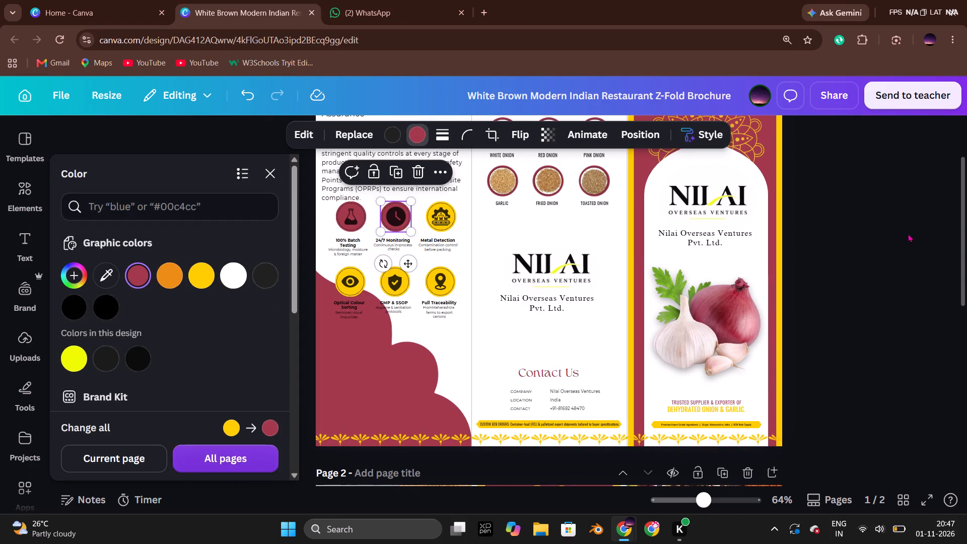
double_click(907, 233)
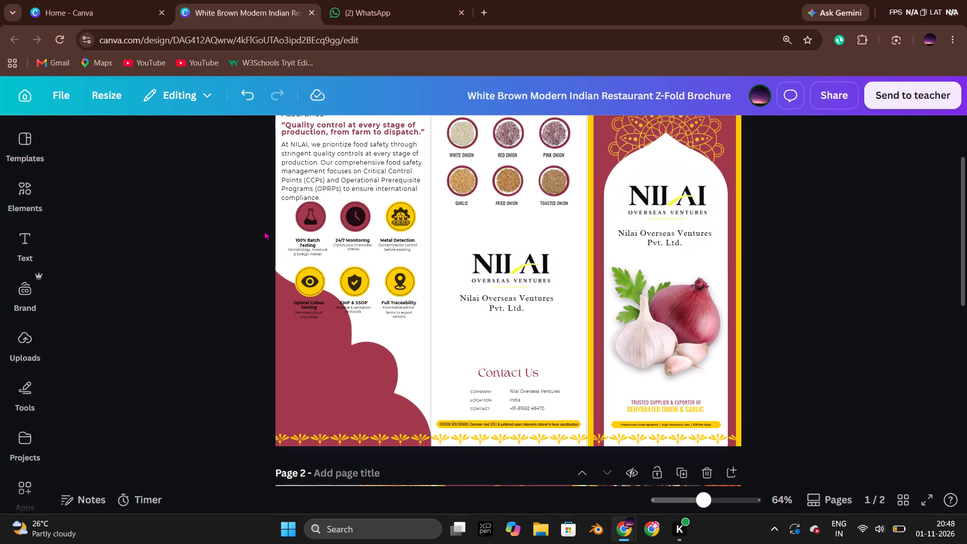
click(417, 222)
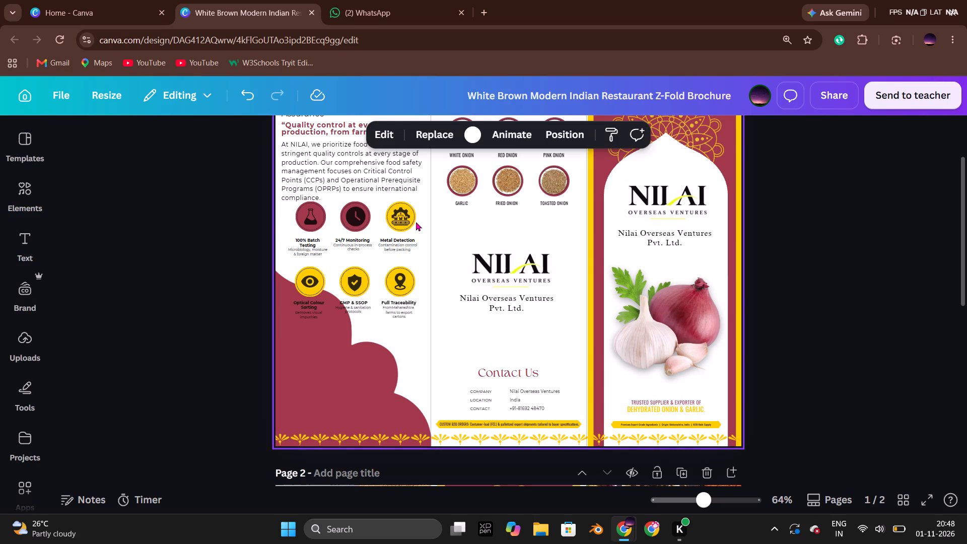
click(415, 221)
click(421, 137)
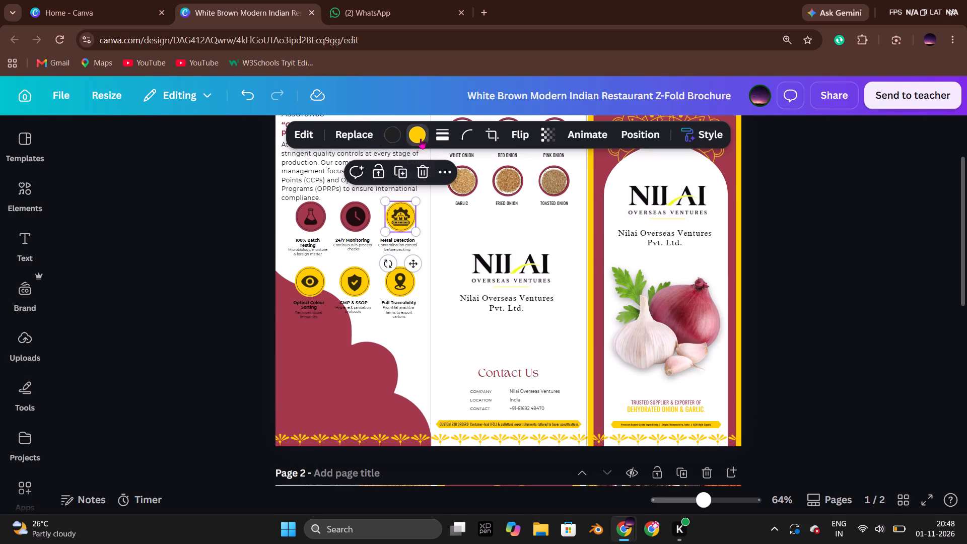
click(148, 271)
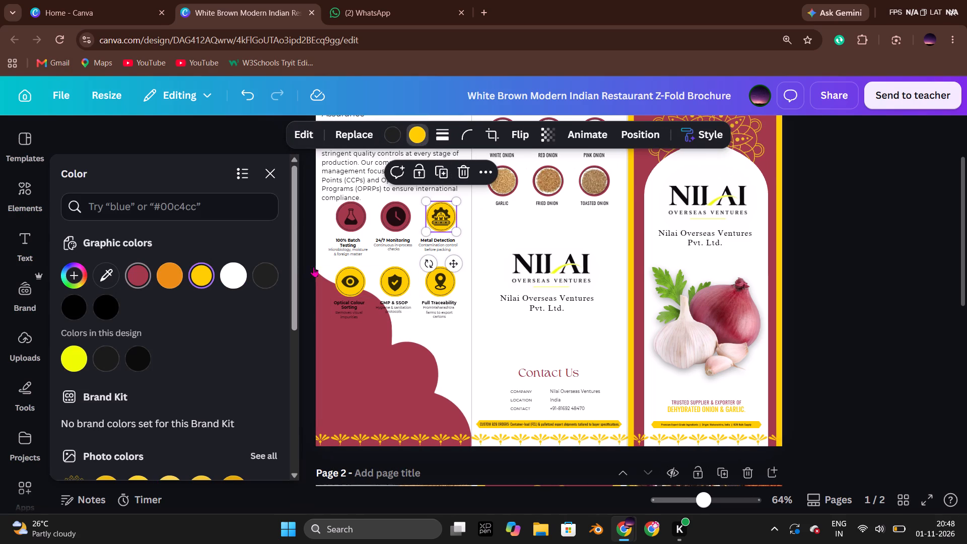
click(838, 255)
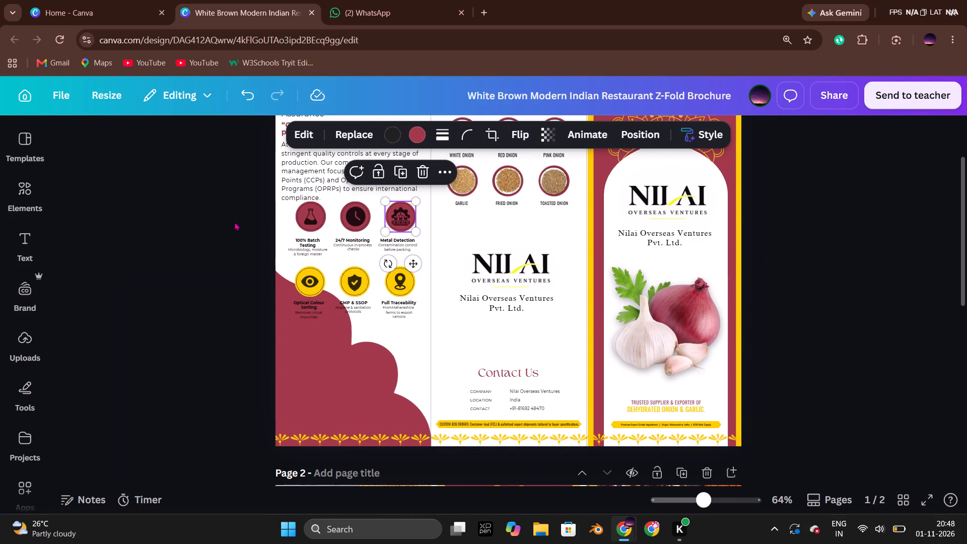
click(232, 214)
Set the colour of the flask and clock symbols inside their circles to black (#000000).
click(311, 219)
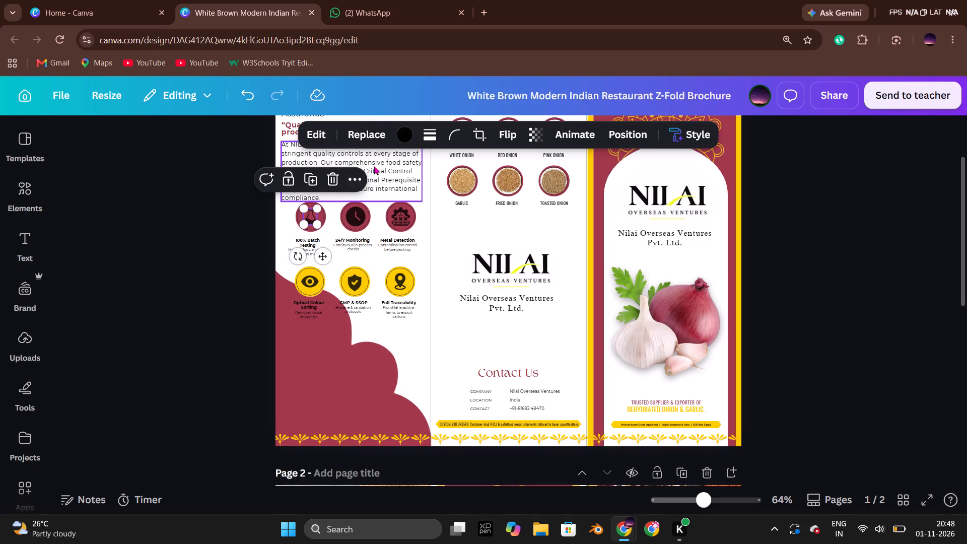
click(404, 132)
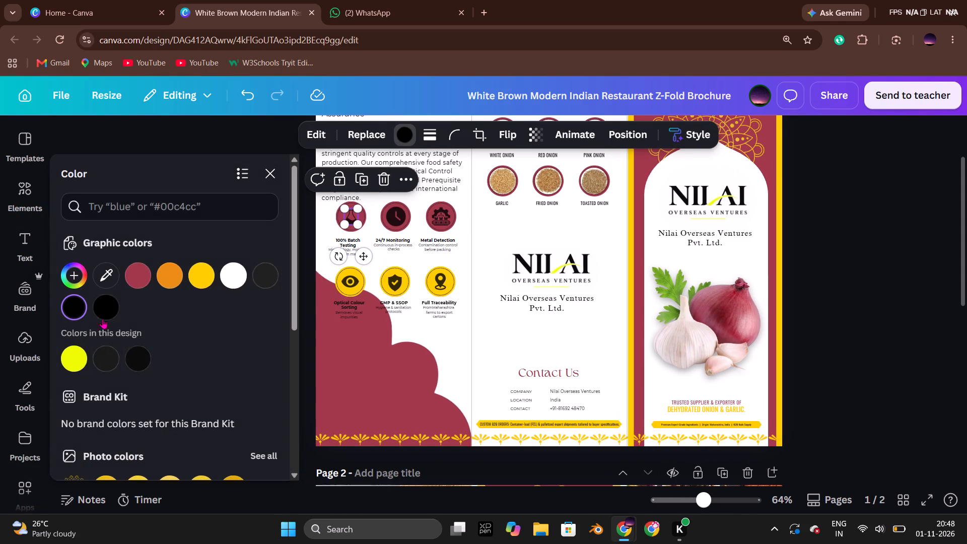
click(102, 316)
double_click(832, 253)
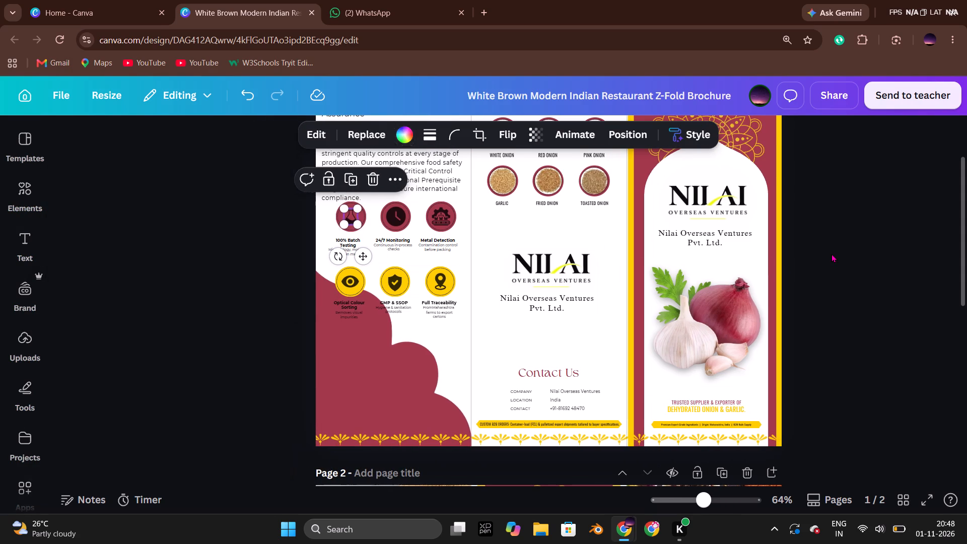
click(362, 225)
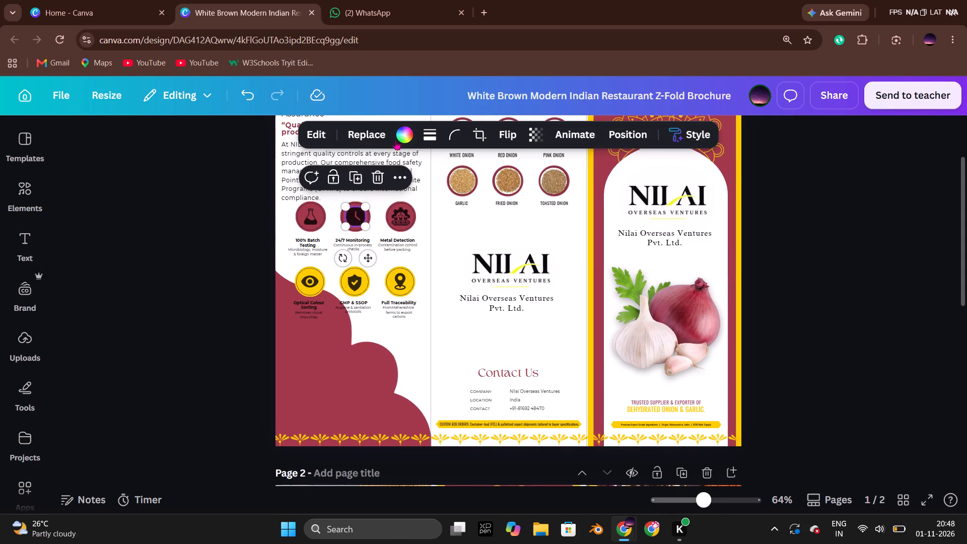
click(401, 139)
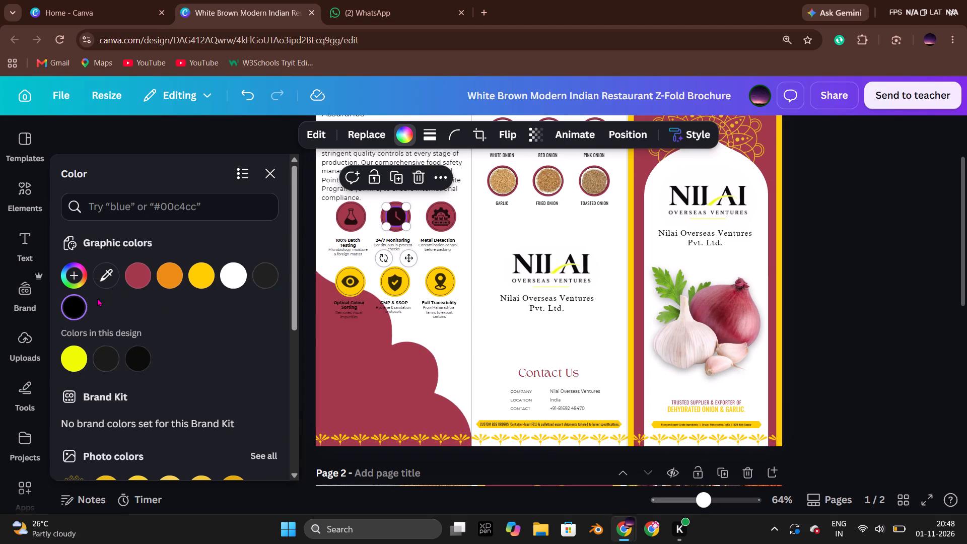
click(64, 310)
Raise the transparency setting of the clock, flask and gear symbols to the maximum so they are fully opaque.
click(528, 134)
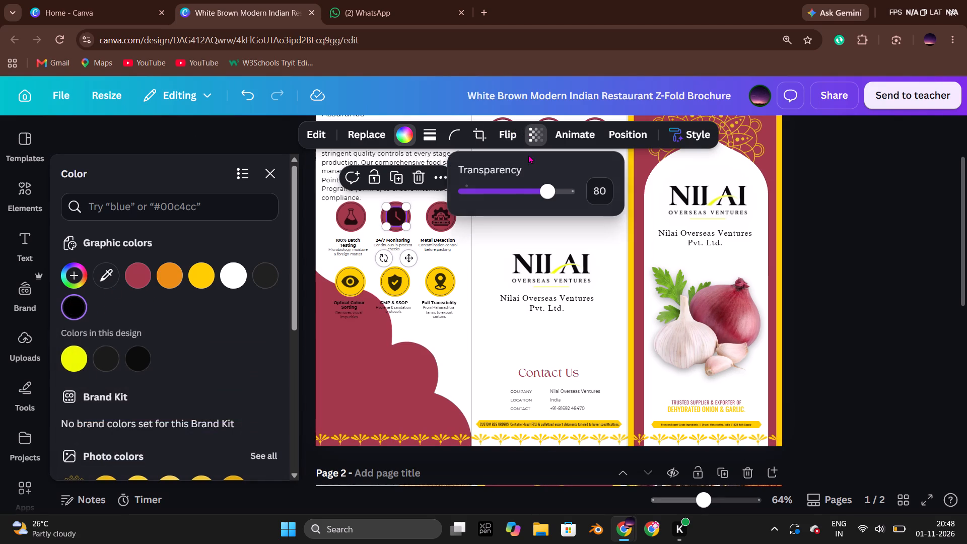
drag(554, 195, 628, 200)
triple_click(867, 222)
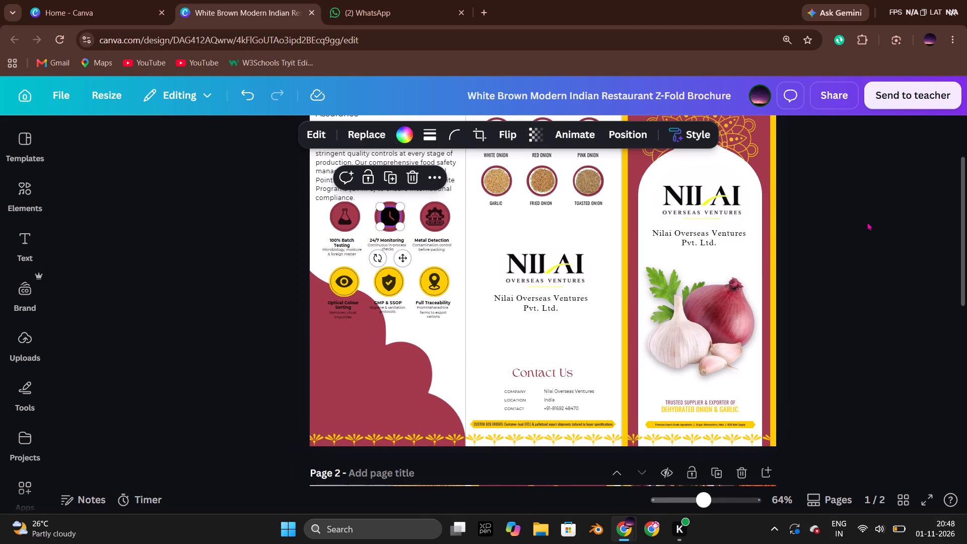
click(309, 216)
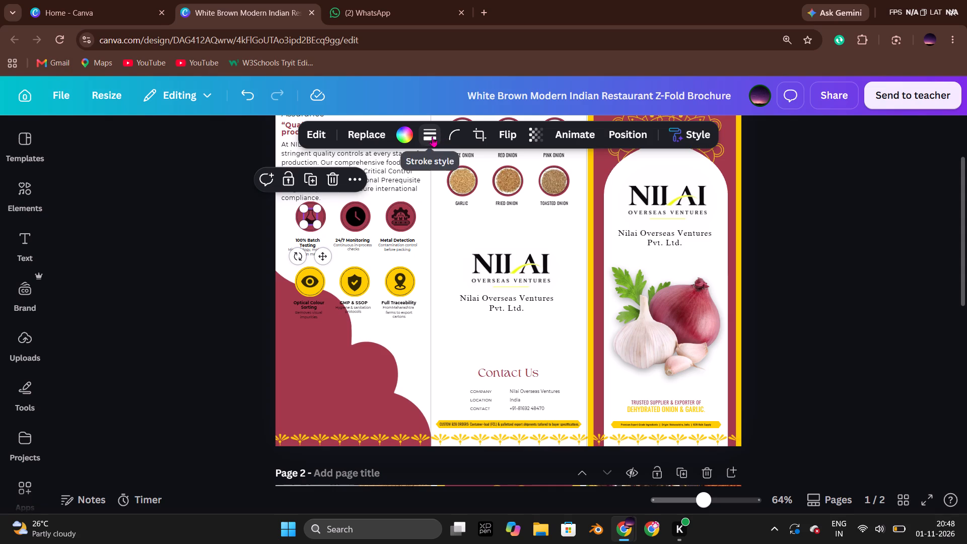
click(405, 135)
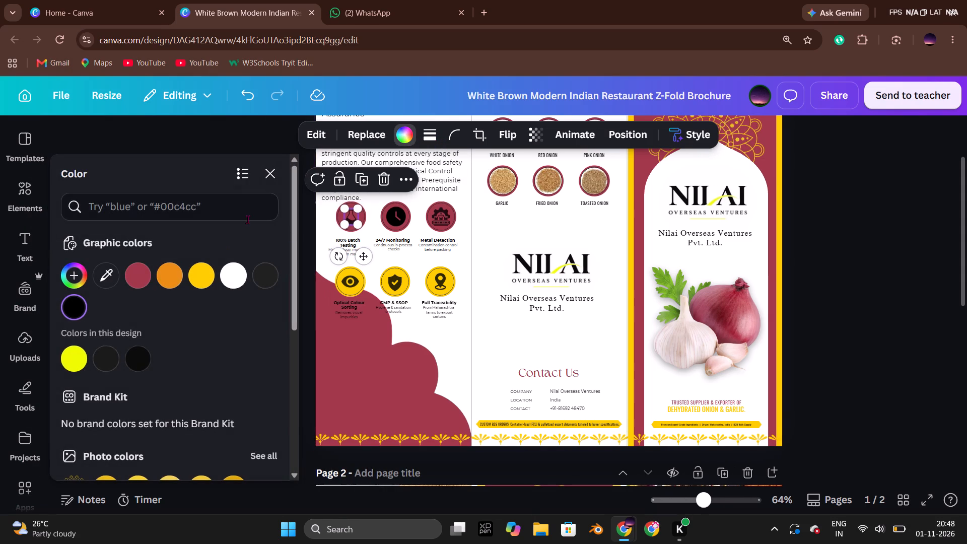
click(538, 130)
drag(553, 201, 615, 200)
triple_click(835, 219)
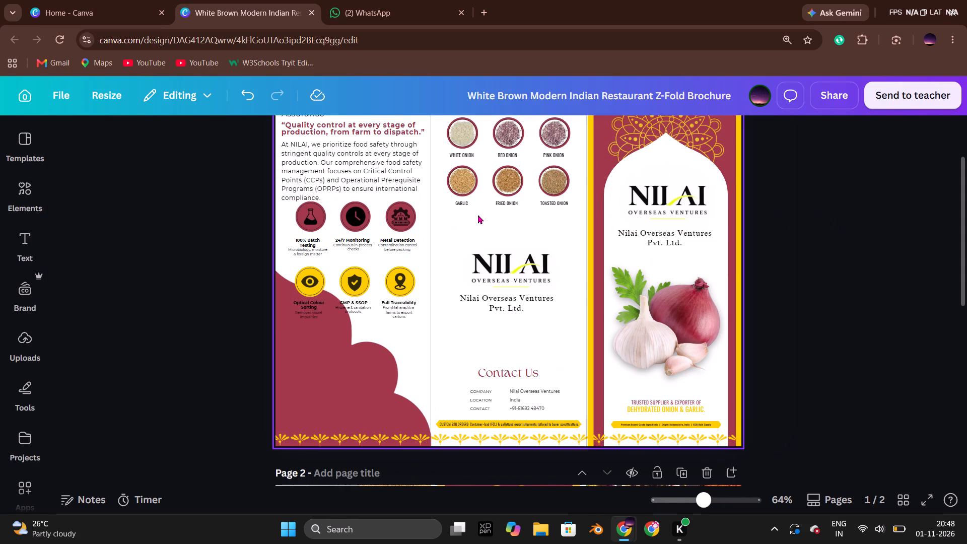
click(401, 215)
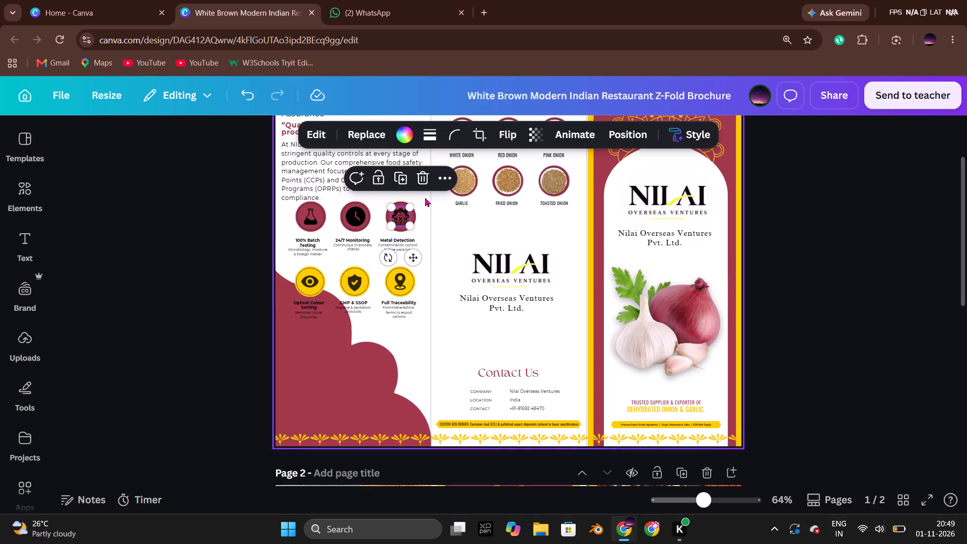
click(533, 141)
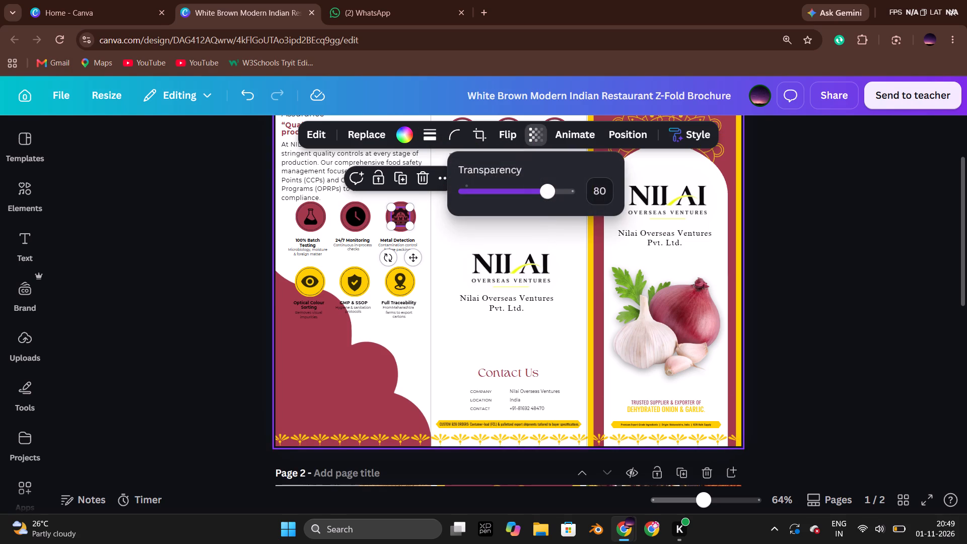
drag(545, 191, 610, 197)
triple_click(810, 216)
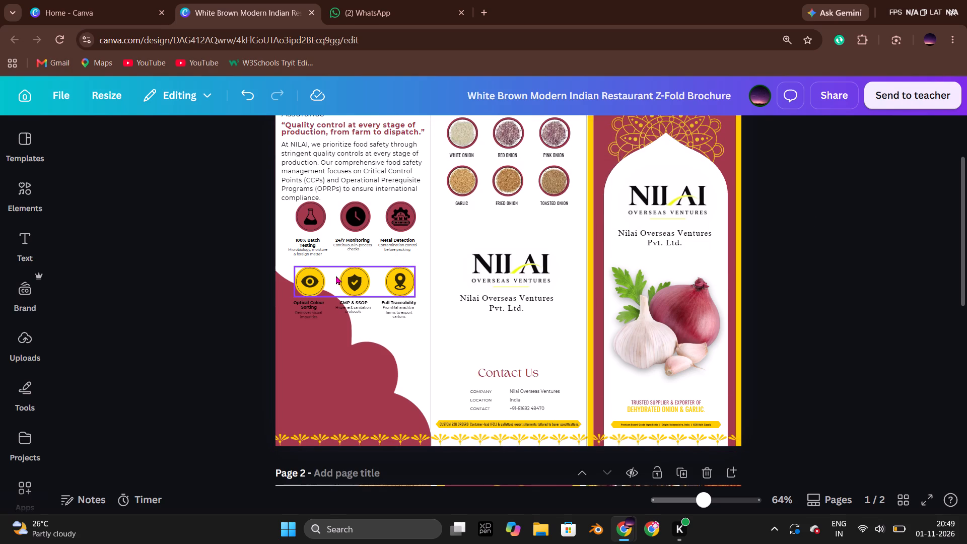
Ungroup the eye, shield and location-pin icon row.
click(328, 278)
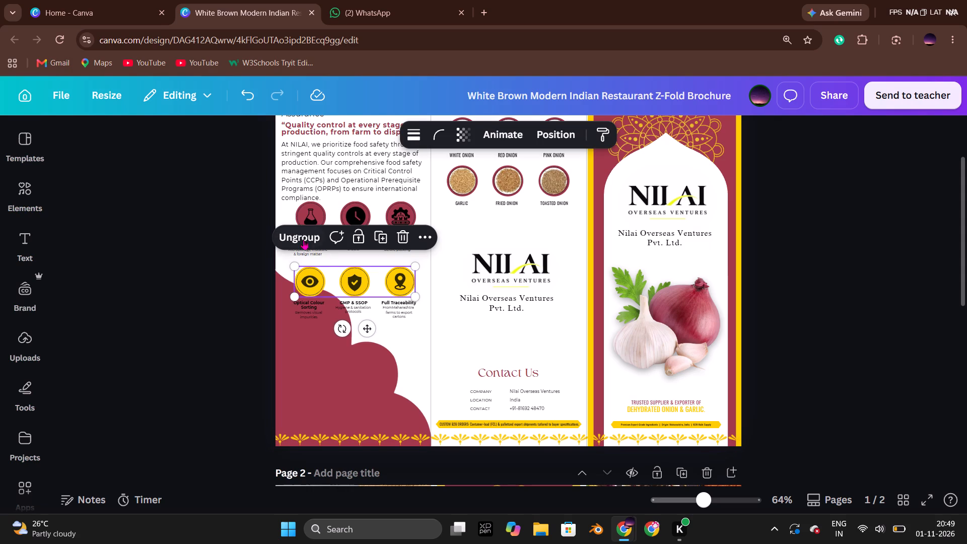
click(314, 239)
click(198, 234)
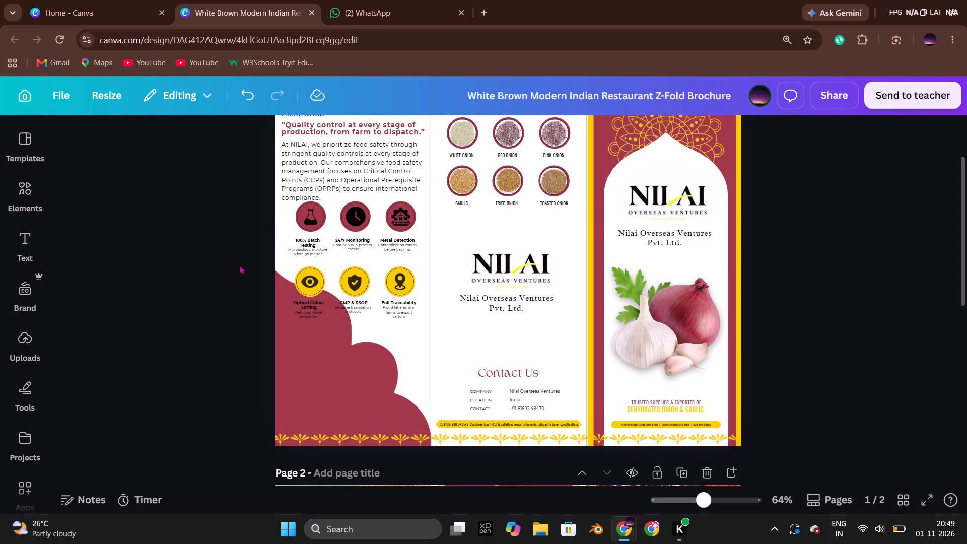
Recolour the yellow circle behind the eye symbol to Crimson (#a1384a).
click(317, 268)
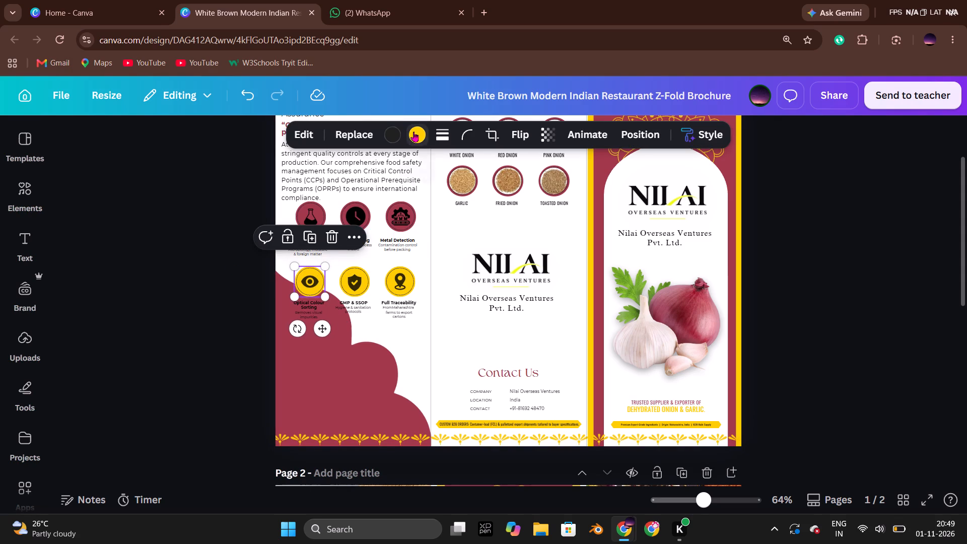
click(418, 134)
click(141, 278)
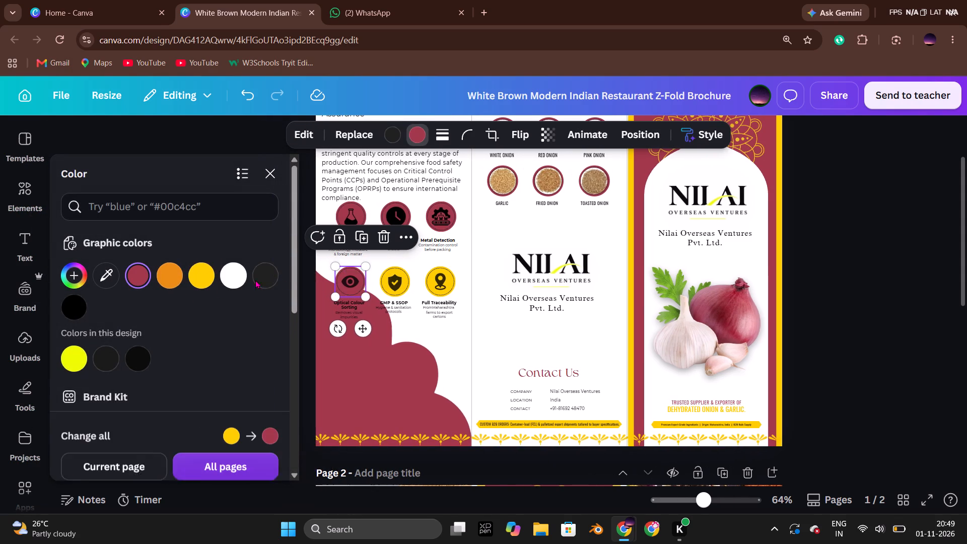
double_click(821, 244)
Set the eye symbol to black (#000000) and raise its transparency setting to the maximum so it is fully opaque.
click(308, 285)
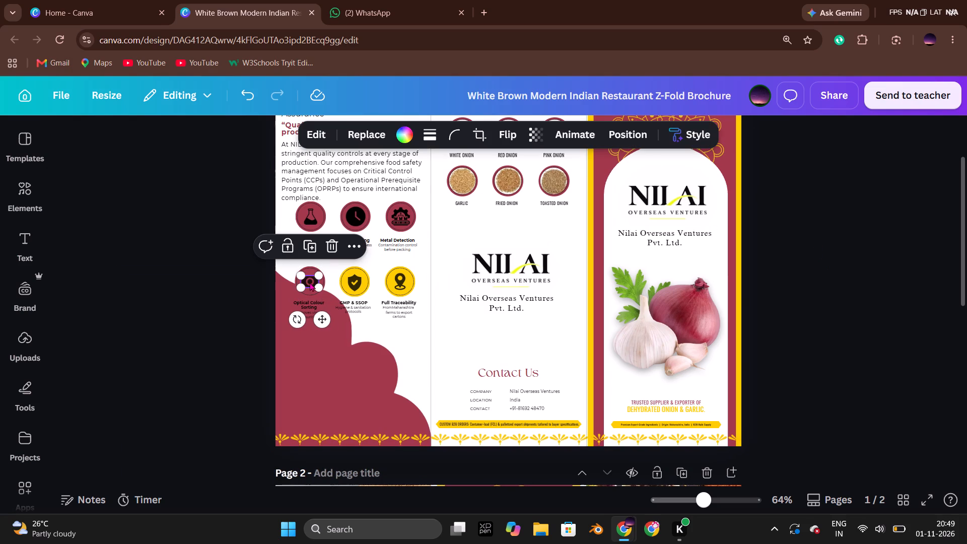
click(401, 135)
click(67, 307)
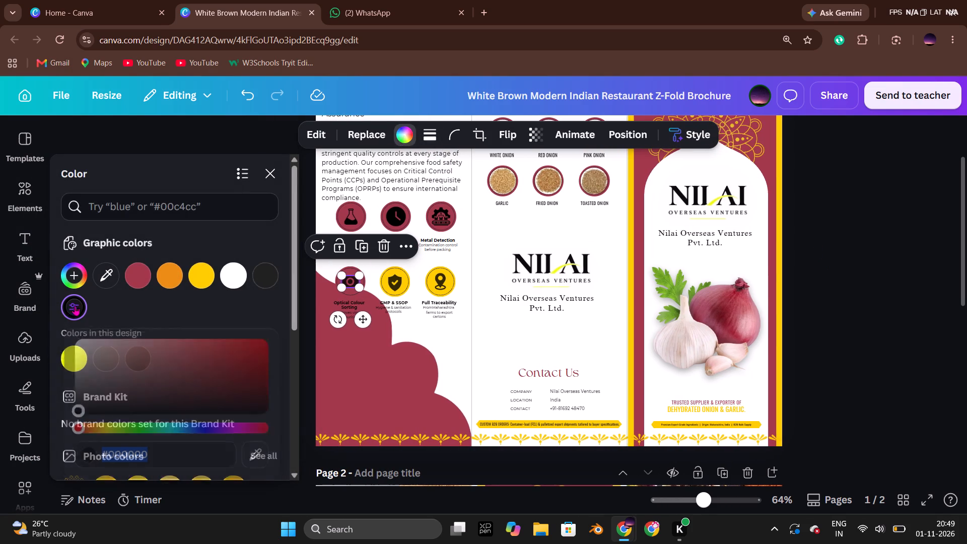
click(540, 141)
drag(550, 191, 574, 195)
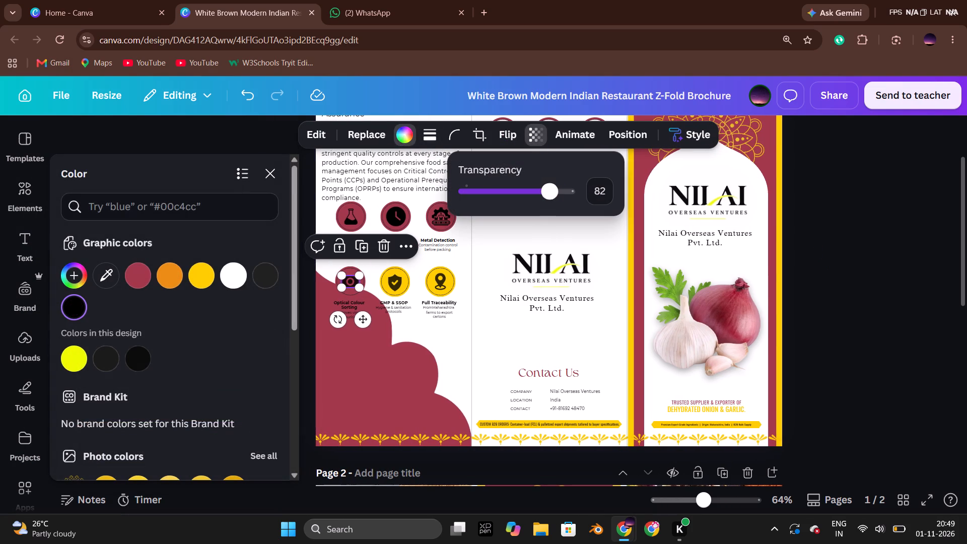
drag(574, 195, 621, 199)
triple_click(815, 226)
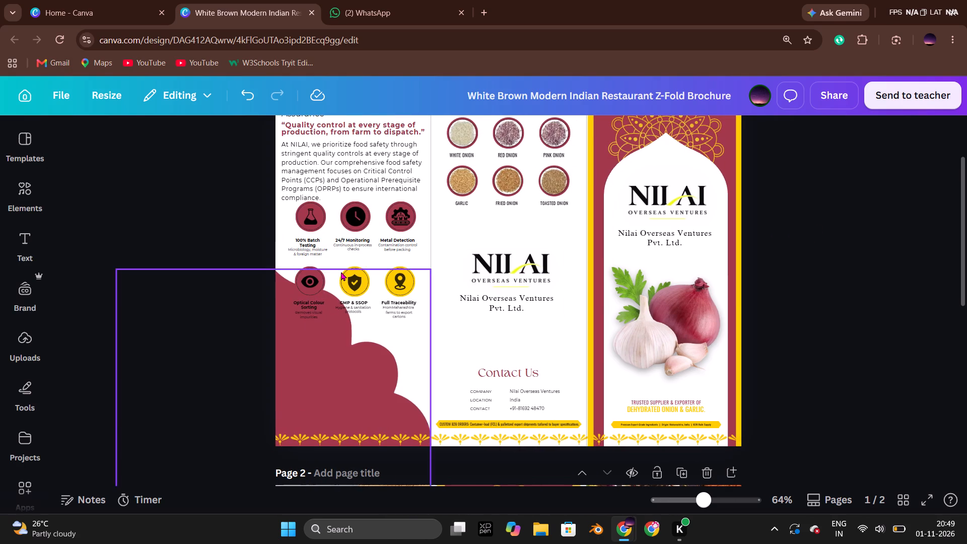
Recolour the yellow circle behind the shield symbol to the crimson used on the other icons.
click(364, 269)
click(418, 137)
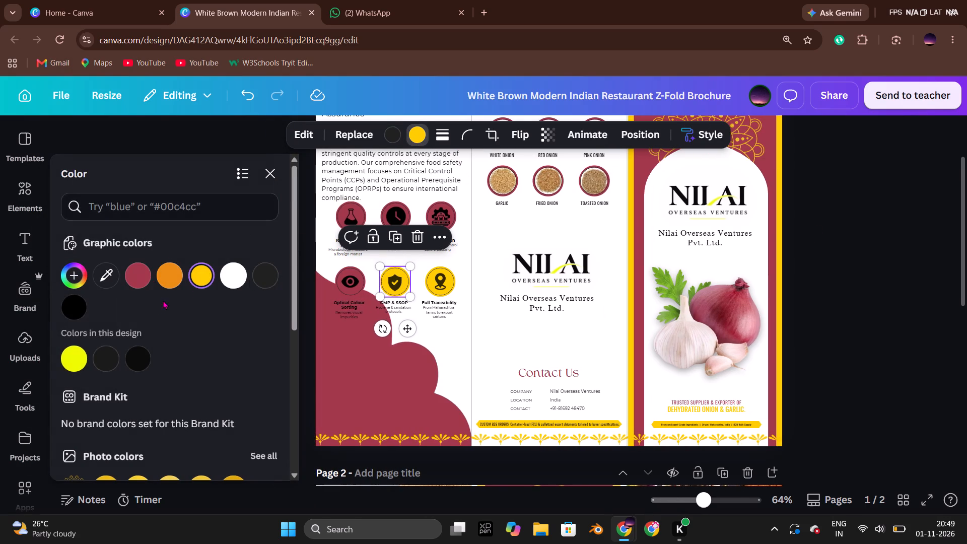
click(139, 281)
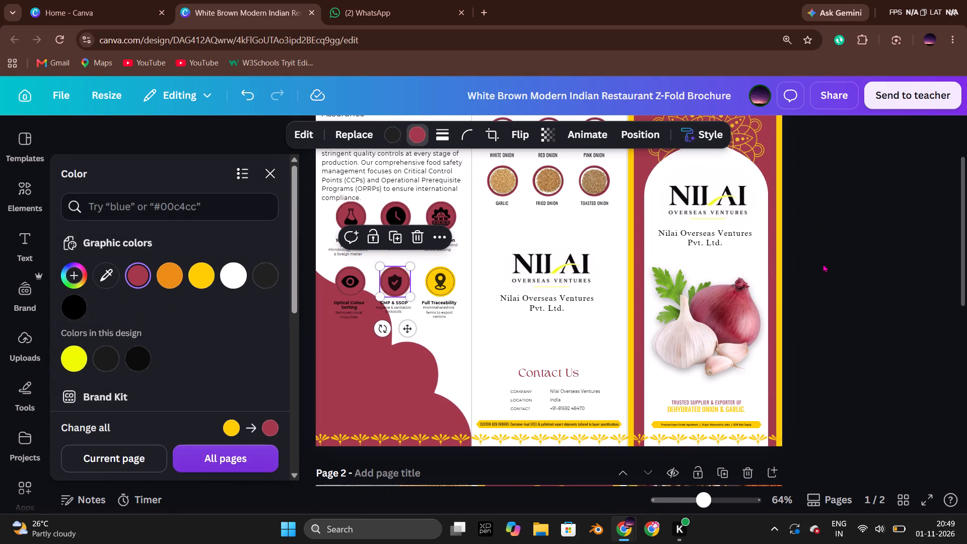
double_click(842, 262)
Raise the shield symbol's transparency setting to the maximum so it is fully opaque.
click(356, 284)
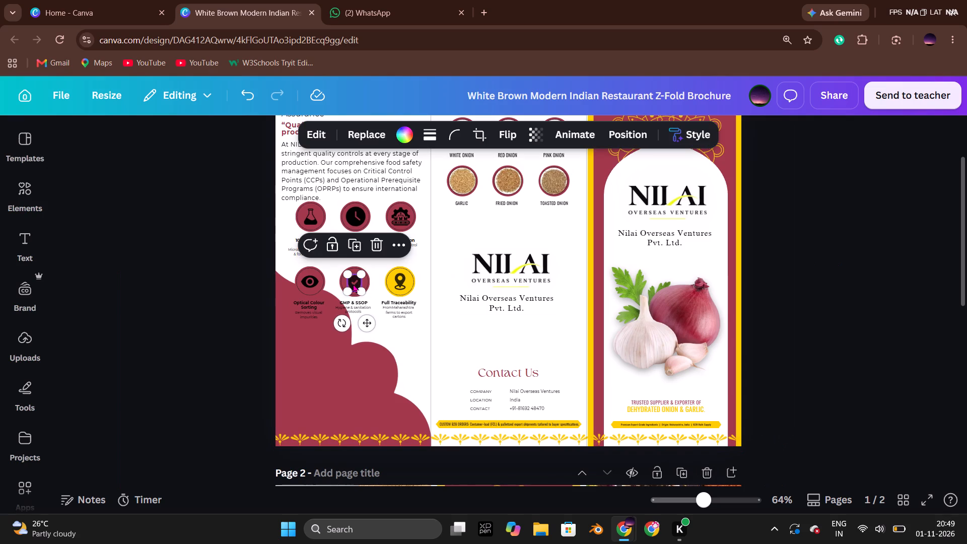
click(534, 133)
drag(551, 197, 631, 198)
triple_click(810, 228)
click(810, 228)
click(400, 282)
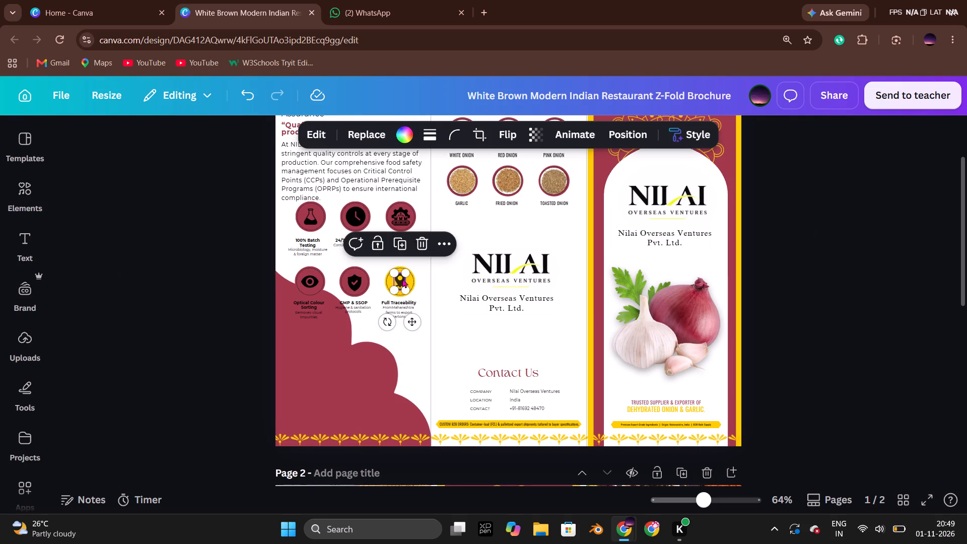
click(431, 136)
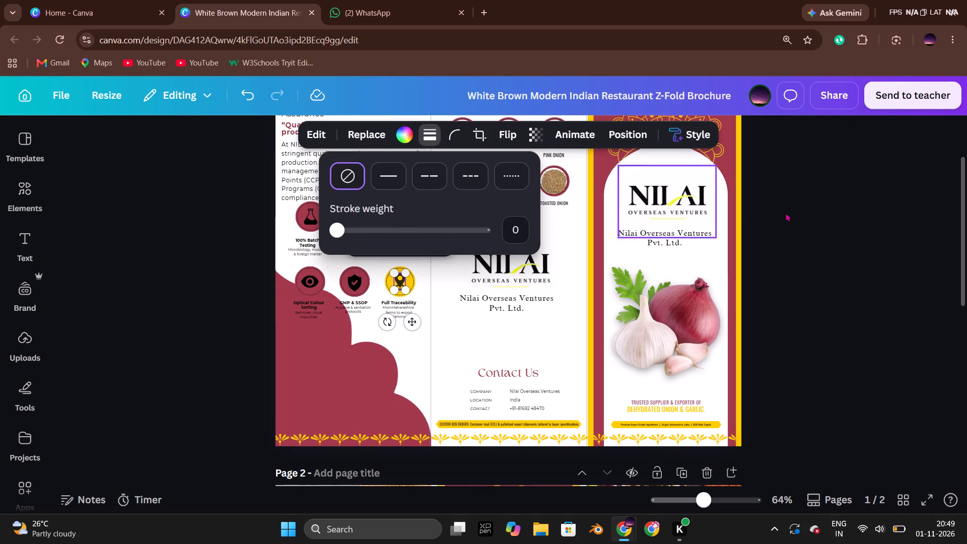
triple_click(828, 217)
Recolour the yellow circle behind the location-pin symbol to the same crimson.
click(411, 277)
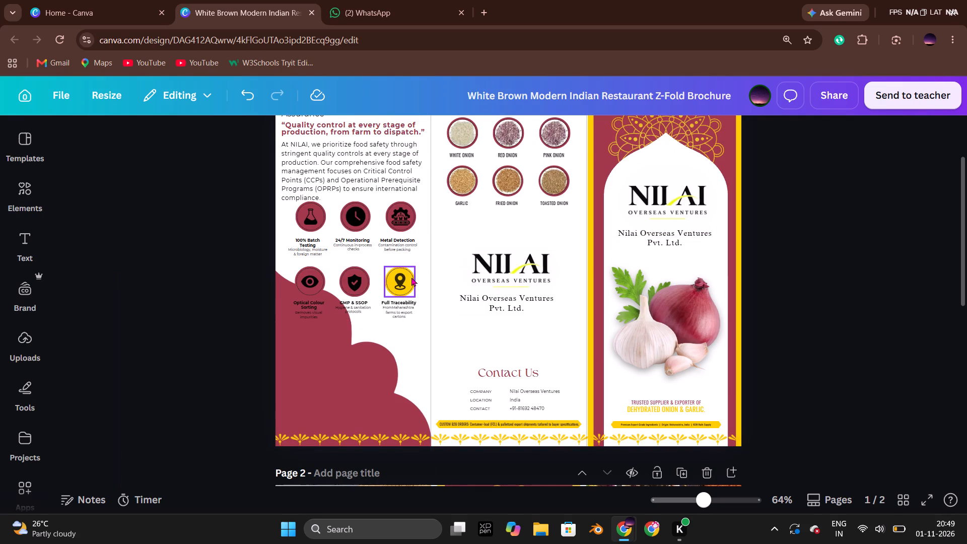
click(407, 134)
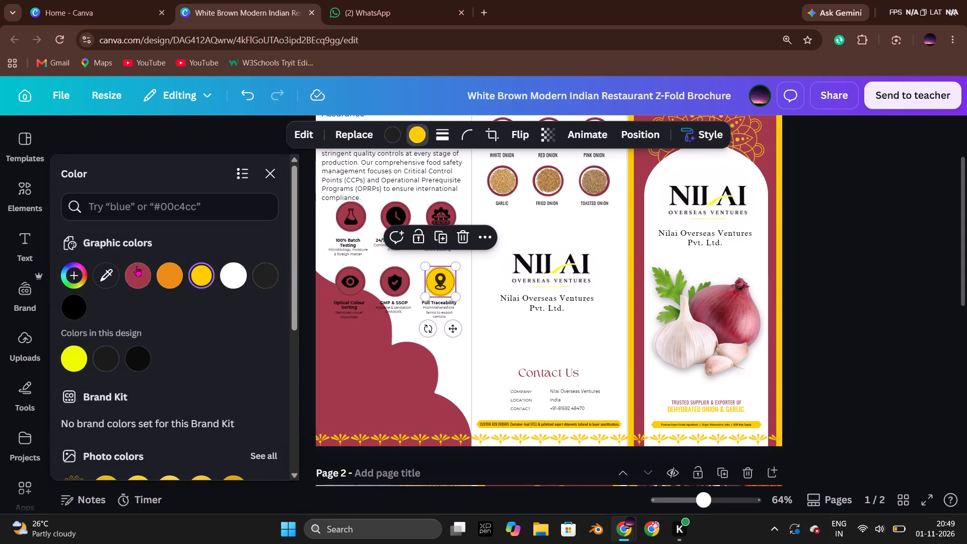
click(137, 275)
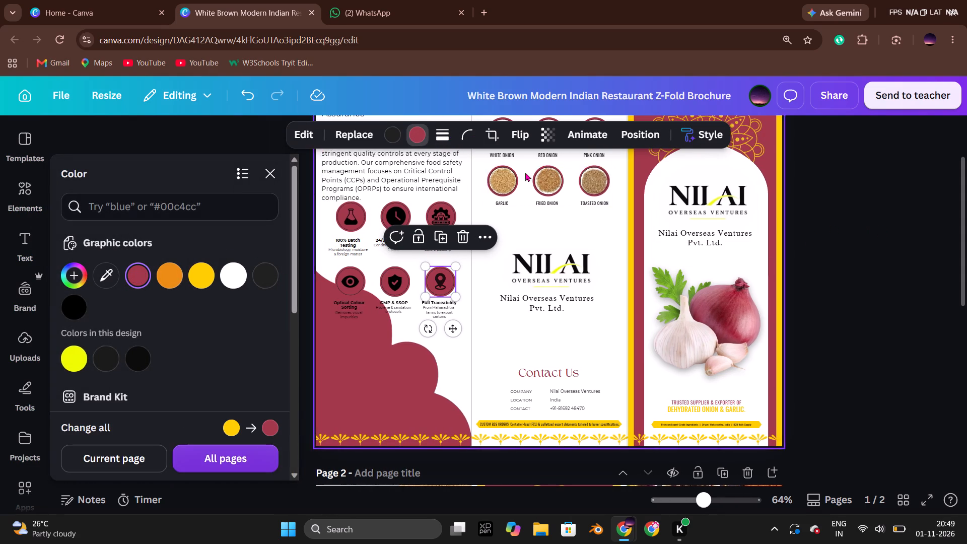
triple_click(891, 286)
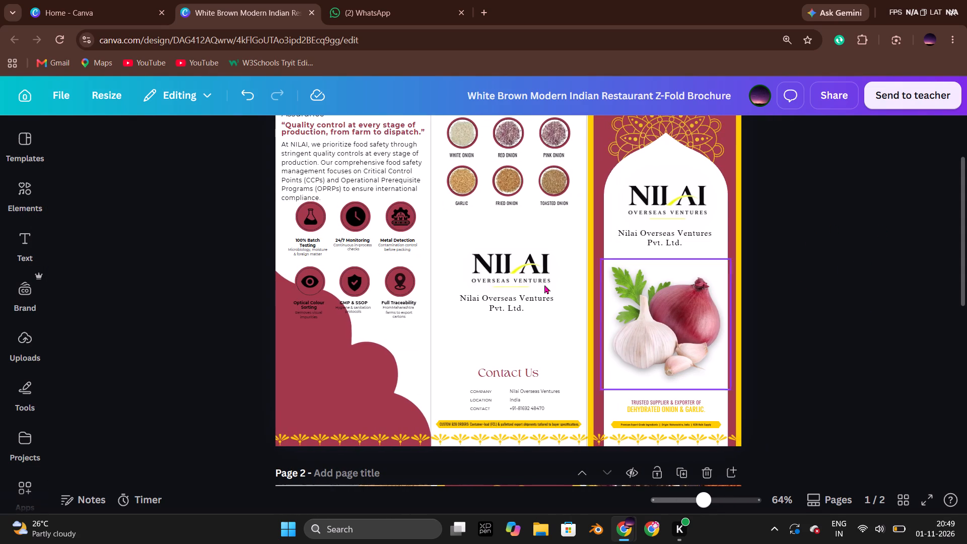
Set the location-pin symbol's transparency to 100 so it is fully opaque.
click(398, 284)
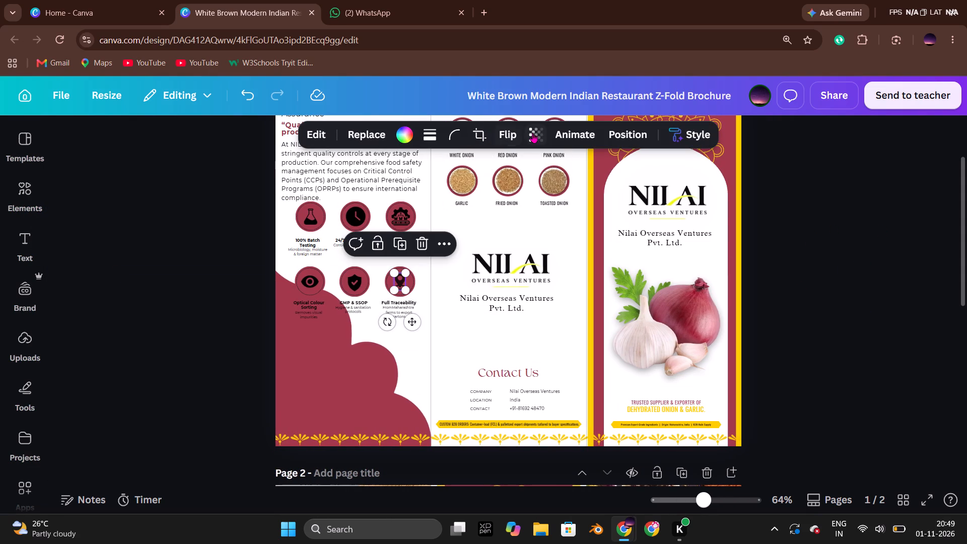
click(534, 132)
drag(554, 191, 615, 191)
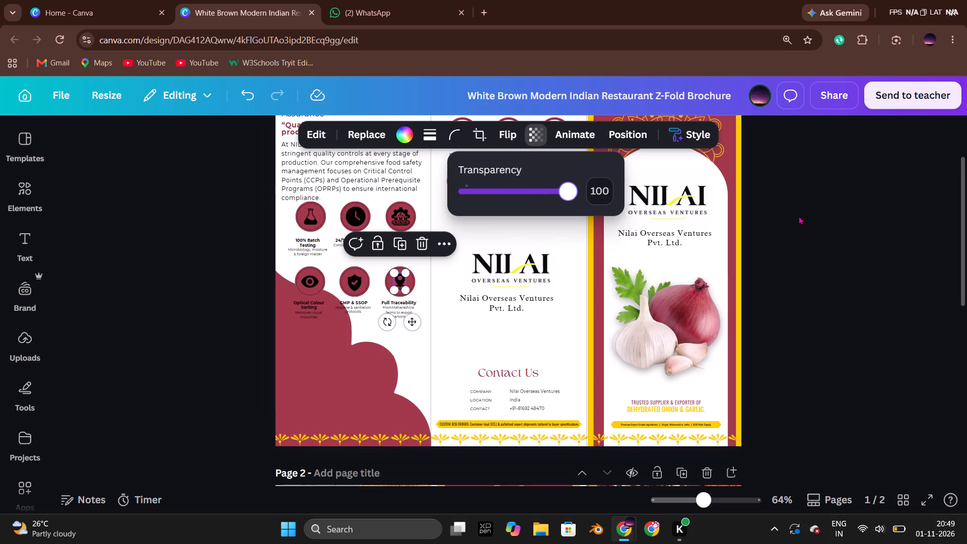
triple_click(804, 217)
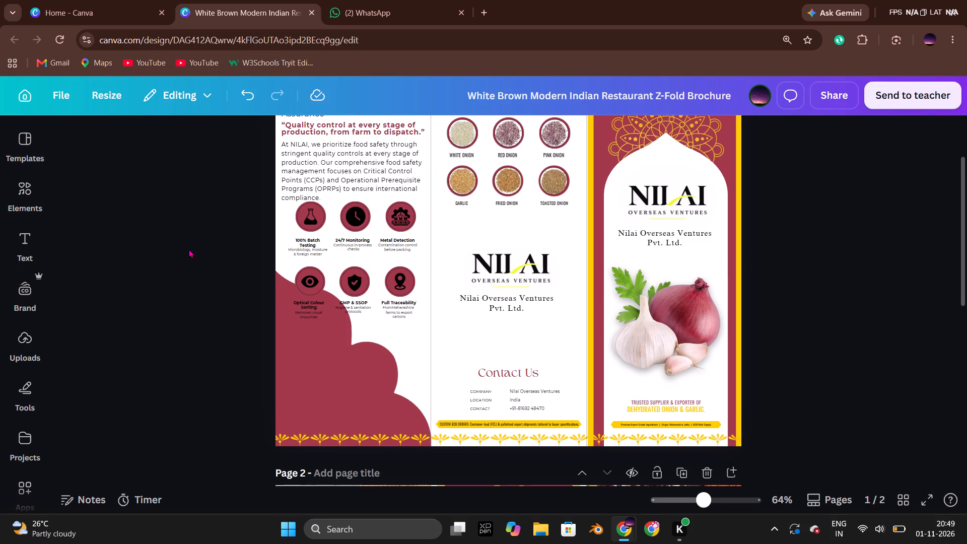
Group the eye, shield and location-pin icons of the lower row together with their crimson circles.
click(189, 249)
drag(254, 255, 383, 289)
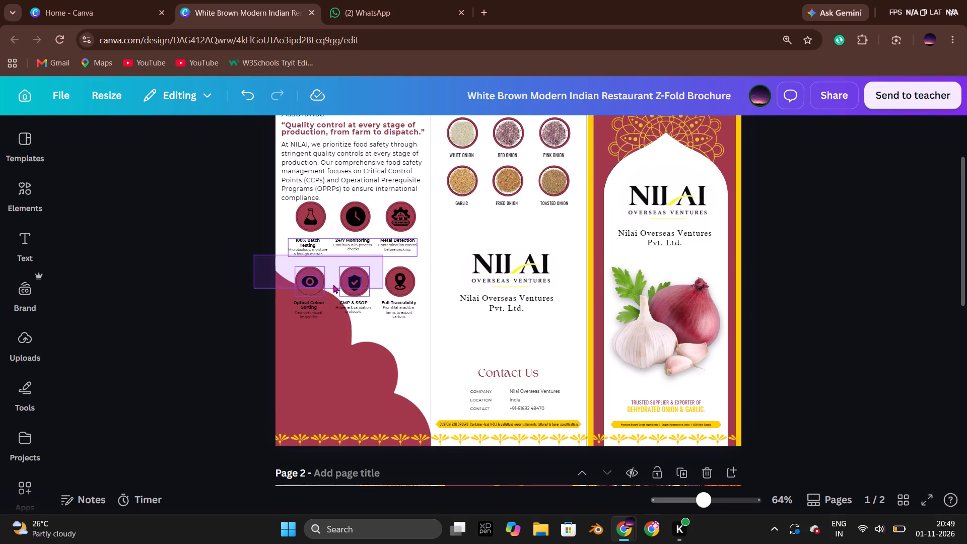
click(188, 256)
drag(259, 282, 403, 280)
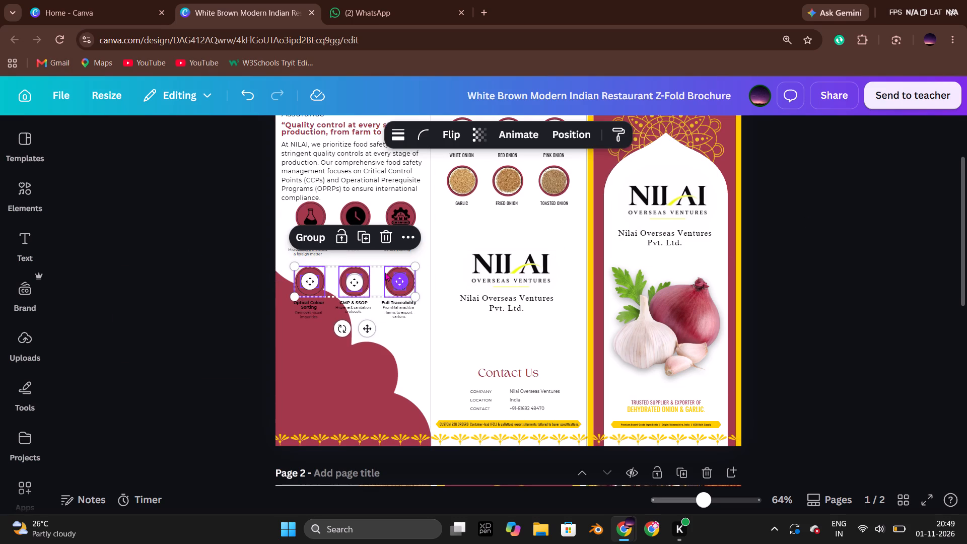
click(309, 237)
click(171, 208)
Group the flask, clock and gear icons of the upper row together with their crimson circles.
drag(258, 218, 356, 217)
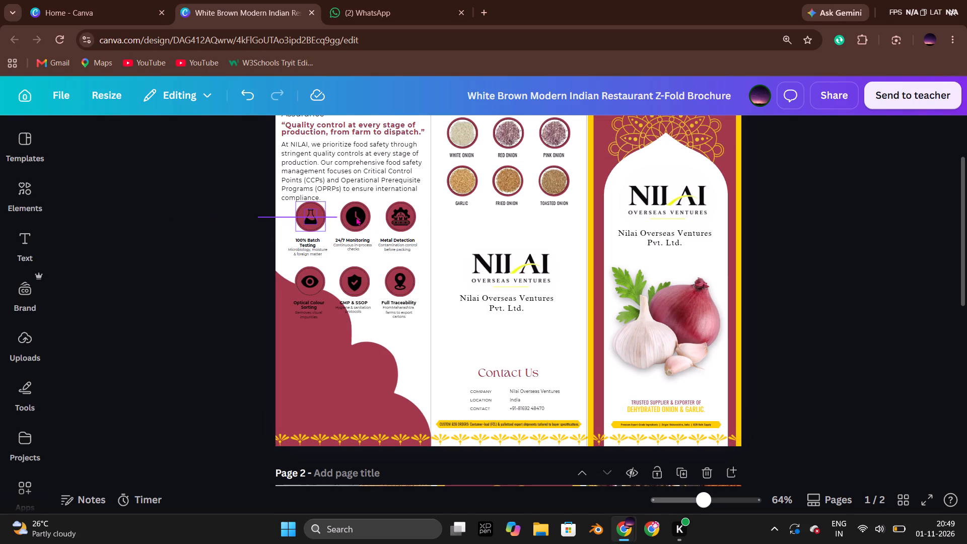
drag(356, 217, 406, 217)
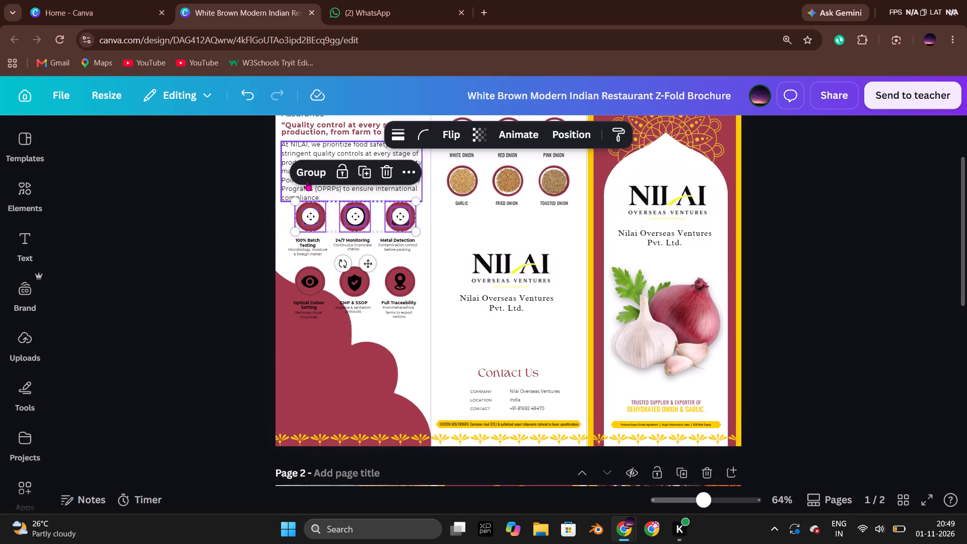
click(309, 177)
click(182, 203)
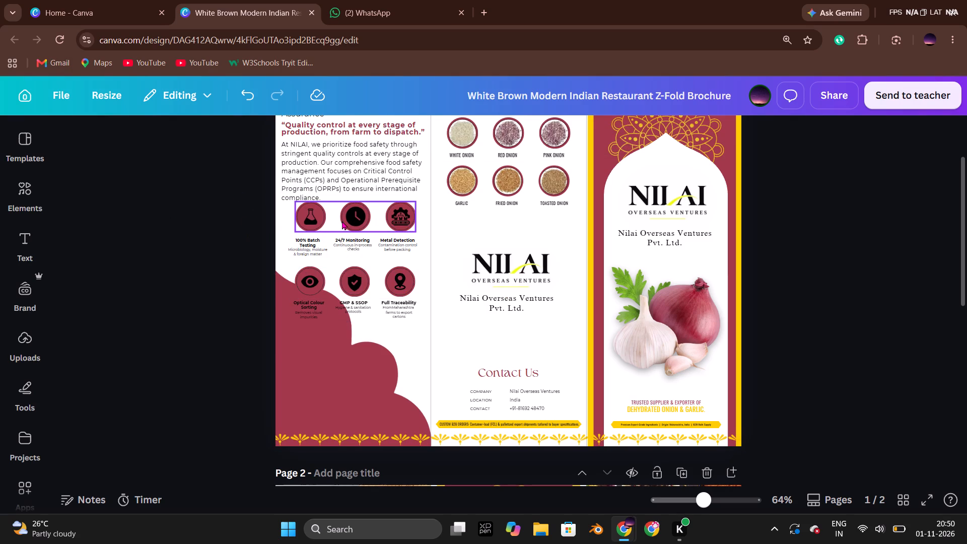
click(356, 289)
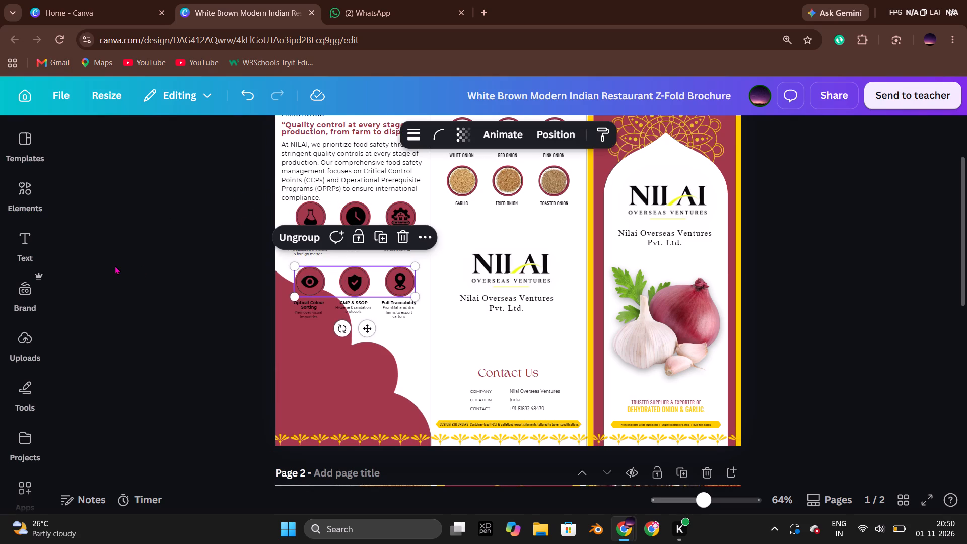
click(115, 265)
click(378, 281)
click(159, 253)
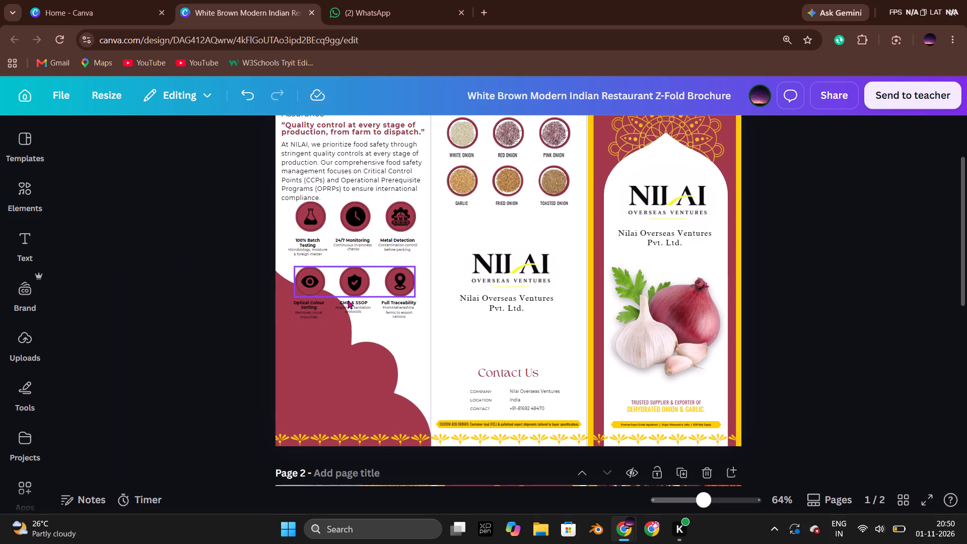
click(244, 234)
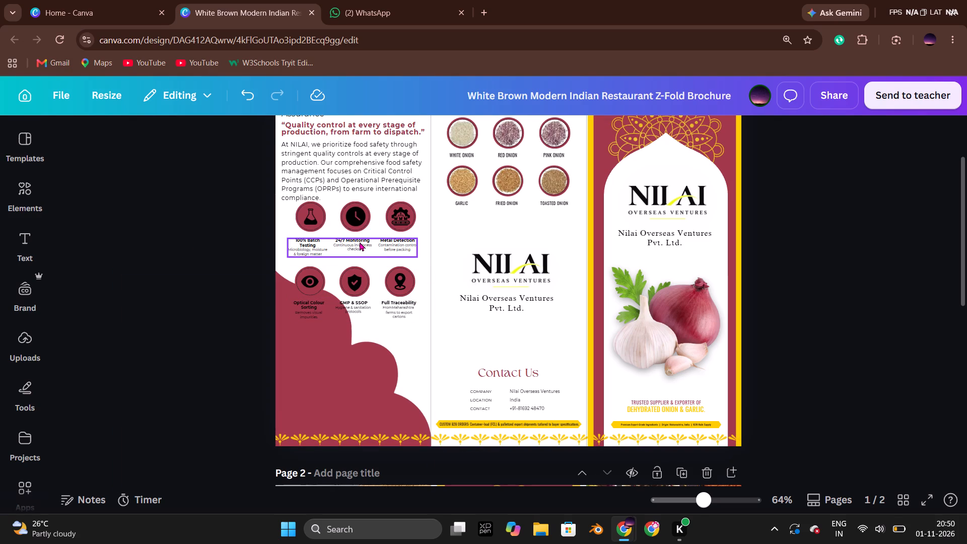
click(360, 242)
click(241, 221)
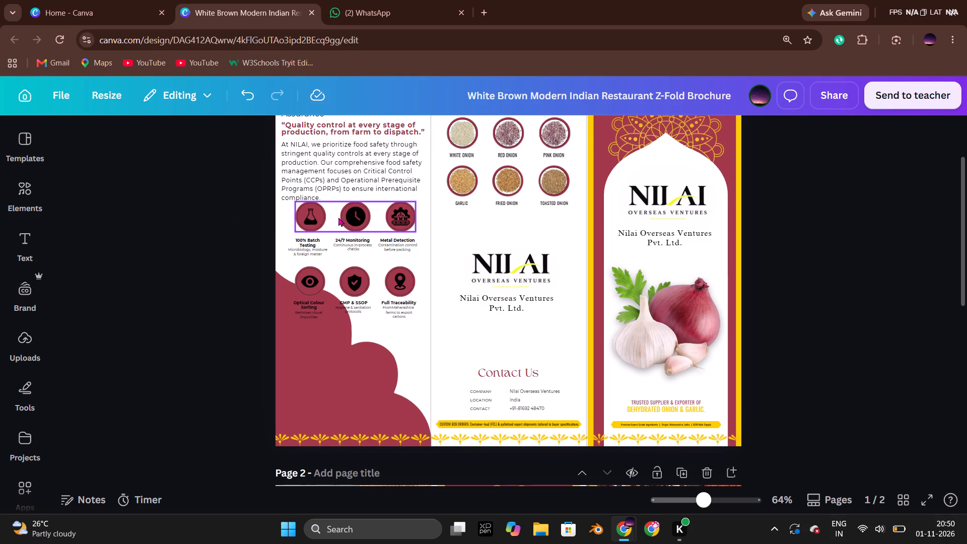
Nudge the flask, clock and gear icon row down three increments, away from the quality paragraph above it.
click(339, 217)
key(Down)
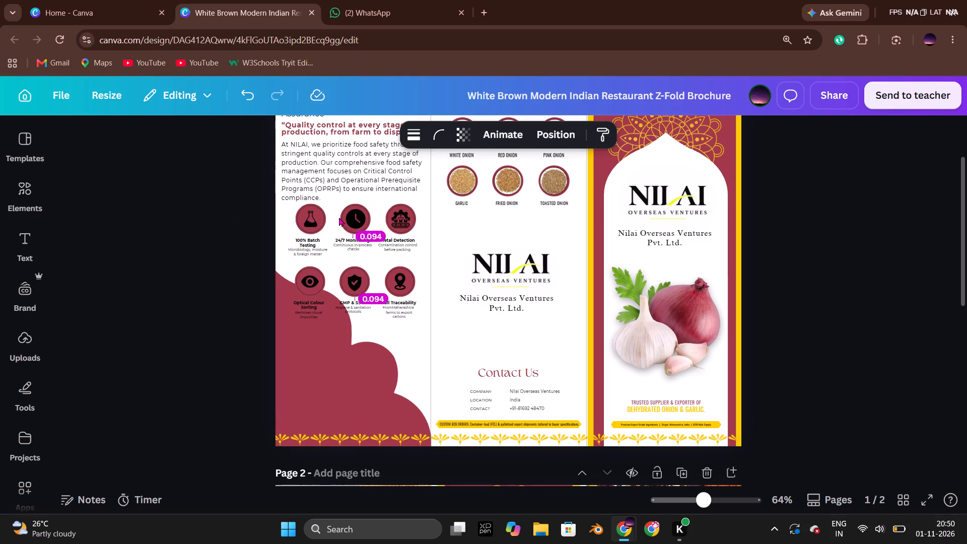
key(Down)
key(Down)
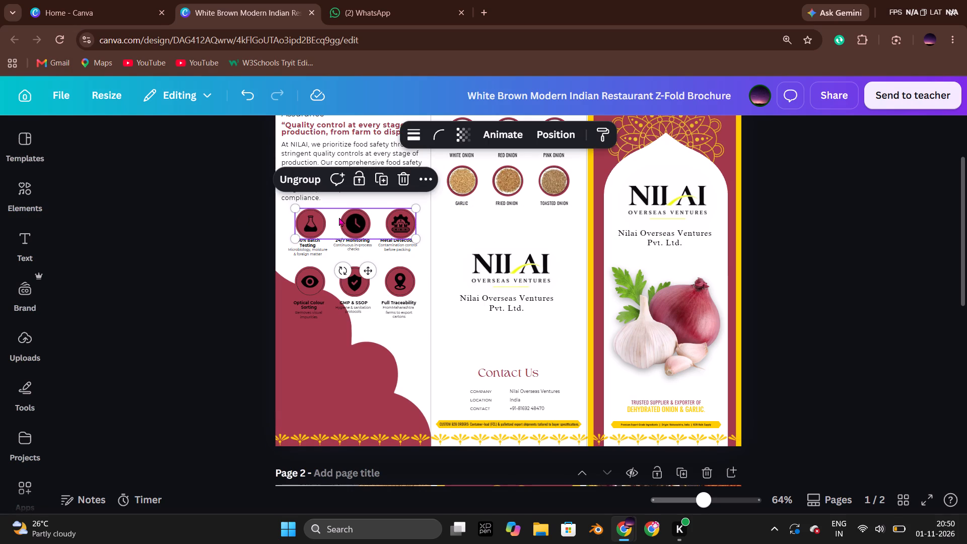
click(163, 239)
Nudge the upper row's captions (100% Batch Testing, 24/7 Monitoring, Metal Detection) two increments down and one to the right under their icons.
click(297, 247)
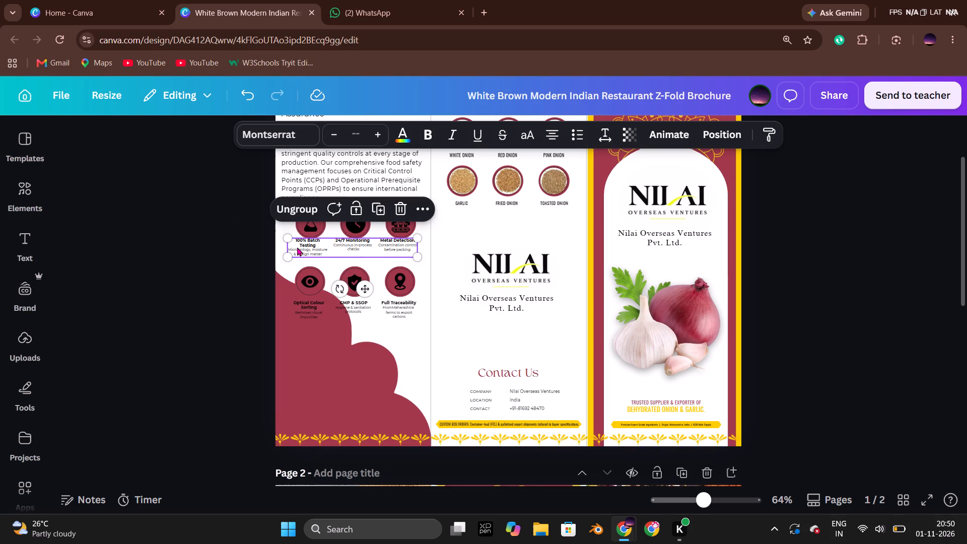
key(Down)
key(Down)
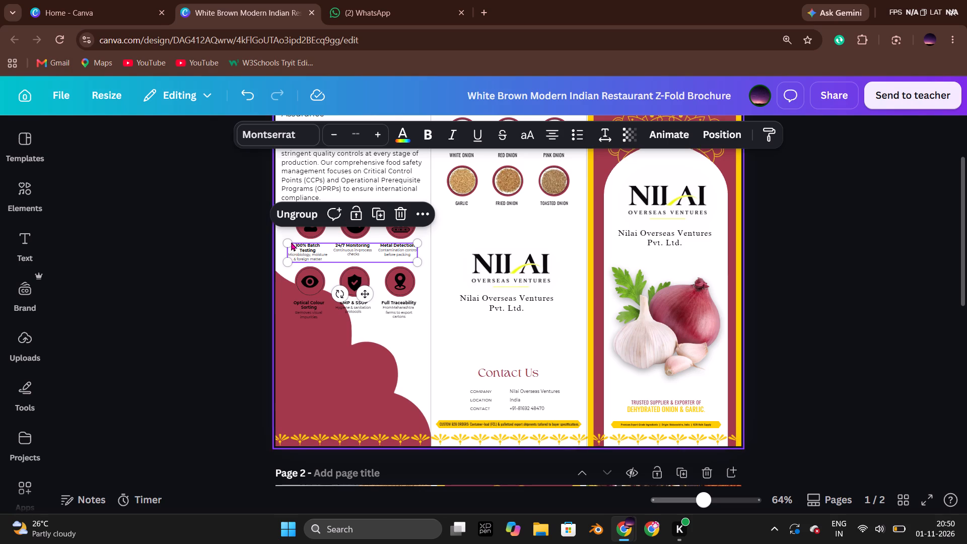
click(206, 251)
click(345, 251)
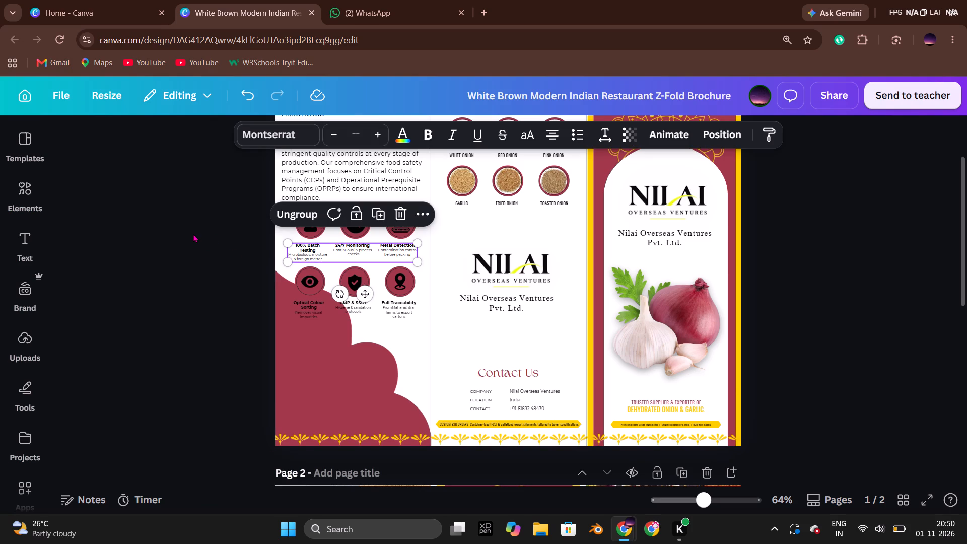
key(Right)
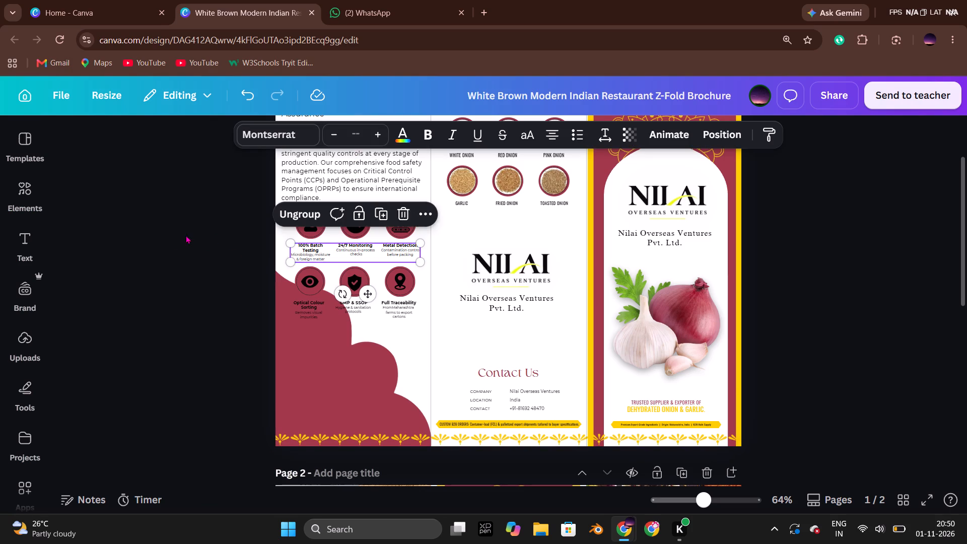
click(171, 238)
Nudge the lower row's captions (Optical Colour Sorting, GMP & SSOP, Full Traceability) slightly down and to the right under their icons.
click(358, 309)
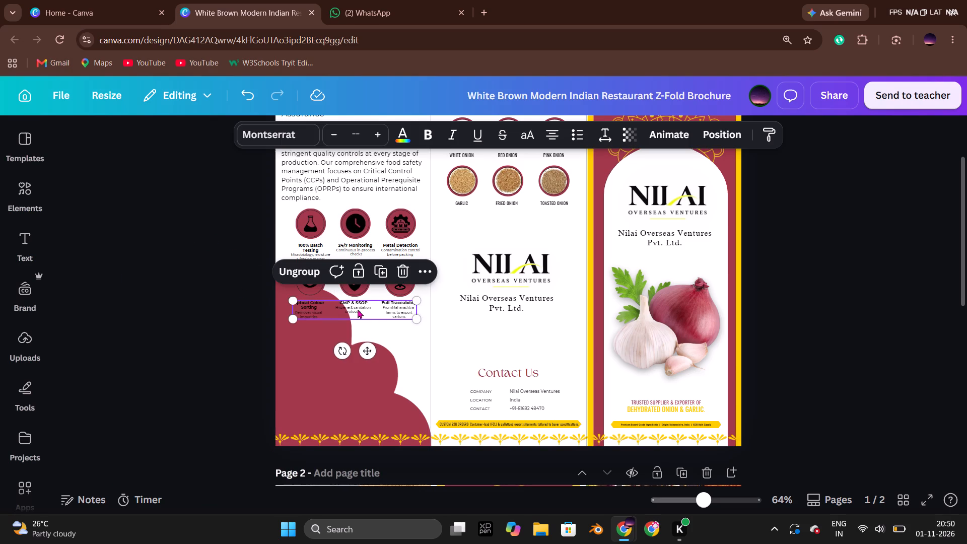
key(Down)
key(Right)
key(Left)
key(Left)
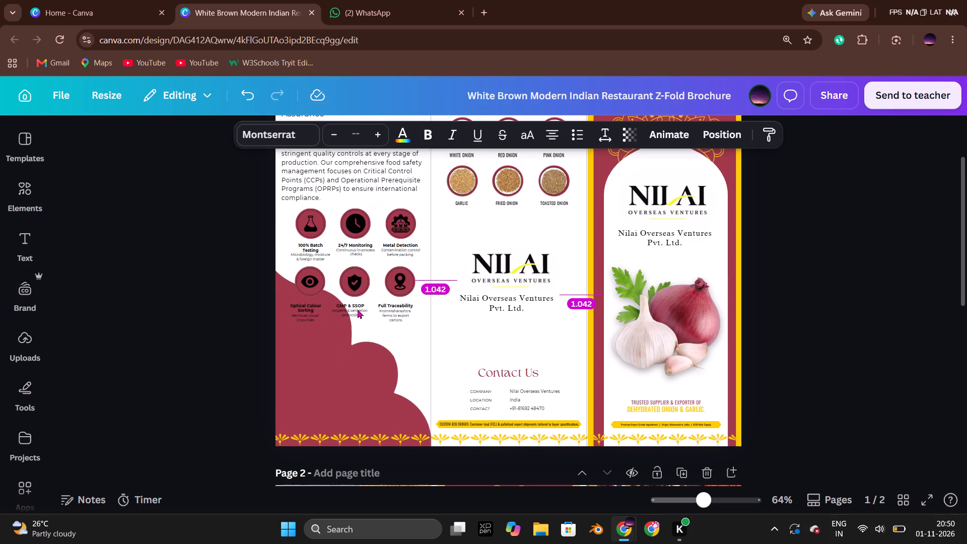
key(Left)
key(Right)
key(Right)
key(Right)
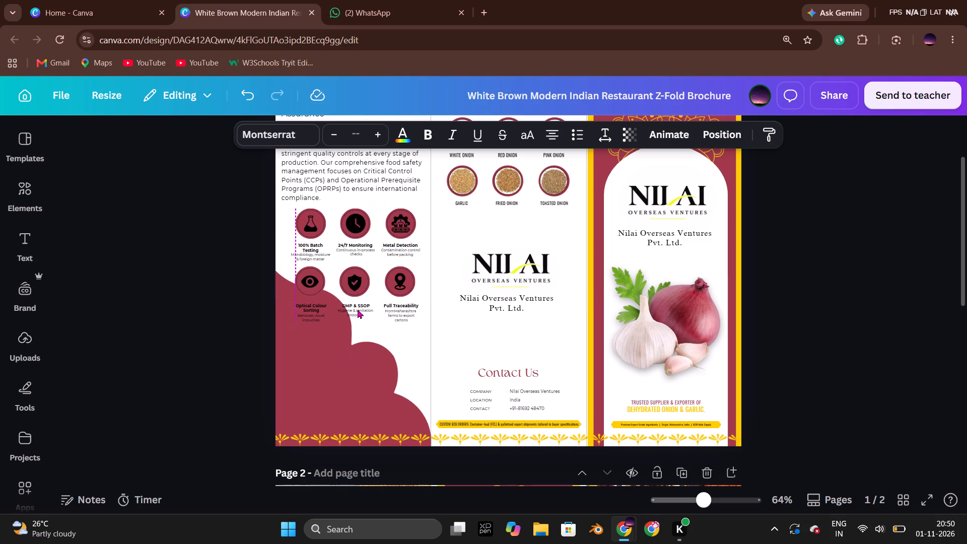
Nudge the lower row's captions (Optical Colour Sorting, GMP & SSOP, Full Traceability) one increment up and slightly sideways to centre them under their icons.
key(Left)
key(Left)
key(Right)
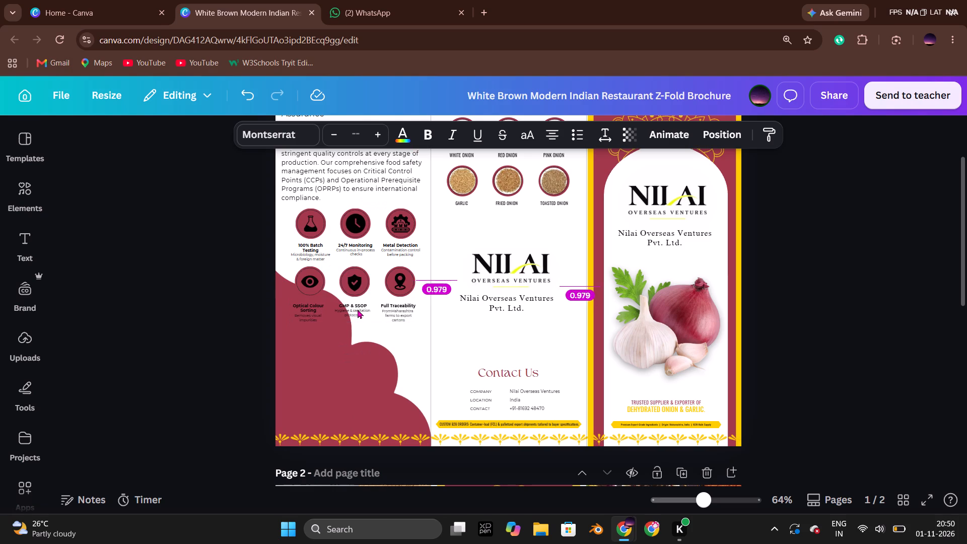
key(Right)
key(Right)
key(Right)
key(Left)
key(Left)
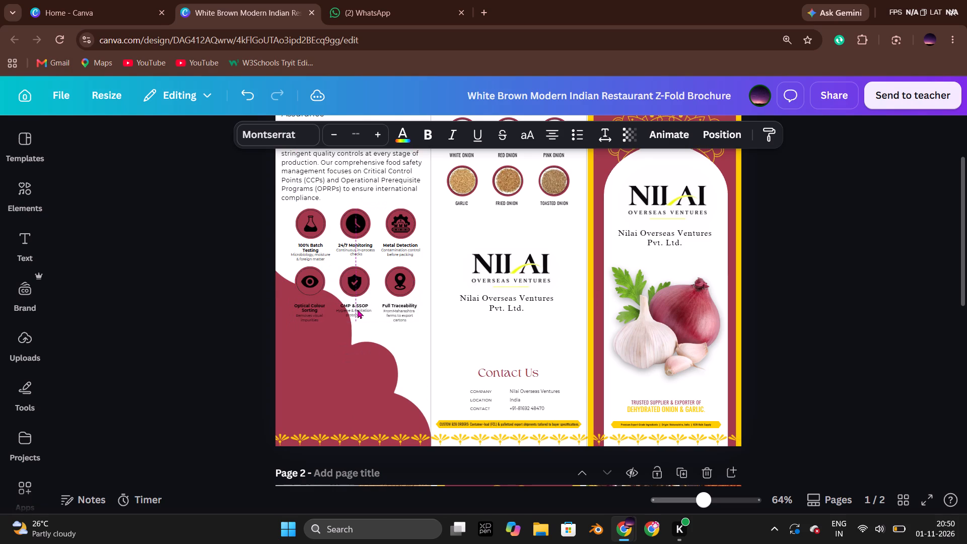
key(Right)
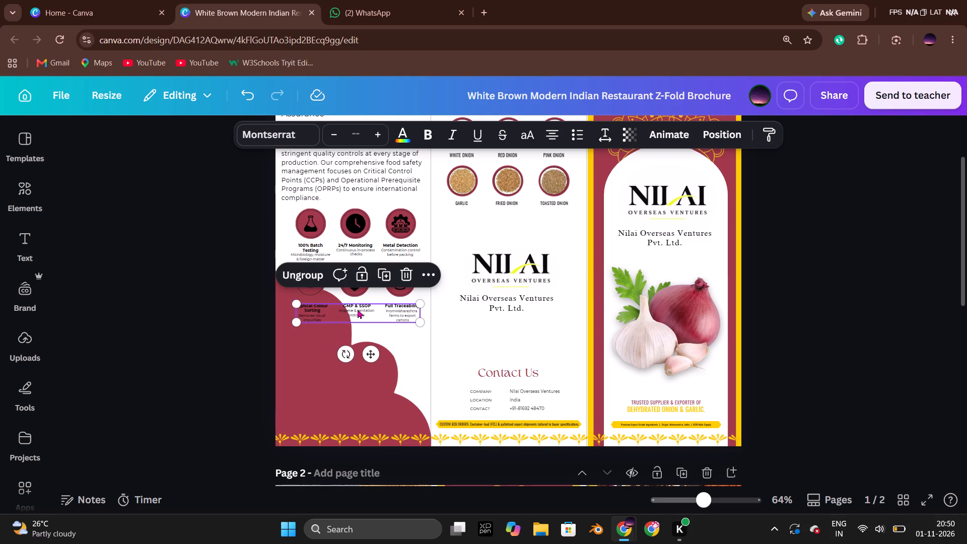
key(Up)
key(Down)
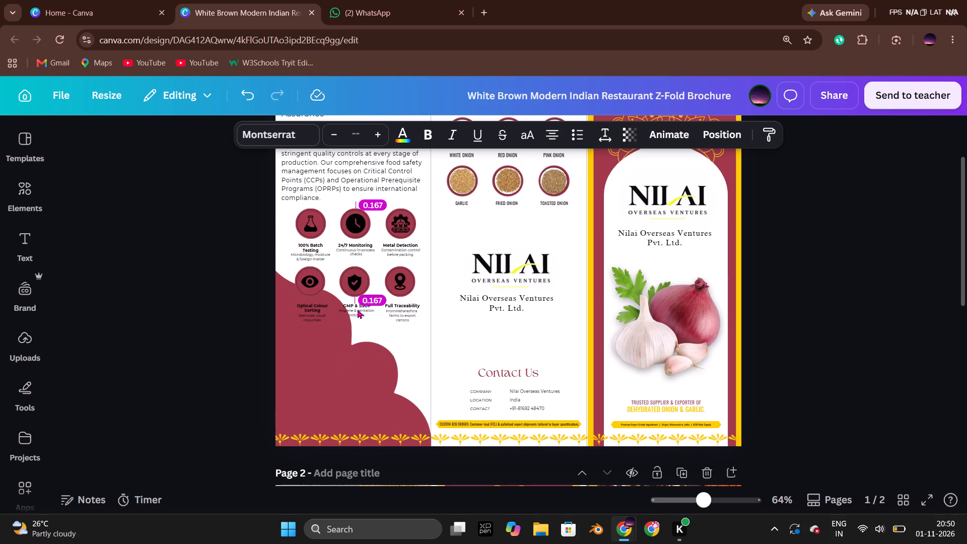
key(Up)
key(Left)
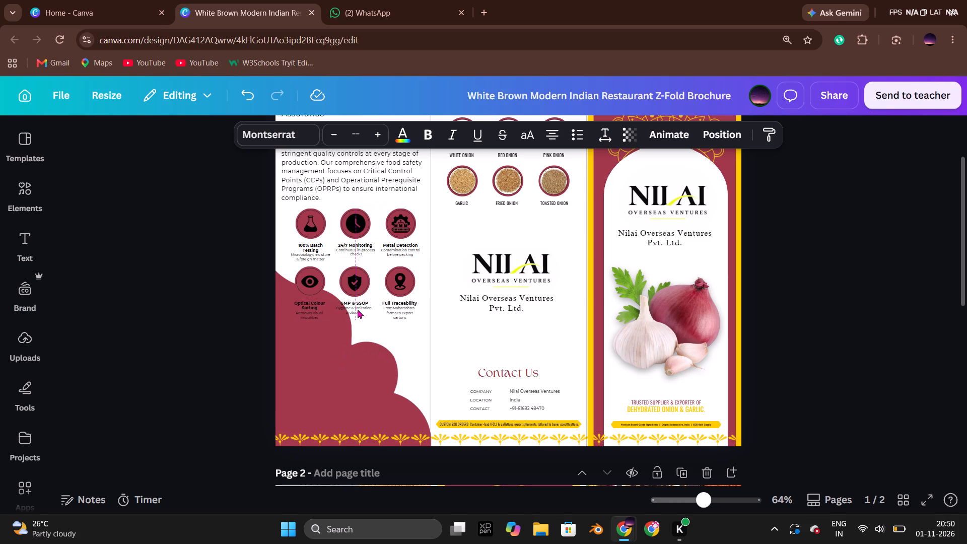
click(108, 314)
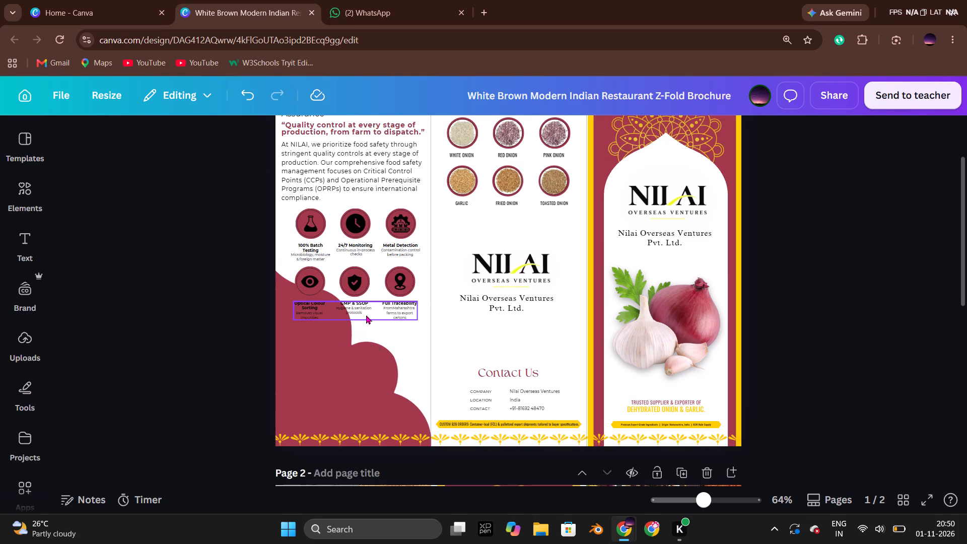
Nudge the eye, shield and location-pin icon row and its captions slightly left, keeping the captions centred under the icons.
click(366, 313)
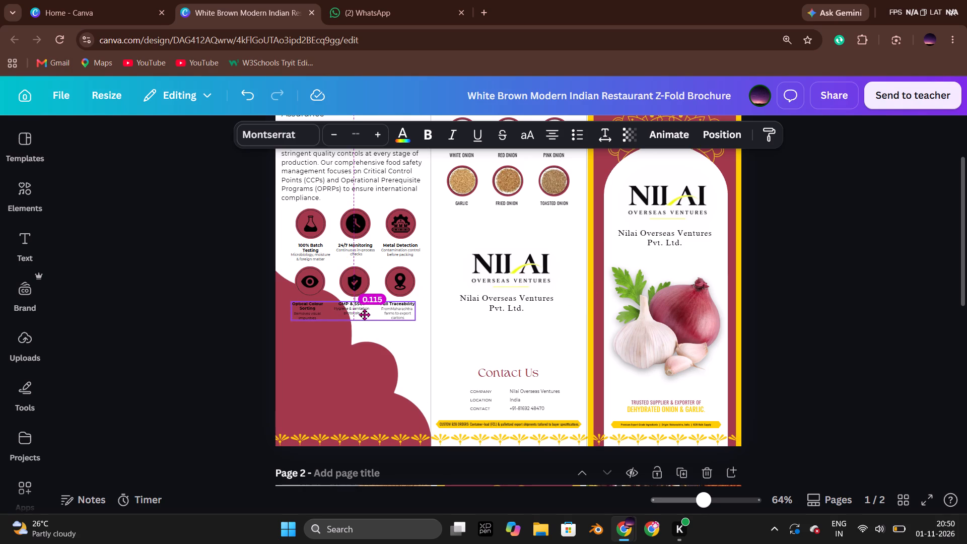
click(184, 270)
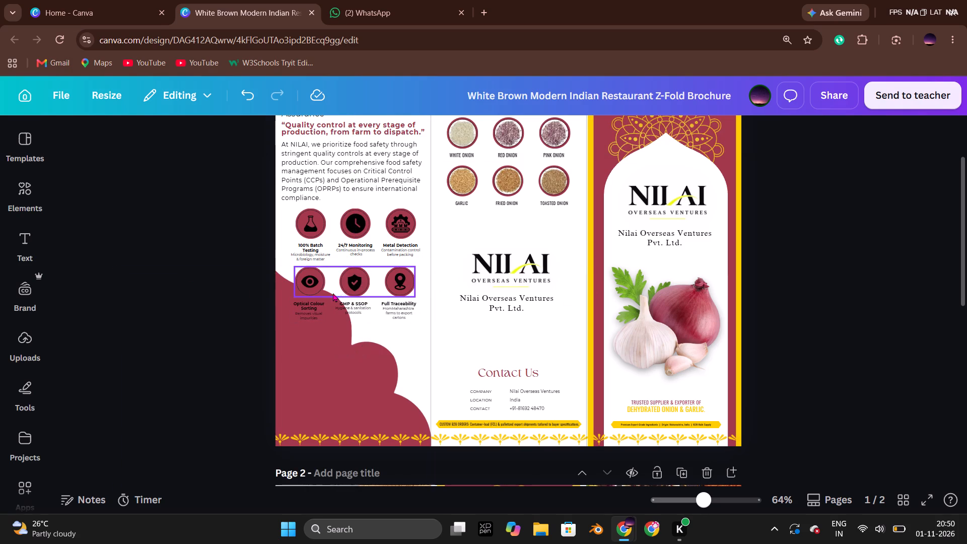
click(351, 285)
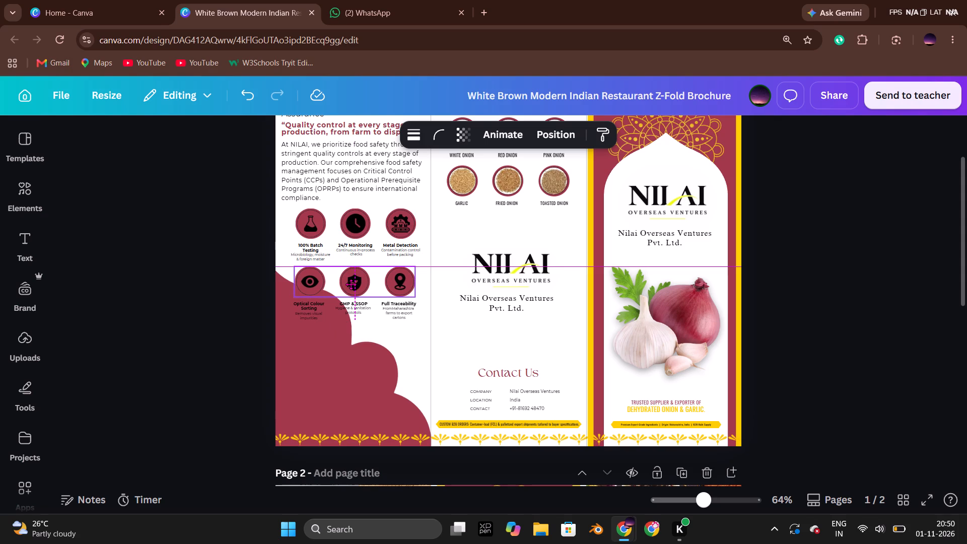
click(221, 281)
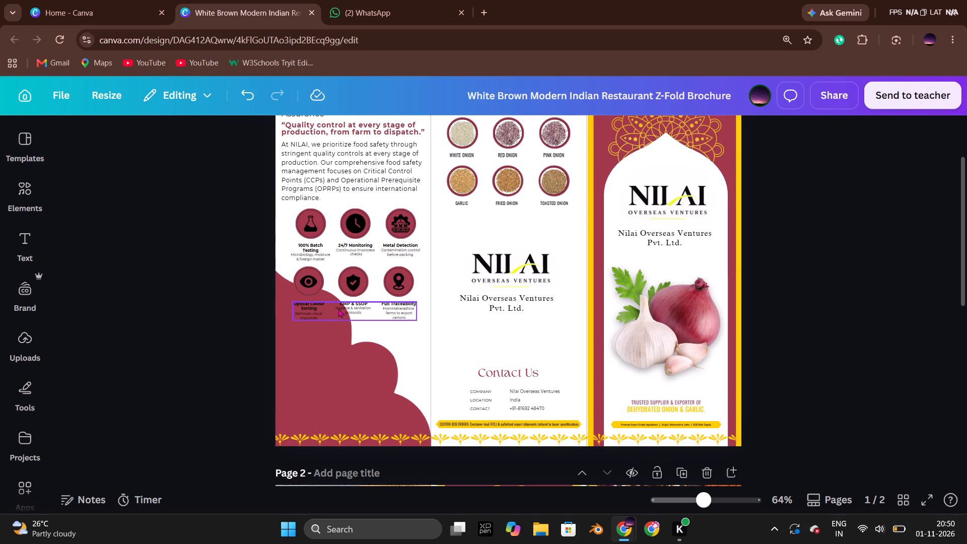
click(338, 308)
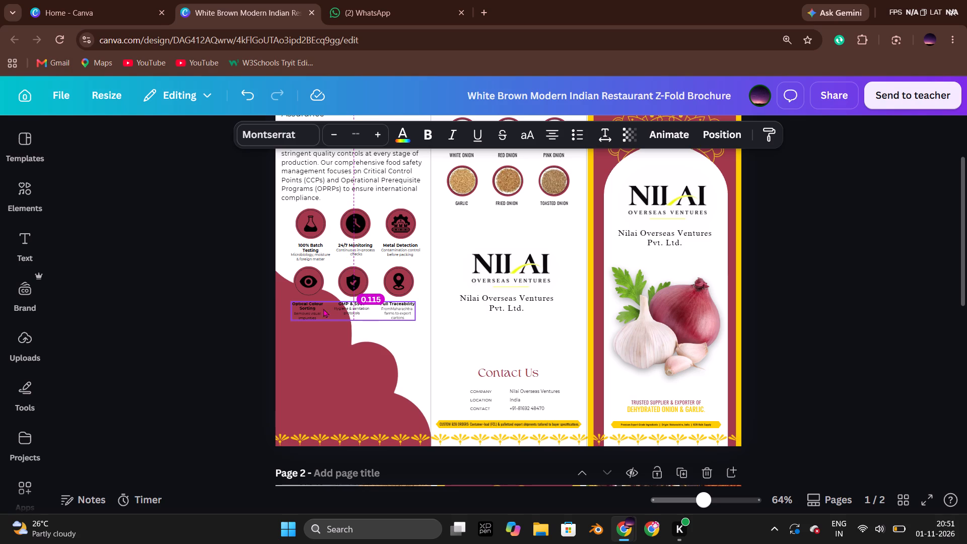
click(201, 293)
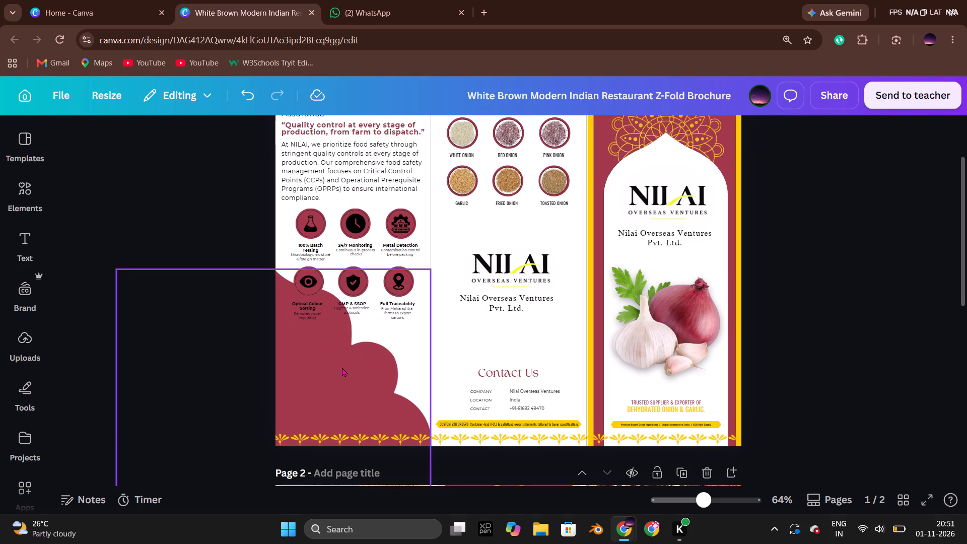
Unlock the large crimson scalloped shape behind the lower part of the quality panel.
click(342, 367)
click(131, 186)
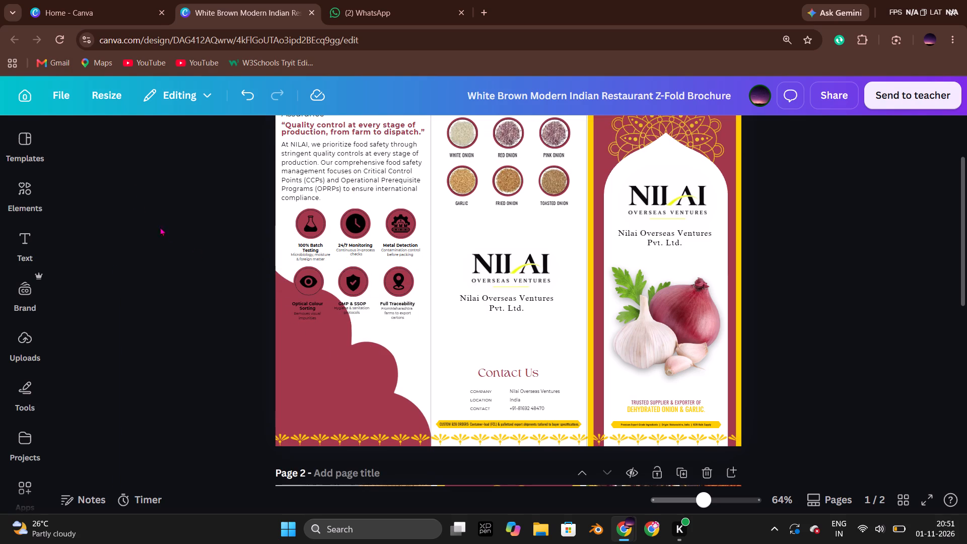
click(378, 398)
click(288, 240)
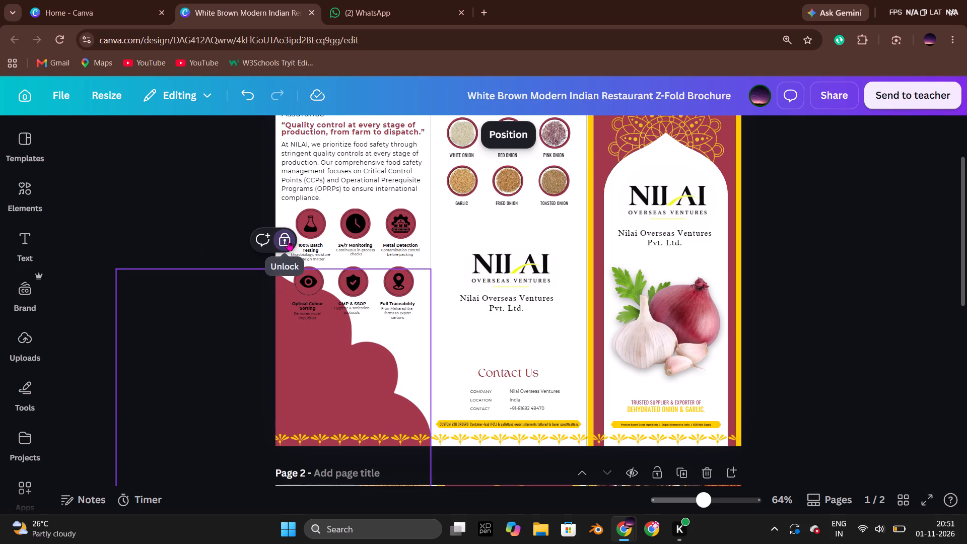
click(121, 192)
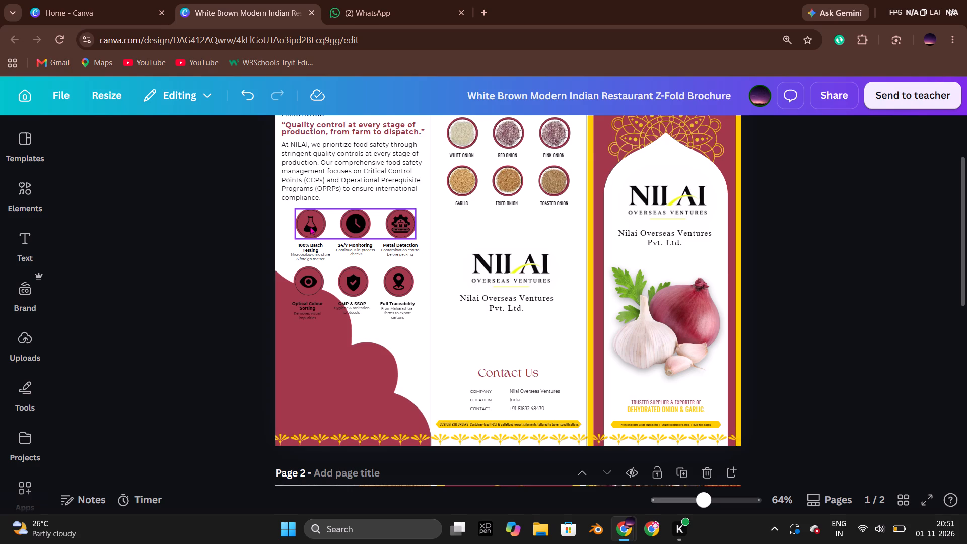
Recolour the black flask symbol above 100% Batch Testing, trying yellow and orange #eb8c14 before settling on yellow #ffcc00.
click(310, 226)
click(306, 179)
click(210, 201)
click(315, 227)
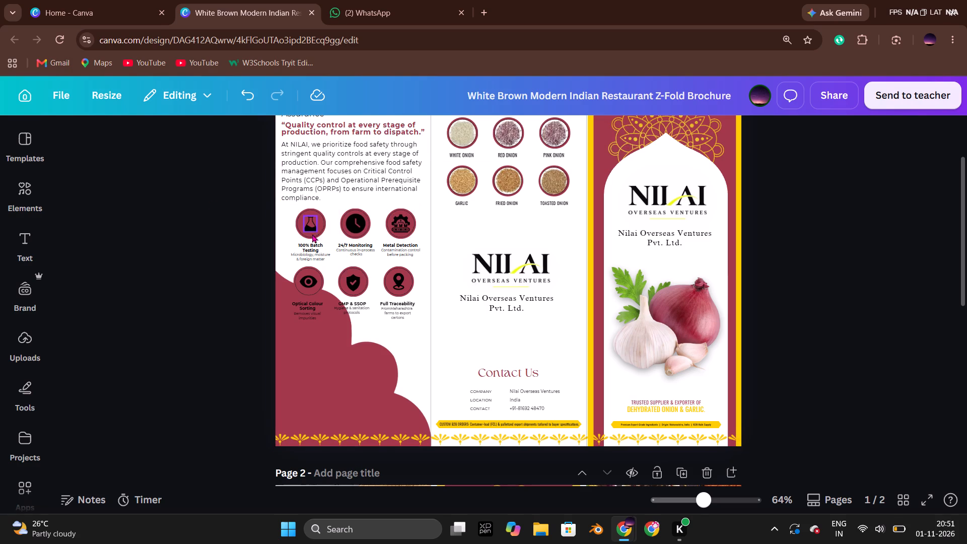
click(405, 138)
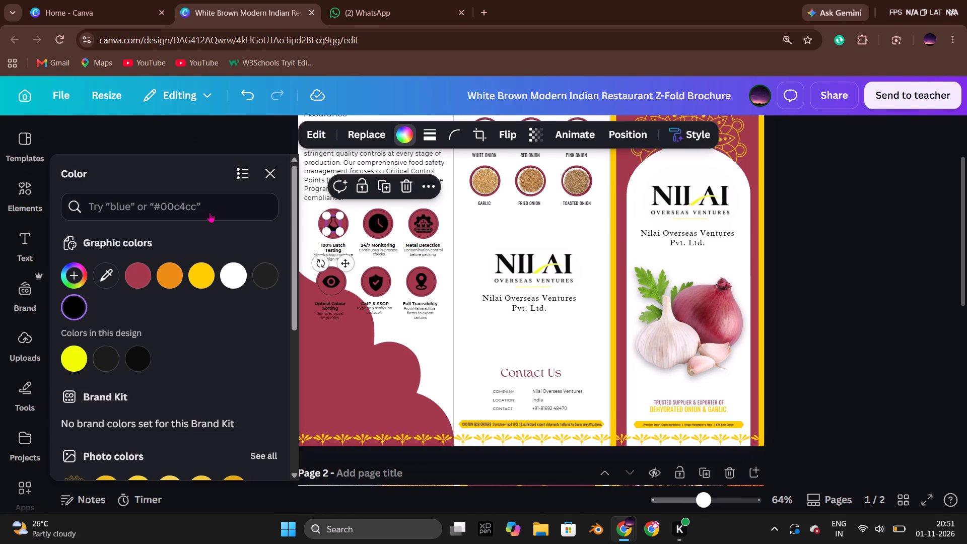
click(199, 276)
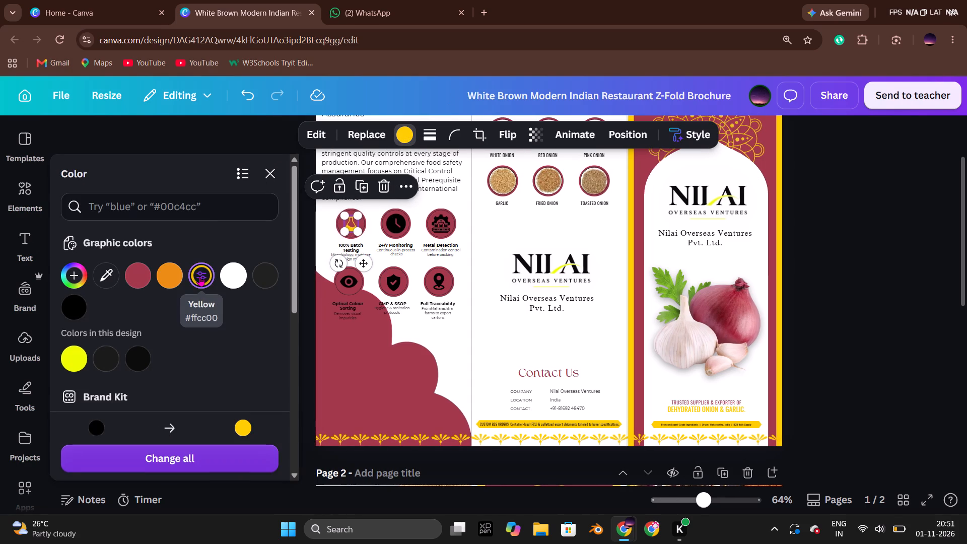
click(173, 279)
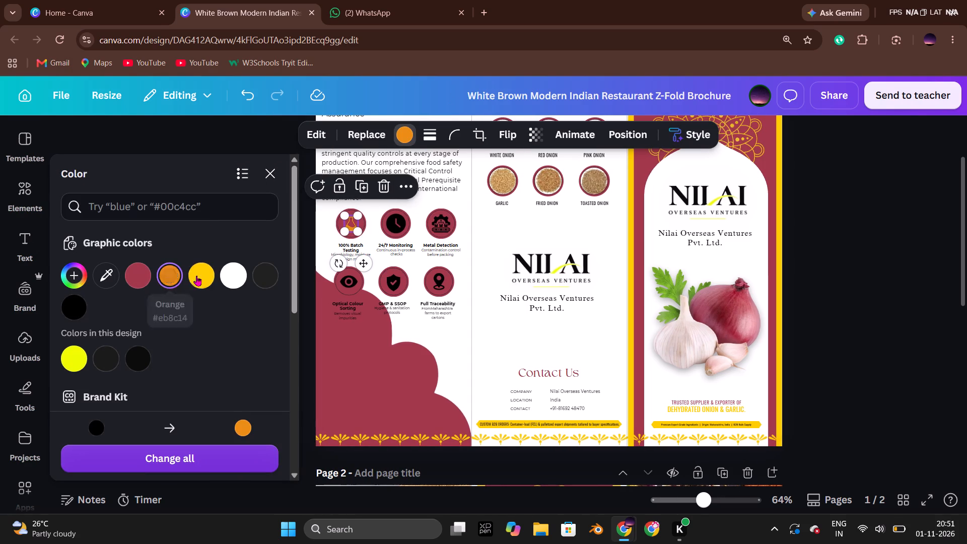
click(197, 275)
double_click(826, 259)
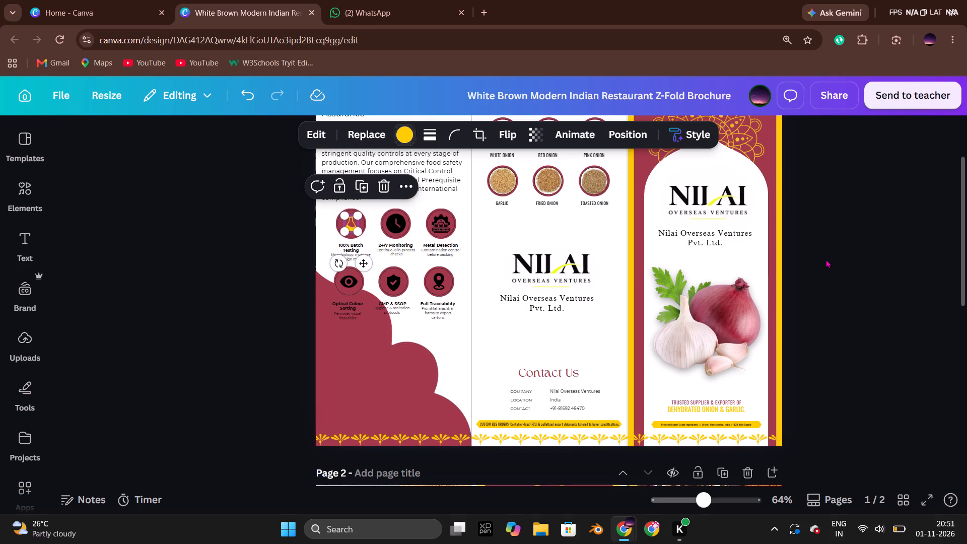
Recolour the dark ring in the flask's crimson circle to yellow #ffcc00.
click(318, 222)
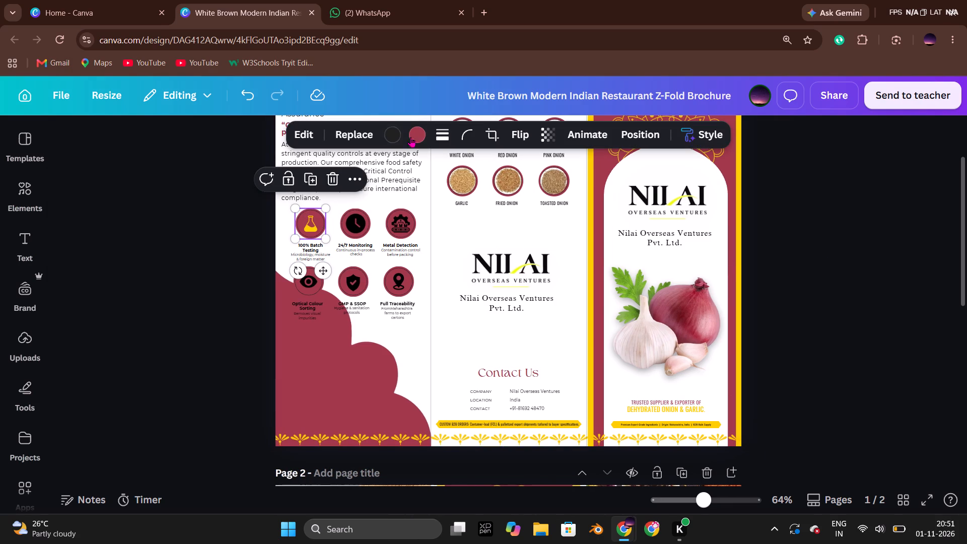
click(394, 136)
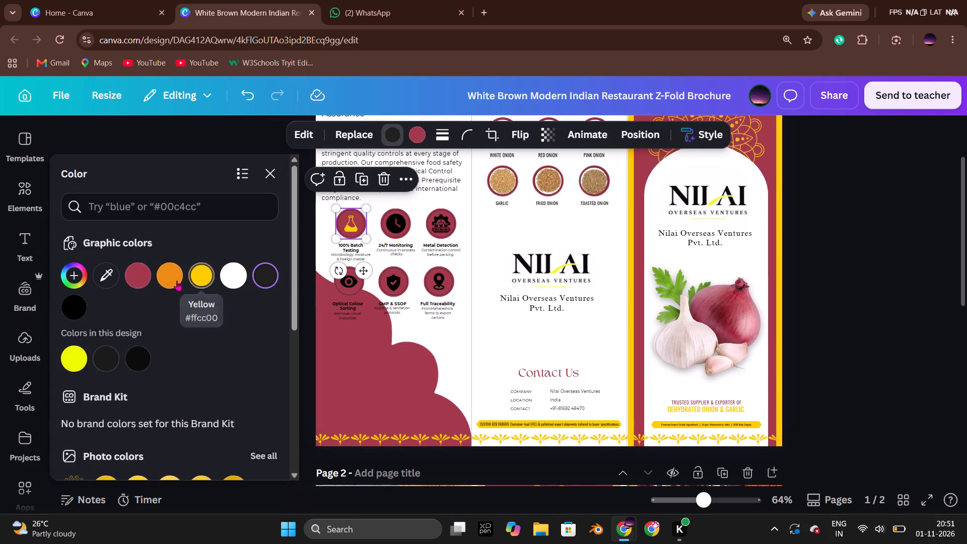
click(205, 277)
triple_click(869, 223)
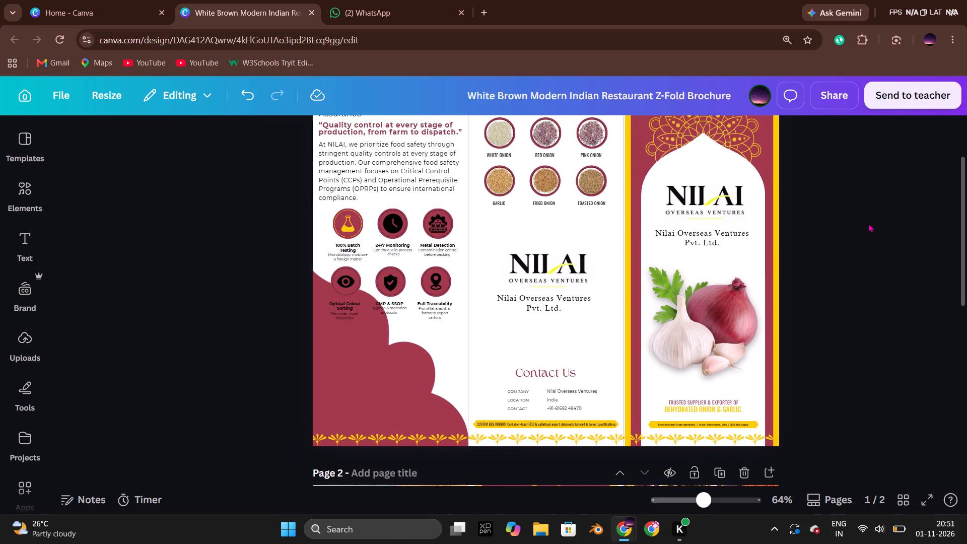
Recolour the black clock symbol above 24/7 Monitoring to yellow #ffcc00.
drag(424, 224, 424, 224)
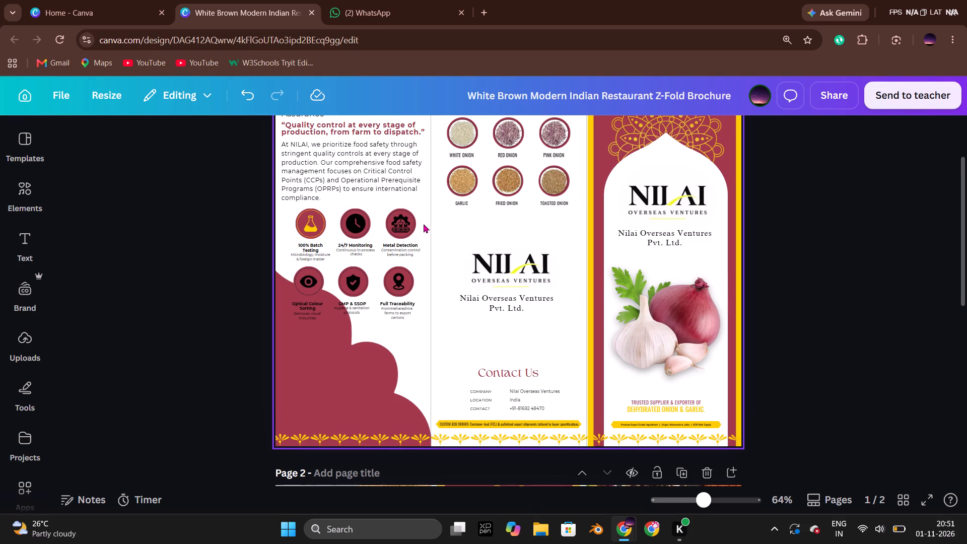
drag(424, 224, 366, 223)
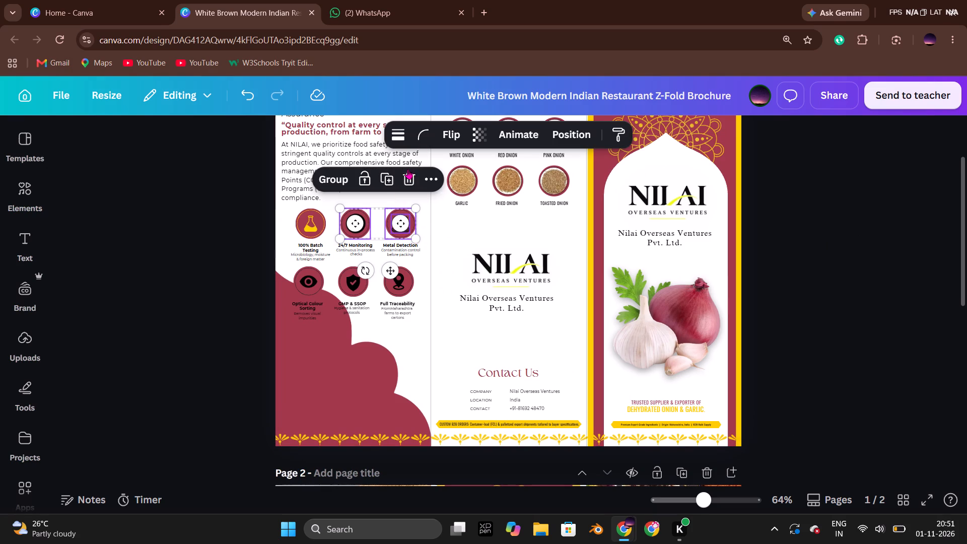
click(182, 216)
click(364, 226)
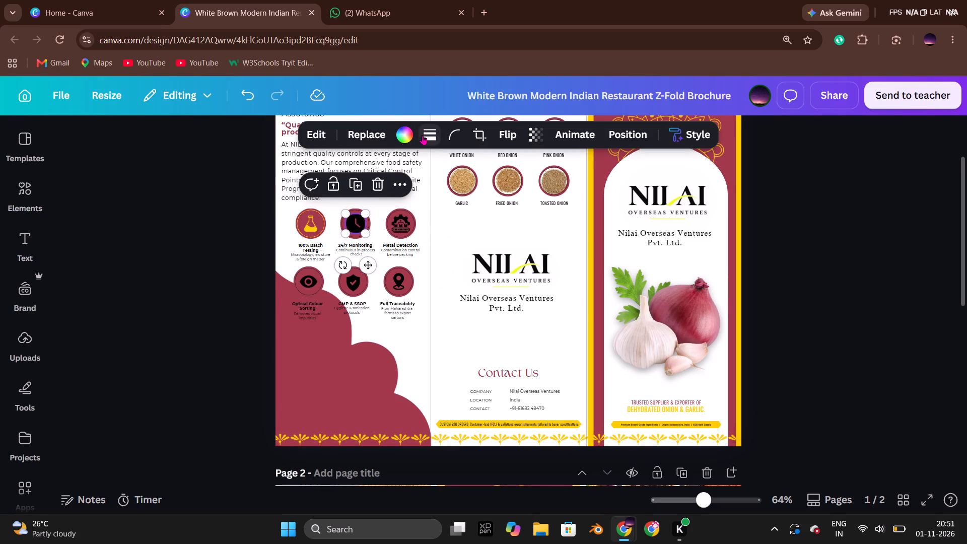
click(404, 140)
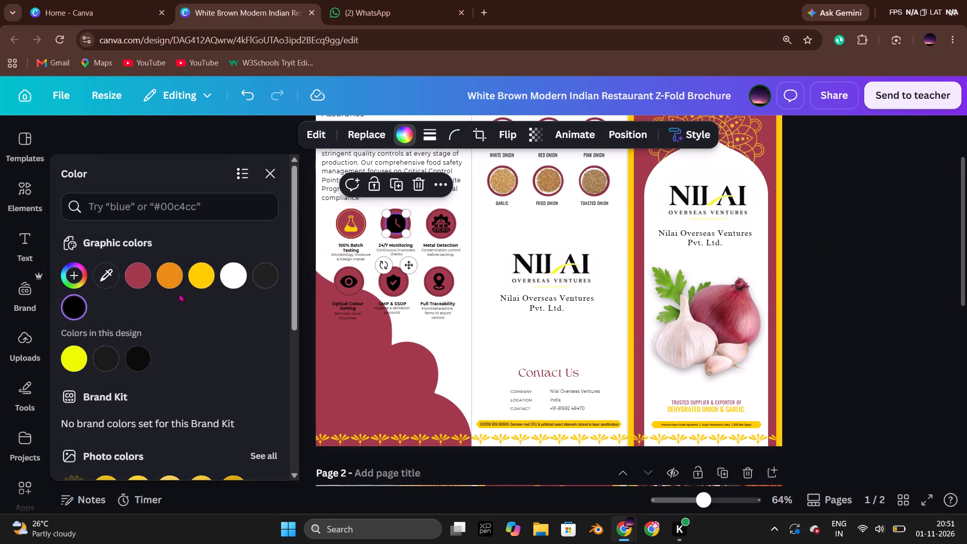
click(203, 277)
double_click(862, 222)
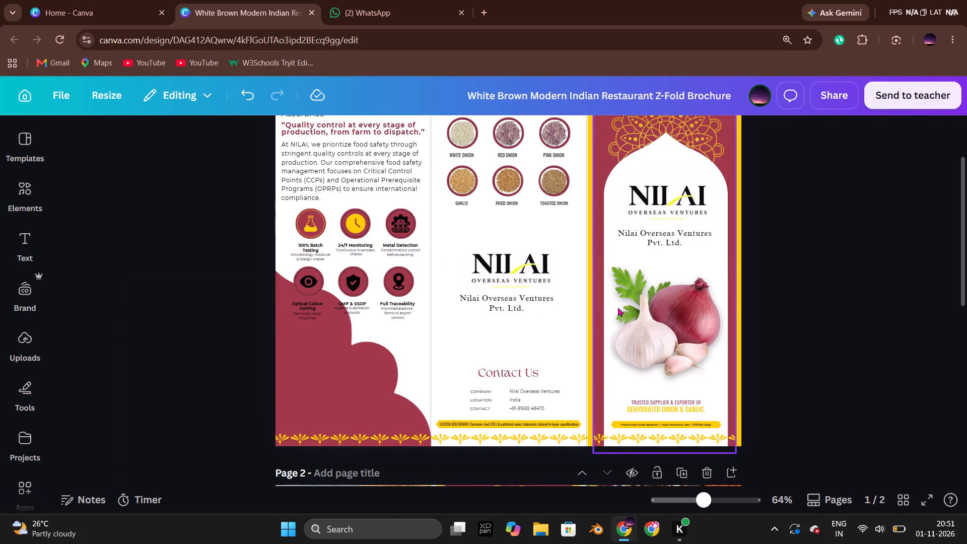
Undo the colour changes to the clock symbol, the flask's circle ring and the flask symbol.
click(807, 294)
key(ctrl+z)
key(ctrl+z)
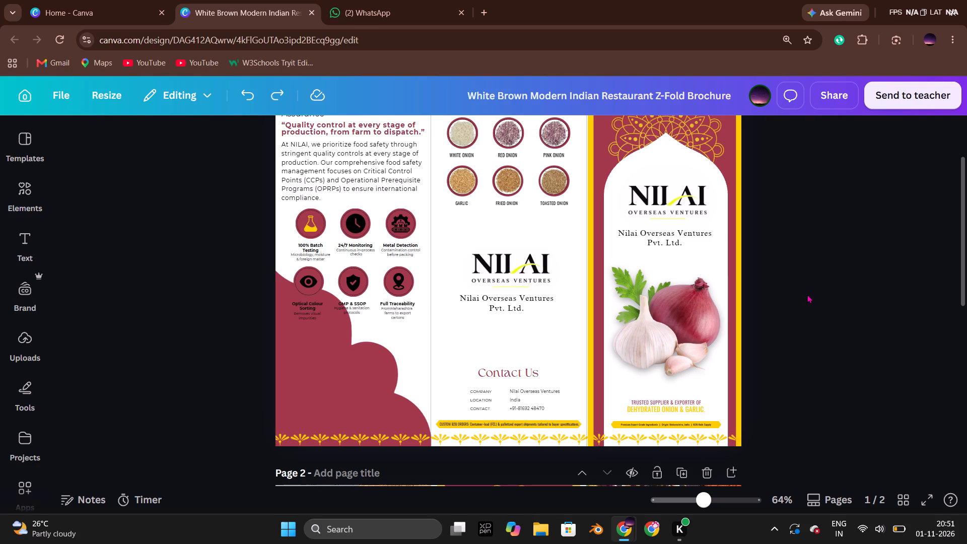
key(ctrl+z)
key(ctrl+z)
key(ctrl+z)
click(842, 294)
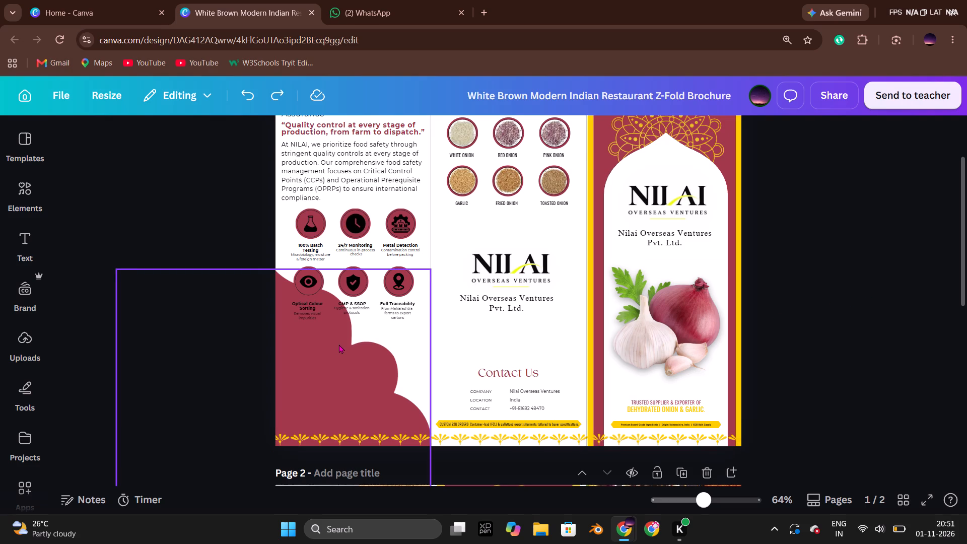
Nudge the crimson scalloped shape in the quality panel five increments down, away from the lower icon row and captions.
click(339, 344)
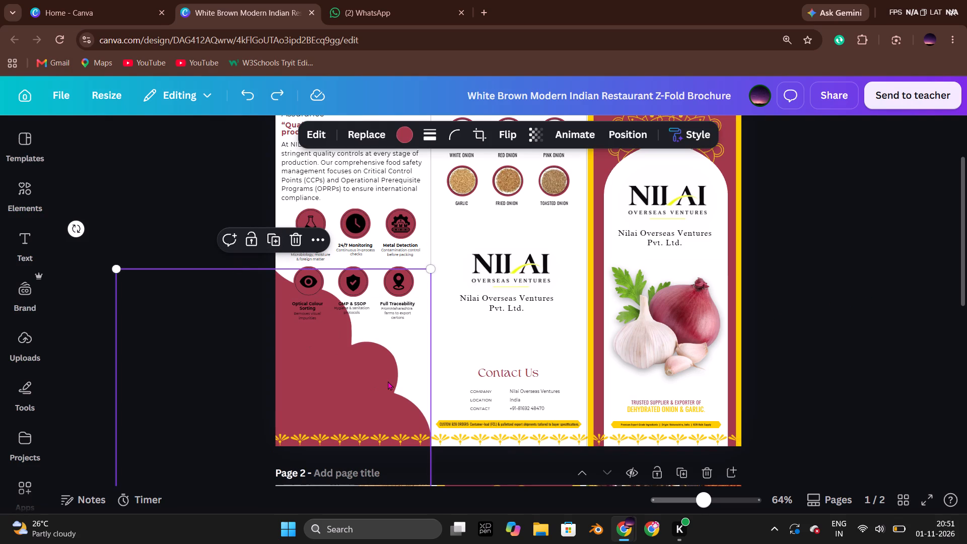
key(Down)
key(Down)
key(Down)
key(Down)
key(Down)
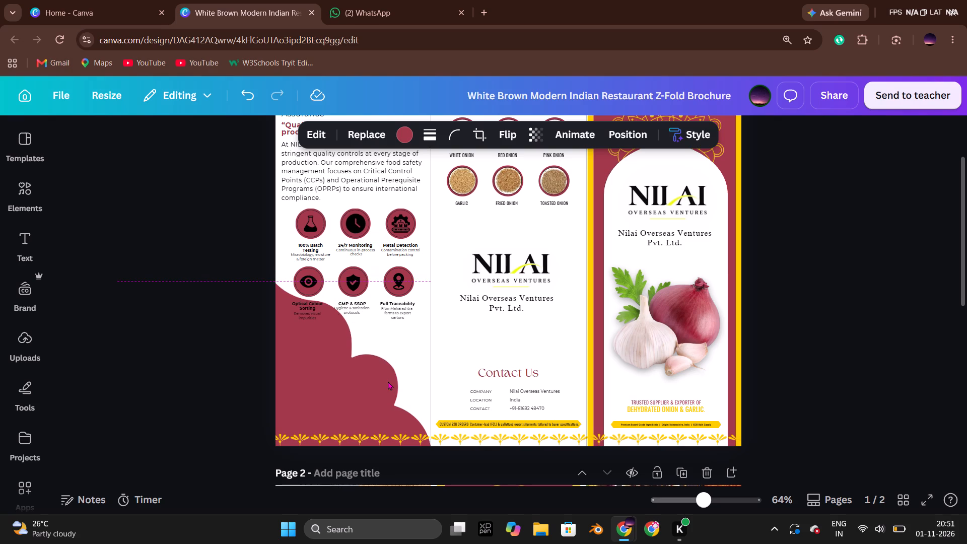
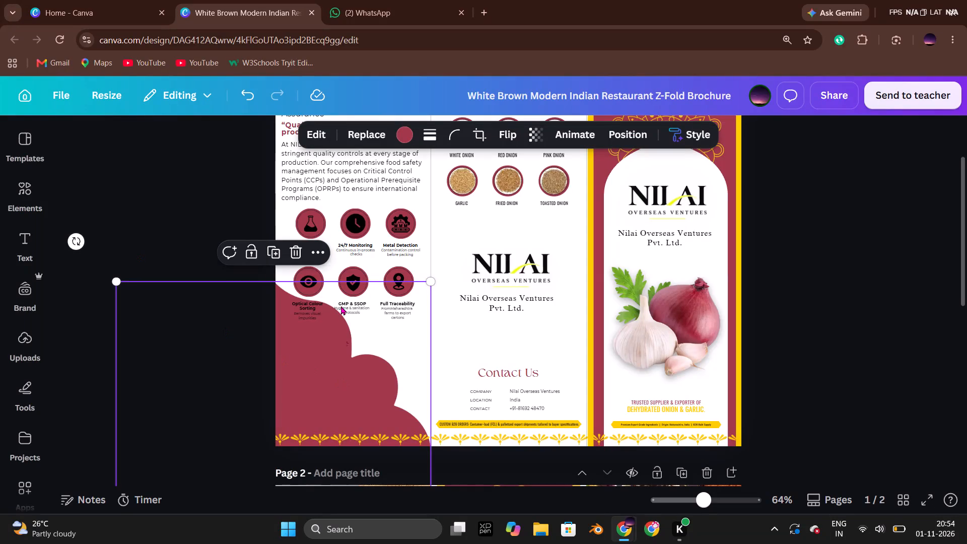
Group the six crimson icons with their captions in the quality panel, leaving out the paragraph and the scalloped shape.
click(258, 252)
click(220, 206)
drag(242, 214, 263, 228)
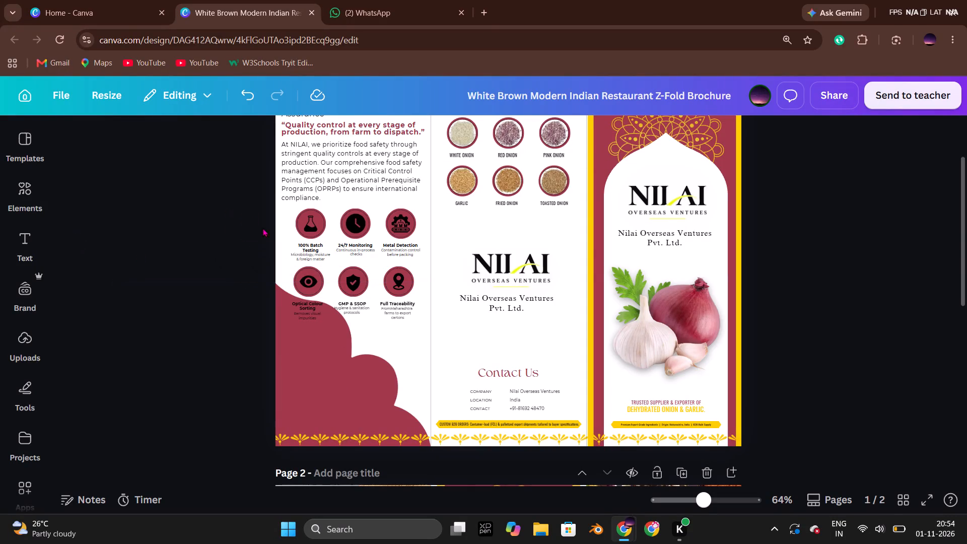
drag(263, 228, 417, 311)
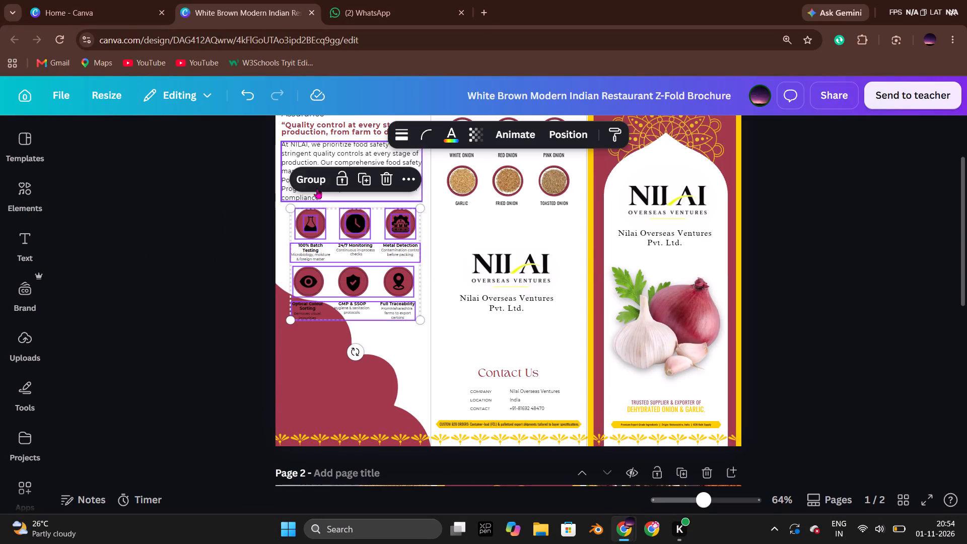
click(312, 184)
Shrink the grouped icons and captions proportionally in two stages, keeping the group's upper-left corner fixed beneath the paragraph.
drag(422, 323, 415, 315)
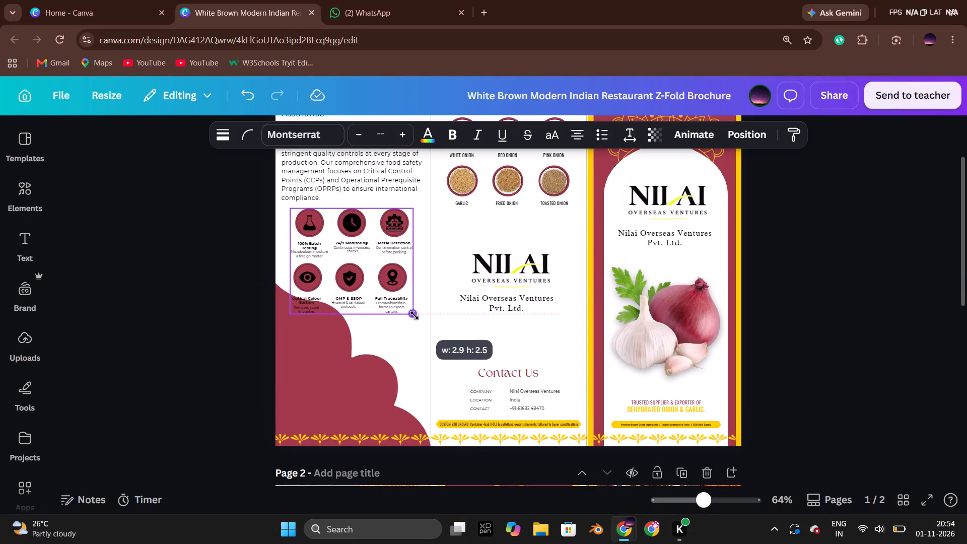
drag(415, 315, 406, 304)
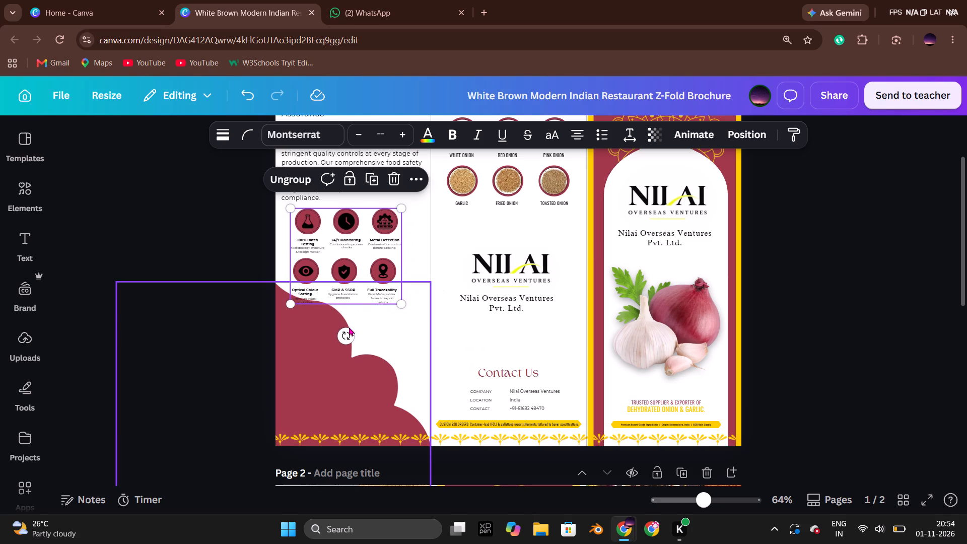
Nudge the icon and caption group right until it is horizontally centred in the quality panel.
key(Right)
click(137, 224)
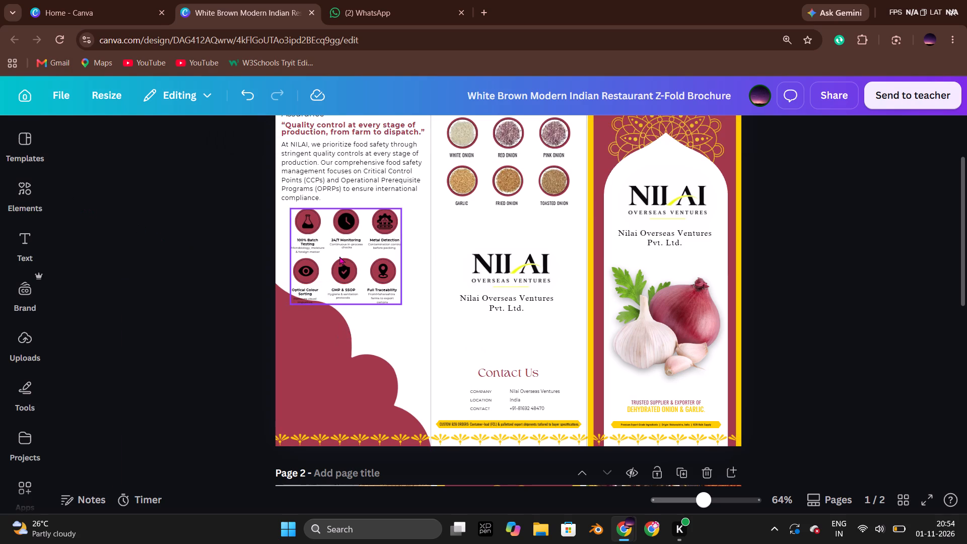
click(339, 256)
key(Right)
key(Right)
key(Right)
key(Left)
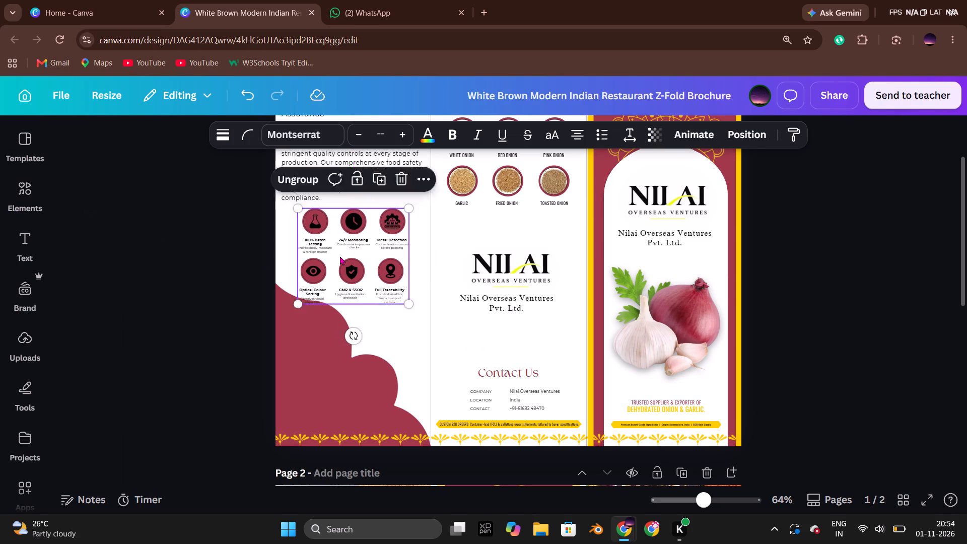
key(Right)
key(Right)
key(Left)
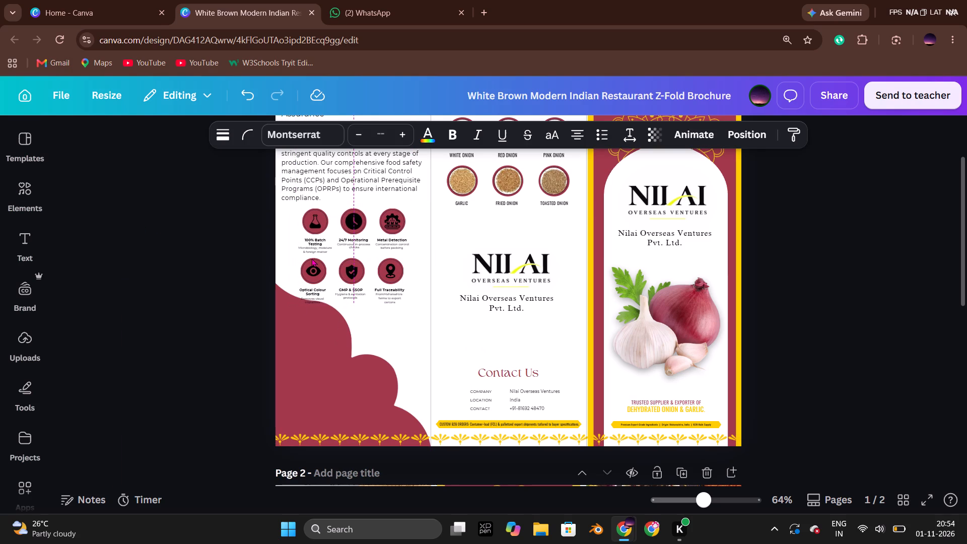
click(234, 257)
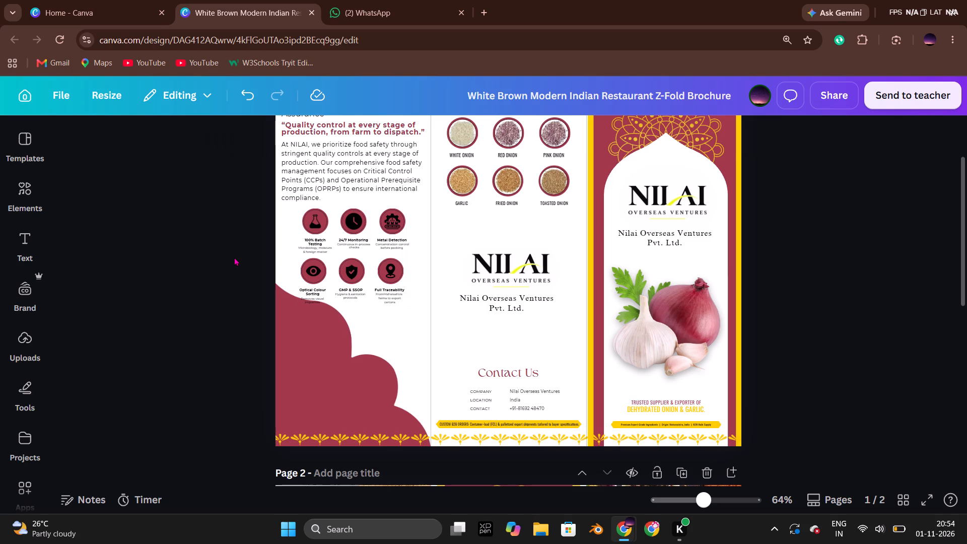
Enlarge the icon and caption group slightly and proportionally, extending it toward the panel's lower-right.
click(340, 261)
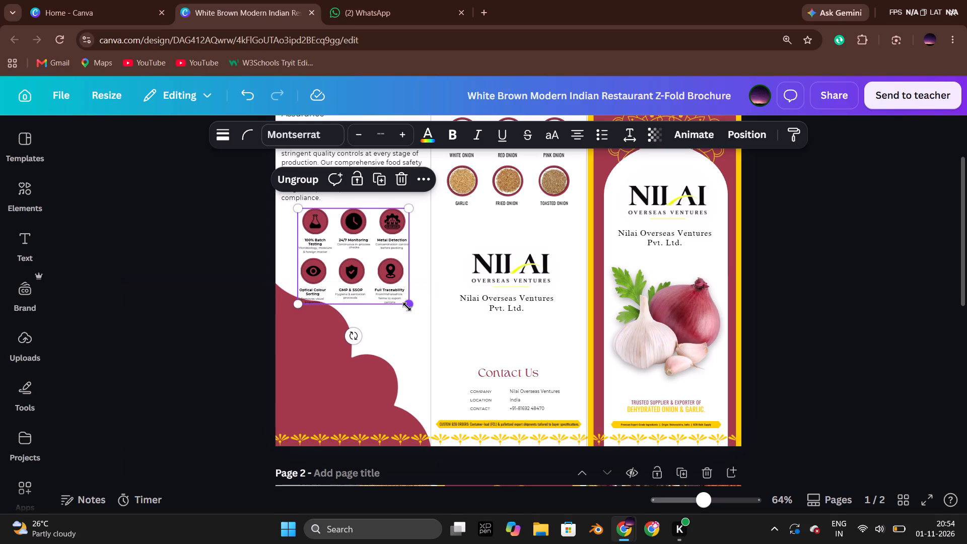
drag(407, 307, 415, 313)
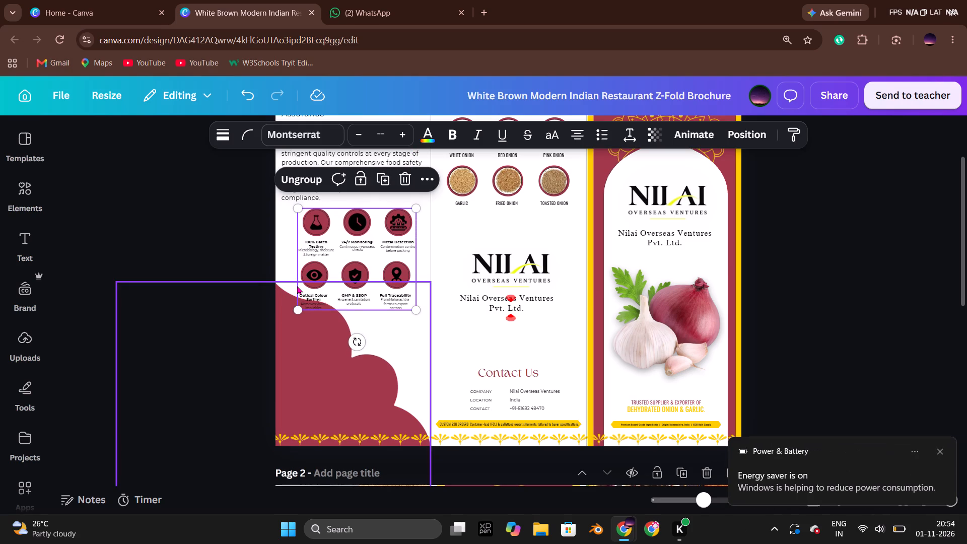
click(807, 320)
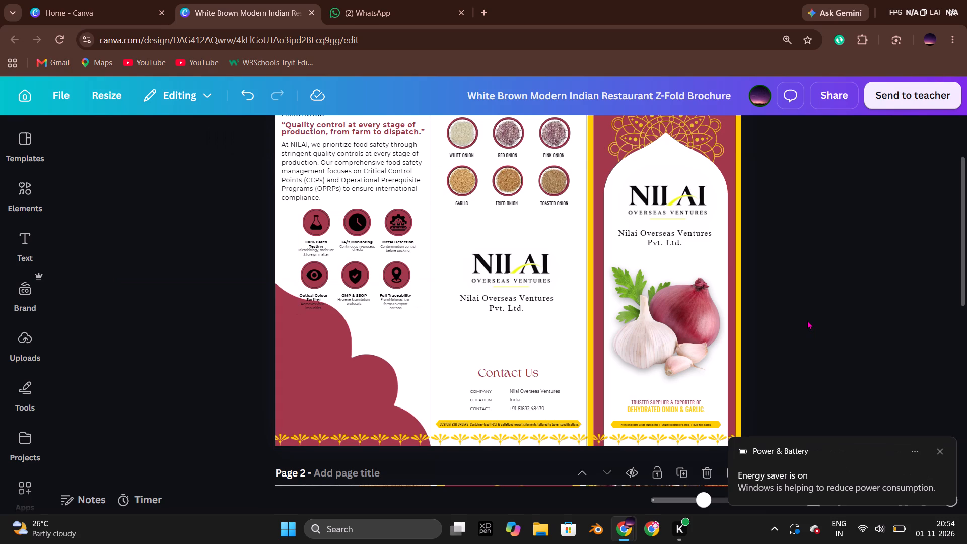
click(807, 320)
Nudge the enlarged icon and caption group two increments left to recentre it in the quality panel.
click(388, 270)
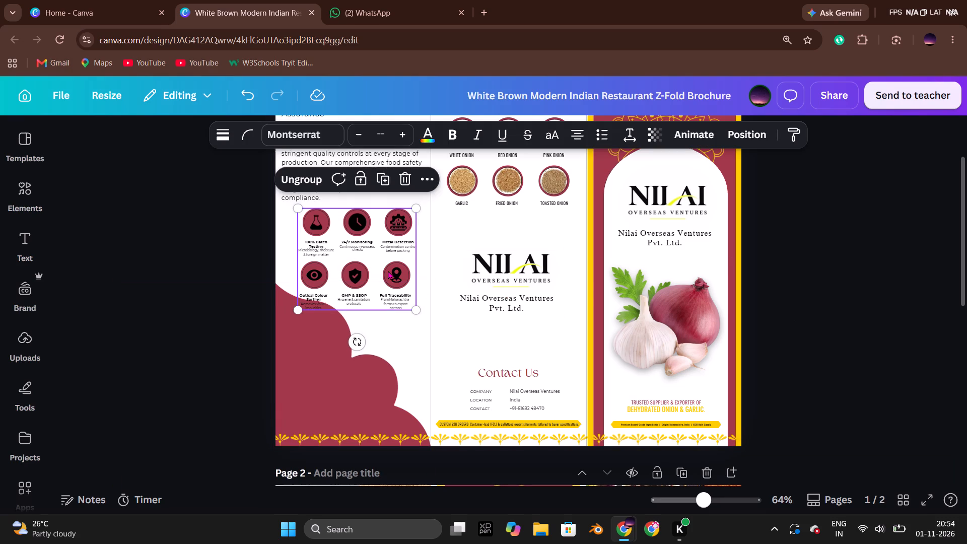
key(Left)
key(Left)
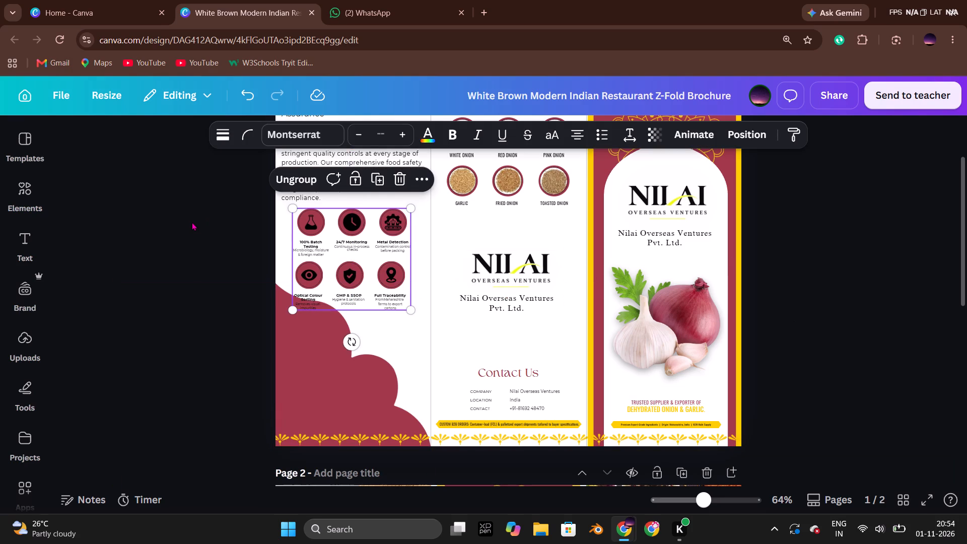
click(192, 222)
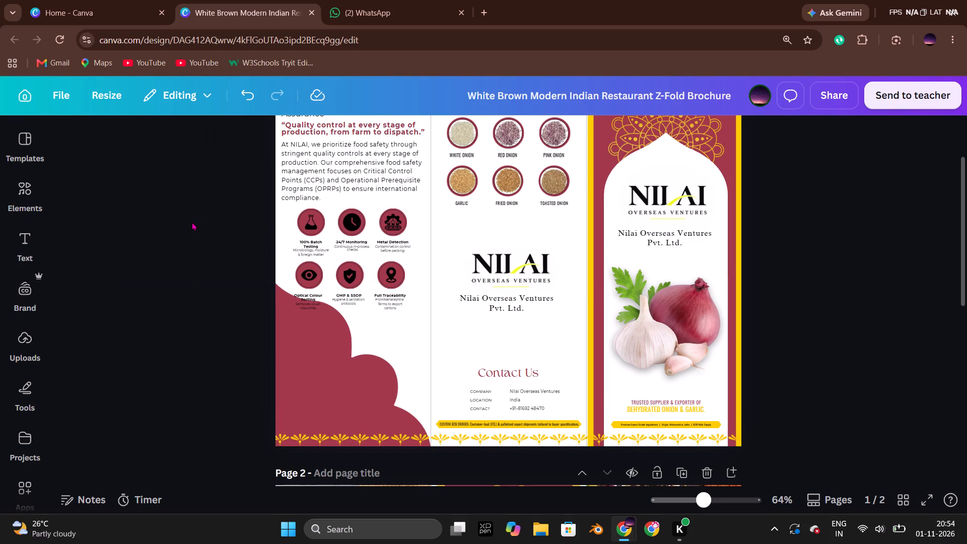
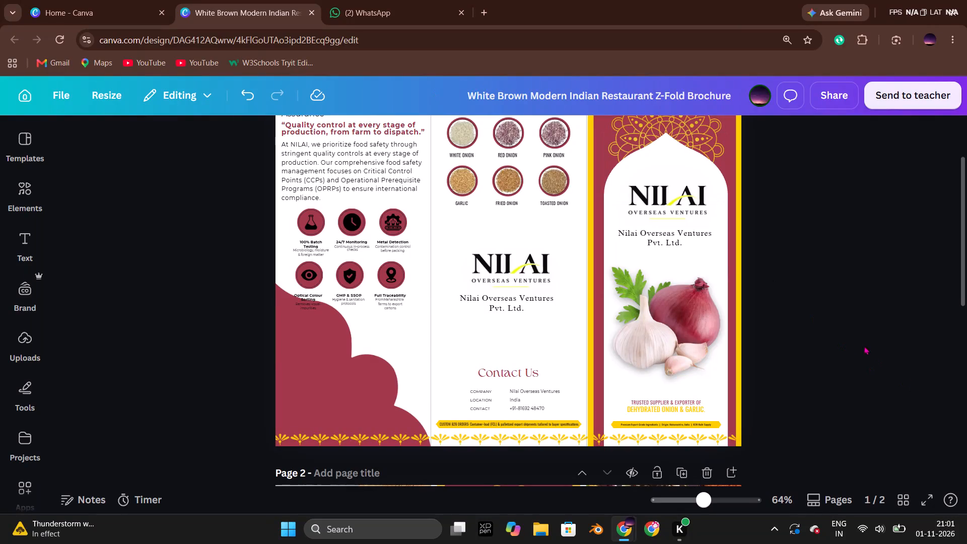
Unlock the quality panel's NILAI body paragraph and place a copy of it near the panel's bottom, over the scalloped shape.
click(850, 339)
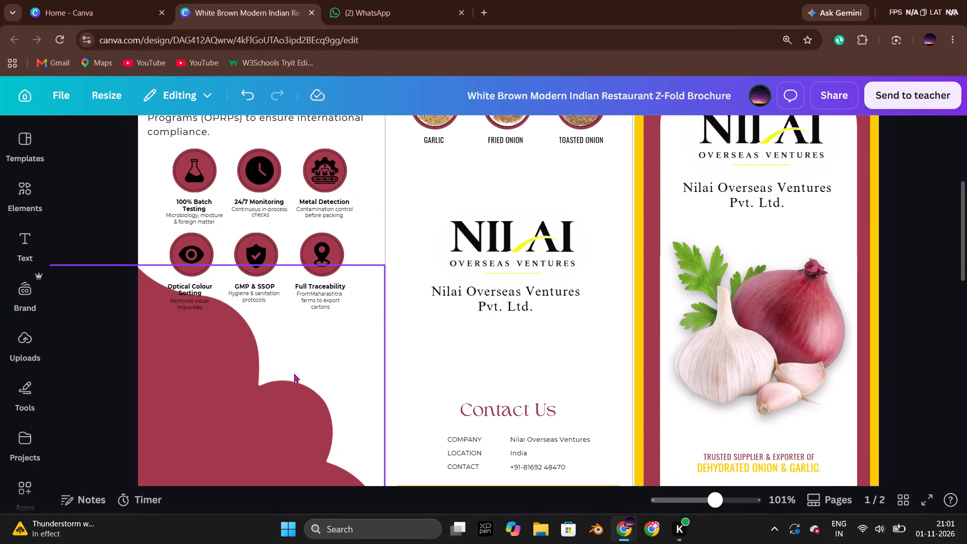
key(alt+Tab)
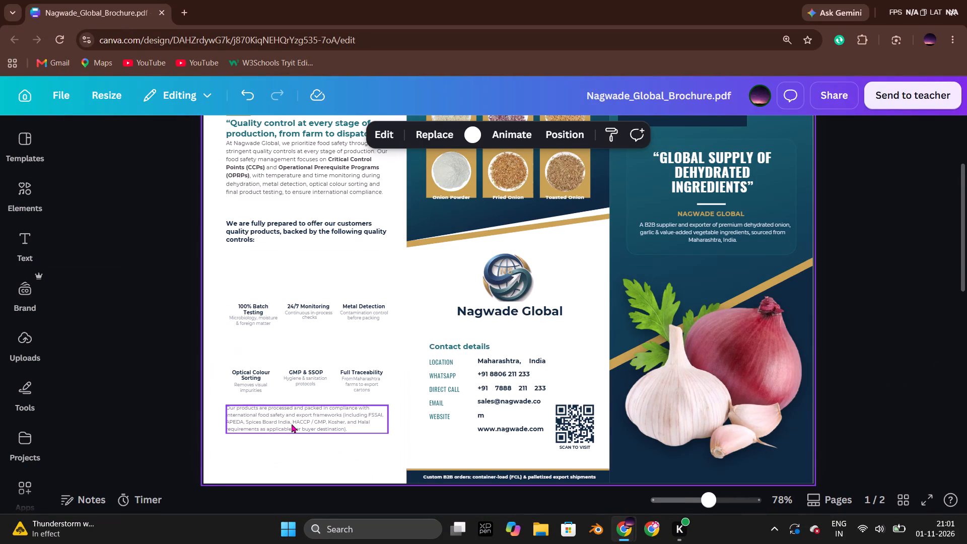
key(alt+Tab)
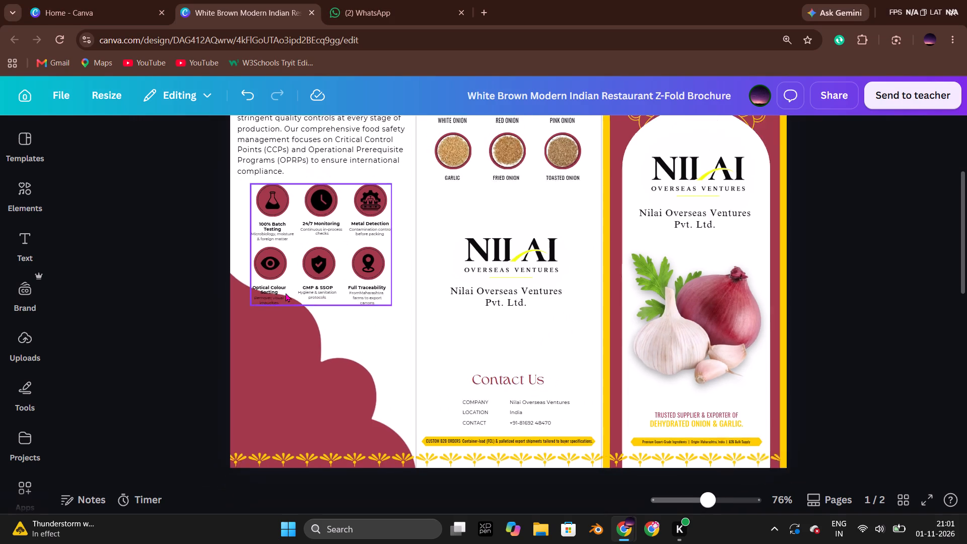
click(315, 147)
click(310, 215)
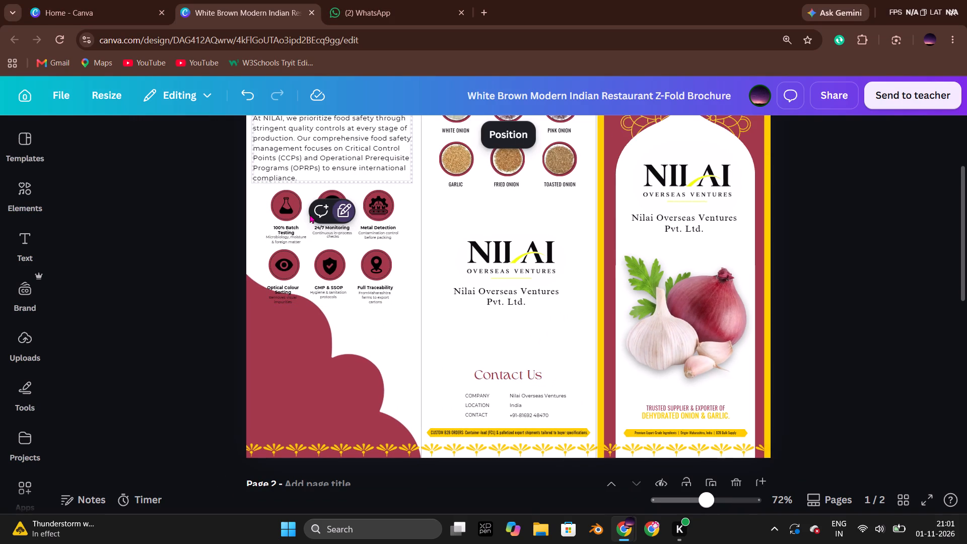
click(341, 210)
click(188, 195)
click(337, 164)
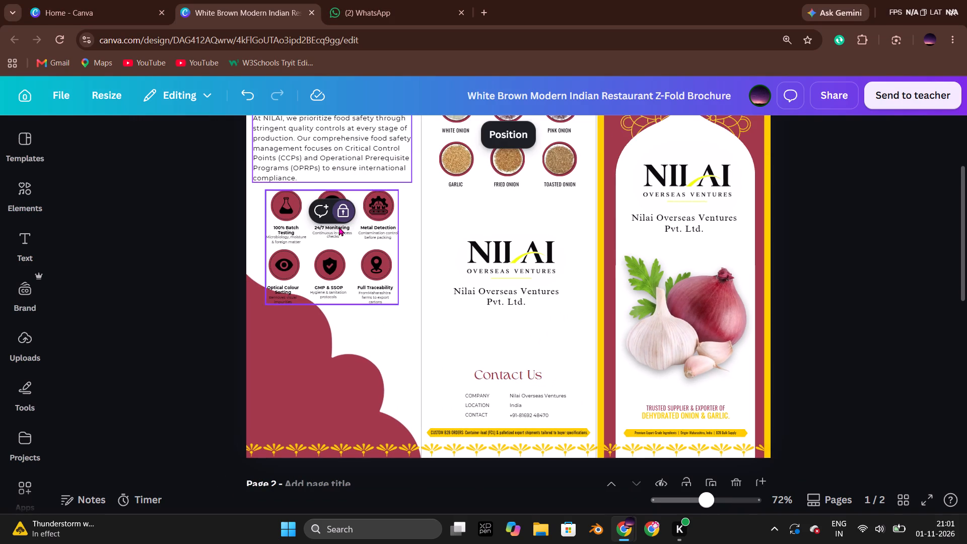
click(346, 208)
click(333, 219)
drag(341, 168, 335, 391)
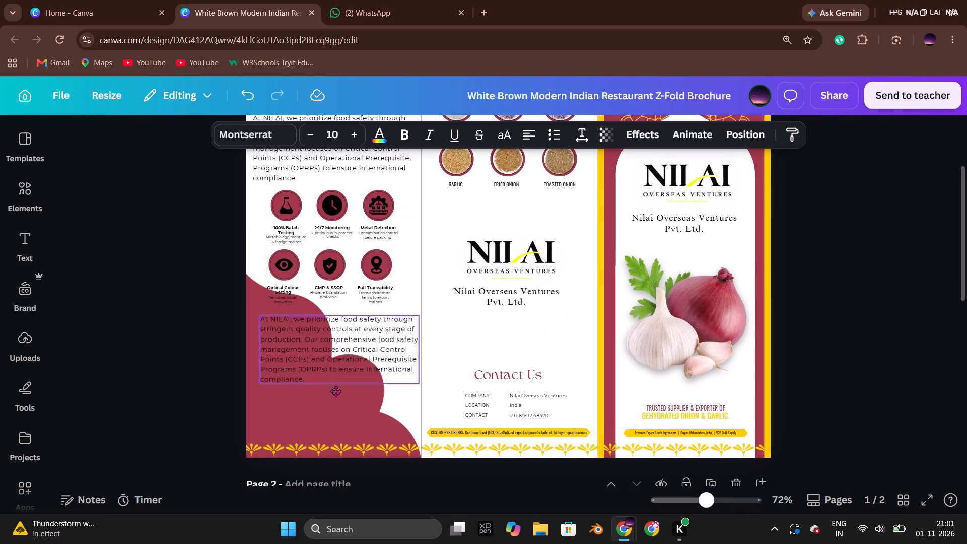
drag(335, 391, 331, 413)
click(199, 343)
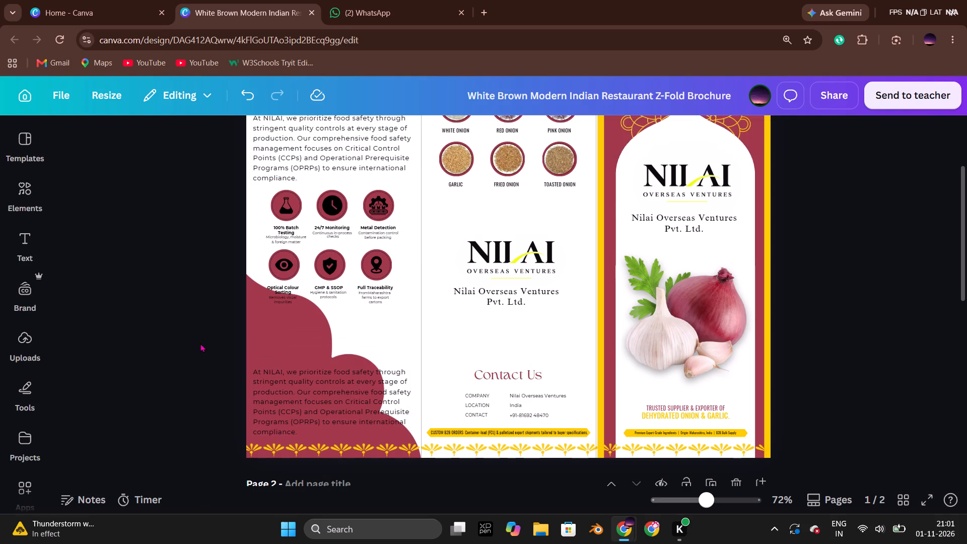
Replace the copied paragraph's text with the "Our products are processed and packed in compliance" statement from the Nagwade Global brochure.
key(alt+Tab)
triple_click(298, 421)
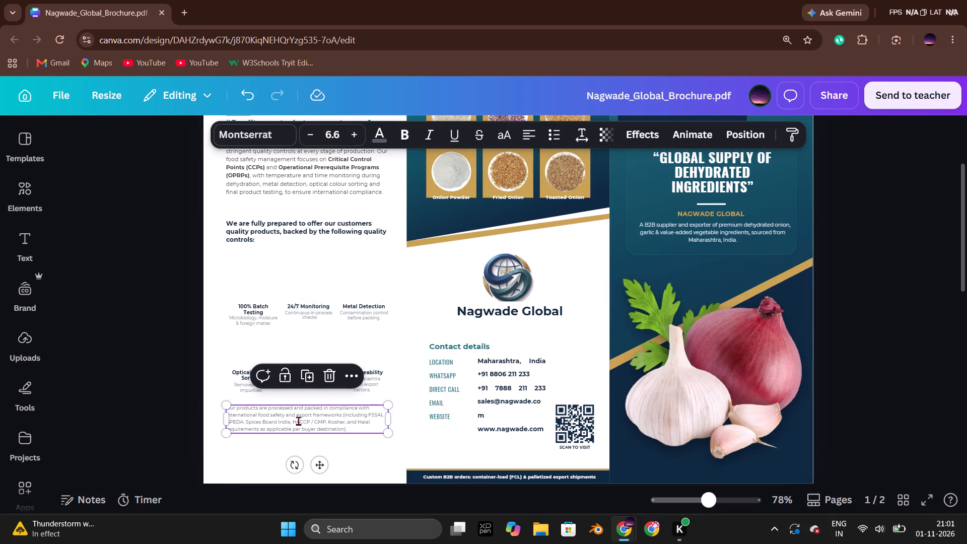
key(ctrl+c)
click(156, 345)
key(alt+Tab)
double_click(336, 415)
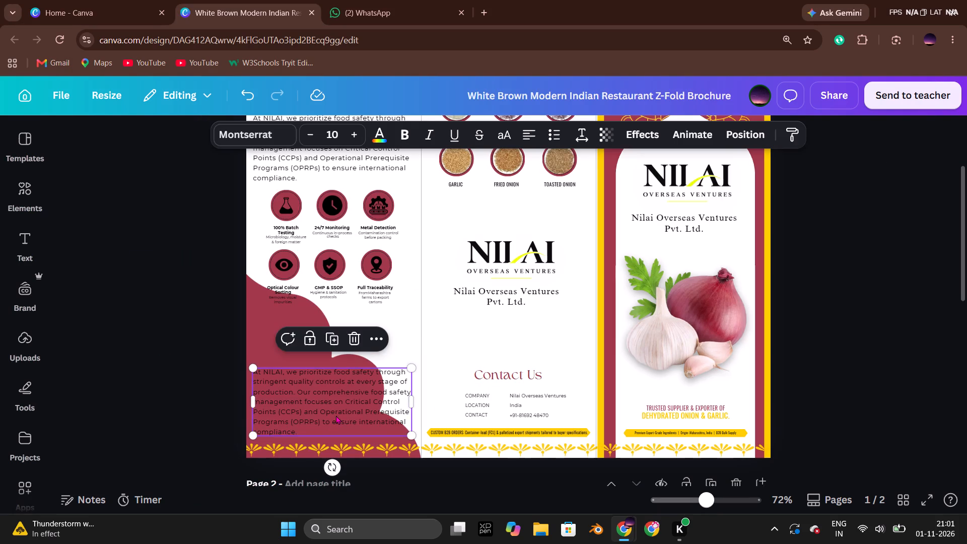
key(ctrl+v)
click(100, 347)
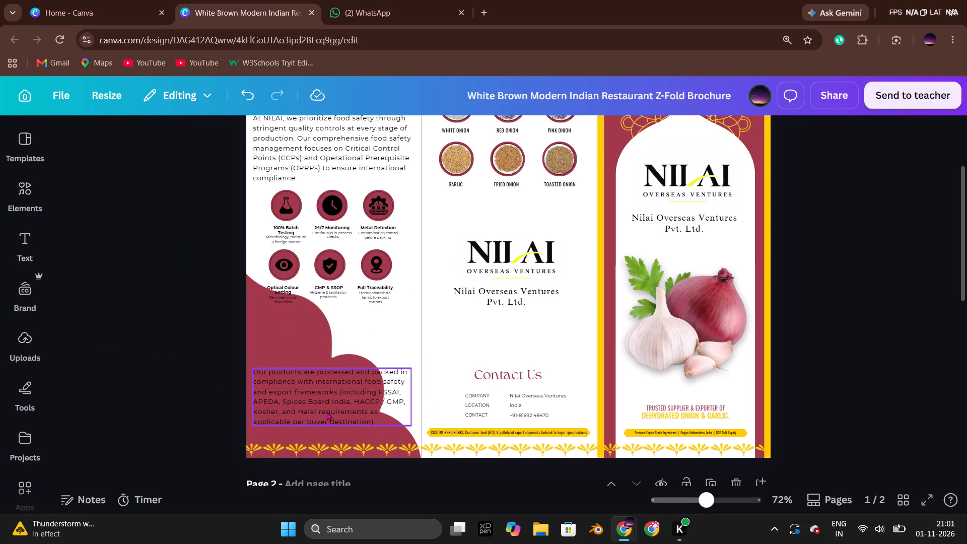
Move the compliance paragraph slightly down, just above the yellow border and aligned with the body paragraph's edges.
drag(327, 412, 326, 421)
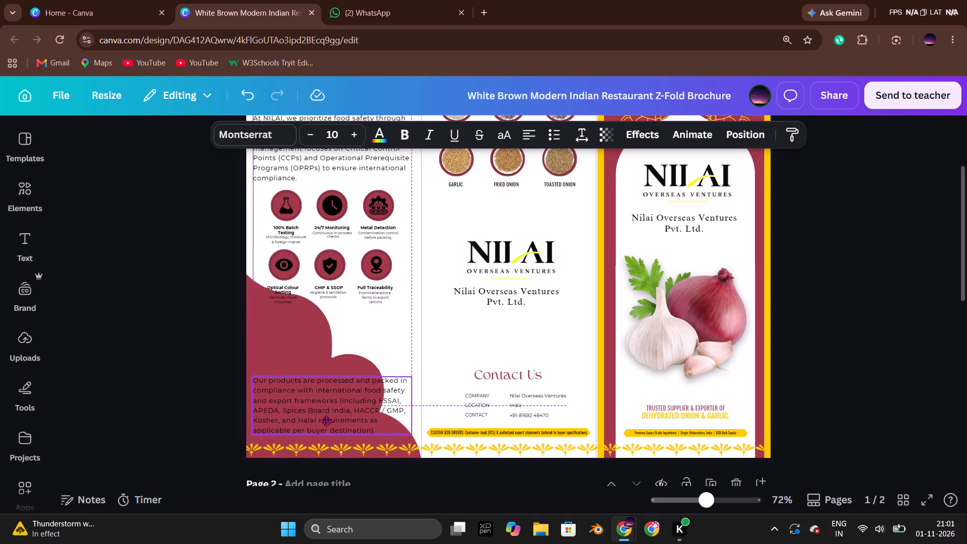
drag(326, 421, 326, 421)
click(159, 358)
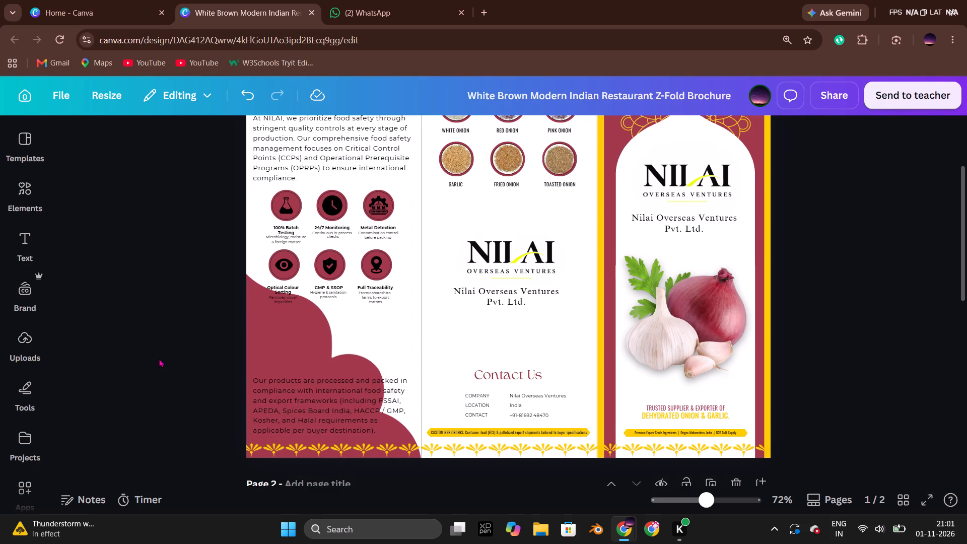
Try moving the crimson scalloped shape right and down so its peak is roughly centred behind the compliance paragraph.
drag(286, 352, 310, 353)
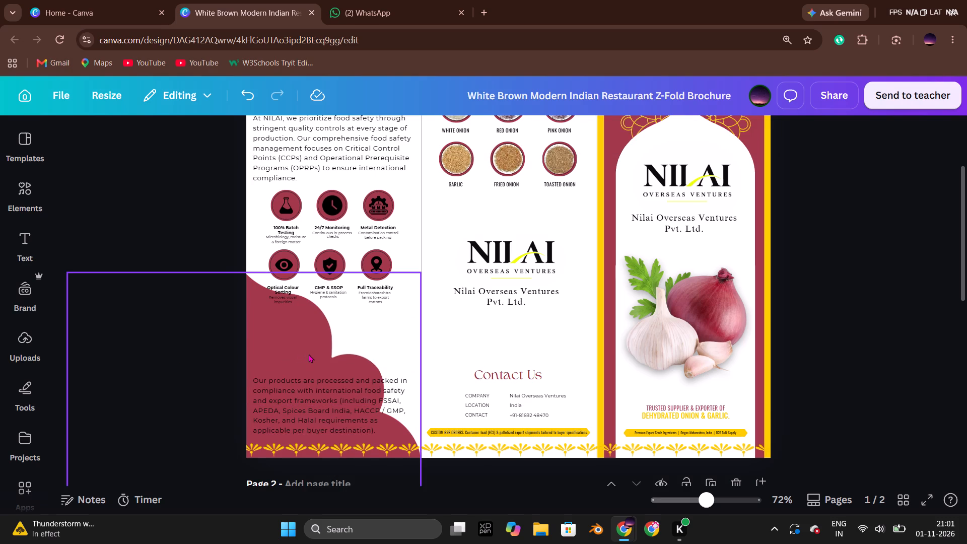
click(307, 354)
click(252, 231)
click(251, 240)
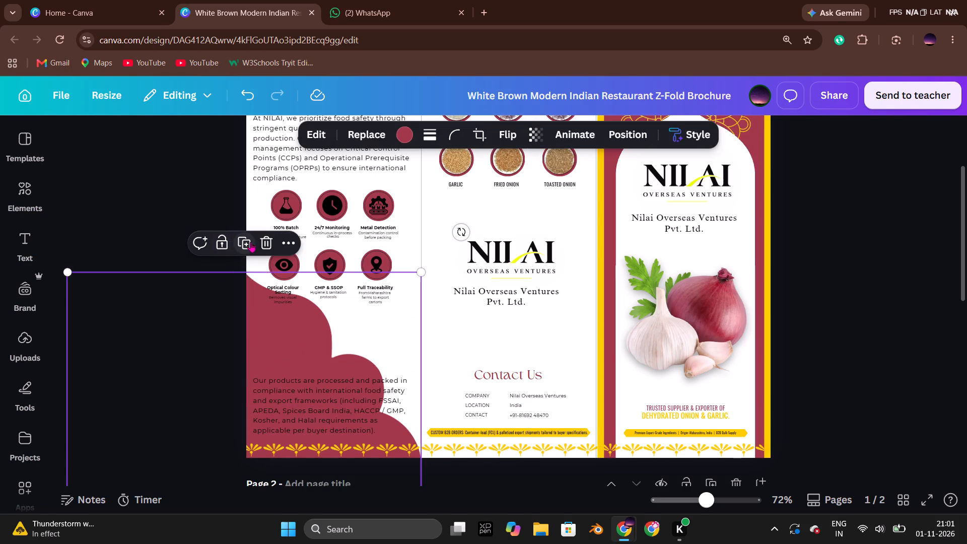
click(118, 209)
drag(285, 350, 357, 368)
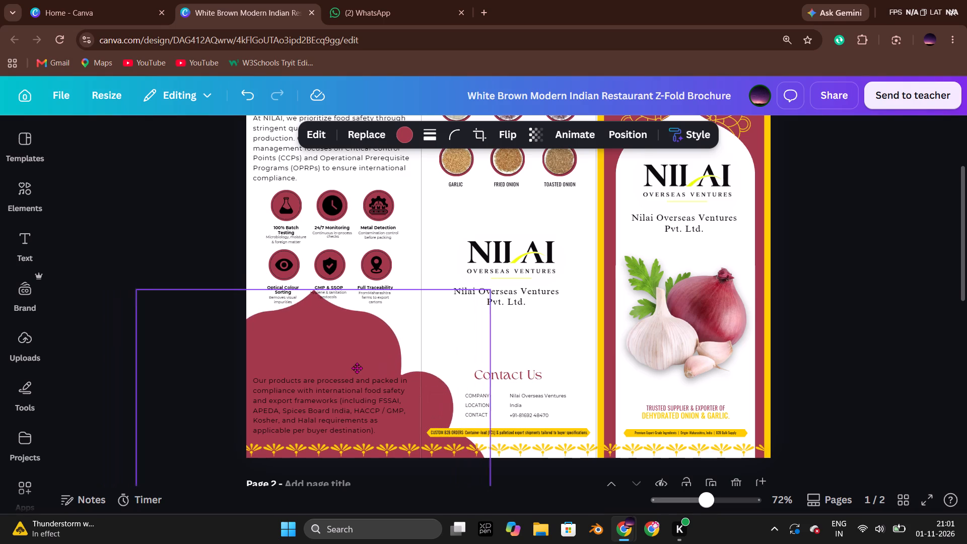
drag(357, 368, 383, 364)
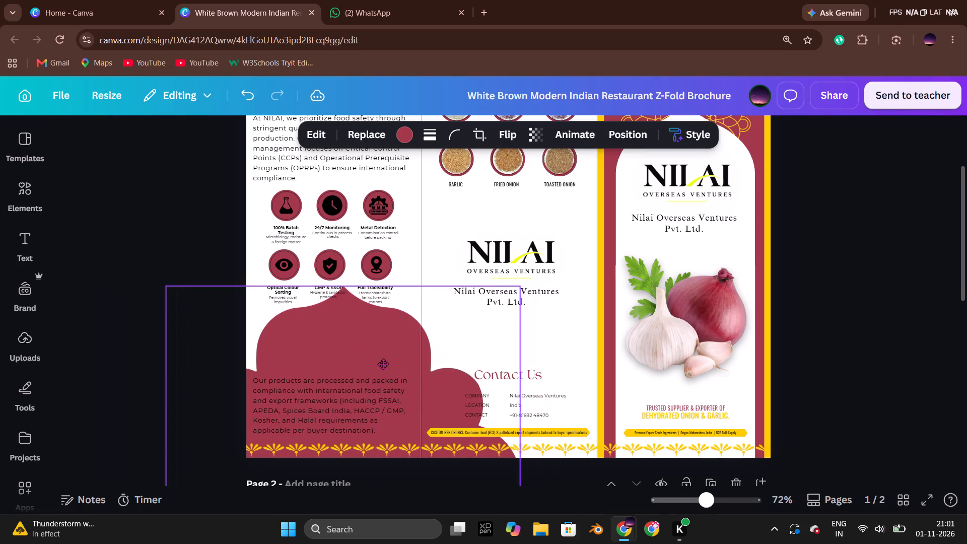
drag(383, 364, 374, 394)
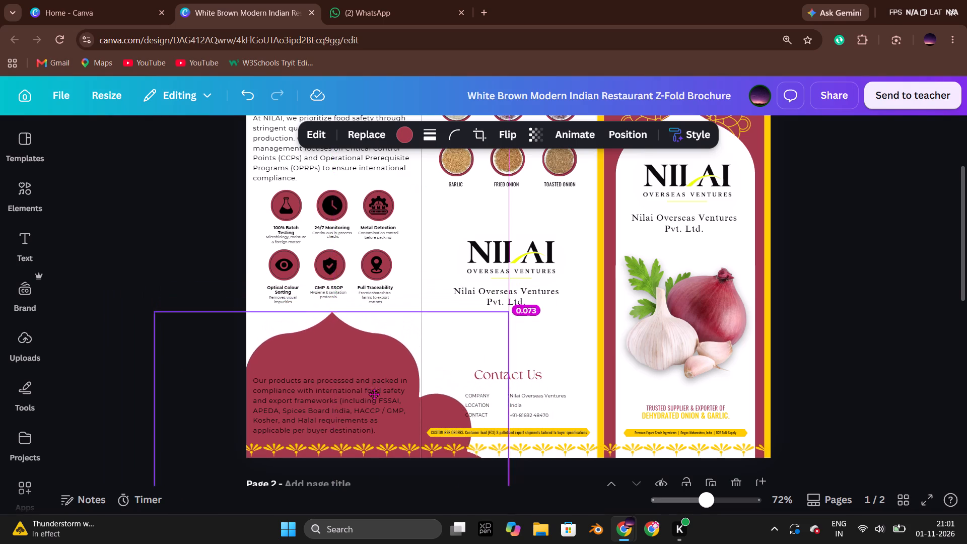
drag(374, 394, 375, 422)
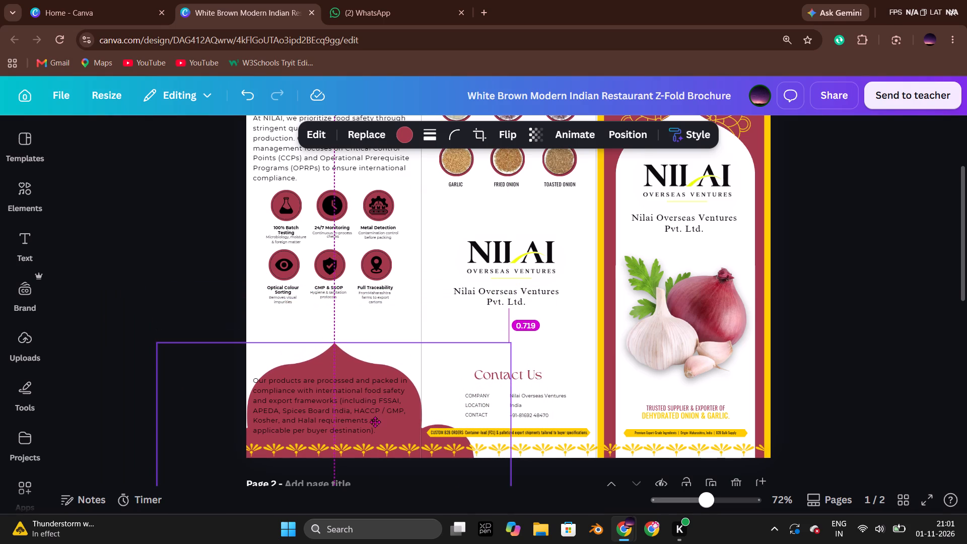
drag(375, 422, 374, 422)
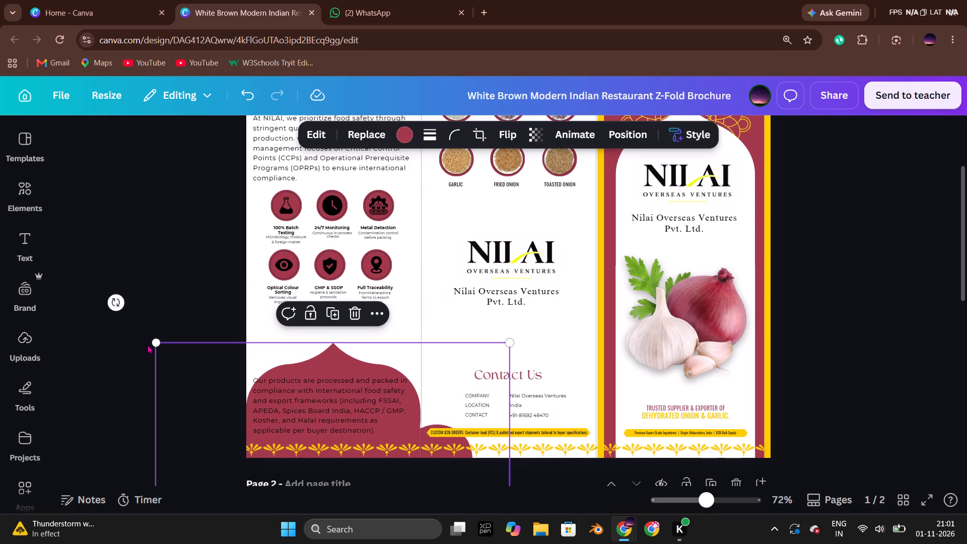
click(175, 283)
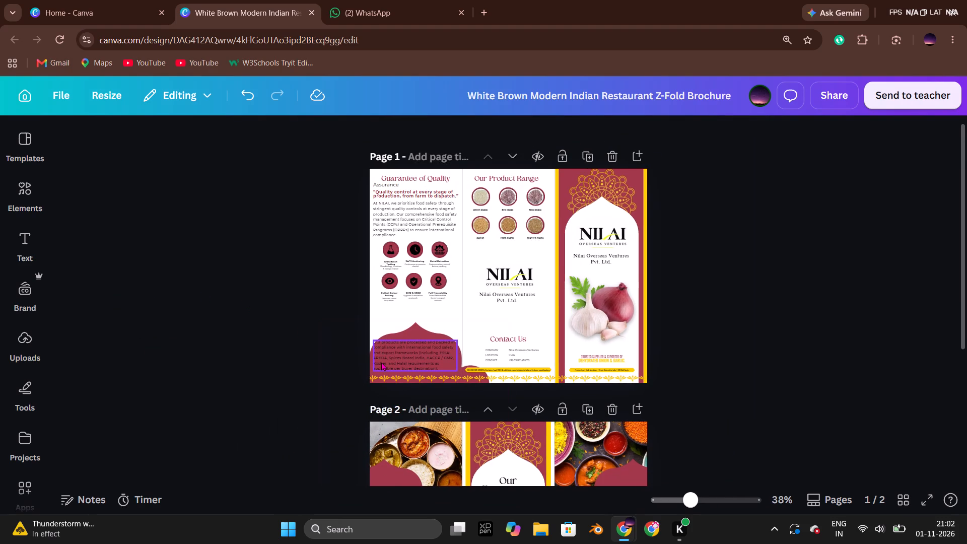
Delete the crimson scalloped shape from the bottom of the quality panel.
click(419, 325)
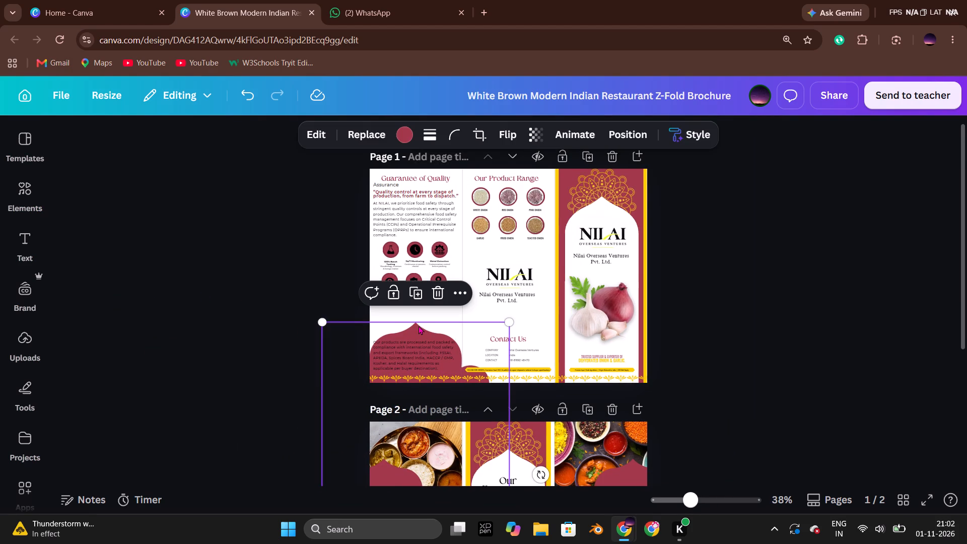
key(Delete)
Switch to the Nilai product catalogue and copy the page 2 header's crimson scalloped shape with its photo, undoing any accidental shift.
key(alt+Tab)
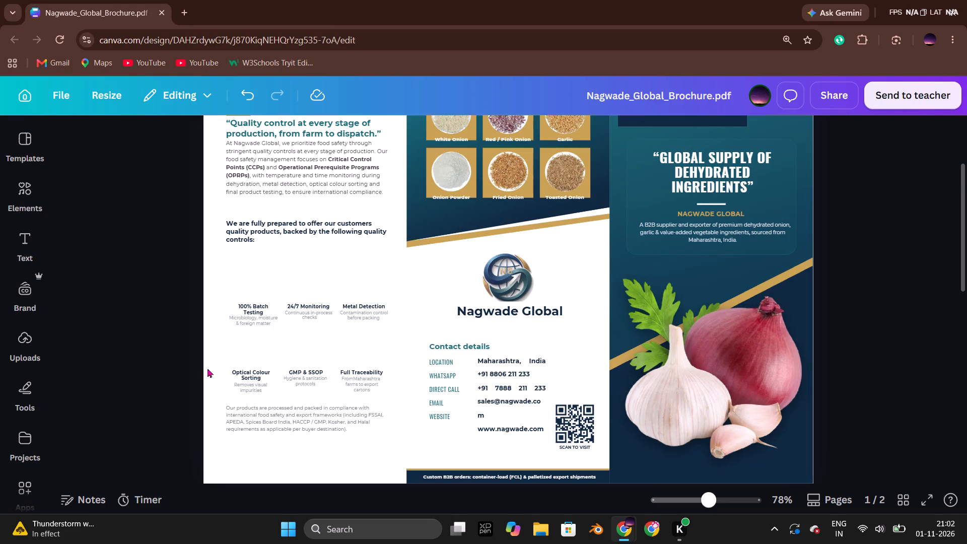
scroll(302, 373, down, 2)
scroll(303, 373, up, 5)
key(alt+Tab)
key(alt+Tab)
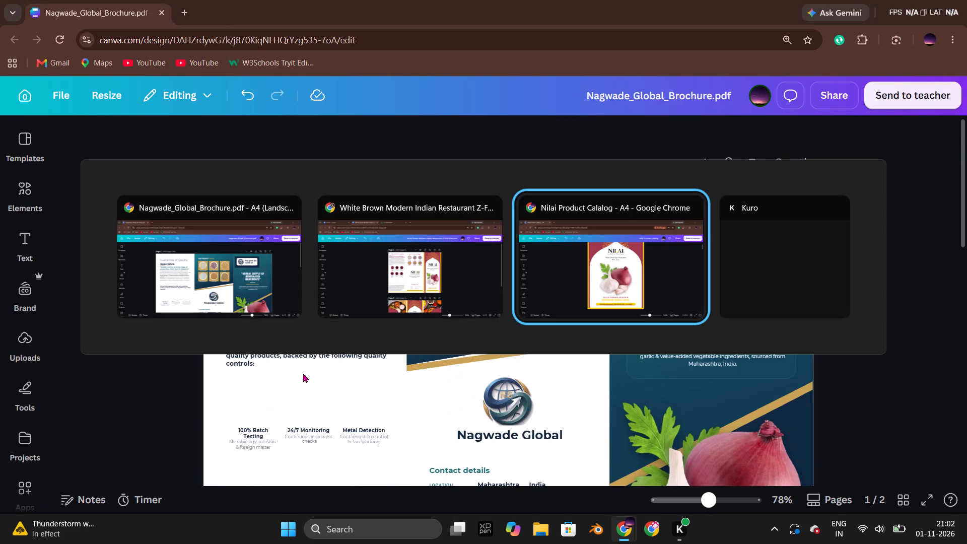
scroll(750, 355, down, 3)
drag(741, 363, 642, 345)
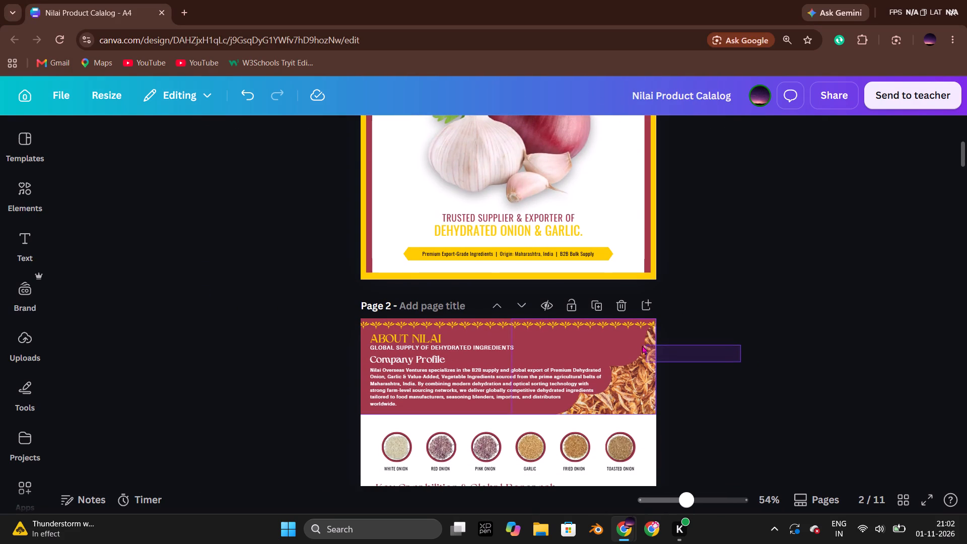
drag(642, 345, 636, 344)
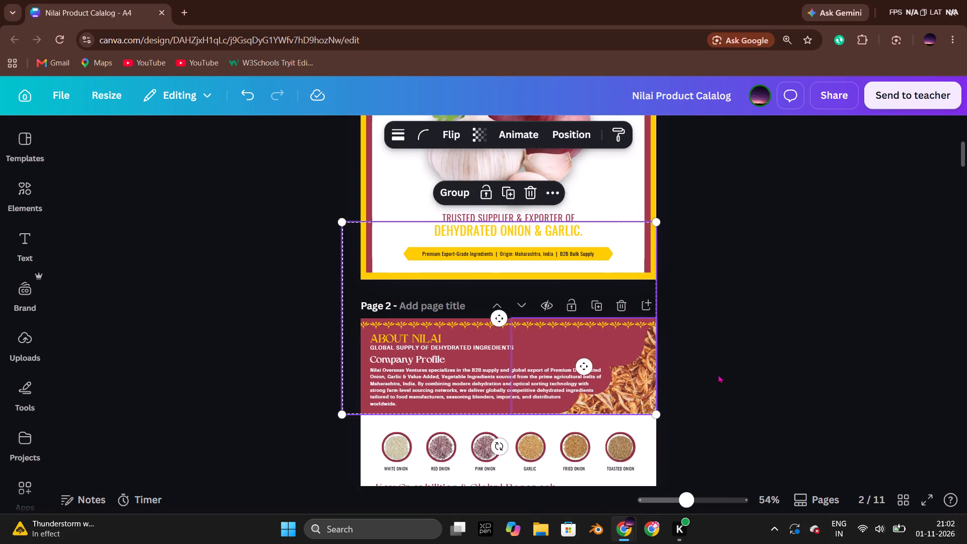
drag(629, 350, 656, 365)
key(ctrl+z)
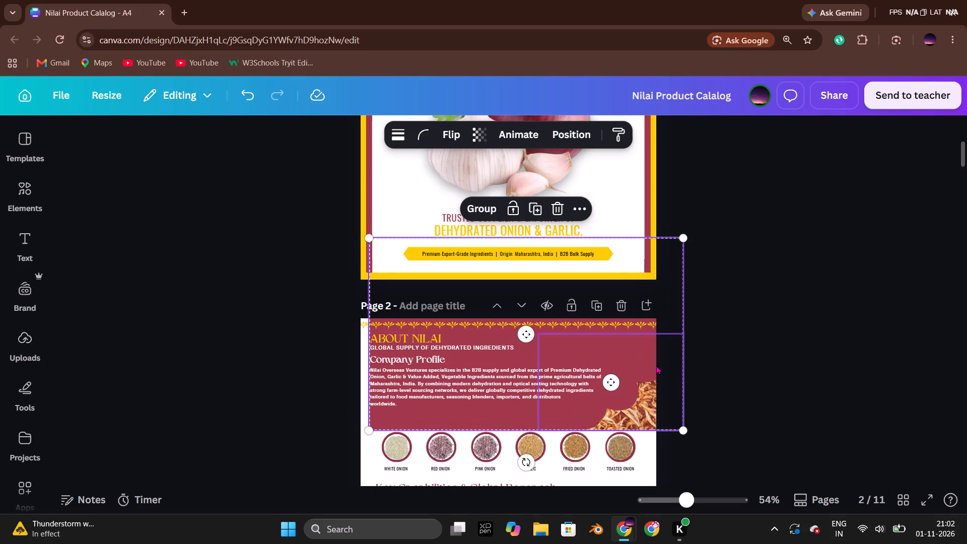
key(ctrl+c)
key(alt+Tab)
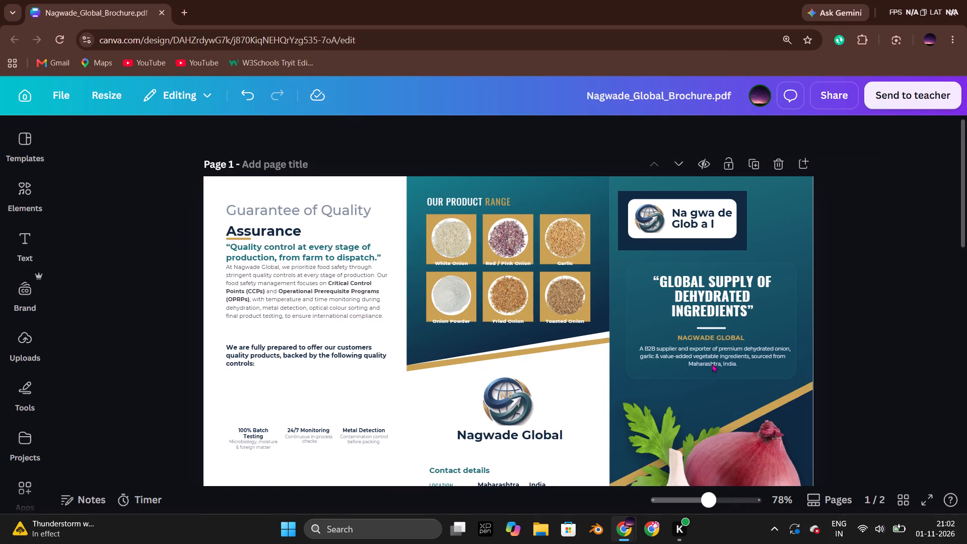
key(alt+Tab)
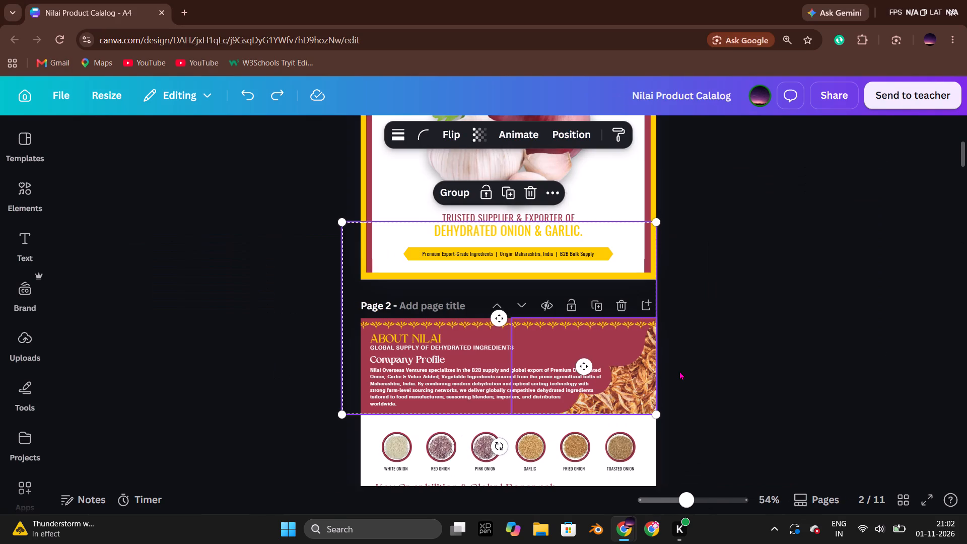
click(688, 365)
Copy the crimson scalloped shape and flakes photo from the bottom of catalogue page 3 and paste them onto brochure page 1.
scroll(690, 363, down, 12)
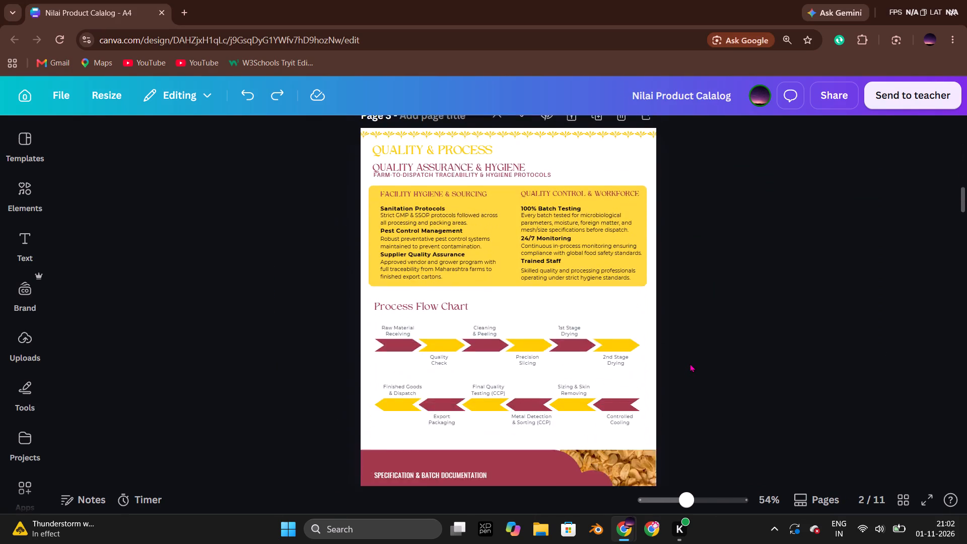
scroll(690, 363, down, 2)
drag(679, 250, 600, 257)
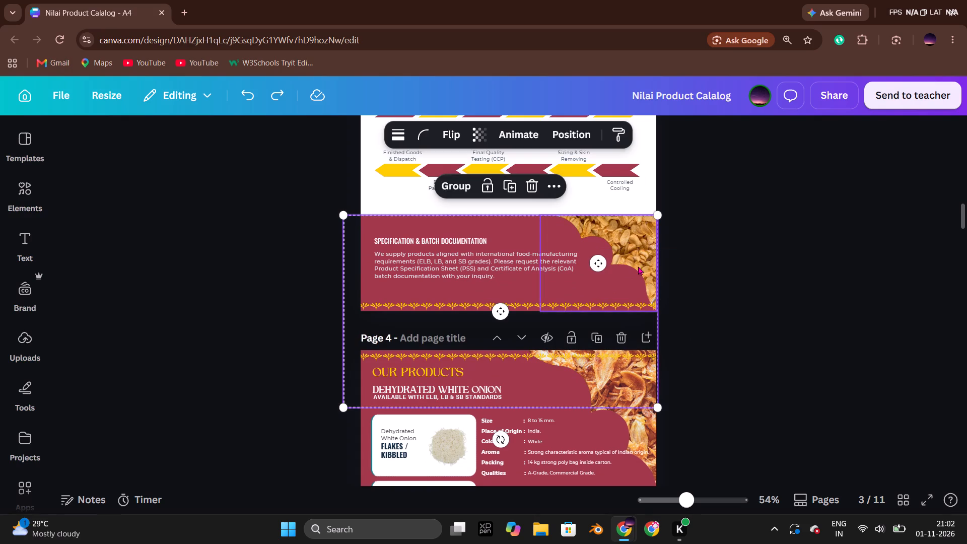
key(ctrl+c)
key(alt+Tab)
key(alt+Tab)
key(alt+Tab)
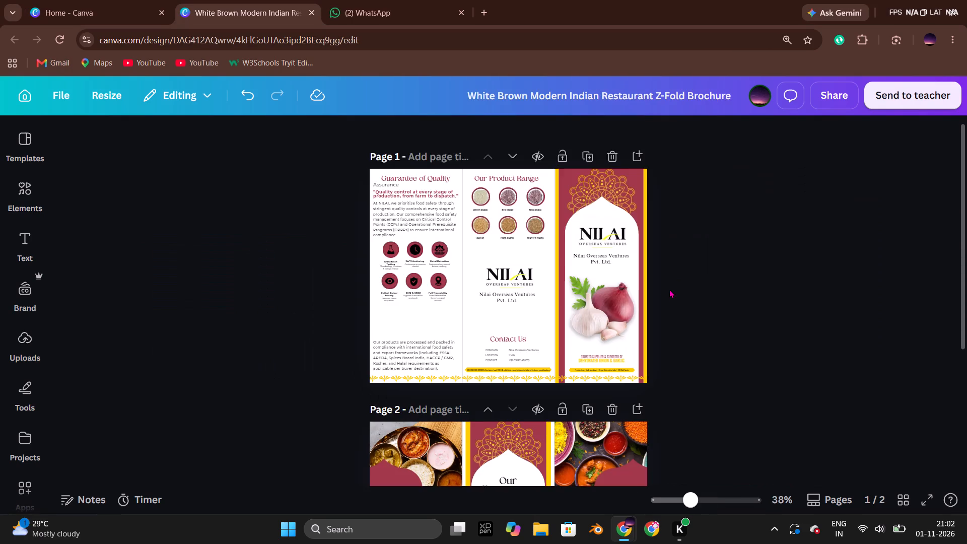
scroll(662, 295, down, 3)
scroll(663, 295, up, 3)
click(400, 316)
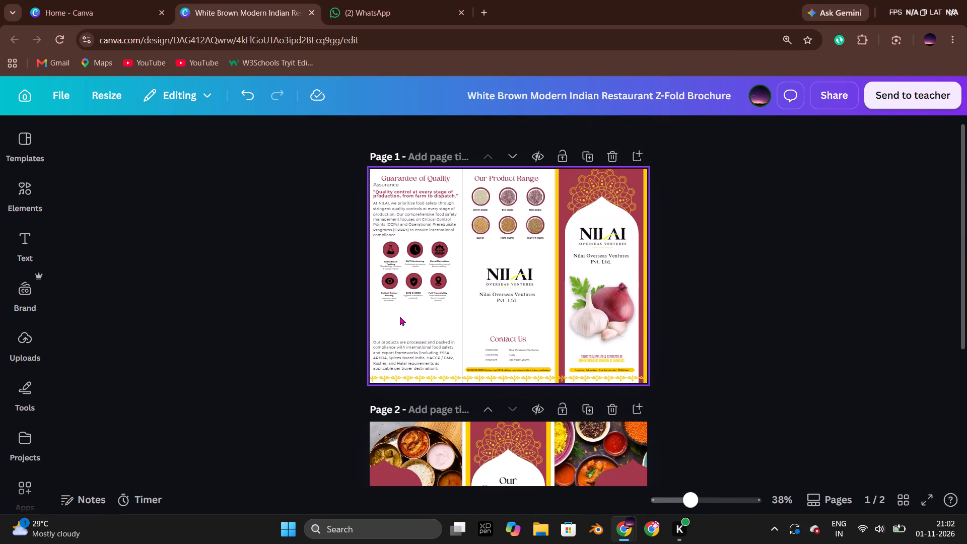
key(ctrl+v)
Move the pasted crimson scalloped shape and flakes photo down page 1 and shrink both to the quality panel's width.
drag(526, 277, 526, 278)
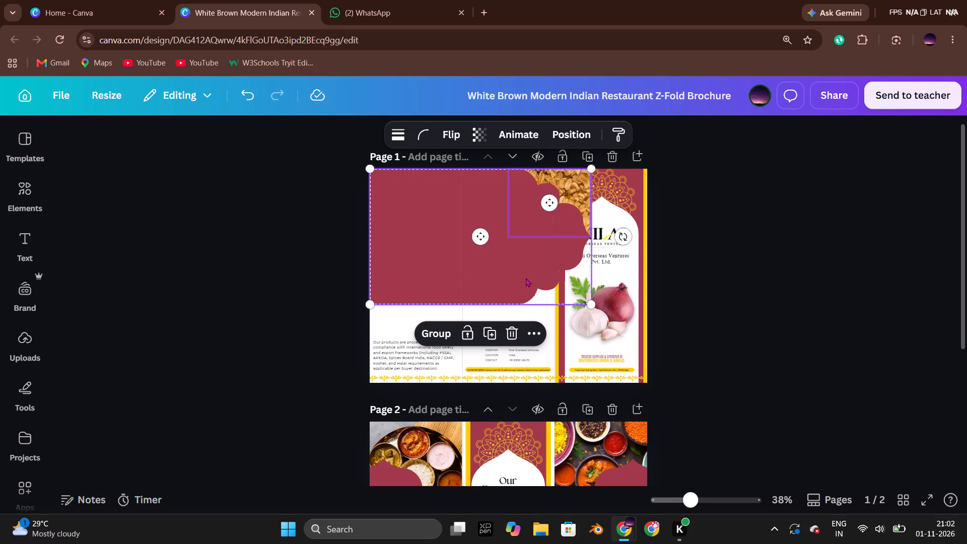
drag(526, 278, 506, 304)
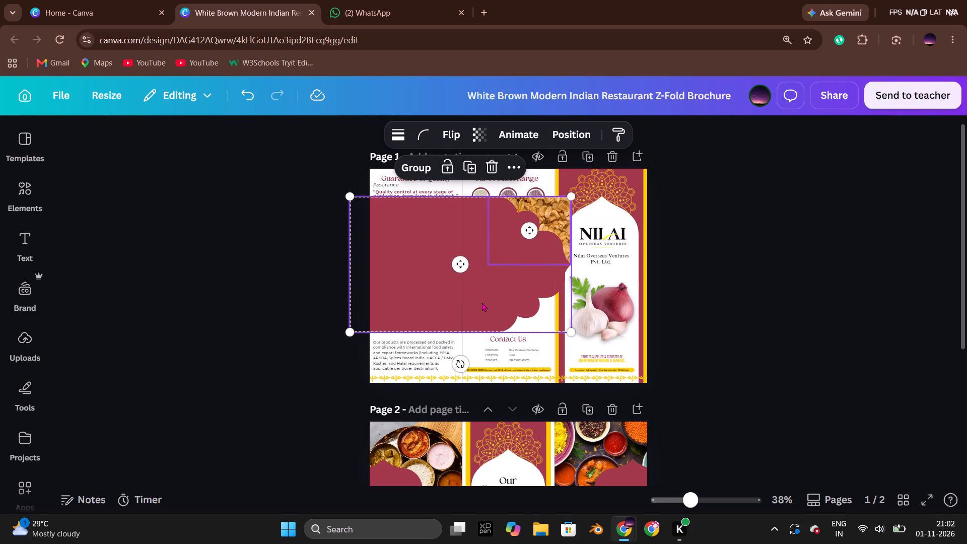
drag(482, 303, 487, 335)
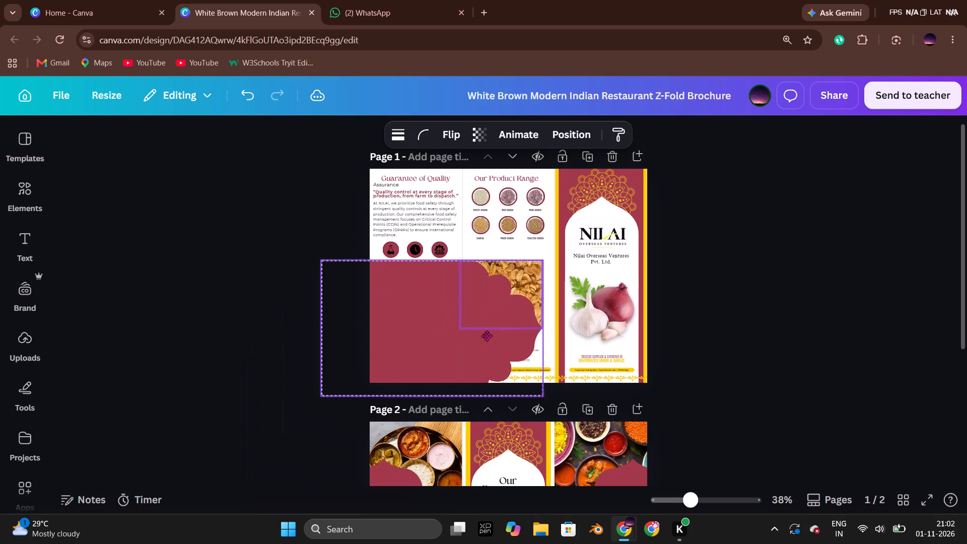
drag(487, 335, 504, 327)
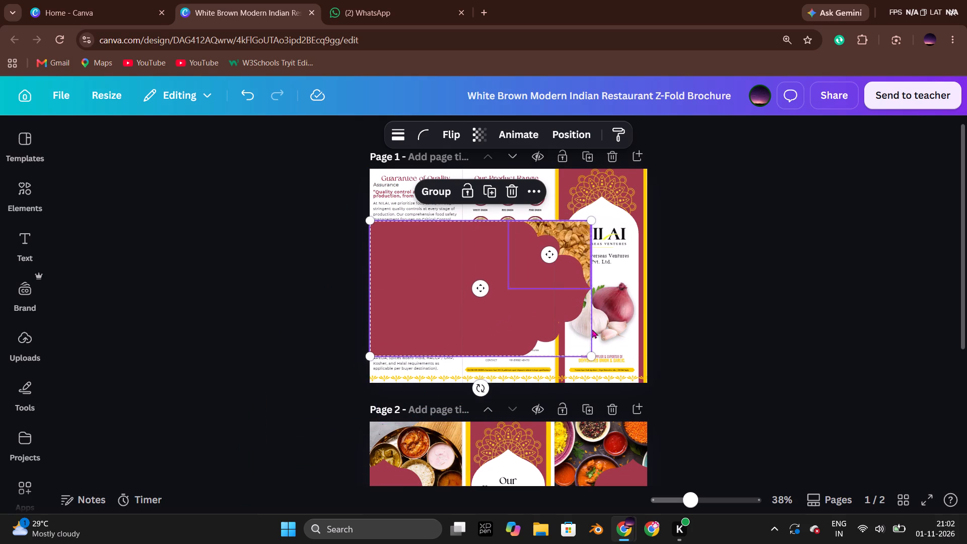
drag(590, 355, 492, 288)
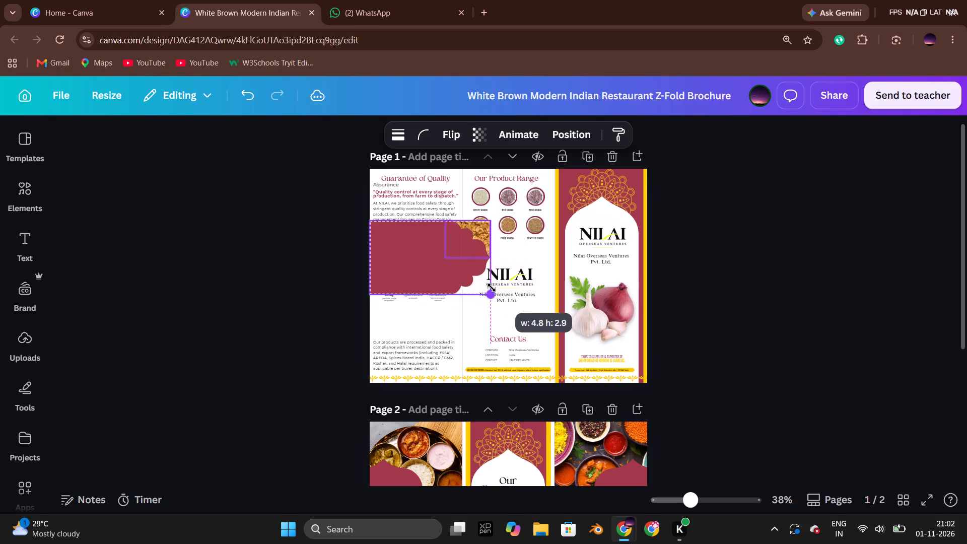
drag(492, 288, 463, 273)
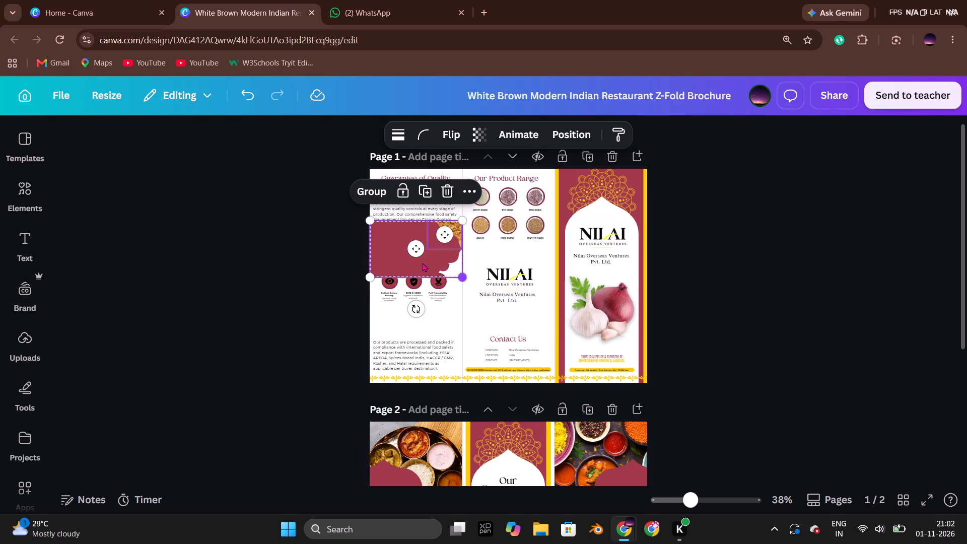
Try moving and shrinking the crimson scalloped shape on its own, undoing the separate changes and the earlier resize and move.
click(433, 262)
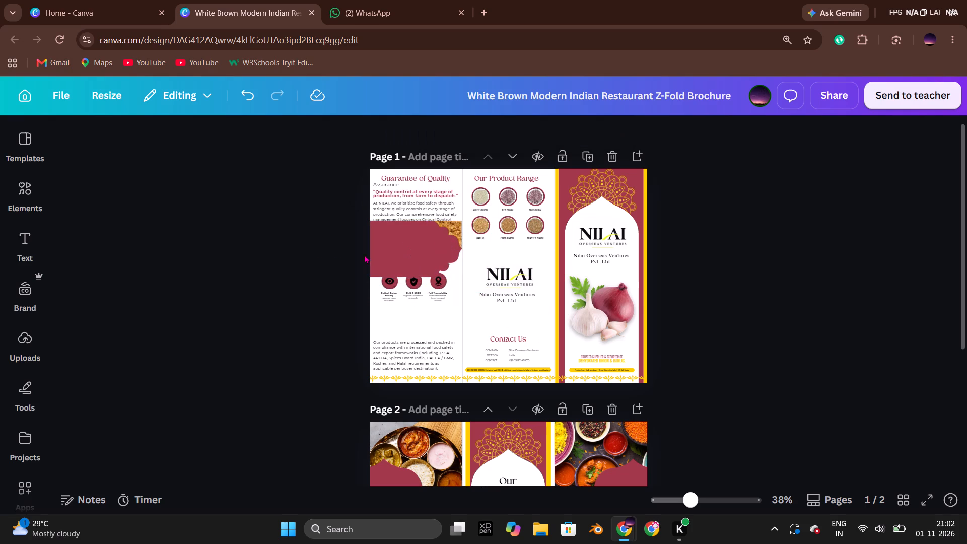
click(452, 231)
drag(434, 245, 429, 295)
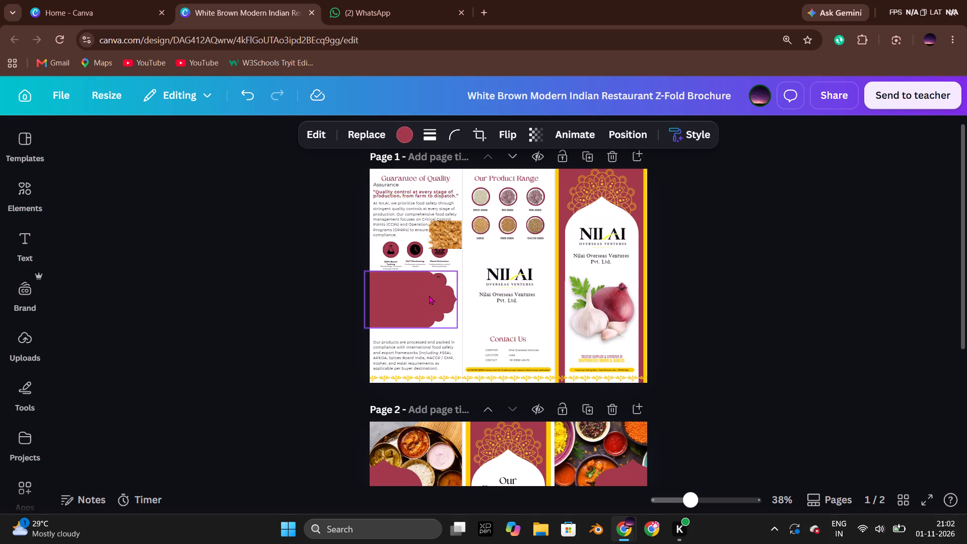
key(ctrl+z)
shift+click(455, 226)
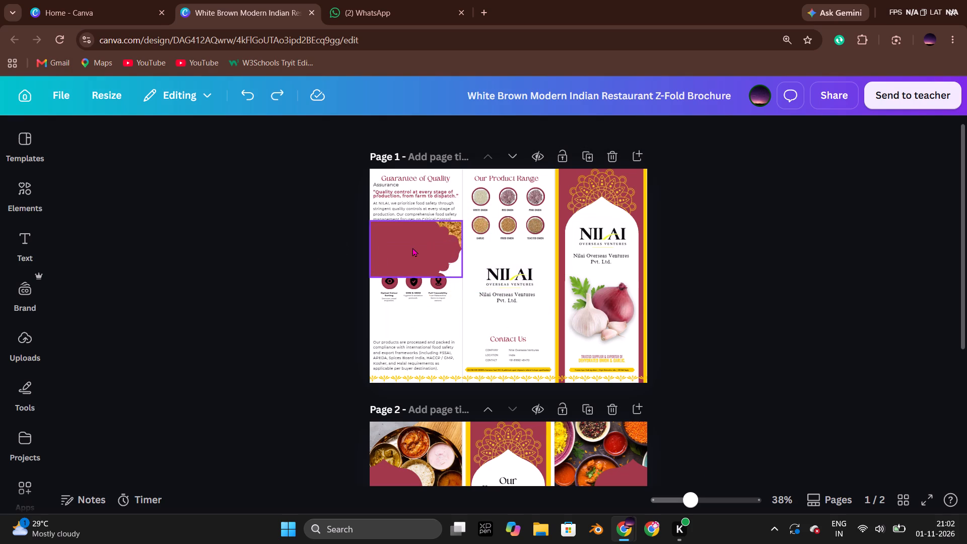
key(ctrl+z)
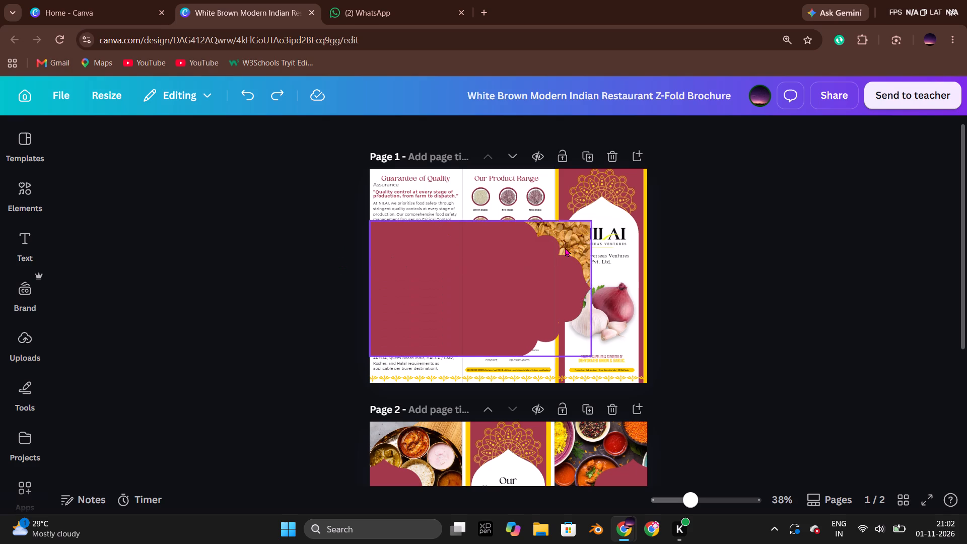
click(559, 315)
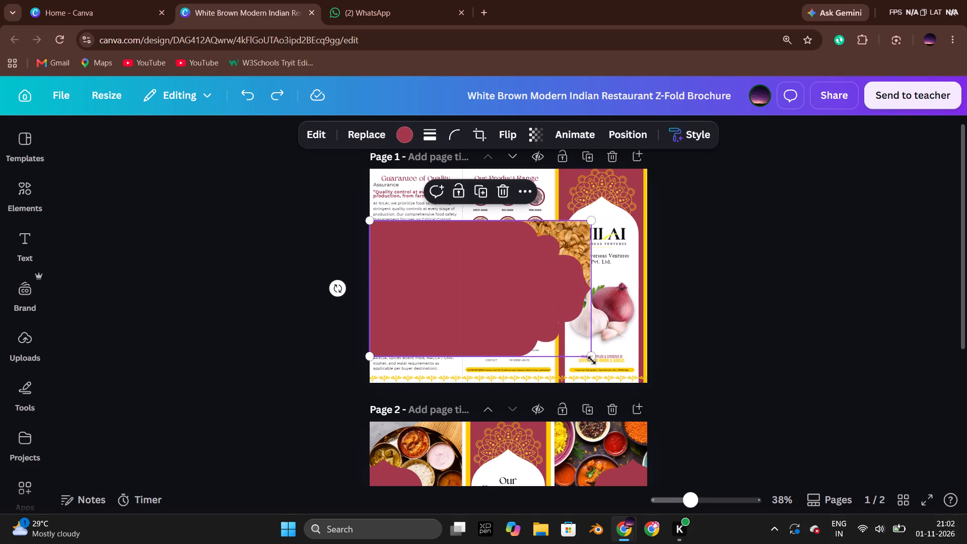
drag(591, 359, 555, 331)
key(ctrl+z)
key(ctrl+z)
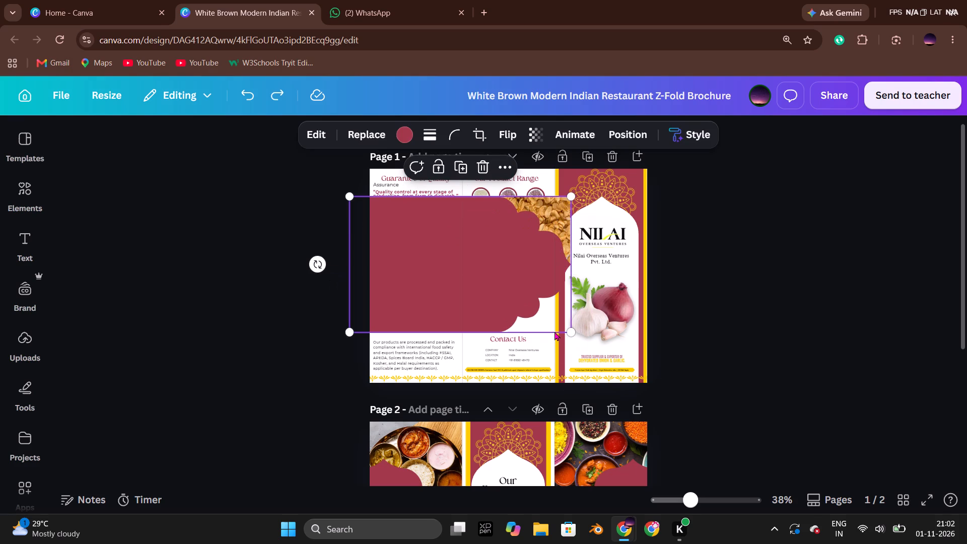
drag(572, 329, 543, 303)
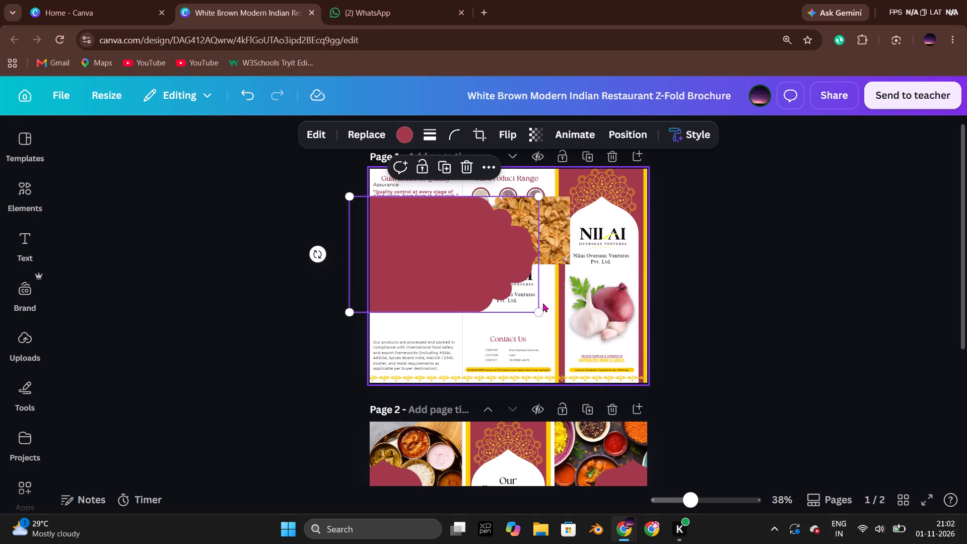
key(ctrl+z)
Delete the crimson scalloped shape and the flakes photo from brochure page 1.
key(Delete)
click(561, 238)
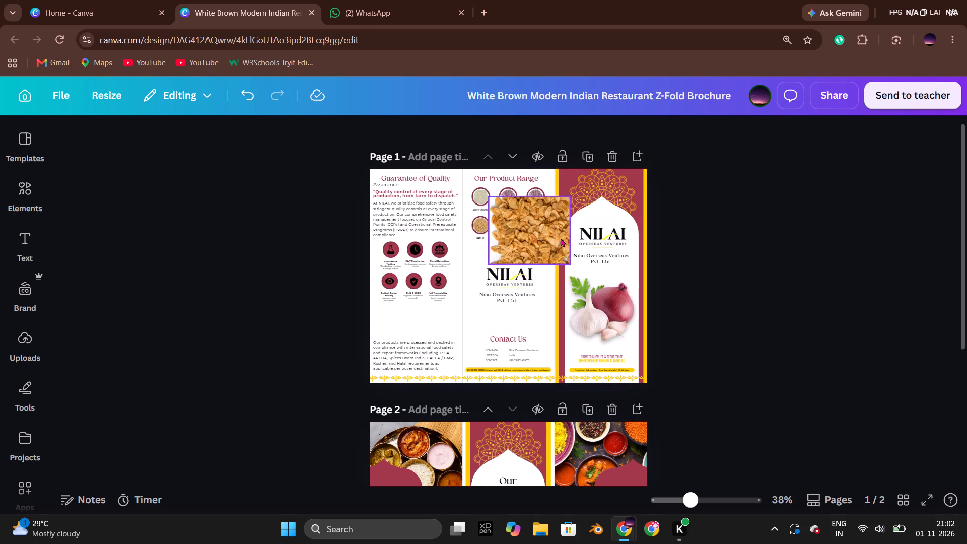
key(Delete)
Group the crimson scalloped shape and flakes photo at the bottom of catalogue page 3, and copy the group onto brochure page 1.
key(alt+Tab)
key(alt+Tab)
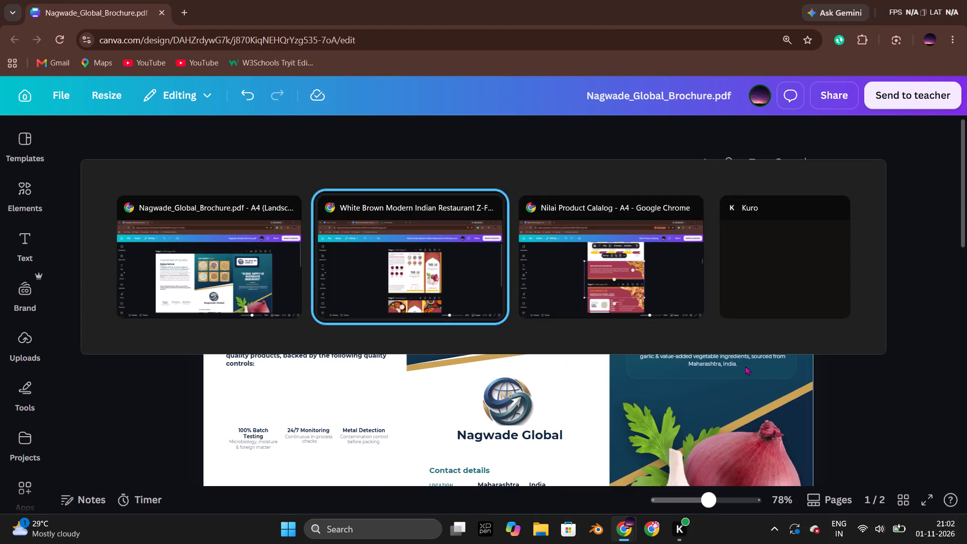
key(alt+Tab)
drag(765, 352, 765, 347)
drag(701, 253, 610, 260)
click(462, 180)
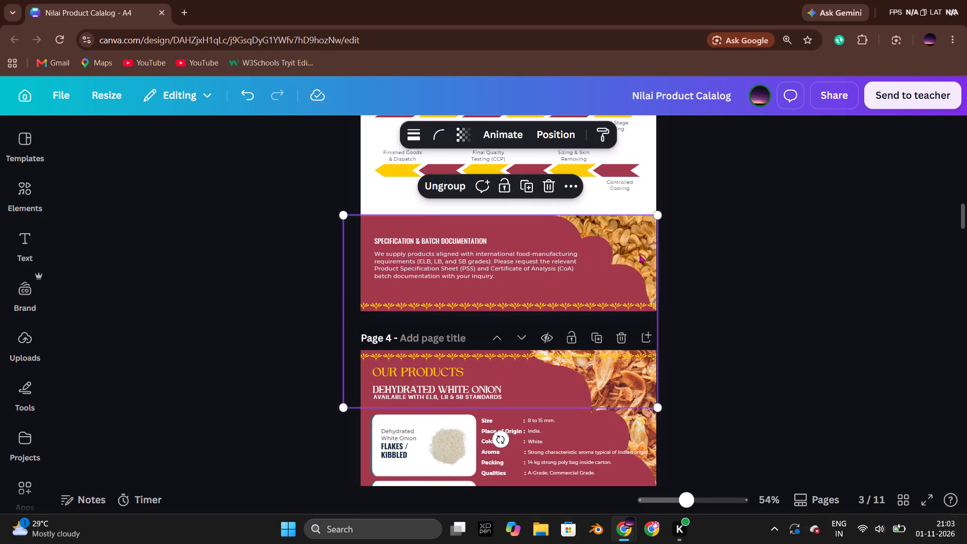
key(ctrl+c)
key(alt+Tab)
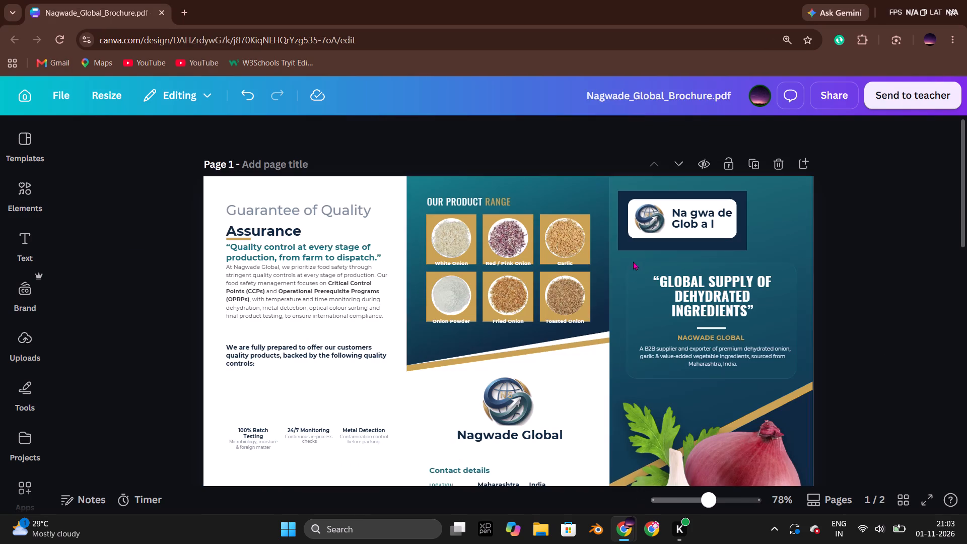
key(alt+Tab)
key(alt+Tab)
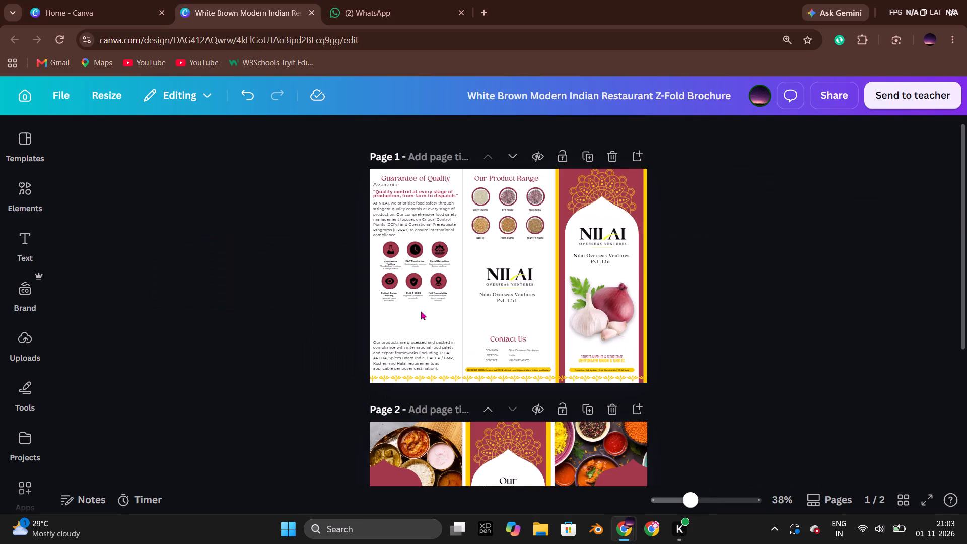
click(403, 322)
key(ctrl+v)
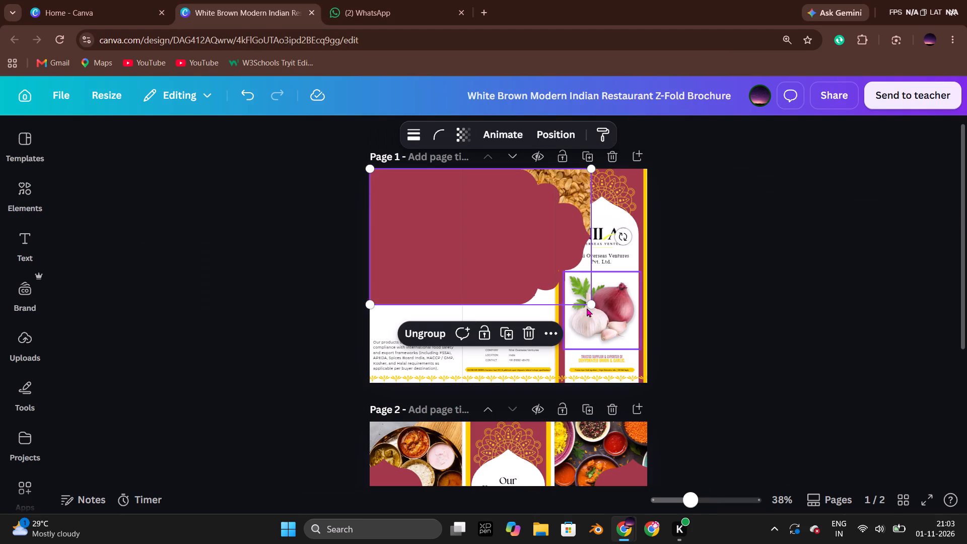
Shrink the crimson scalloped group to about the quality panel's width and move it to the panel's bottom, overhanging the page edge.
drag(591, 306, 456, 240)
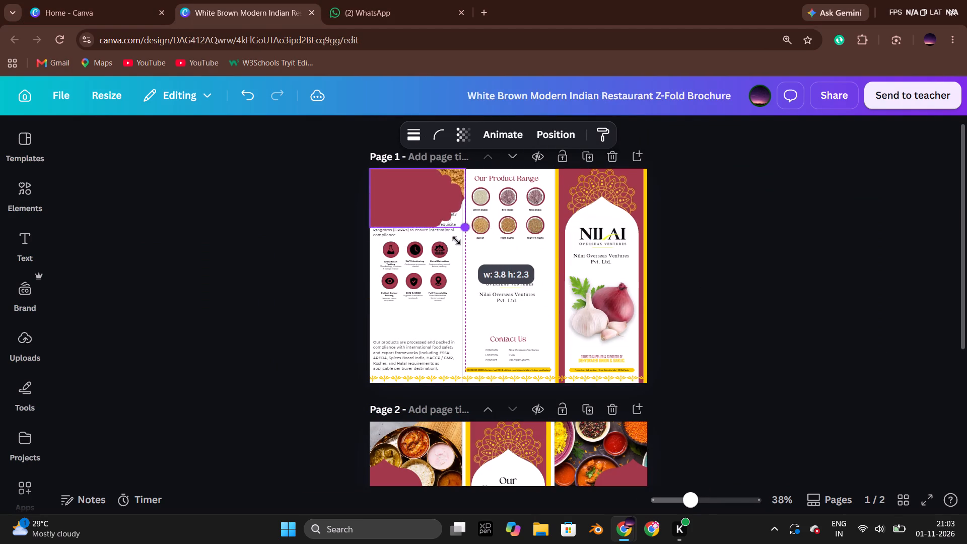
drag(456, 240, 454, 240)
drag(427, 203, 430, 382)
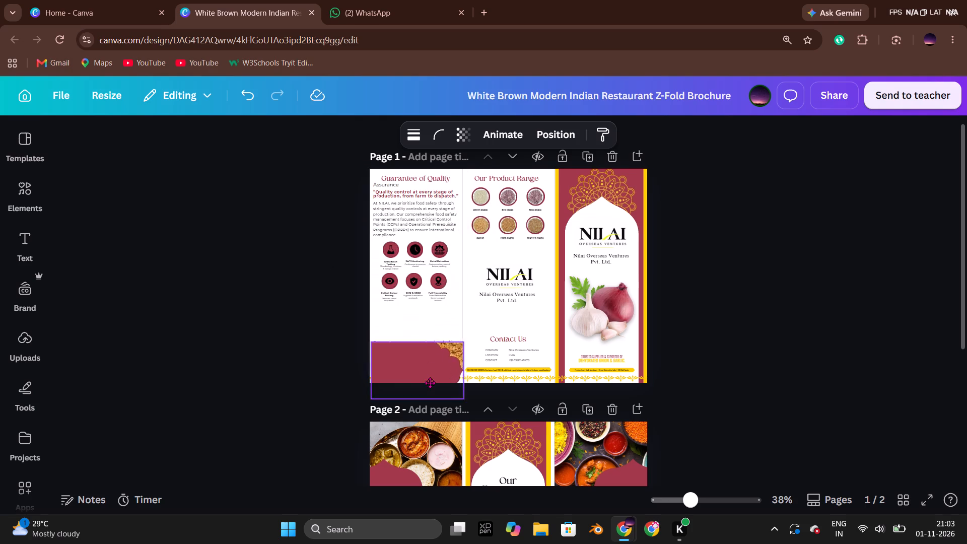
drag(430, 382, 427, 390)
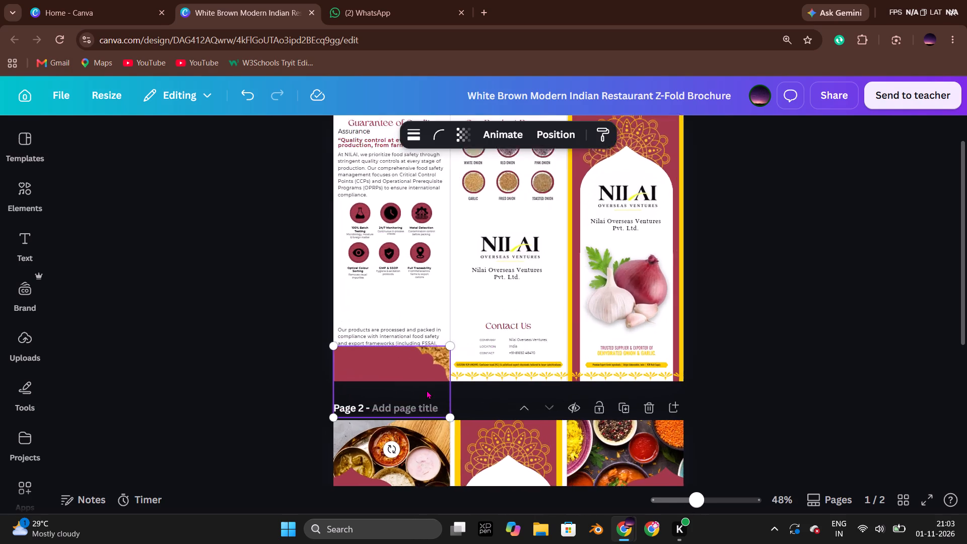
Send the crimson scalloped group to the back, behind the compliance paragraph and yellow floral border.
right_click(384, 359)
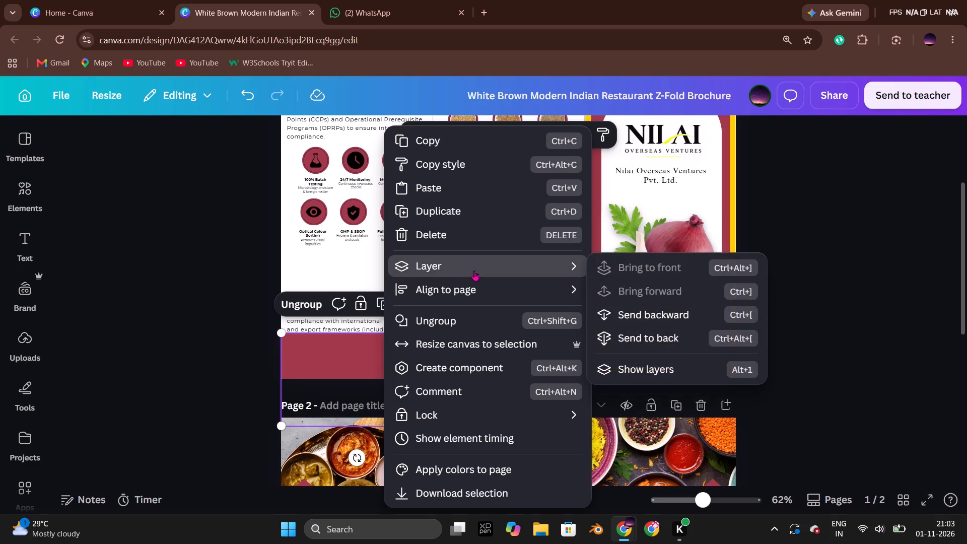
click(681, 342)
click(965, 318)
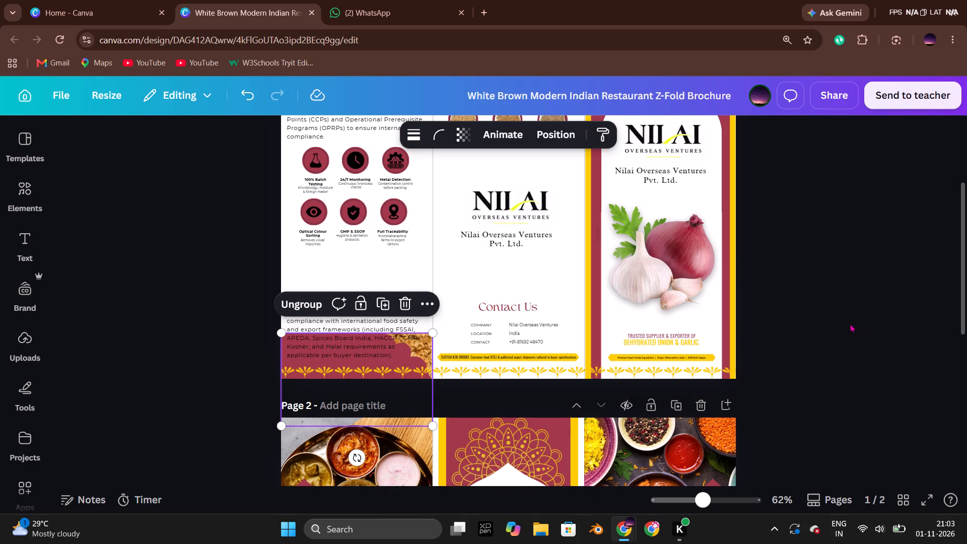
Move the compliance paragraph up so it sits just above the crimson scalloped group.
scroll(397, 394, down, 1)
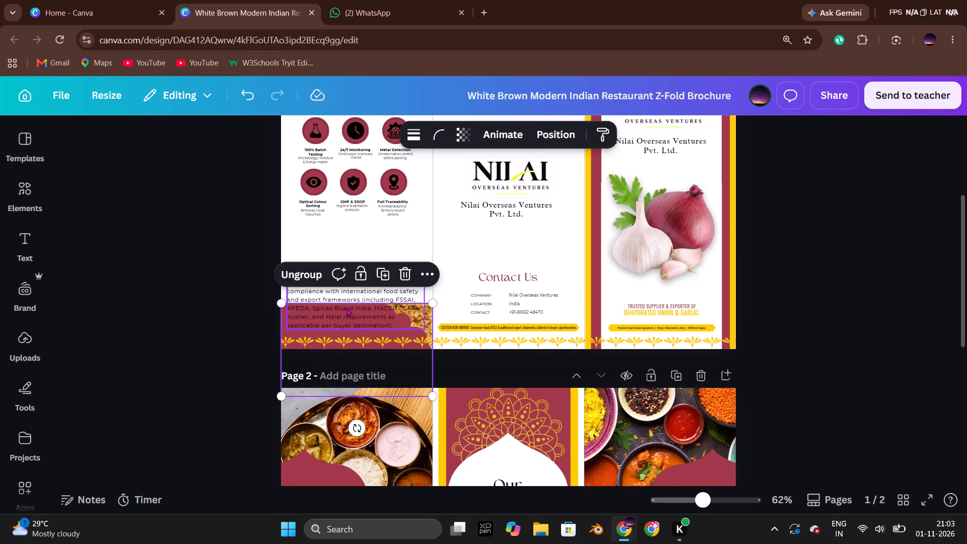
drag(342, 301, 341, 269)
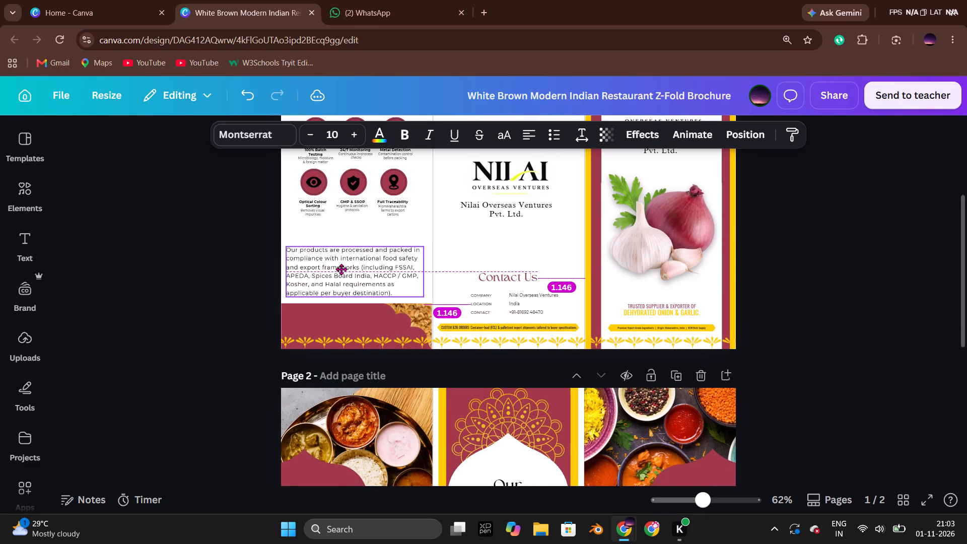
drag(341, 269, 340, 269)
Enlarge the crimson scalloped group slightly from its lower-left corner so it spans the full quality panel.
click(297, 322)
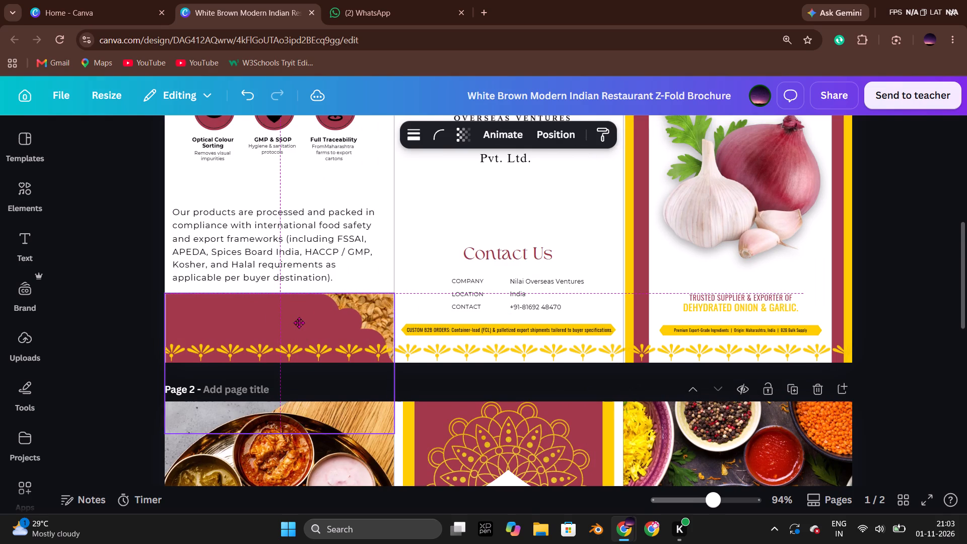
drag(168, 429, 157, 434)
click(112, 358)
scroll(112, 358, up, 1)
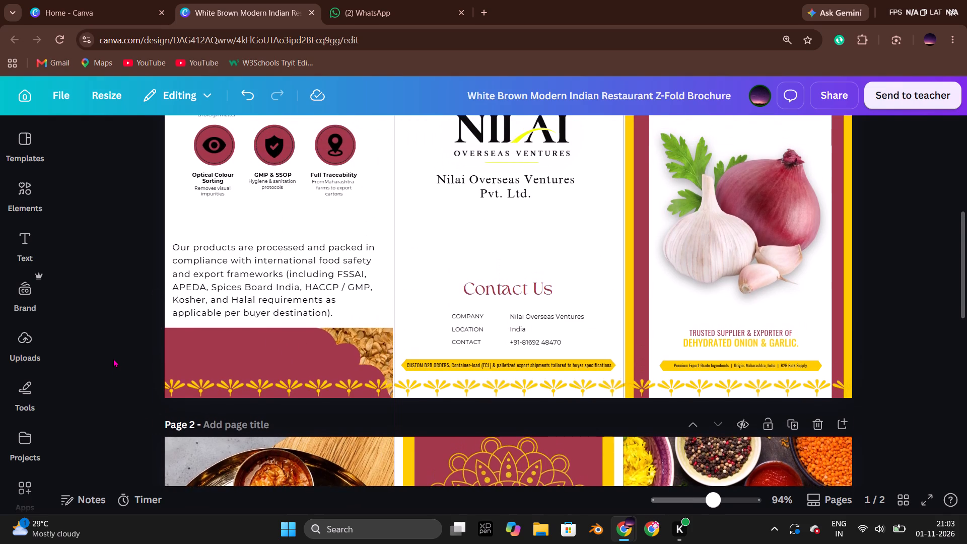
Nudge the crimson scalloped group horizontally to align its photo edge with the fold line beside the contact panel.
click(238, 371)
key(Right)
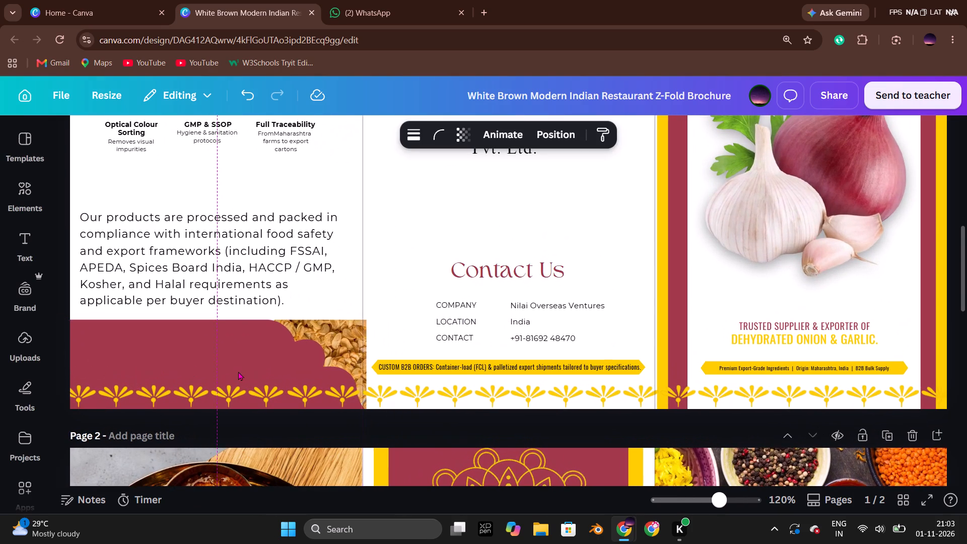
key(Left)
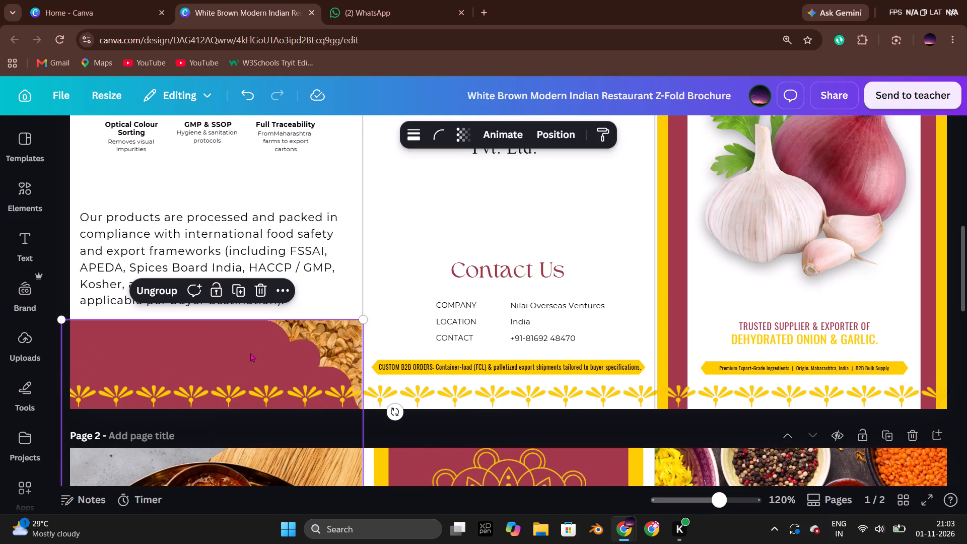
click(250, 353)
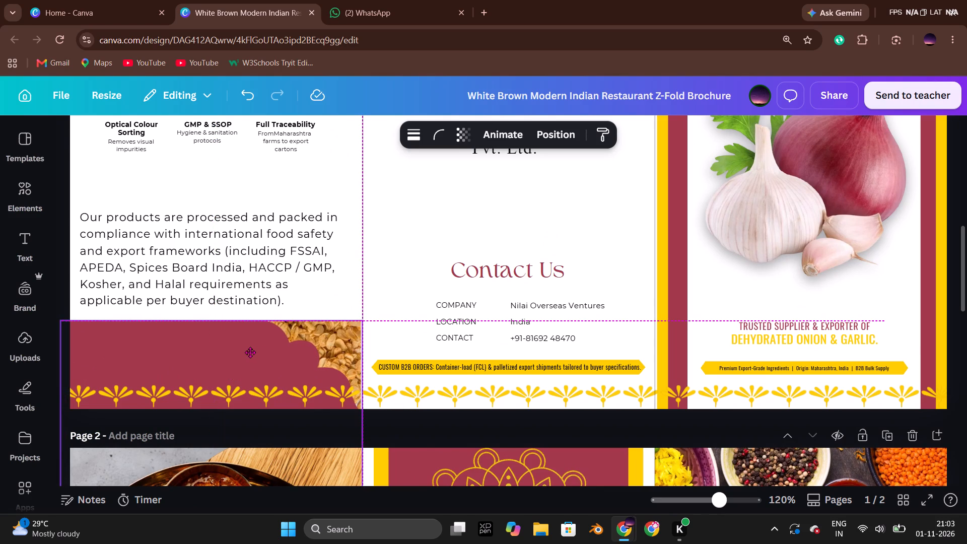
click(59, 270)
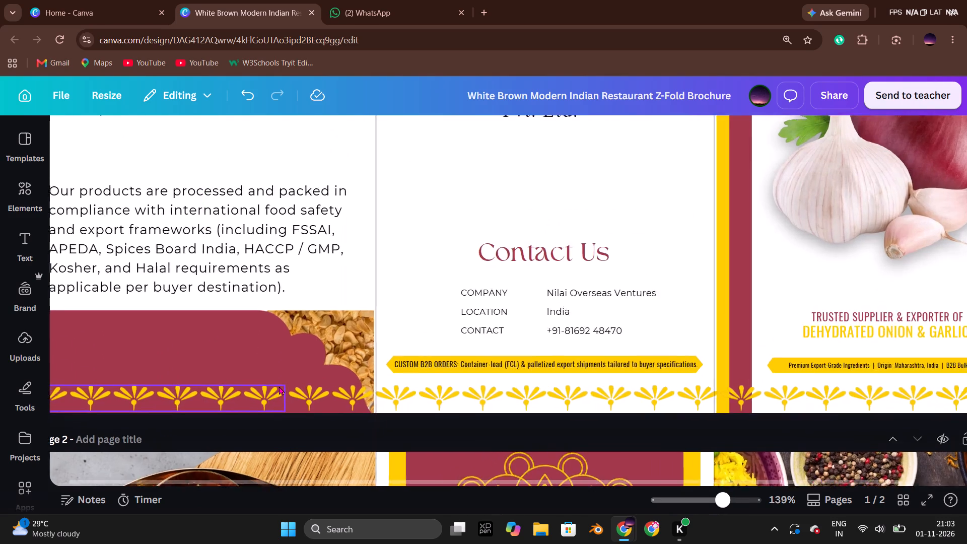
click(298, 343)
key(Right)
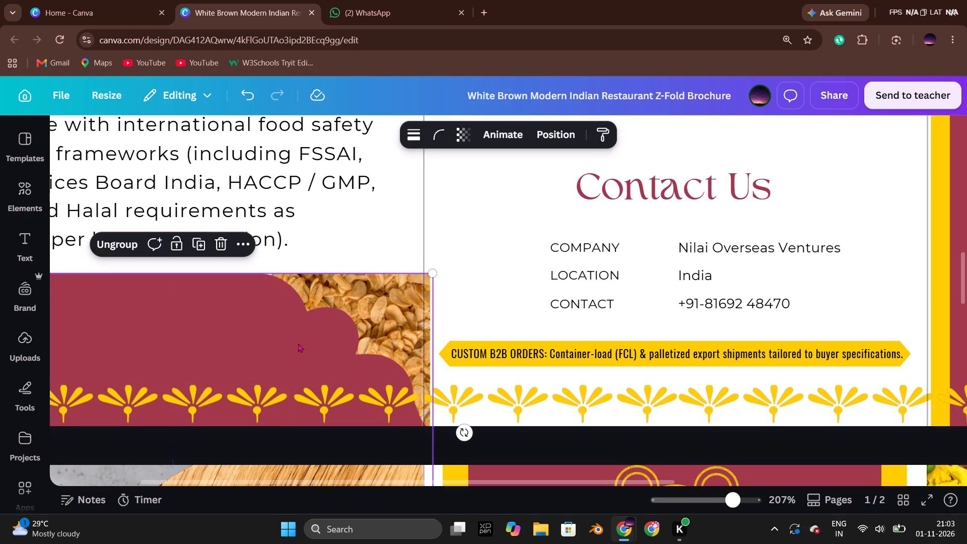
drag(397, 340, 392, 341)
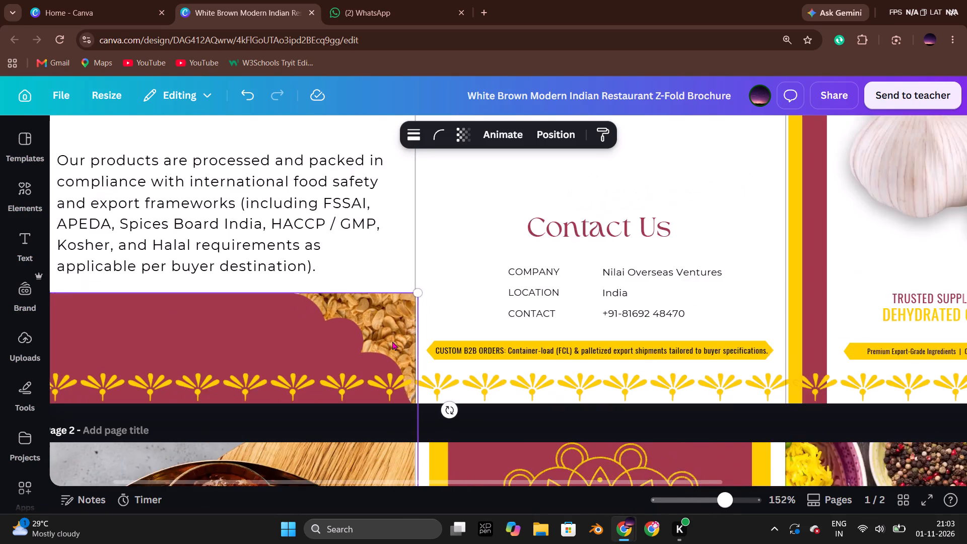
click(47, 244)
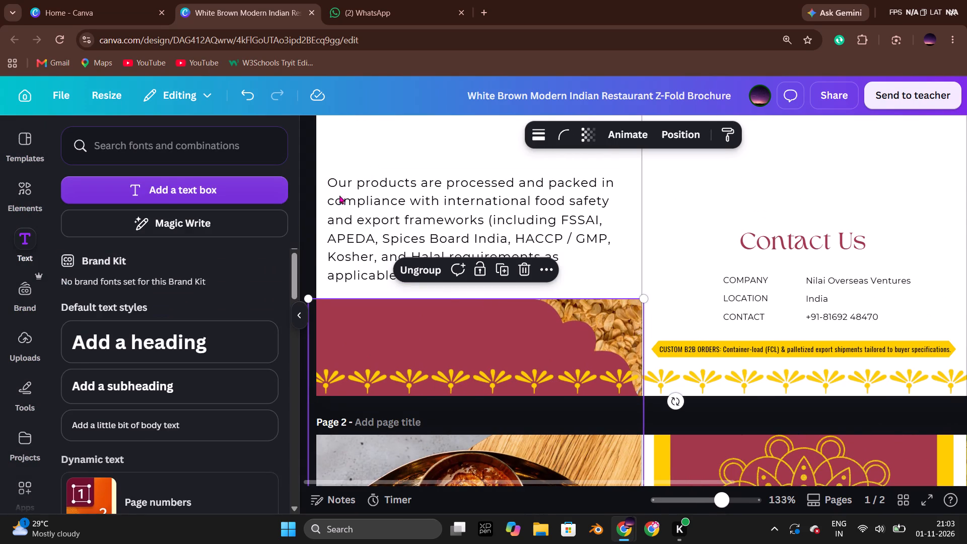
Compare the finished quality panel layout with the Guarantee of Quality panel in the Nagwade Global reference brochure.
click(412, 141)
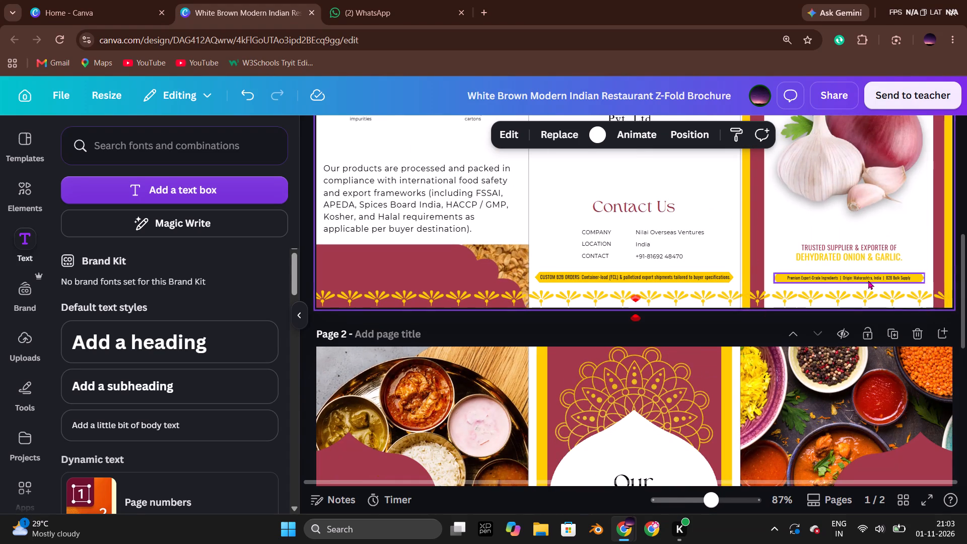
click(304, 324)
click(159, 276)
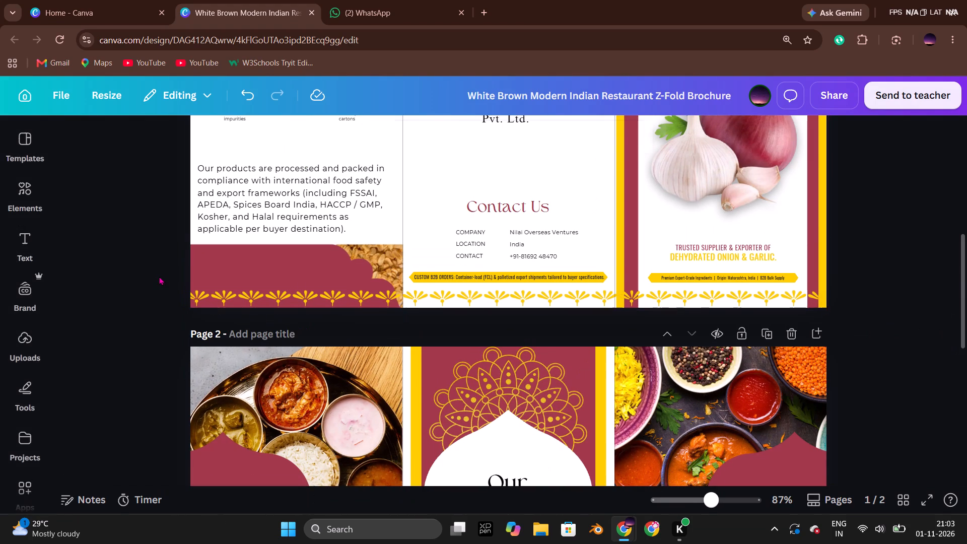
scroll(159, 276, up, 1)
key(alt+Tab)
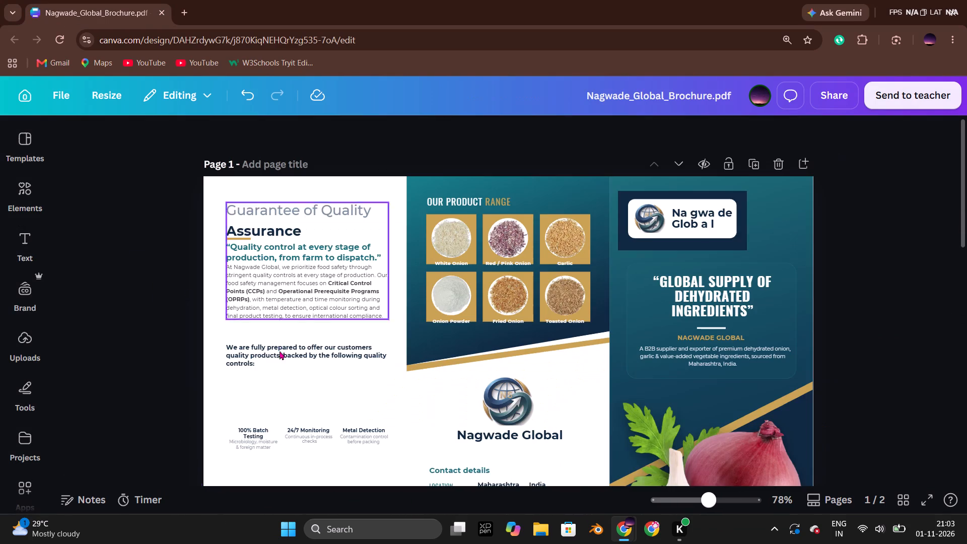
scroll(322, 376, down, 2)
key(alt+Tab)
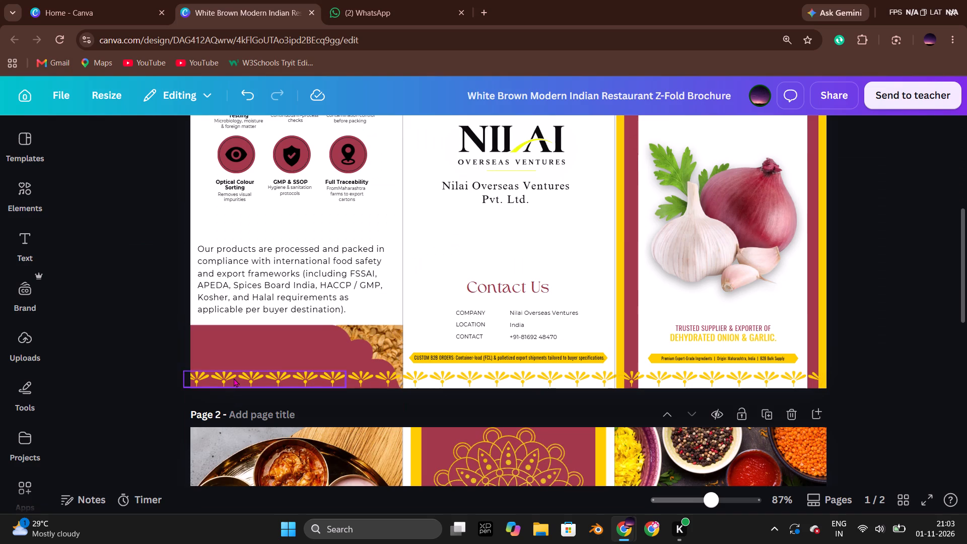
key(alt+Tab)
scroll(242, 376, up, 1)
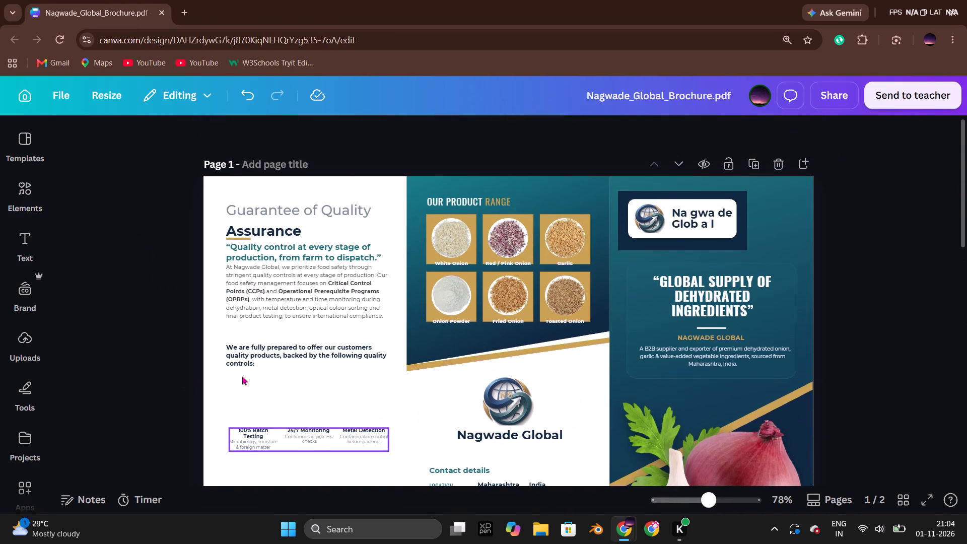
key(alt+Tab)
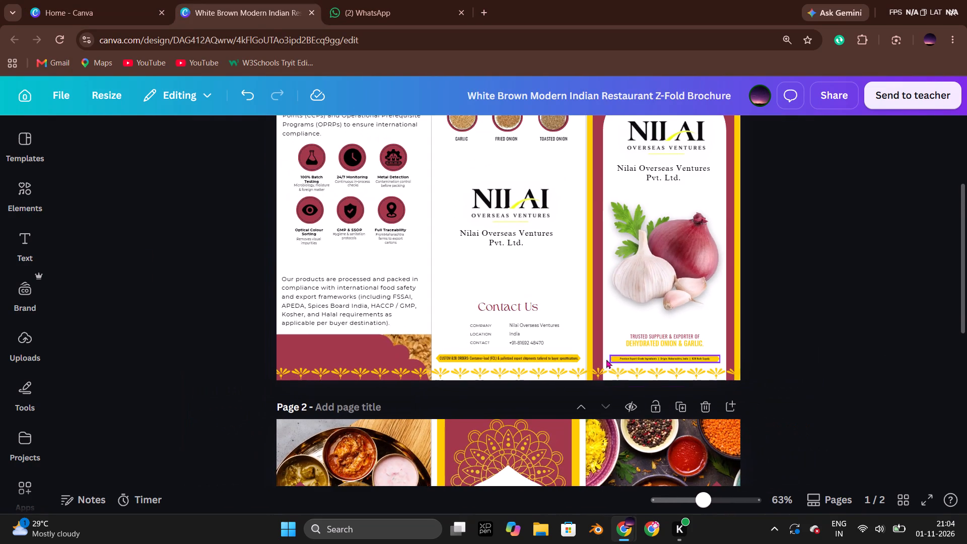
Reposition the compliance paragraph vertically, leaving a small gap above the crimson scalloped group.
drag(337, 306, 340, 291)
click(203, 297)
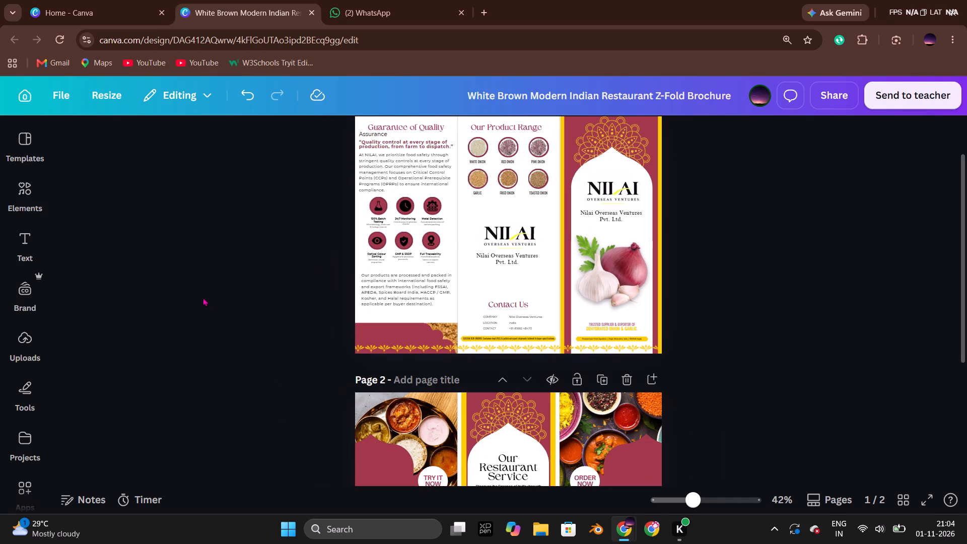
scroll(203, 297, up, 1)
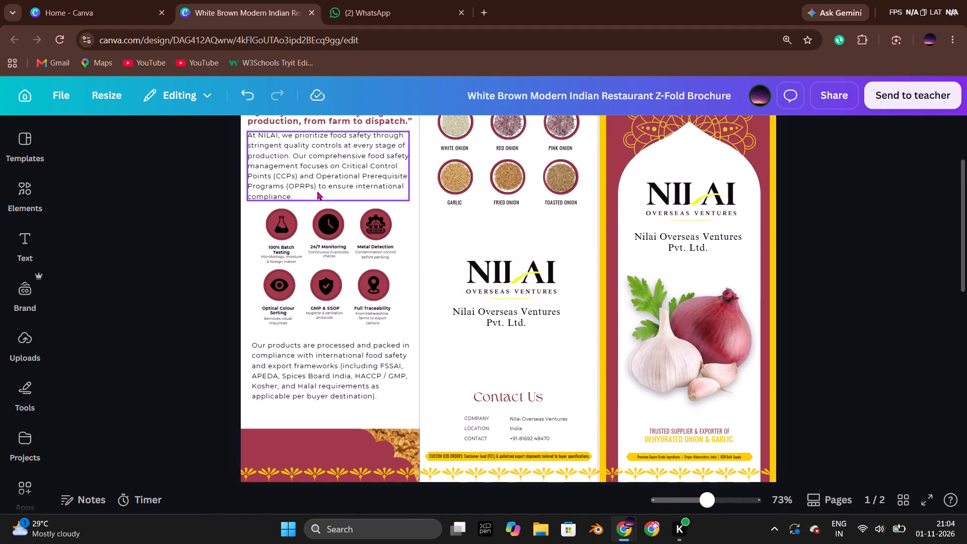
click(341, 375)
key(Down)
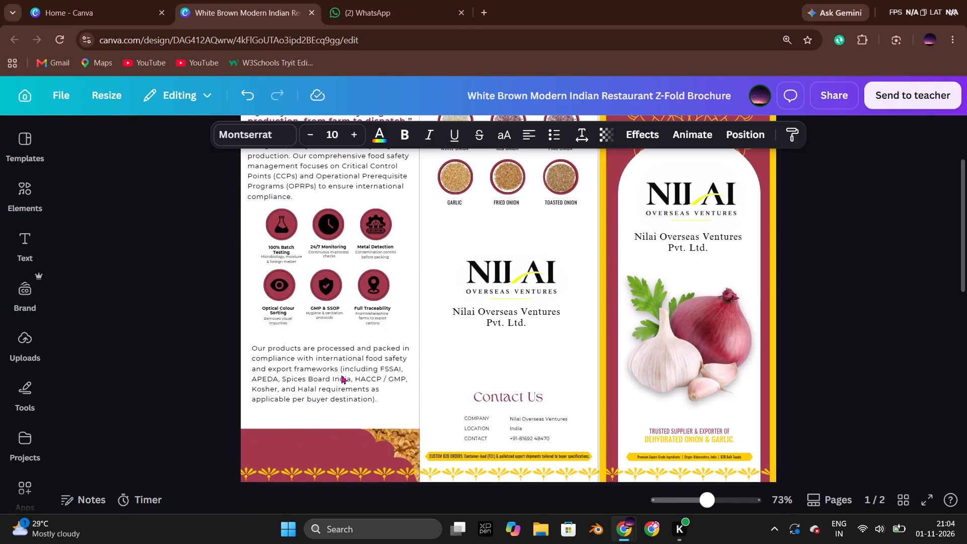
key(Down)
key(Down)
key(Down)
key(Down)
Nudge the six-icon quality control group down, away from the food safety paragraph.
click(310, 290)
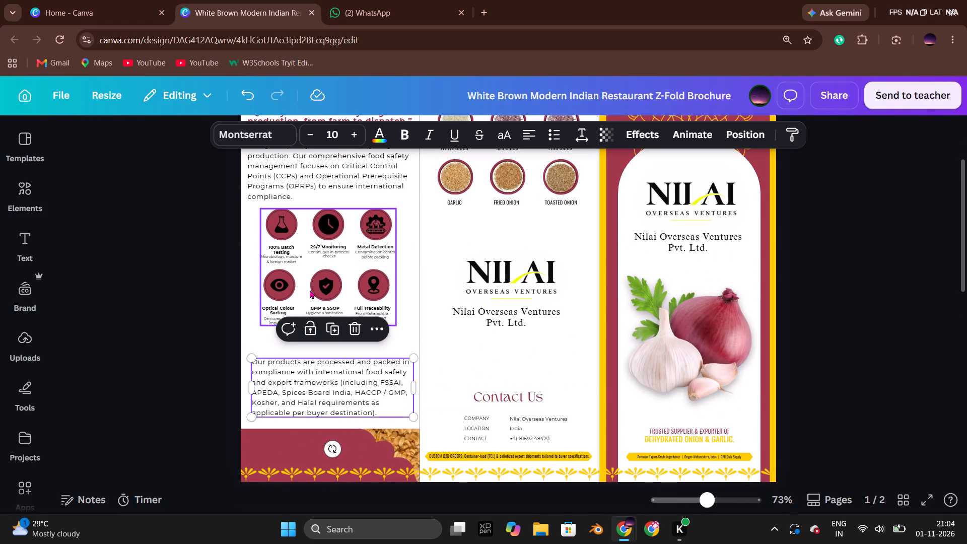
key(Down)
key(Down)
key(Down)
key(Down)
scroll(310, 290, up, 1)
click(202, 257)
Move the "At NILAI, we prioritize food safety" paragraph down toward the icons and align its left edge with the compliance paragraph.
click(364, 277)
key(Down)
key(Down)
key(Down)
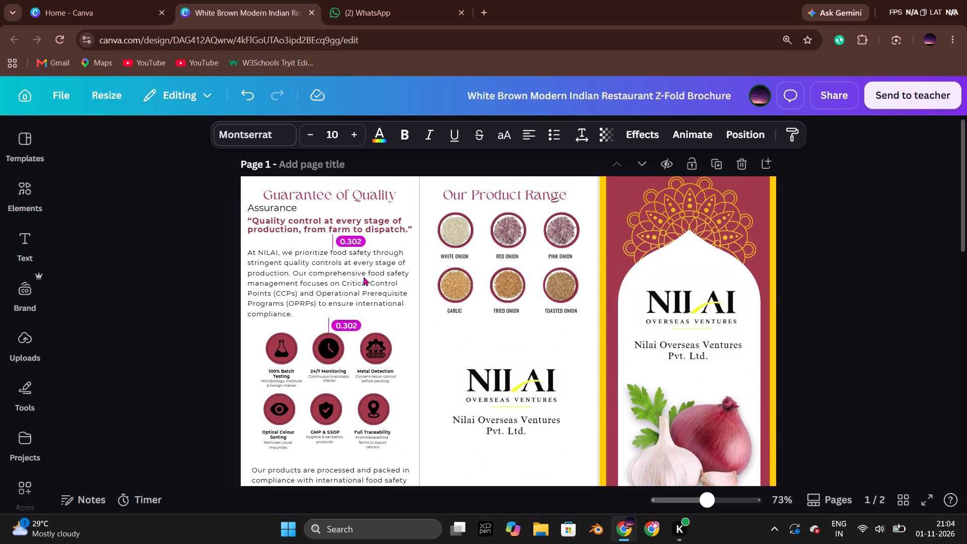
key(Down)
scroll(364, 277, down, 1)
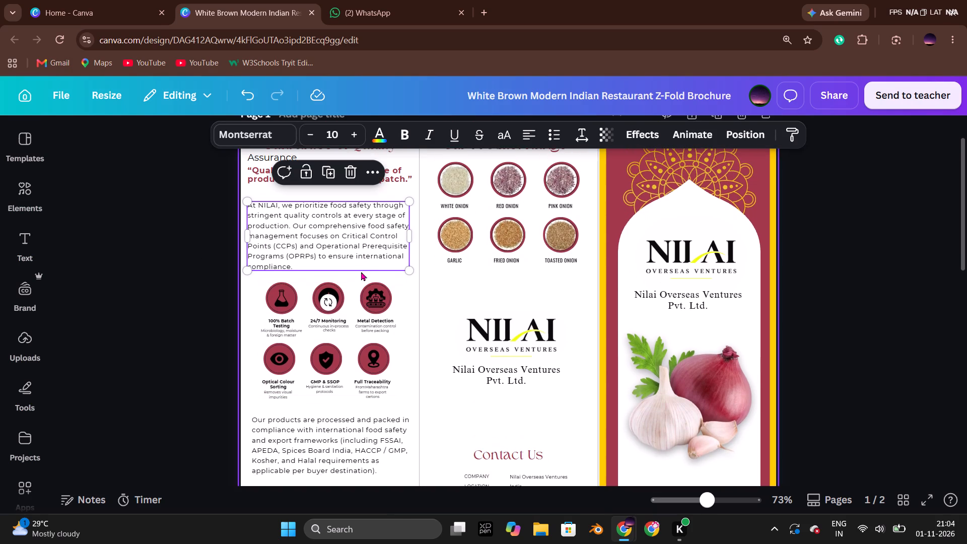
click(351, 252)
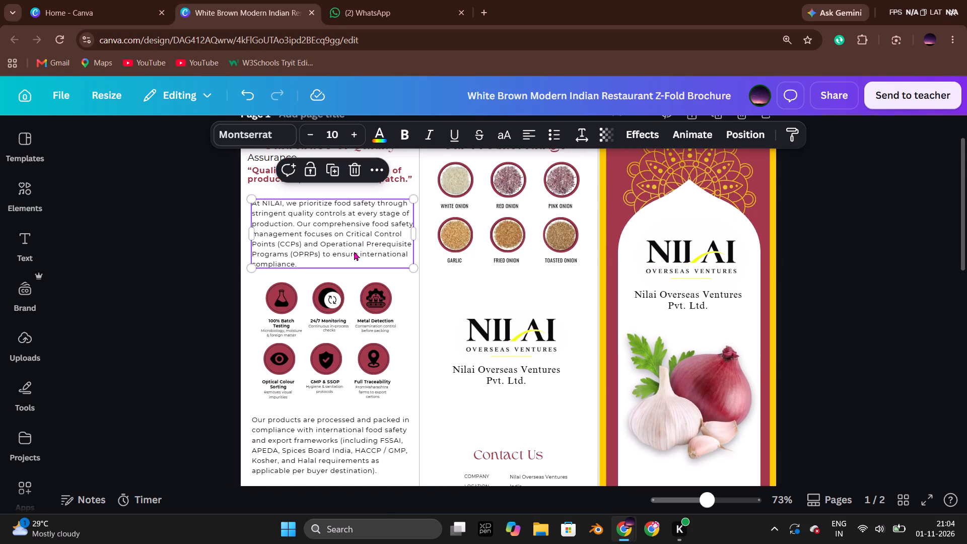
click(182, 255)
Nudge the crimson "Quality control at every stage of production" quote down, closer to the food safety paragraph.
scroll(182, 255, up, 1)
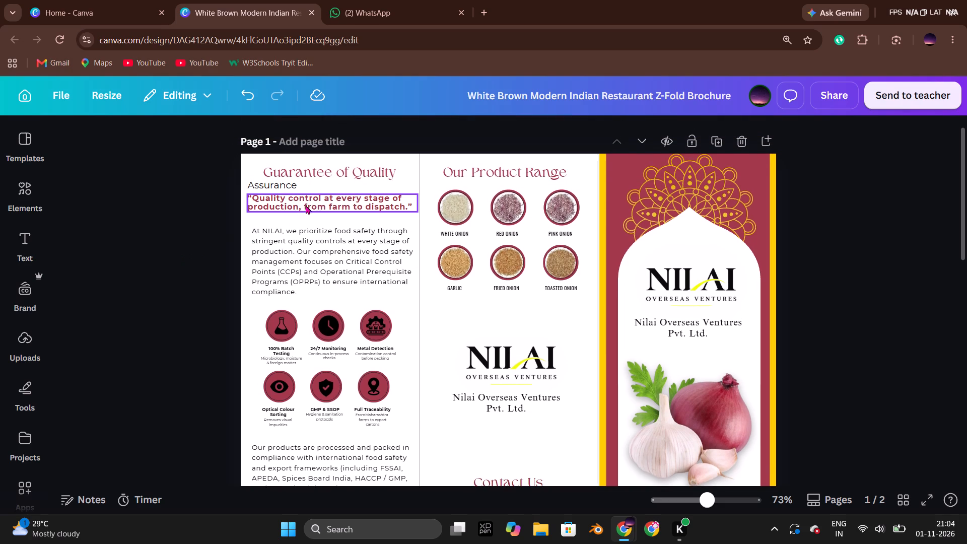
click(325, 205)
key(Down)
key(Down)
key(Down)
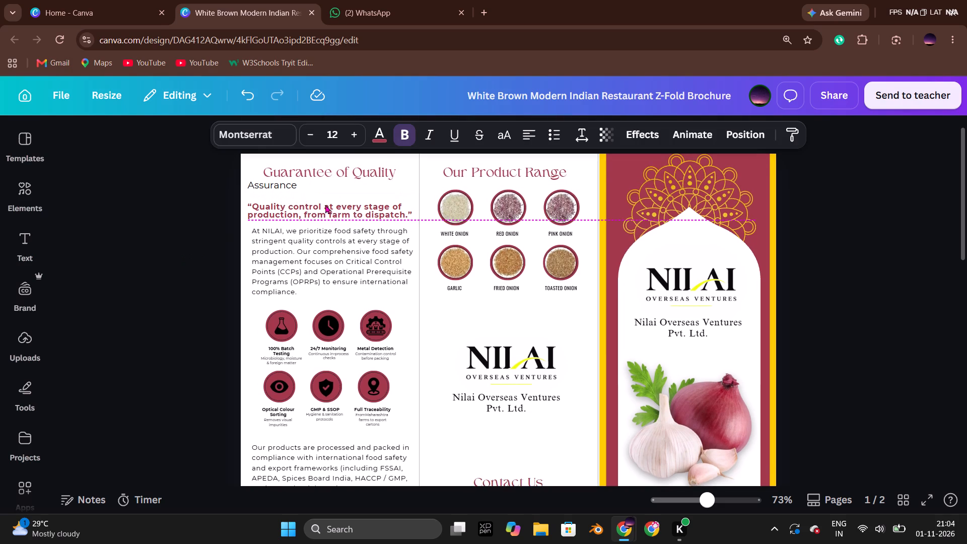
click(235, 201)
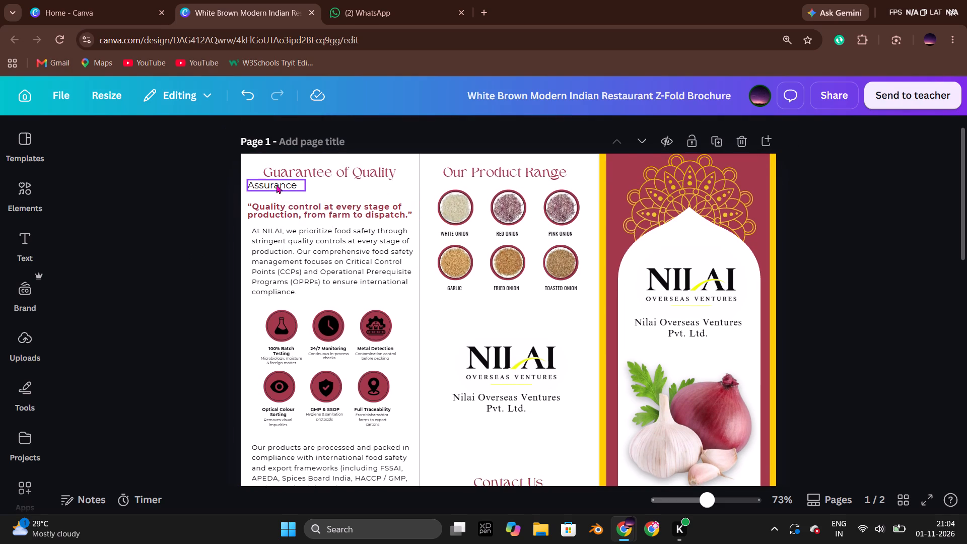
click(276, 184)
click(178, 202)
Fit the crimson quote's text box to the food safety paragraph's left and right edges, scaling its text to 11.7.
click(292, 211)
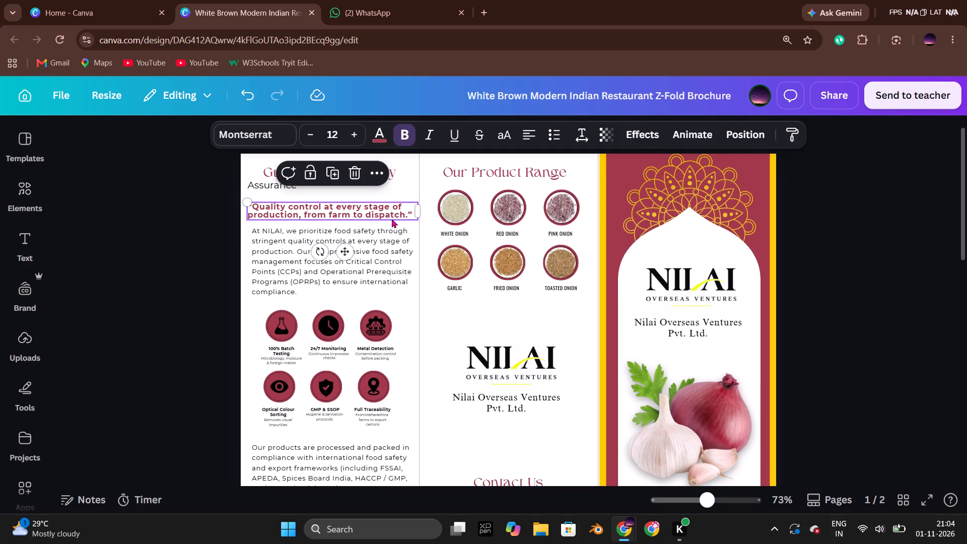
drag(421, 215, 414, 216)
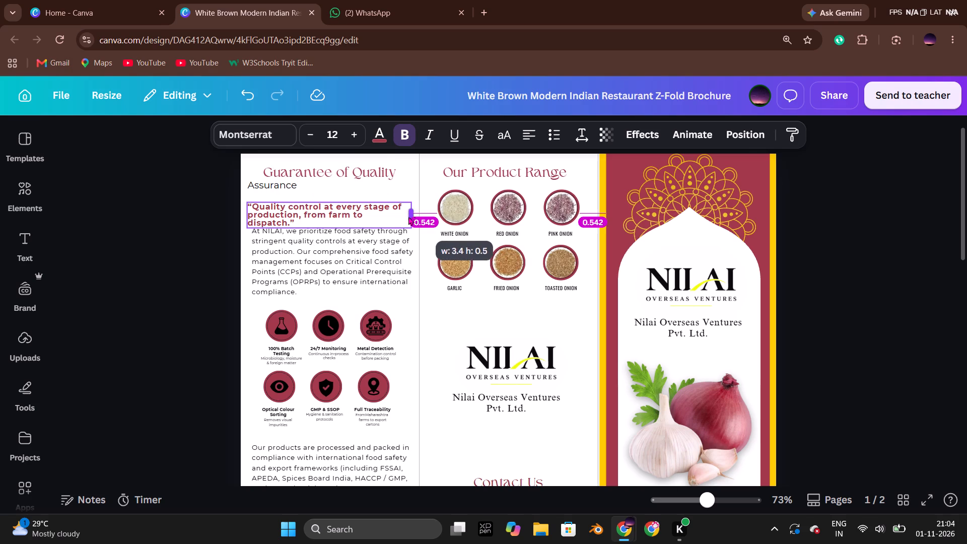
drag(412, 213, 419, 213)
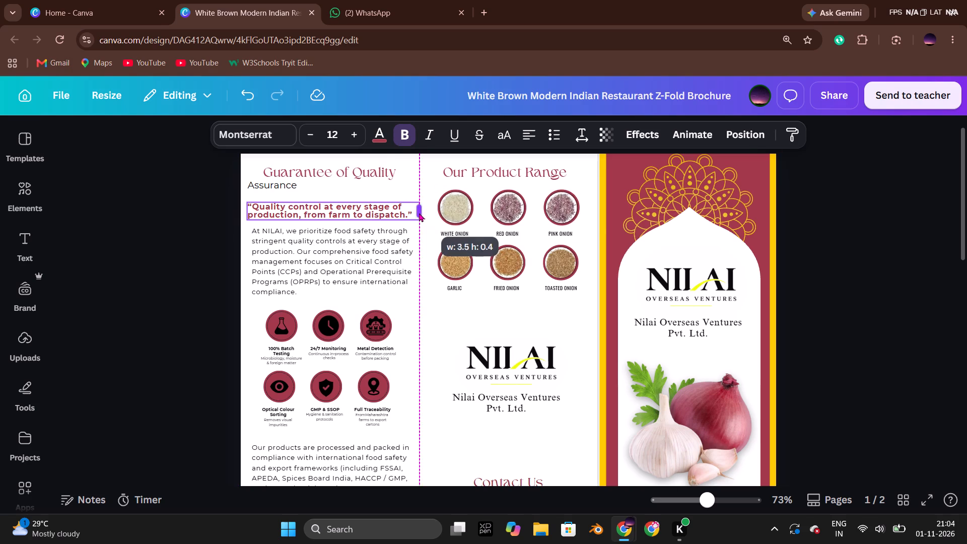
drag(419, 213, 417, 212)
click(419, 213)
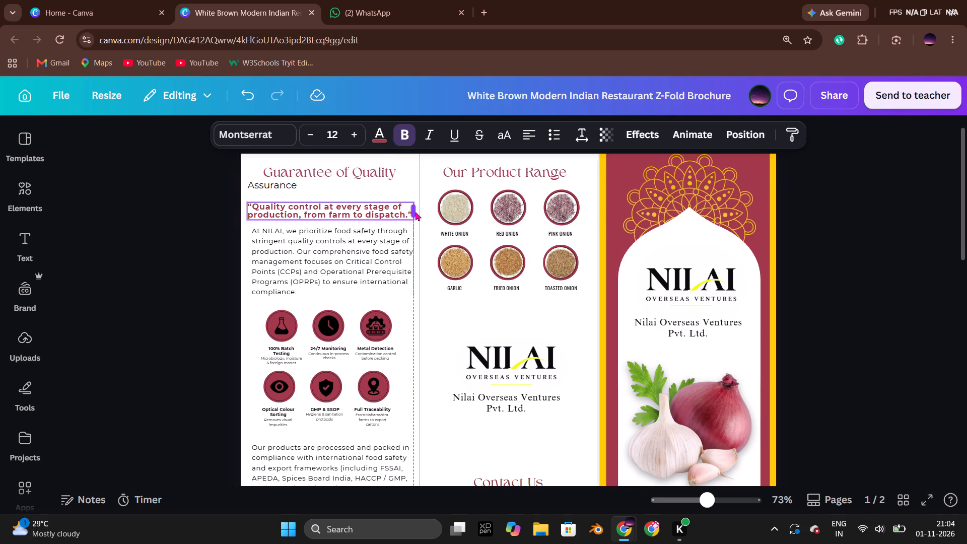
click(196, 191)
click(256, 205)
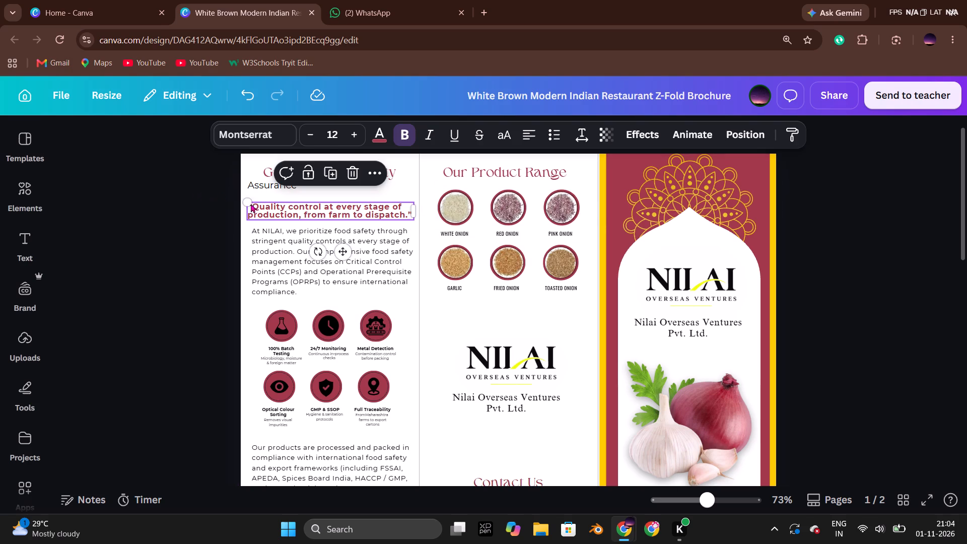
drag(248, 202, 255, 206)
click(388, 216)
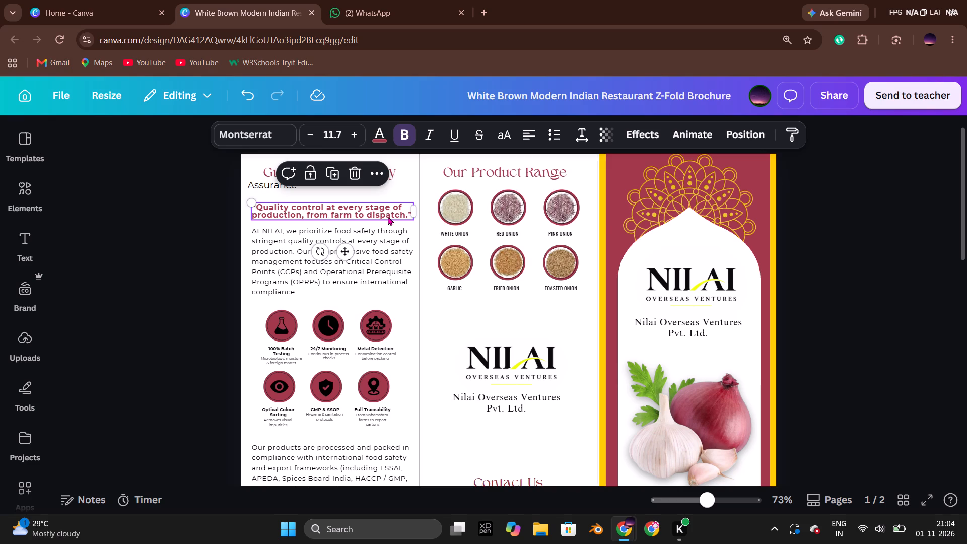
click(207, 202)
Move the "Assurance" subheading slightly down and align its left edge with the quote and paragraphs below.
drag(283, 187, 288, 188)
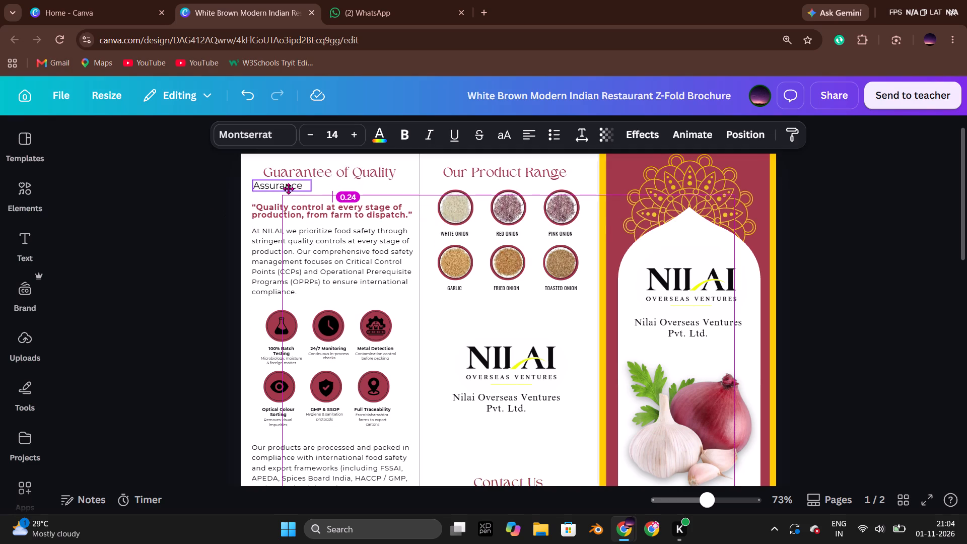
drag(288, 188, 288, 189)
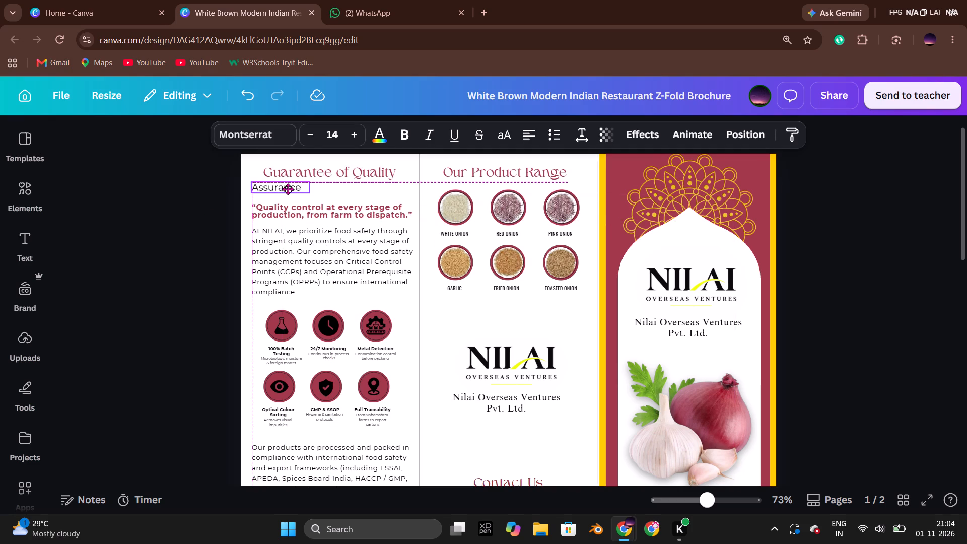
drag(288, 189, 287, 191)
click(163, 182)
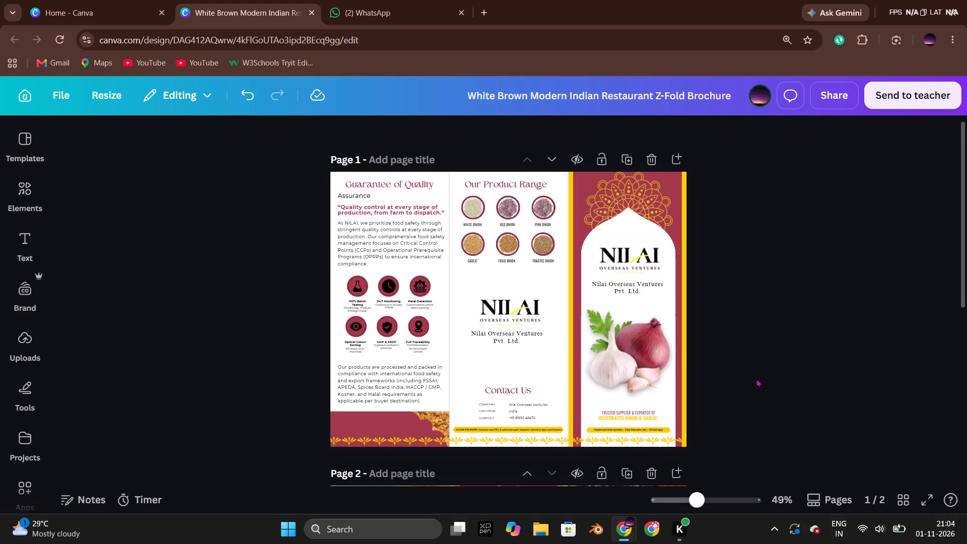
In the Nilai product catalogue, group the crimson scalloped shape and flakes photo behind page 2's About Nilai header.
scroll(755, 381, down, 1)
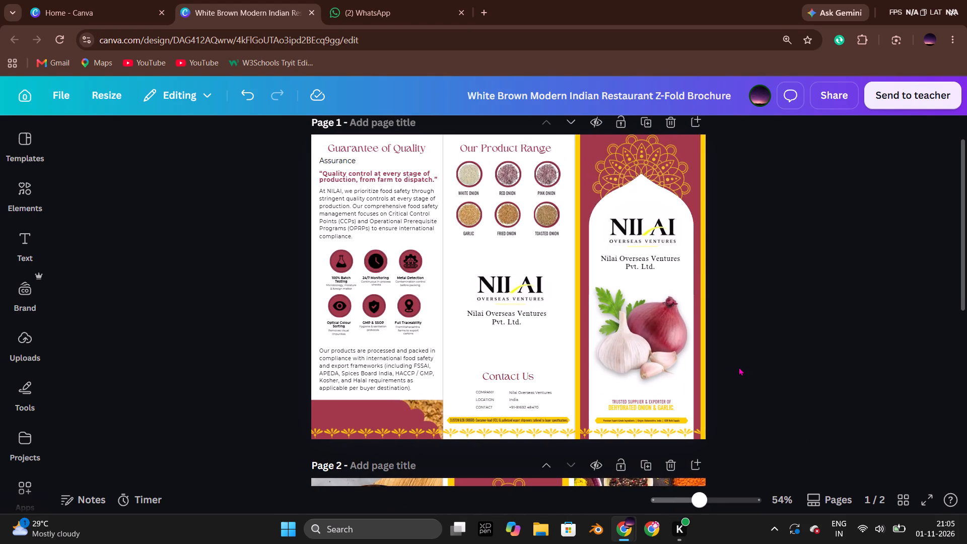
key(alt+Tab)
scroll(749, 358, up, 2)
key(alt+Tab)
key(alt+Tab)
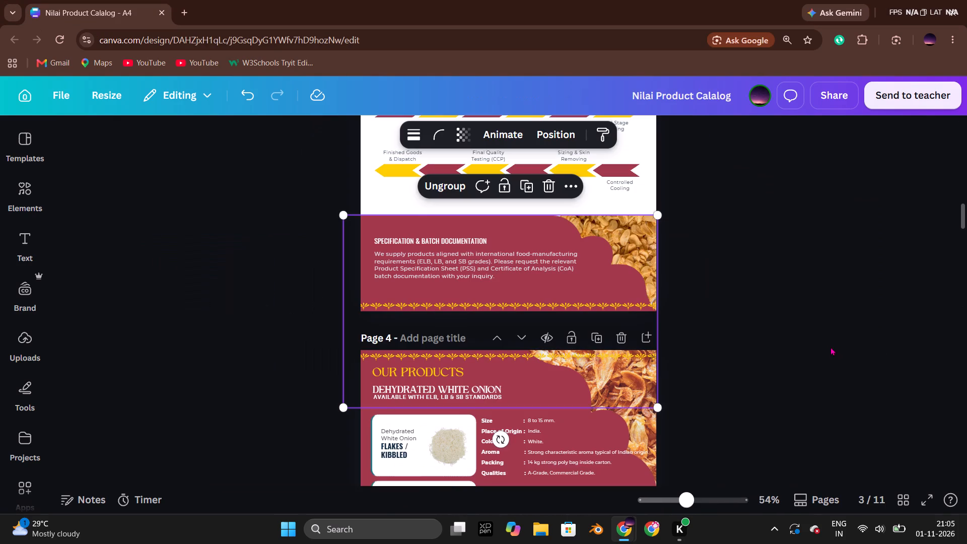
click(799, 338)
scroll(799, 338, up, 4)
scroll(799, 338, down, 7)
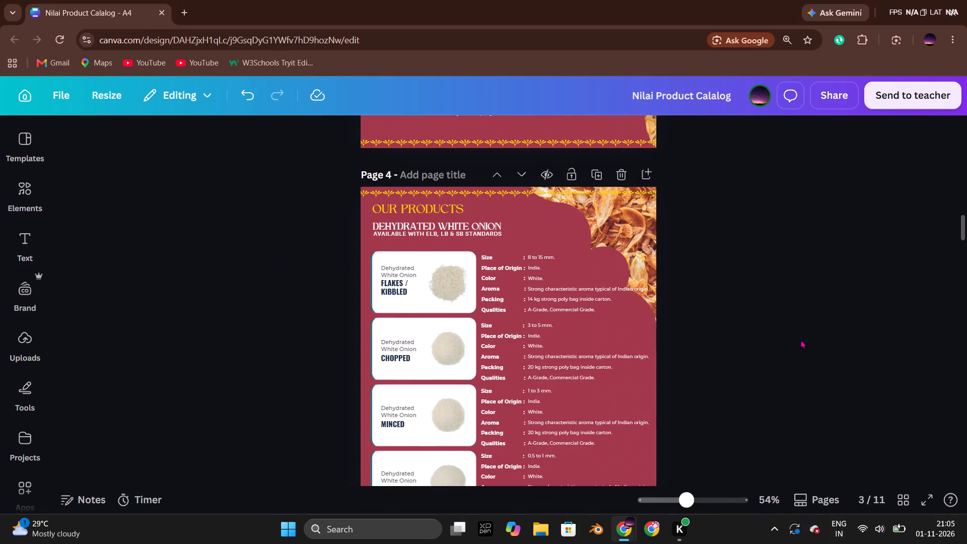
scroll(760, 363, up, 17)
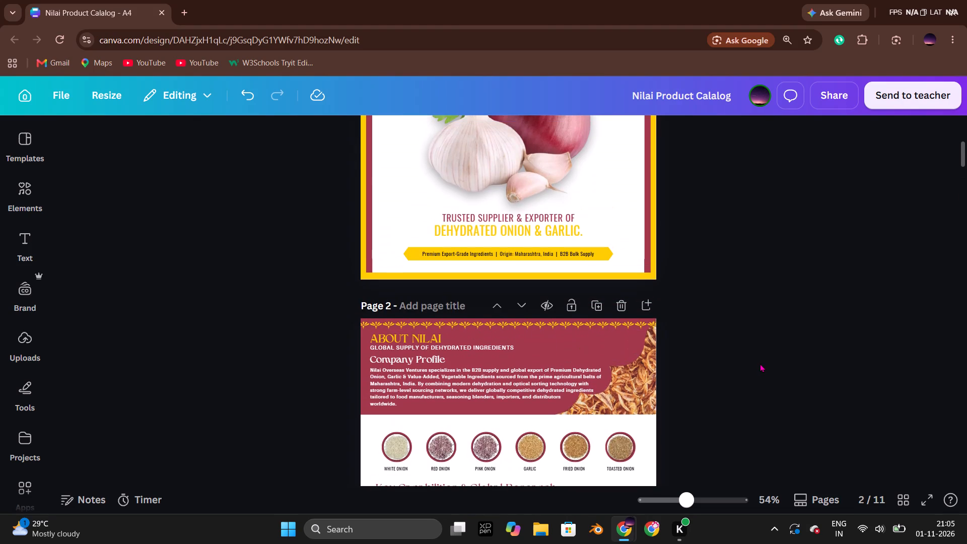
drag(754, 358, 638, 347)
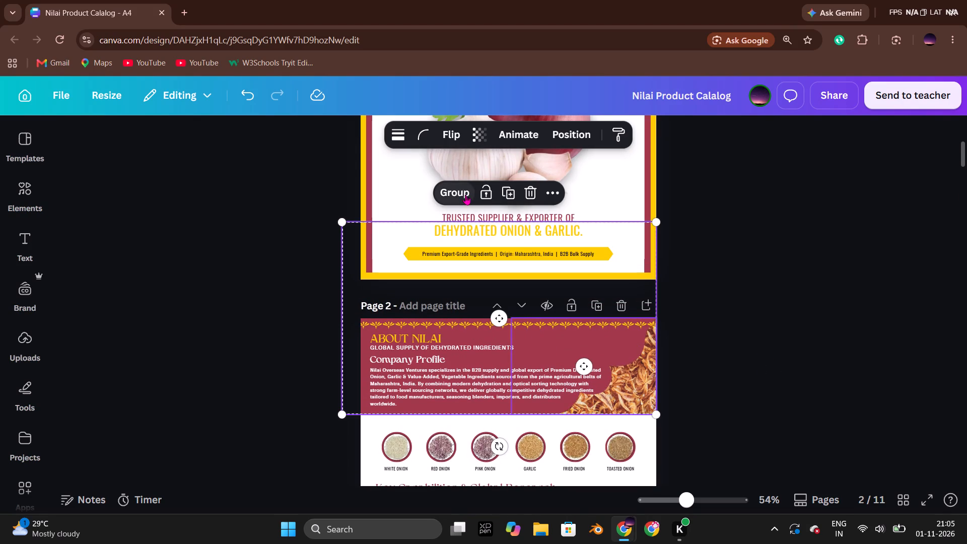
click(465, 194)
click(864, 373)
Copy the catalogue's grouped About Nilai header decoration and paste it onto page 1 of the Z-fold brochure.
click(645, 382)
key(ctrl+c)
key(alt+Tab)
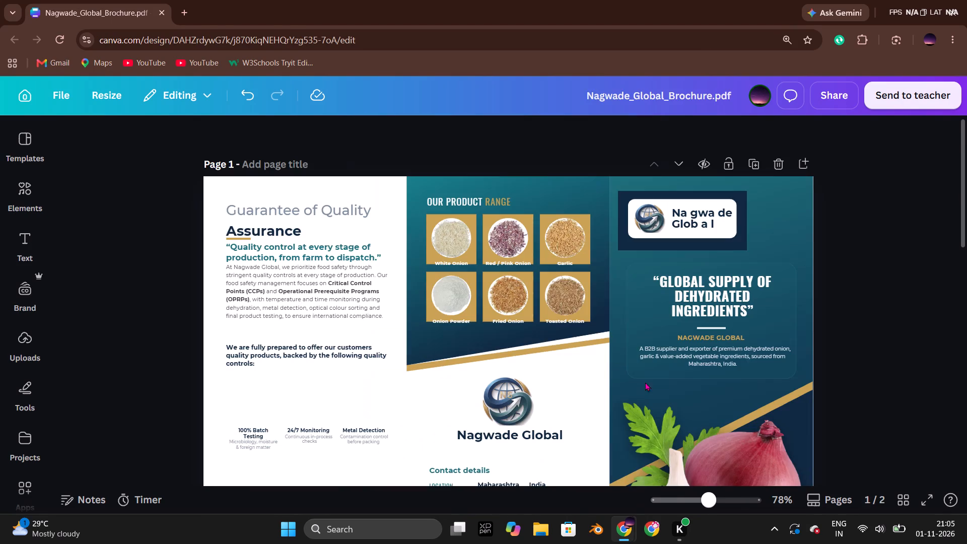
key(alt+Tab)
key(alt+Tab)
click(773, 315)
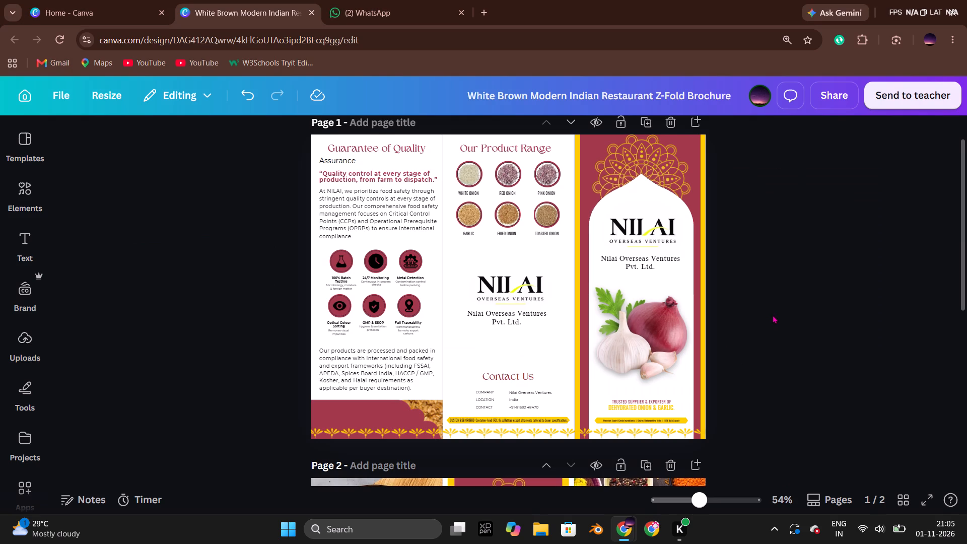
scroll(773, 315, up, 1)
click(447, 191)
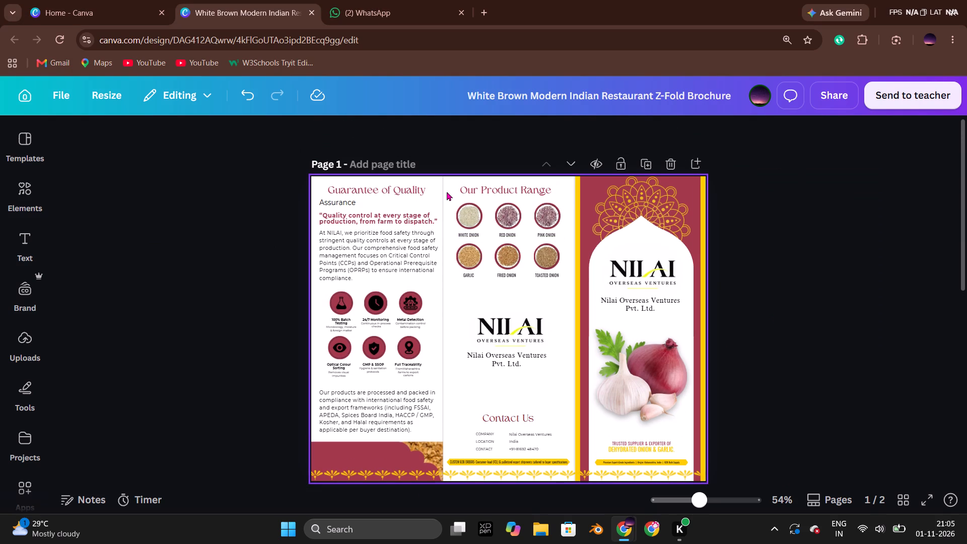
key(ctrl+v)
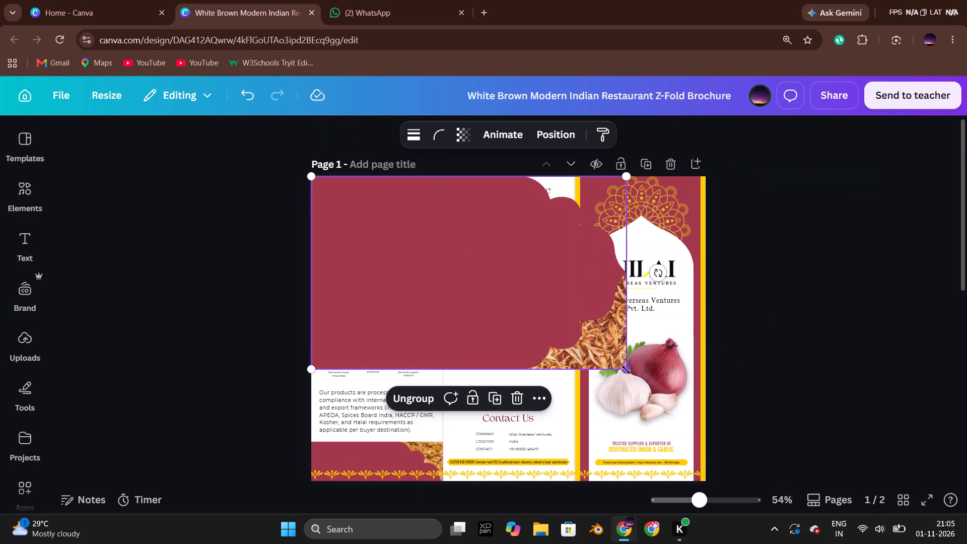
Scale the pasted scalloped decoration down to the middle panel's width and position it across the top of that panel, partly above the page edge.
drag(626, 370, 453, 246)
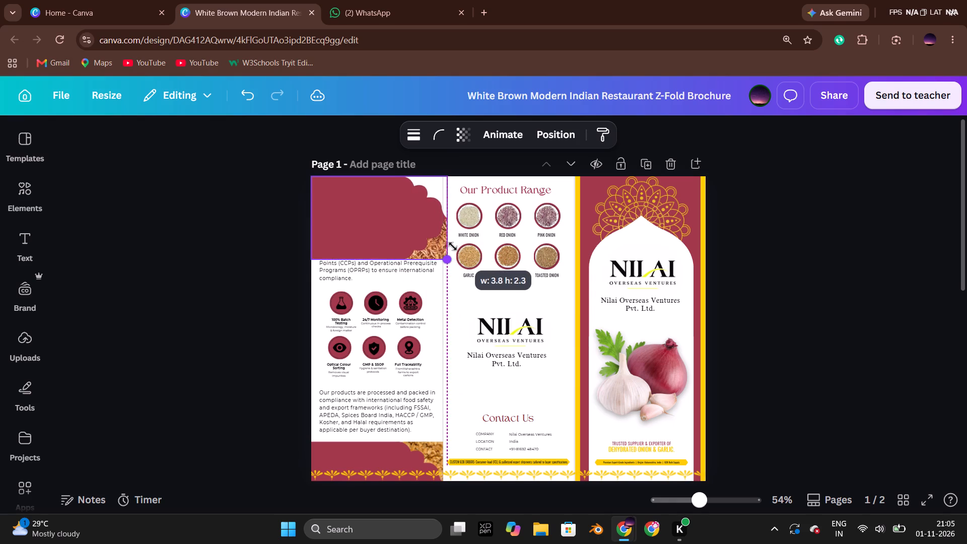
drag(453, 246, 451, 244)
drag(384, 223, 527, 179)
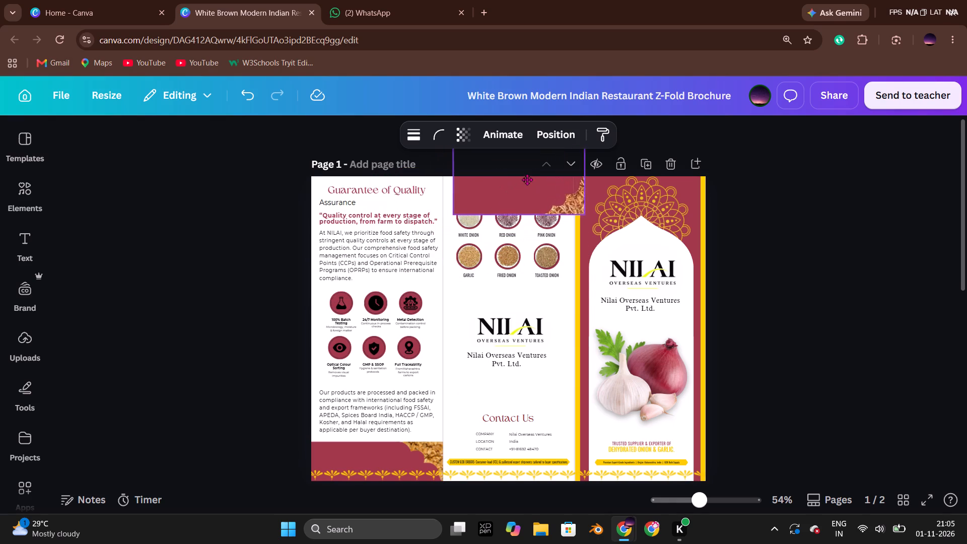
drag(527, 179, 516, 172)
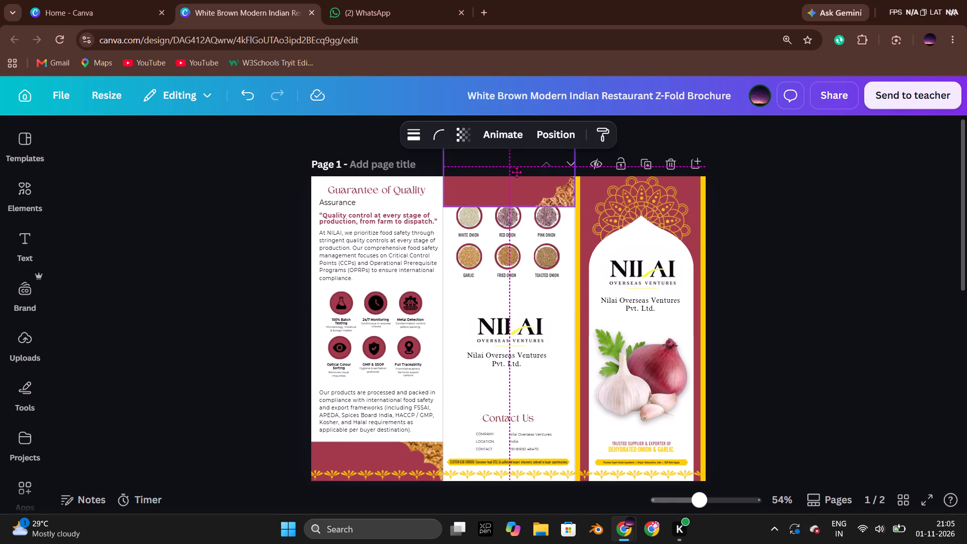
drag(516, 172, 515, 172)
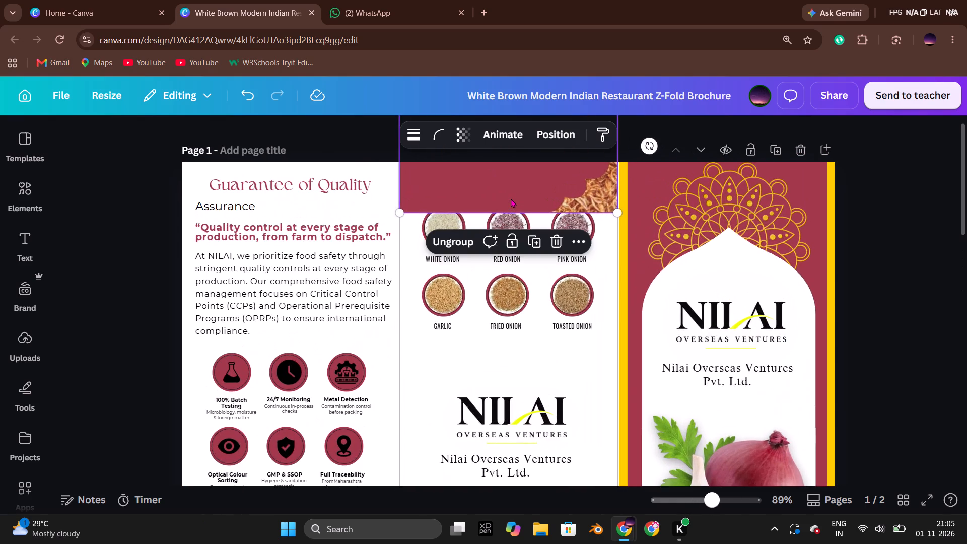
drag(513, 189, 514, 197)
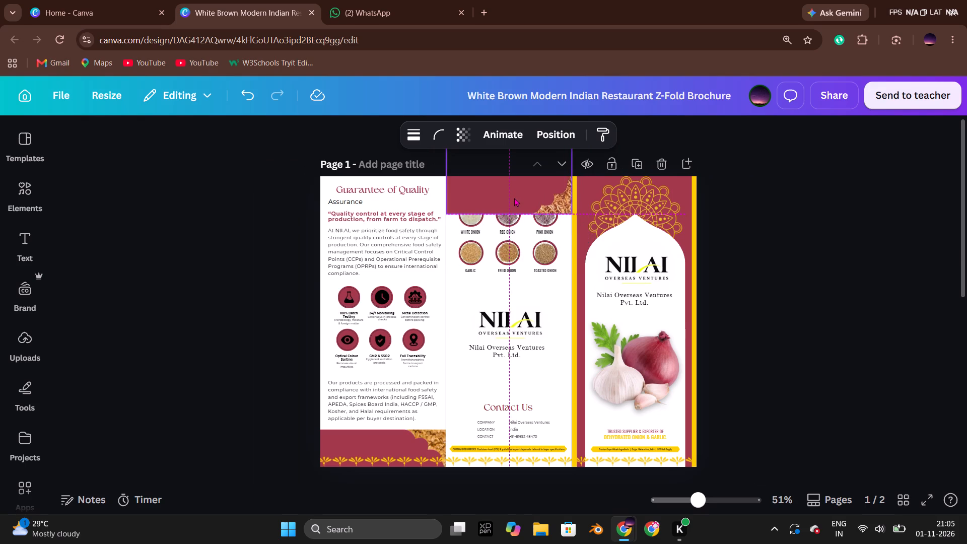
Send the middle panel's scalloped decoration to the back, behind the product heading and circles.
right_click(514, 197)
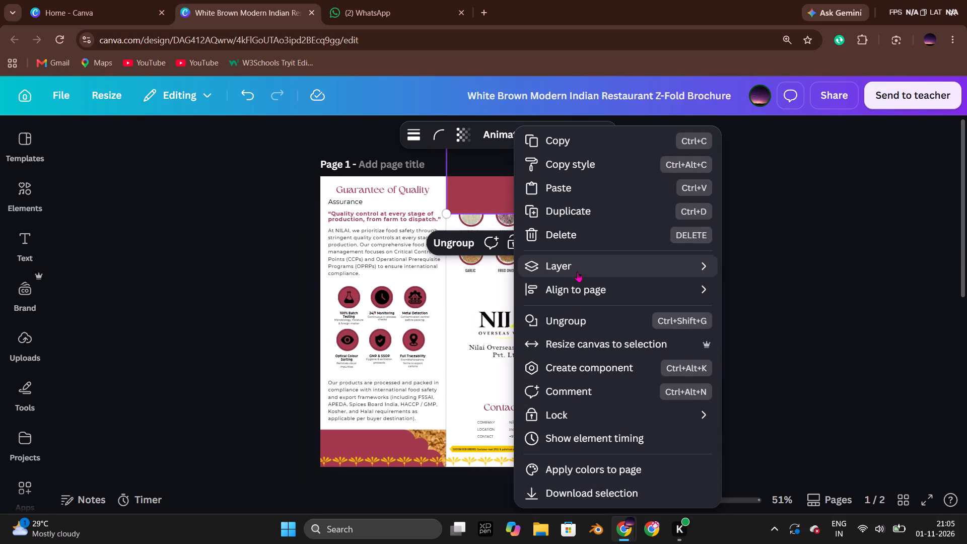
click(774, 346)
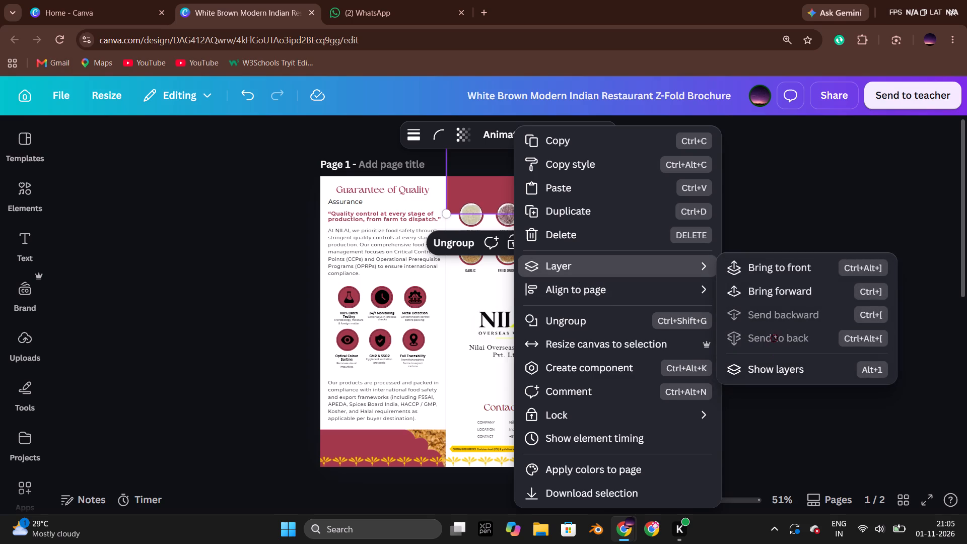
click(773, 192)
Change the "Our Product Range" heading's text colour to white.
click(481, 193)
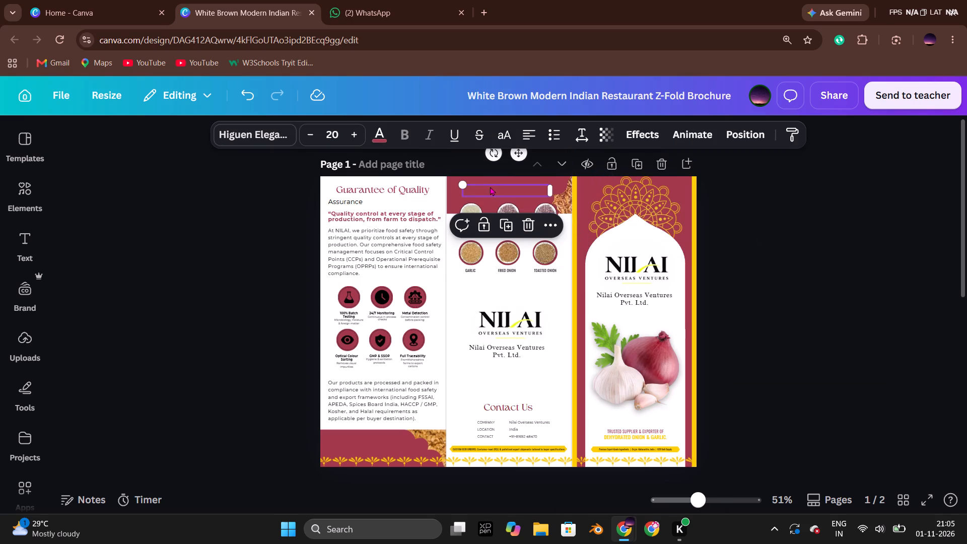
click(385, 132)
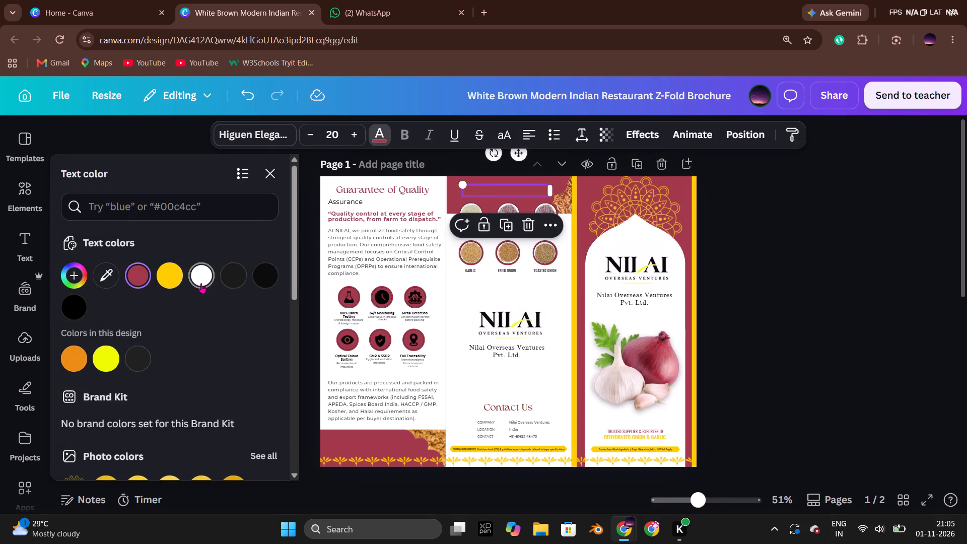
click(201, 283)
double_click(778, 256)
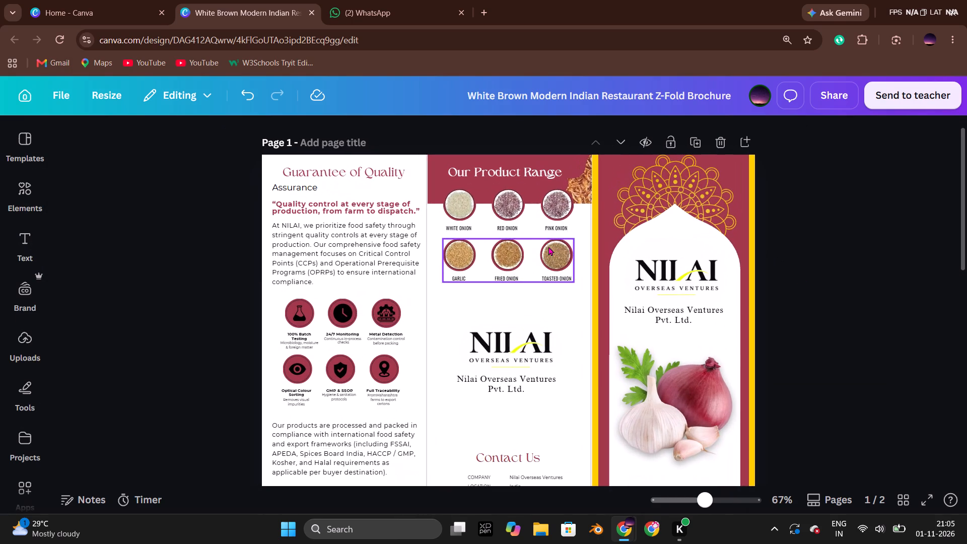
Move both rows of product circles down together, clear of the crimson header decoration.
click(545, 215)
shift+click(461, 277)
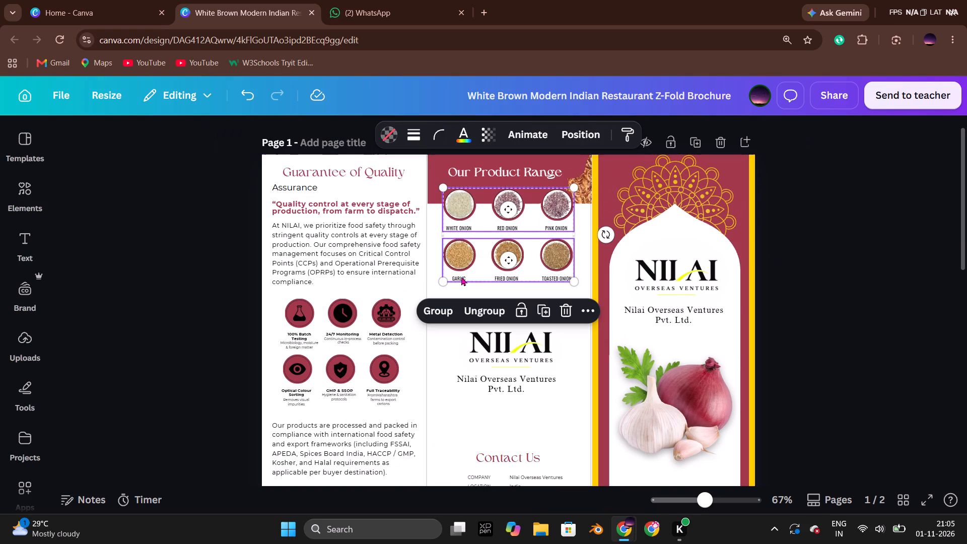
key(Down)
key(Down)
key(Down)
key(Down)
key(Down)
key(Down)
key(Down)
key(Down)
key(Down)
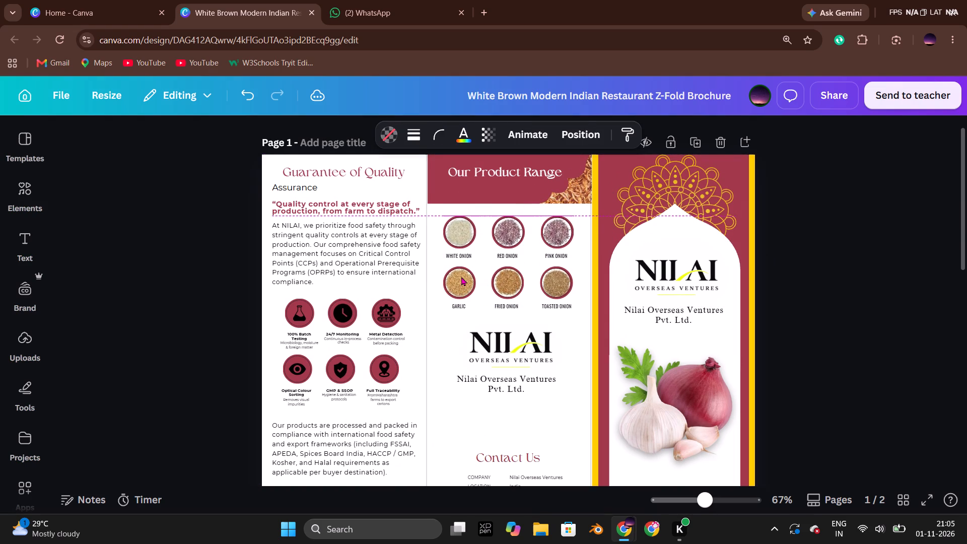
click(129, 252)
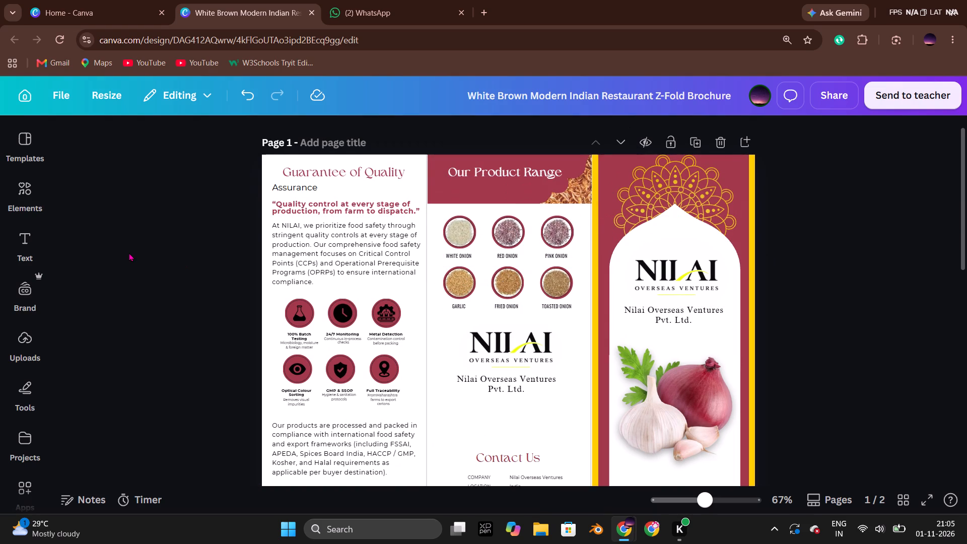
Shift the "Our Product Range" heading left and slightly down, away from the header's flakes photo.
drag(491, 174, 477, 186)
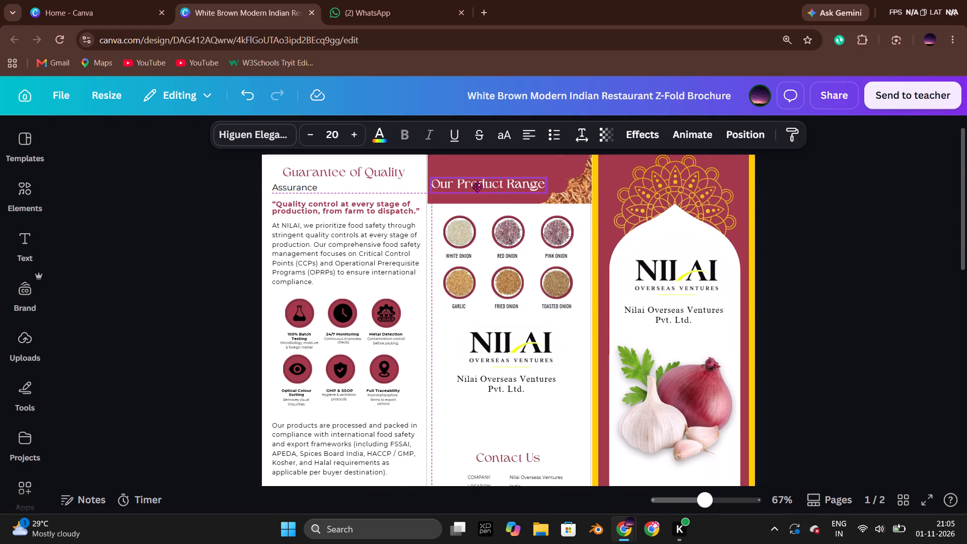
drag(477, 186, 479, 174)
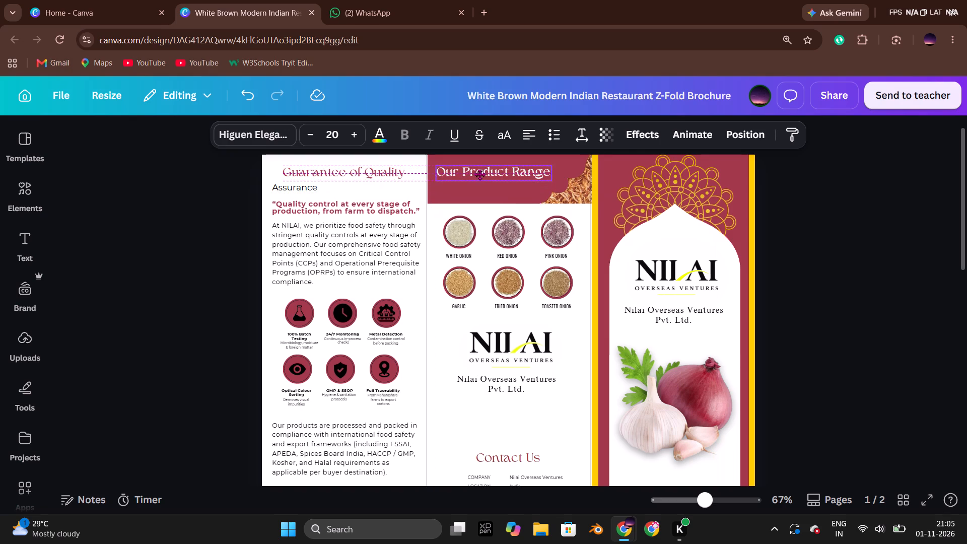
drag(479, 174, 479, 177)
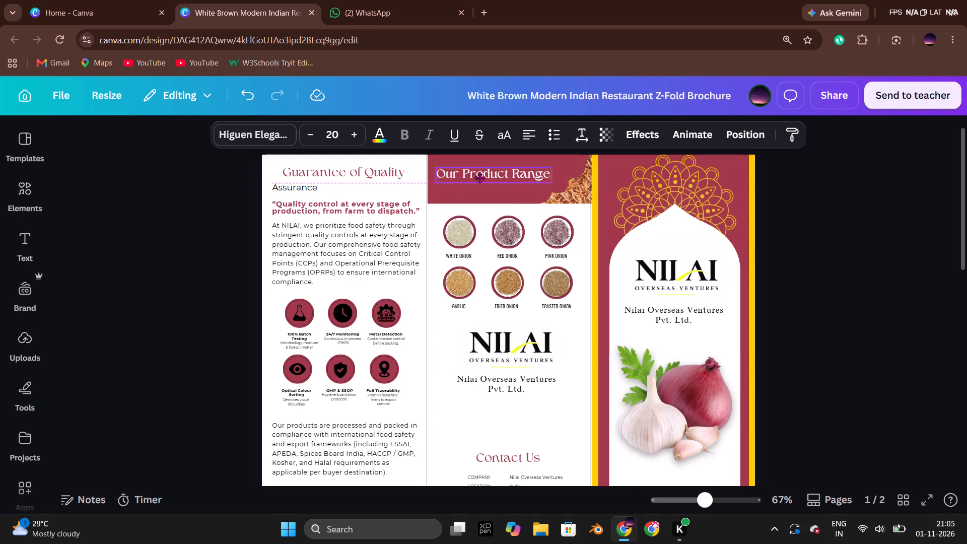
drag(479, 177, 479, 177)
click(144, 188)
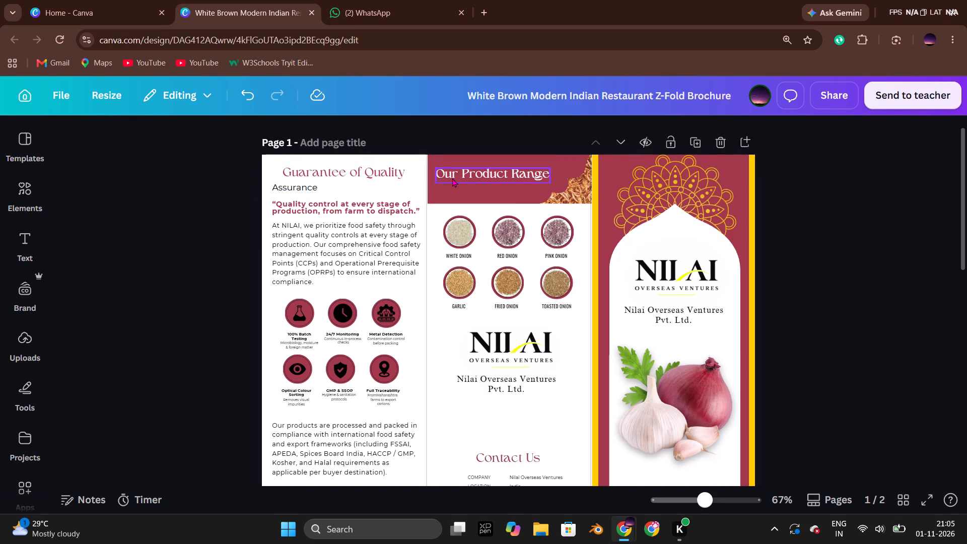
Align the crimson header decoration exactly with the middle panel's left and right edges.
scroll(472, 200, up, 1)
click(499, 242)
key(Up)
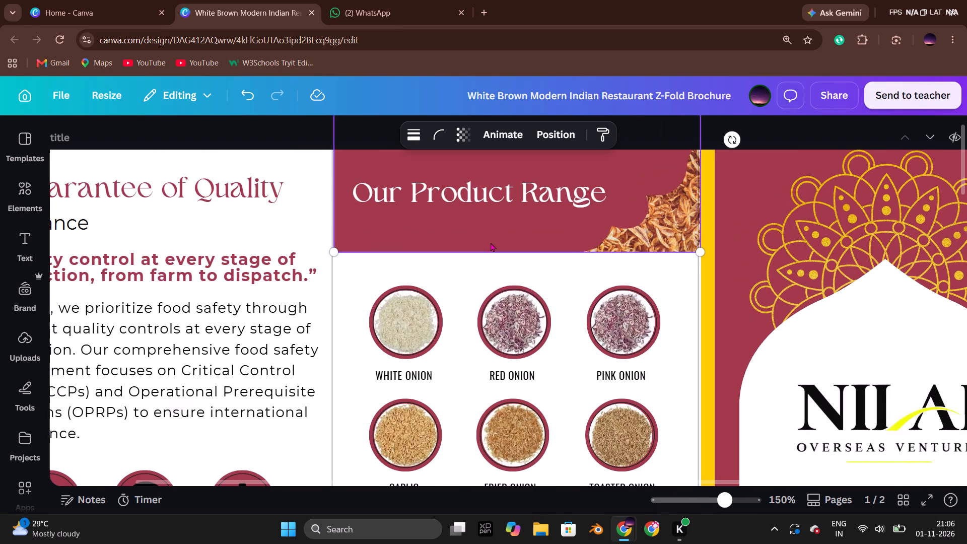
key(Left)
key(Right)
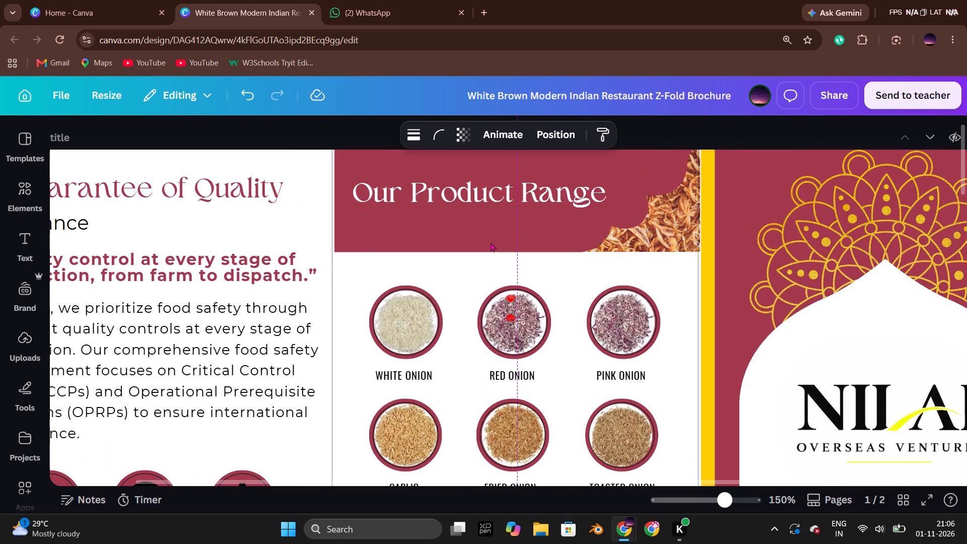
click(487, 232)
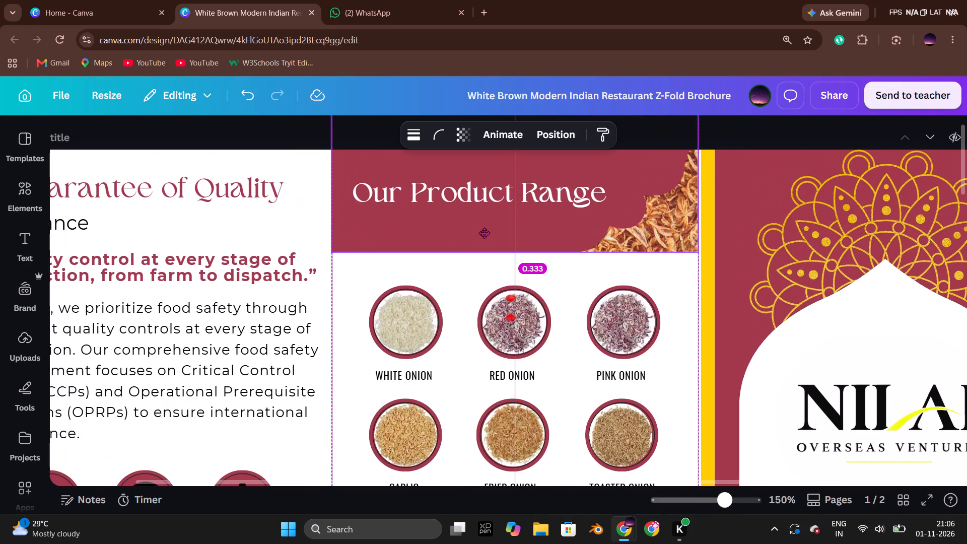
click(784, 125)
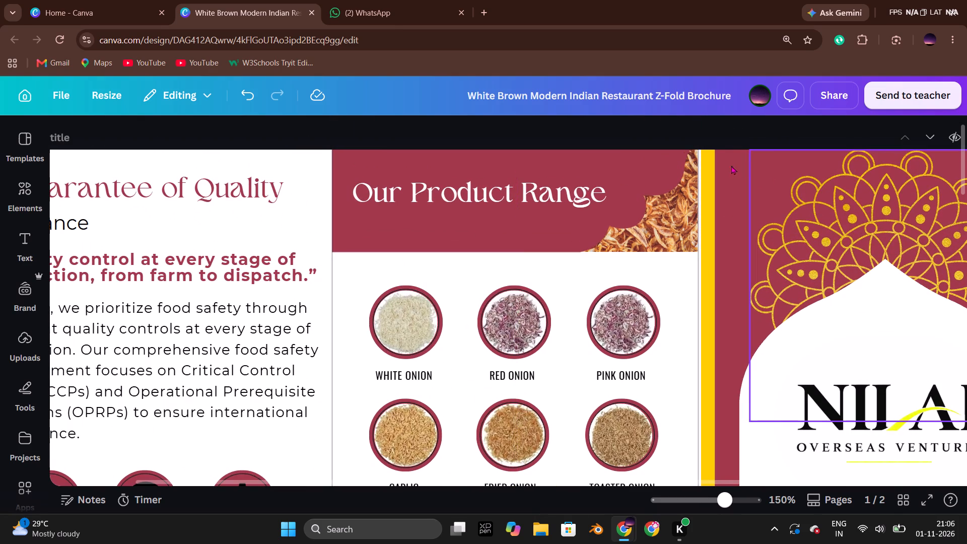
Move the "Our Product Range" heading slightly further left and up within the crimson header.
drag(543, 199, 535, 193)
click(136, 265)
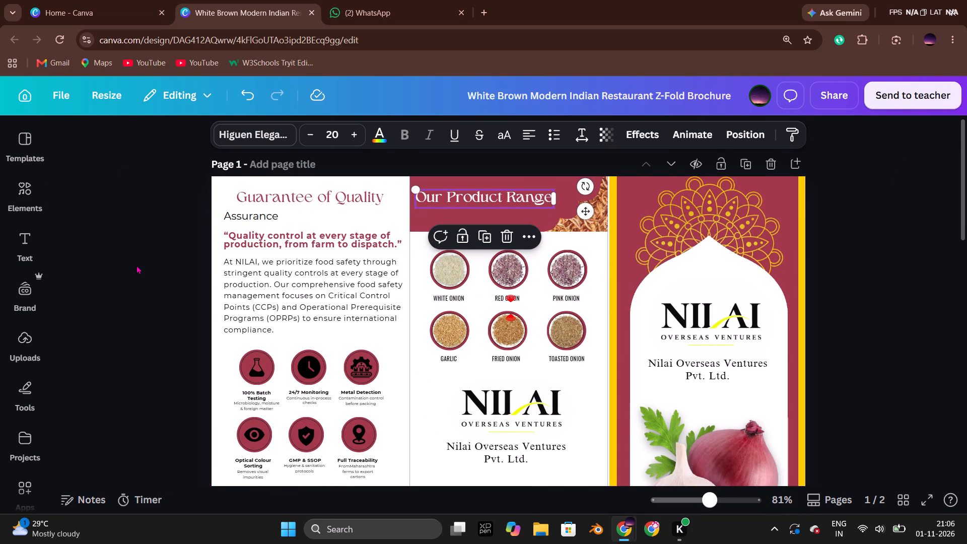
Nudge both rows of product circles slightly up together, closer to the crimson header.
scroll(205, 266, down, 1)
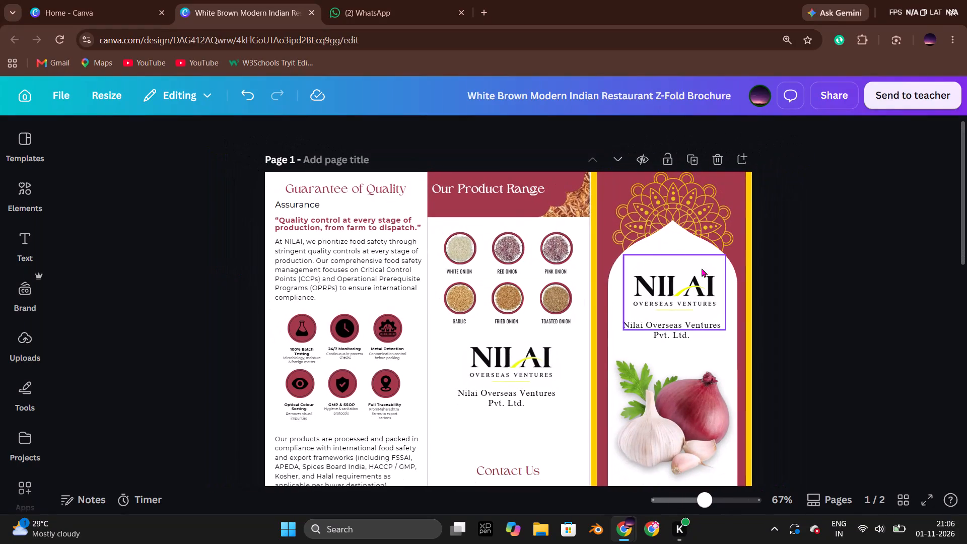
click(500, 252)
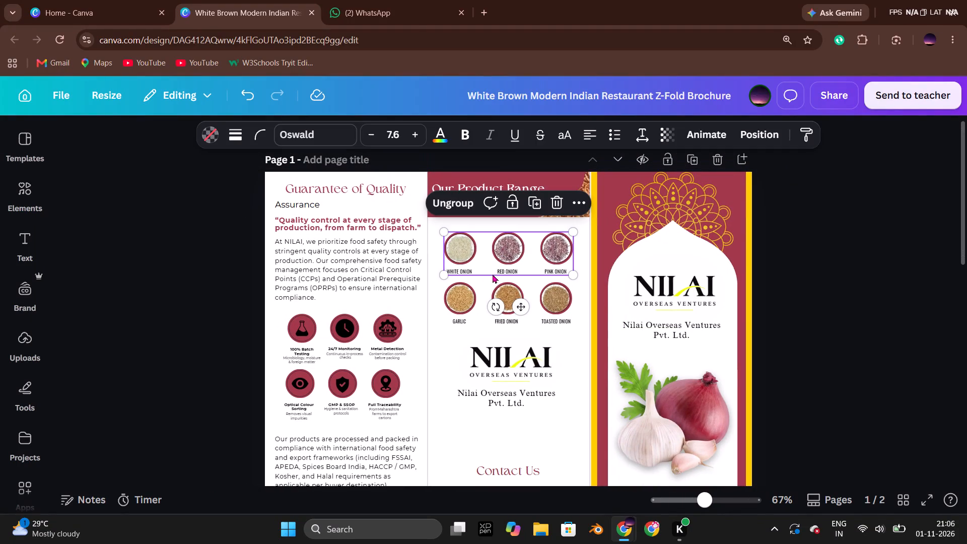
shift+click(467, 298)
key(Up)
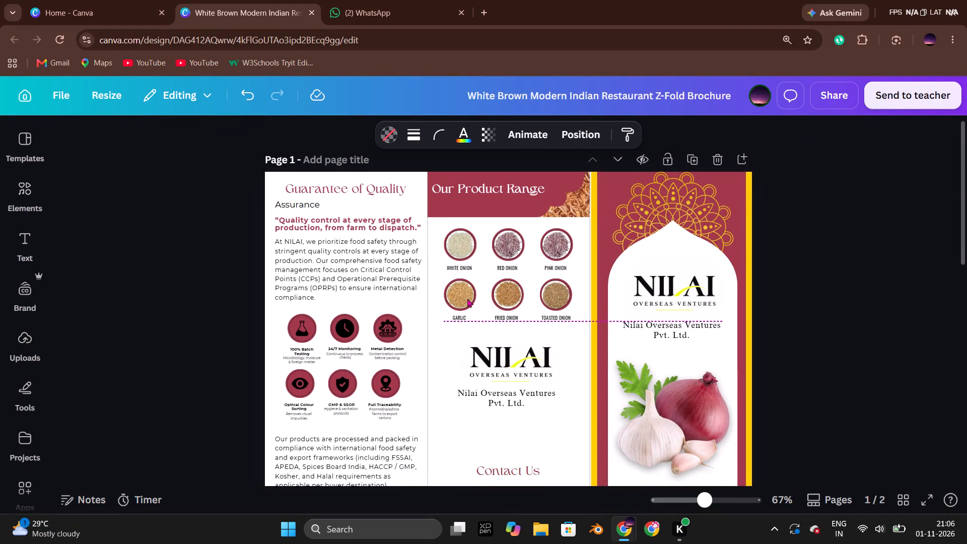
click(832, 341)
Move the middle panel's grouped Nilai logo and company name down, balancing the space between the product circles and Contact Us.
scroll(832, 341, down, 2)
click(488, 278)
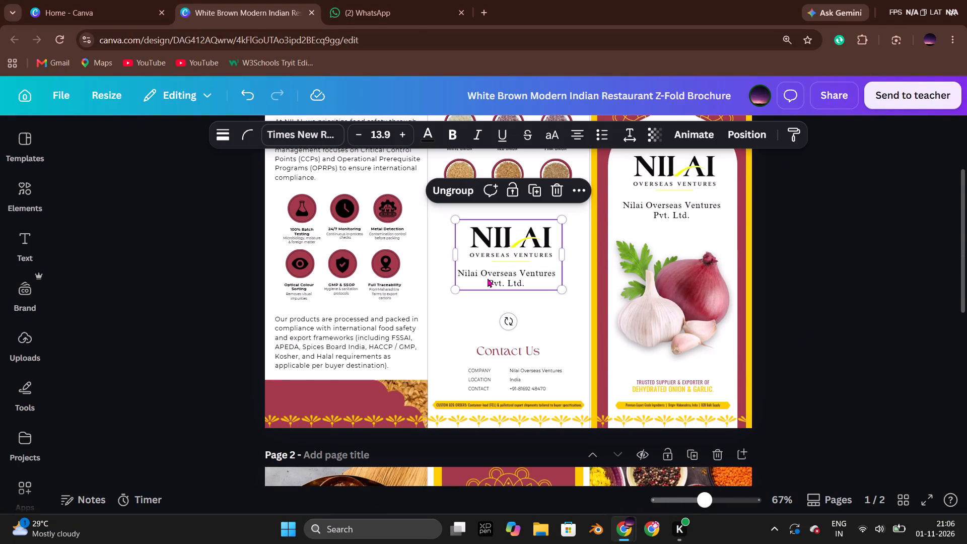
key(Down)
key(Down)
key(Down)
key(Down)
key(Down)
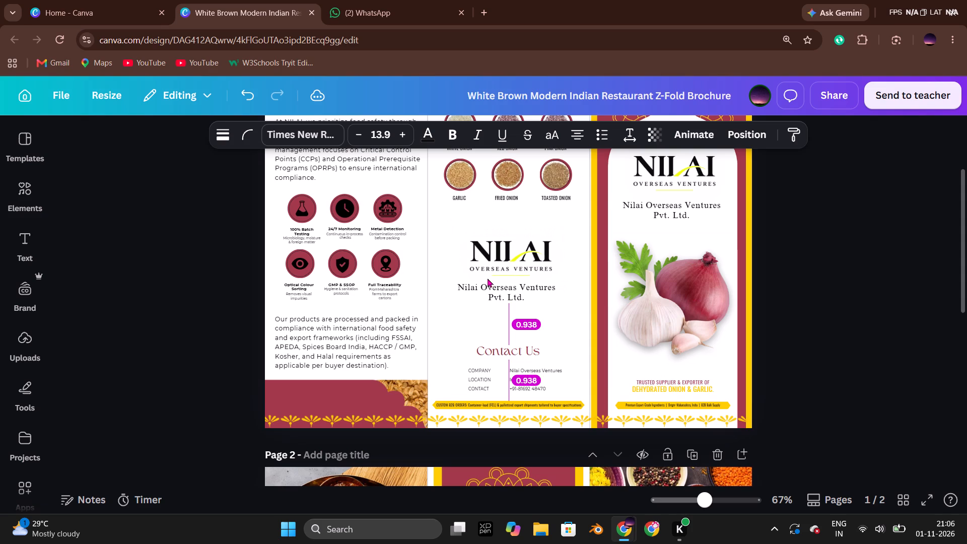
key(Up)
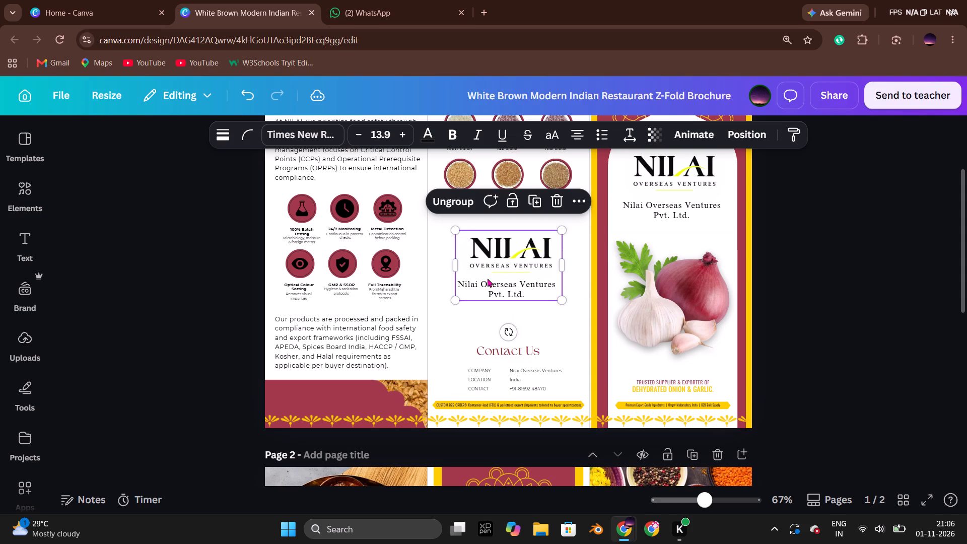
click(850, 268)
click(536, 277)
click(835, 238)
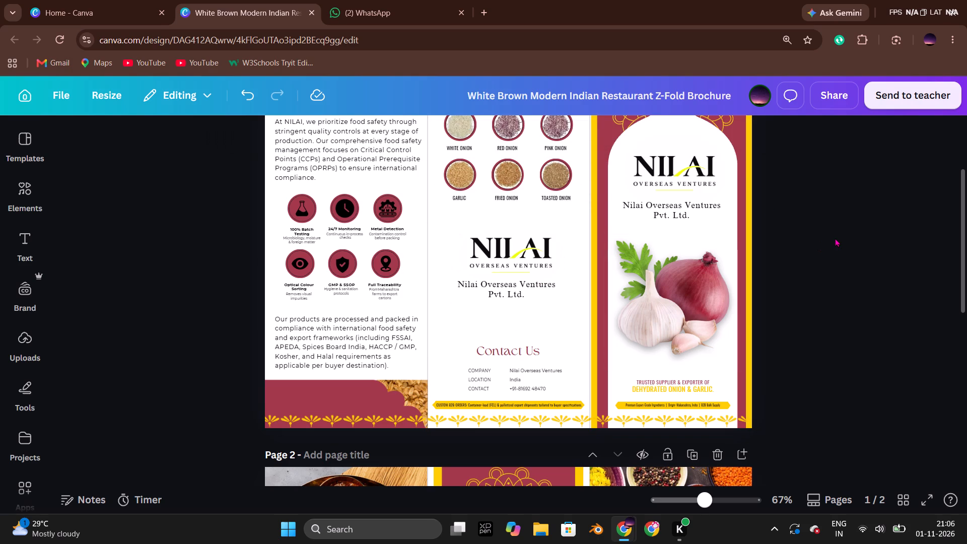
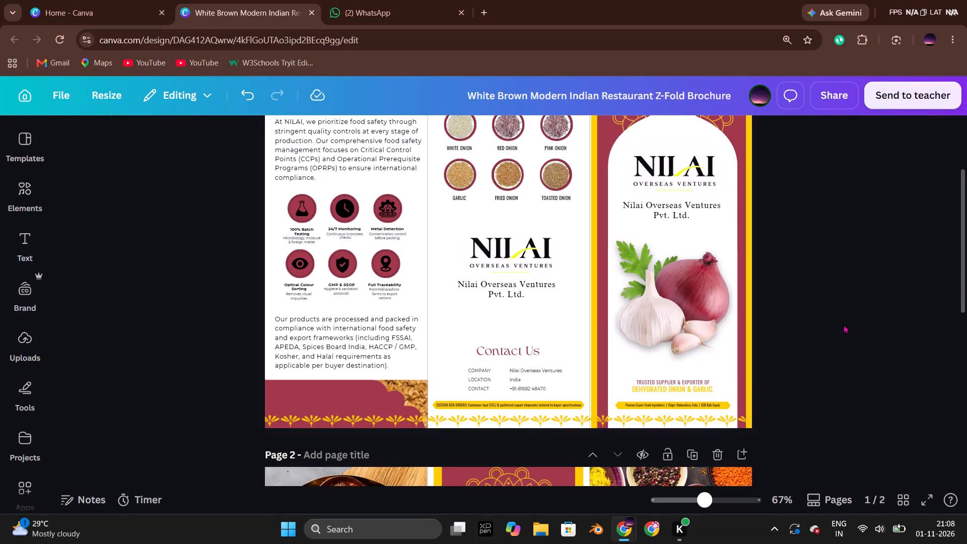
Shift the "Our Product Range" heading slightly right within the middle panel's crimson header, keeping it clear of the onion photo.
scroll(840, 329, up, 2)
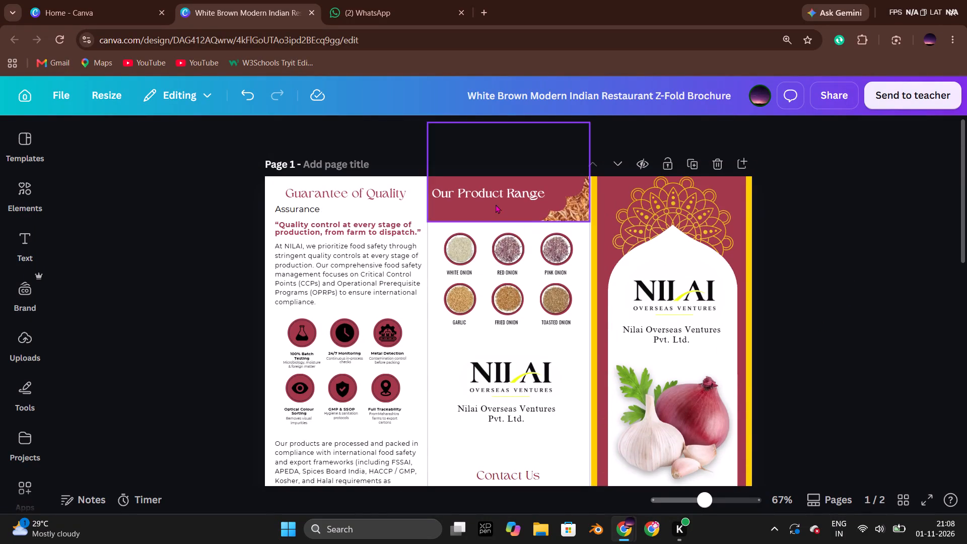
drag(503, 194, 522, 195)
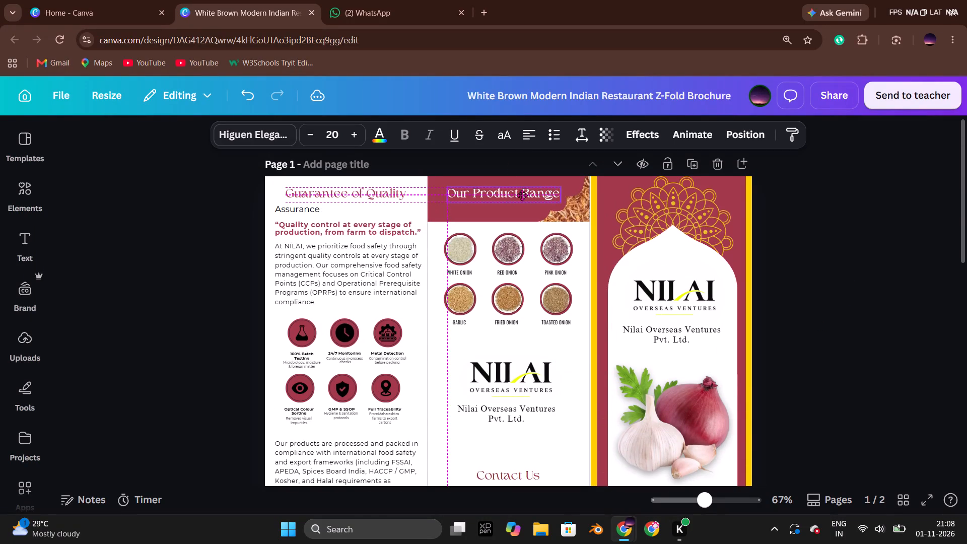
drag(522, 195, 523, 193)
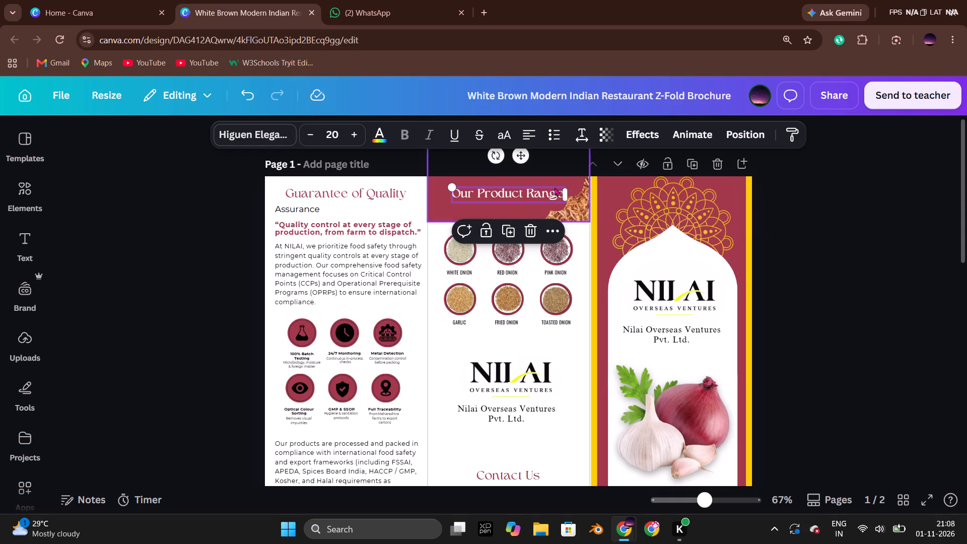
click(811, 242)
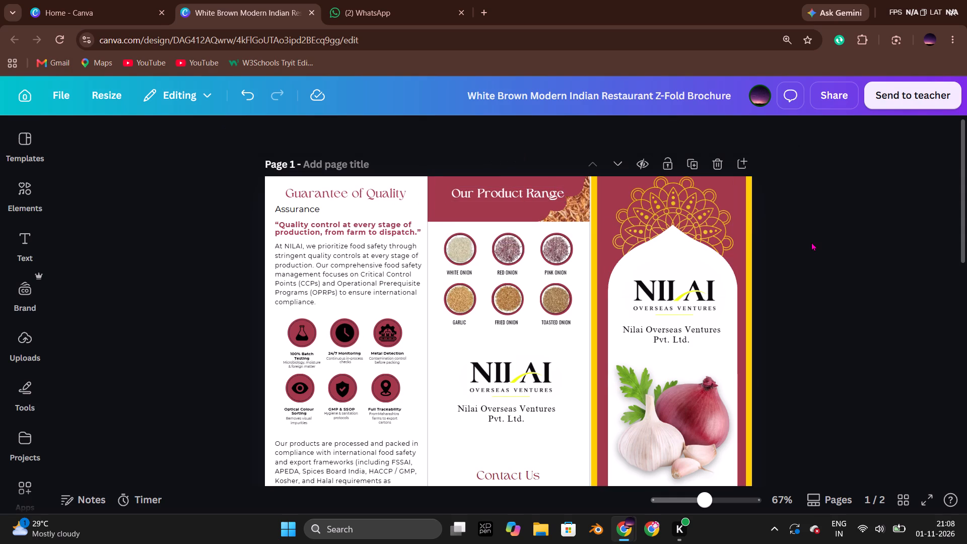
drag(519, 194, 507, 193)
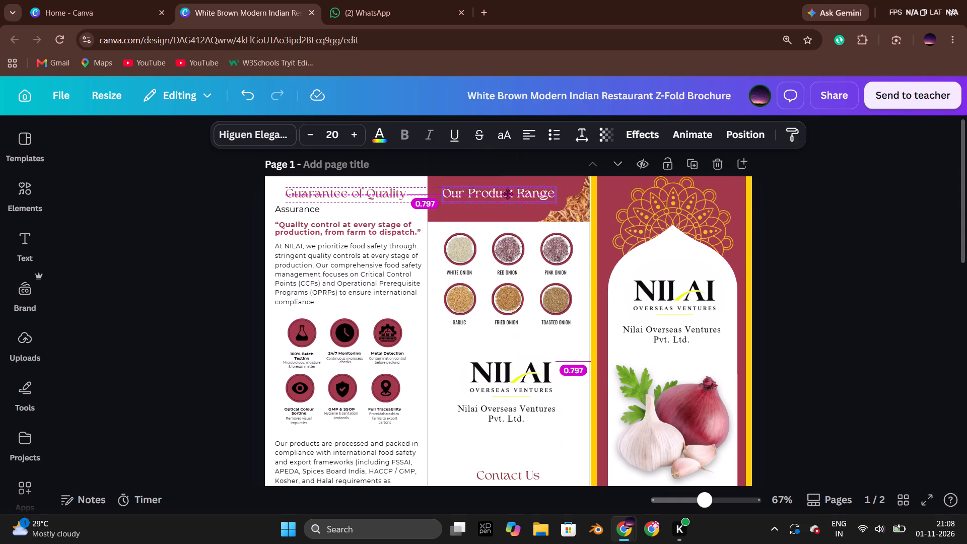
drag(507, 193, 504, 193)
click(795, 250)
scroll(791, 248, down, 1)
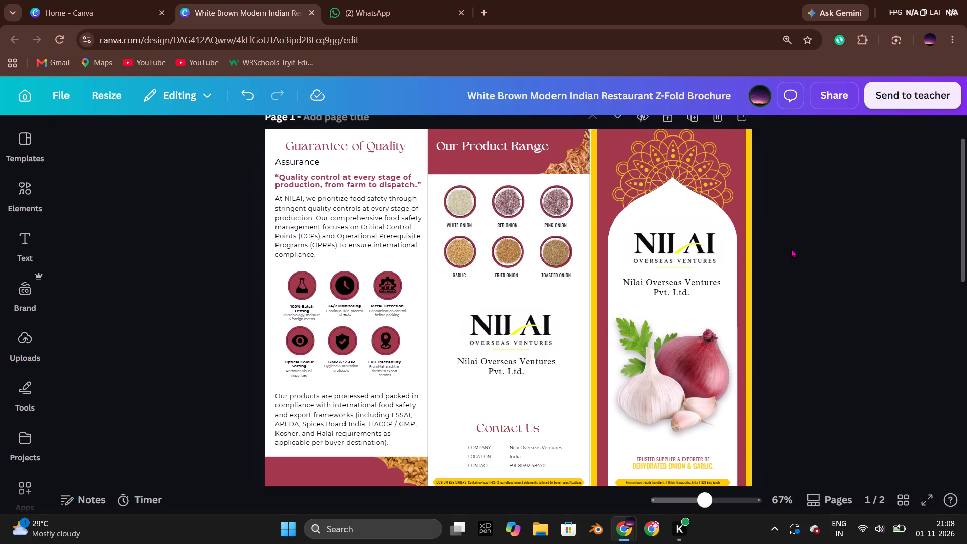
scroll(791, 248, down, 1)
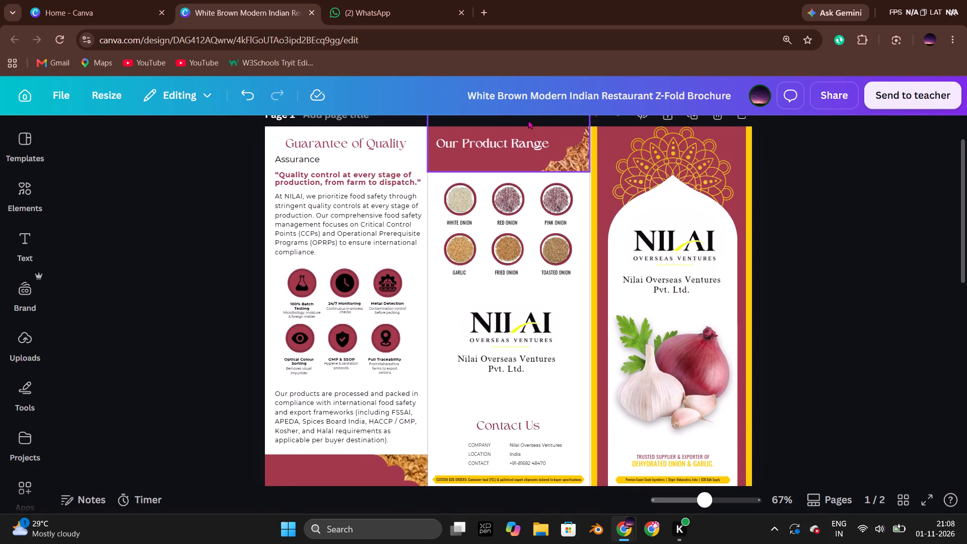
Nudge the "Our Product Range" heading and its crimson header decoration slightly down together.
scroll(519, 134, up, 1)
click(507, 192)
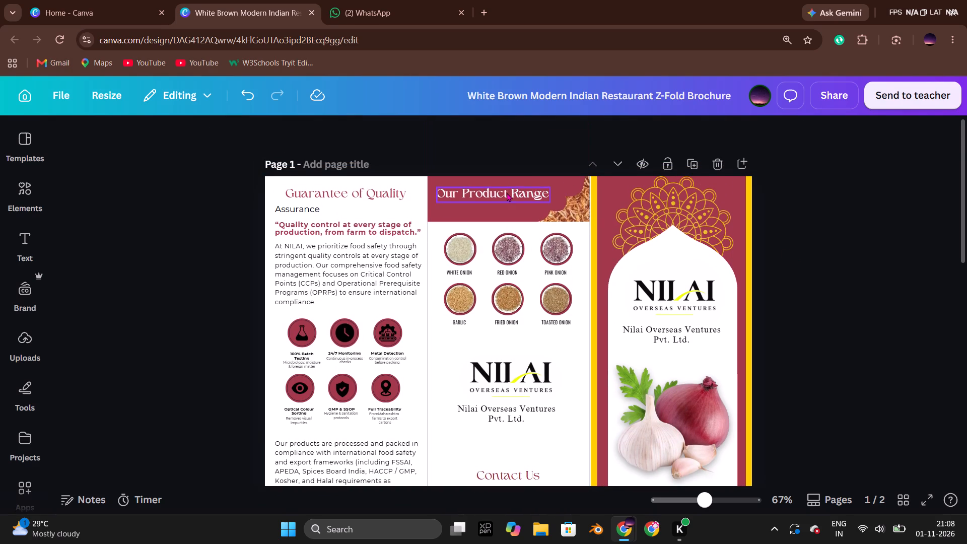
shift+click(566, 205)
key(Down)
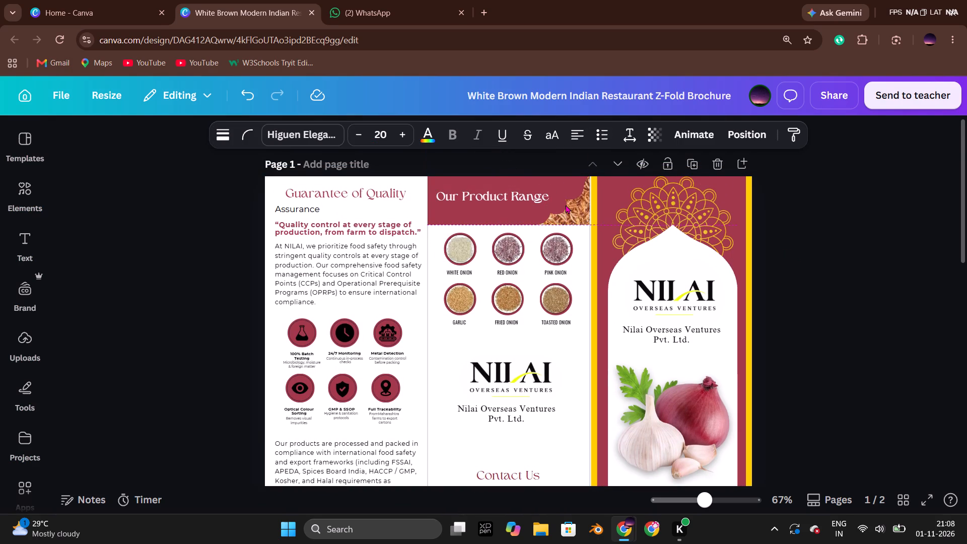
click(822, 234)
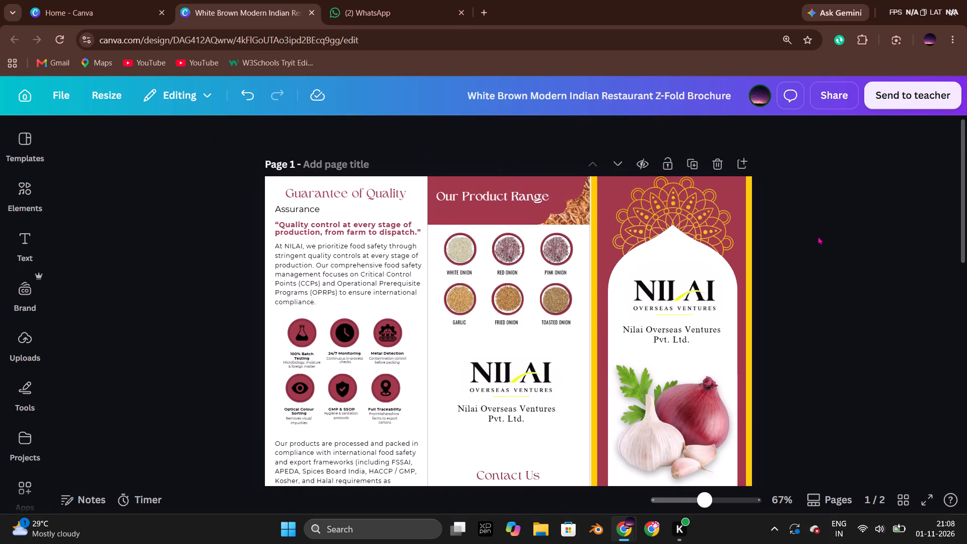
Nudge the "Our Product Range" heading on its own slightly lower and a touch right within the crimson header.
click(491, 196)
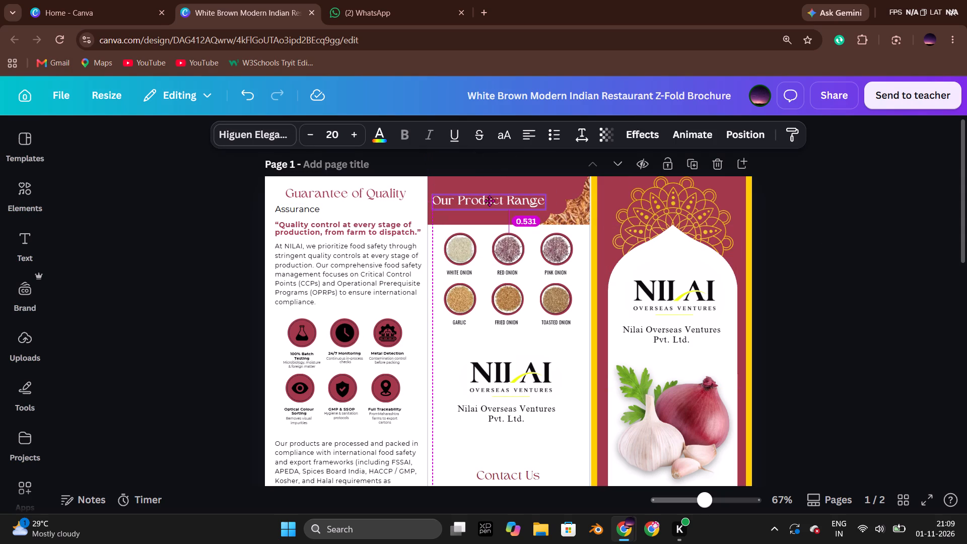
click(839, 239)
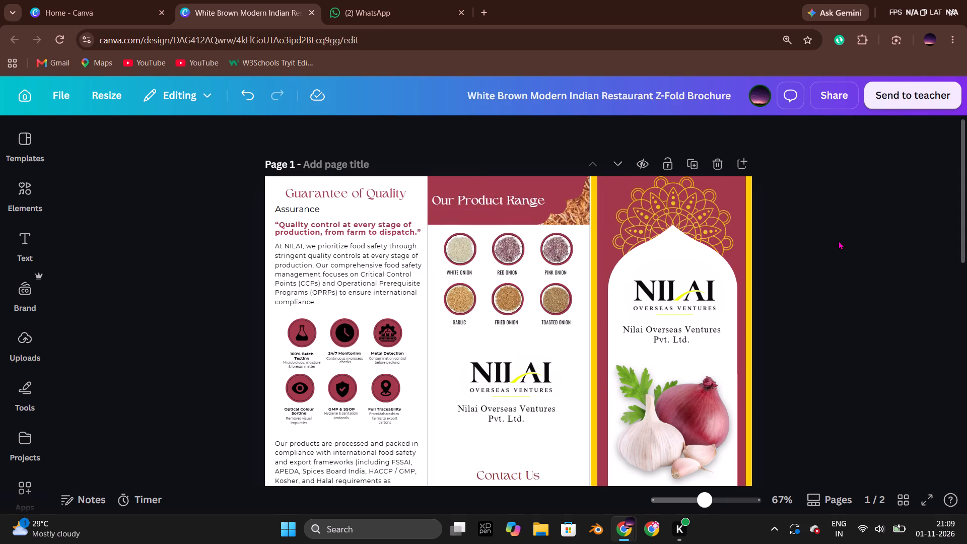
scroll(842, 232, down, 1)
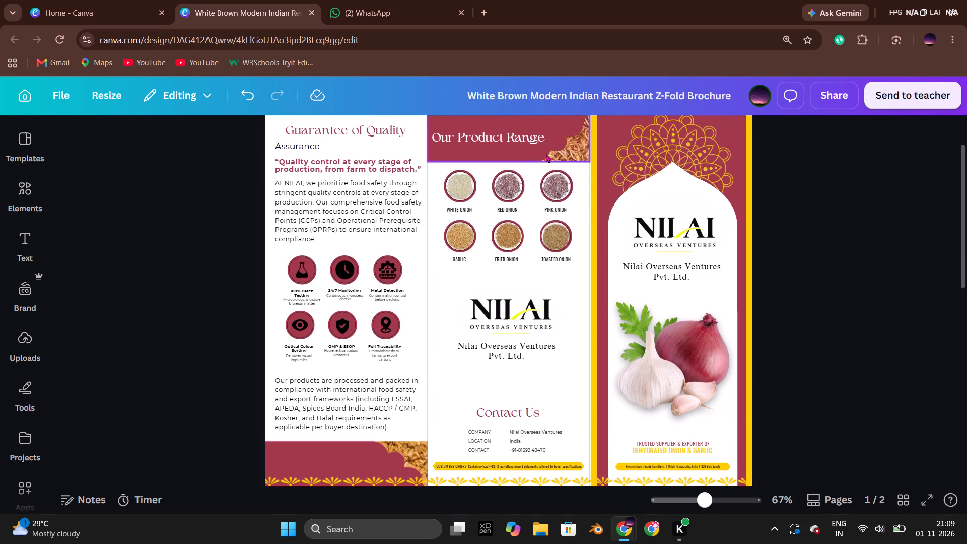
click(515, 134)
key(Right)
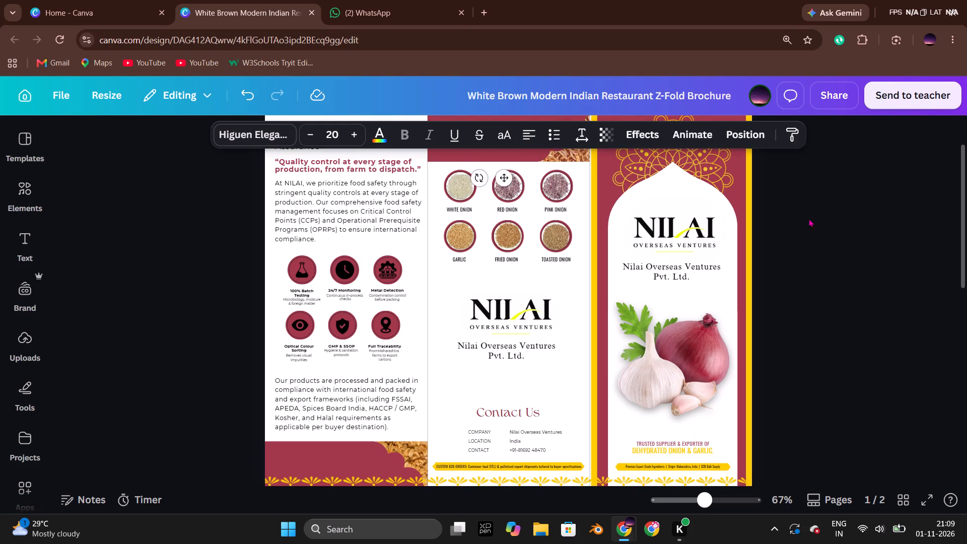
click(809, 218)
click(484, 140)
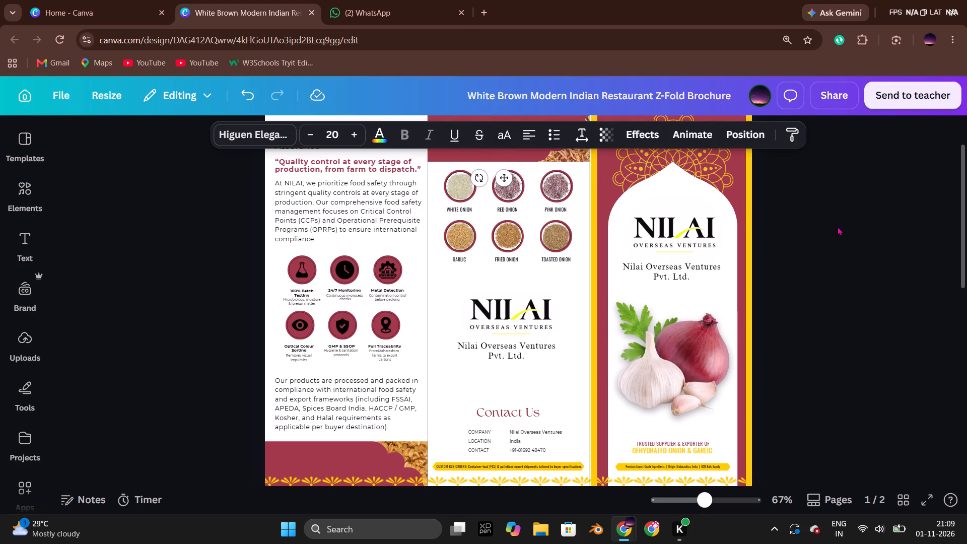
key(Right)
click(833, 228)
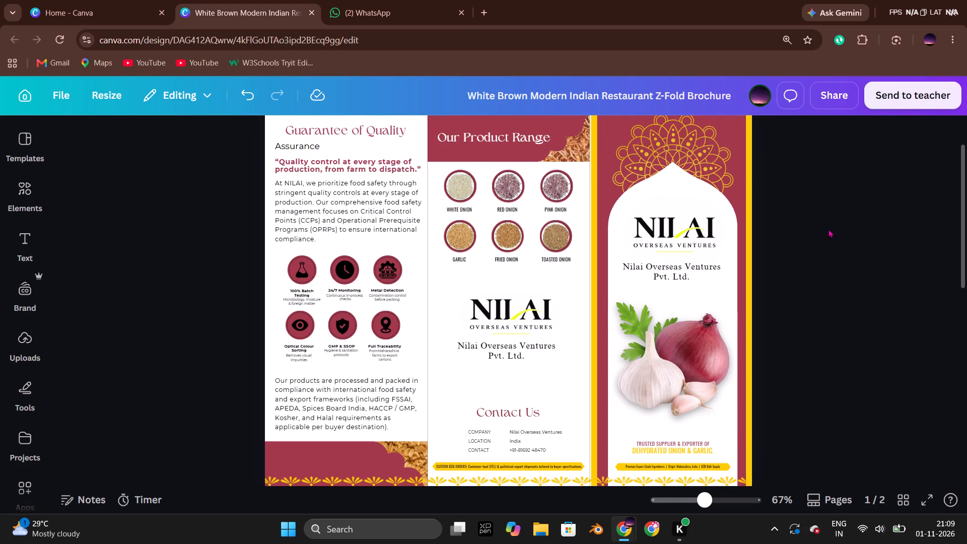
Ungroup the middle panel's Nilai logo and company name, lower the name slightly to widen the gap, and regroup them.
scroll(795, 236, down, 2)
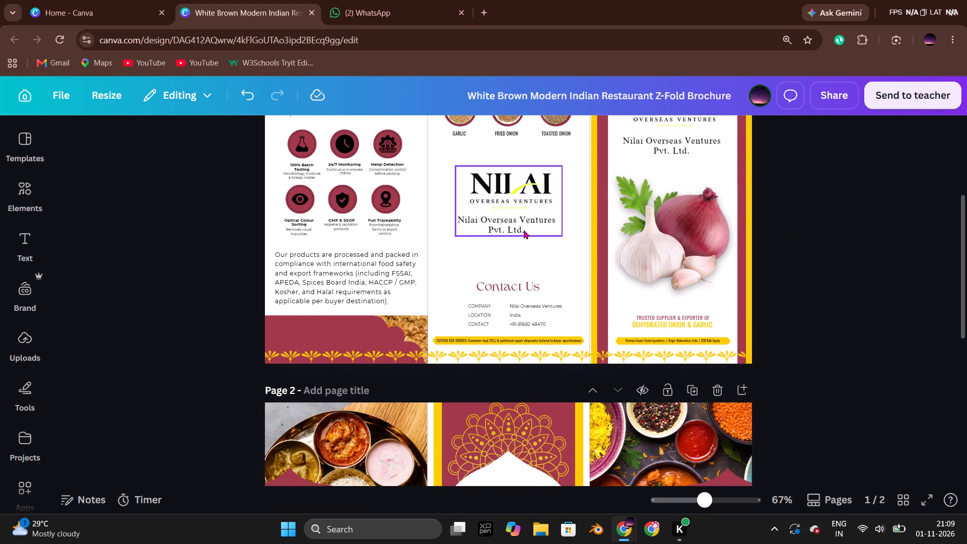
click(524, 230)
click(447, 259)
click(211, 226)
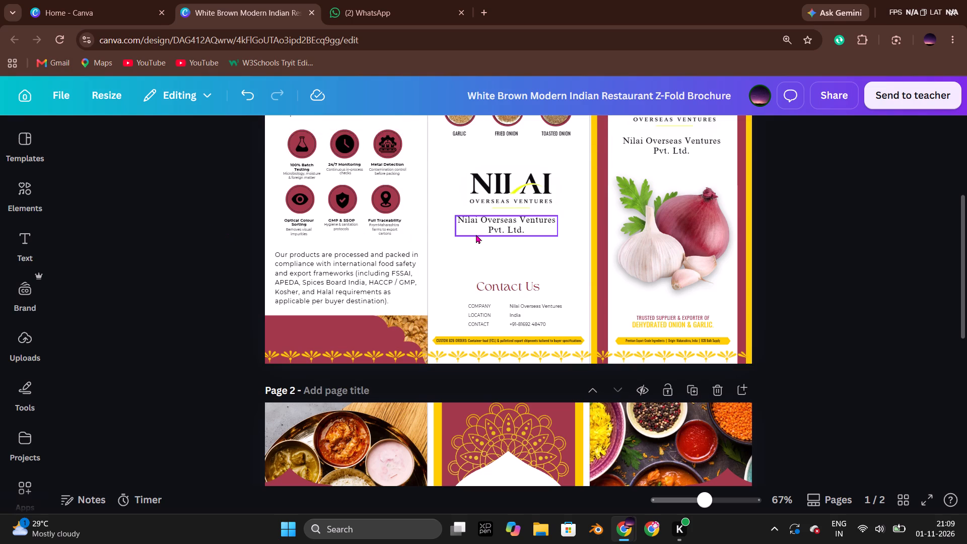
click(476, 234)
key(Down)
key(Down)
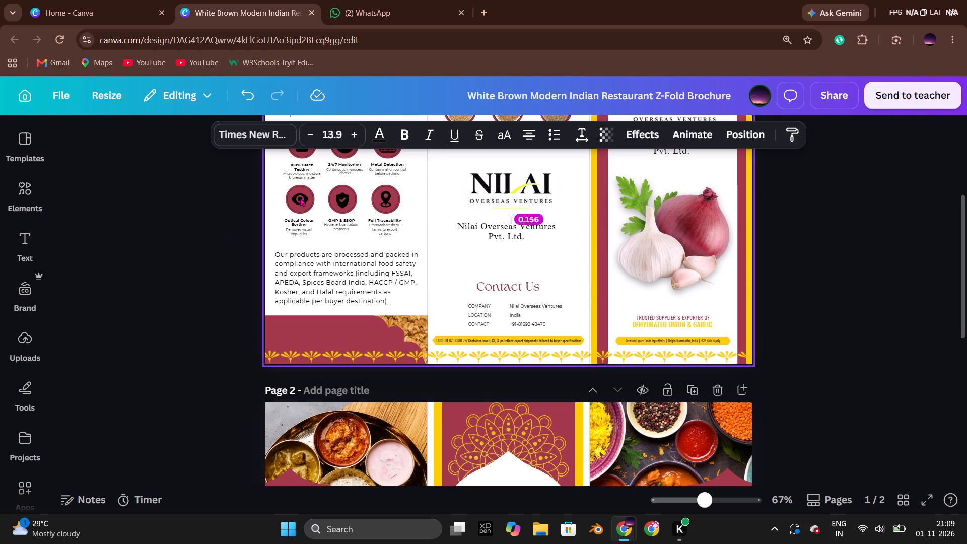
shift+click(496, 170)
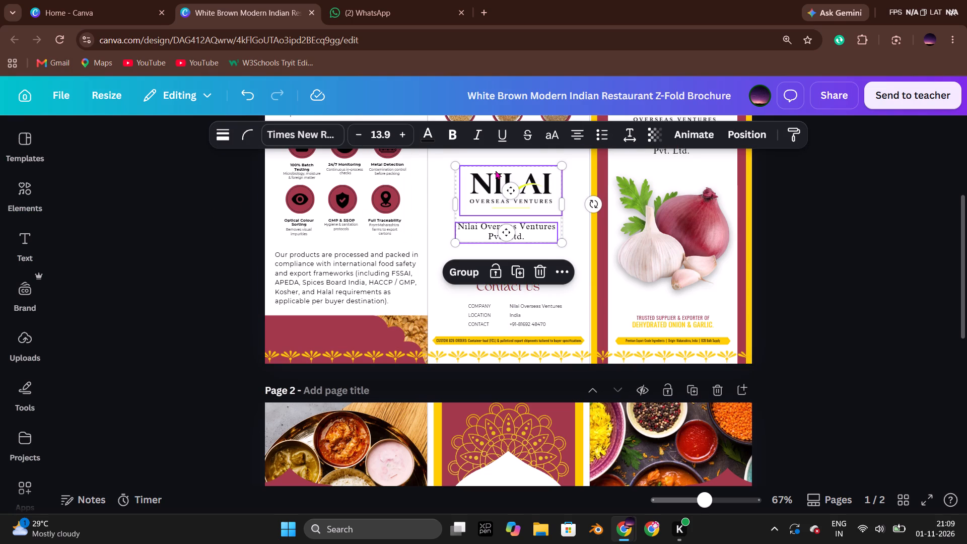
key(ctrl+g)
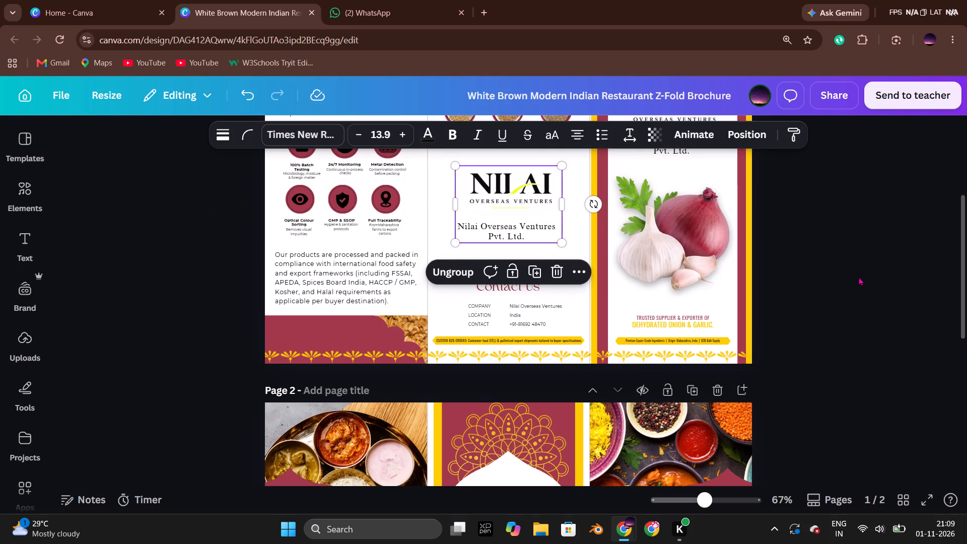
click(867, 276)
scroll(866, 277, down, 1)
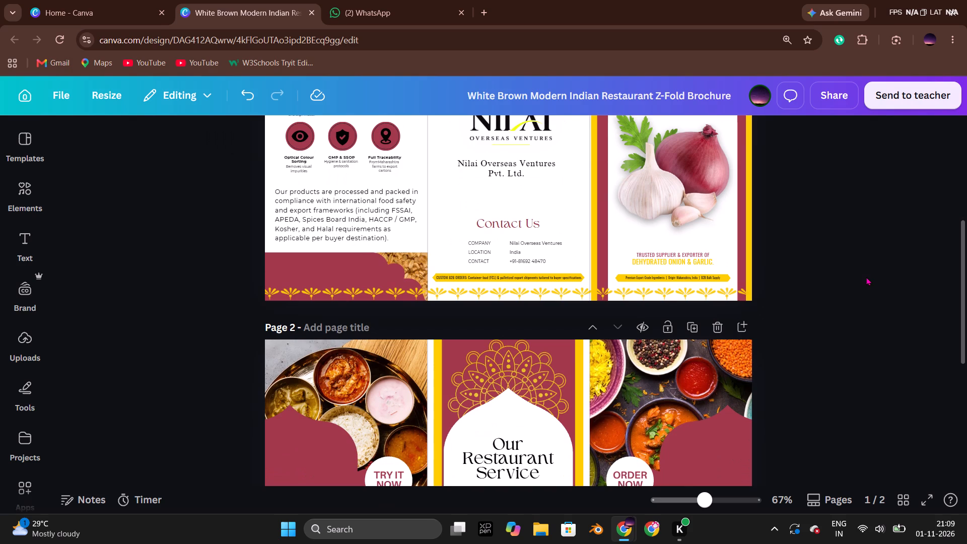
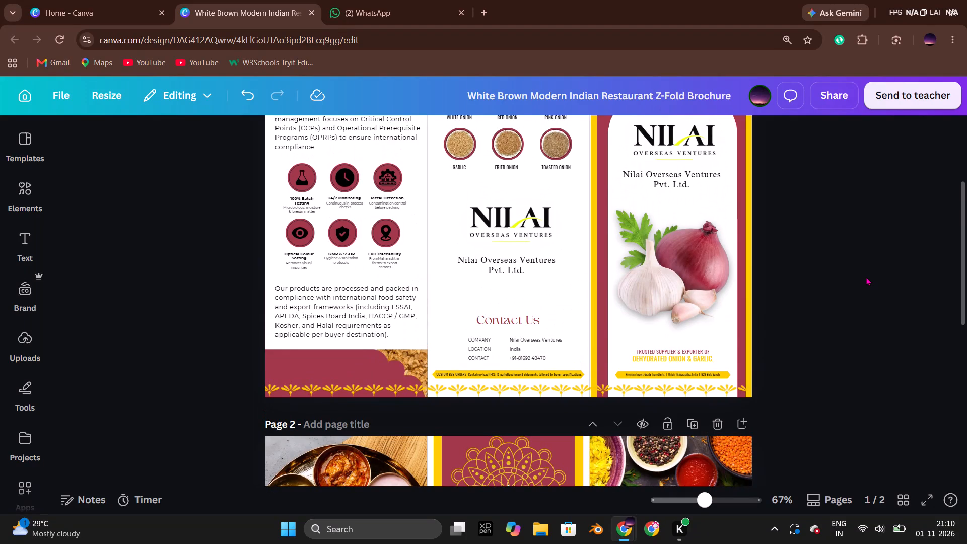
Compare the Nilai brochure's pages with page 2 of the Nagwade_Global_Brochure.pdf reference design.
scroll(845, 266, down, 3)
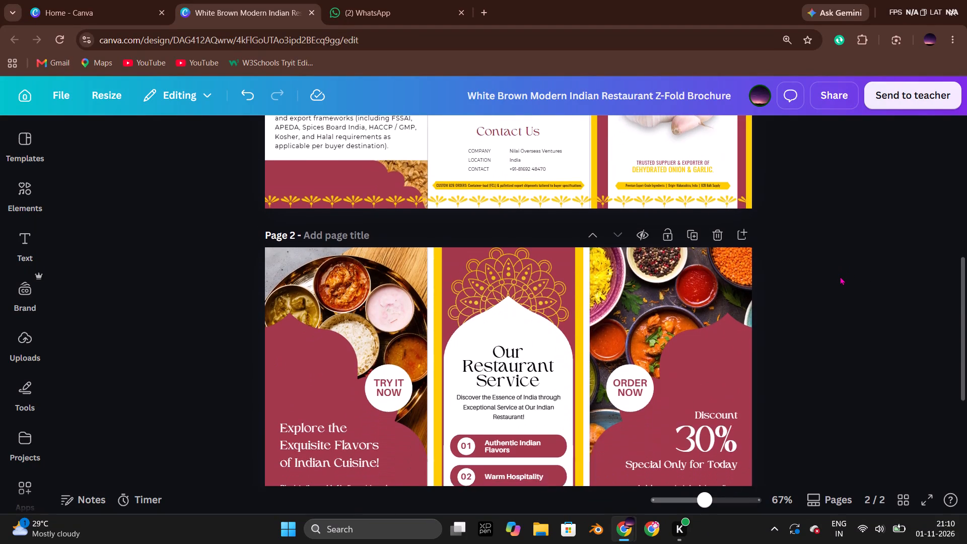
scroll(840, 276, down, 2)
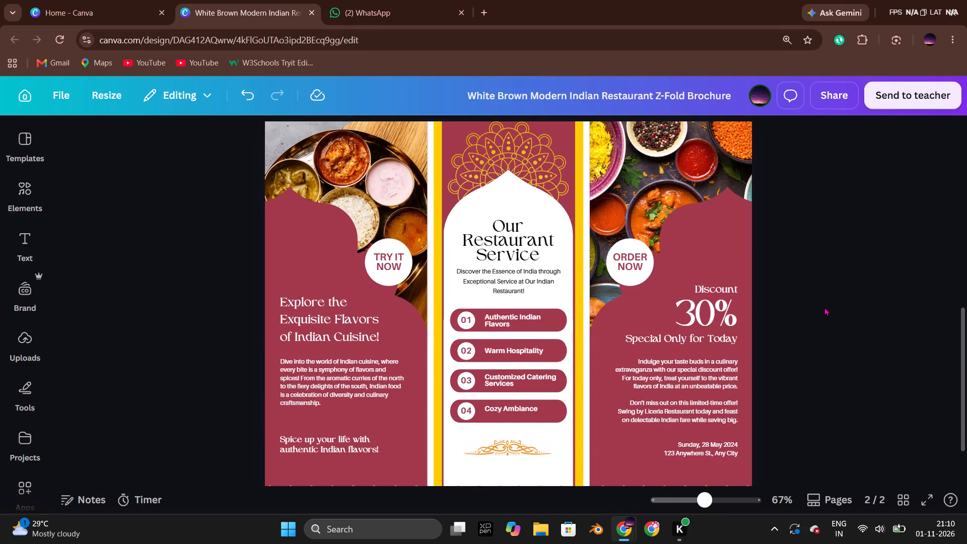
key(alt+Tab)
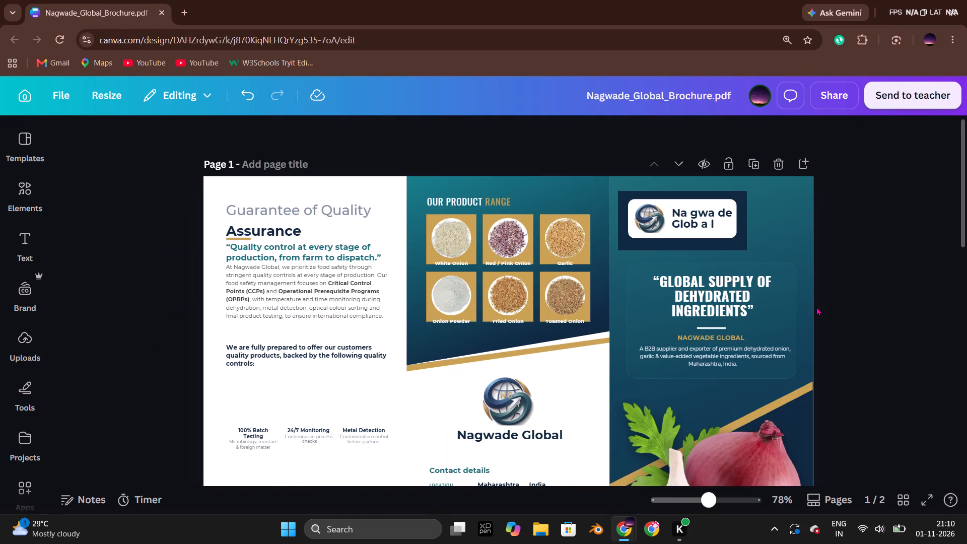
scroll(816, 307, down, 8)
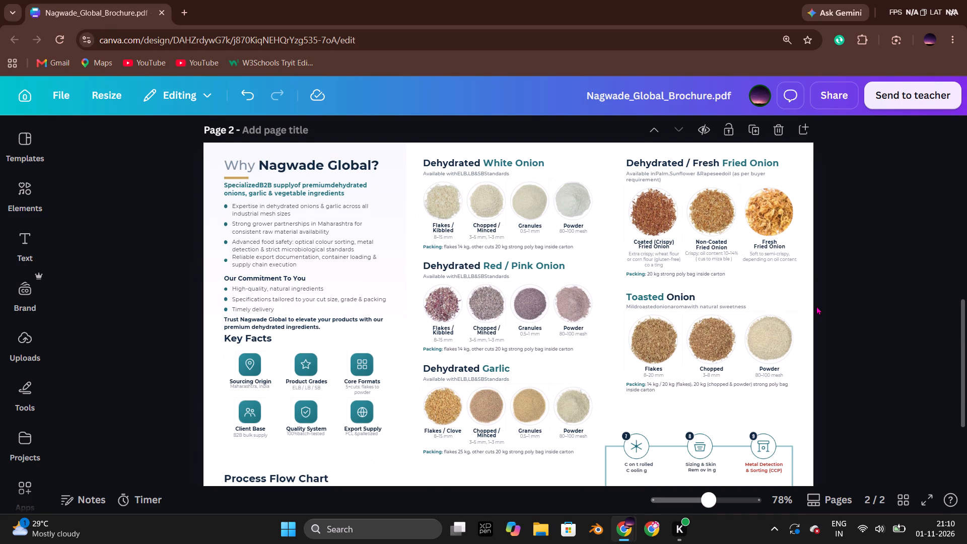
key(alt+Tab)
scroll(816, 306, up, 3)
scroll(816, 306, down, 2)
scroll(816, 306, up, 3)
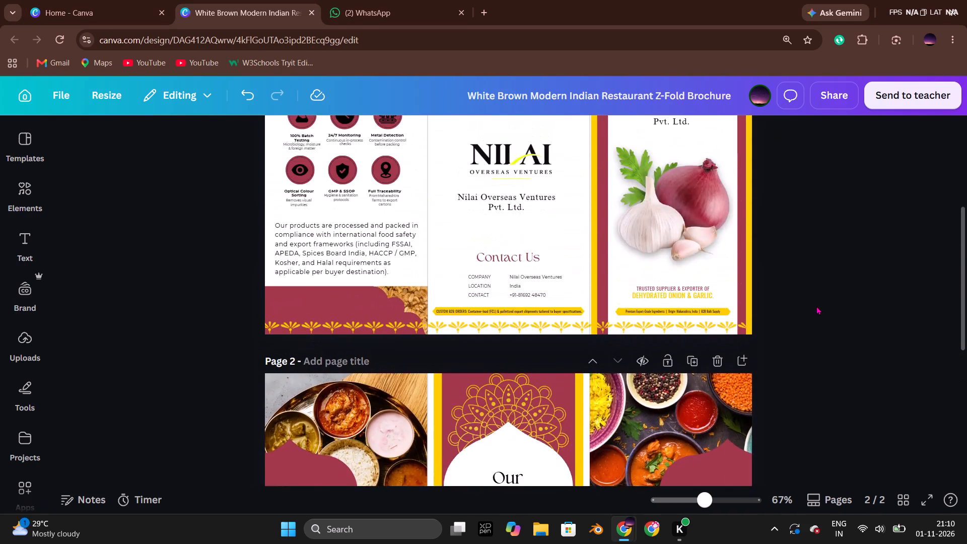
scroll(816, 306, up, 3)
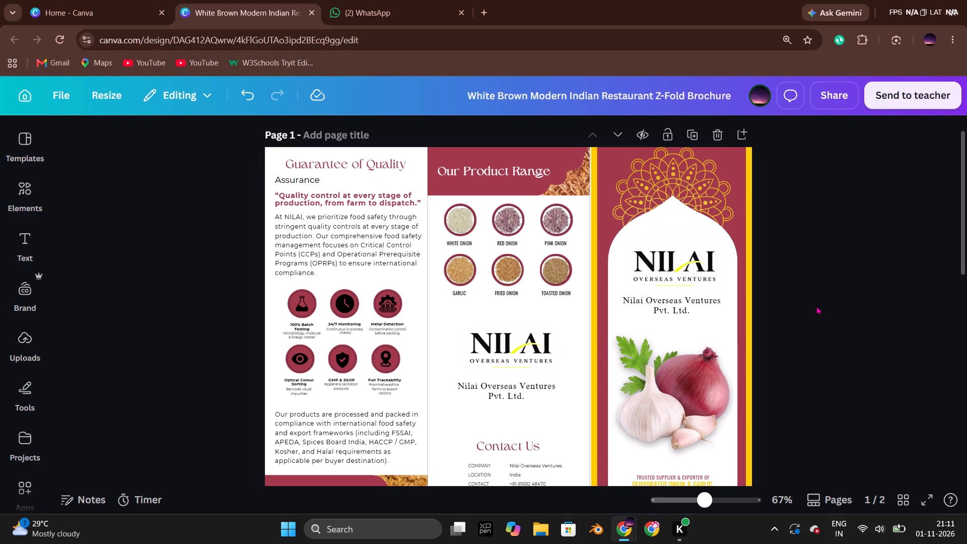
key(alt+Tab)
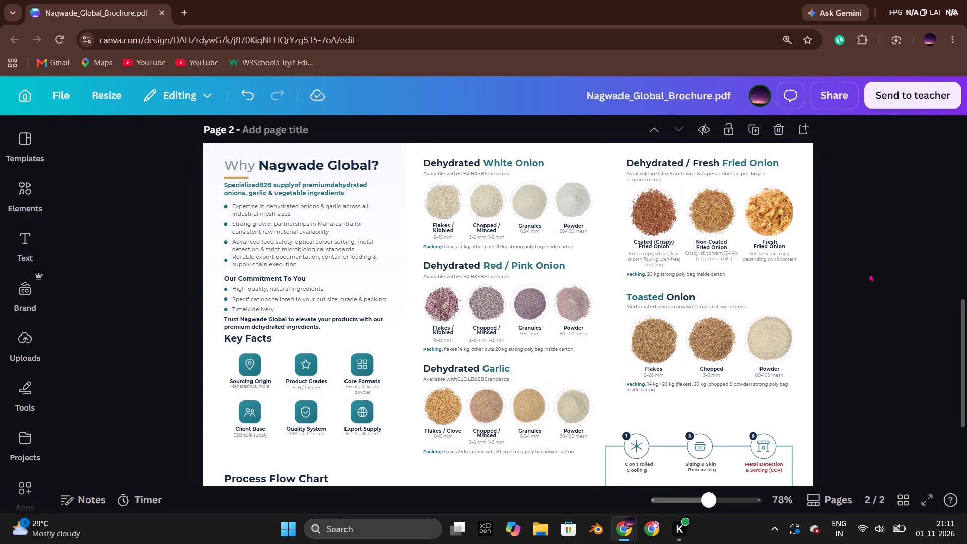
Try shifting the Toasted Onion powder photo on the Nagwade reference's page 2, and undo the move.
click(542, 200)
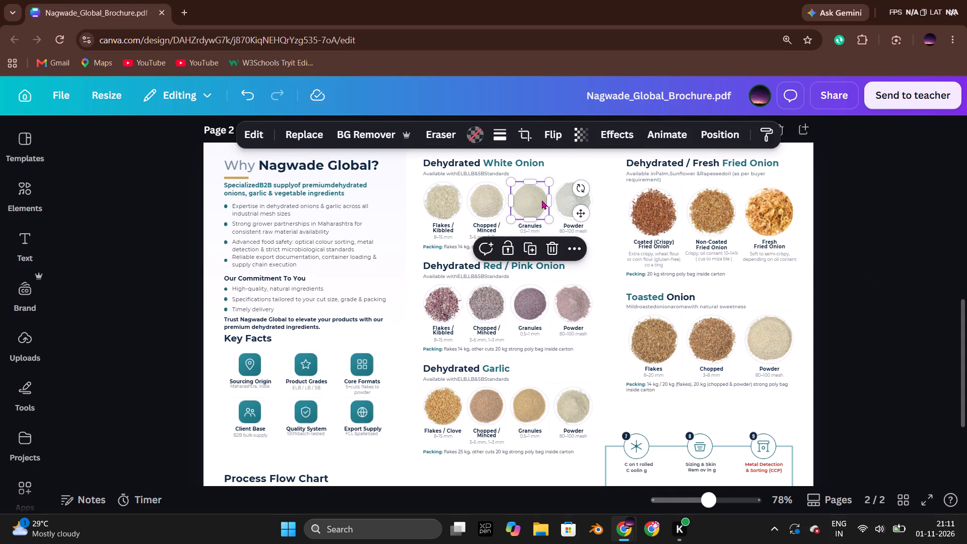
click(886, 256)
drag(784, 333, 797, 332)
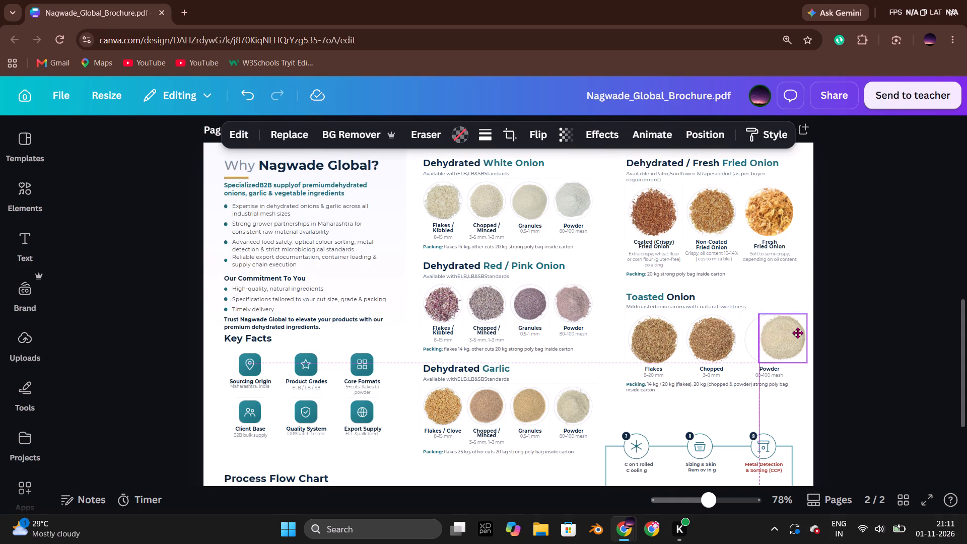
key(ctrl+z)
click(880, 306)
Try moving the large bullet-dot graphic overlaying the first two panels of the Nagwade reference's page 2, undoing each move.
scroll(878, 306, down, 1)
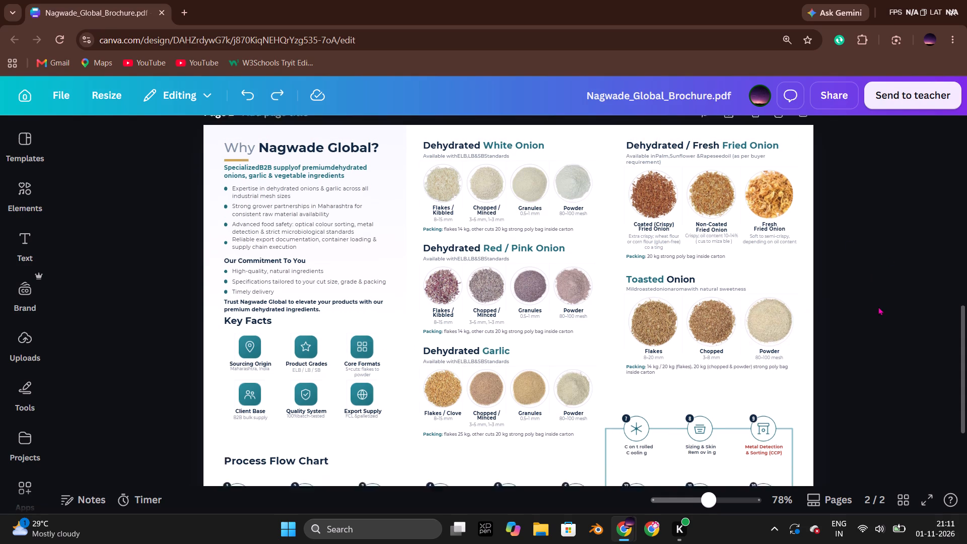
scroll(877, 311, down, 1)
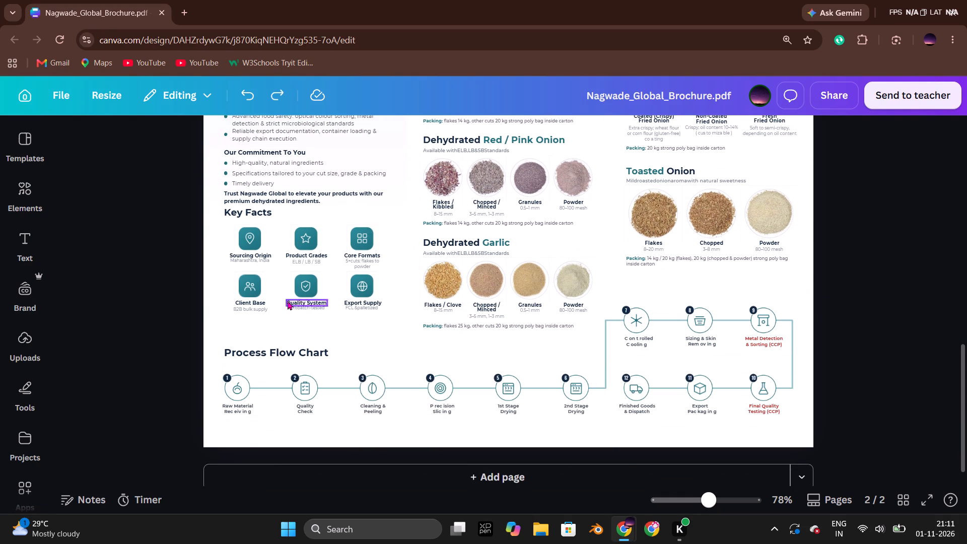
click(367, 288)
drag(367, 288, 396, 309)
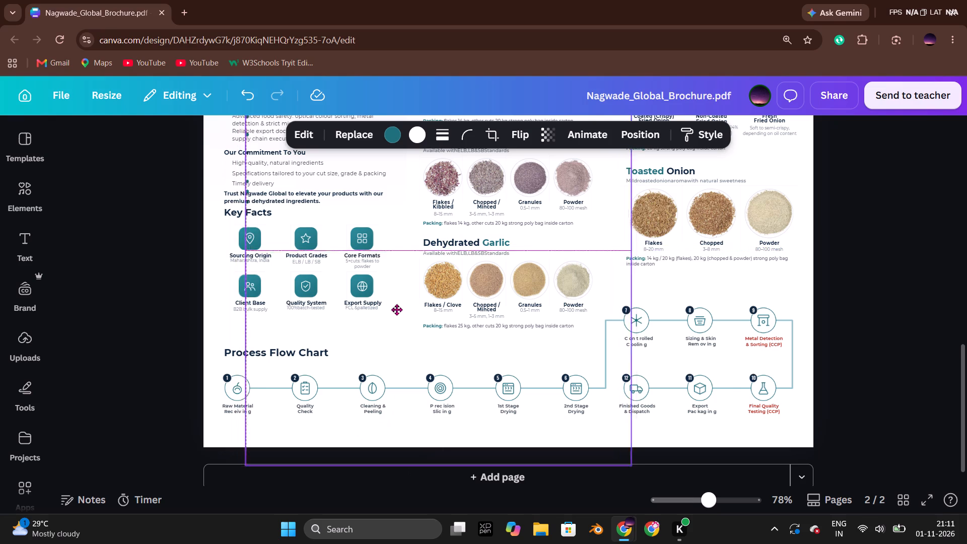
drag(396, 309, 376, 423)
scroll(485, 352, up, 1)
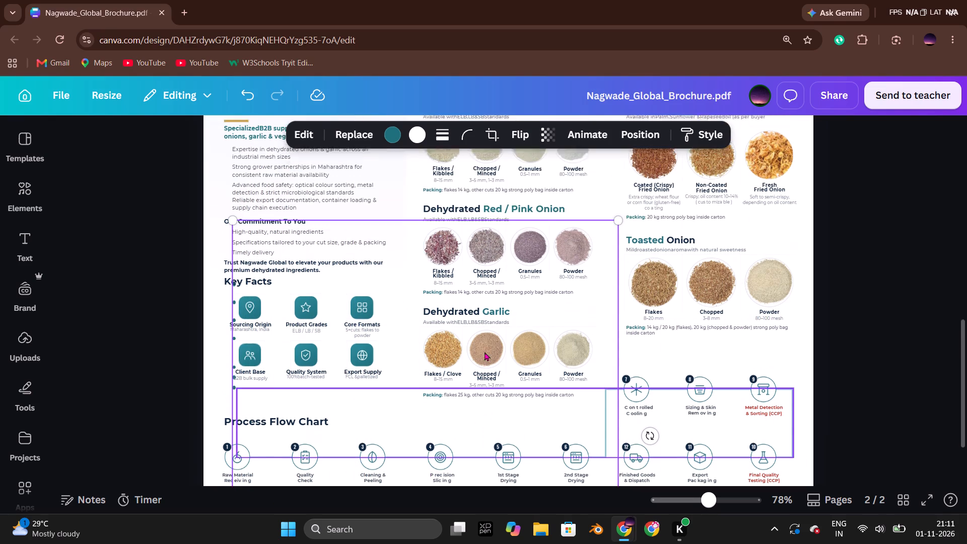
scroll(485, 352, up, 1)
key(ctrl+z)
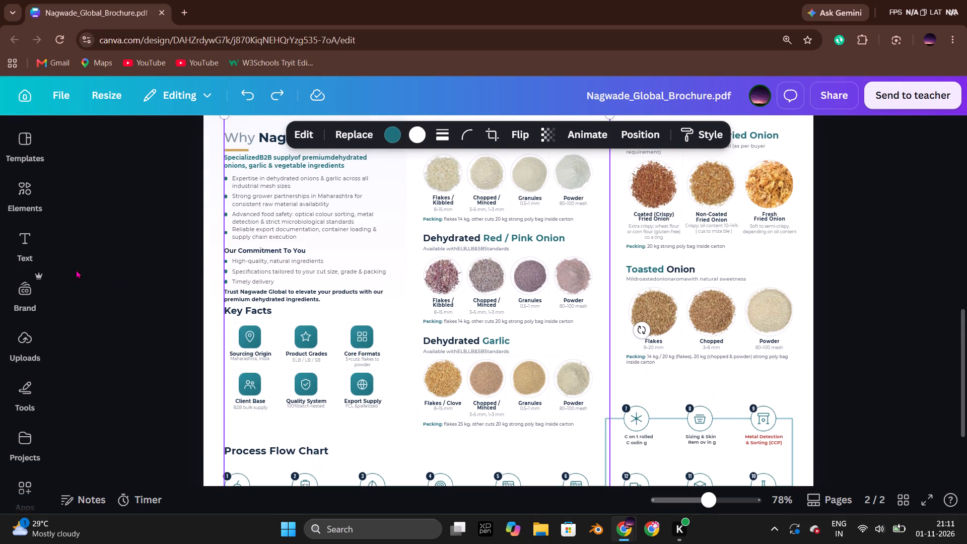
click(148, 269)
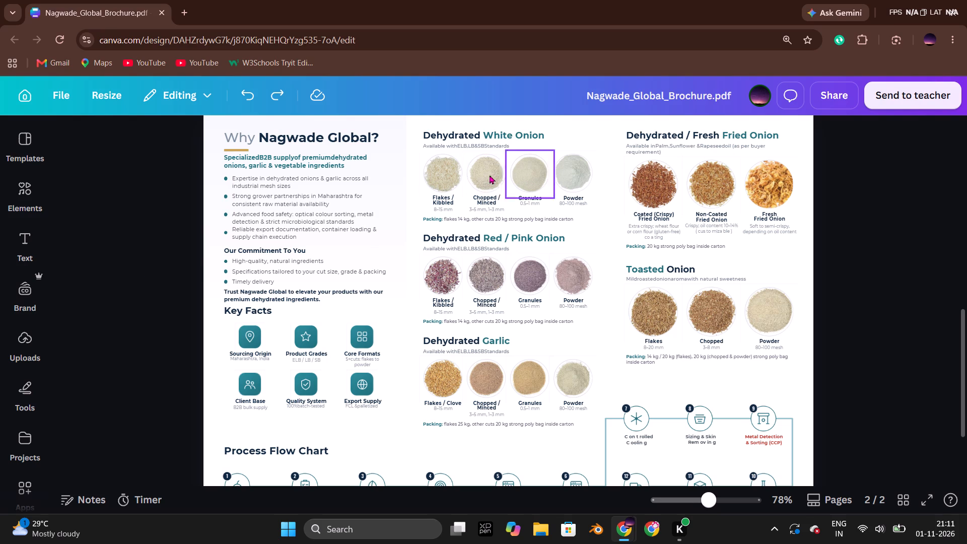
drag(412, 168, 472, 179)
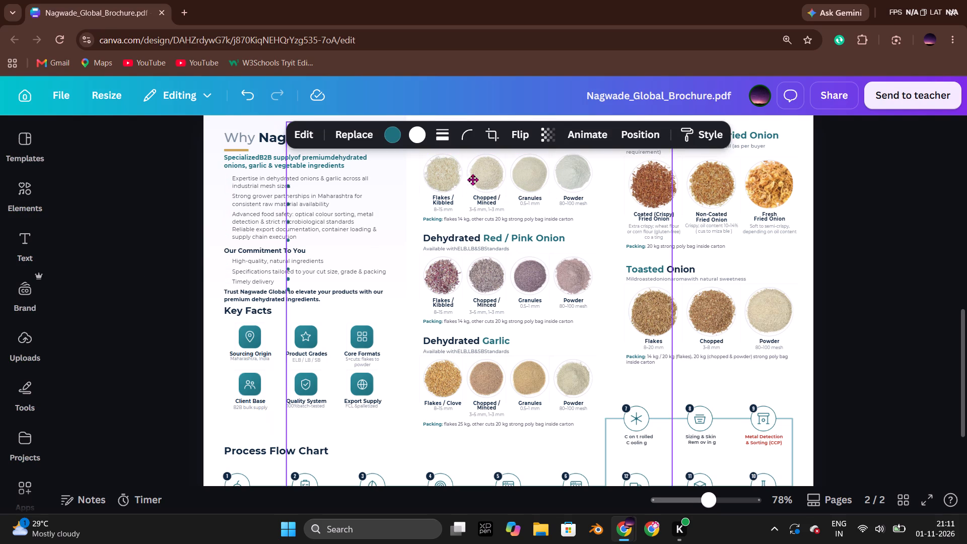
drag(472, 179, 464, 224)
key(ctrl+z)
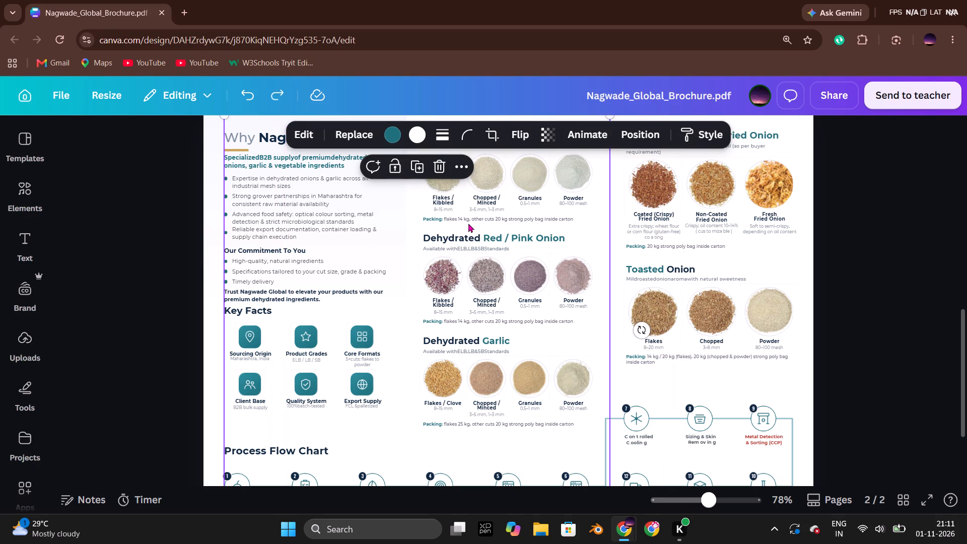
Lock the large bullet-dot graphic overlaying the first two panels of the Nagwade reference's page 2.
click(397, 170)
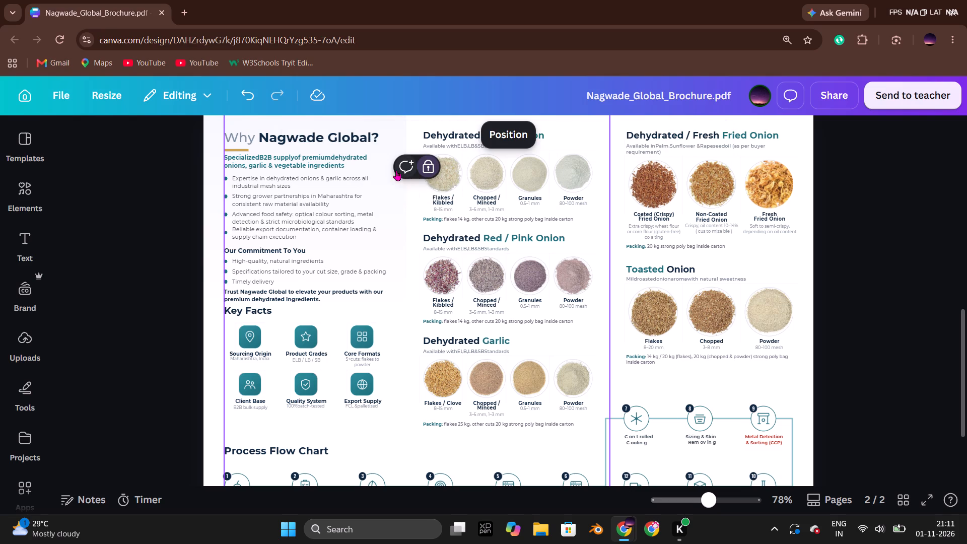
click(180, 186)
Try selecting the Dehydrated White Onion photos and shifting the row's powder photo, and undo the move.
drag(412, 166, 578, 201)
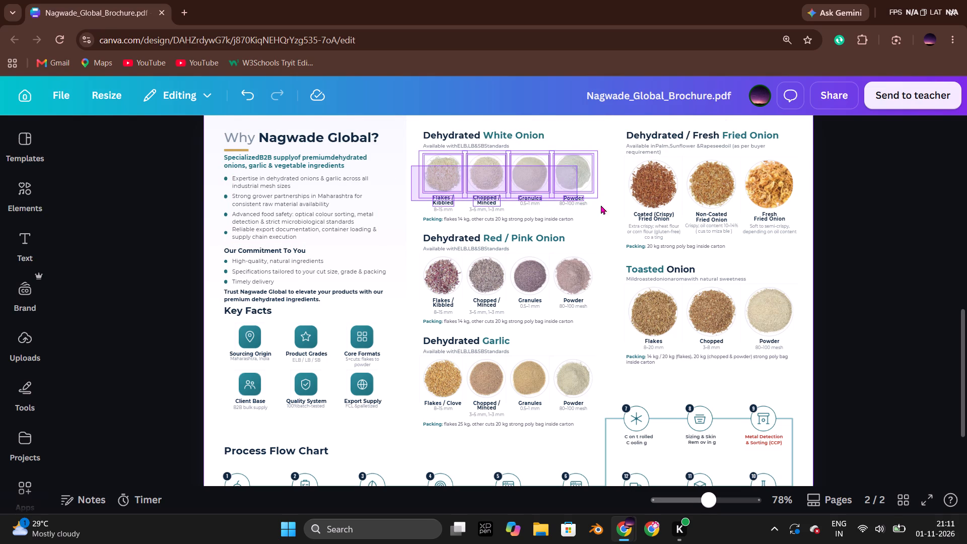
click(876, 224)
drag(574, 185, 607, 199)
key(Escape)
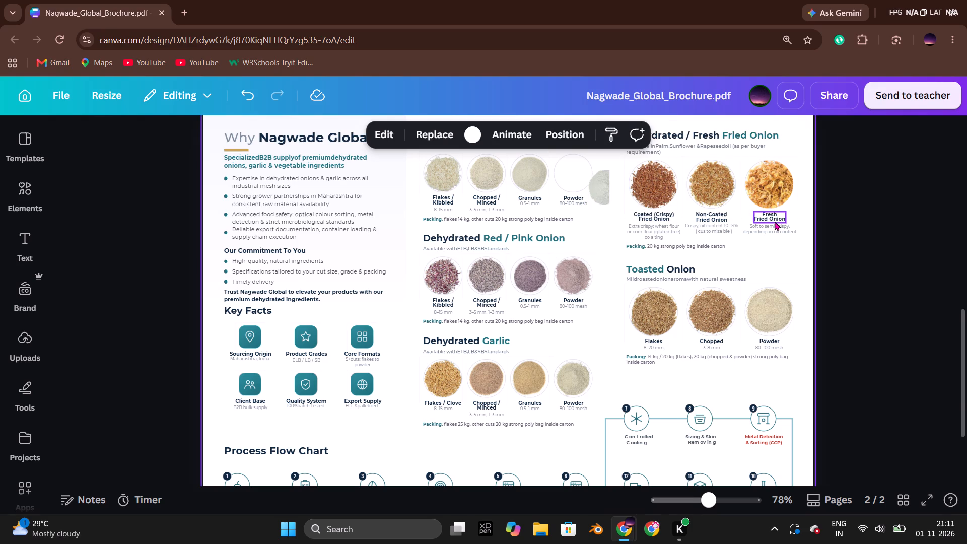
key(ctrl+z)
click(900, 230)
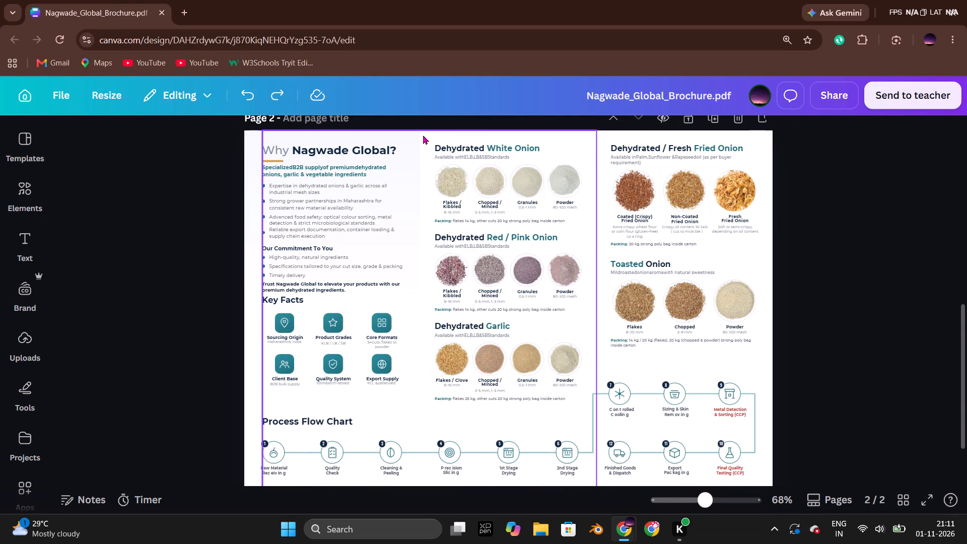
Examine the full layout of the Nagwade reference's page 2, from Why Nagwade Global to the Process Flow Chart.
click(864, 273)
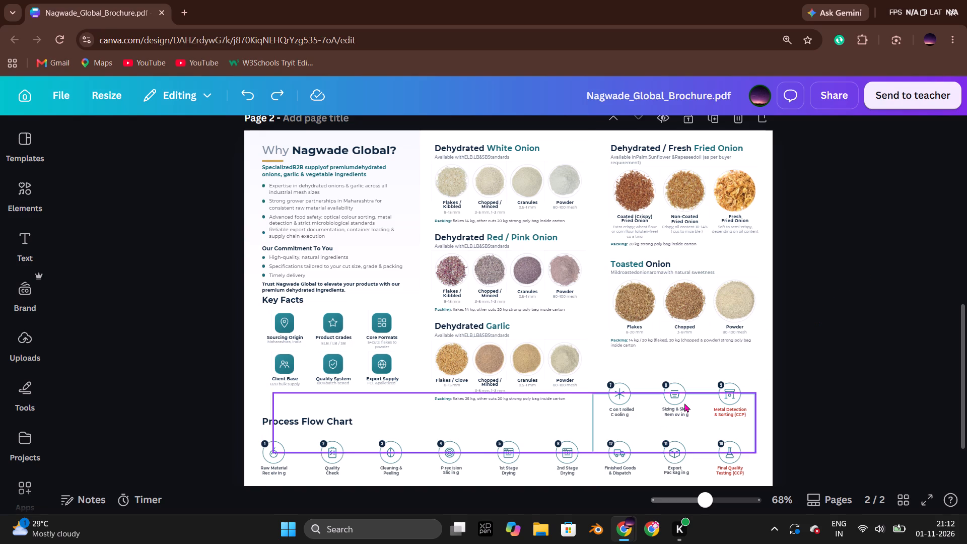
scroll(523, 377, down, 2)
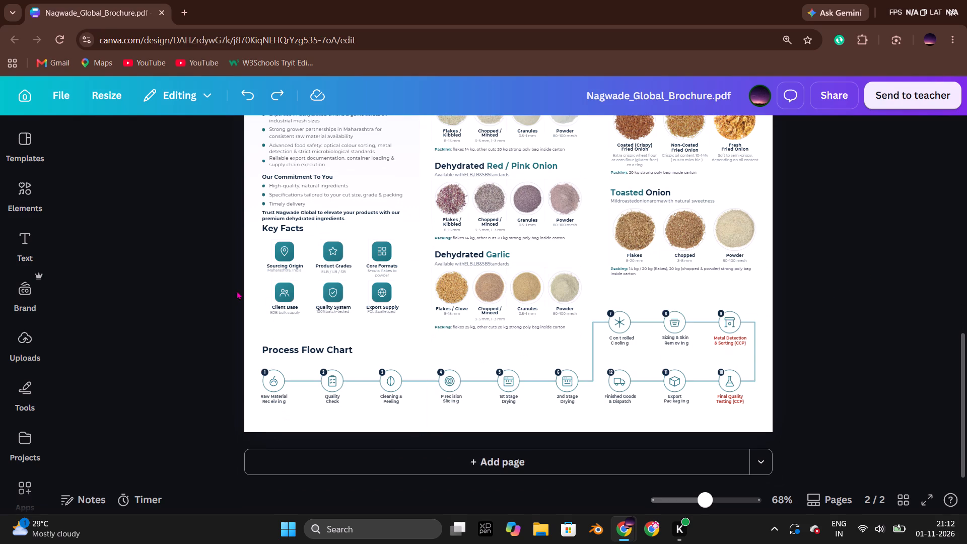
scroll(239, 301, up, 4)
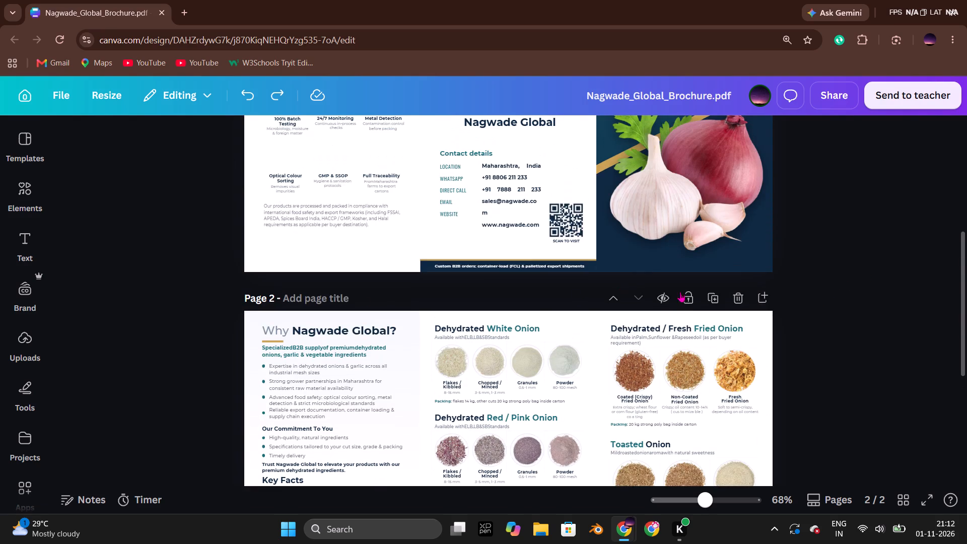
click(870, 312)
scroll(863, 313, down, 2)
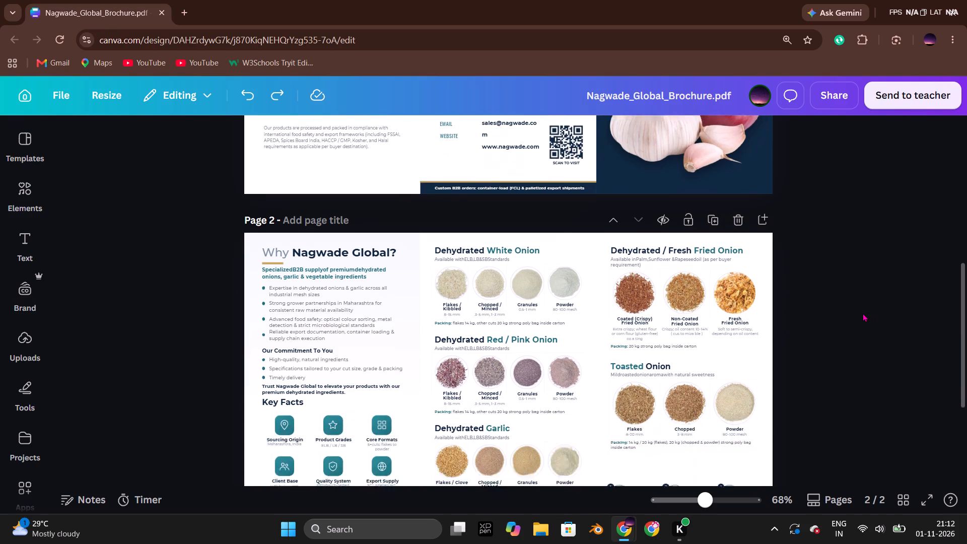
scroll(863, 313, down, 2)
scroll(863, 313, up, 1)
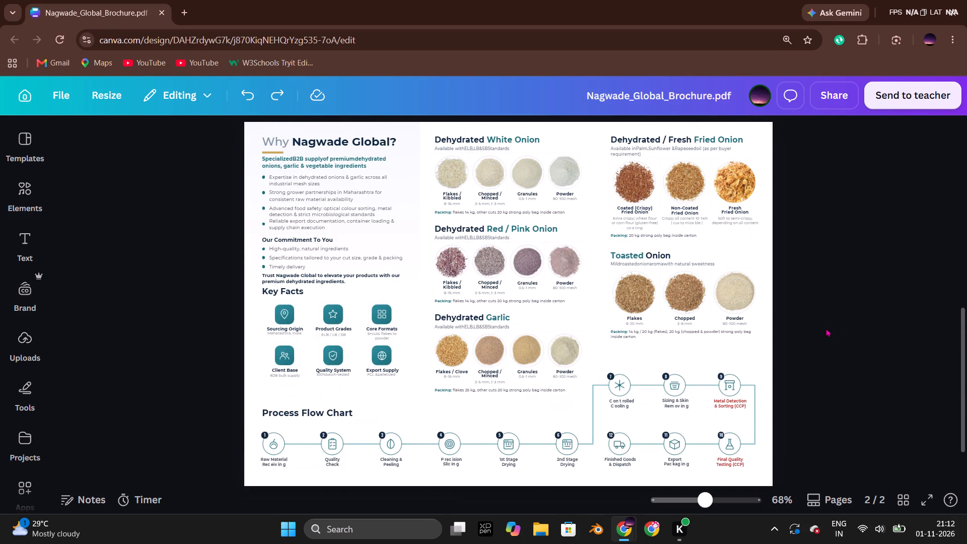
Return to the Nilai Z-fold brochure and add a blank page 3 after the restaurant service page.
key(alt+Tab)
scroll(827, 326, down, 6)
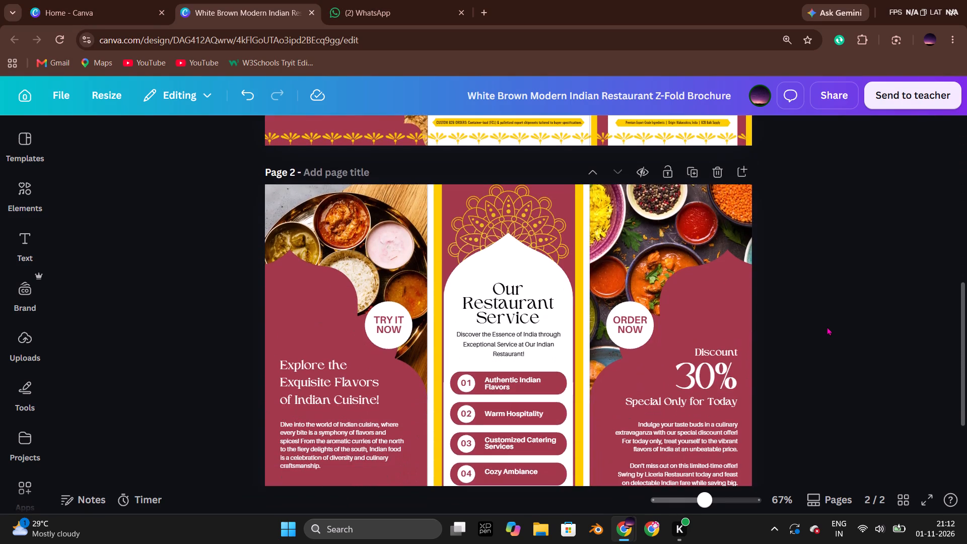
scroll(827, 326, down, 3)
click(639, 463)
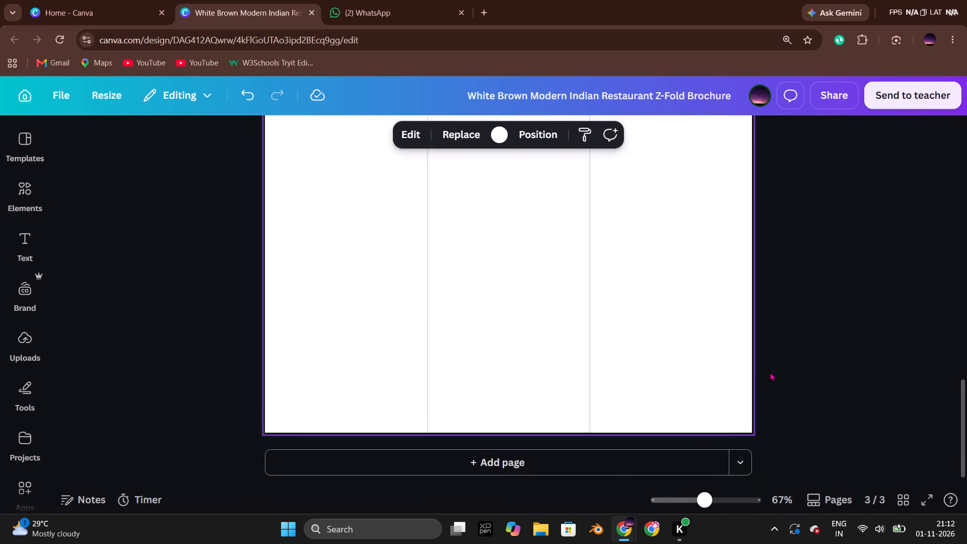
click(785, 369)
Copy all elements from the Nagwade reference's page 2 and paste them onto the Nilai brochure's blank page 3.
key(alt+Tab)
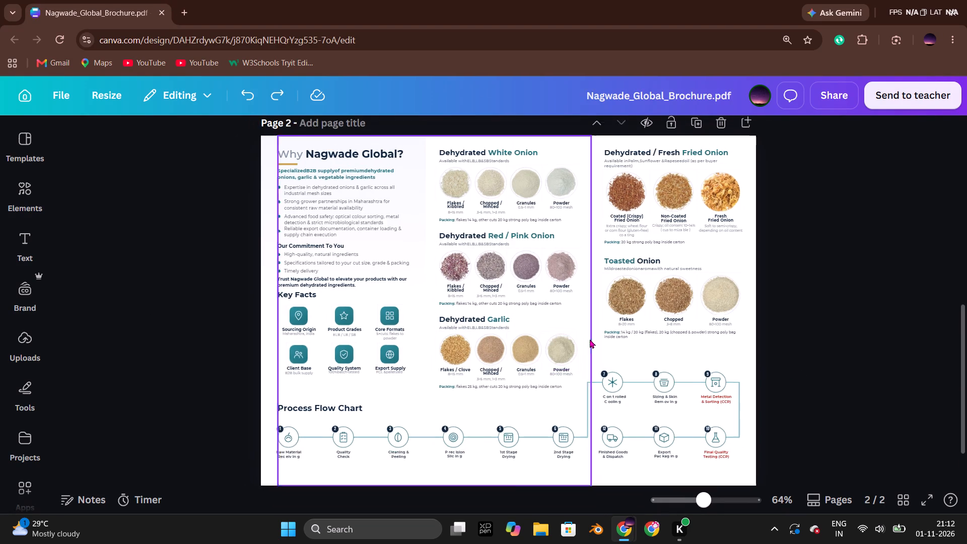
drag(254, 148, 748, 474)
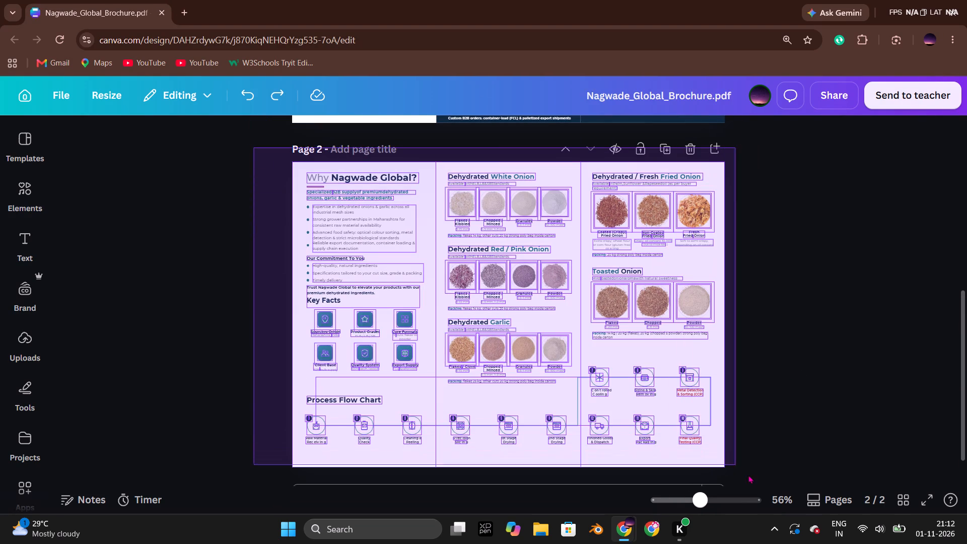
drag(748, 474, 767, 481)
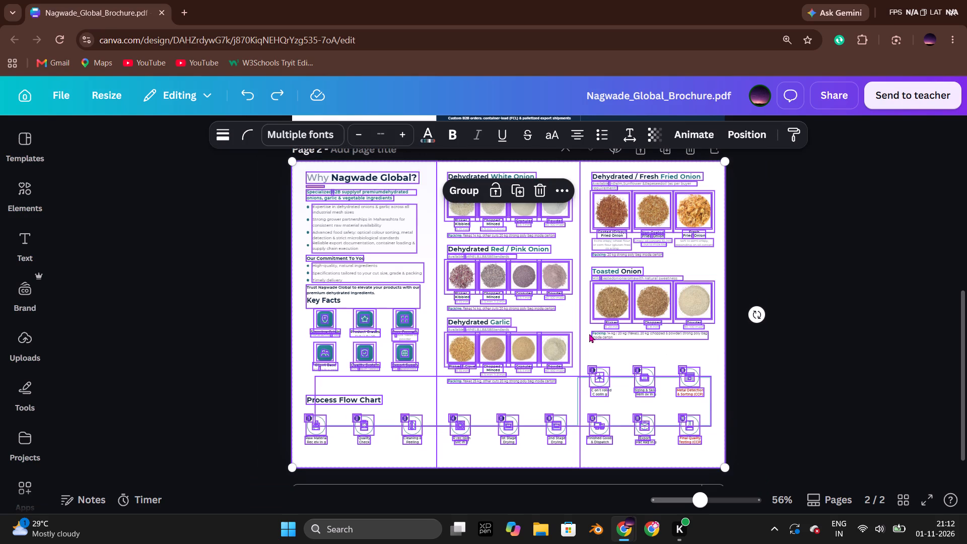
key(ctrl+c)
key(alt+Tab)
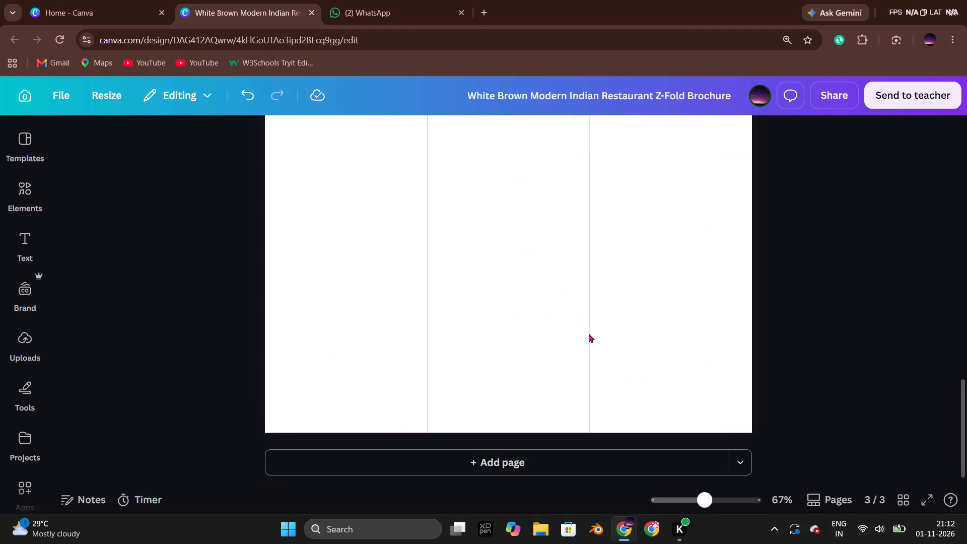
click(550, 322)
key(ctrl+v)
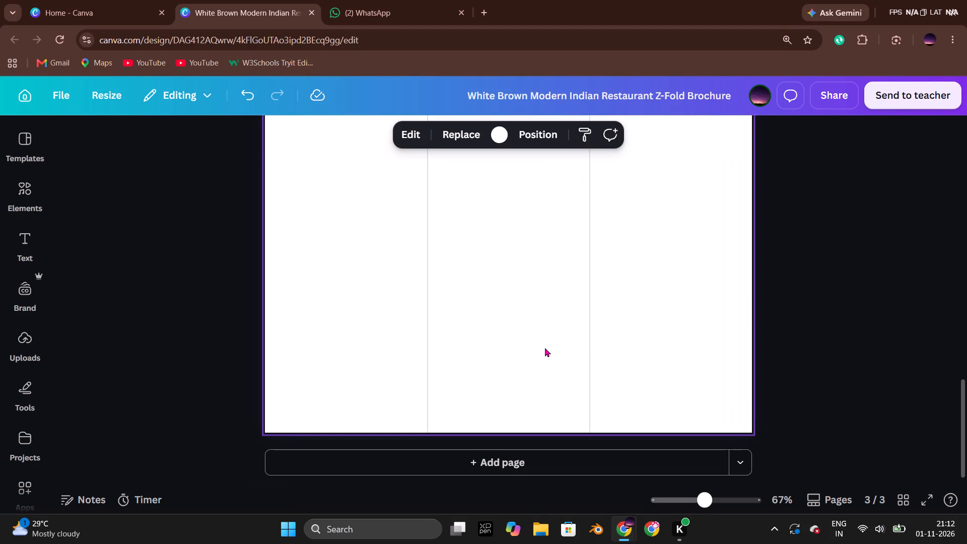
scroll(550, 344, up, 1)
scroll(551, 344, down, 1)
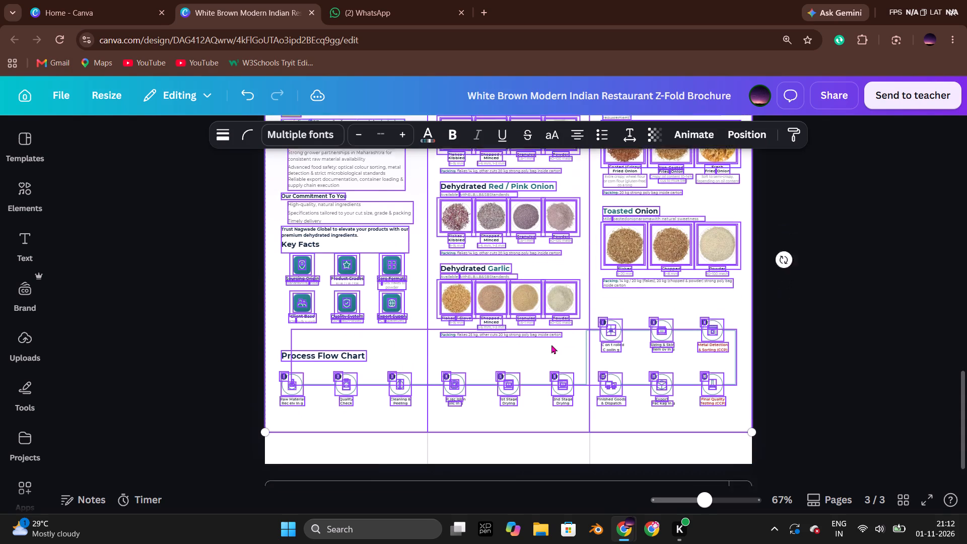
Compare the pasted page 3 with the Nagwade reference's page 2, switching between the two brochures.
scroll(551, 345, up, 3)
scroll(551, 345, down, 2)
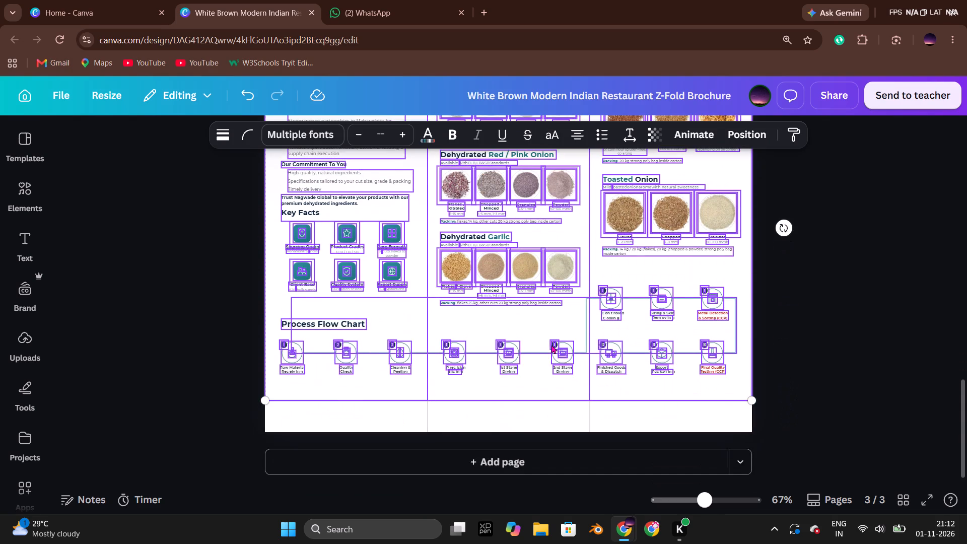
key(alt+Tab)
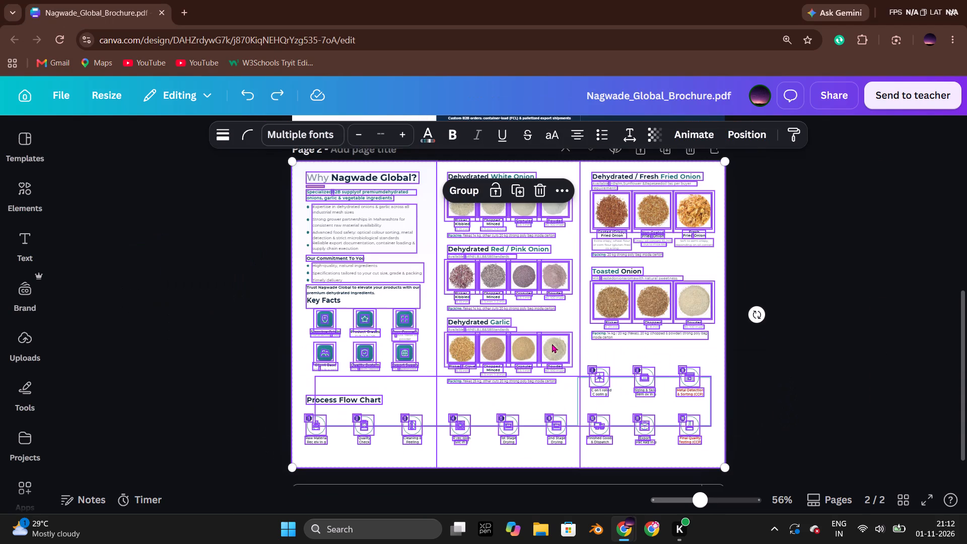
key(alt+Tab)
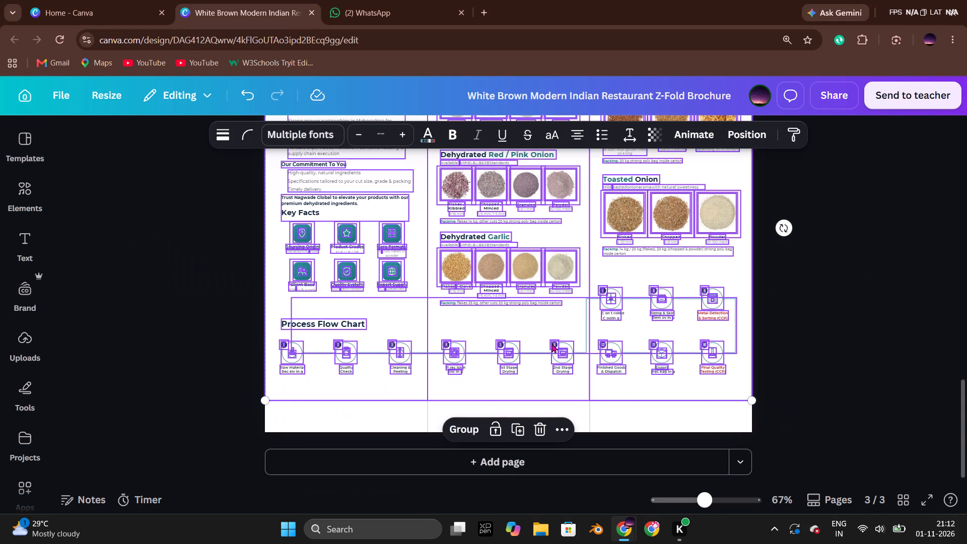
key(alt+Tab)
key(alt+Tab)
key(alt+Tab)
key(alt+Tab)
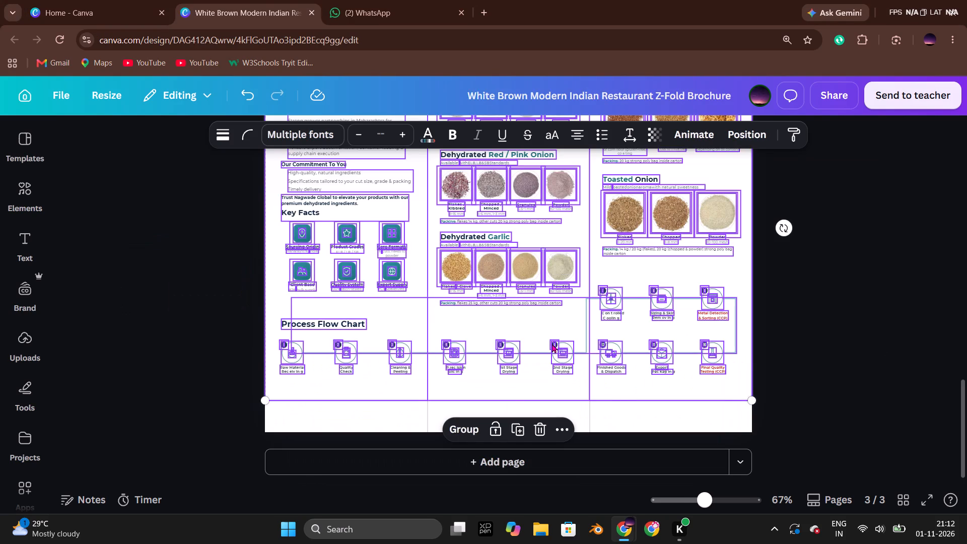
key(alt+Tab)
key(alt+Tab)
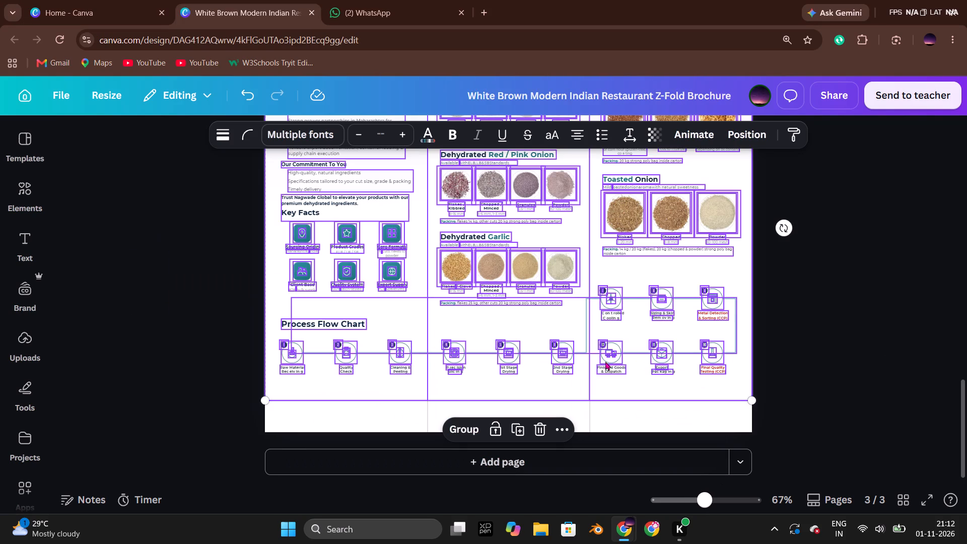
scroll(830, 357, up, 3)
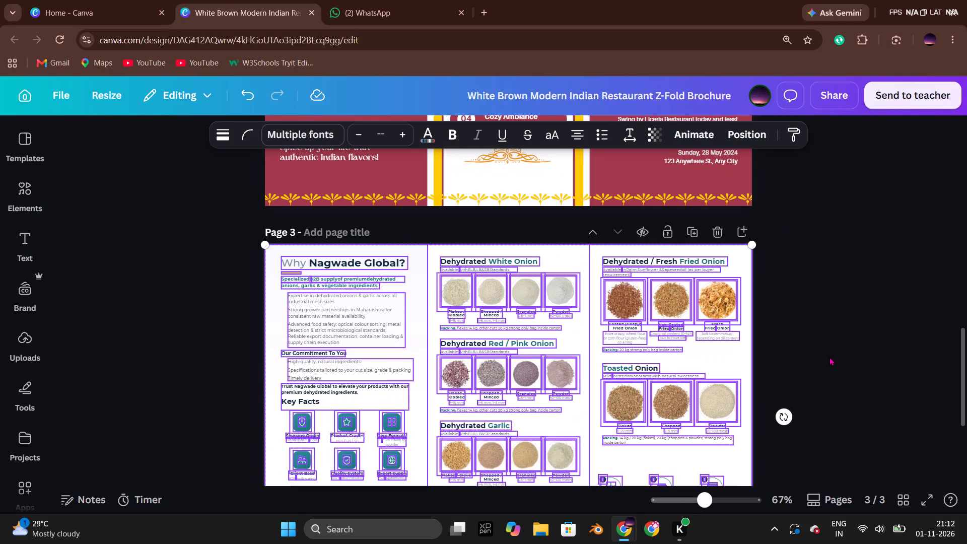
scroll(830, 357, down, 2)
Move all the pasted Nagwade content slightly down on page 3, keeping it aligned with the page's side edges.
drag(531, 250, 531, 253)
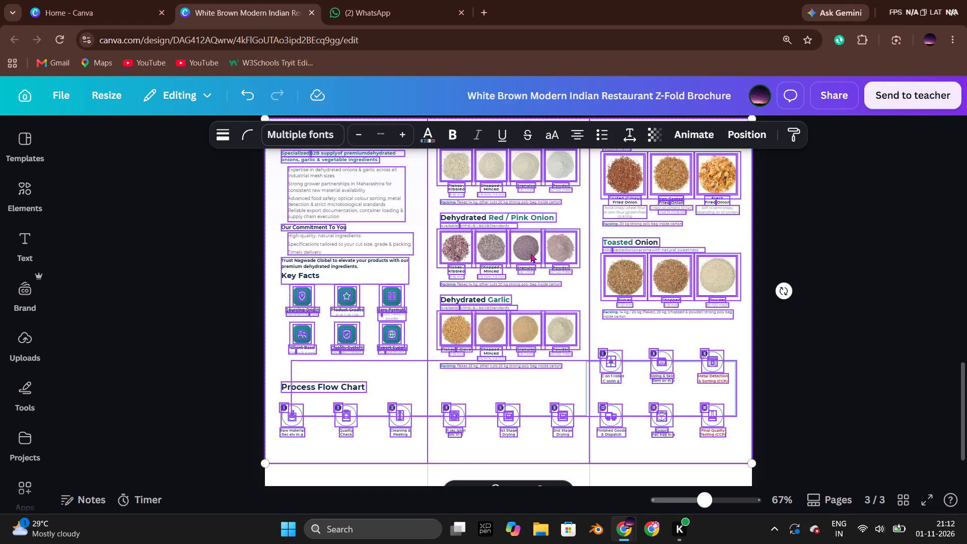
drag(531, 253, 531, 264)
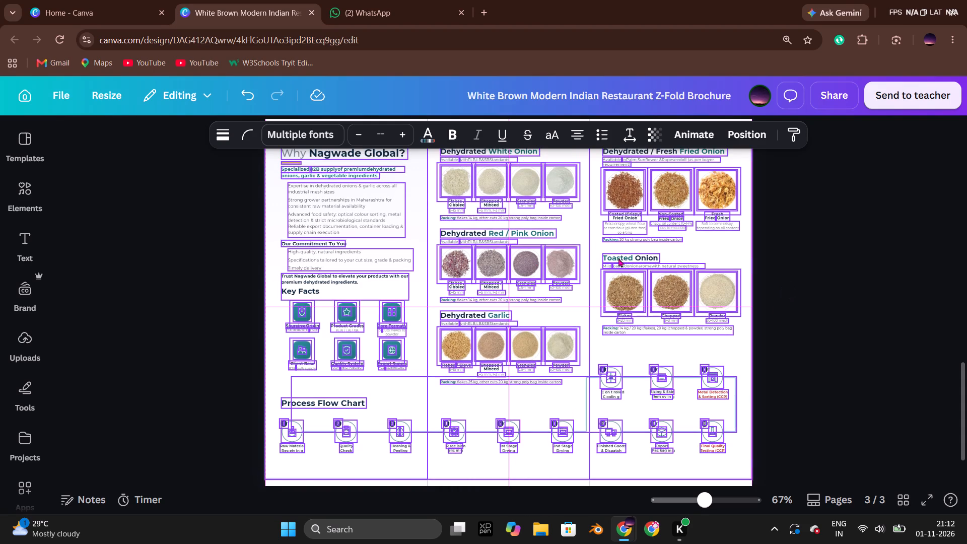
scroll(732, 264, up, 2)
scroll(732, 265, down, 1)
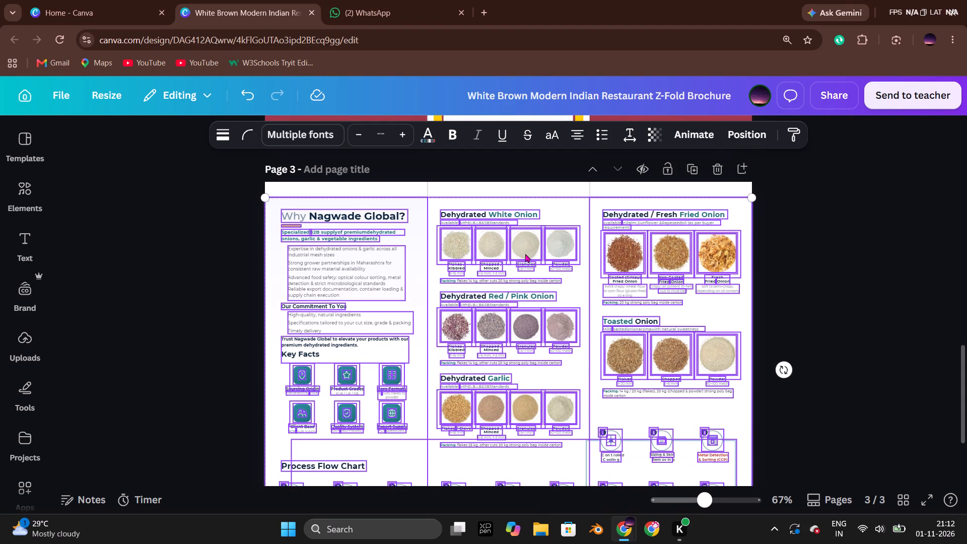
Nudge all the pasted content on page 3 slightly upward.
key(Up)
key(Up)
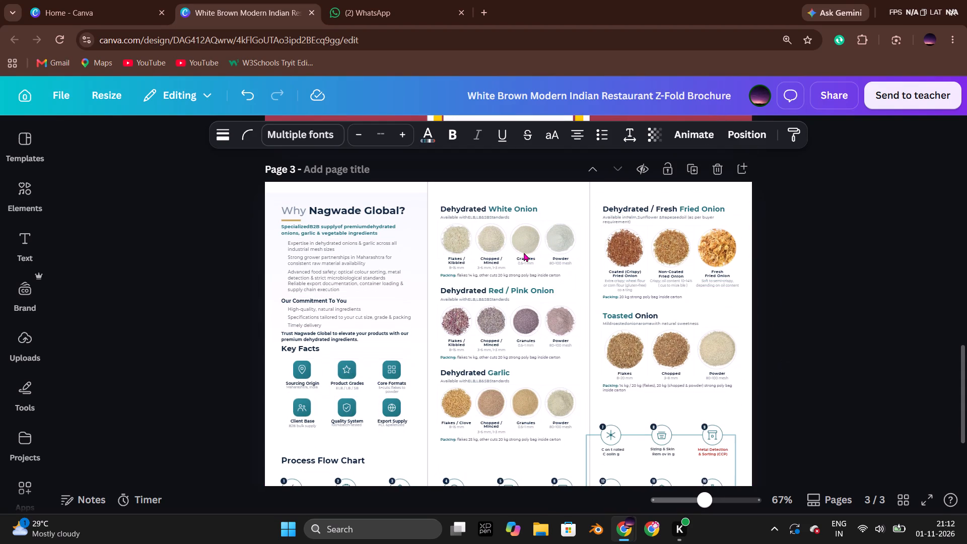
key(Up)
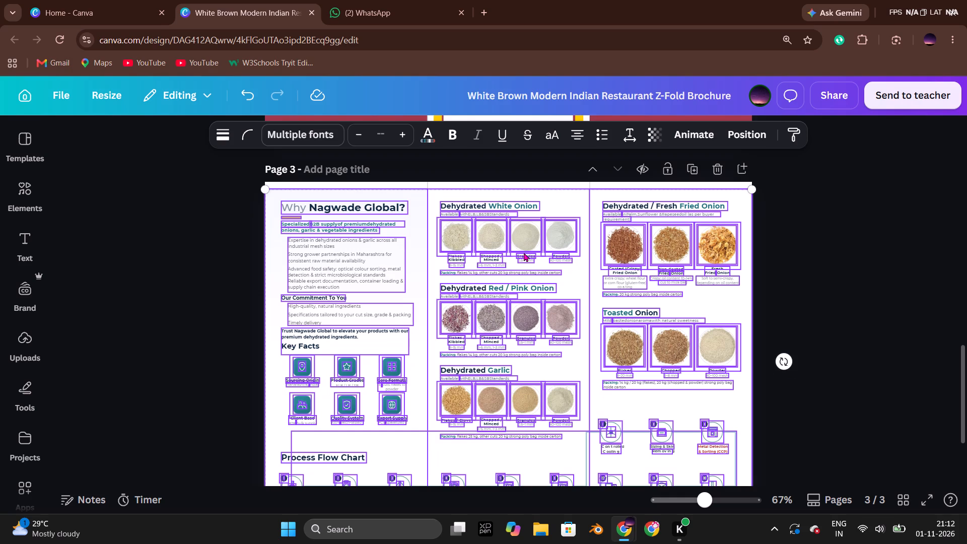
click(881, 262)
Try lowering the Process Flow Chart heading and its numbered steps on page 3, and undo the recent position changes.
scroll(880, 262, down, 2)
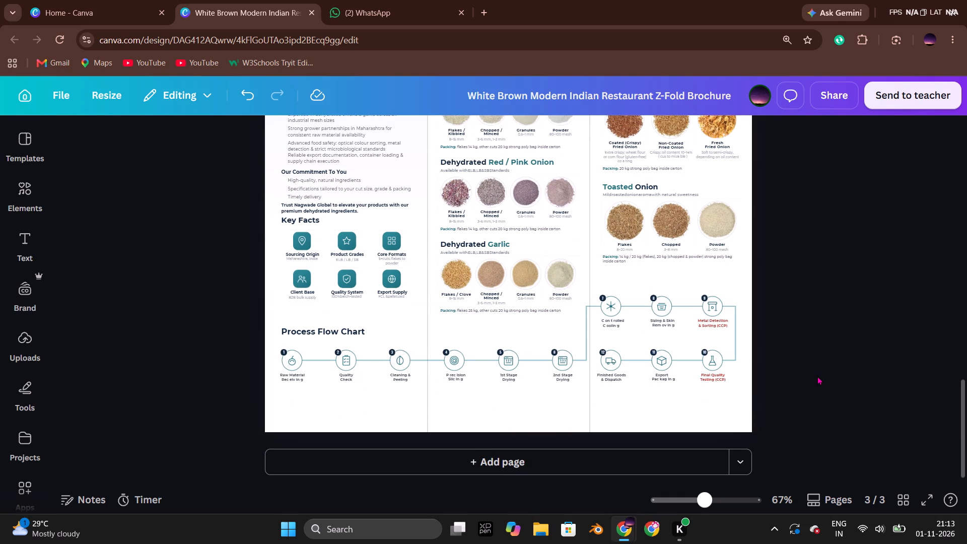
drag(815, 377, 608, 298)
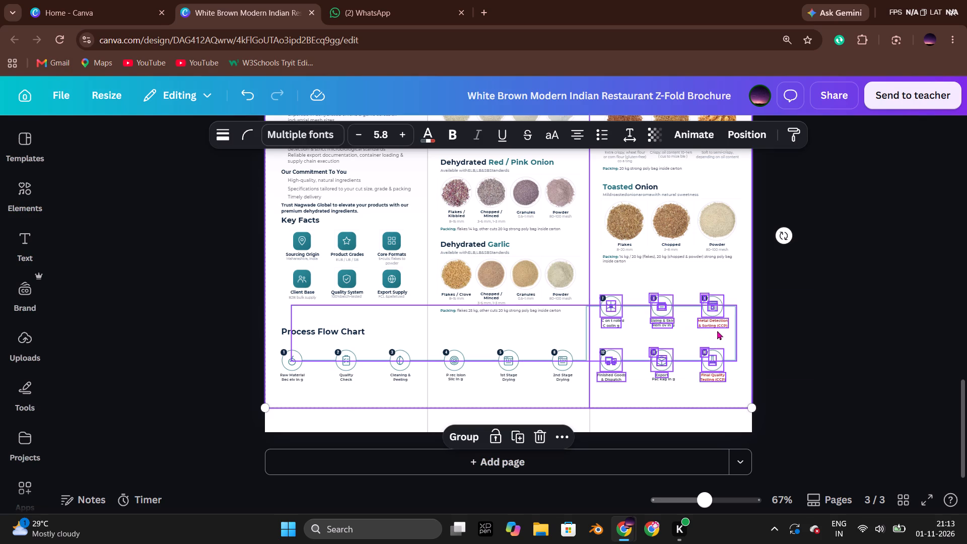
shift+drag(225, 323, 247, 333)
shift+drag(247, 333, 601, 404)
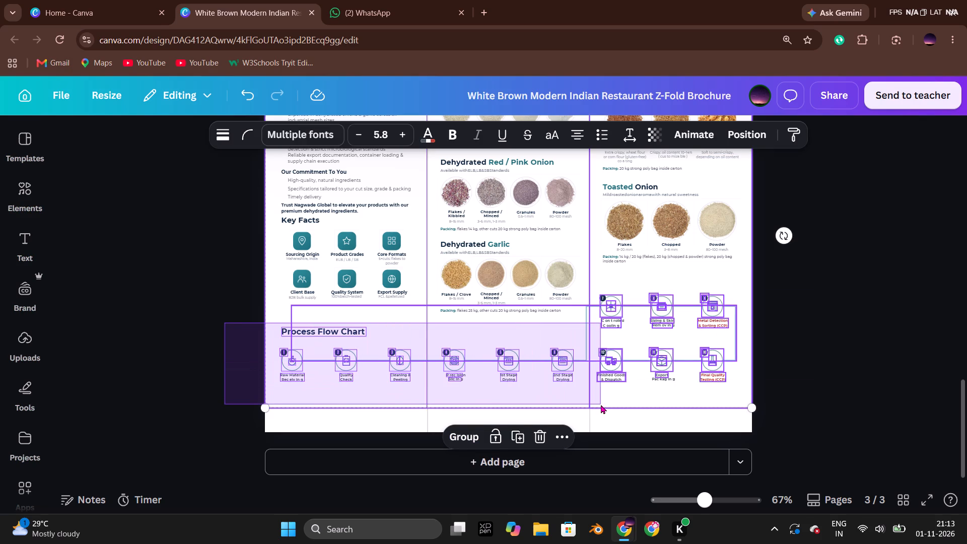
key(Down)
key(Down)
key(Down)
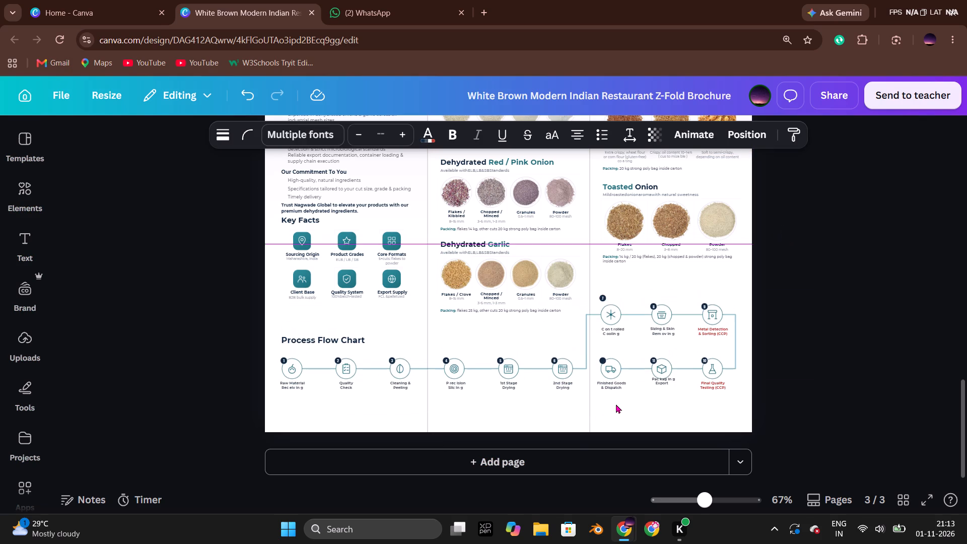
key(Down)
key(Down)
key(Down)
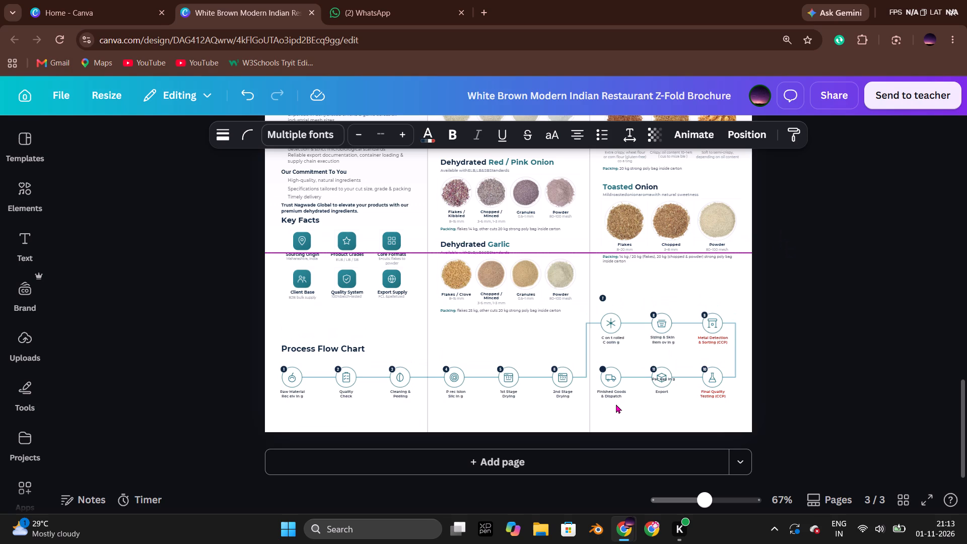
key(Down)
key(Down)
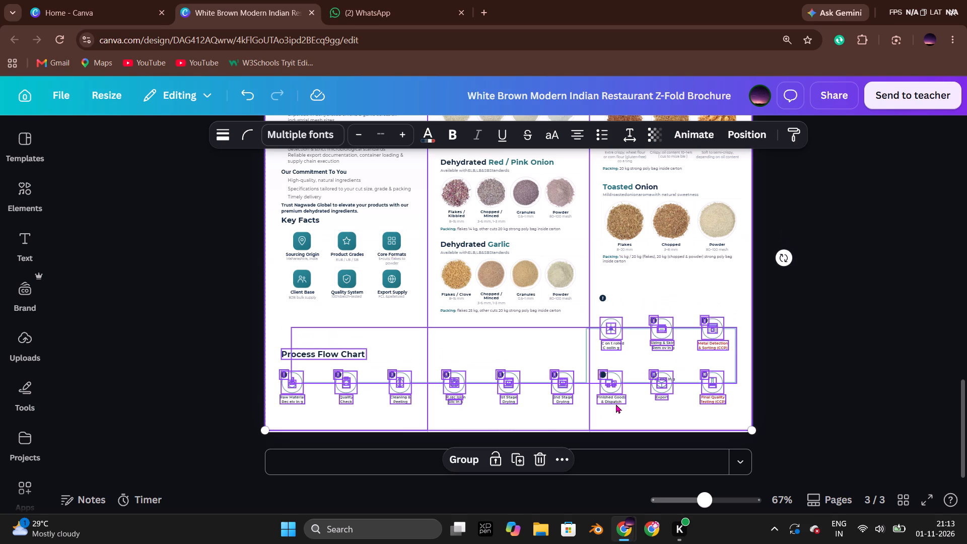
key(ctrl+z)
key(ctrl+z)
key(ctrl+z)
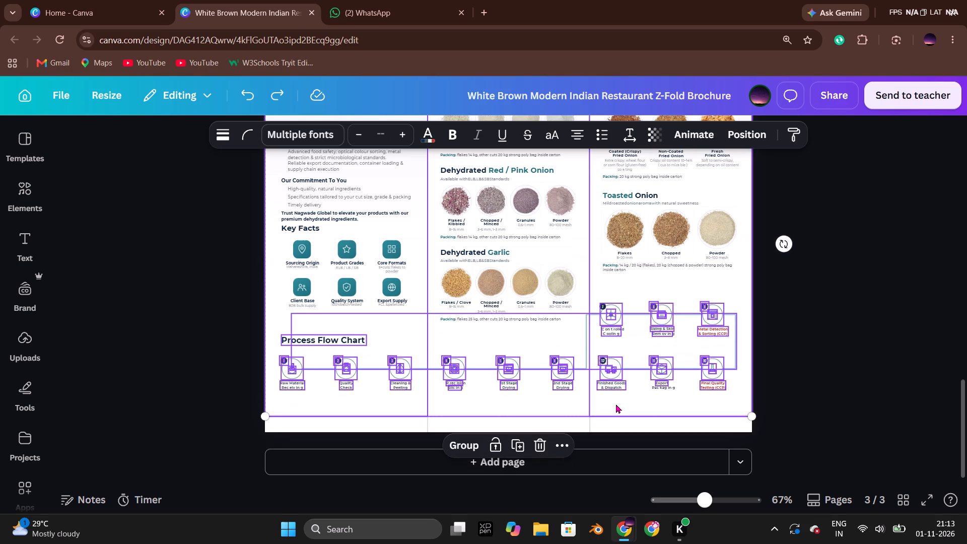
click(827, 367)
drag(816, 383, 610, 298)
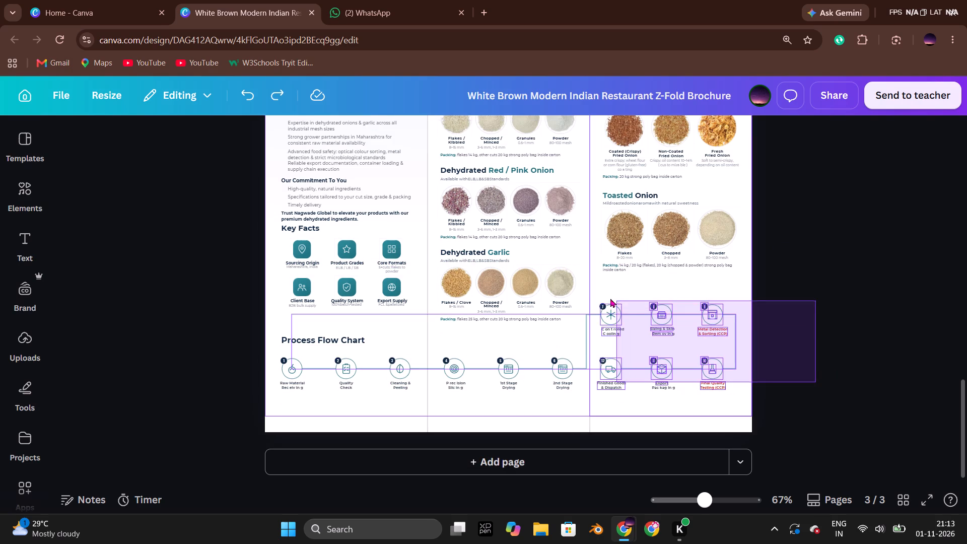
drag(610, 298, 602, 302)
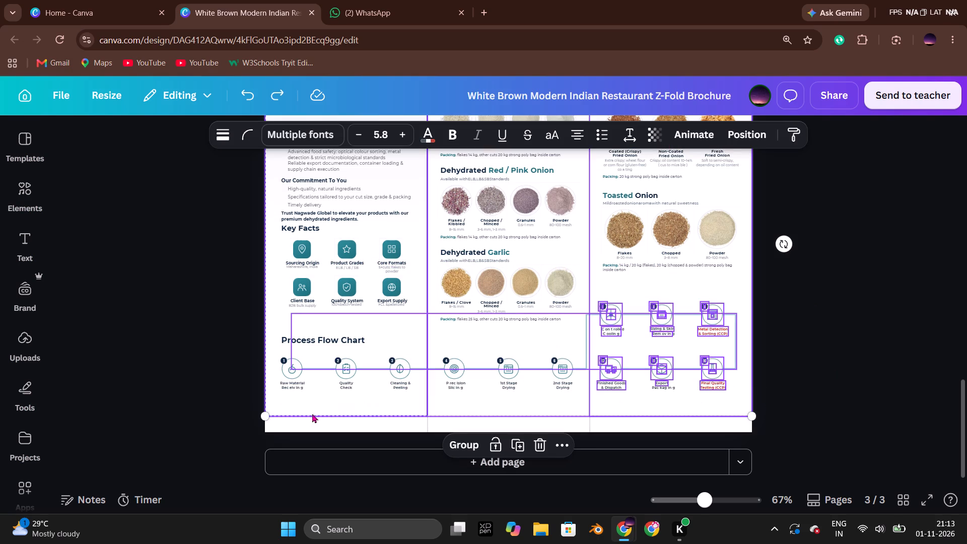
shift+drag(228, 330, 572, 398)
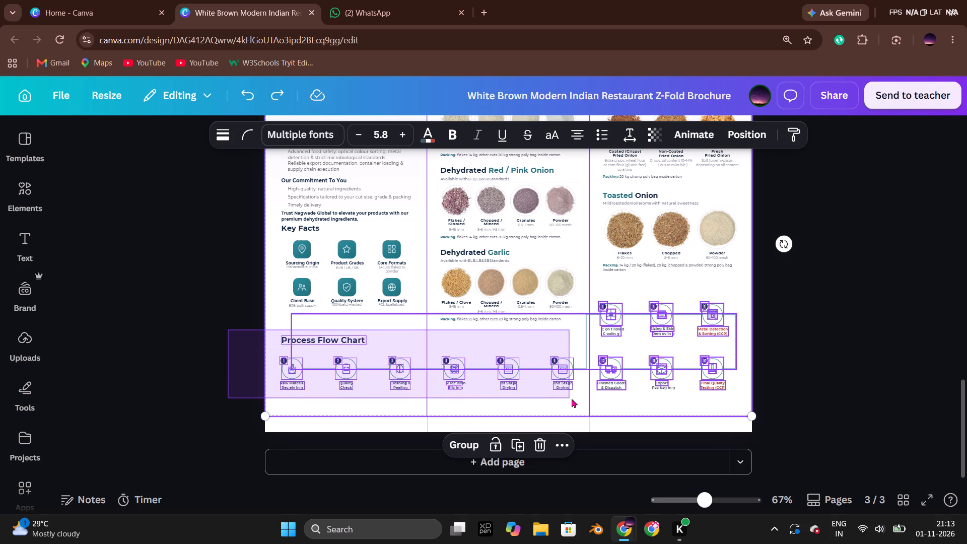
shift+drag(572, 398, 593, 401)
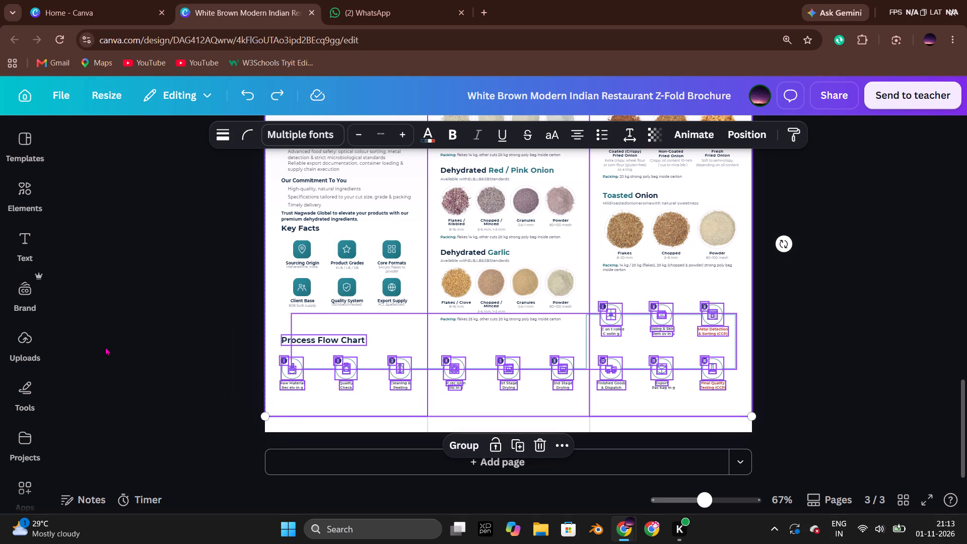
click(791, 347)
Pull the full-page white background out from behind the pasted content on page 3 and delete it.
drag(538, 408, 571, 434)
scroll(503, 319, down, 2)
scroll(503, 319, up, 4)
scroll(503, 319, down, 3)
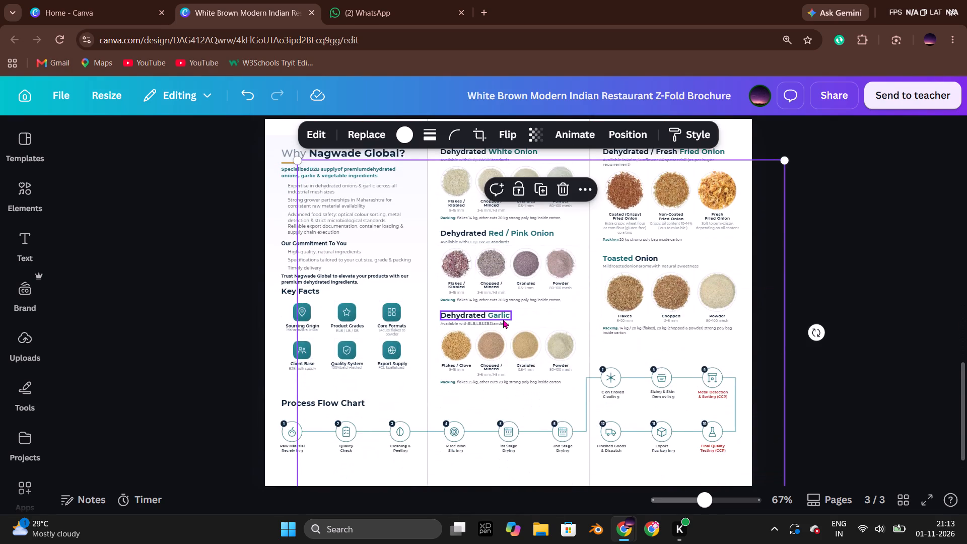
scroll(503, 319, down, 1)
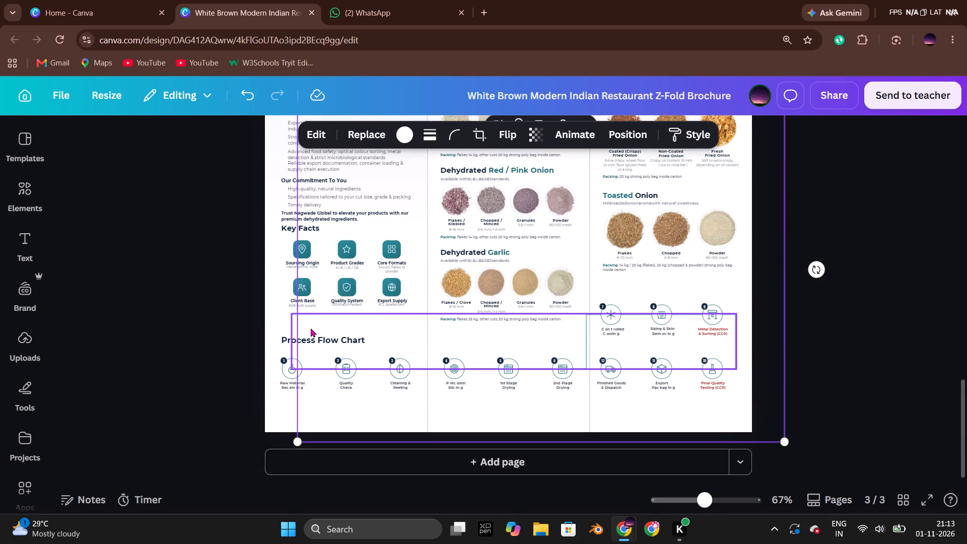
drag(761, 397, 825, 474)
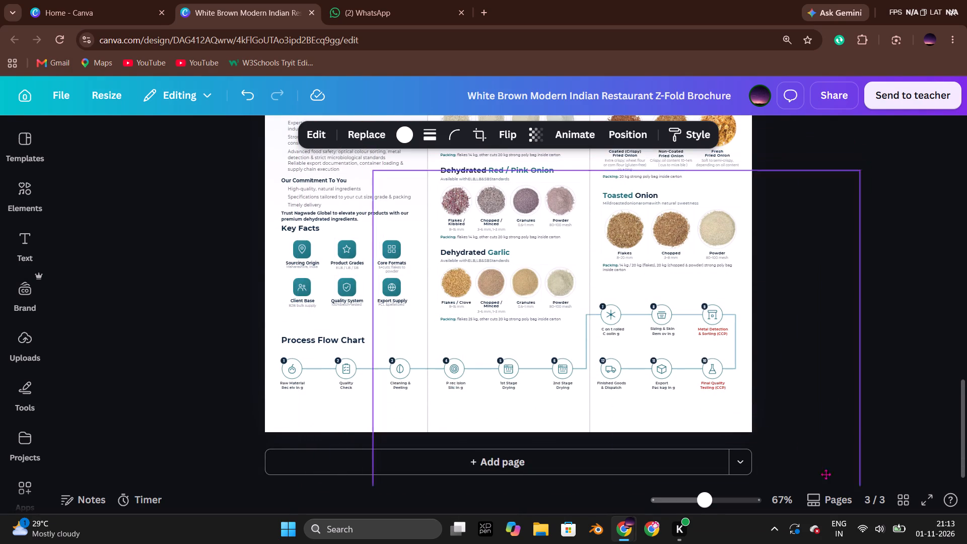
drag(825, 474, 658, 433)
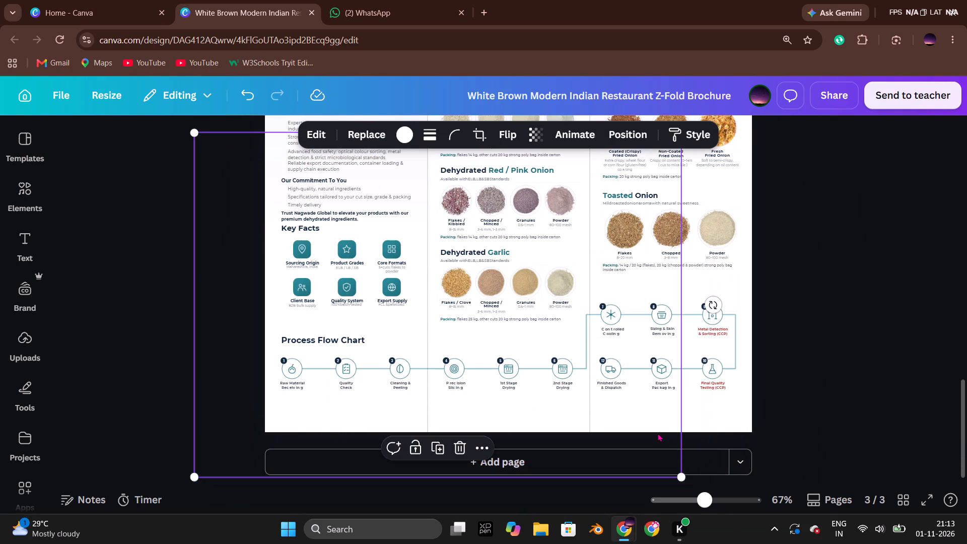
key(Delete)
Format the "Expertise in dehydrated onions & garlic" text under Why Nagwade Global as a bulleted list.
scroll(826, 372, up, 2)
click(346, 272)
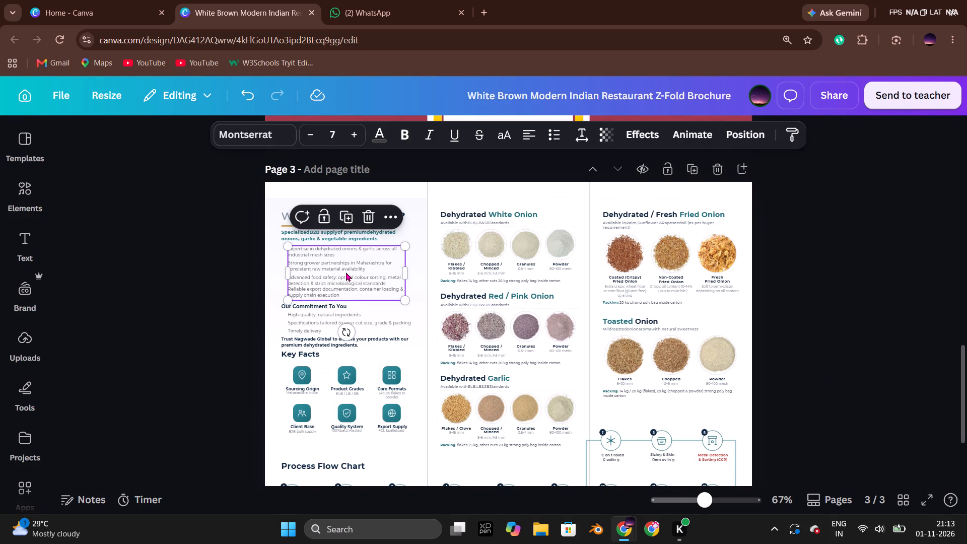
click(554, 134)
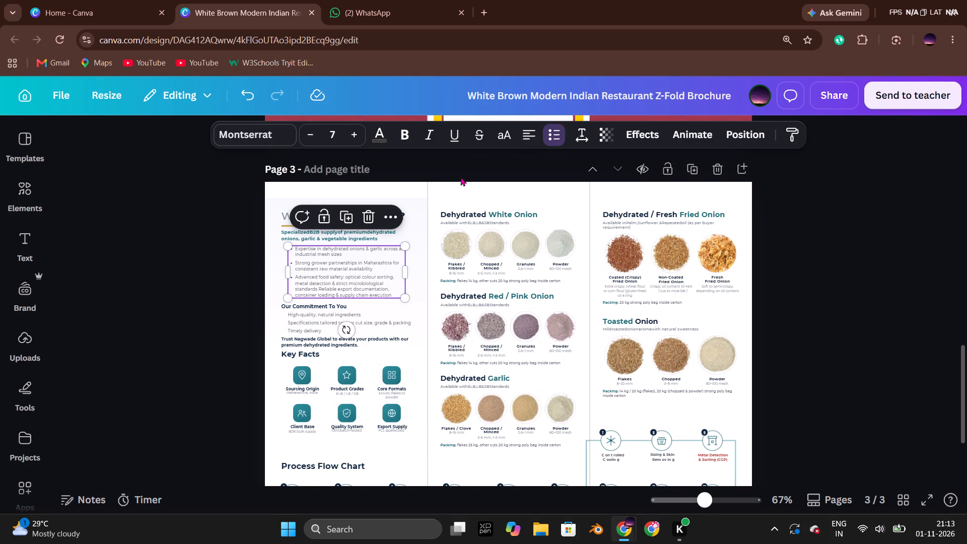
click(229, 284)
Format the Our Commitment To You text as a bulleted list, keeping it left-aligned.
click(298, 321)
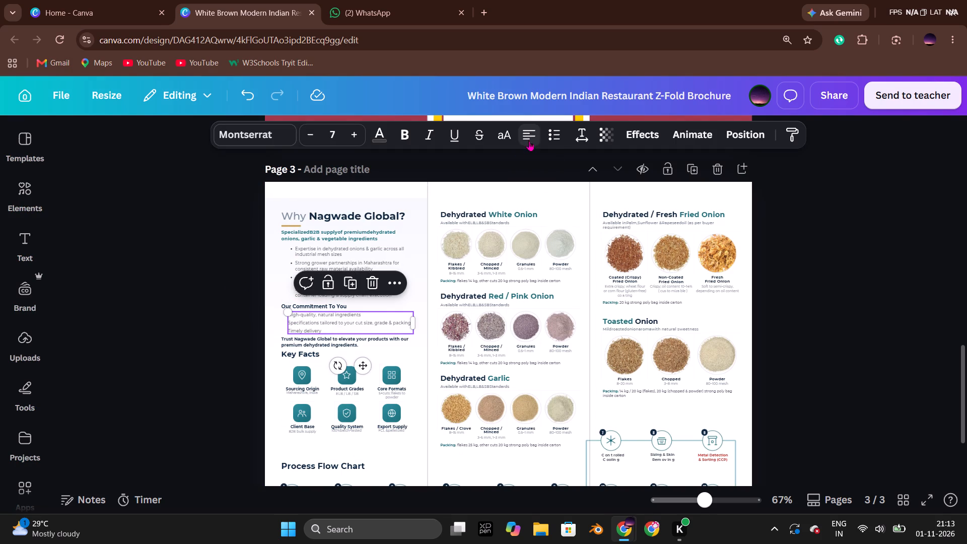
click(529, 140)
double_click(529, 140)
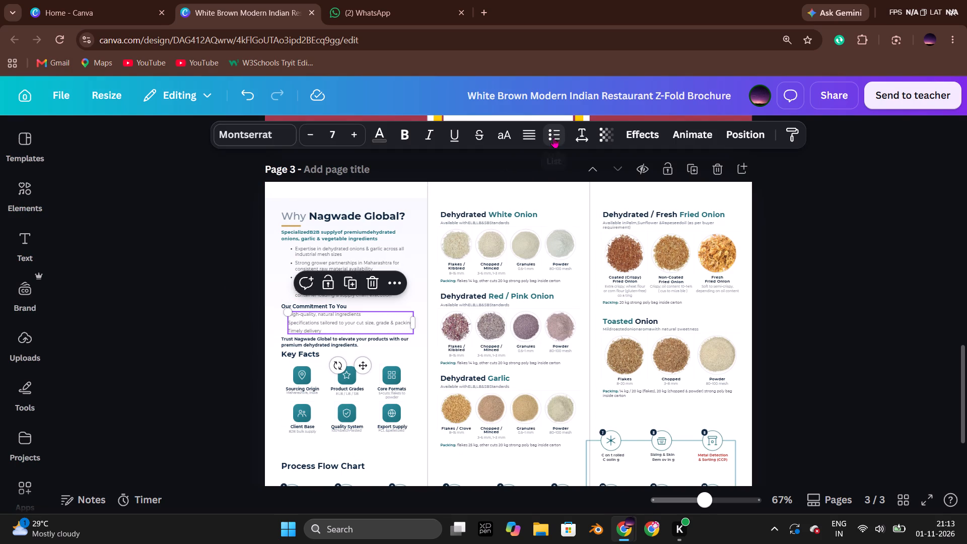
click(526, 139)
click(550, 137)
click(187, 293)
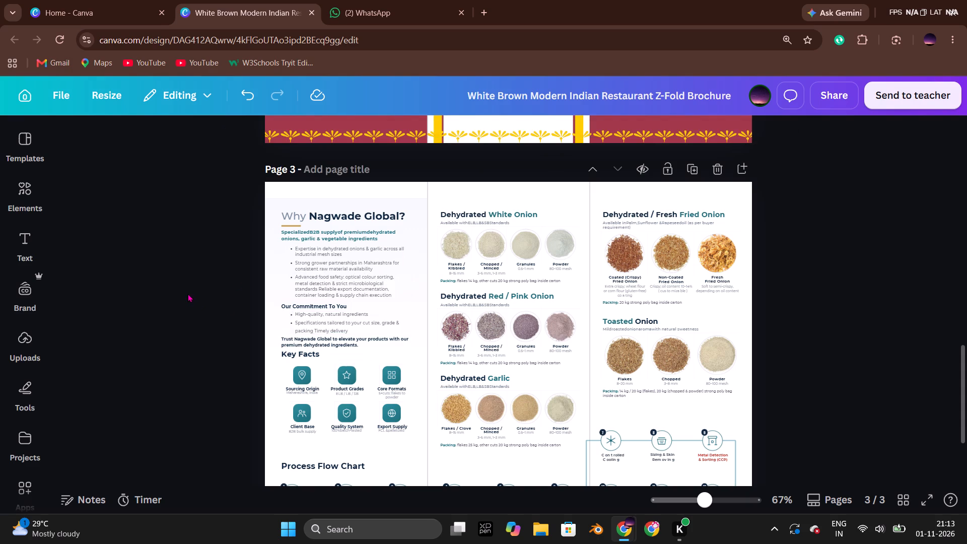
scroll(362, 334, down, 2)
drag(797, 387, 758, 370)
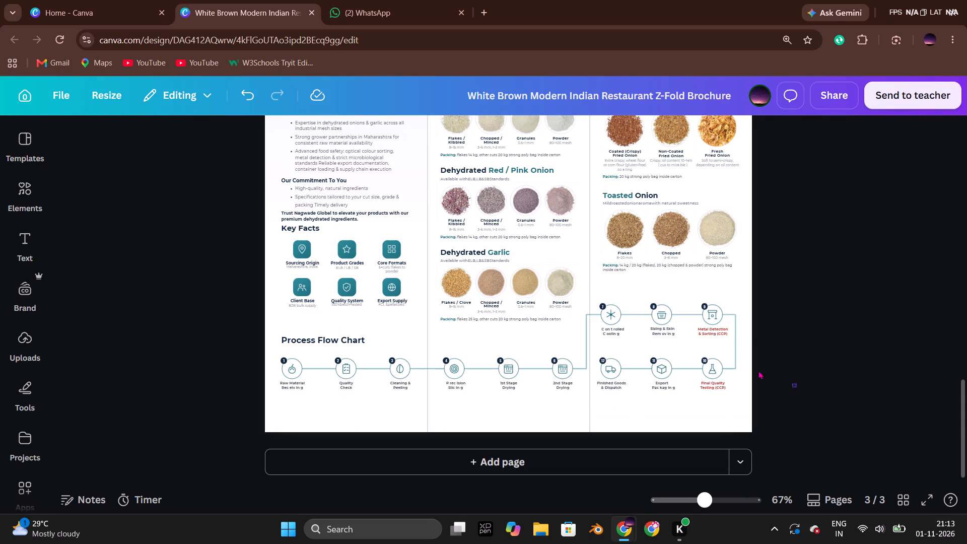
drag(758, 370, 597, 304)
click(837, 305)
Pull the background picture out from behind the third column on page 3 and delete it along with its empty frame.
drag(683, 404, 735, 412)
scroll(928, 302, up, 1)
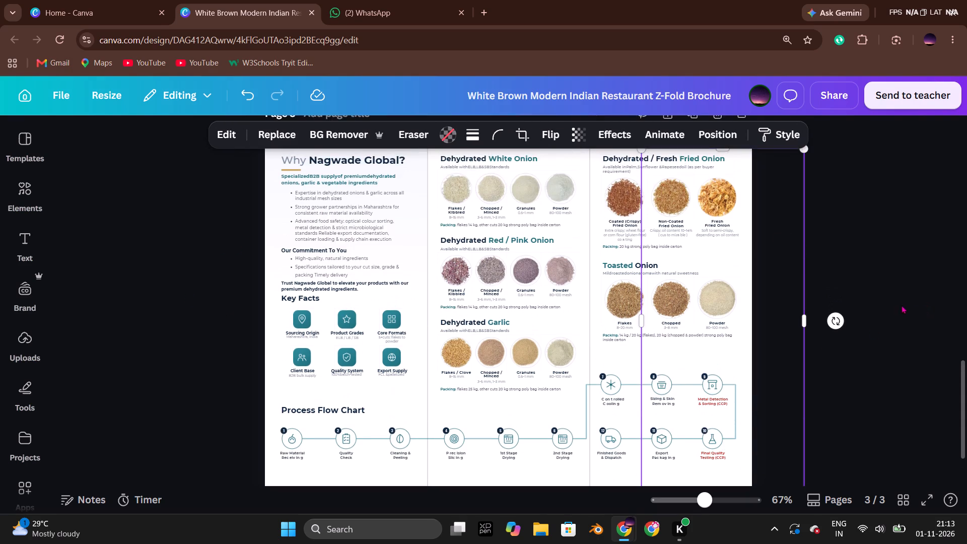
scroll(890, 292, up, 1)
drag(750, 261, 724, 320)
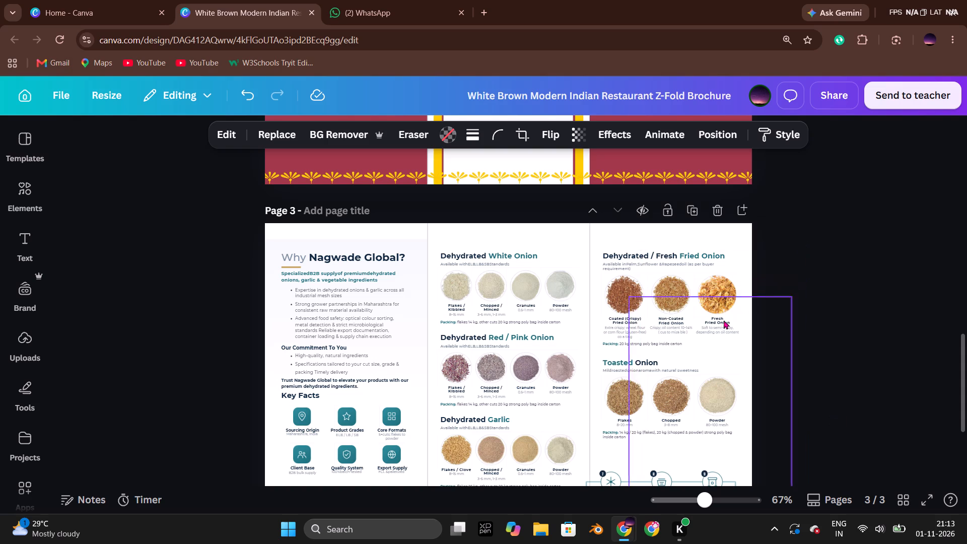
drag(724, 320, 670, 300)
key(Delete)
scroll(832, 300, down, 2)
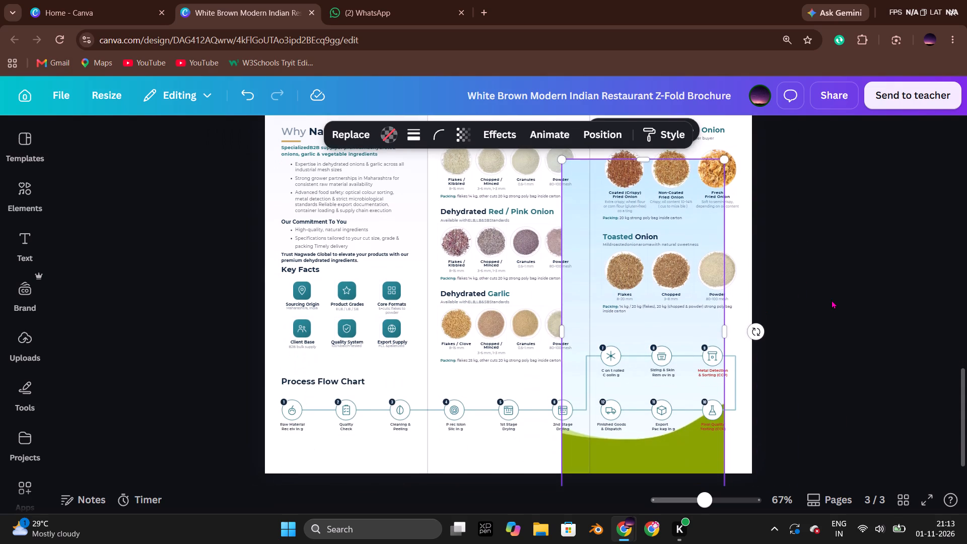
key(Delete)
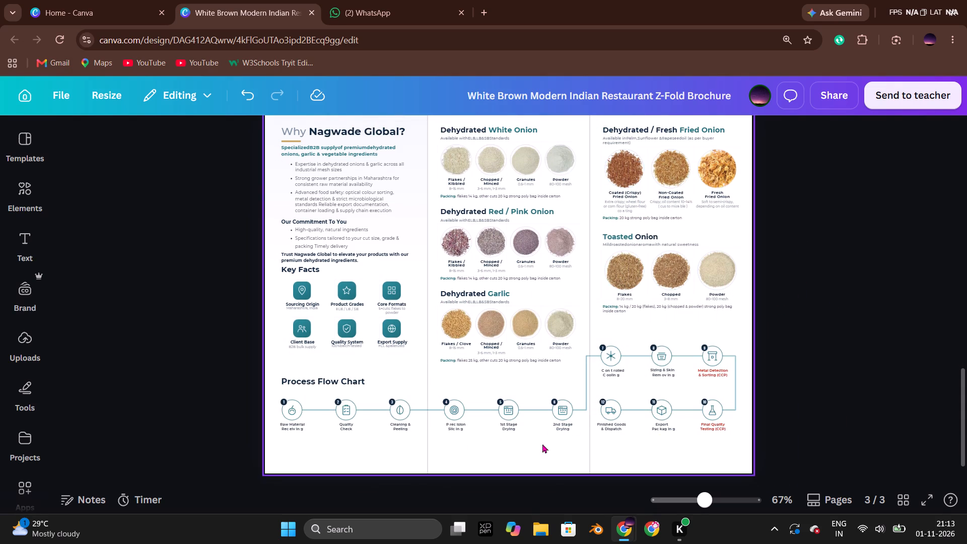
Pull the tinted background panel out from behind the Why Nagwade Global column and delete it.
drag(542, 444, 525, 460)
click(522, 456)
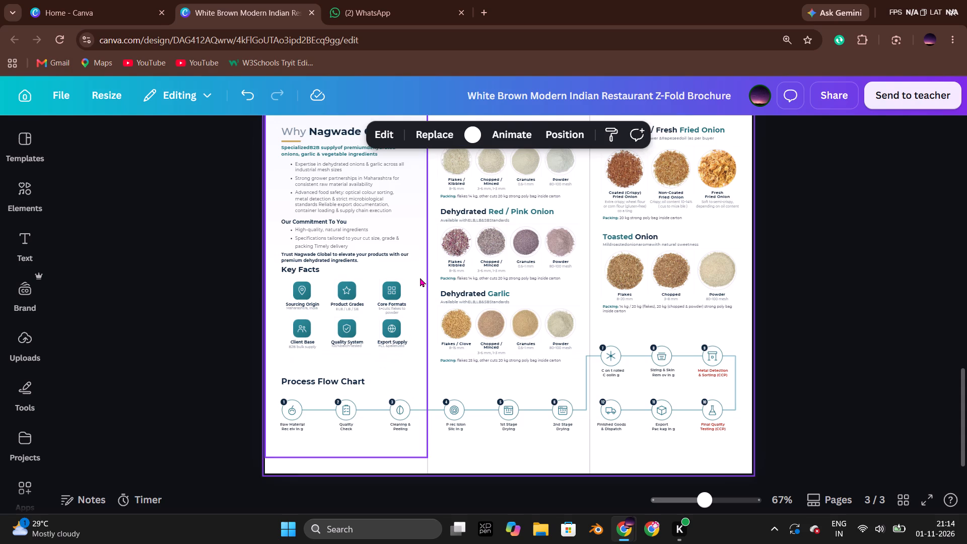
click(420, 278)
drag(420, 278, 338, 343)
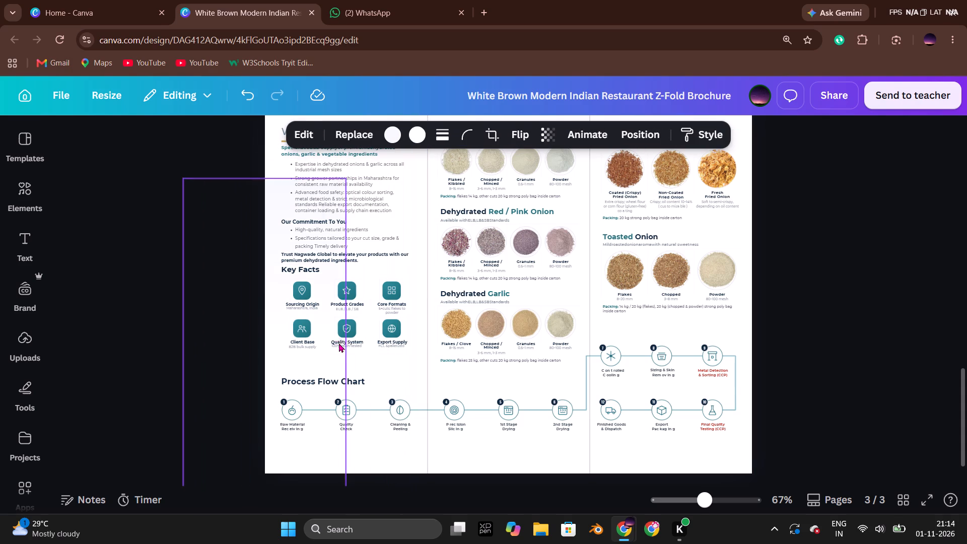
key(Delete)
click(415, 273)
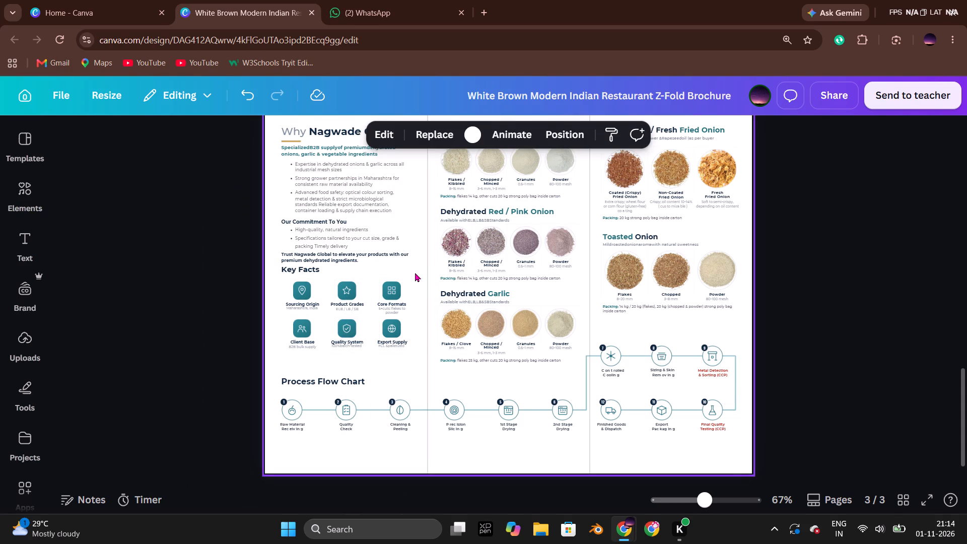
Group the Process Flow Chart heading with all twelve numbered steps and their connecting lines.
click(844, 385)
drag(818, 443, 602, 343)
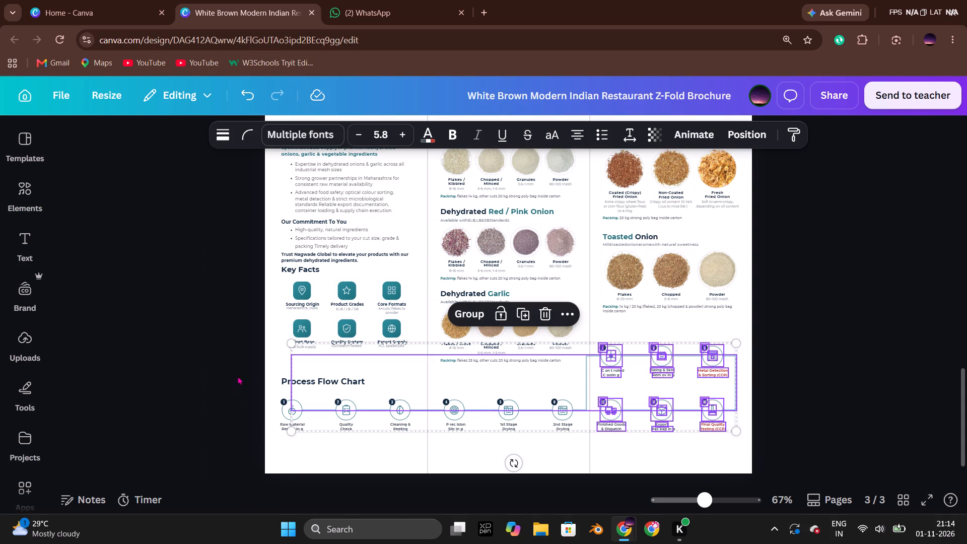
shift+drag(240, 376, 644, 448)
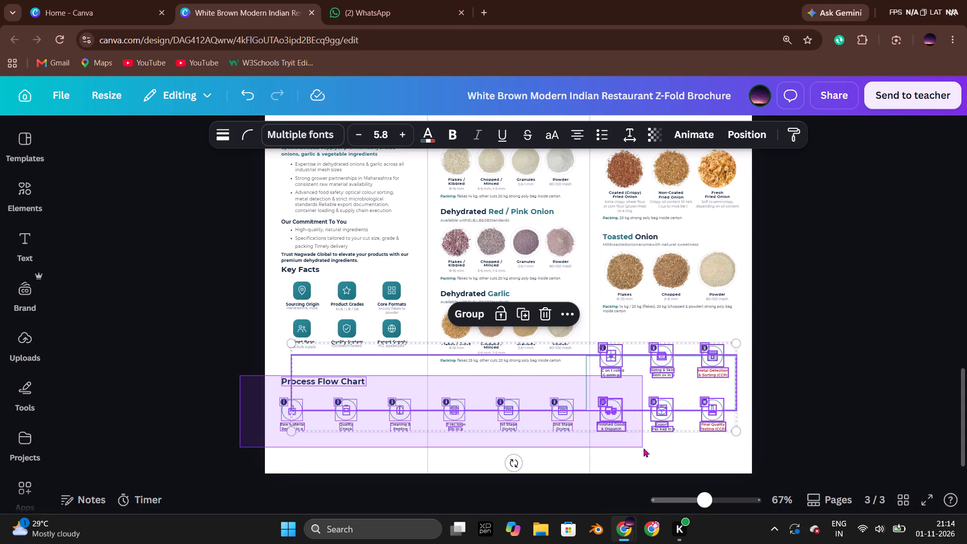
shift+drag(644, 448, 720, 439)
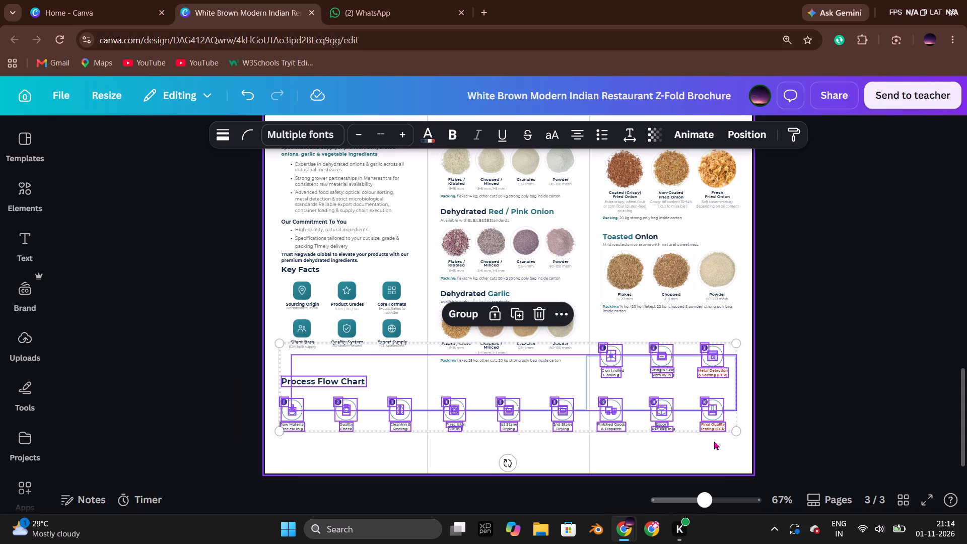
click(470, 317)
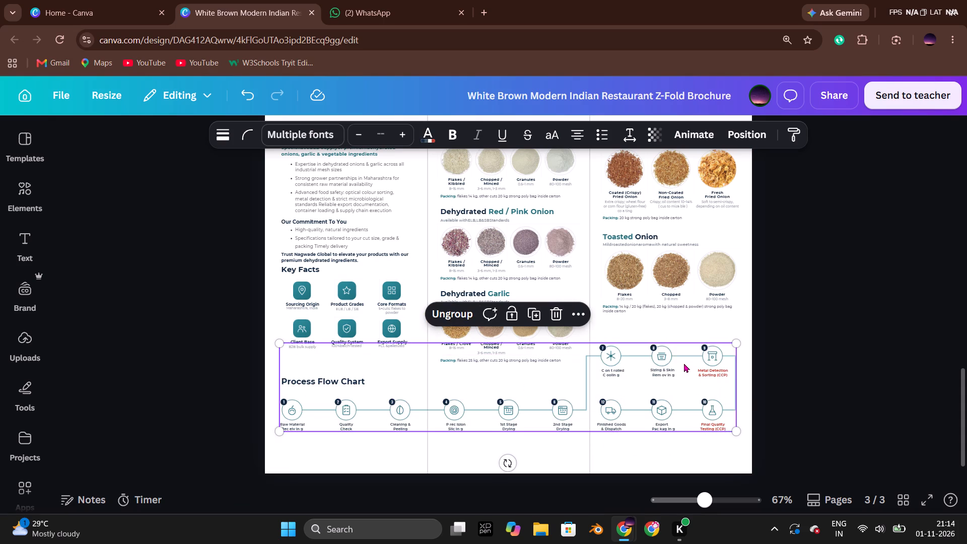
Move the Process Flow Chart group slightly lower on page 3, keeping it centred across the page.
drag(664, 360, 710, 381)
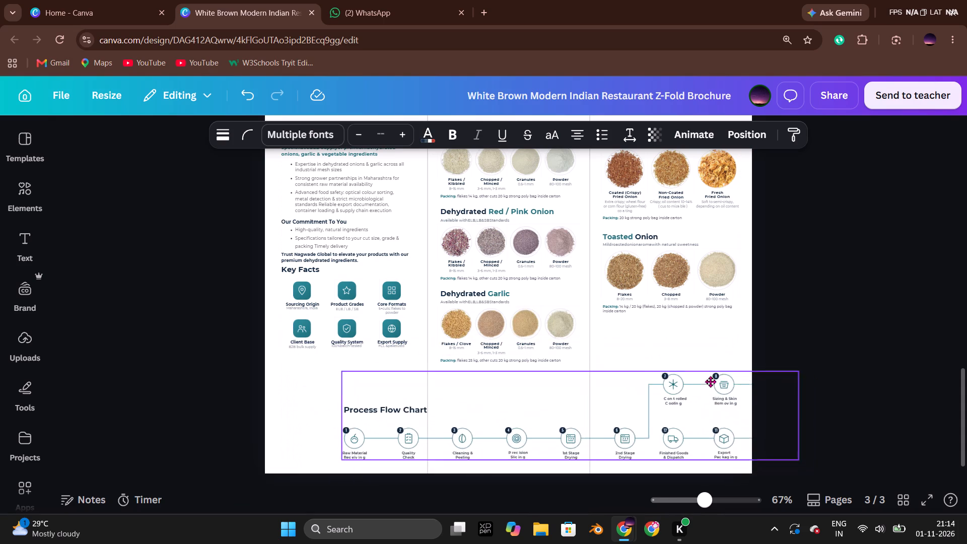
drag(710, 381, 666, 386)
click(675, 390)
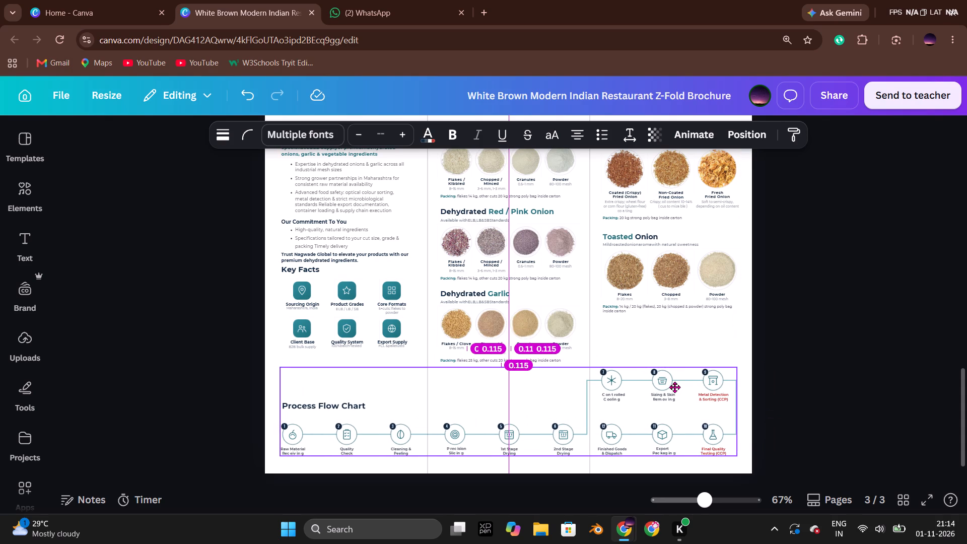
click(843, 432)
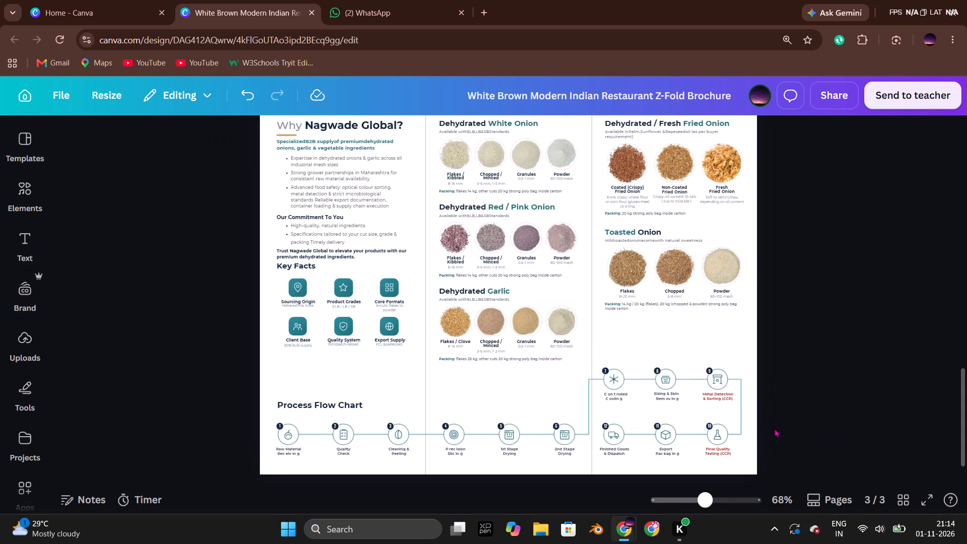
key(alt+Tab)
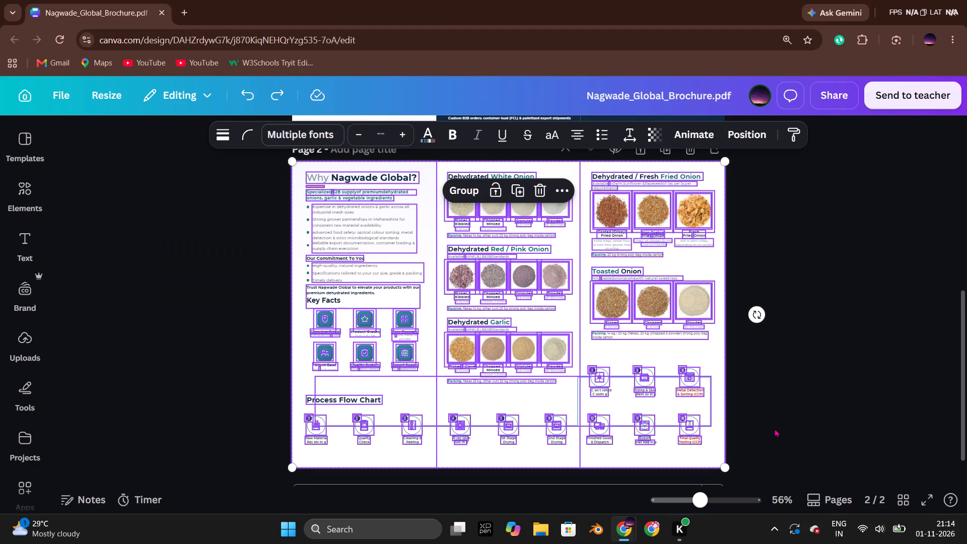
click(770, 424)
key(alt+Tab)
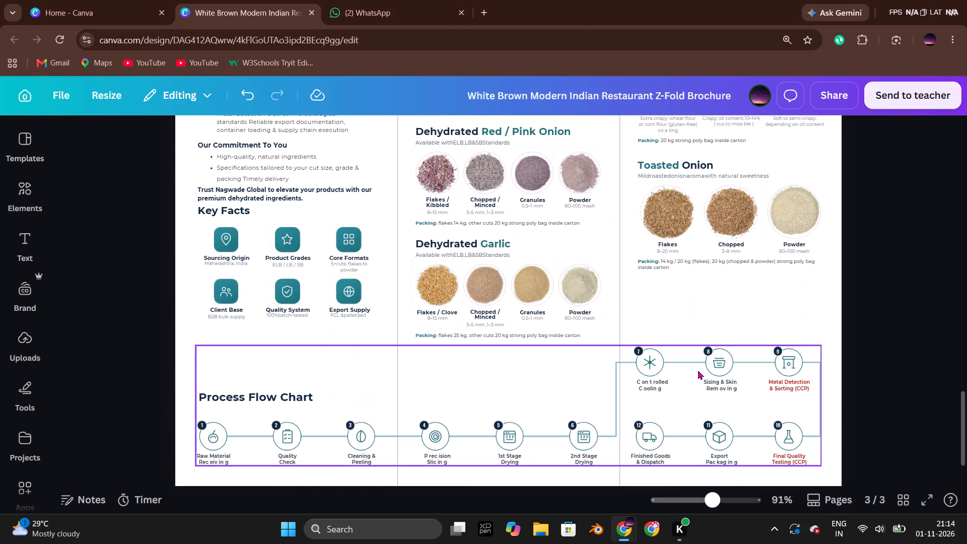
Delete stray spaces from the "C on t rolled C oolin g" label under step 7 of the Process Flow Chart.
double_click(690, 394)
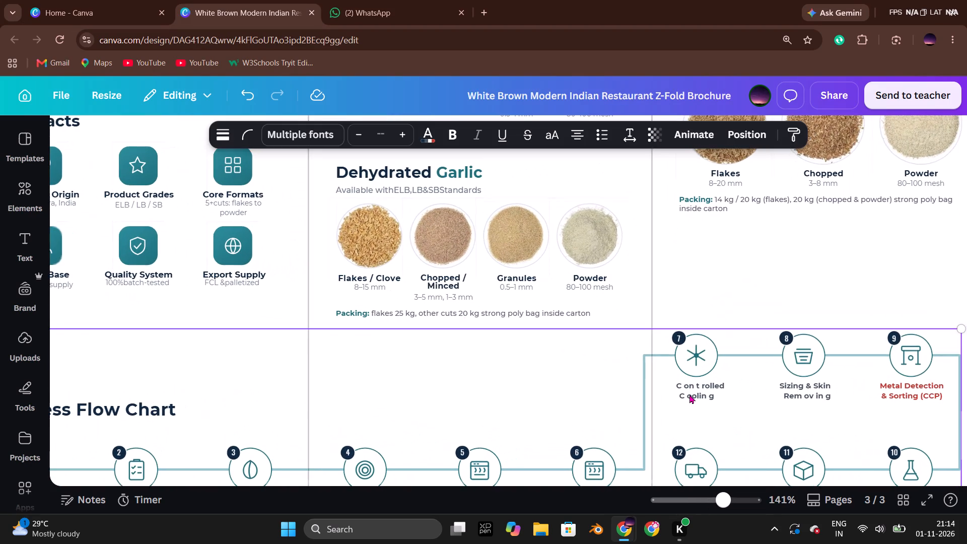
triple_click(689, 395)
click(688, 399)
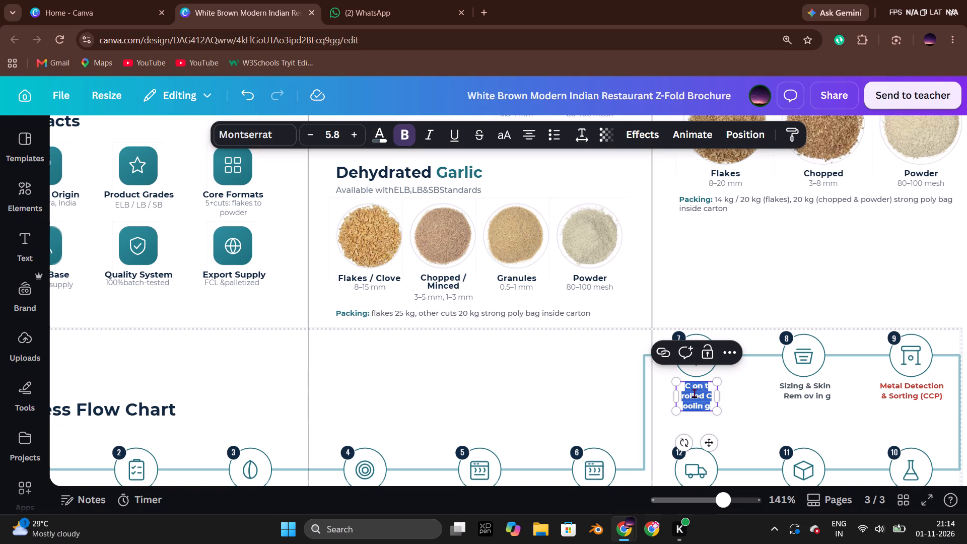
click(695, 388)
click(693, 391)
click(697, 405)
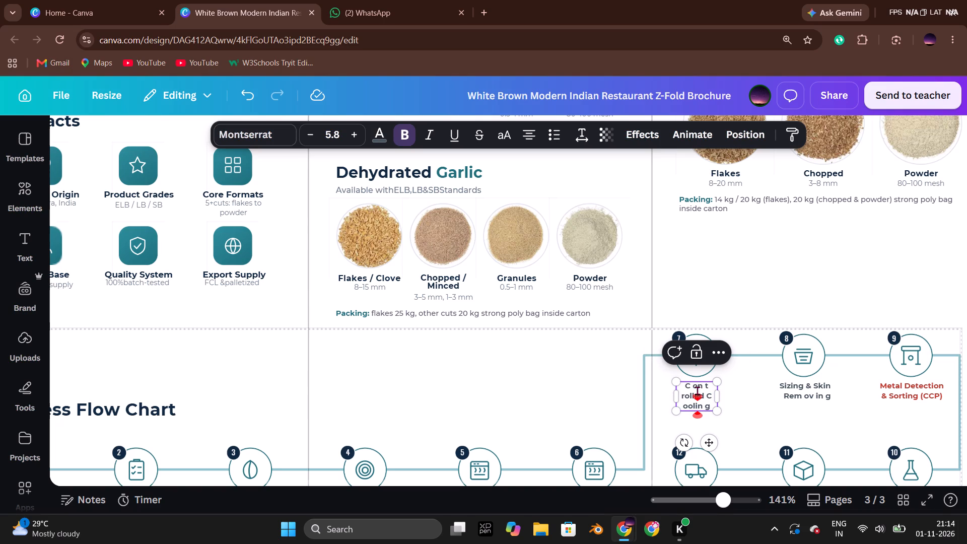
click(695, 388)
click(696, 388)
key(Left)
key(BackSpace)
key(Right)
key(Right)
key(Right)
key(BackSpace)
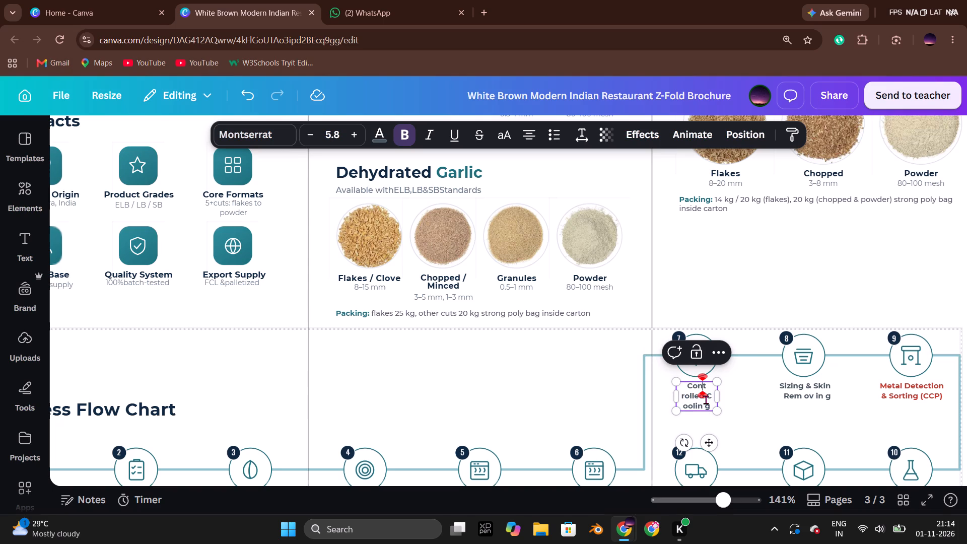
key(Down)
key(Right)
key(BackSpace)
key(Down)
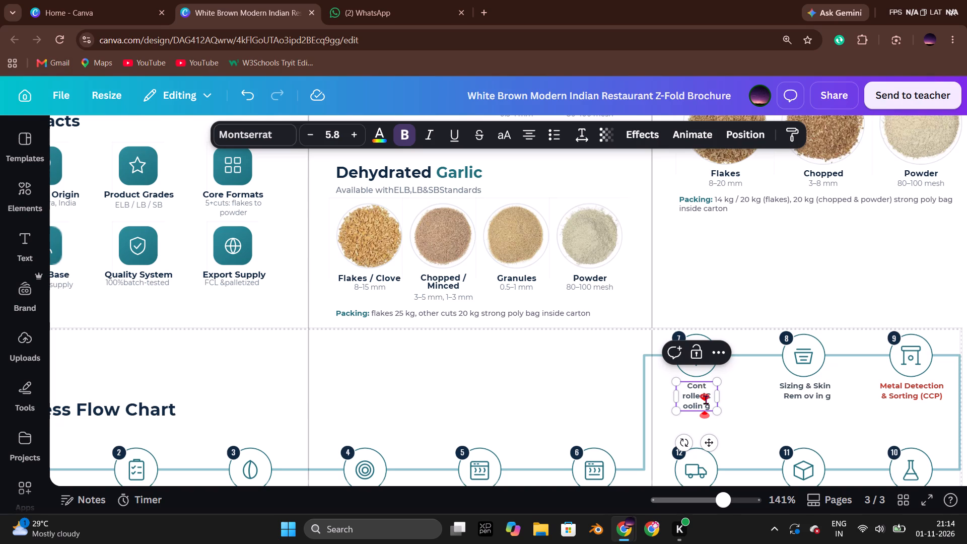
key(Down)
key(Left)
key(BackSpace)
Break the step 7 label before its second word and close the gap so "Cooling" stands on its own line.
click(743, 259)
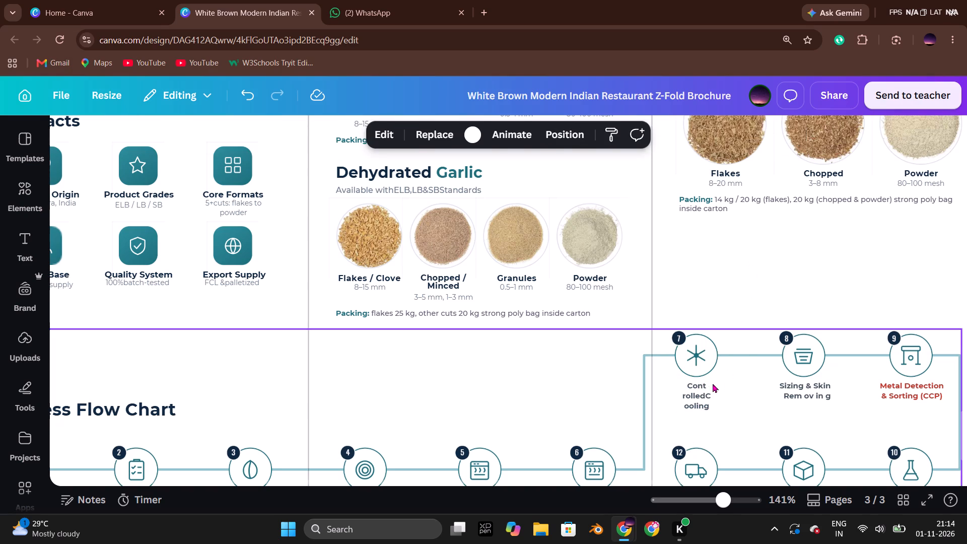
triple_click(699, 394)
click(703, 395)
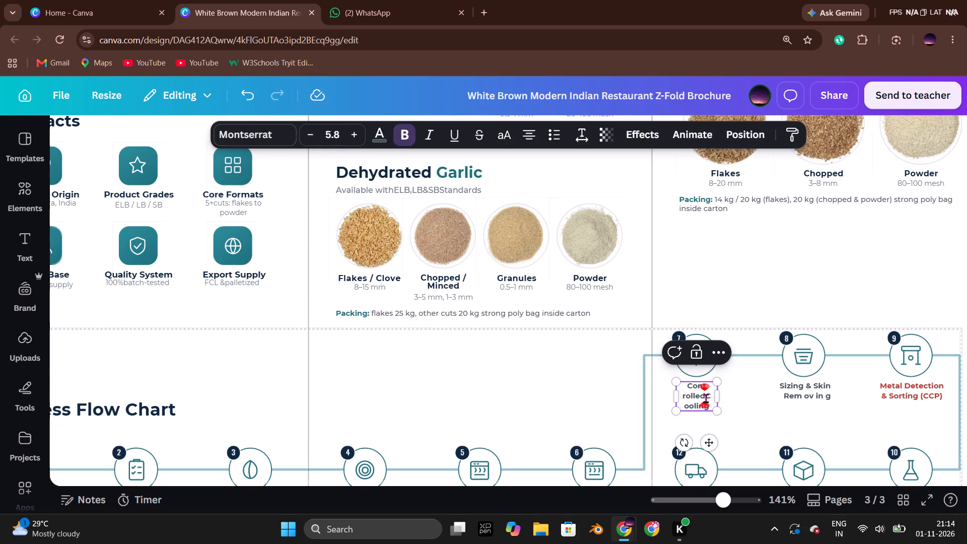
key(Return)
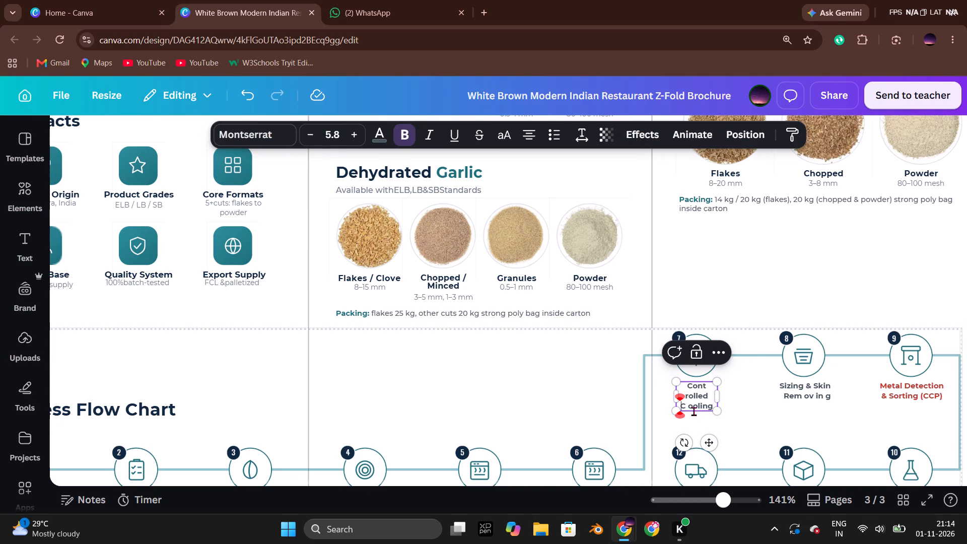
key(Right)
key(Right)
key(BackSpace)
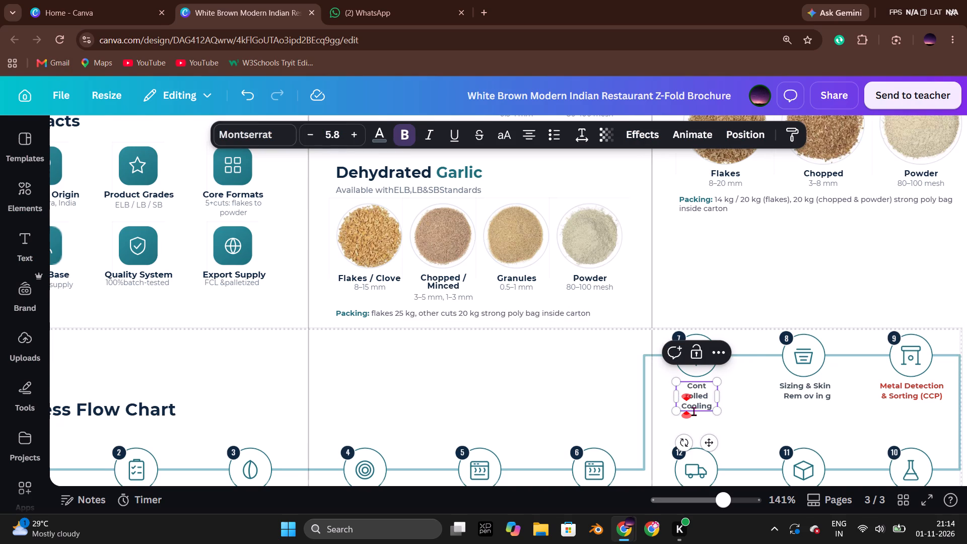
click(738, 233)
Widen the step 7 label's text box to about 0.5 and join its first line into the single word "Controlled".
double_click(696, 394)
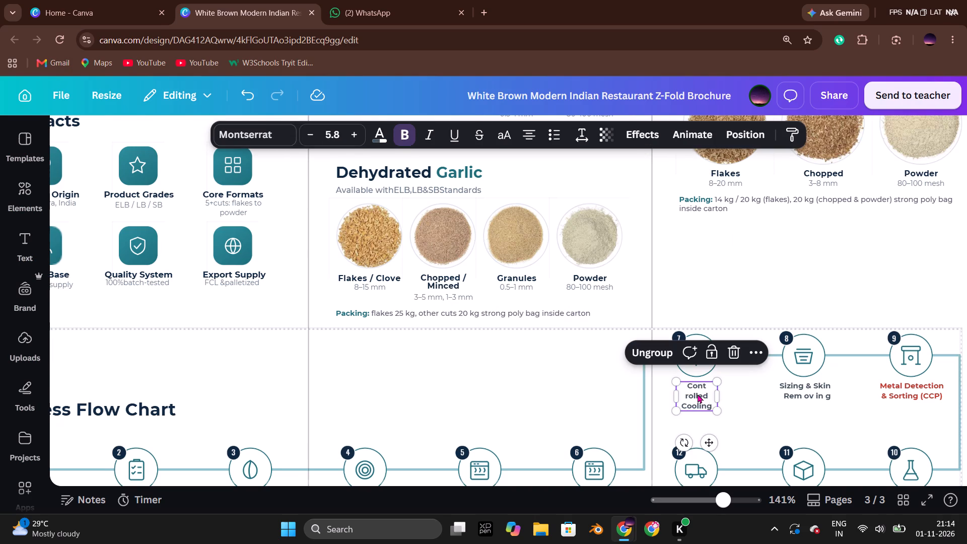
drag(718, 397, 726, 397)
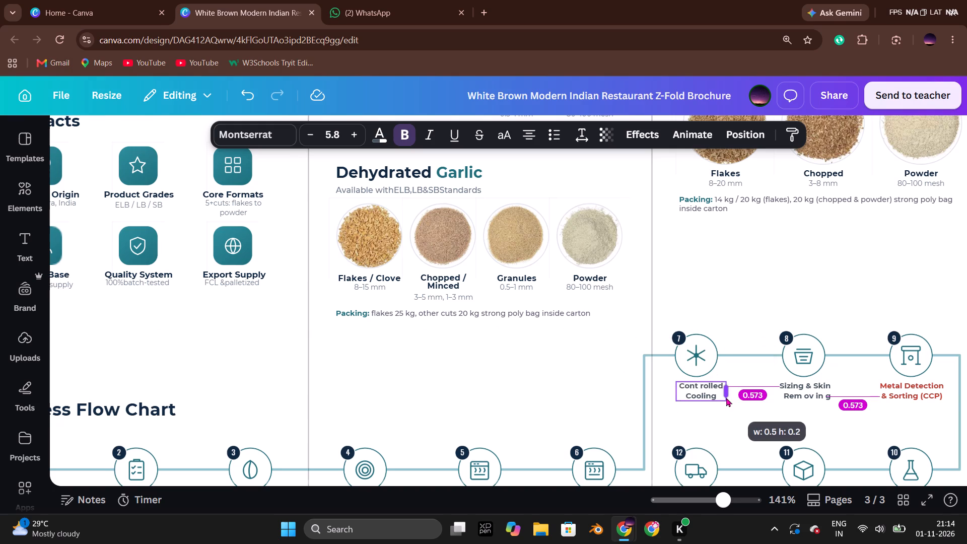
drag(726, 397, 726, 397)
double_click(704, 386)
click(701, 386)
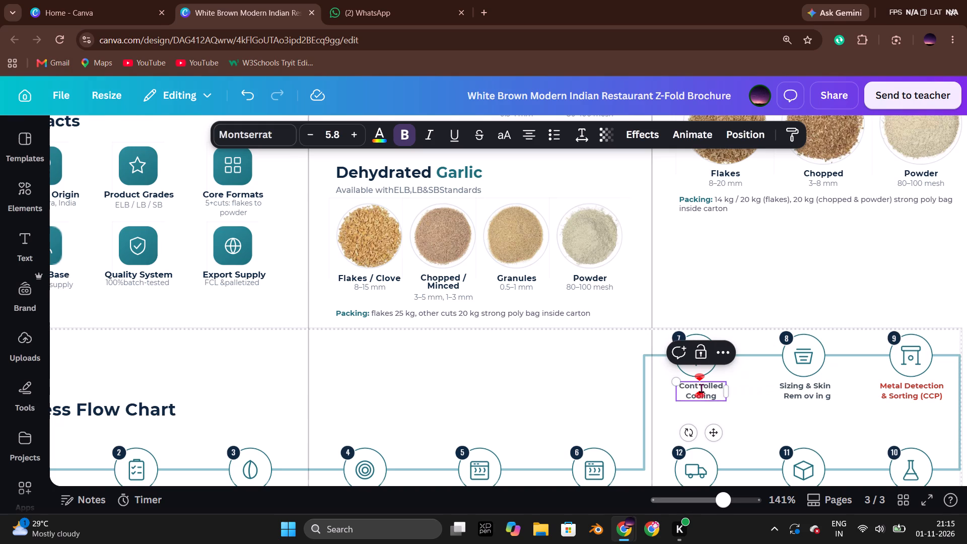
key(BackSpace)
key(Return)
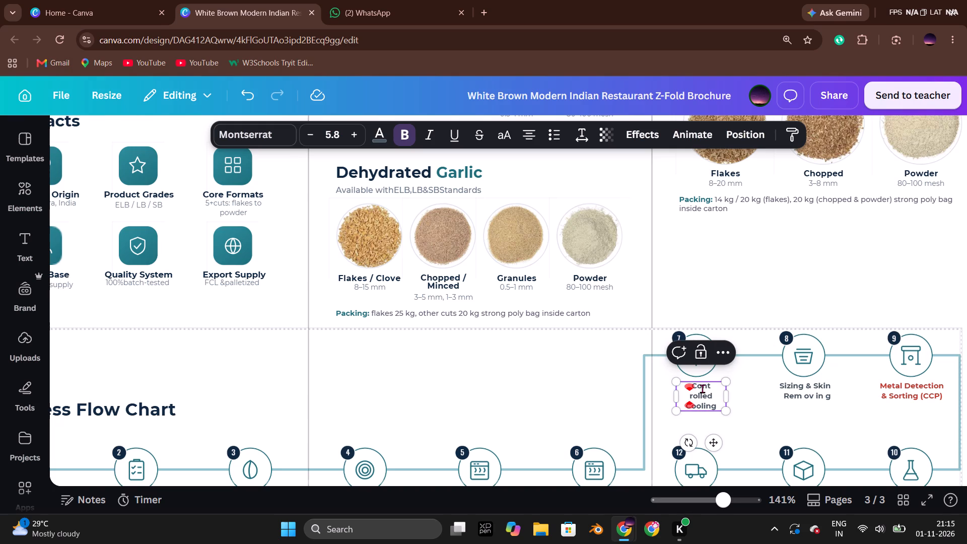
key(BackSpace)
click(736, 294)
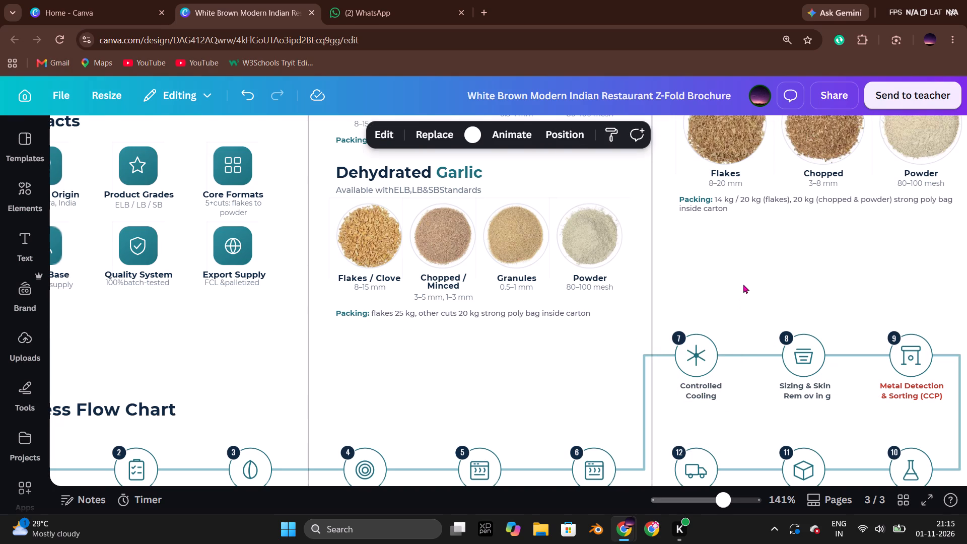
double_click(706, 393)
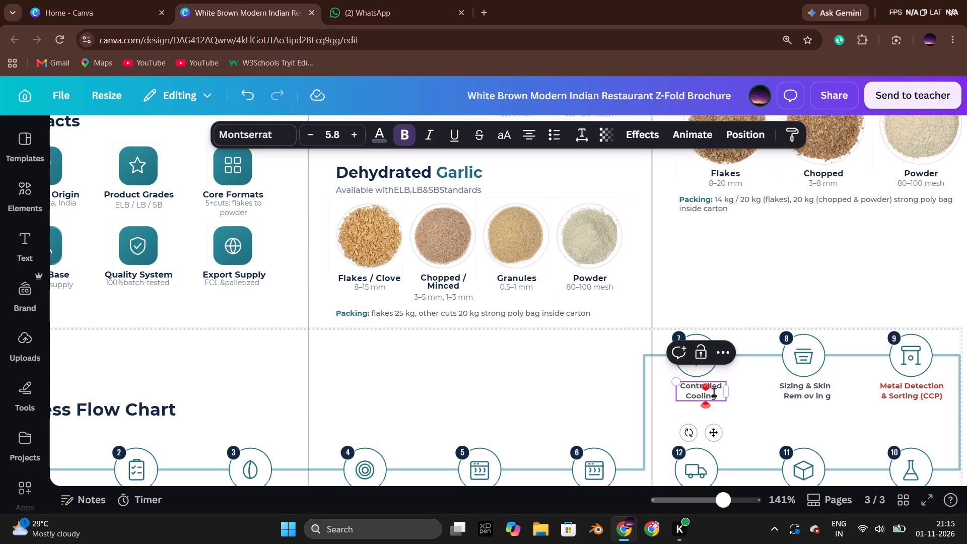
Shift the "Controlled Cooling" label so it sits centred beneath the step 7 circle in the Process Flow Chart.
click(715, 440)
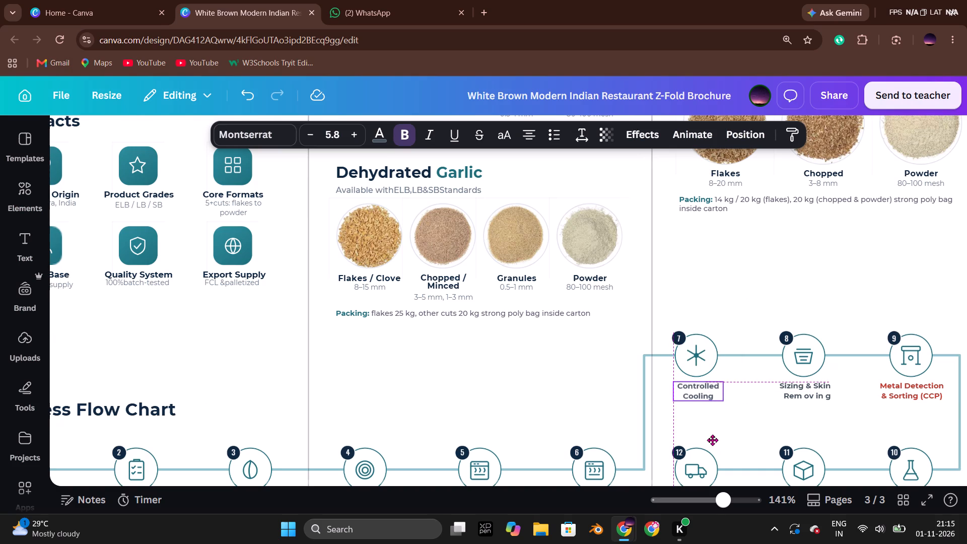
click(751, 270)
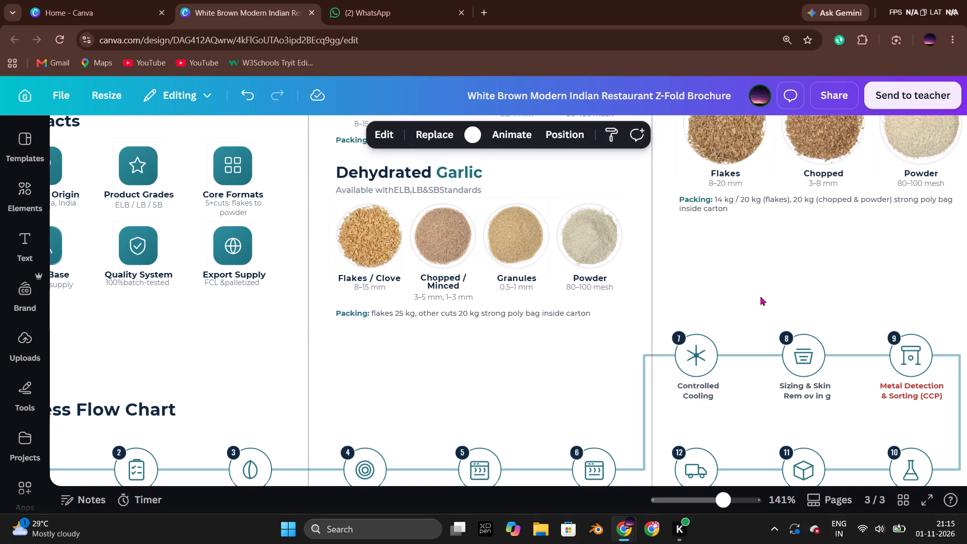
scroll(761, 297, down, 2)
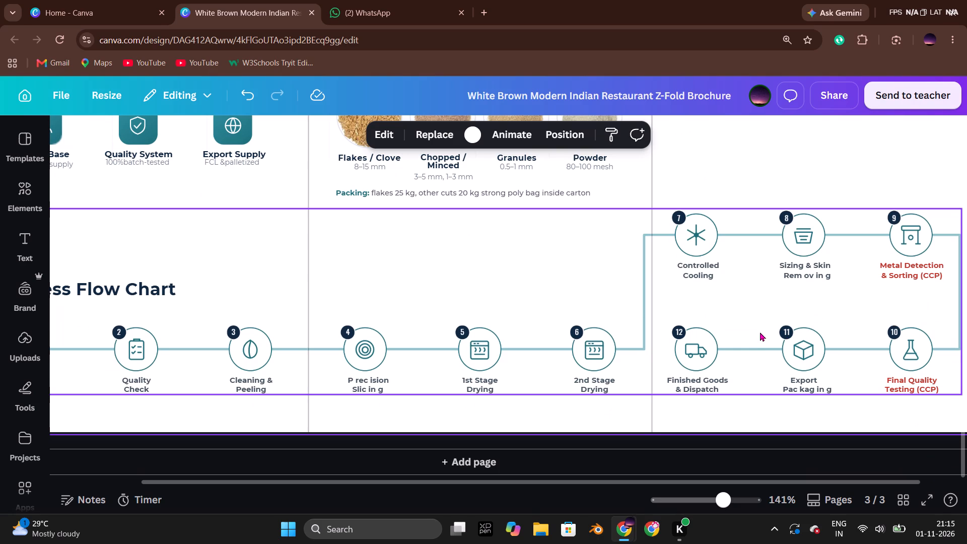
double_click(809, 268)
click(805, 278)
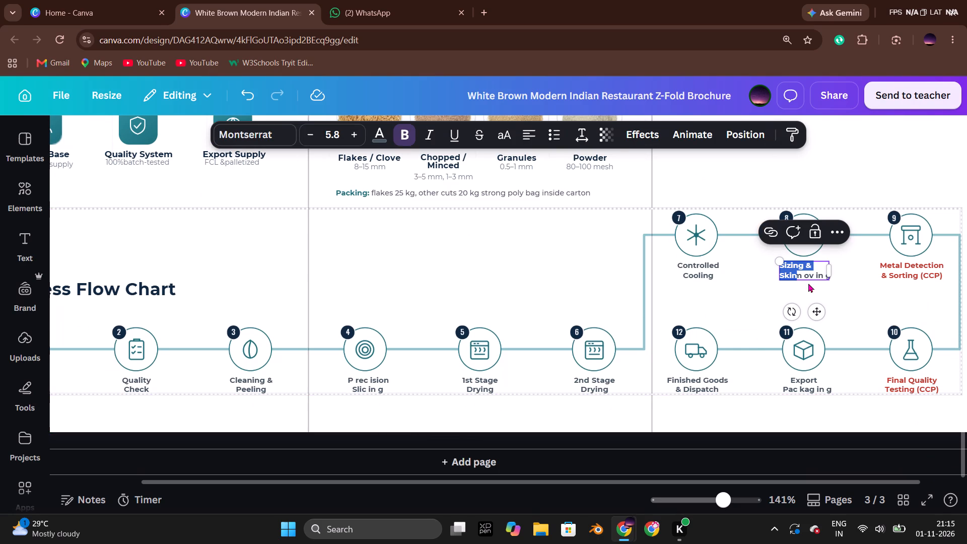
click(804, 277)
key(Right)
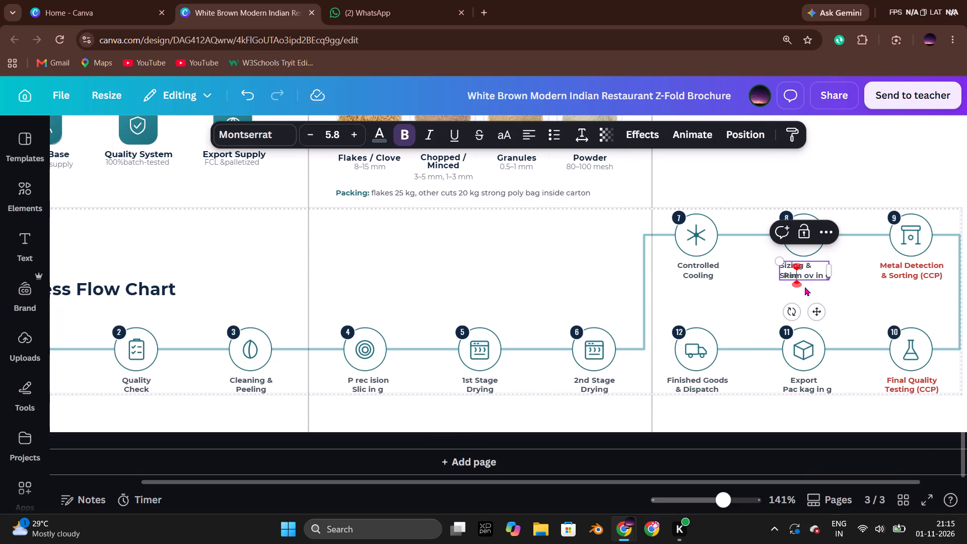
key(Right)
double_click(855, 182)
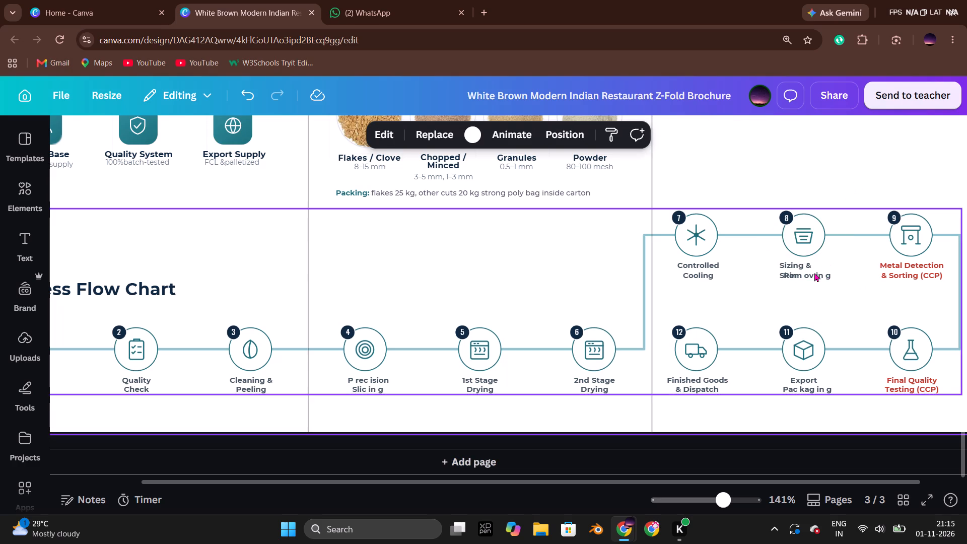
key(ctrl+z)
Remove the stray gaps from "Rem ov in g" under step 8 so it reads "Removing", shifting its text box slightly sideways.
triple_click(817, 273)
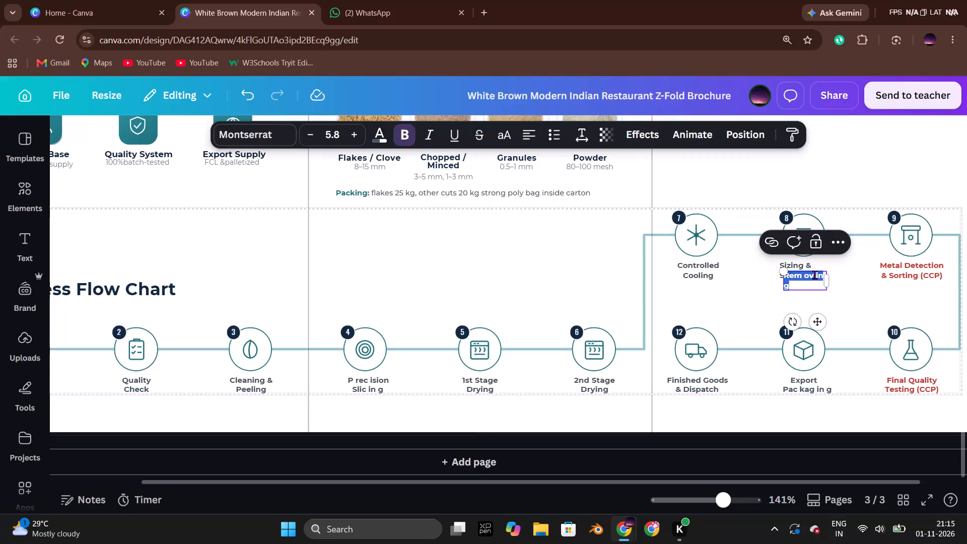
click(805, 278)
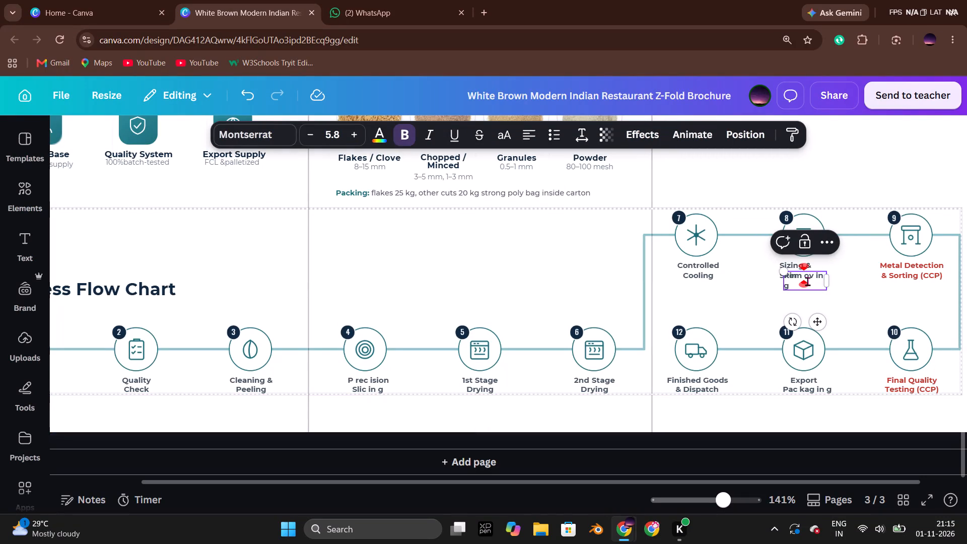
key(BackSpace)
key(Right)
key(Right)
key(Right)
key(BackSpace)
drag(818, 323, 826, 326)
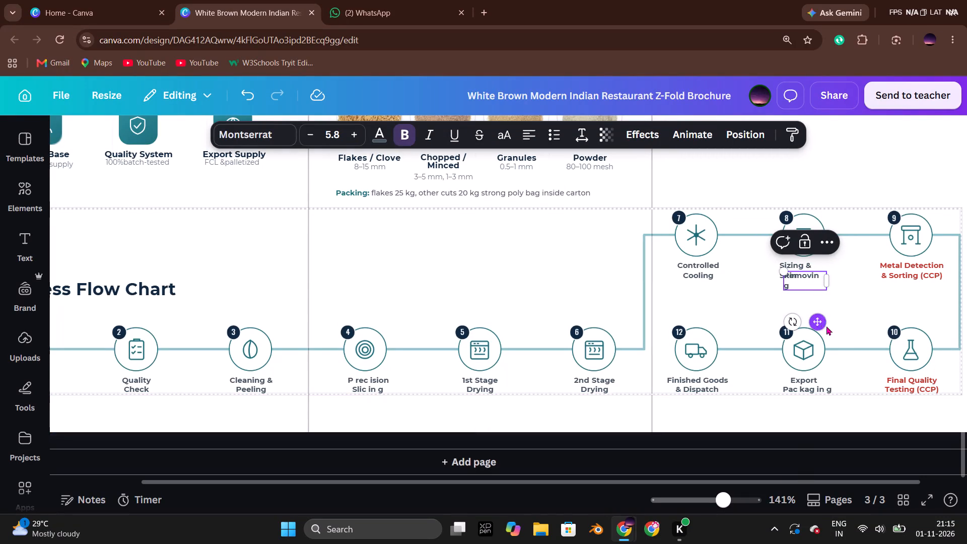
drag(826, 326, 834, 323)
click(828, 274)
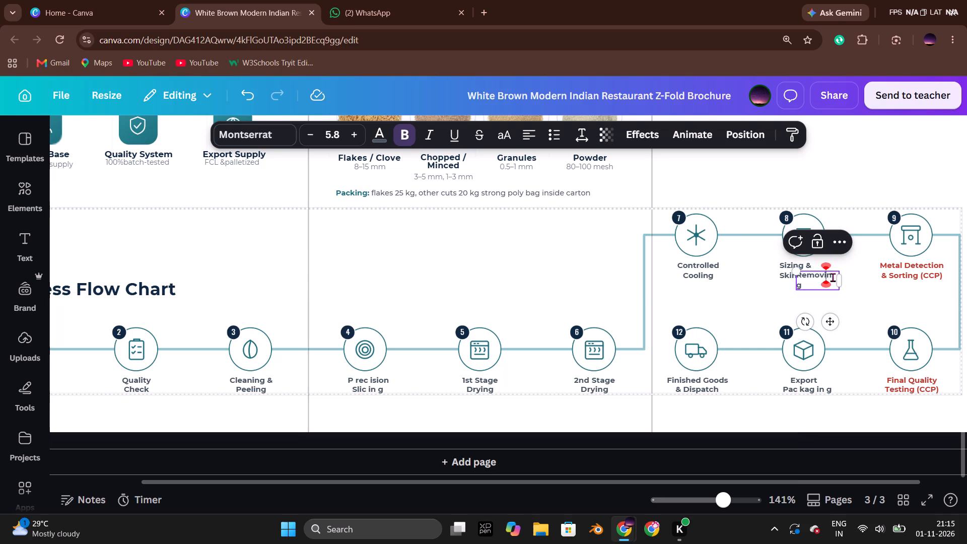
key(Right)
key(Right)
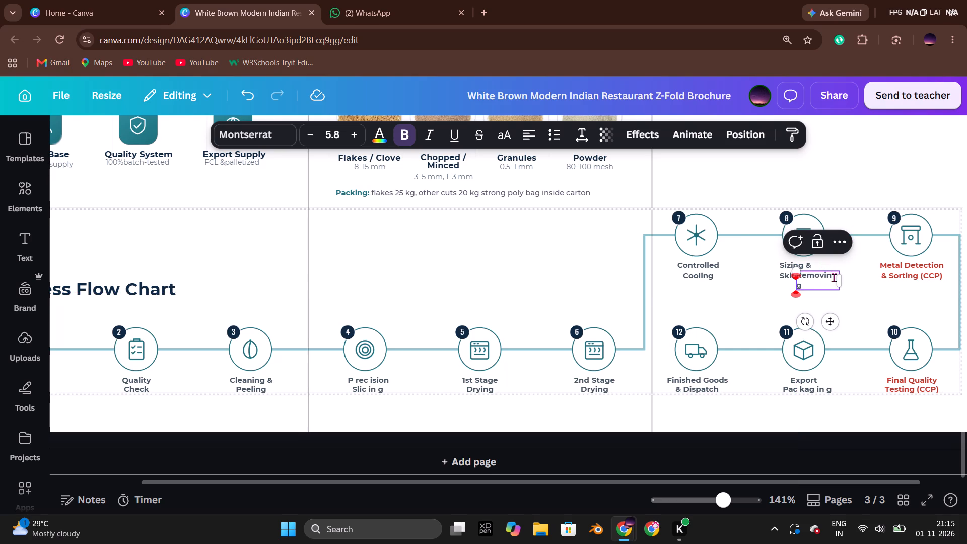
key(BackSpace)
click(881, 159)
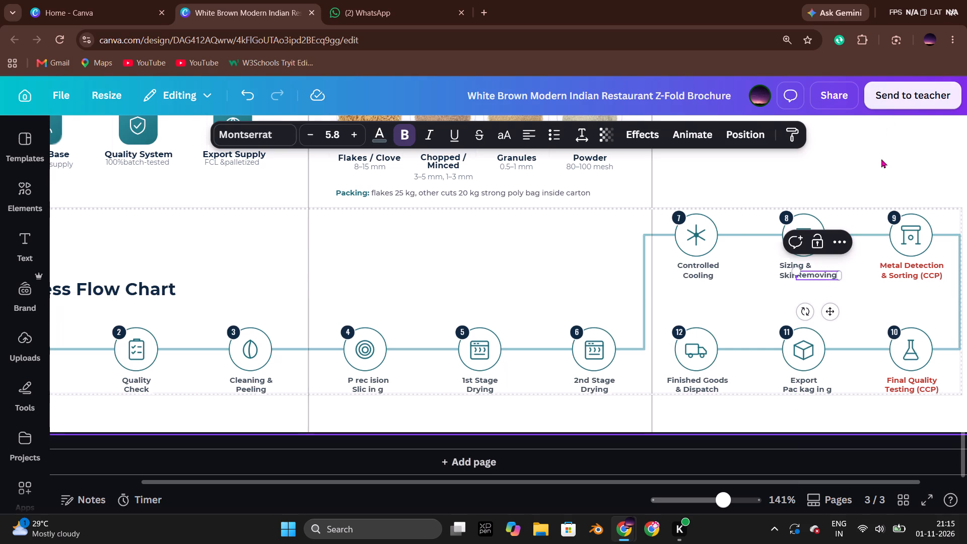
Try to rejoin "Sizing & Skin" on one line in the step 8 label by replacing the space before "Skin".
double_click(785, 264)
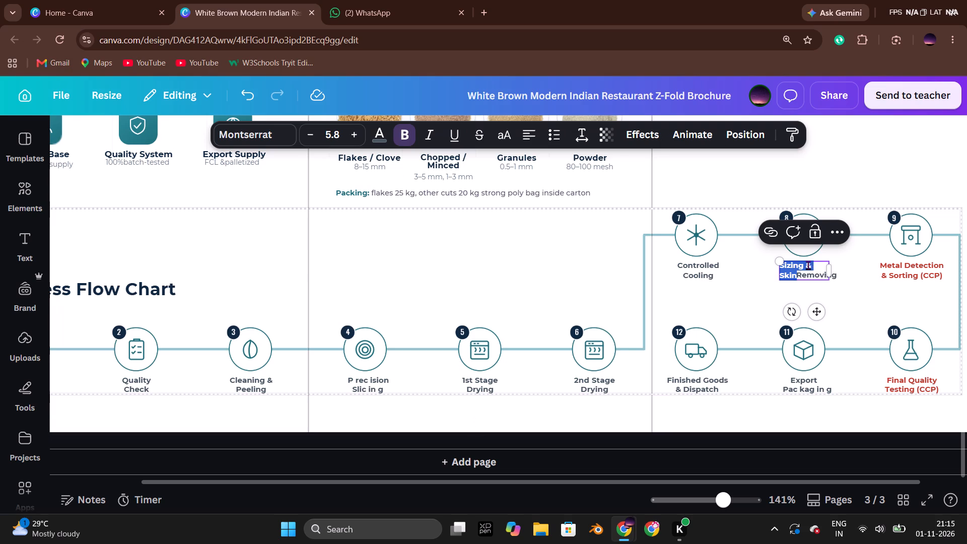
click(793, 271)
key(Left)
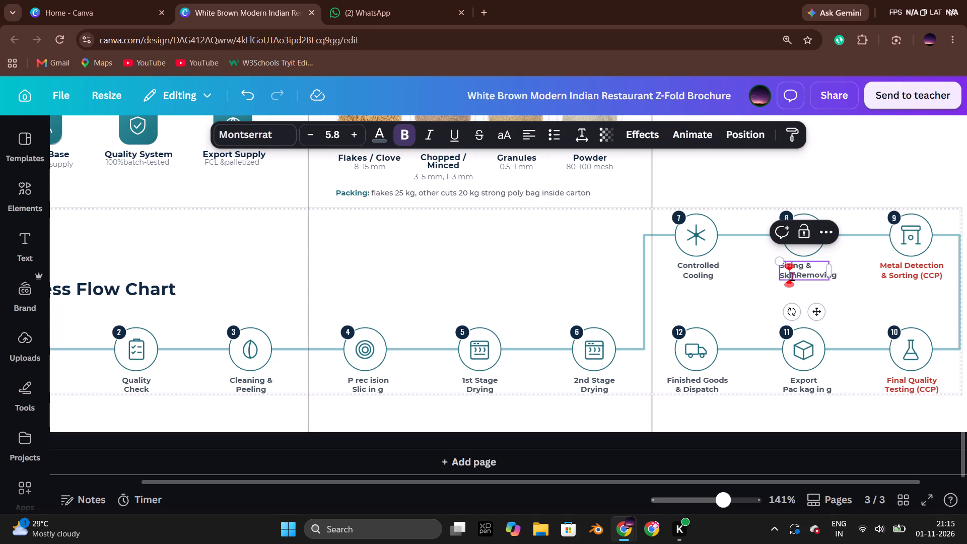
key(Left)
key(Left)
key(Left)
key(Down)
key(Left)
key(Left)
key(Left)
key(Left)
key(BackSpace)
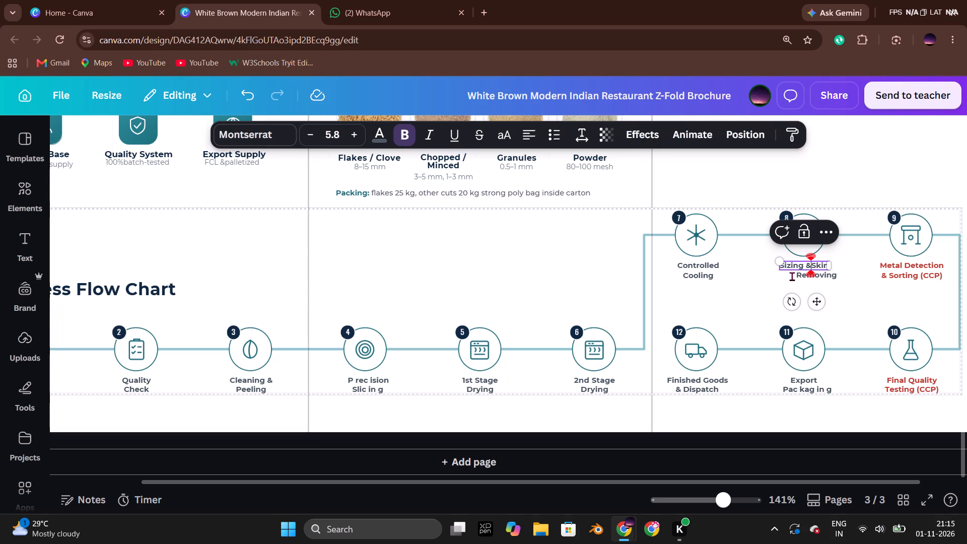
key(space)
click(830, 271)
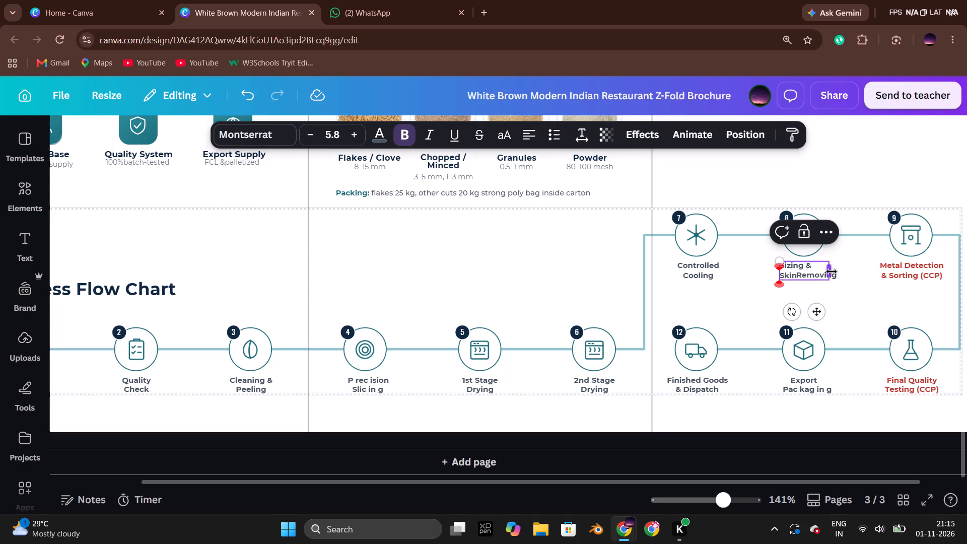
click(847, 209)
Widen the upper text box of the step 8 label so "Sizing & Skin" fits on one line.
double_click(801, 266)
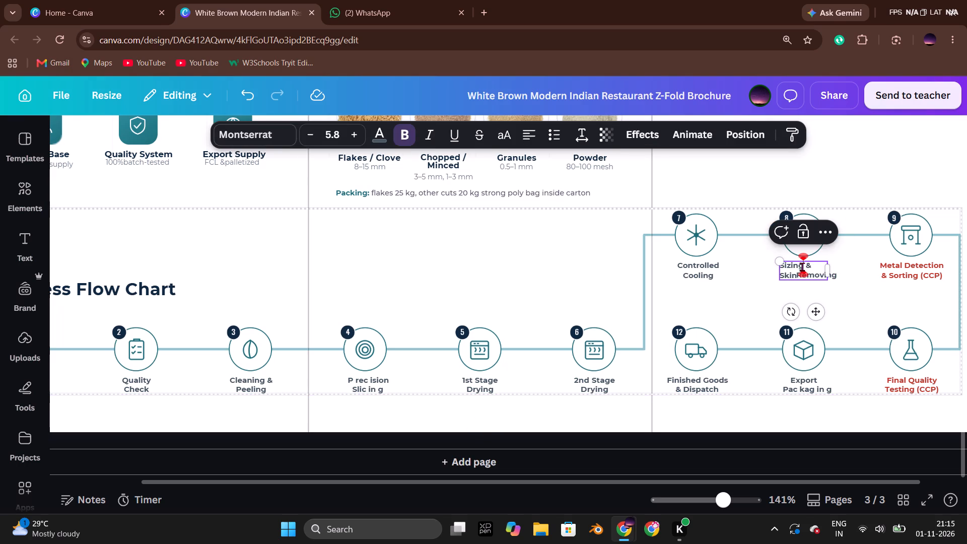
drag(828, 271, 835, 270)
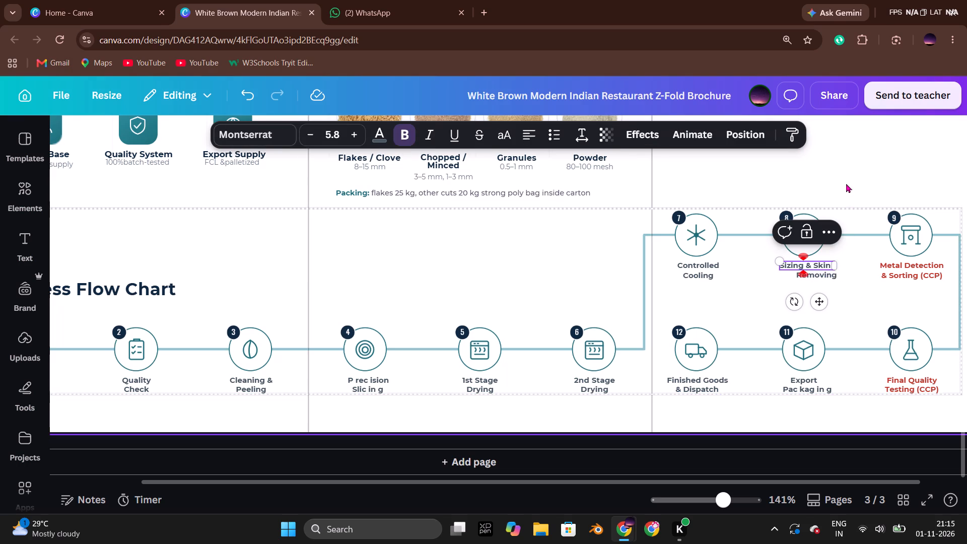
click(847, 180)
Move the "Removing" text so it is centred beneath "Sizing & Skin" in the step 8 label.
click(825, 277)
click(825, 277)
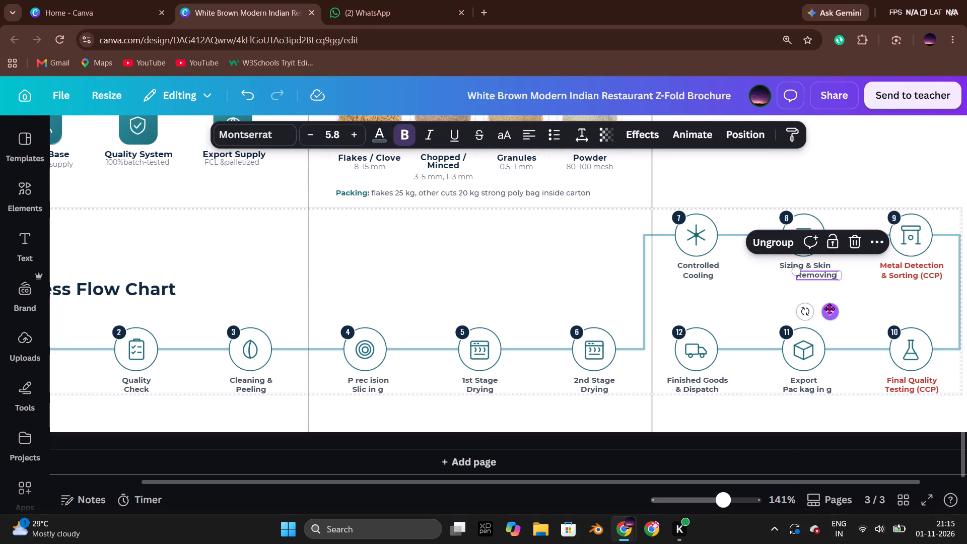
drag(830, 311, 820, 310)
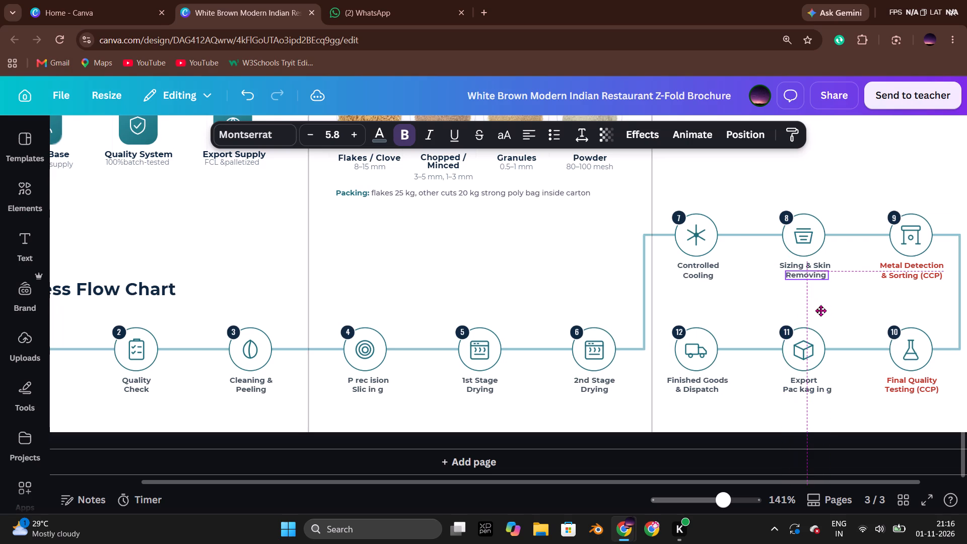
drag(820, 310, 819, 310)
click(859, 180)
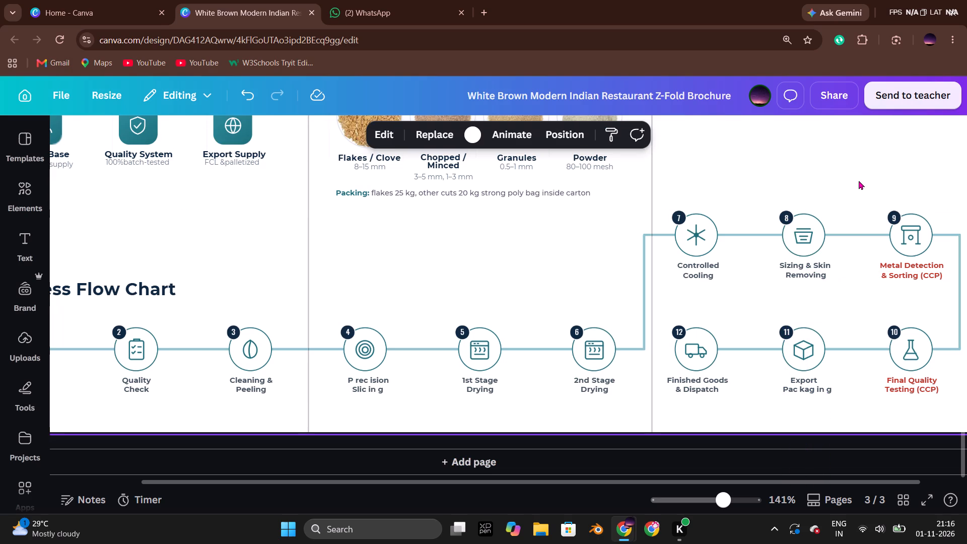
Delete the stray spaces from "Pac kag in g" under step 11 so it reads "Packaging" on one line.
double_click(805, 387)
click(802, 389)
click(800, 392)
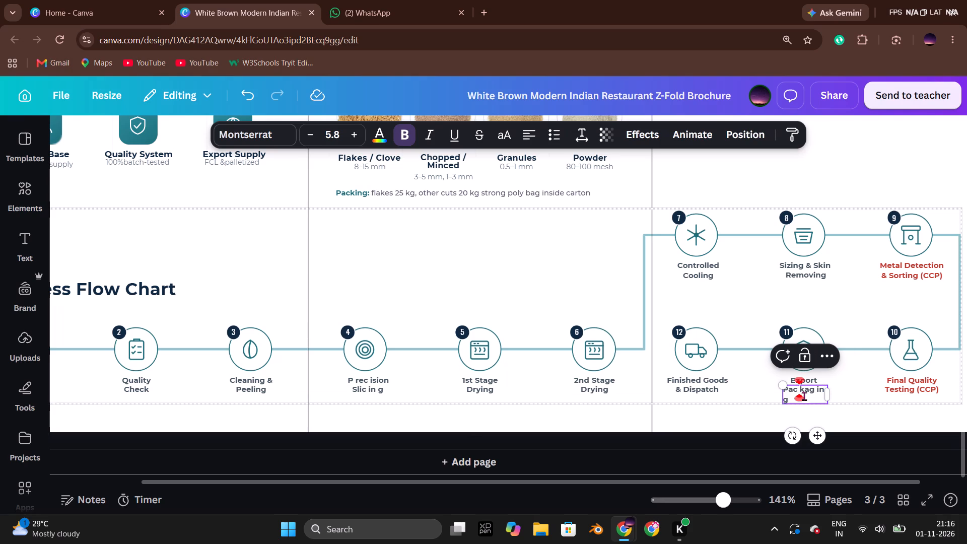
key(BackSpace)
key(Right)
key(Right)
key(Right)
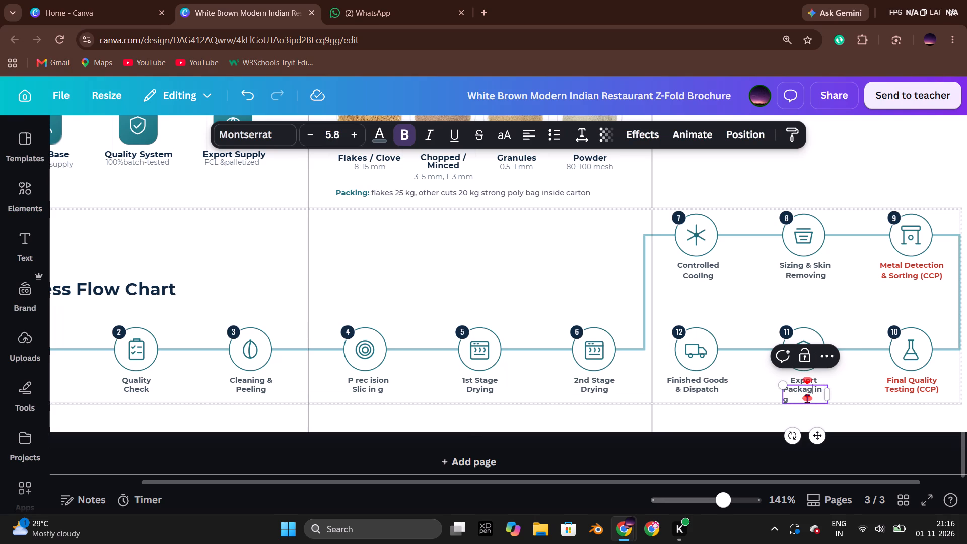
key(Right)
key(BackSpace)
key(Down)
key(Left)
key(BackSpace)
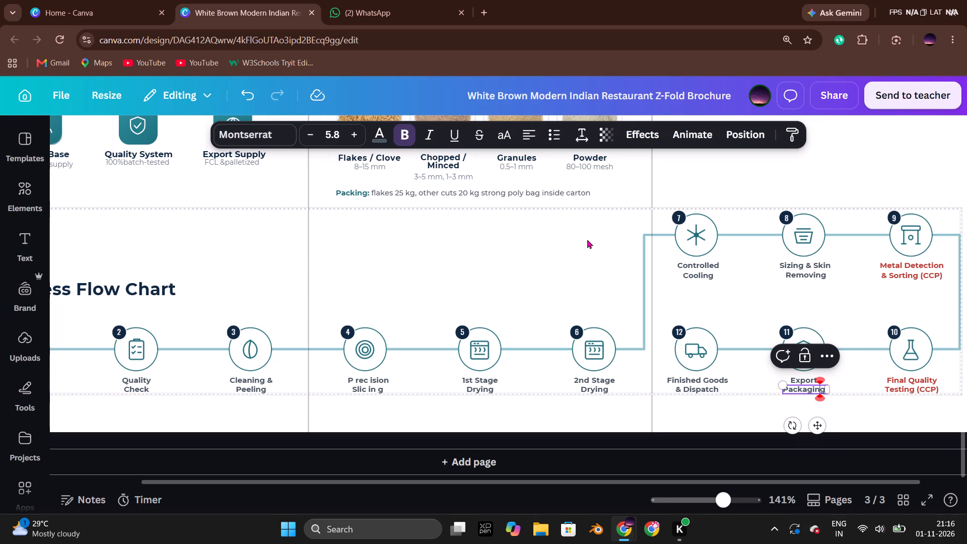
click(680, 178)
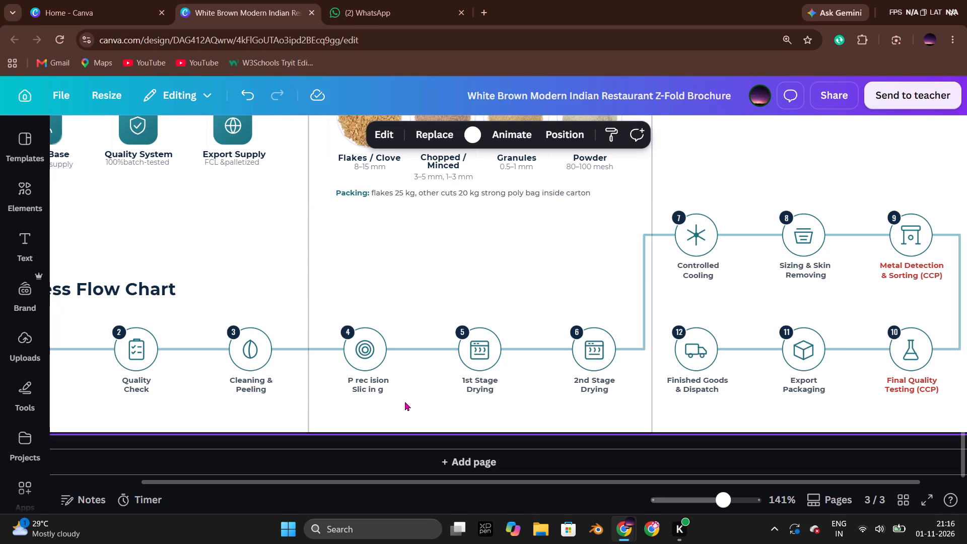
Delete the stray spaces from "P rec ision" in the step 4 label so it reads "Precision".
double_click(373, 389)
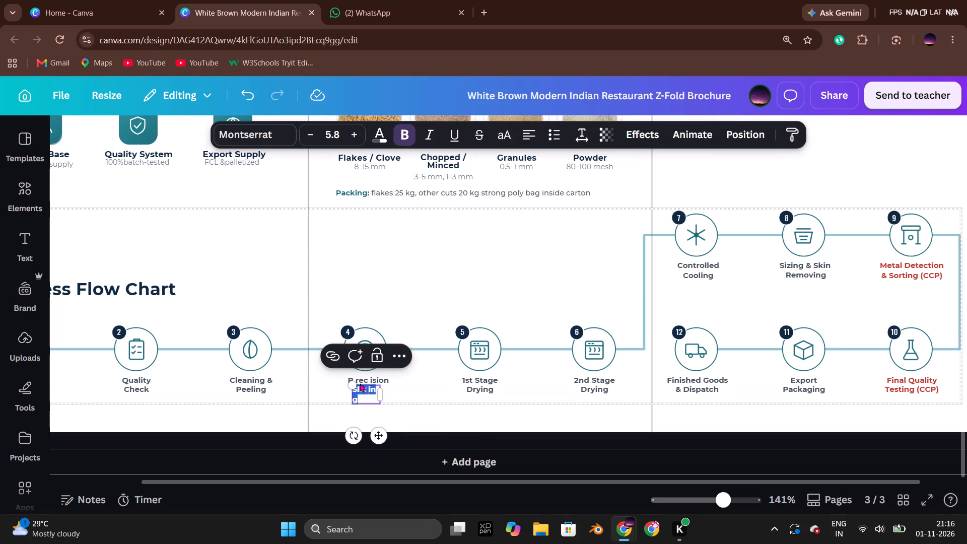
click(357, 381)
double_click(359, 380)
click(356, 380)
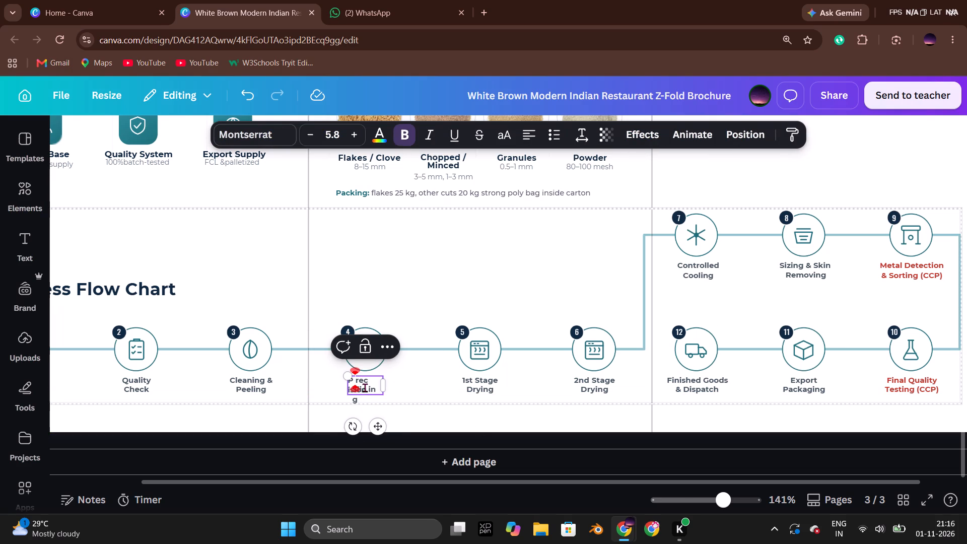
key(BackSpace)
key(Right)
key(Right)
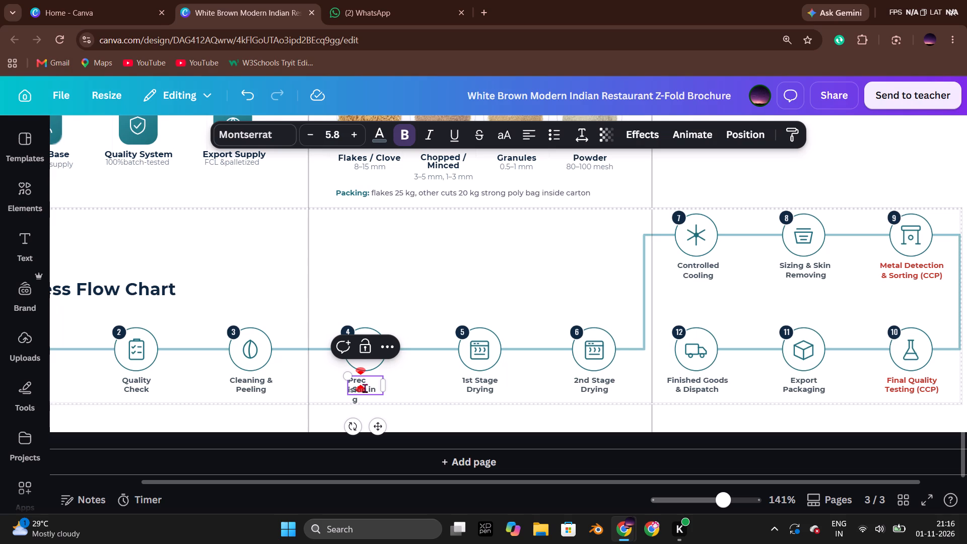
key(Down)
key(Left)
key(Left)
key(Left)
key(Left)
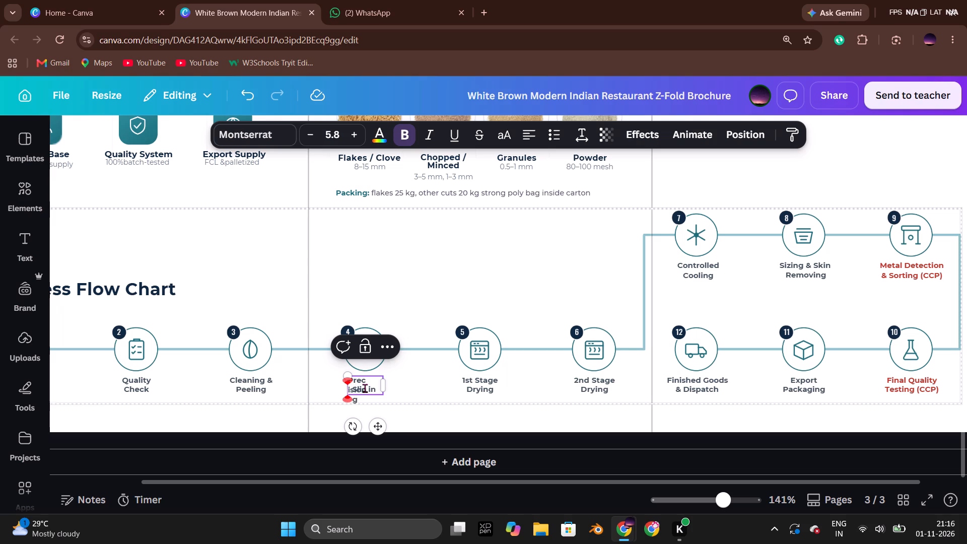
key(BackSpace)
key(Down)
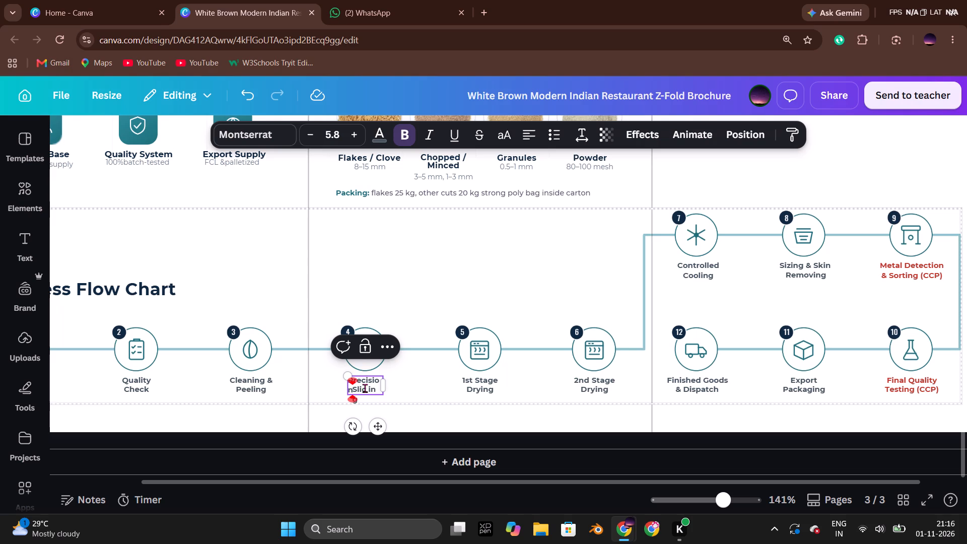
key(Down)
key(Left)
key(BackSpace)
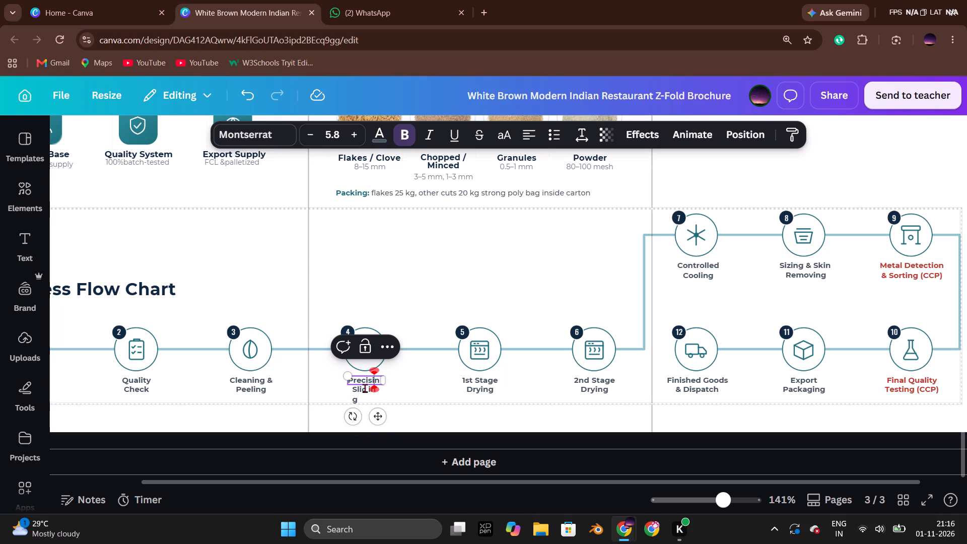
key(o)
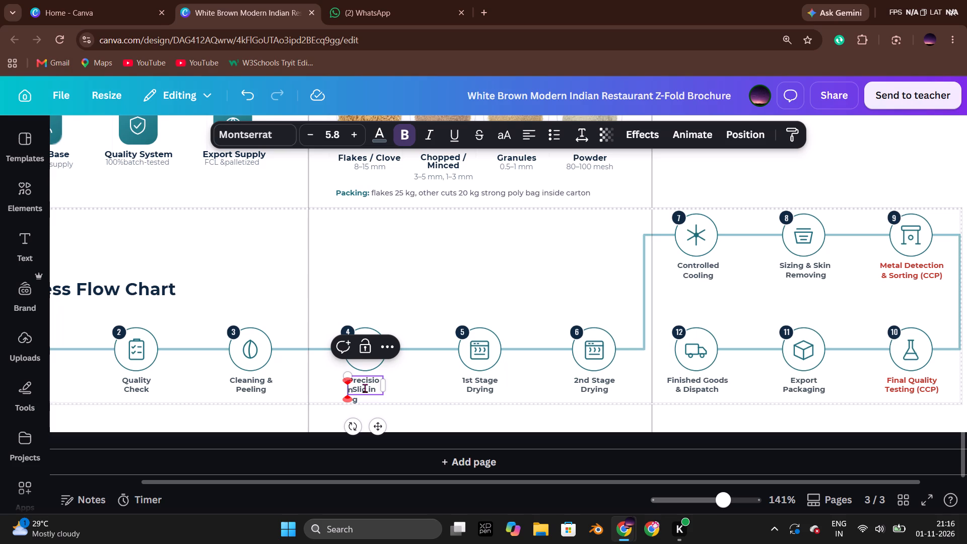
Widen the "Precision" text box of the step 4 label so the word fits on one line.
click(384, 382)
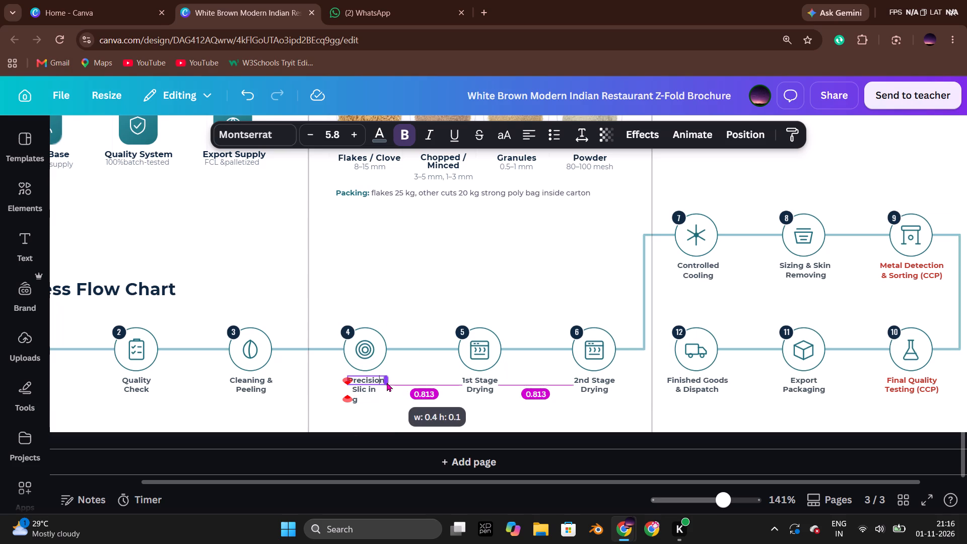
click(393, 303)
Delete the stray spaces from "Slic in g" in the step 4 label so it reads "Slicing" on one line.
double_click(364, 387)
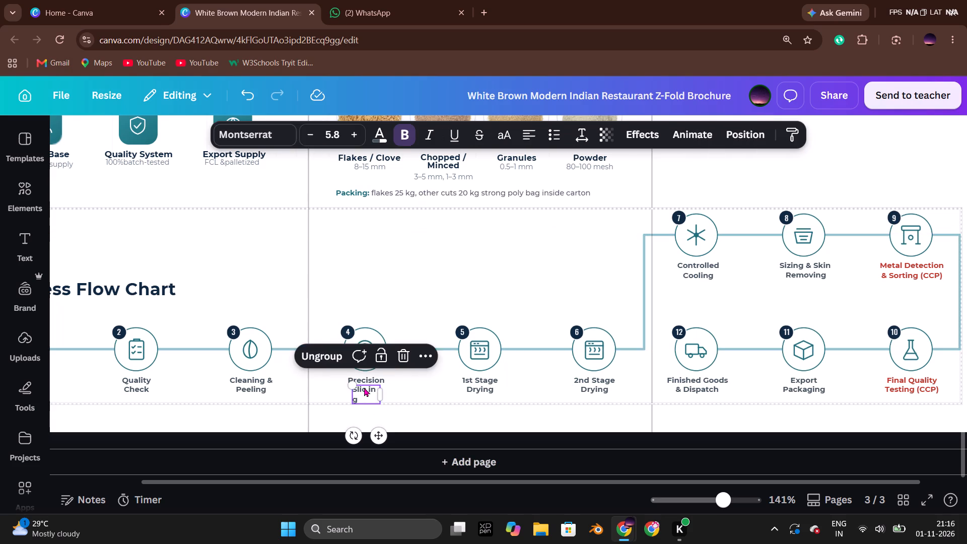
click(368, 390)
key(BackSpace)
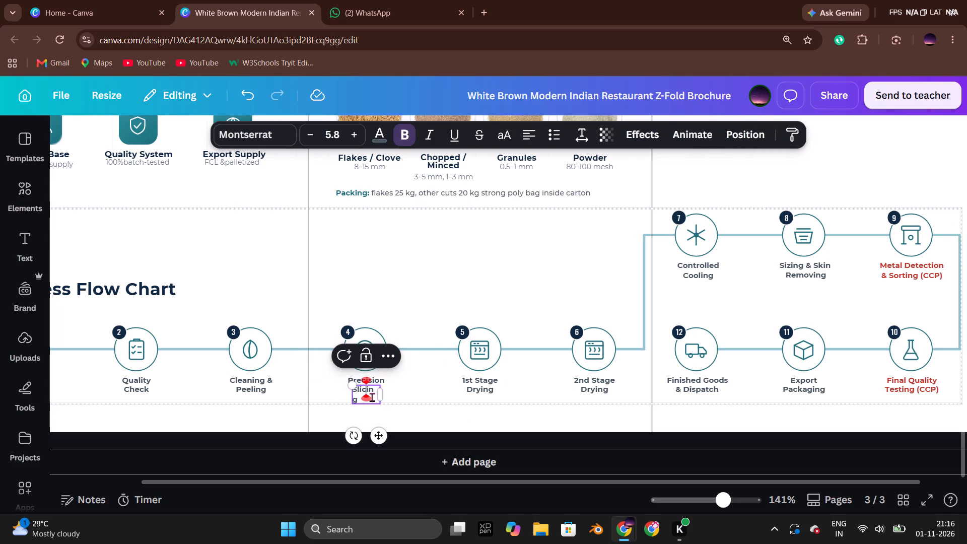
key(Down)
key(Left)
key(BackSpace)
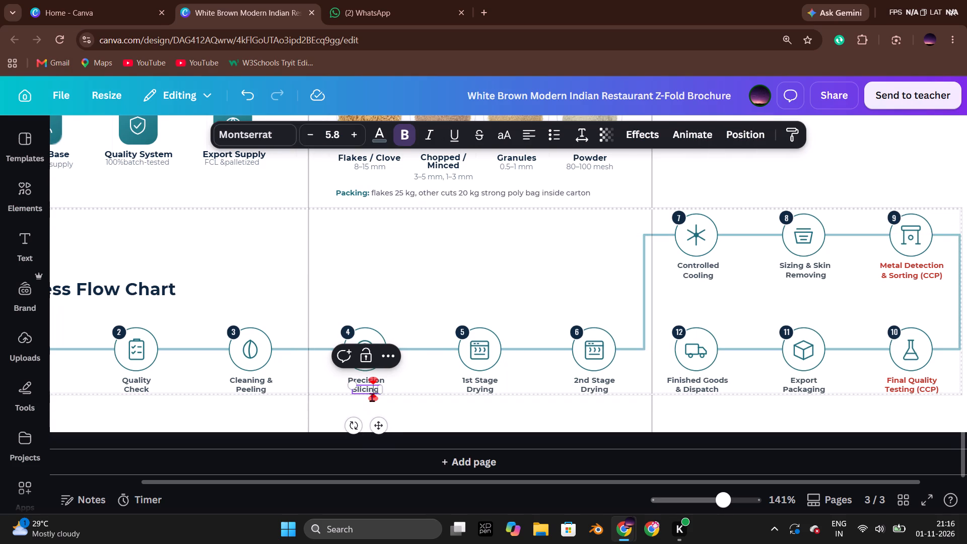
click(380, 250)
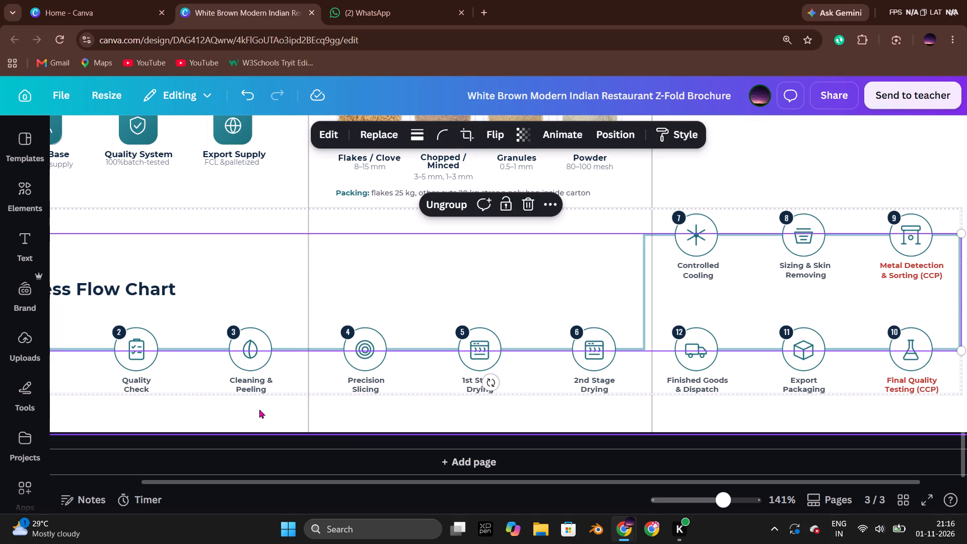
click(269, 181)
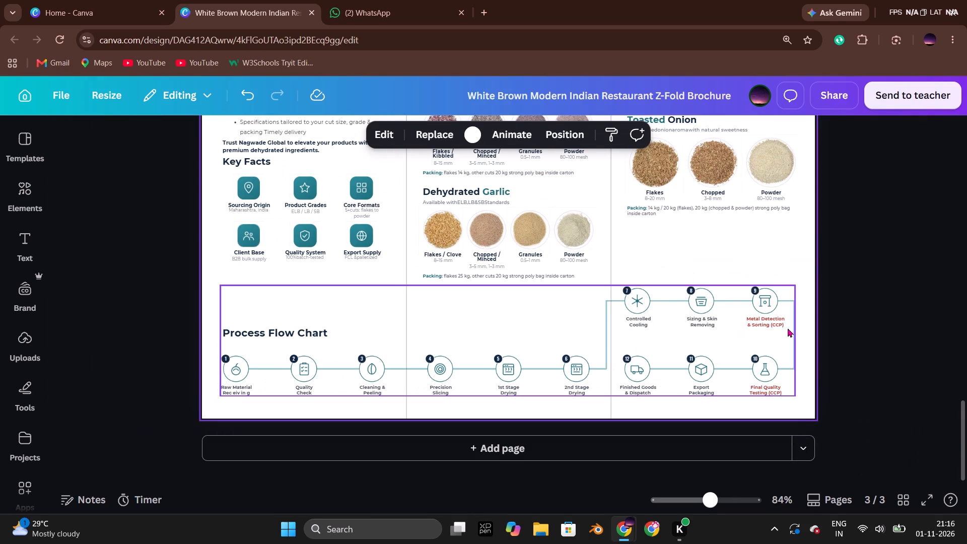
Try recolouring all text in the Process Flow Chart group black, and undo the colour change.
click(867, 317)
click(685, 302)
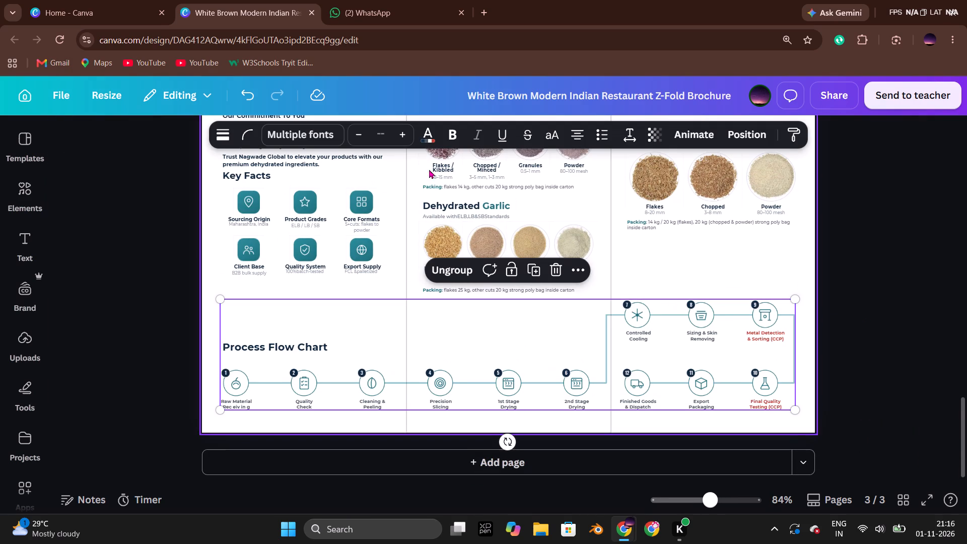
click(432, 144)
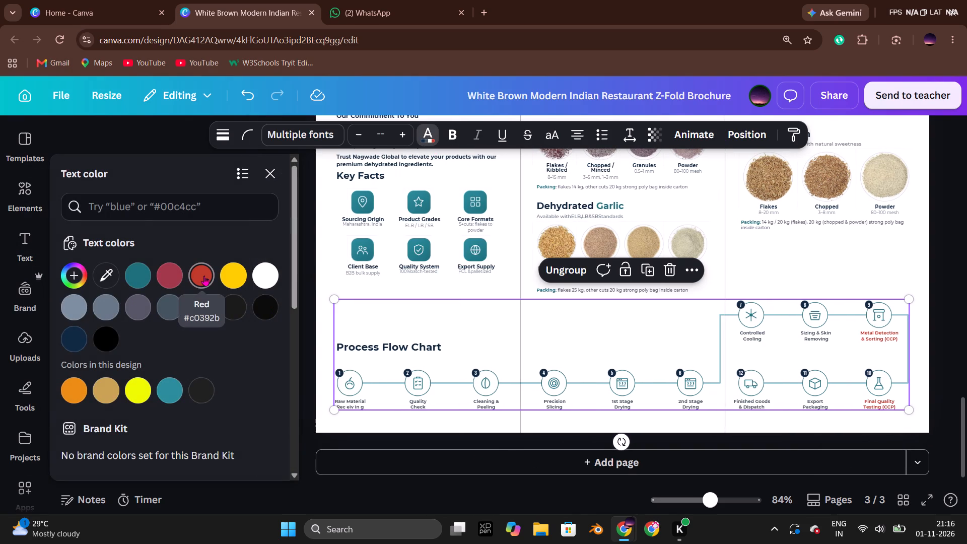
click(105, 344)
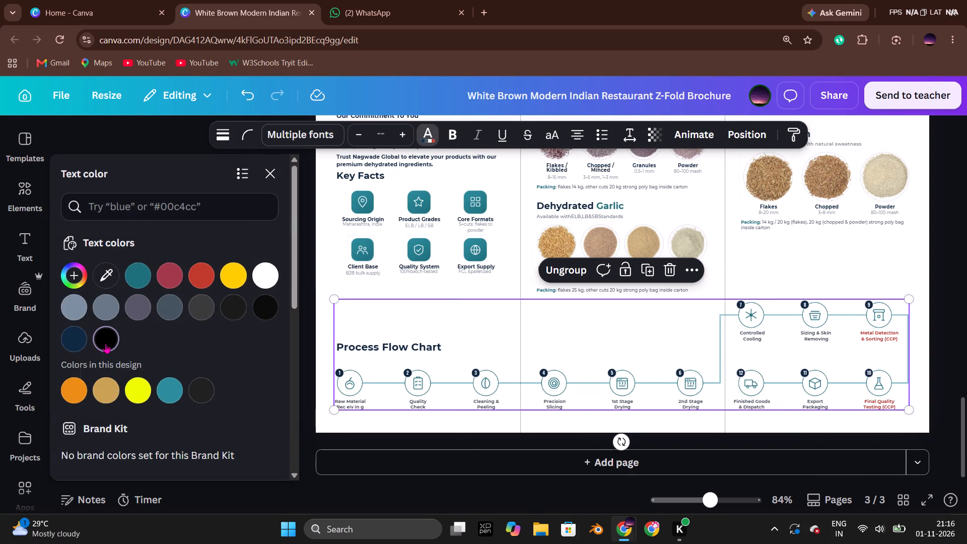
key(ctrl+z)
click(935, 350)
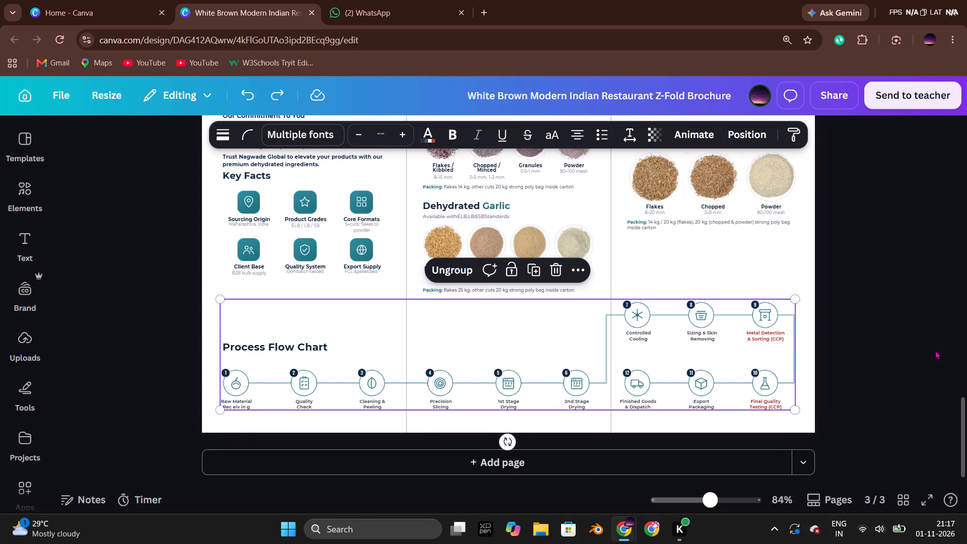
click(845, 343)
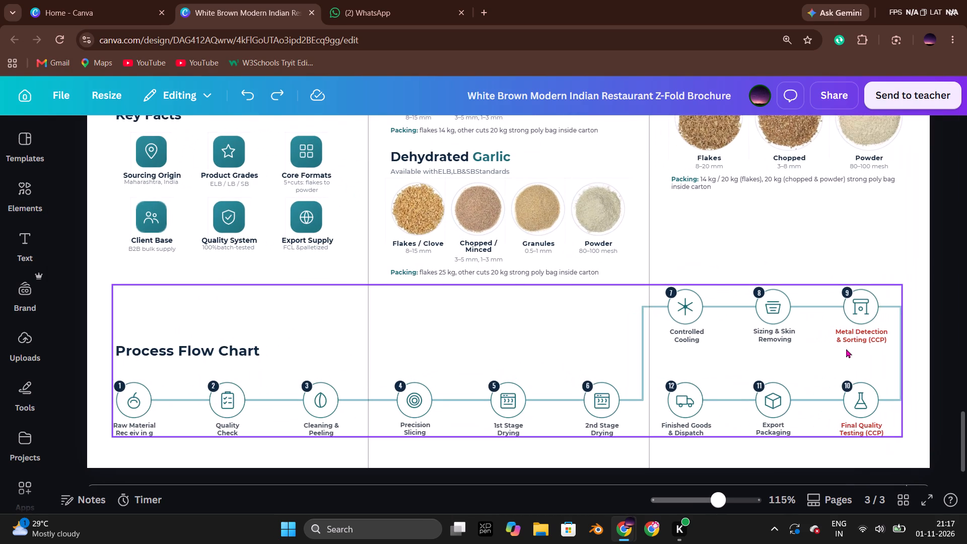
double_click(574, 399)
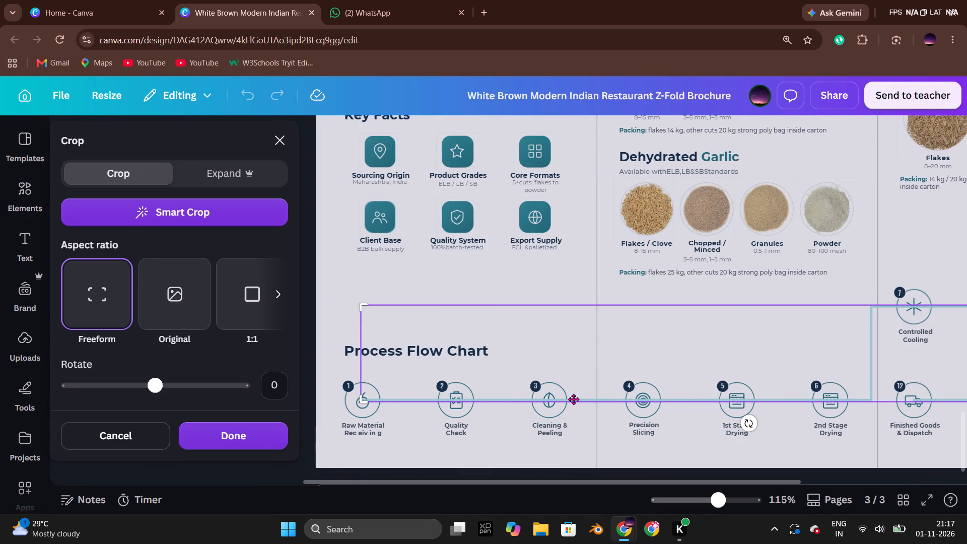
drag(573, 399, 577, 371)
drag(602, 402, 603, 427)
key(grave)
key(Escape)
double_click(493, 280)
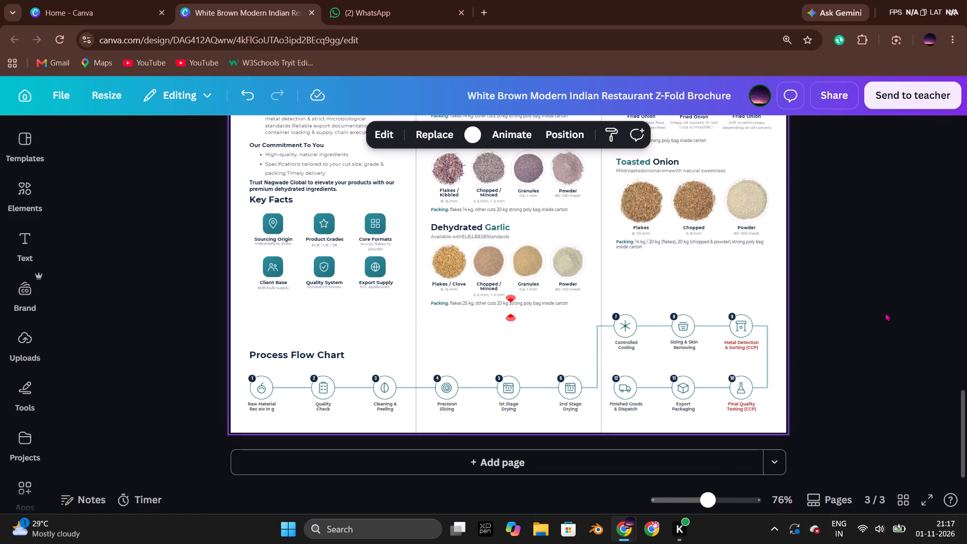
Examine the Nagwade Global content on page 3 against the crimson-and-yellow restaurant template layout on page 2.
scroll(885, 312, up, 4)
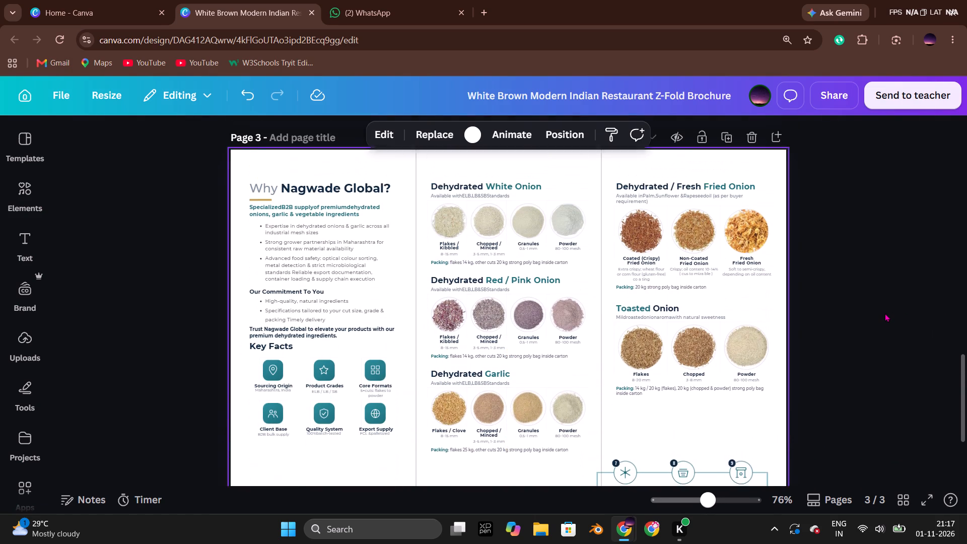
scroll(885, 313, up, 1)
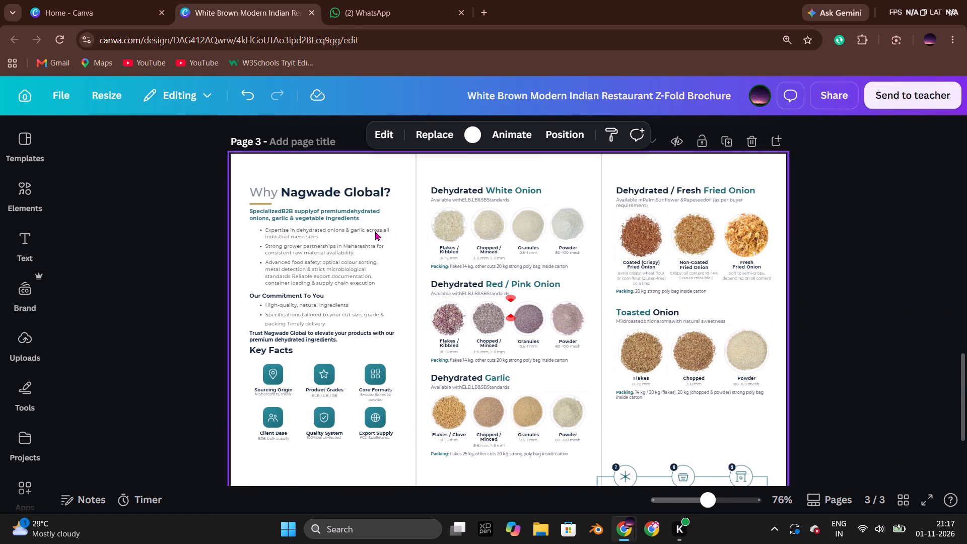
key(alt+Tab)
key(alt+Tab)
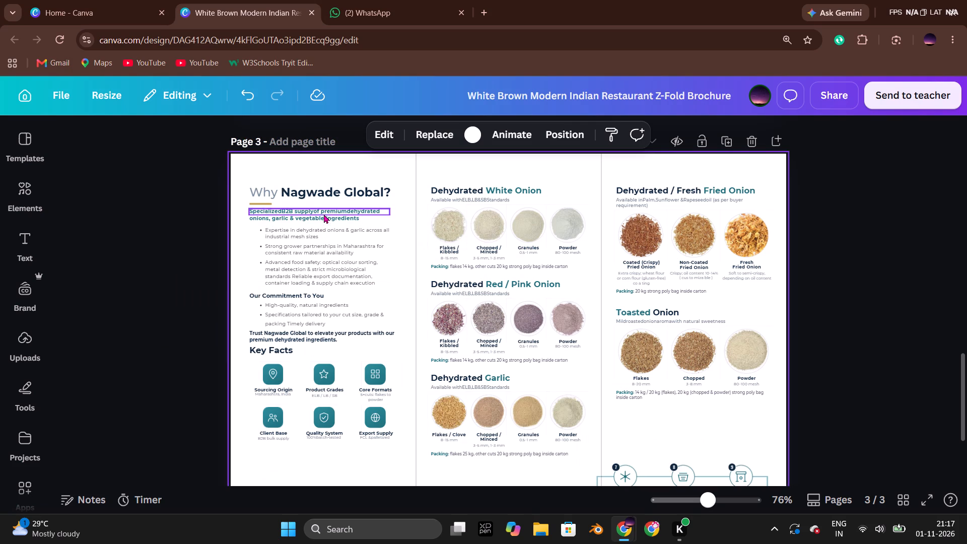
scroll(200, 255, up, 2)
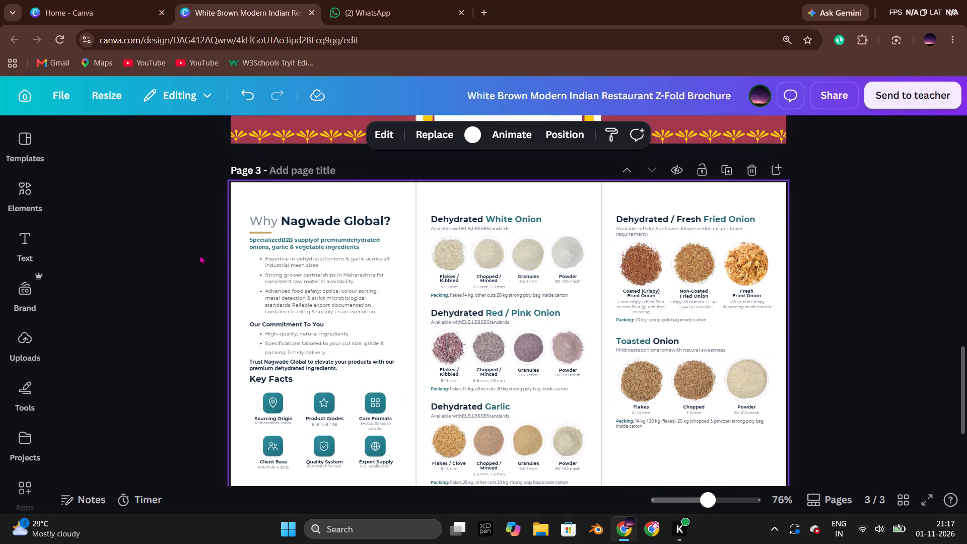
scroll(258, 255, up, 1)
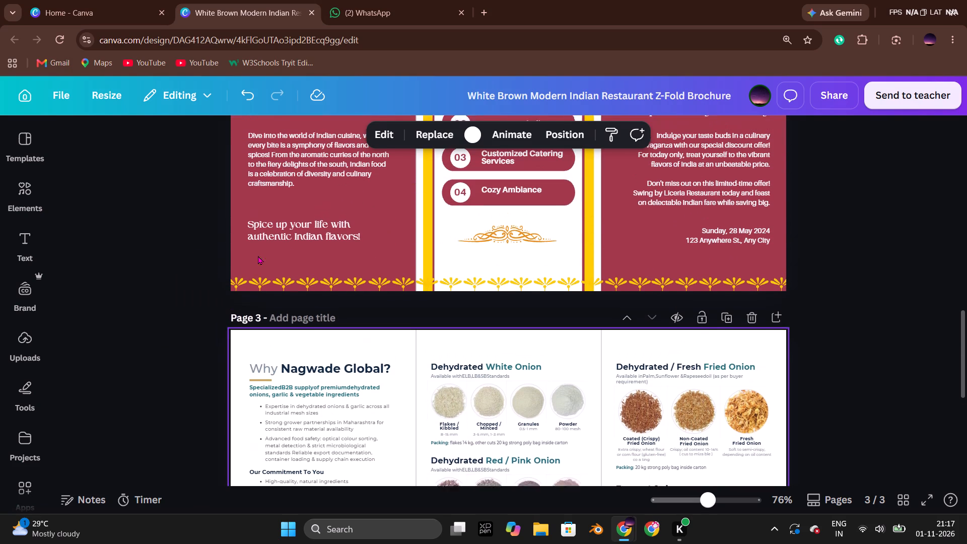
click(271, 177)
click(165, 231)
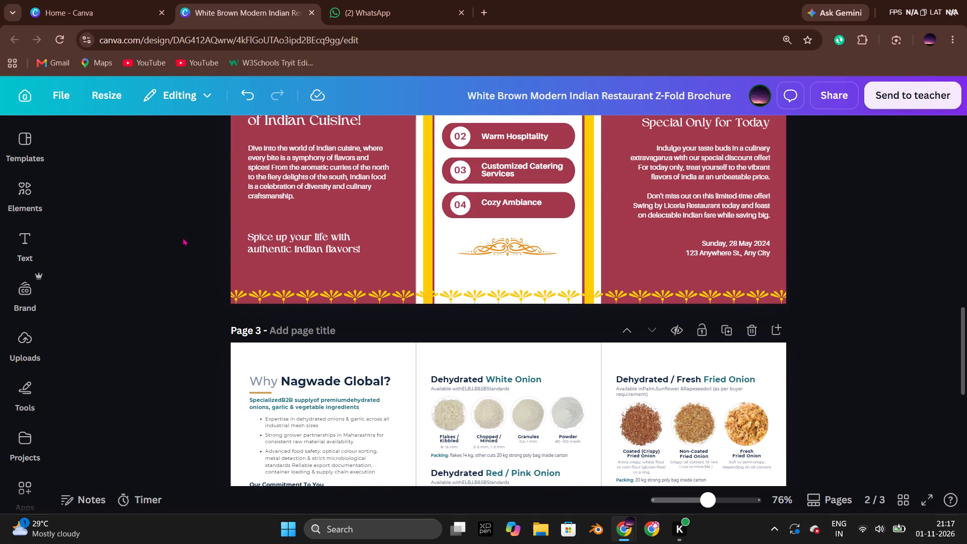
click(303, 173)
click(206, 240)
scroll(206, 240, up, 5)
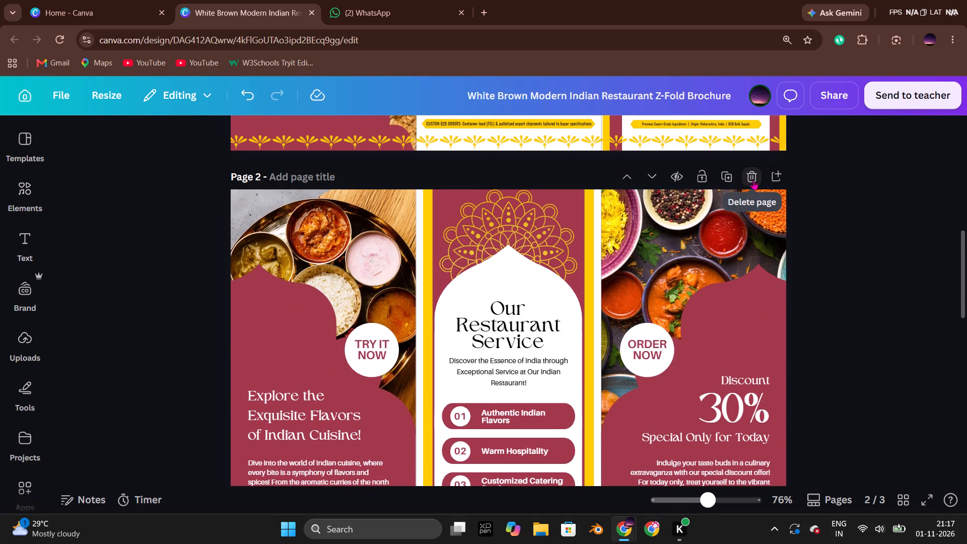
click(906, 335)
scroll(897, 336, down, 3)
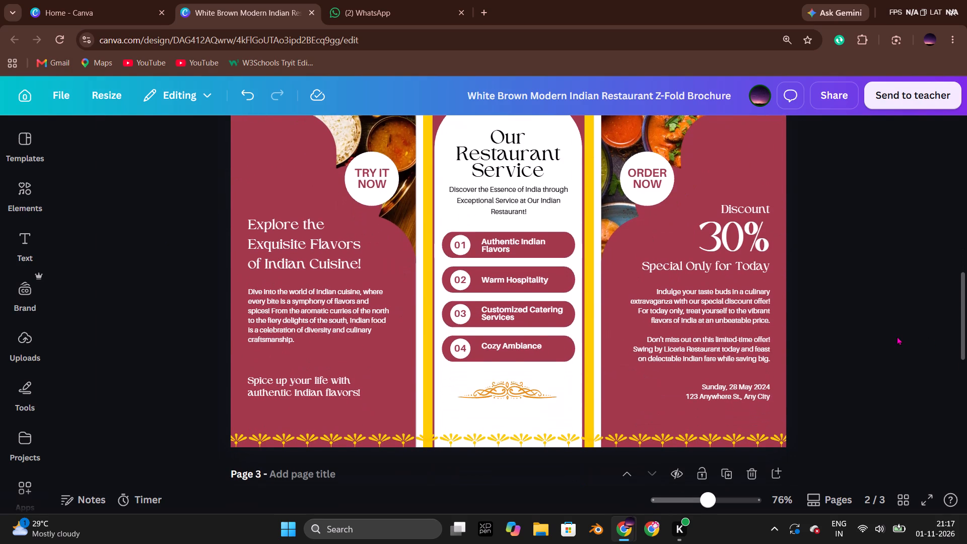
scroll(893, 336, down, 2)
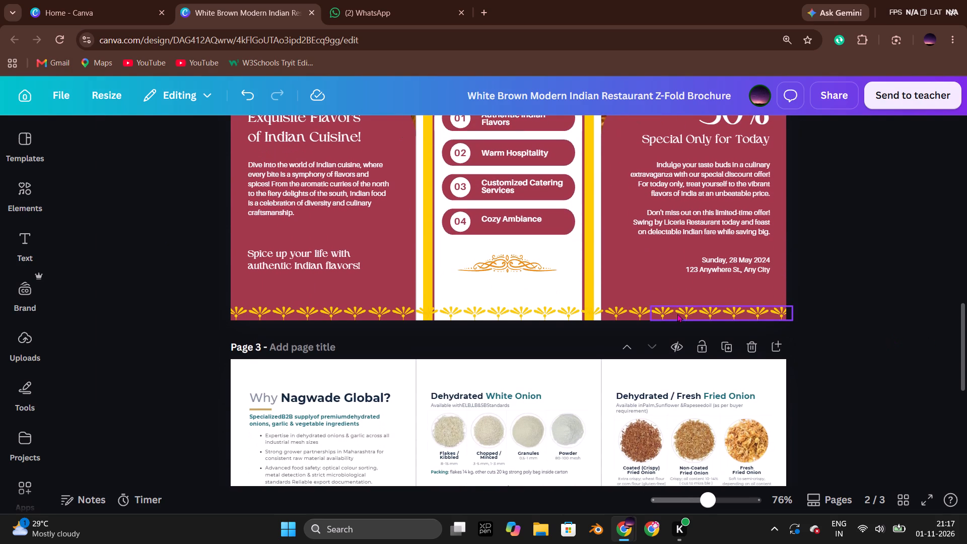
scroll(831, 323, down, 4)
scroll(880, 321, up, 2)
scroll(880, 321, down, 2)
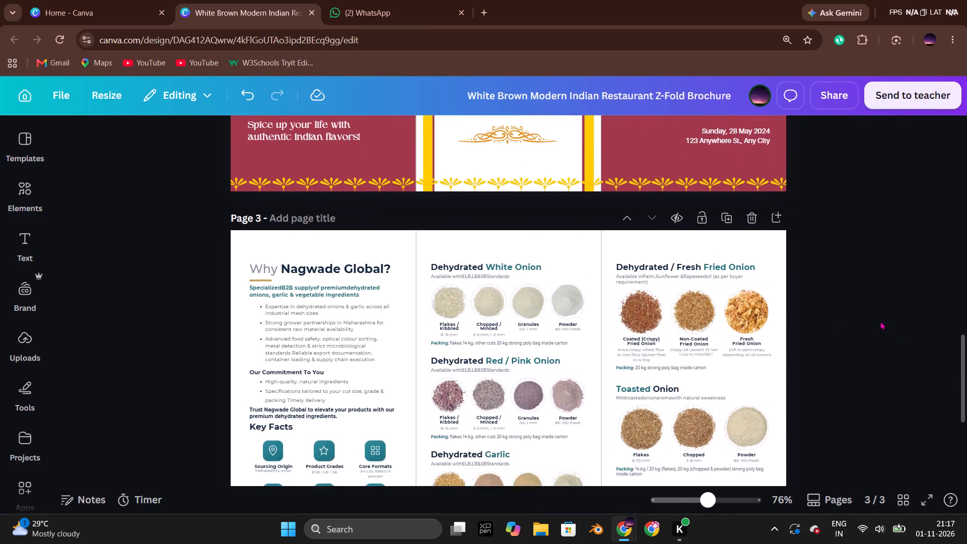
scroll(880, 321, down, 2)
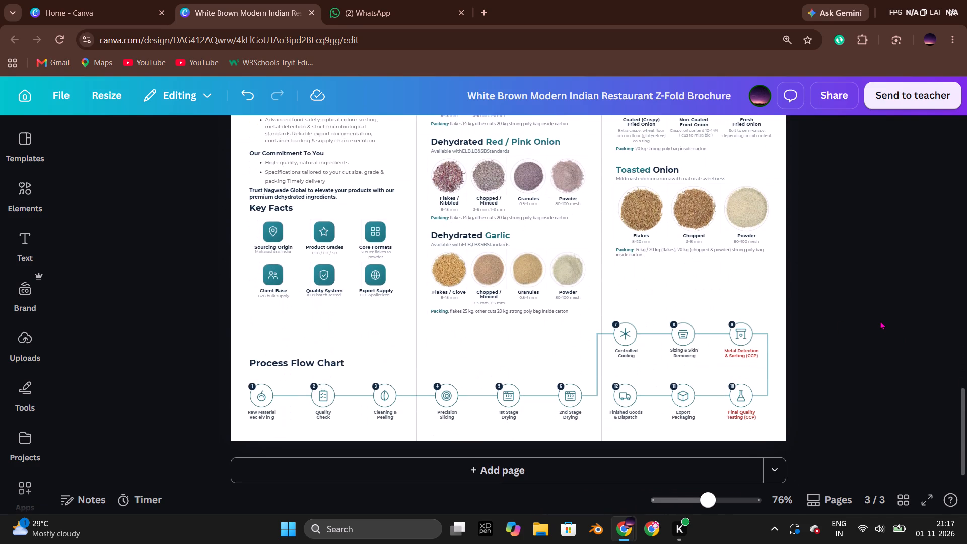
scroll(880, 321, up, 2)
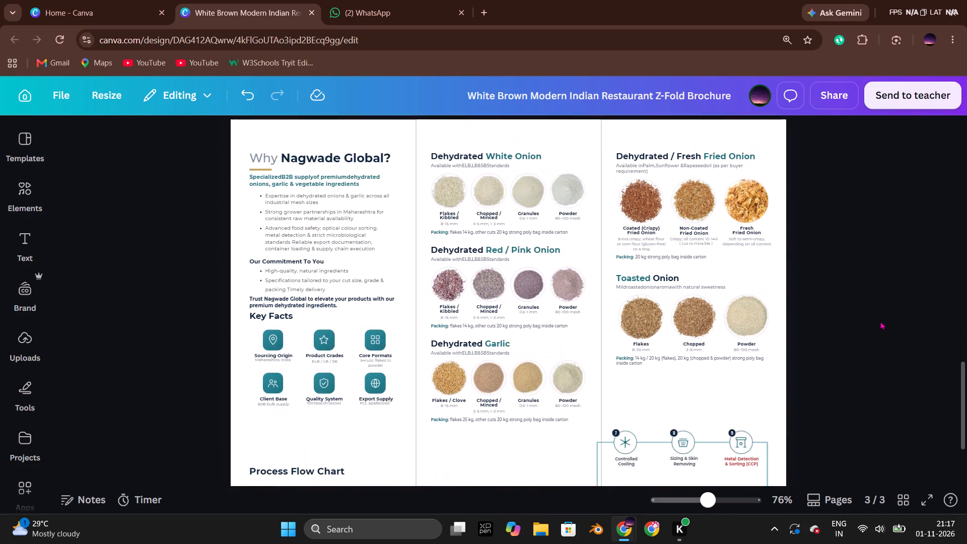
scroll(880, 321, up, 1)
scroll(880, 321, down, 1)
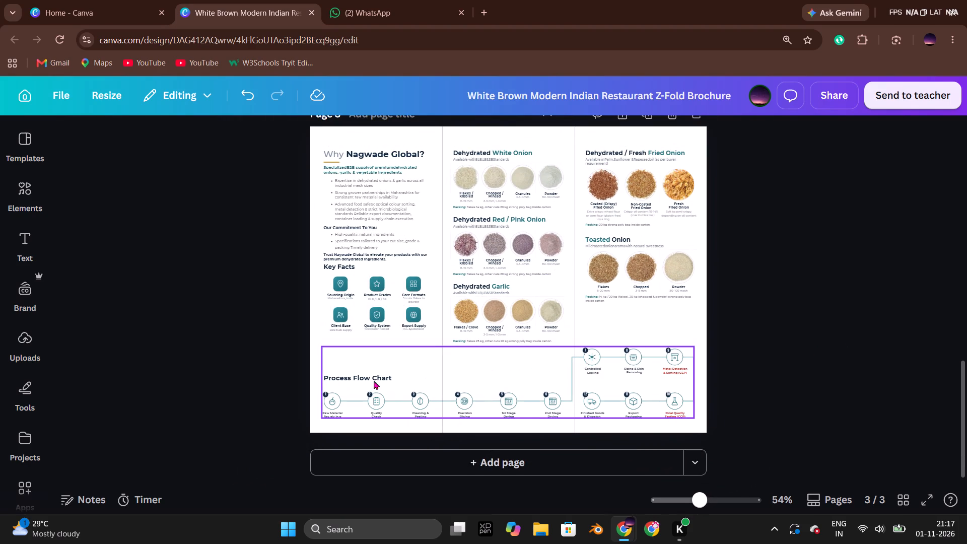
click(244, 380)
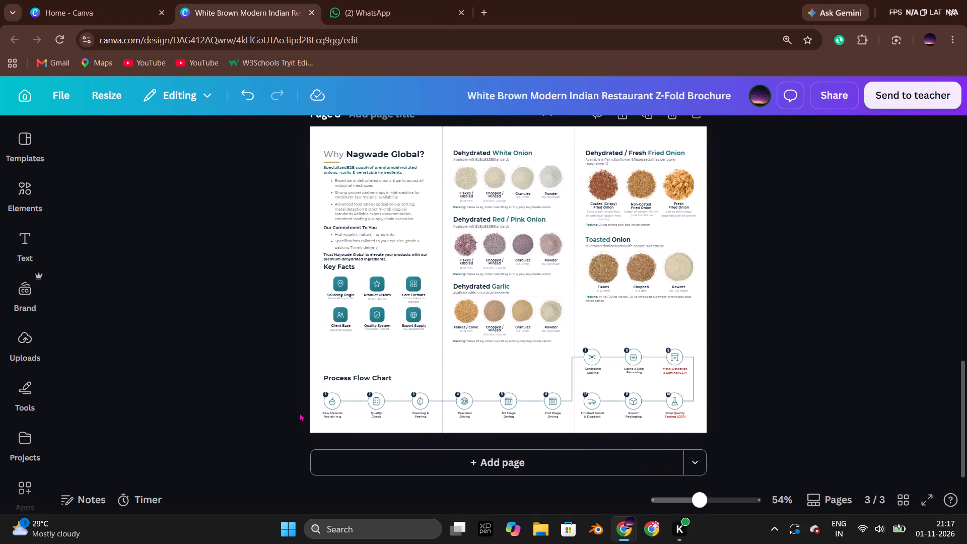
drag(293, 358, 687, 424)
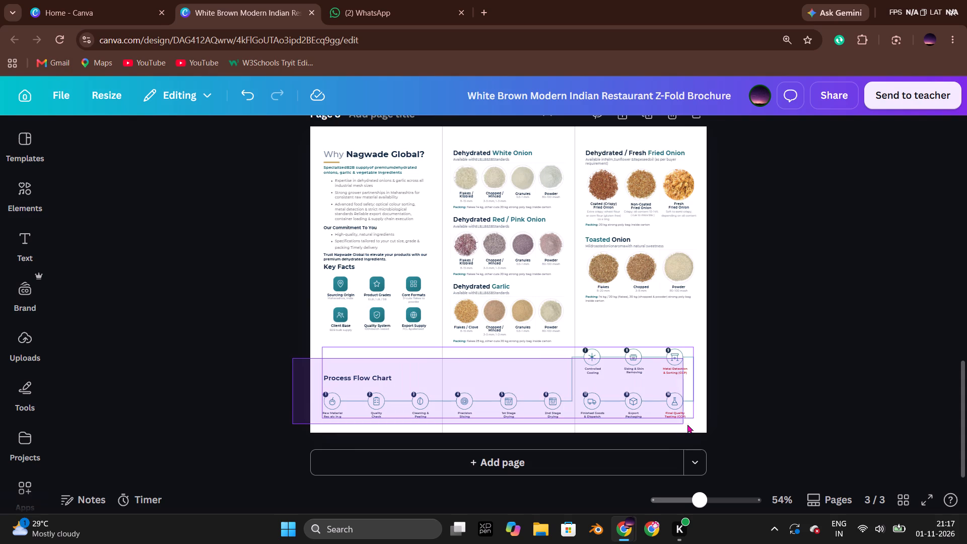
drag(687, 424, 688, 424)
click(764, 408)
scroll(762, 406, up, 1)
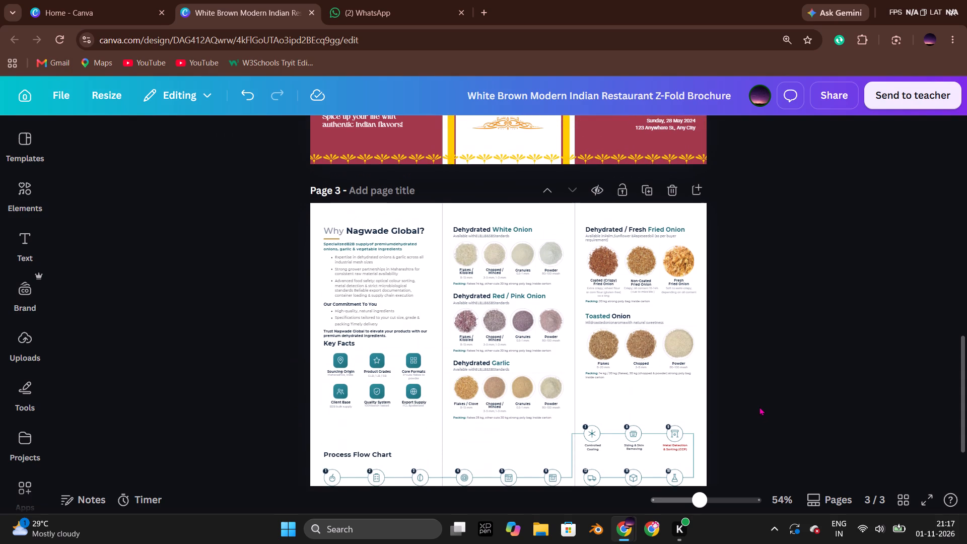
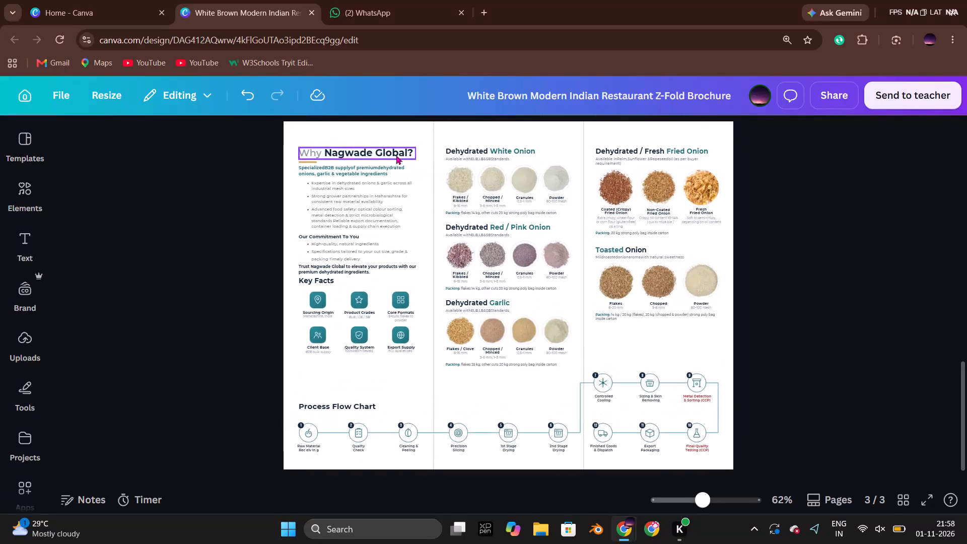
Examine the About Nilai page in the Nilai Product Calalog design against the brochure's pages 1 and 3.
scroll(449, 226, up, 8)
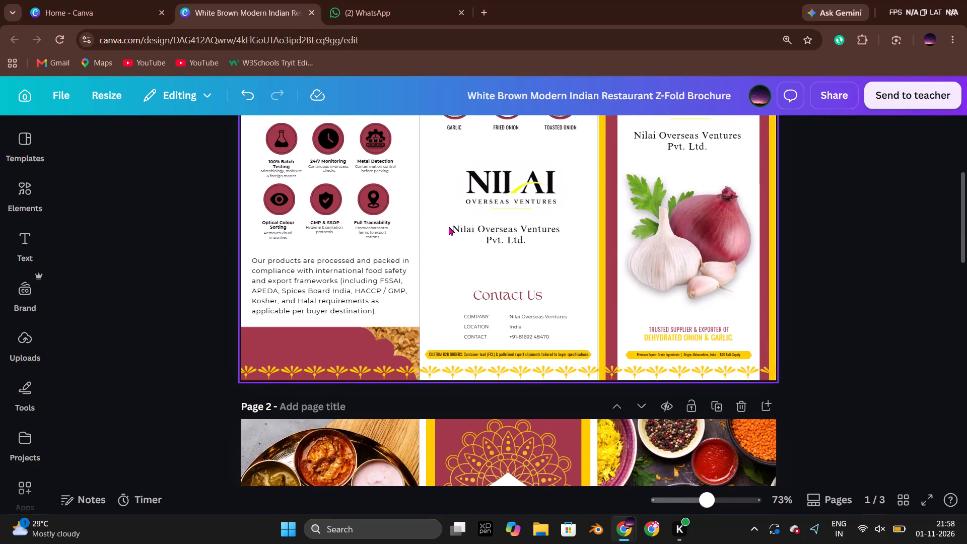
key(alt+Tab)
key(alt+Tab)
key(alt+Tab)
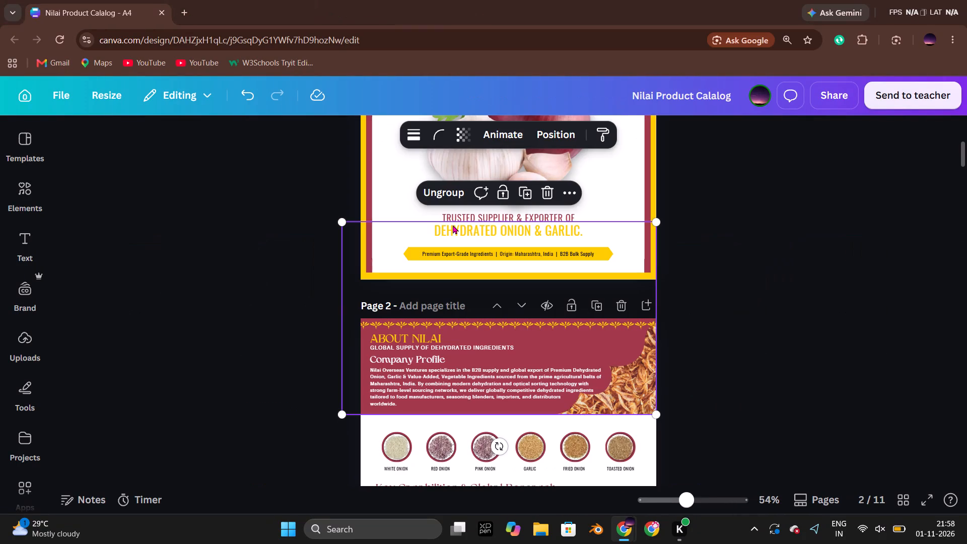
click(763, 259)
scroll(758, 260, down, 1)
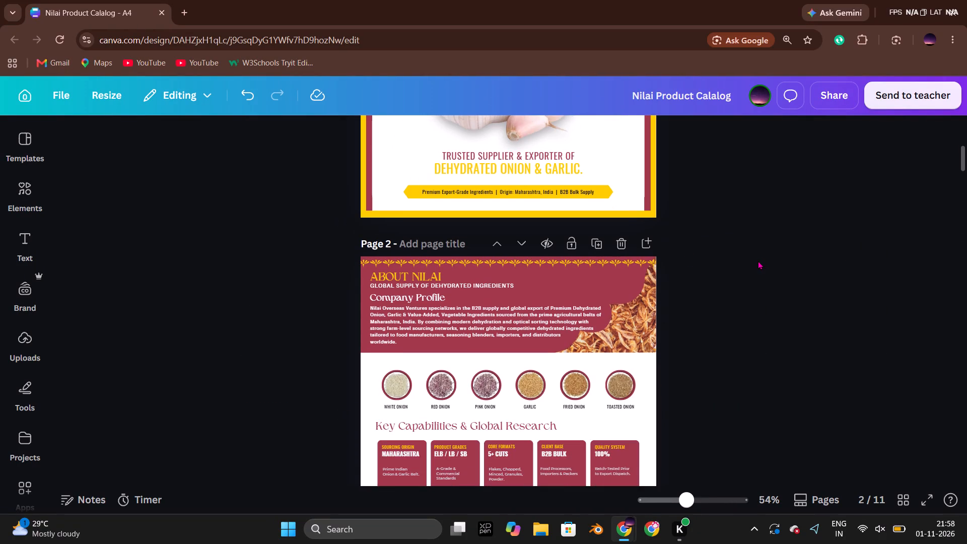
click(396, 270)
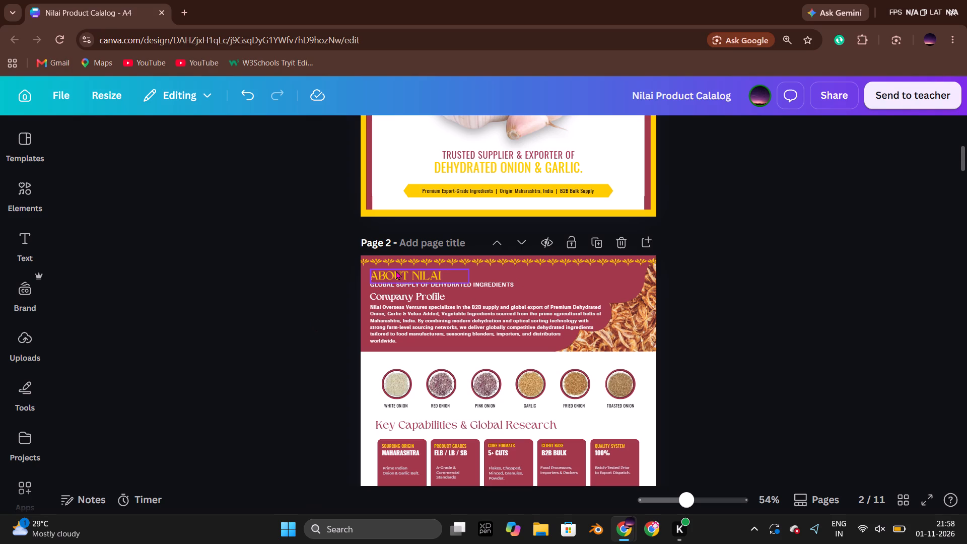
click(306, 256)
key(alt+Tab)
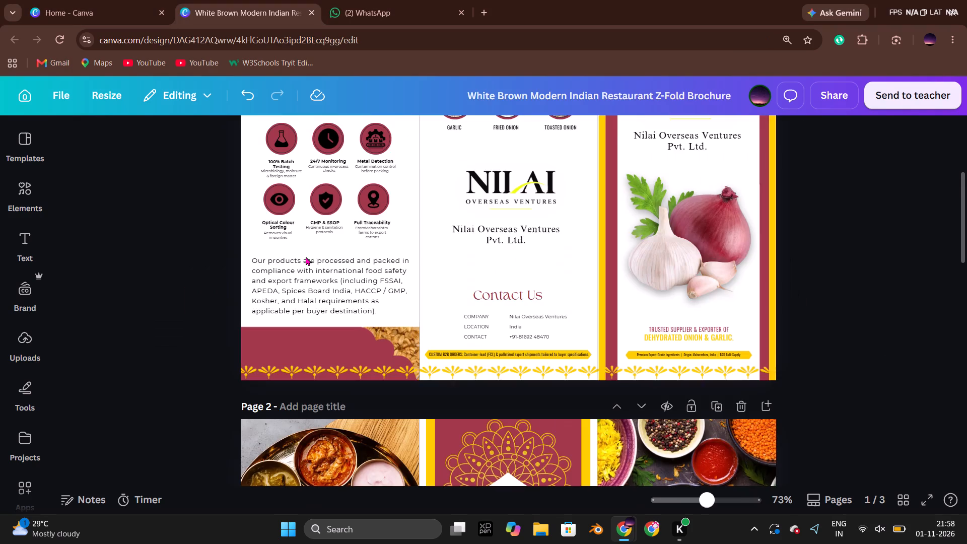
scroll(306, 256, up, 2)
scroll(306, 256, down, 8)
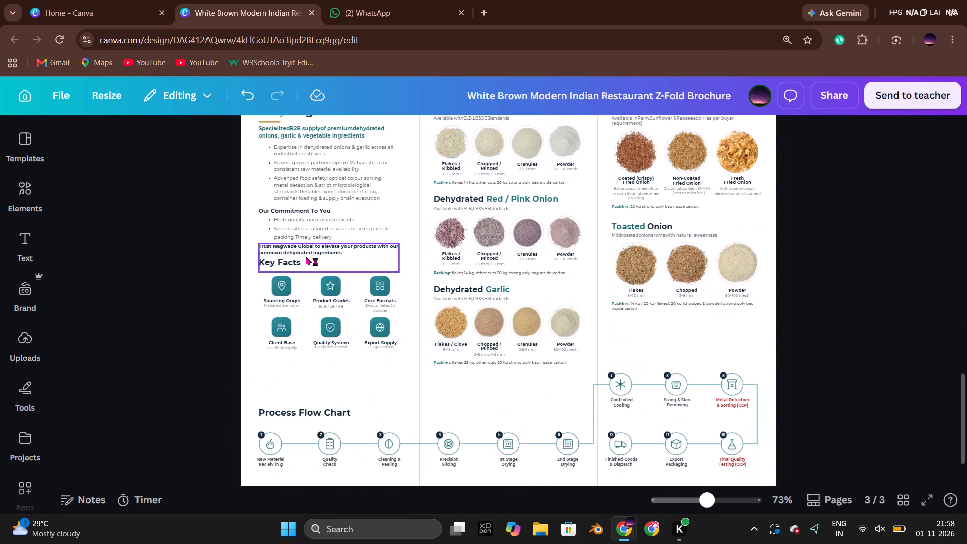
scroll(306, 256, up, 1)
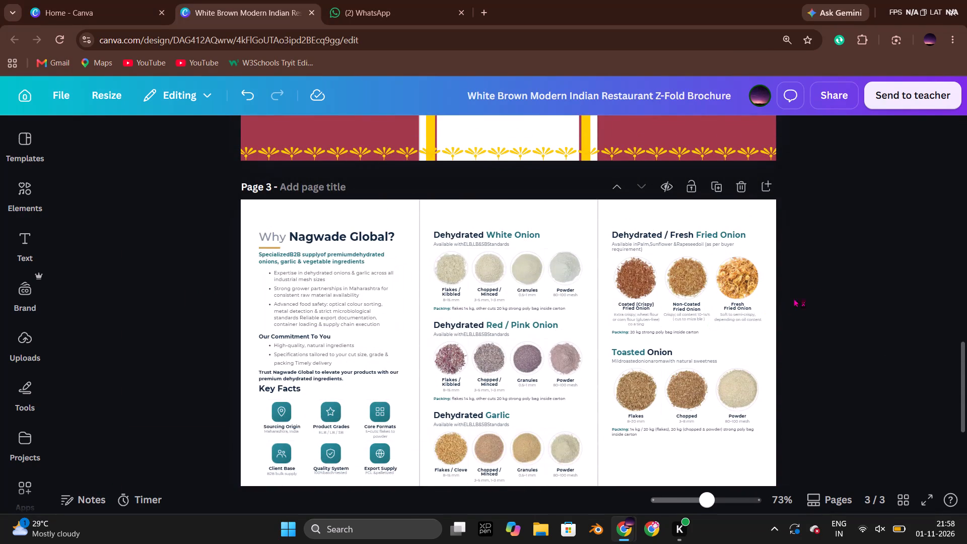
scroll(814, 288, down, 2)
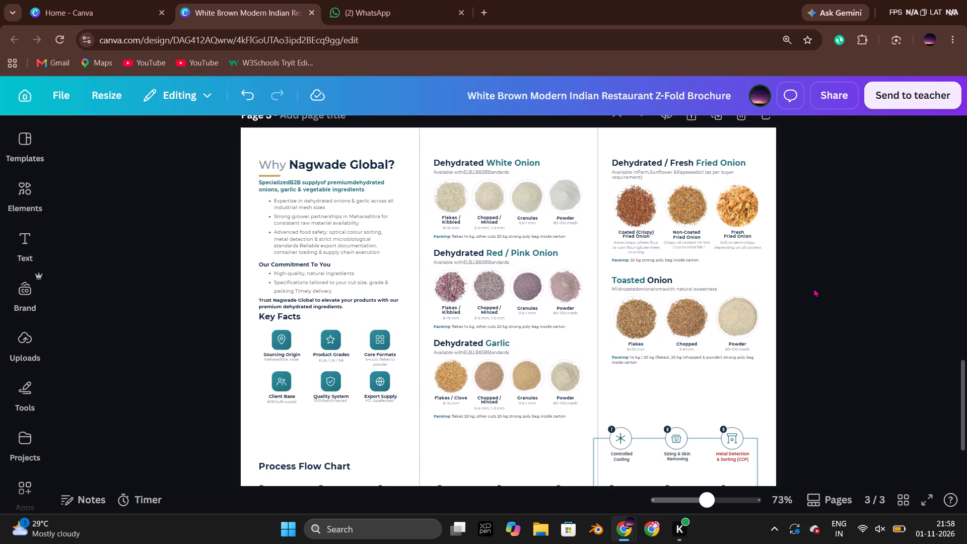
scroll(814, 288, down, 1)
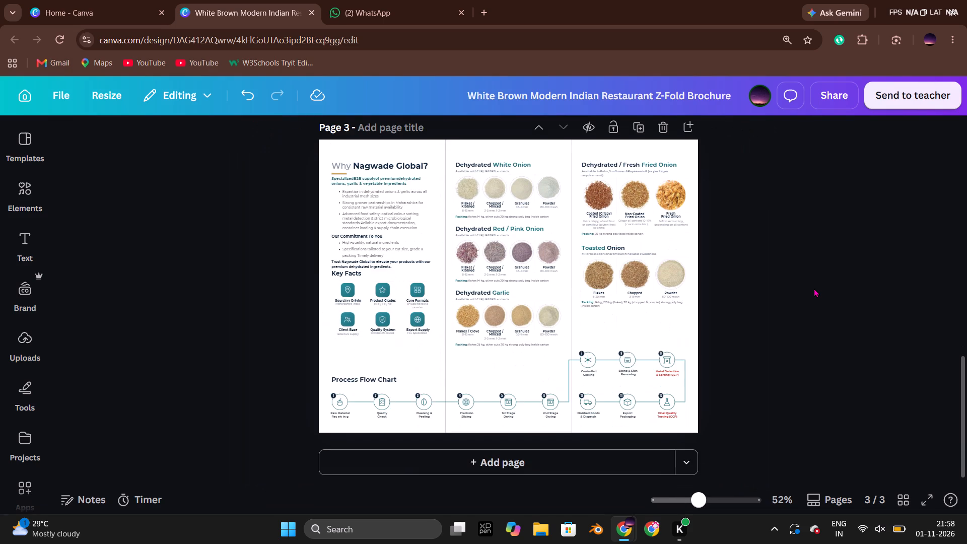
Delete page 2, the Indian restaurant template page, from the Z-fold brochure.
scroll(814, 288, up, 3)
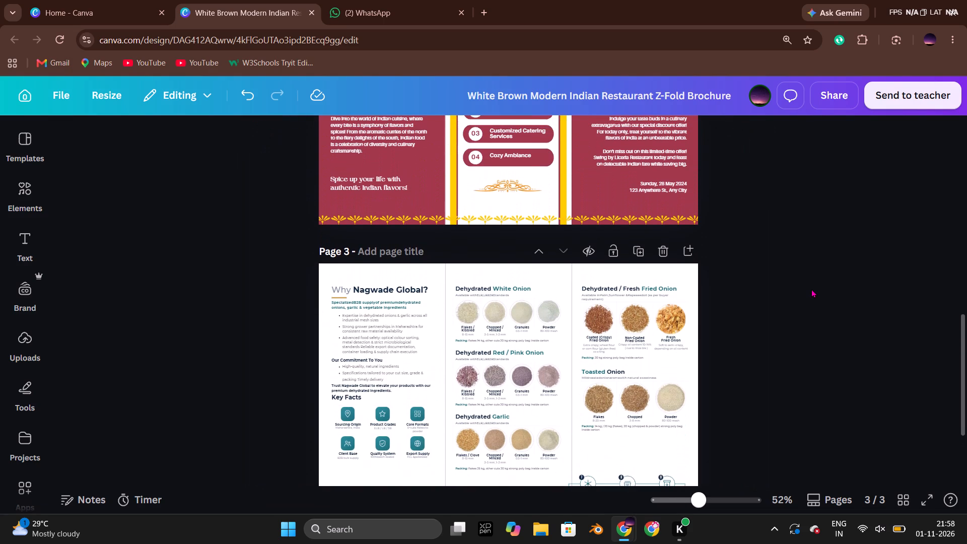
scroll(811, 289, up, 3)
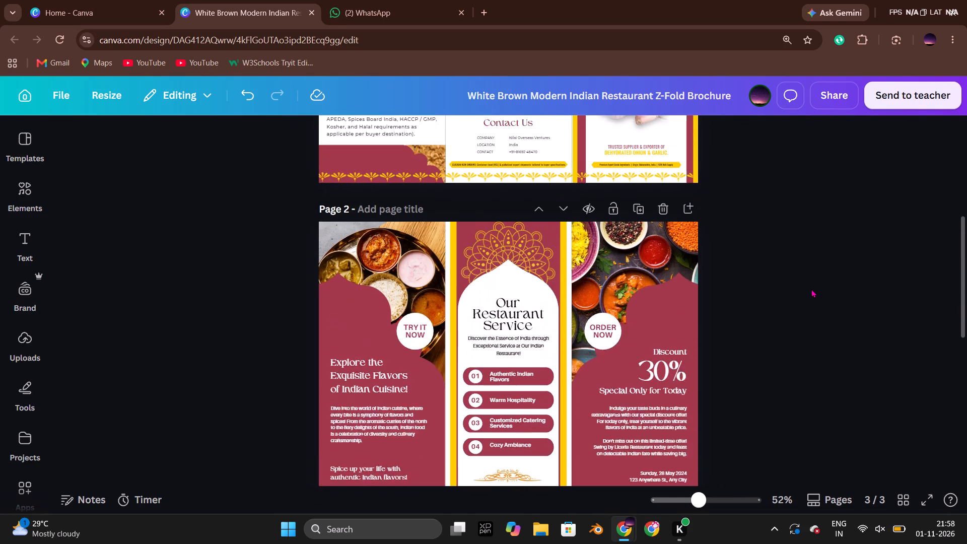
scroll(811, 289, up, 3)
scroll(811, 289, down, 3)
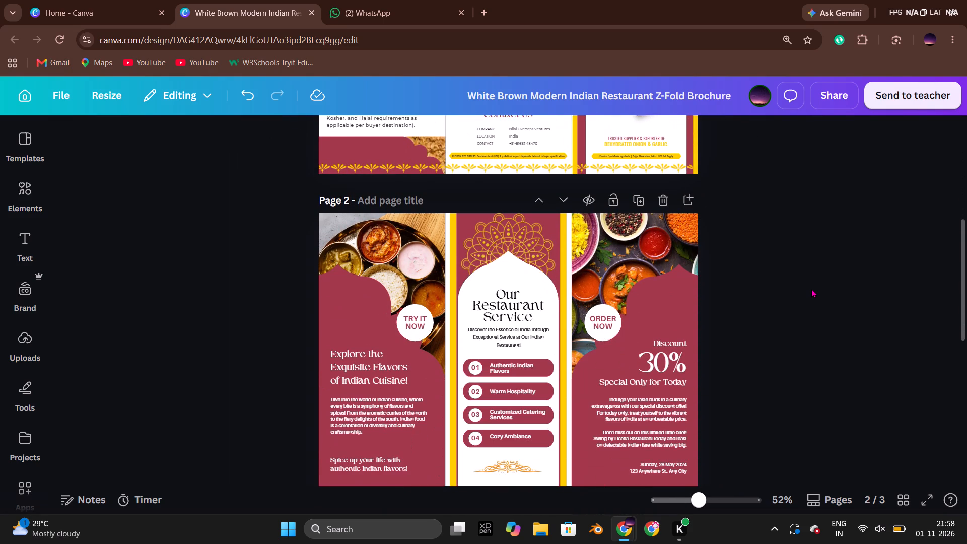
drag(811, 289, 807, 289)
click(664, 206)
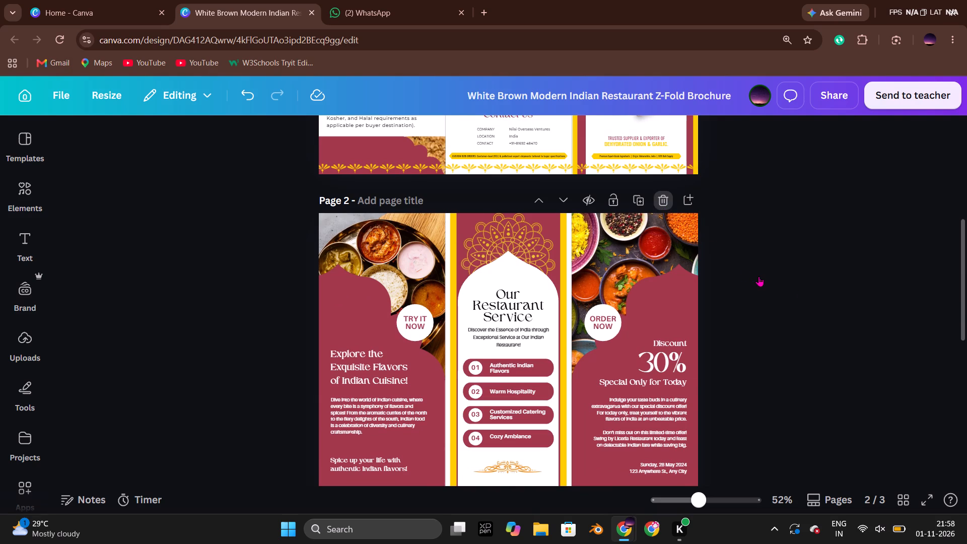
Copy the crimson fried-onion banner from page 1's "Our Product Range" panel onto page 2's middle panel and send it to back.
scroll(758, 276, down, 2)
scroll(759, 276, up, 3)
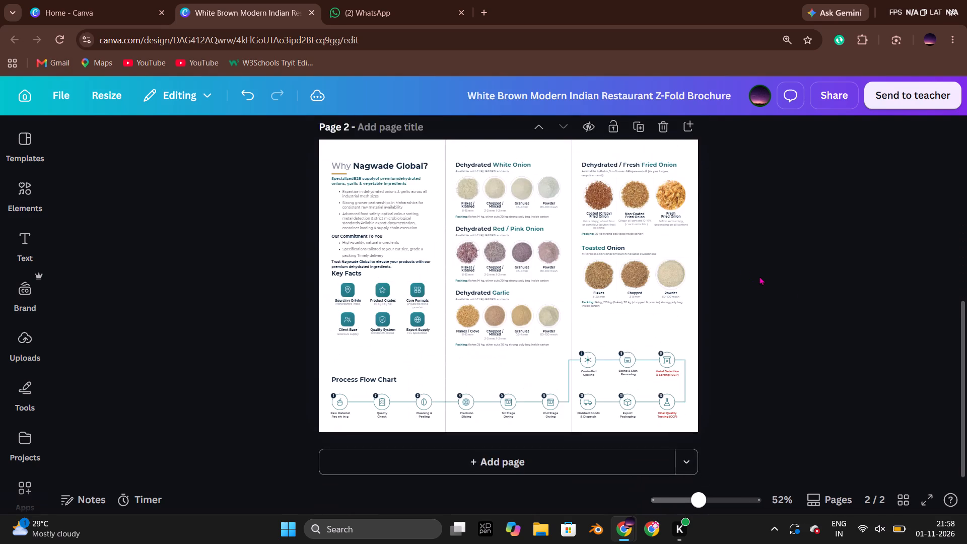
scroll(759, 276, up, 4)
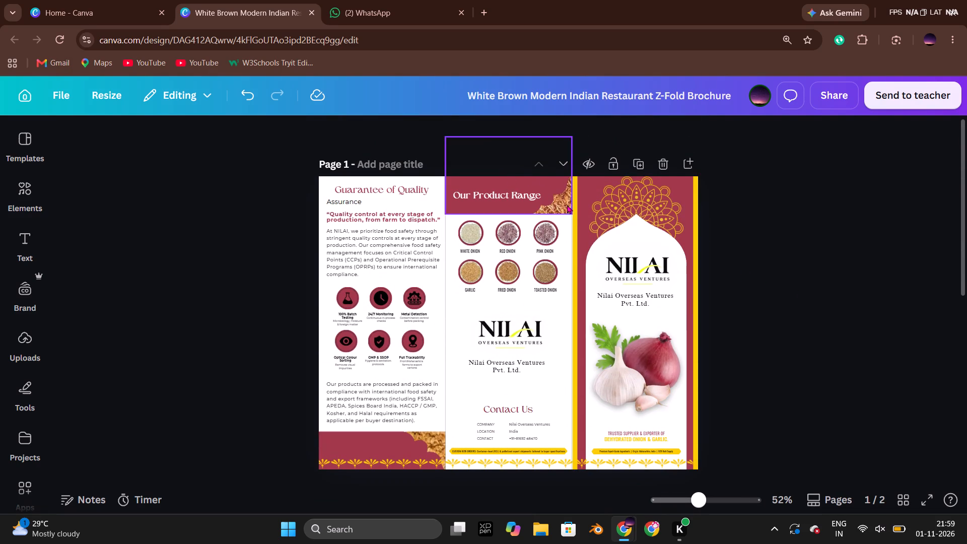
click(566, 206)
key(ctrl+c)
click(837, 248)
scroll(833, 251, down, 5)
click(552, 208)
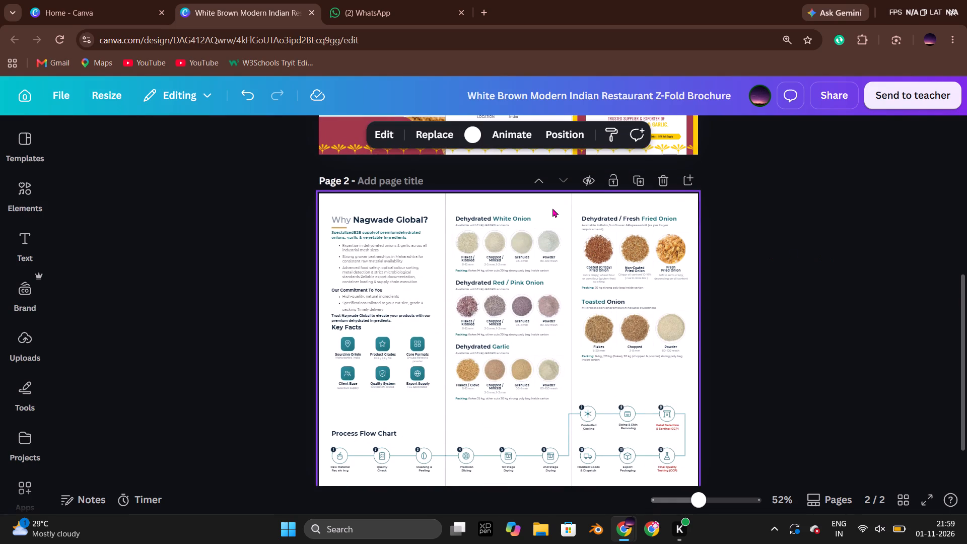
key(ctrl+v)
right_click(555, 213)
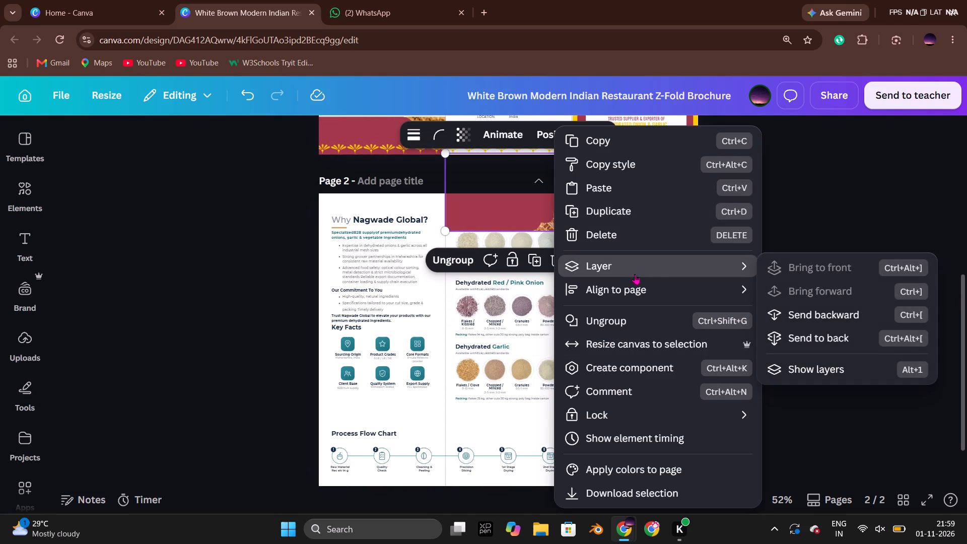
click(869, 344)
click(779, 177)
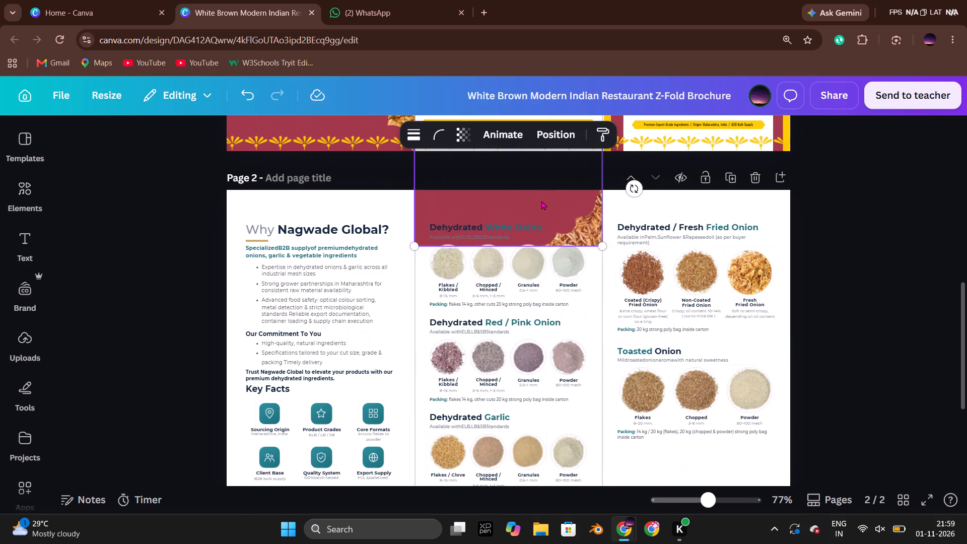
click(848, 265)
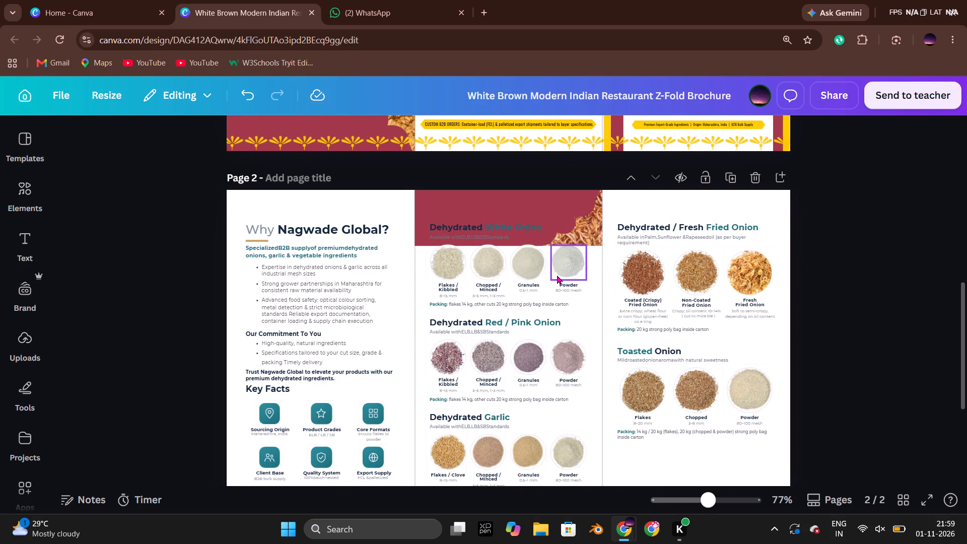
Duplicate the middle panel's crimson banner to the top of the "Why Nagwade Global?" panel and send it to back.
click(555, 198)
key(ctrl+c)
key(ctrl+v)
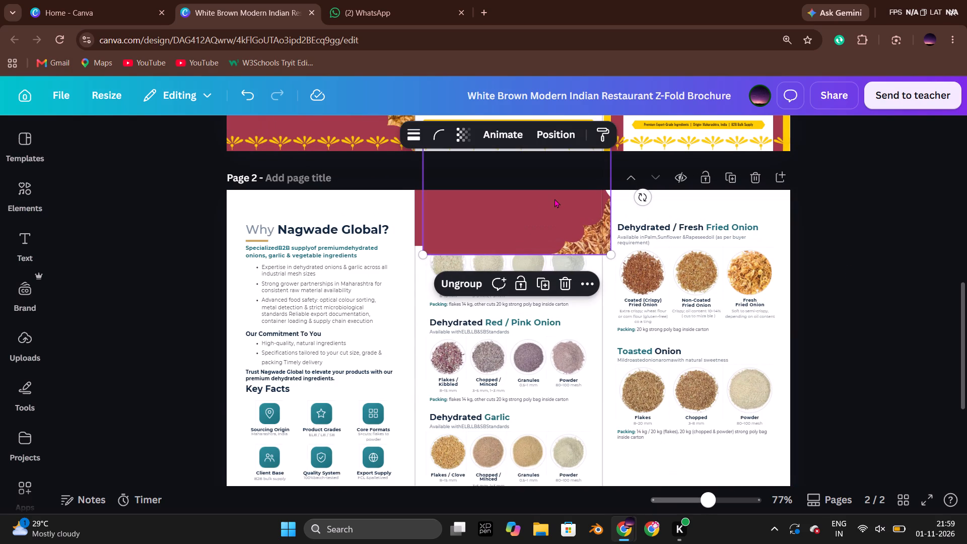
drag(566, 224, 365, 216)
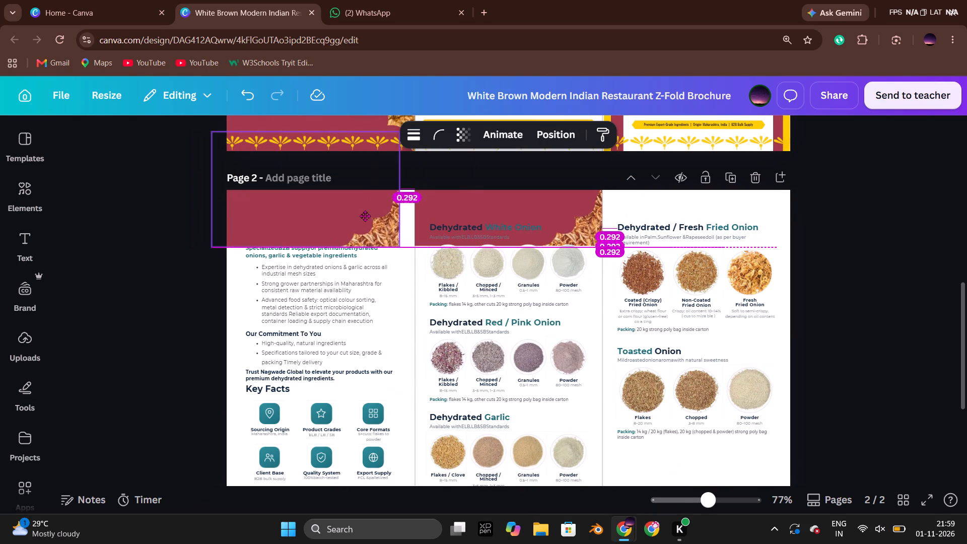
drag(365, 216, 369, 214)
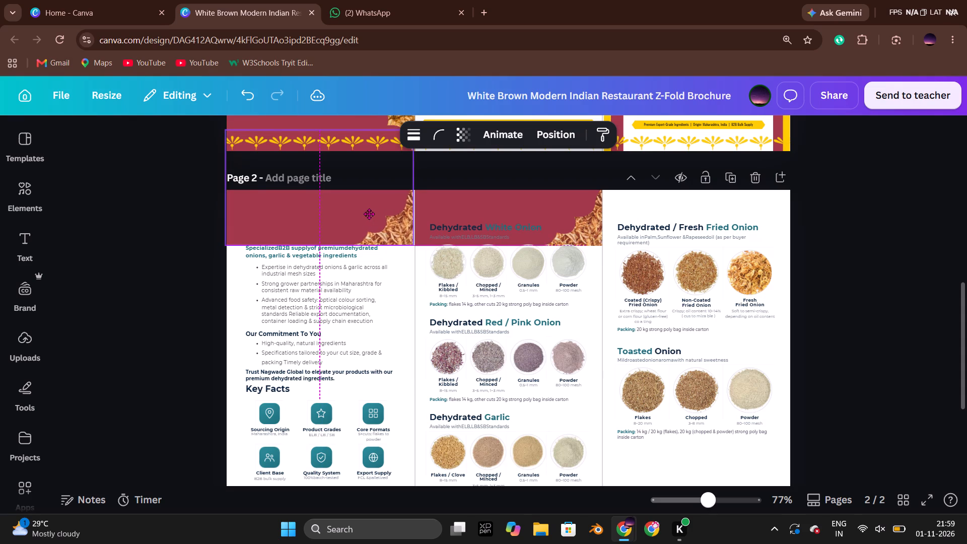
drag(369, 214, 370, 214)
right_click(370, 214)
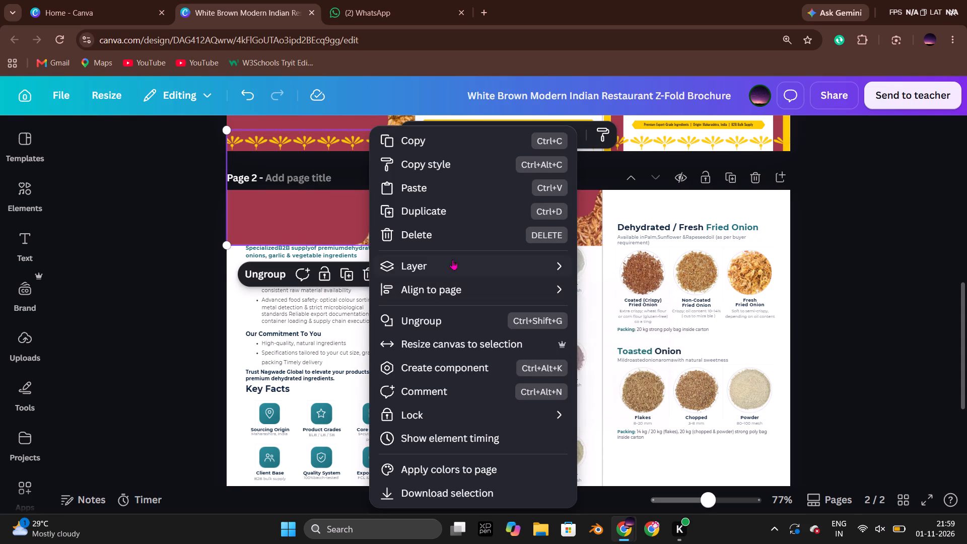
click(630, 348)
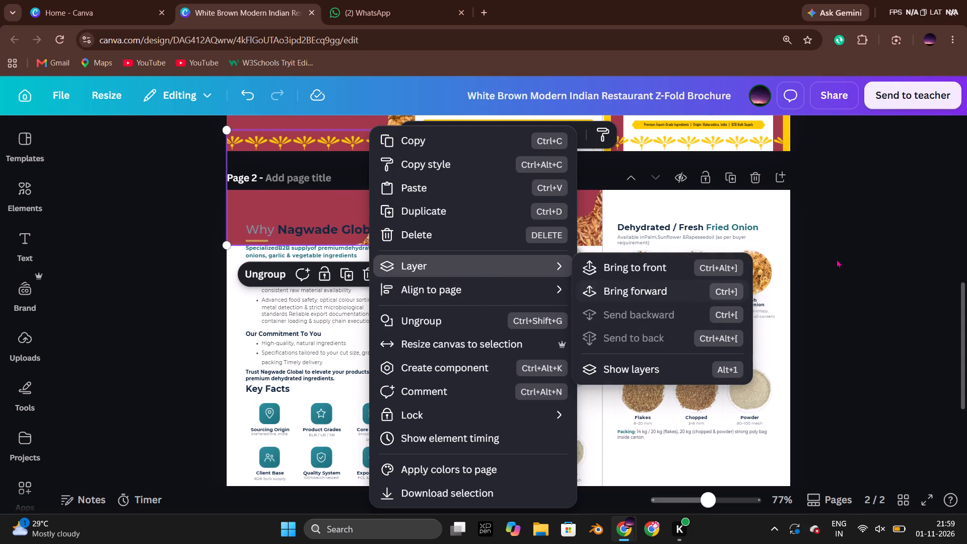
click(872, 244)
click(872, 244)
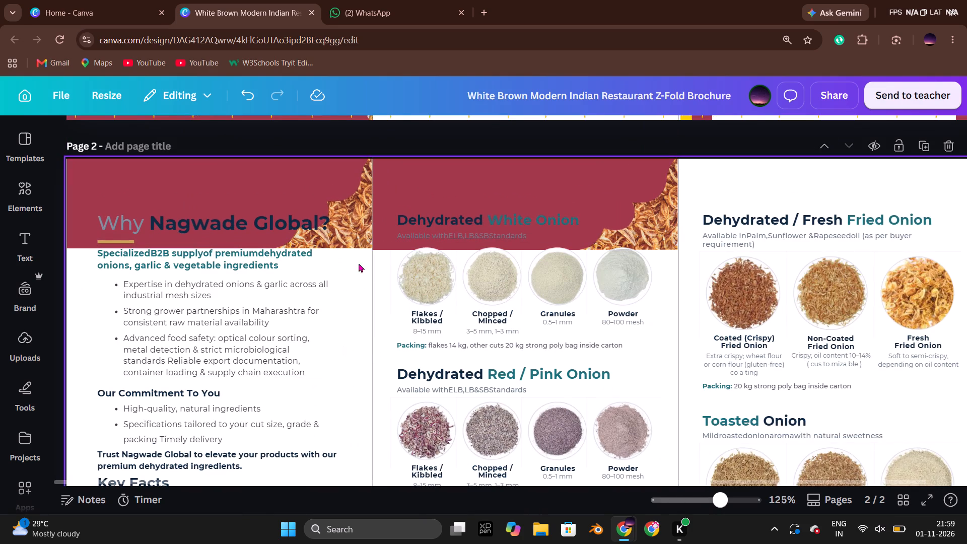
Fine-tune the "Why Nagwade Global?" panel's banner so it meets the fold line and lines up with the middle banner's bottom edge.
click(362, 238)
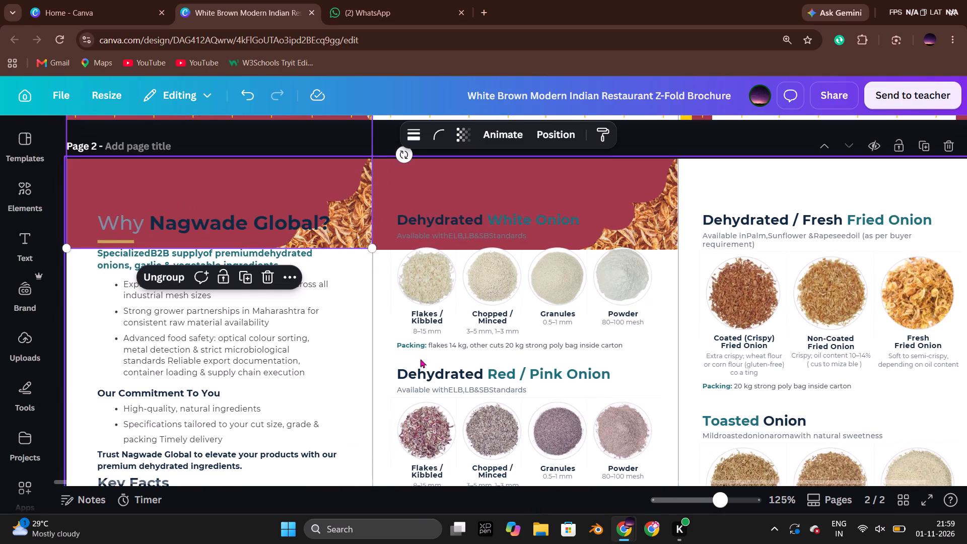
key(Down)
drag(353, 213, 353, 211)
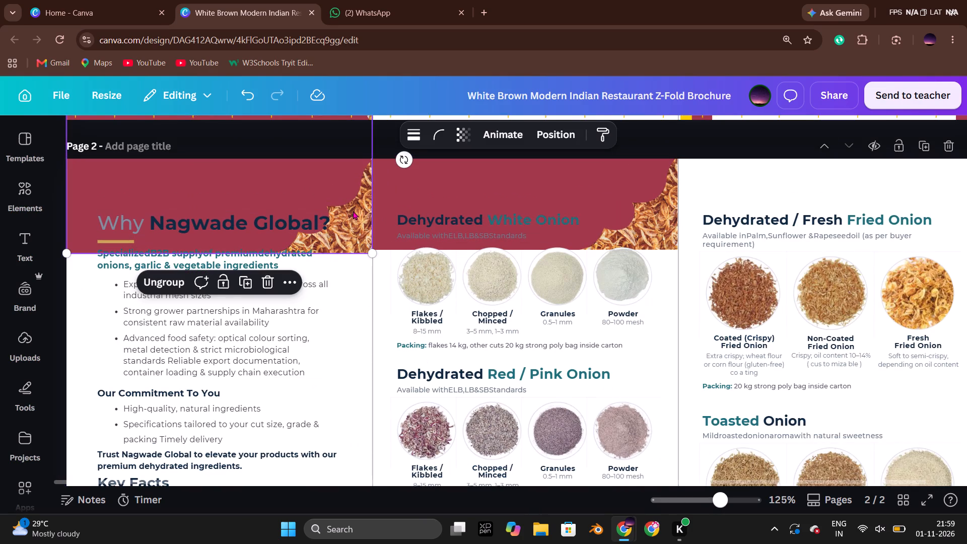
drag(353, 211, 351, 211)
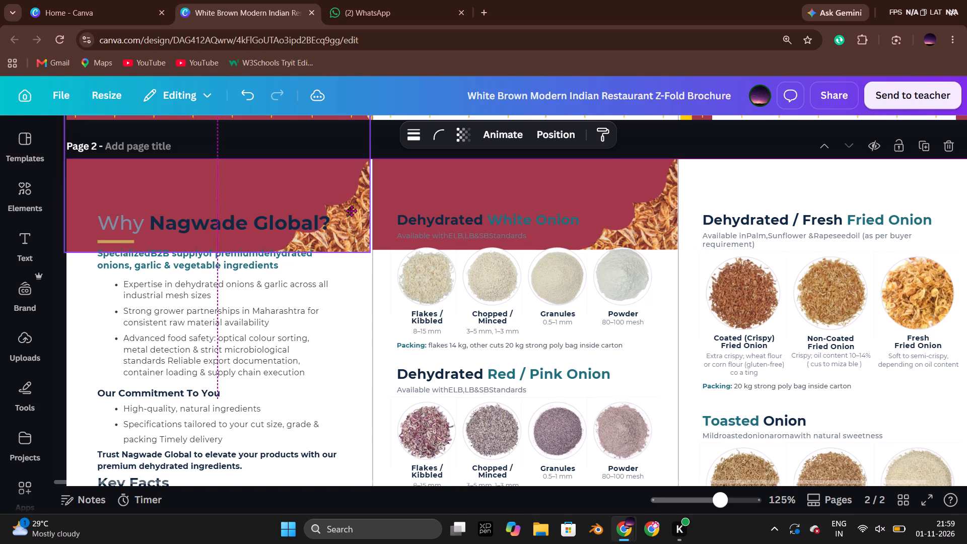
drag(351, 211, 353, 208)
click(761, 144)
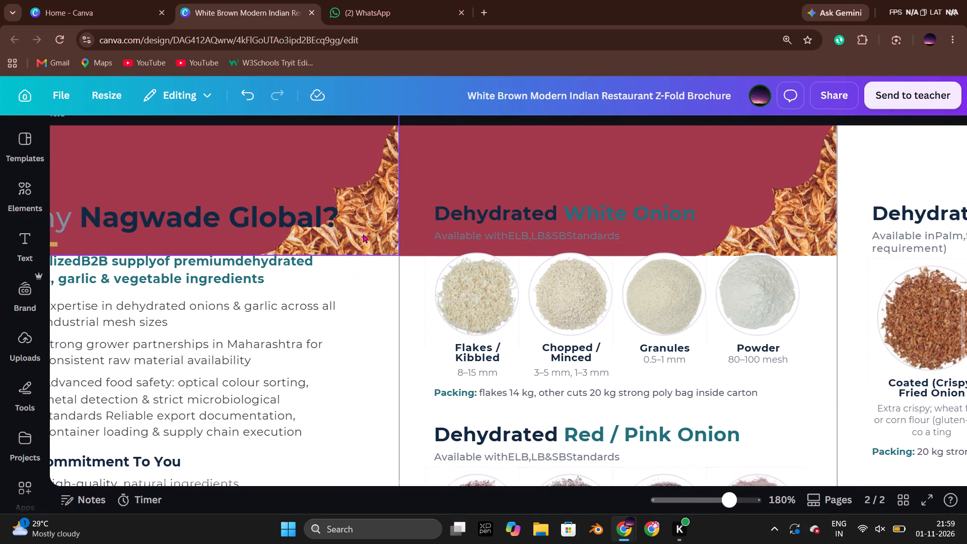
click(363, 234)
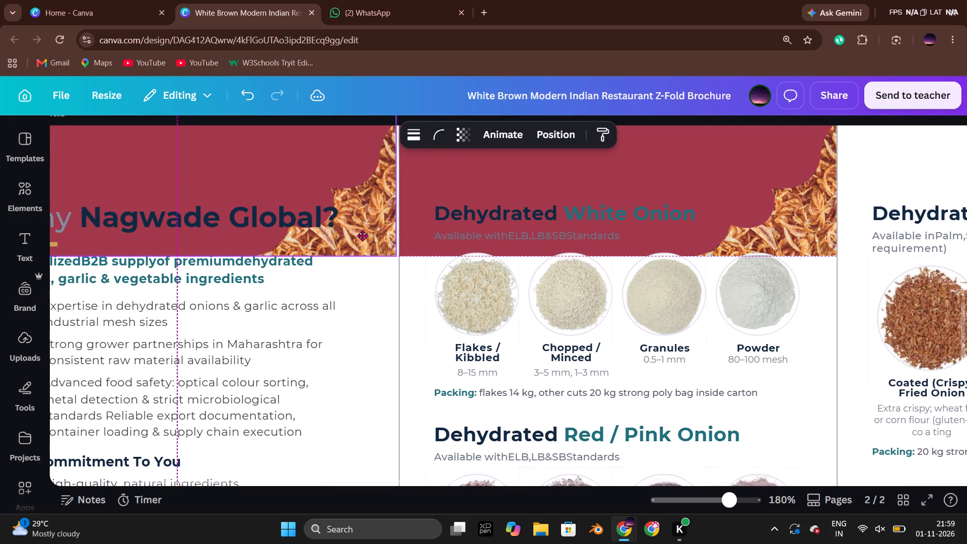
click(363, 316)
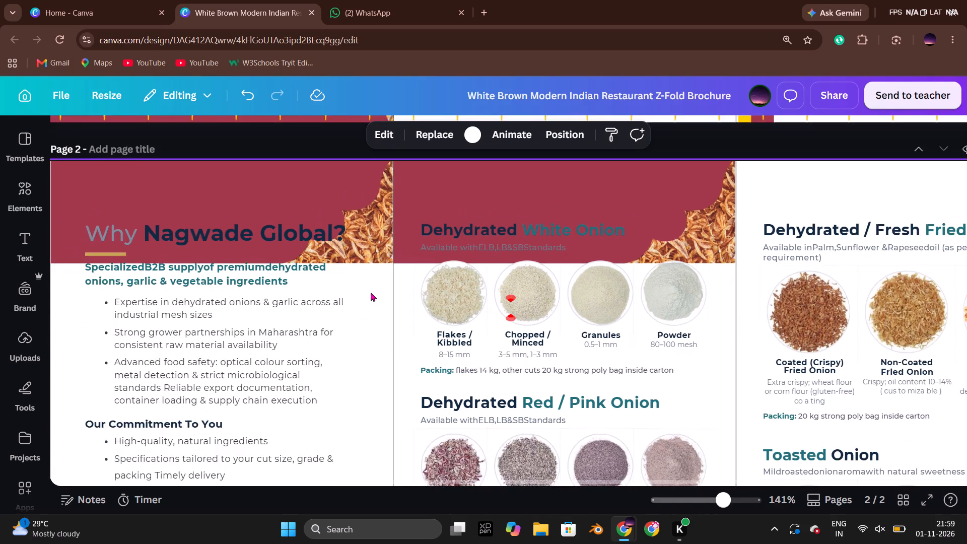
Duplicate the middle panel's crimson banner to the top of the "Dehydrated / Fresh Fried Onion" panel, aligned with its neighbour, and send it to back.
click(522, 203)
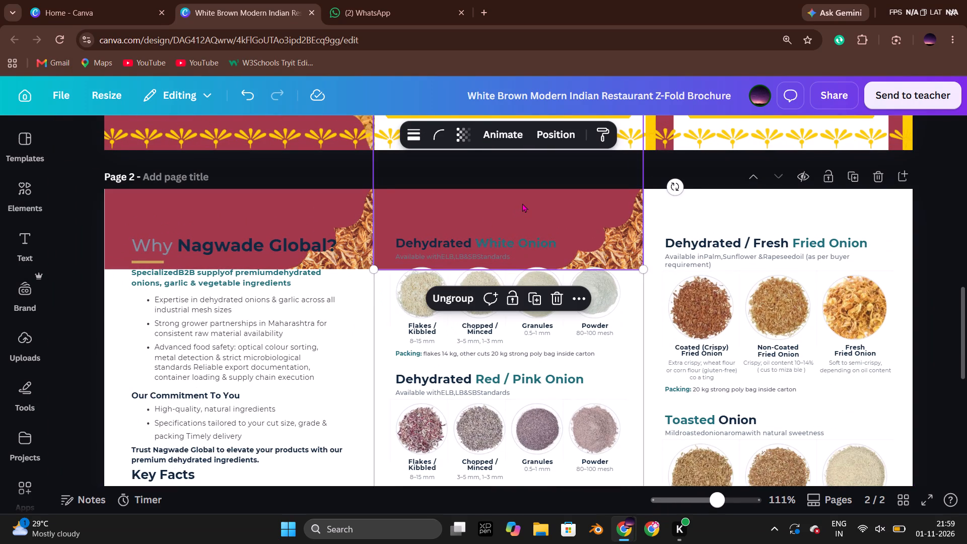
key(ctrl+c)
key(ctrl+v)
drag(519, 217, 725, 215)
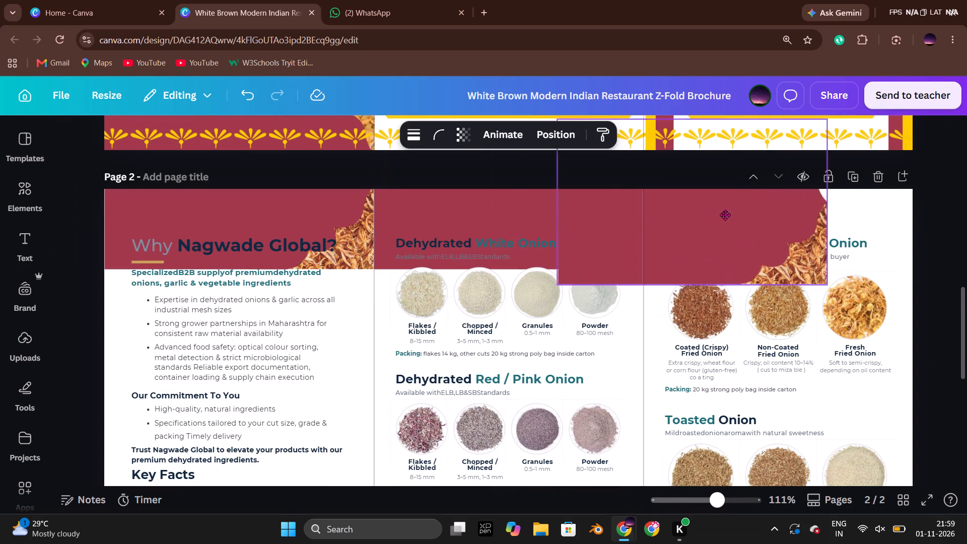
drag(725, 215, 779, 207)
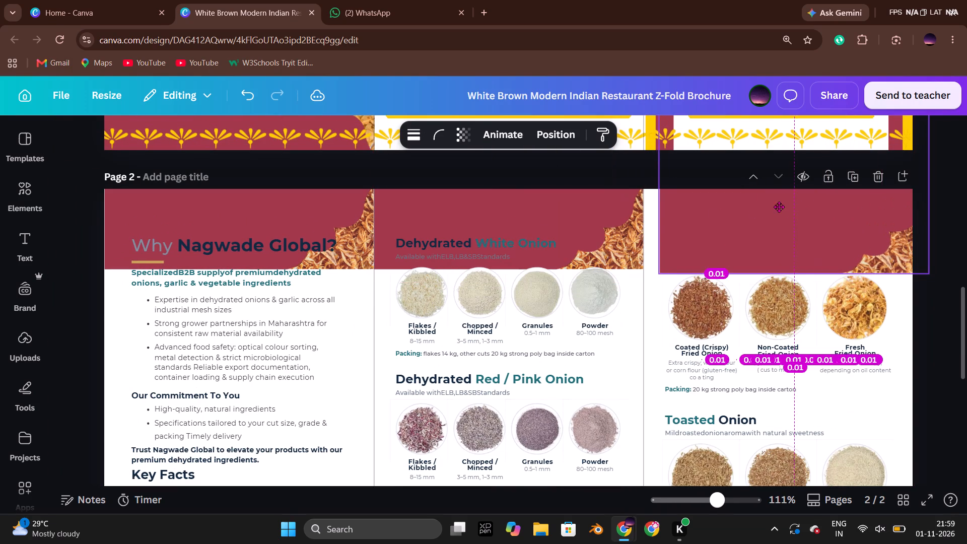
drag(779, 207, 777, 197)
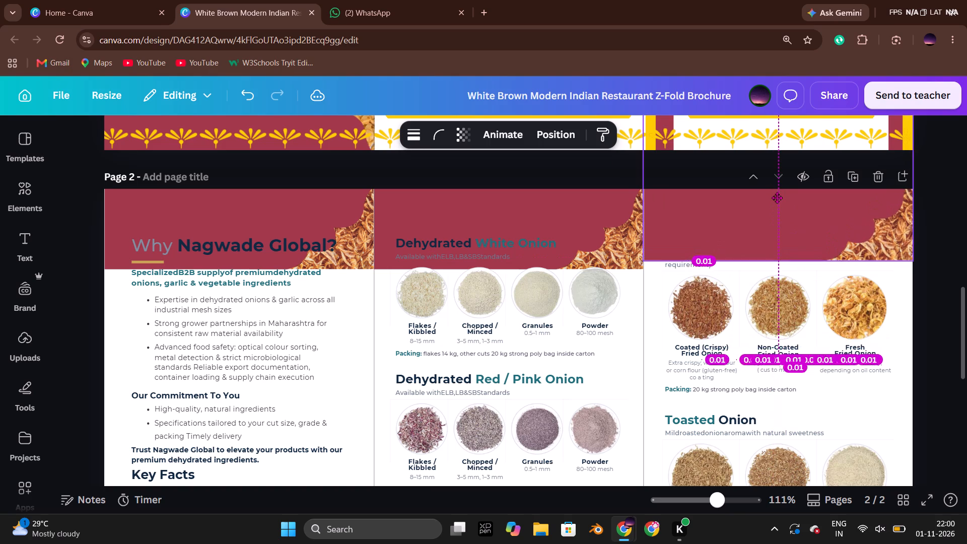
drag(777, 197, 776, 202)
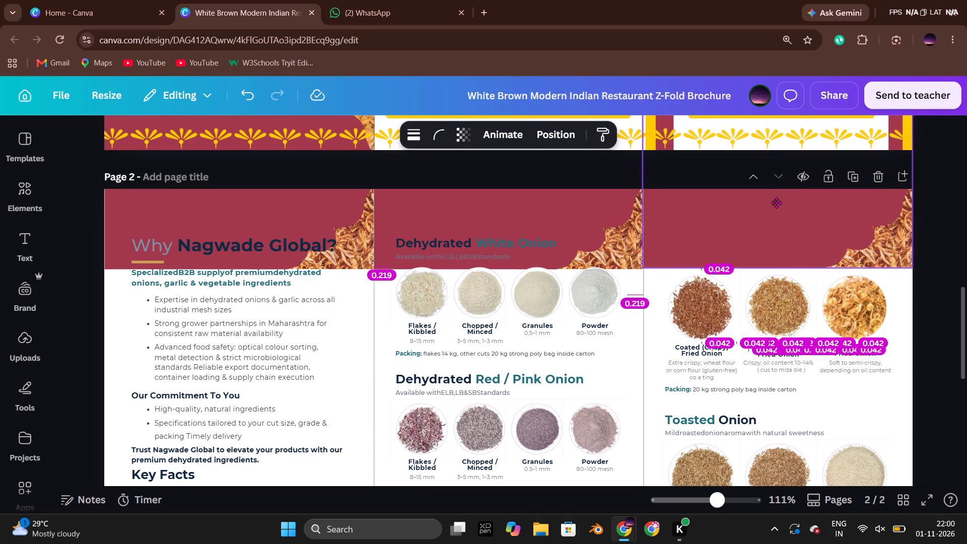
drag(776, 202, 778, 203)
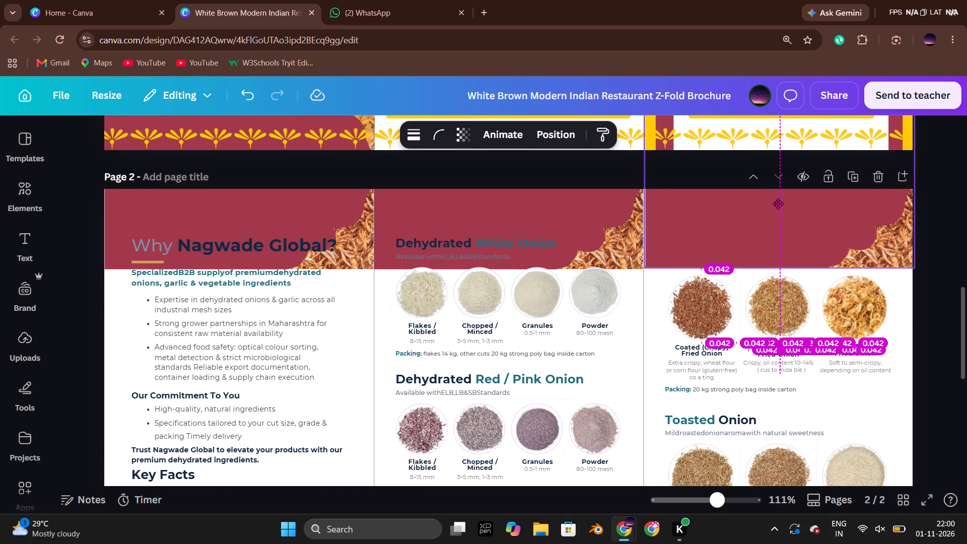
drag(778, 203, 776, 204)
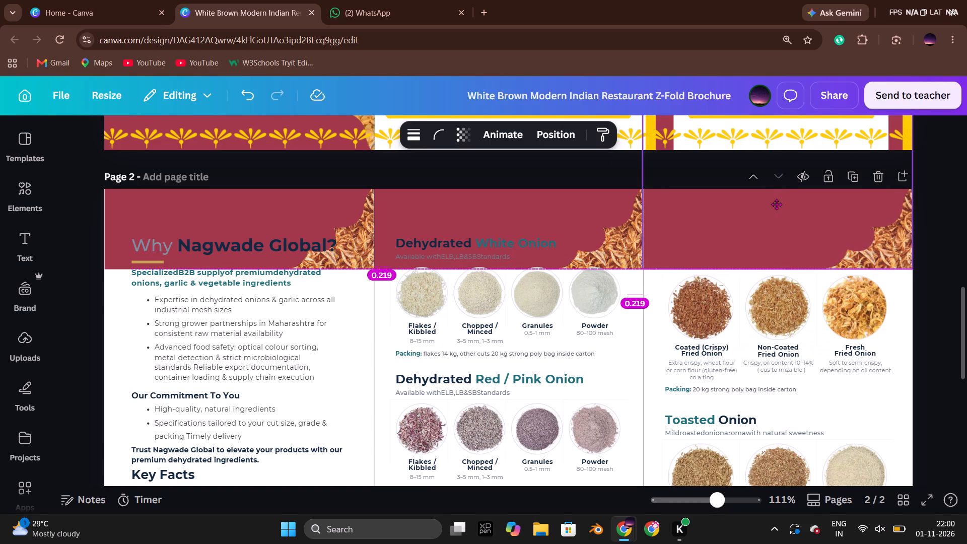
right_click(776, 204)
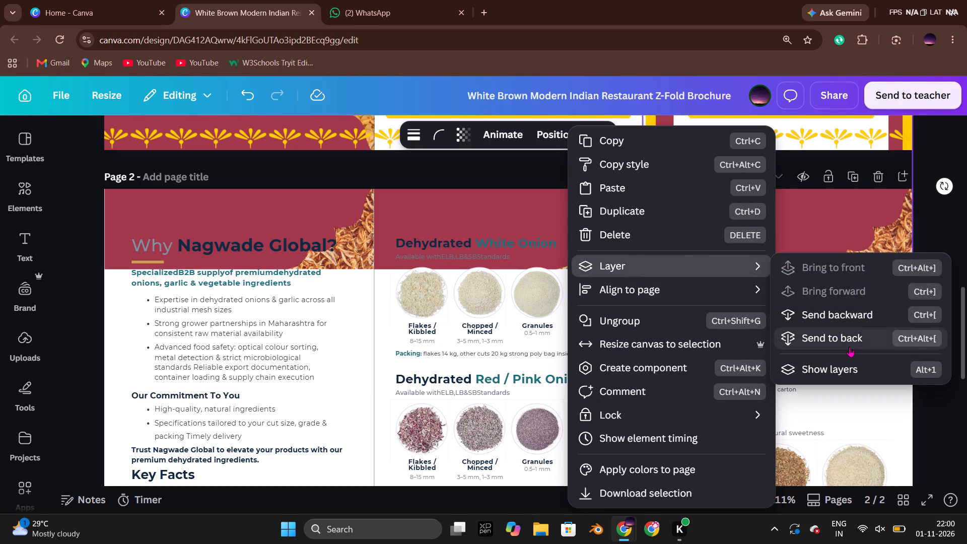
click(849, 347)
click(940, 232)
click(940, 232)
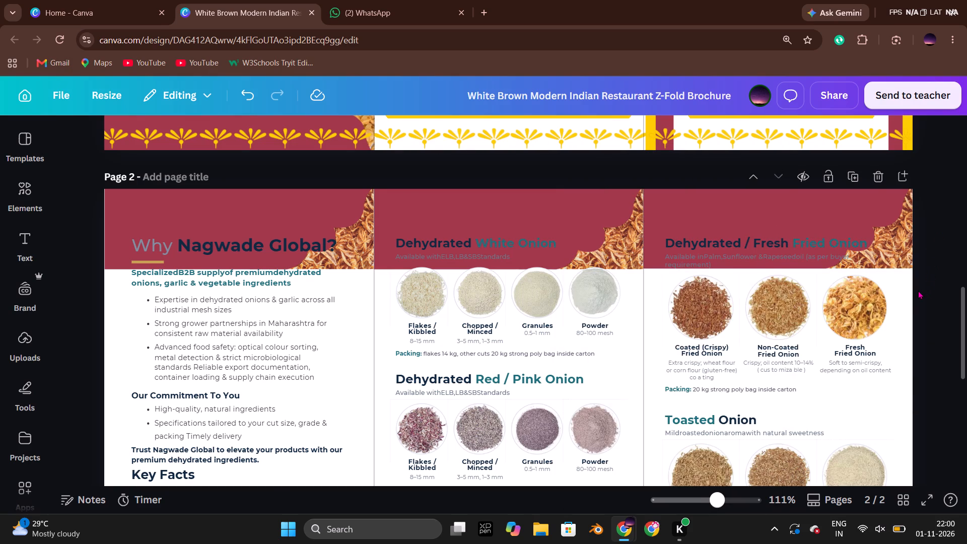
Review page 2's panels down to the Process Flow Chart and compare them with page 1's styling.
scroll(918, 290, down, 2)
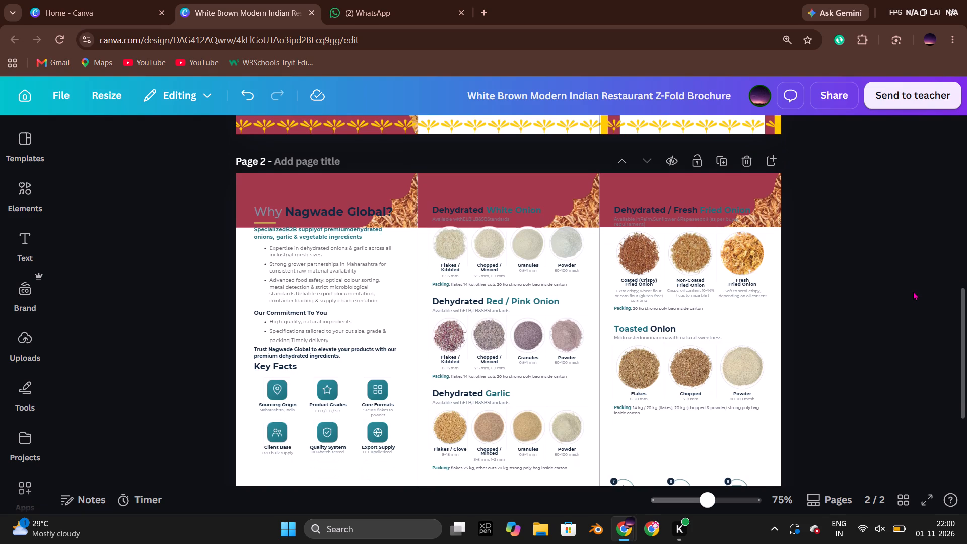
scroll(913, 291, down, 1)
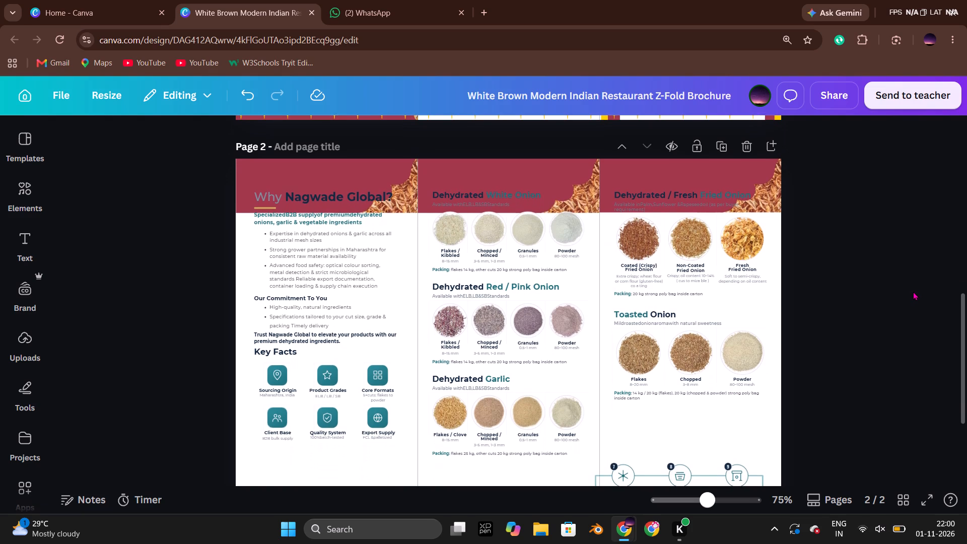
scroll(913, 291, up, 6)
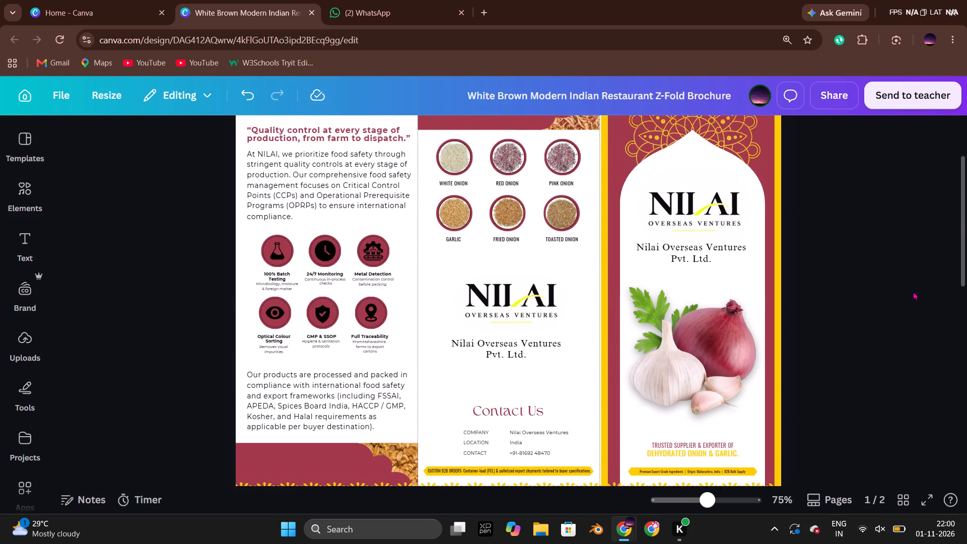
scroll(913, 291, up, 2)
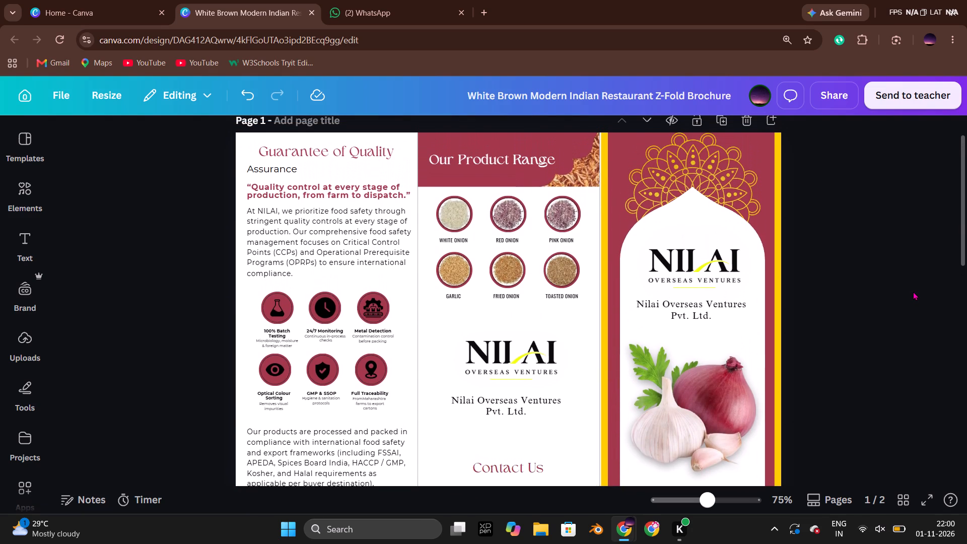
scroll(913, 291, down, 7)
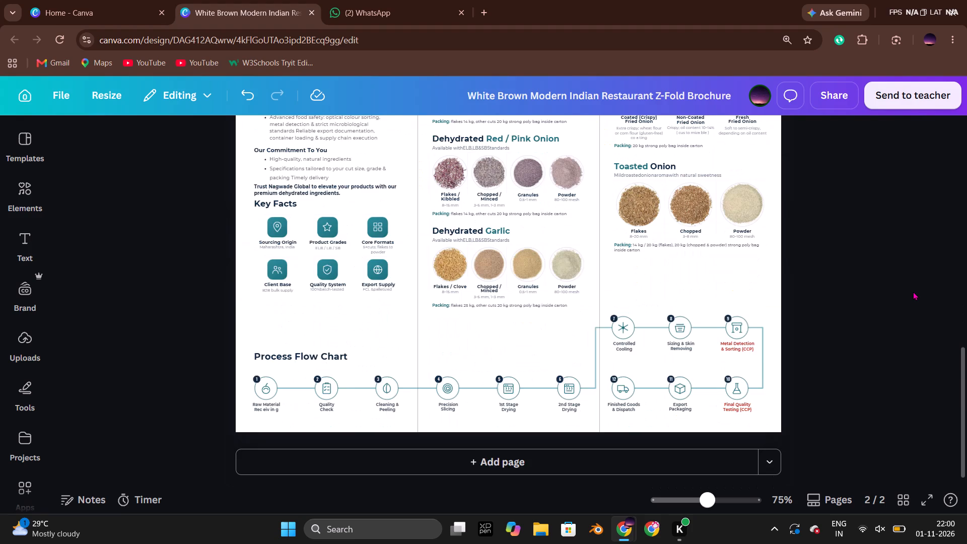
scroll(913, 291, up, 1)
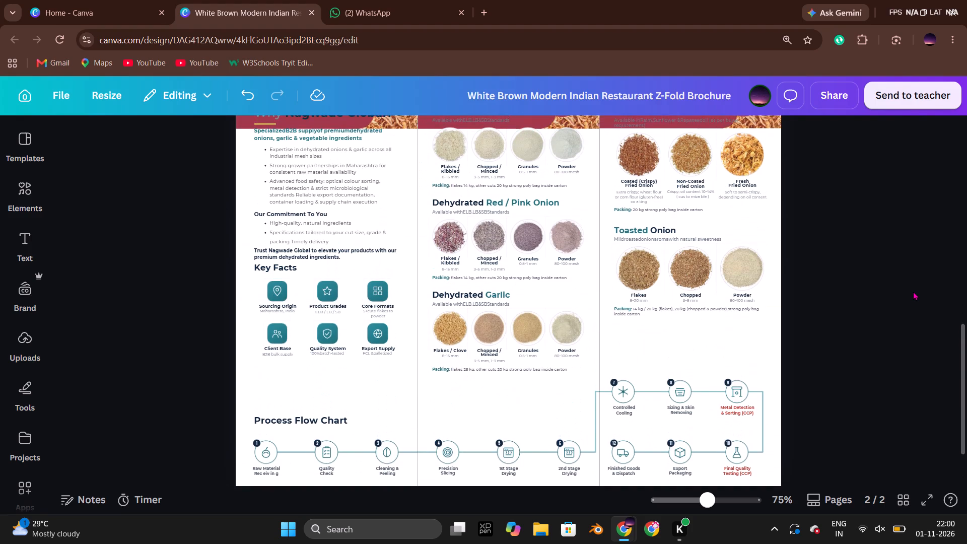
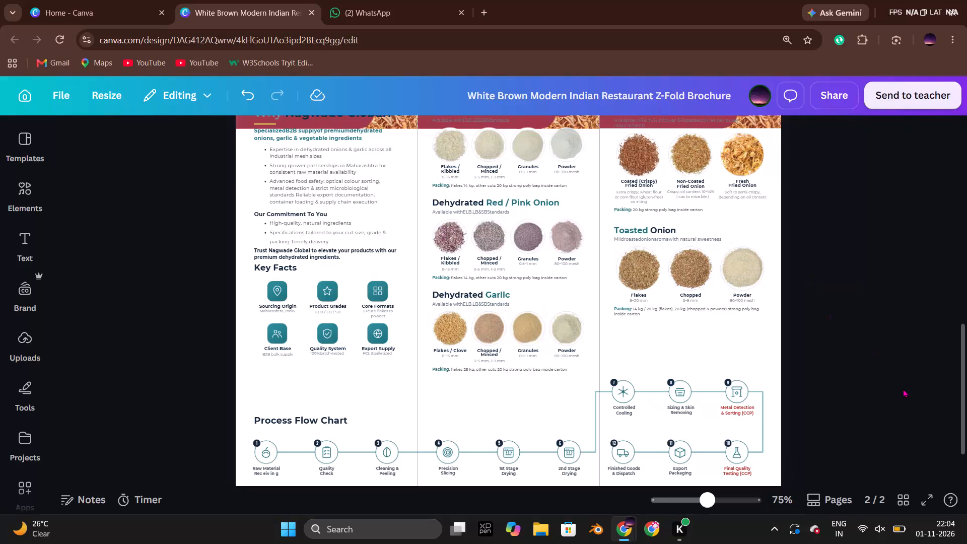
Select the "Guarantee of Quality" heading on page 1 as the style reference for page 2's banner headings.
scroll(873, 384, up, 2)
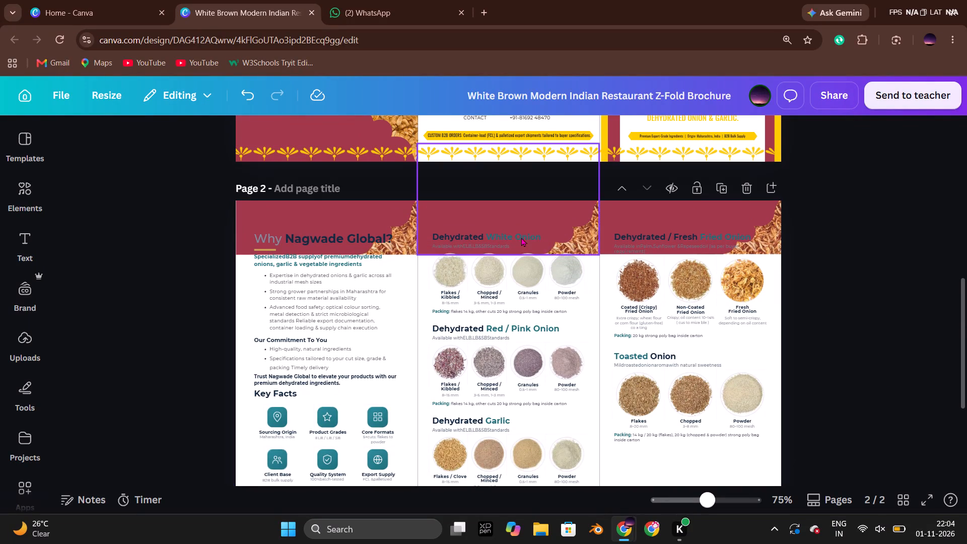
scroll(840, 268, up, 4)
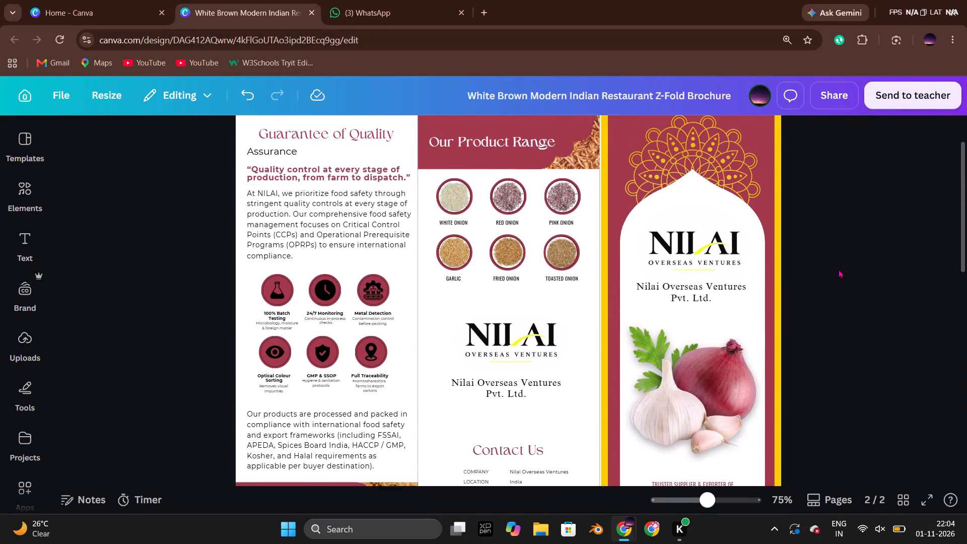
click(320, 144)
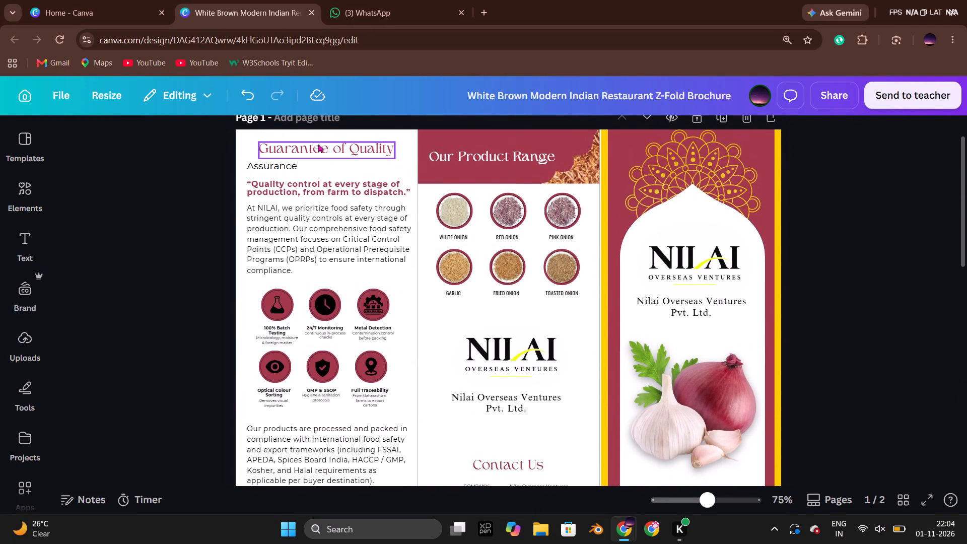
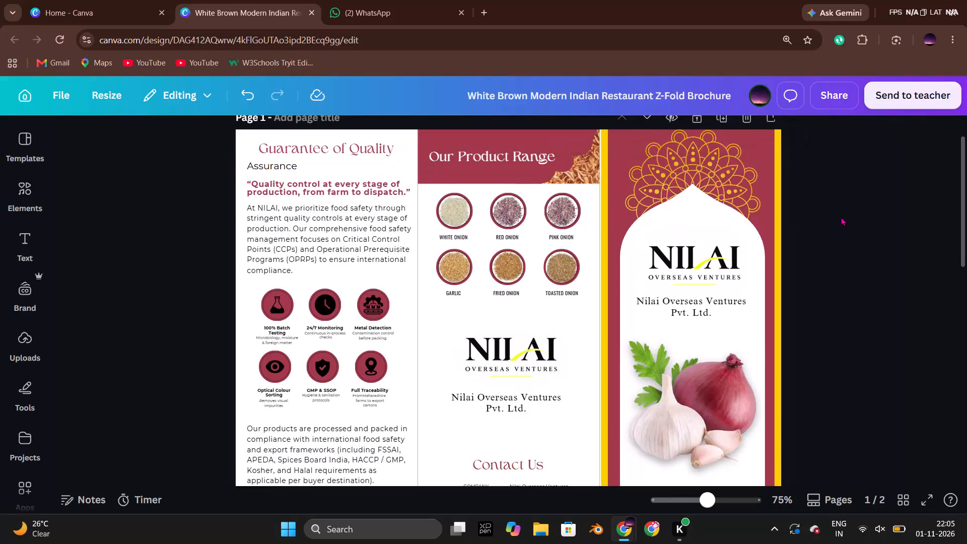
Restyle page 2's "Why Nagwade Global?" banner heading with the Higuen Elegant Serif font and white text.
scroll(836, 232, down, 6)
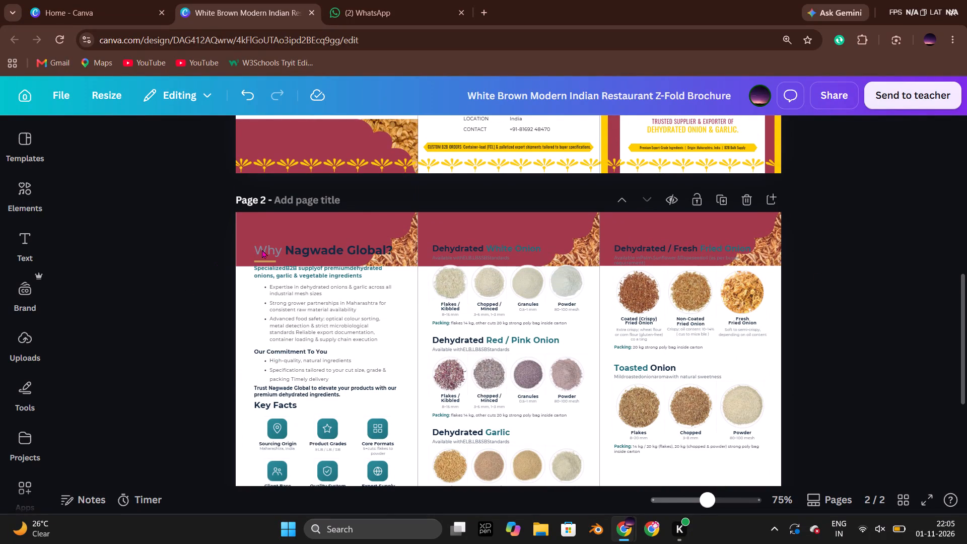
click(287, 248)
click(267, 130)
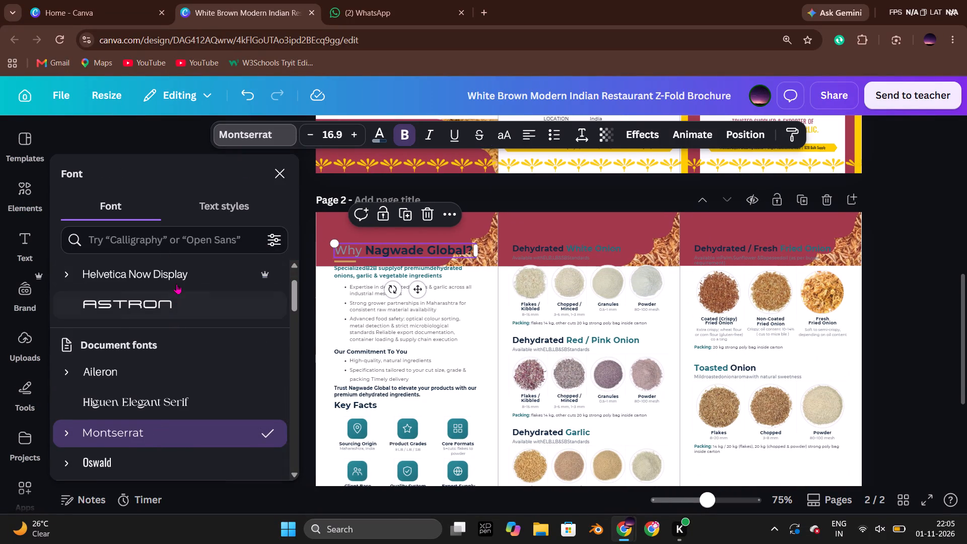
click(179, 398)
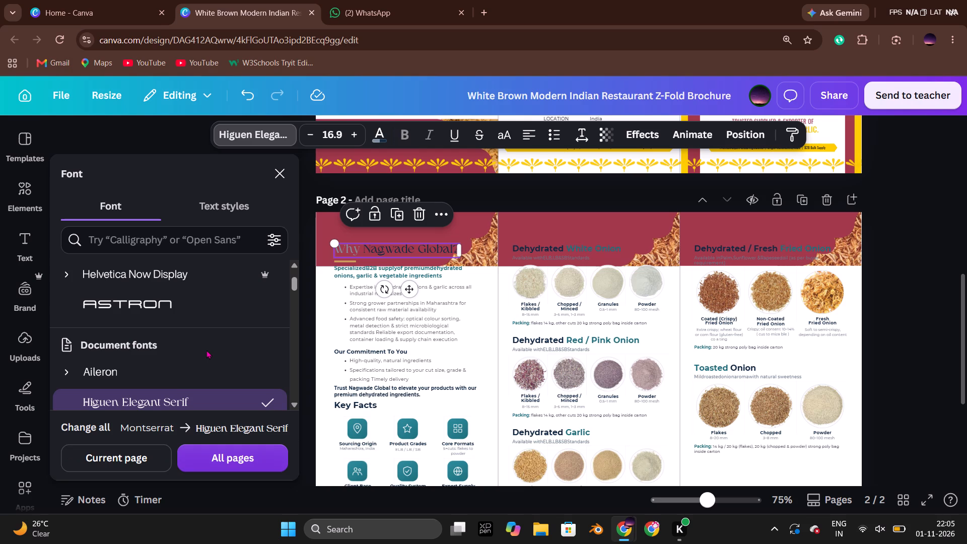
click(879, 242)
click(879, 242)
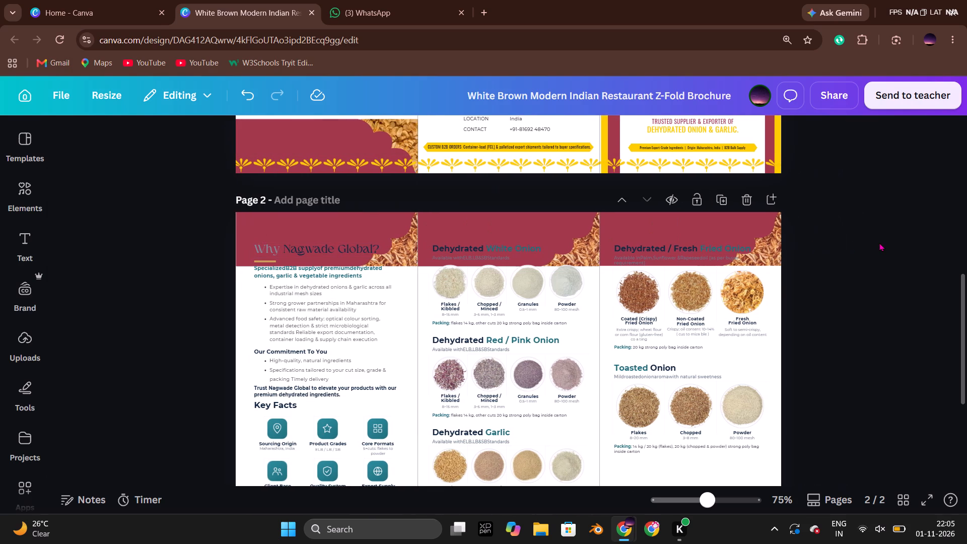
click(336, 248)
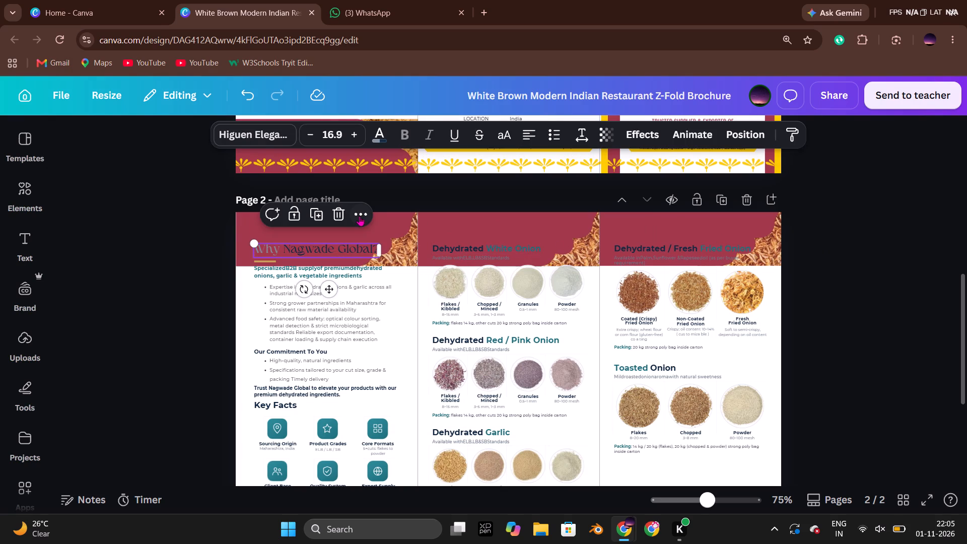
click(377, 137)
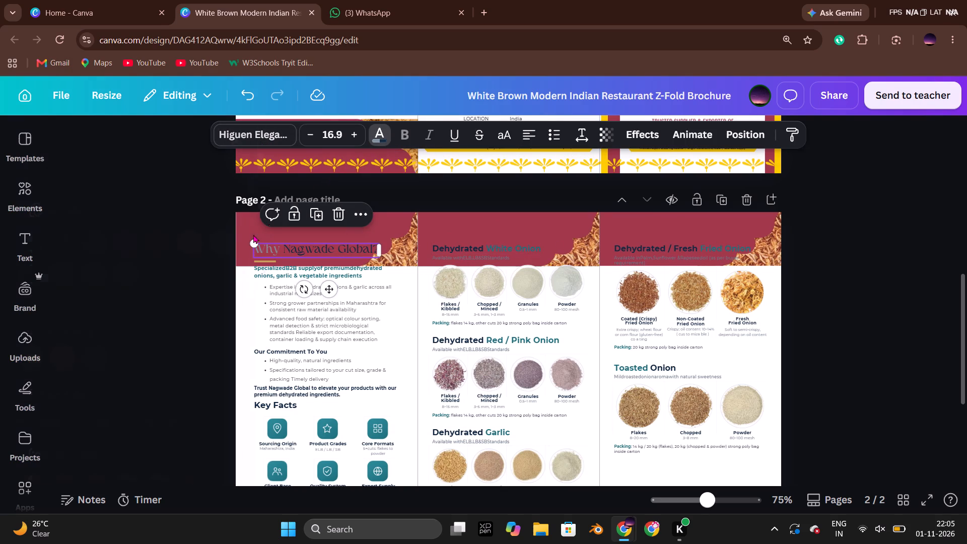
click(268, 271)
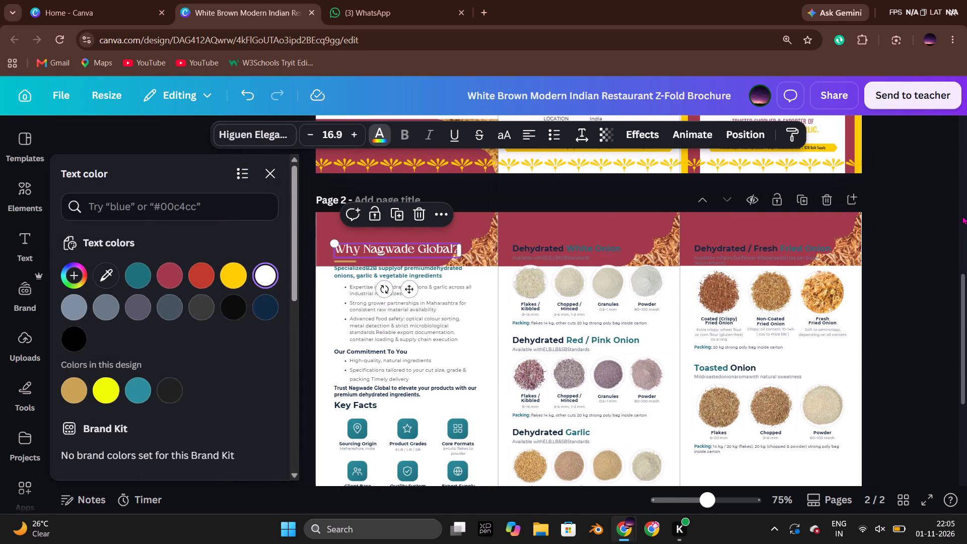
click(934, 213)
Delete the short gold underline beneath the "Why Nagwade Global?" heading.
click(205, 265)
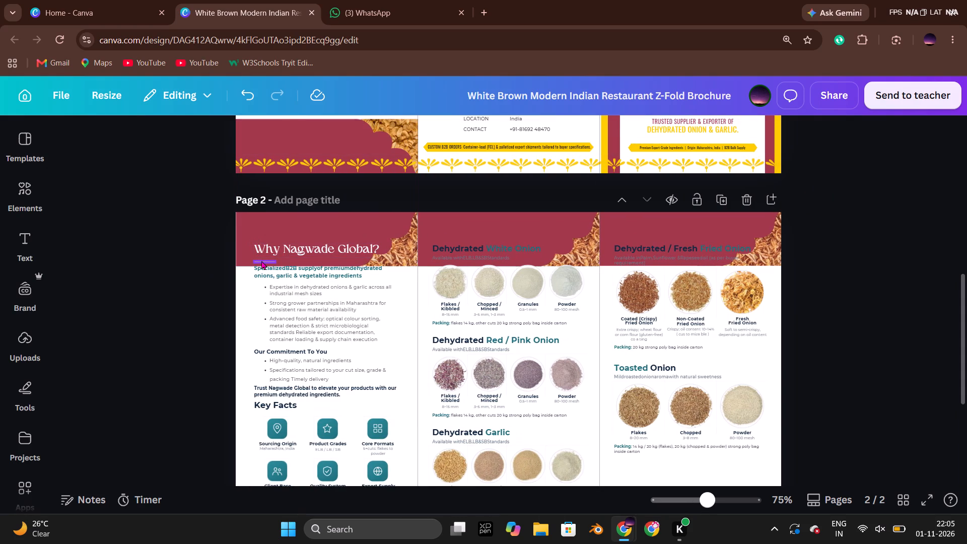
click(262, 261)
key(Delete)
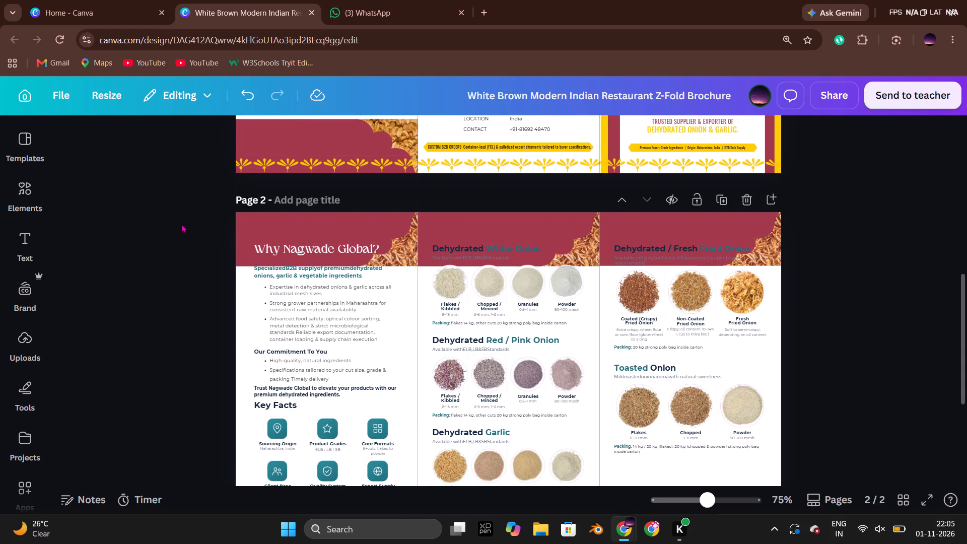
click(182, 224)
Restyle the "Dehydrated White Onion" banner heading with white text and the Higuen Elegant Serif font.
click(475, 250)
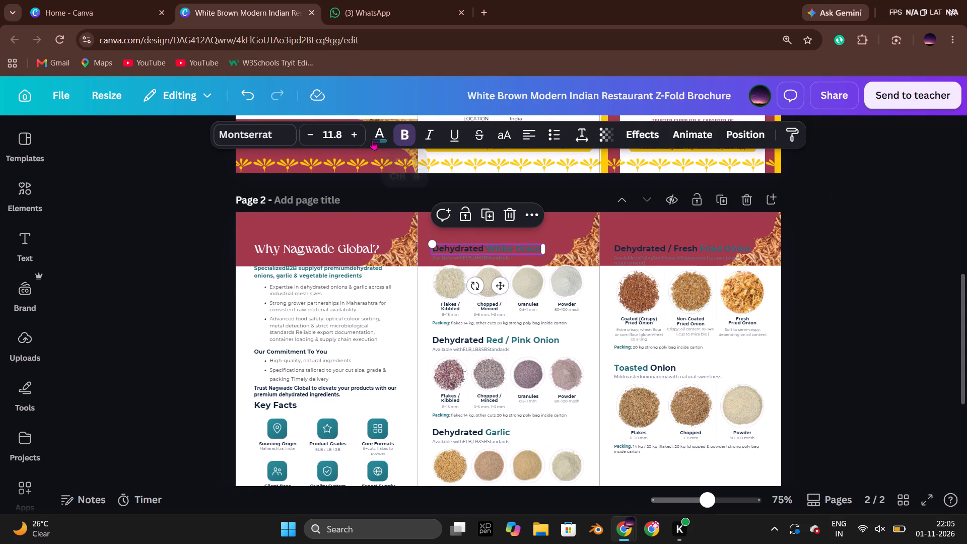
click(376, 139)
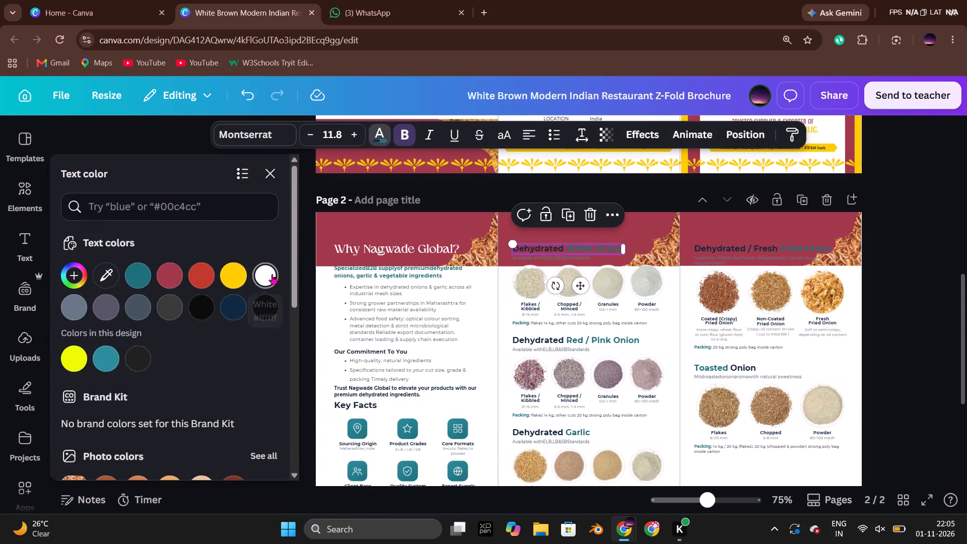
click(272, 274)
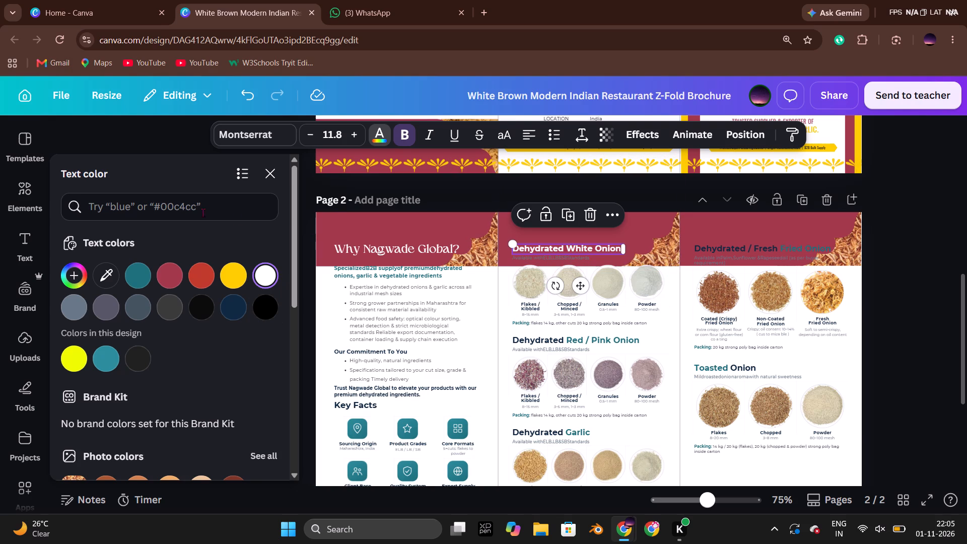
click(256, 139)
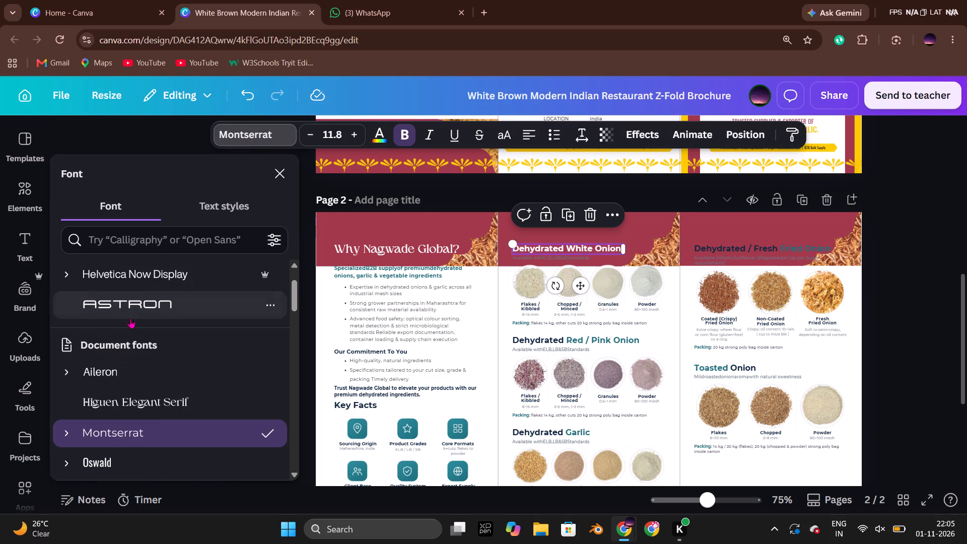
click(153, 396)
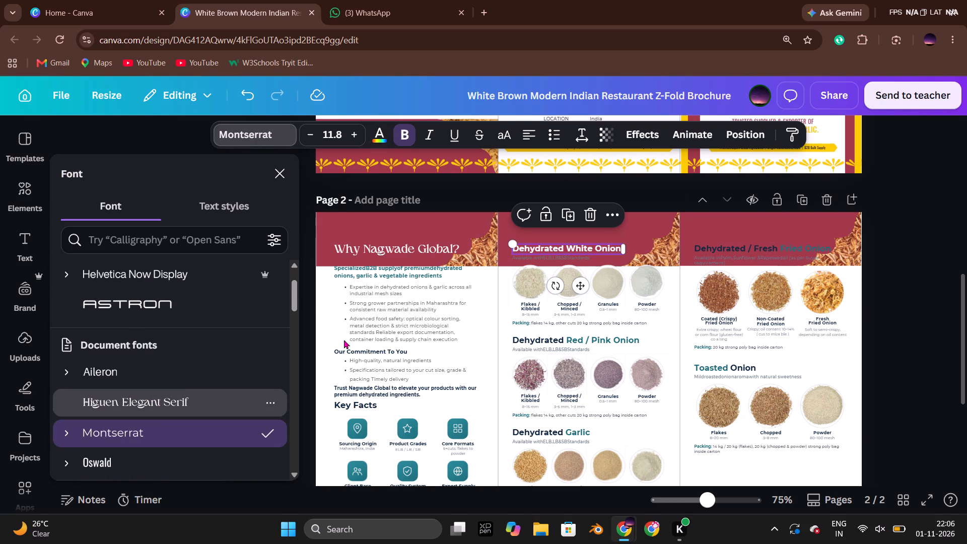
click(937, 232)
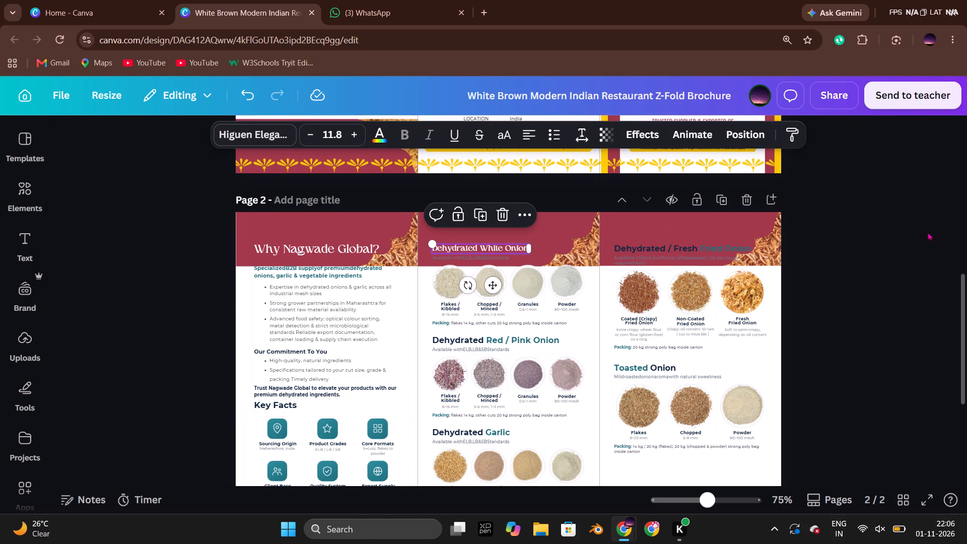
click(883, 233)
Check the font size of page 1's headings and set the "Why Nagwade Global?" heading to size 20.
scroll(400, 252, up, 1)
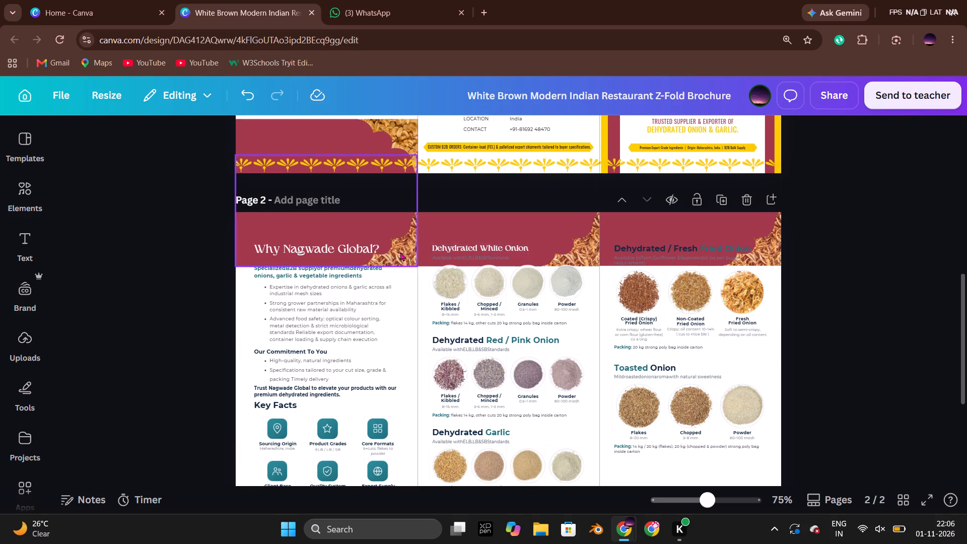
scroll(400, 252, up, 3)
click(357, 195)
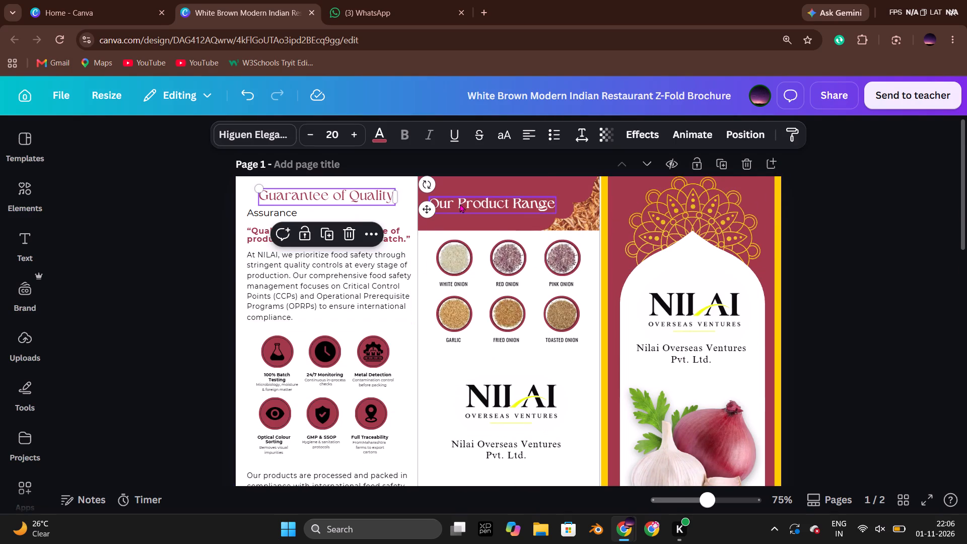
click(460, 203)
scroll(497, 280, down, 4)
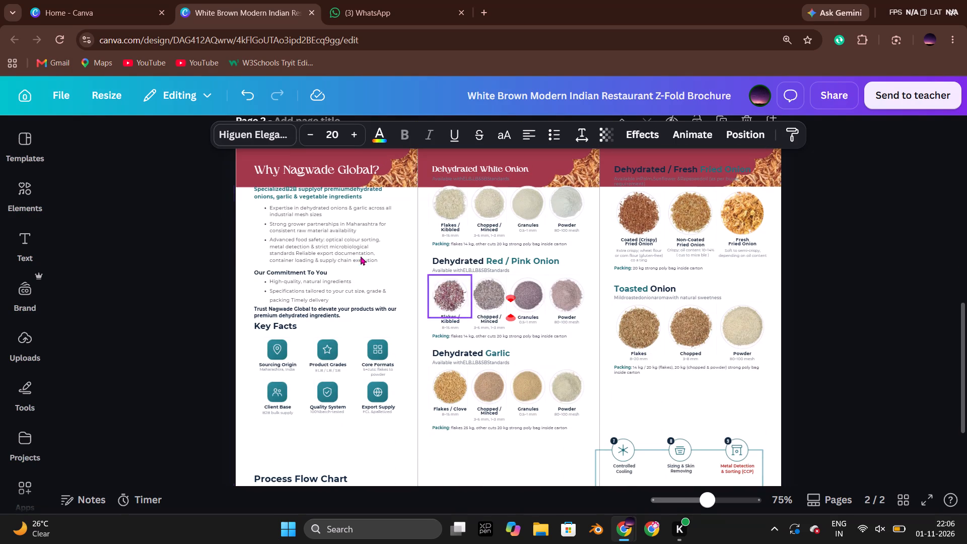
click(307, 168)
click(331, 134)
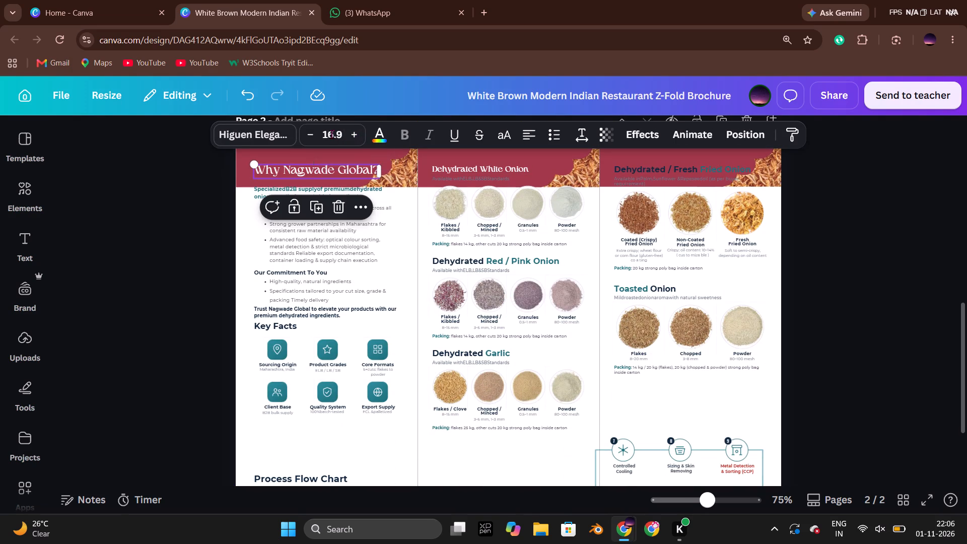
text(20)
key(Return)
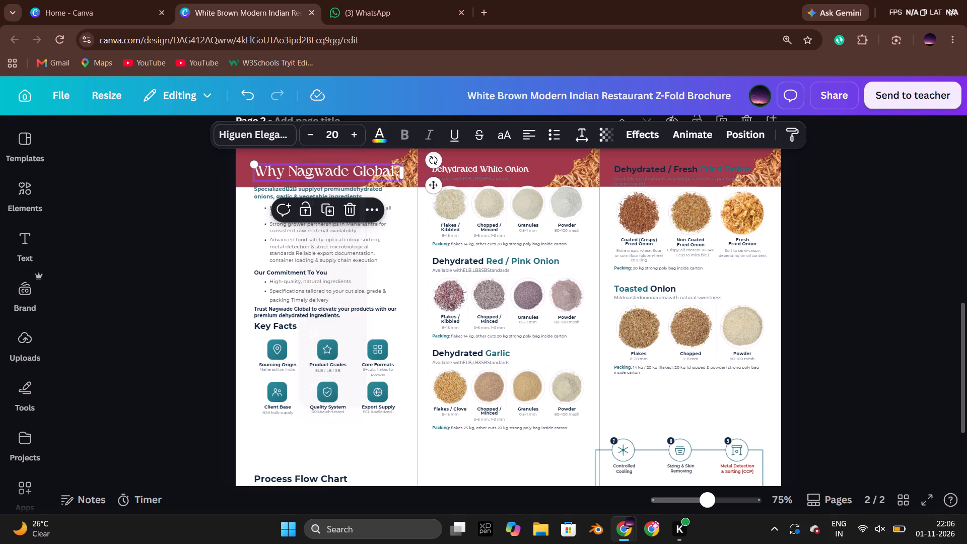
click(193, 191)
Replace "Nagwade Global?" with "Nilai?" in the first panel's banner heading so it reads "Why Nilai?".
double_click(319, 171)
click(291, 174)
drag(291, 173, 395, 170)
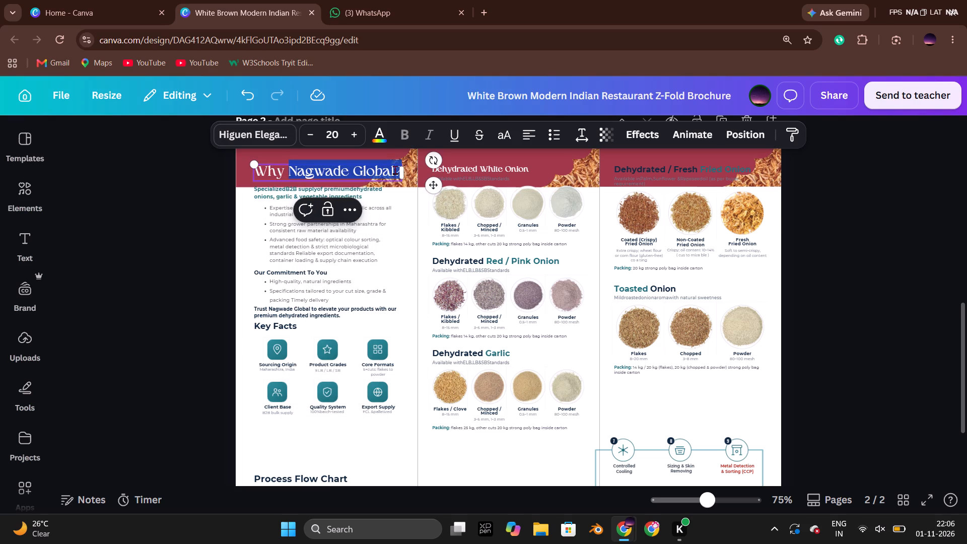
text(Ni)
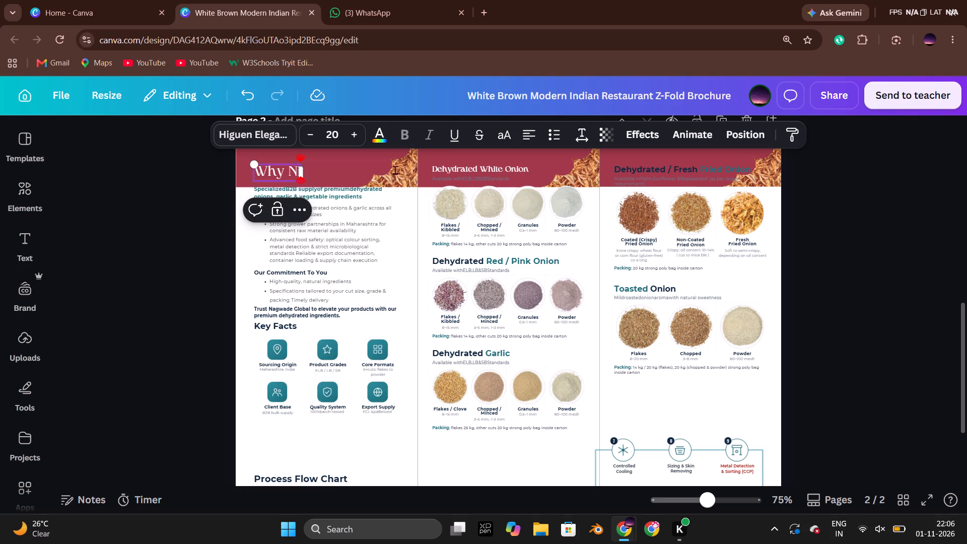
text(lao)
key(BackSpace)
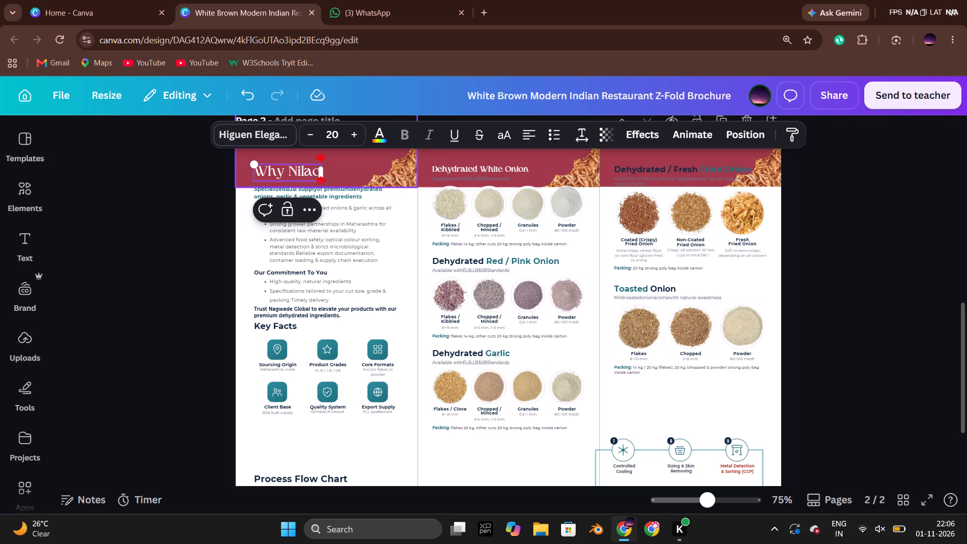
text(i?)
click(179, 268)
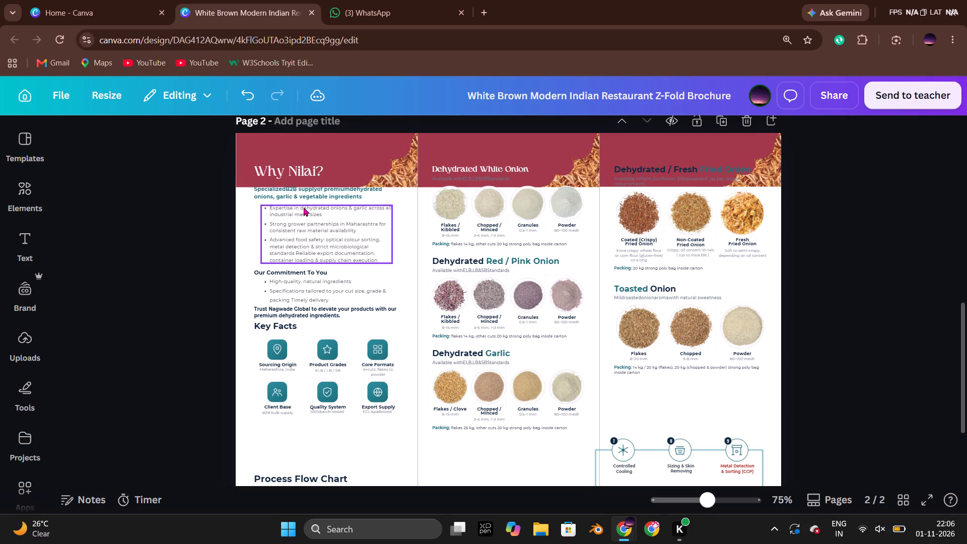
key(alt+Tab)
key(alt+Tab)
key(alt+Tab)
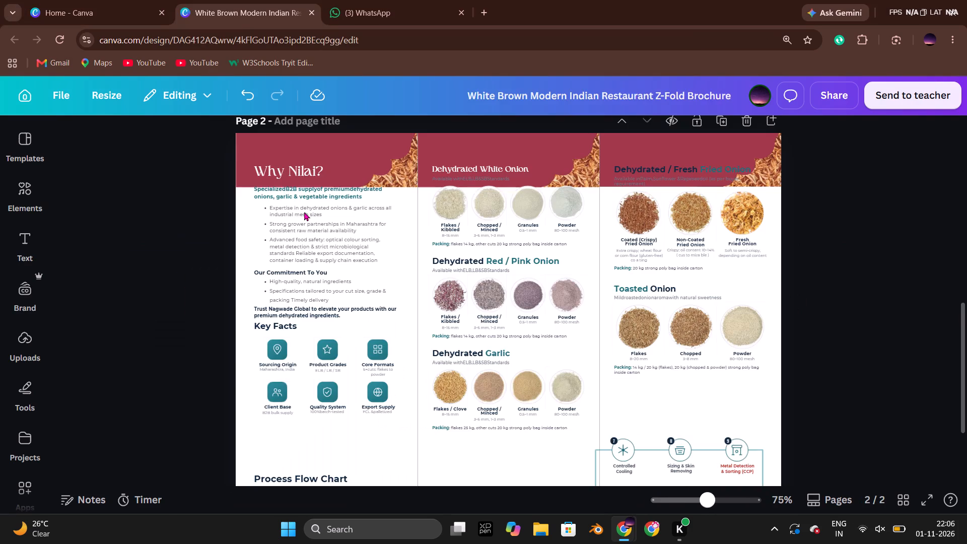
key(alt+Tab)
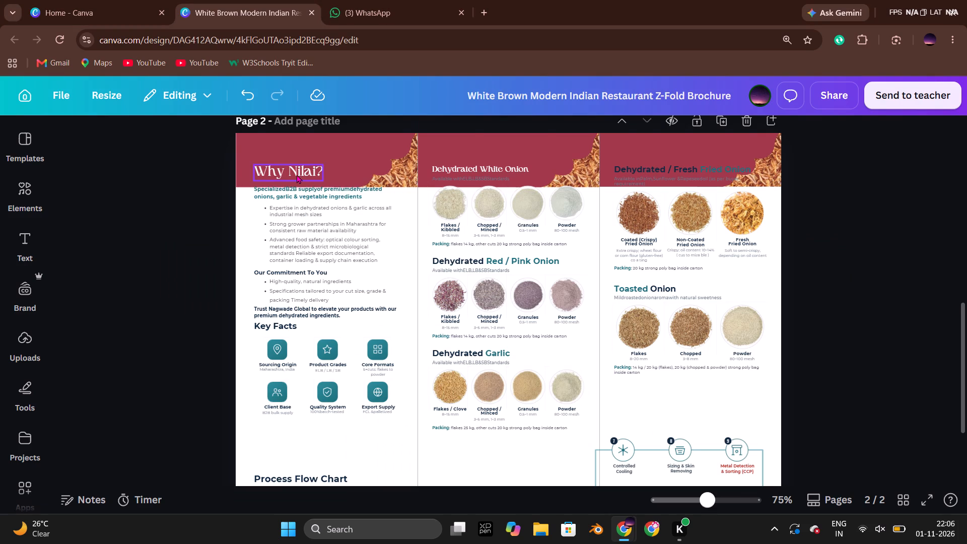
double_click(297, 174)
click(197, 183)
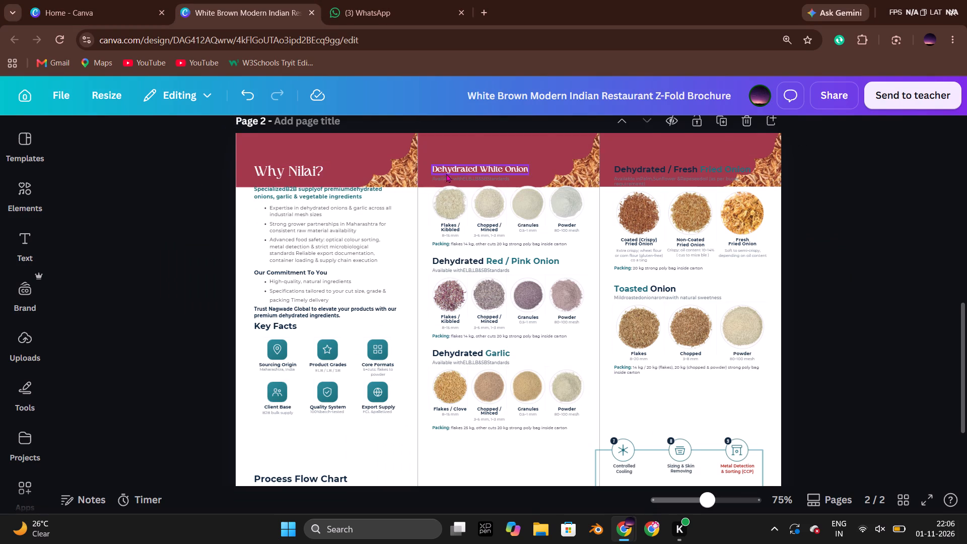
Set the "Dehydrated White Onion" banner heading's font size to 20.
click(460, 168)
click(330, 135)
text(20)
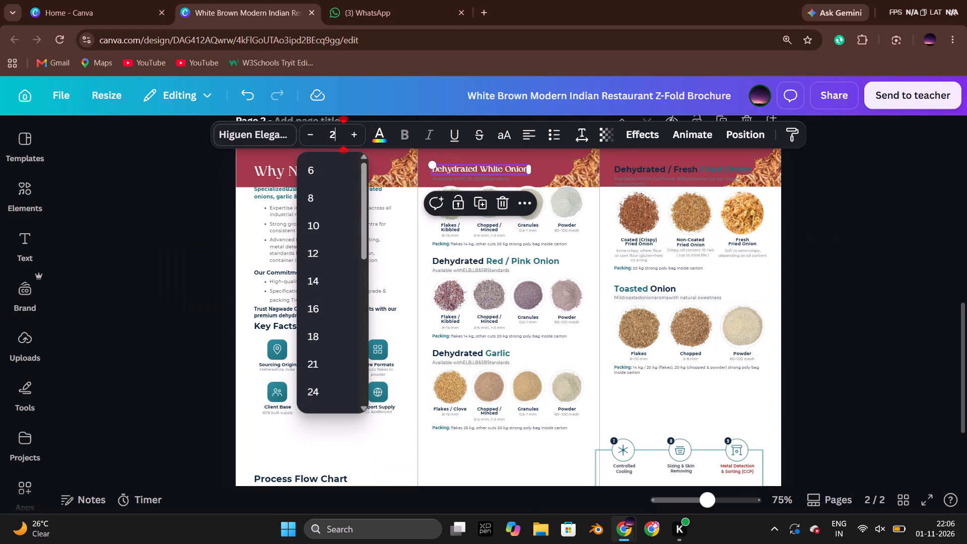
key(Return)
click(891, 205)
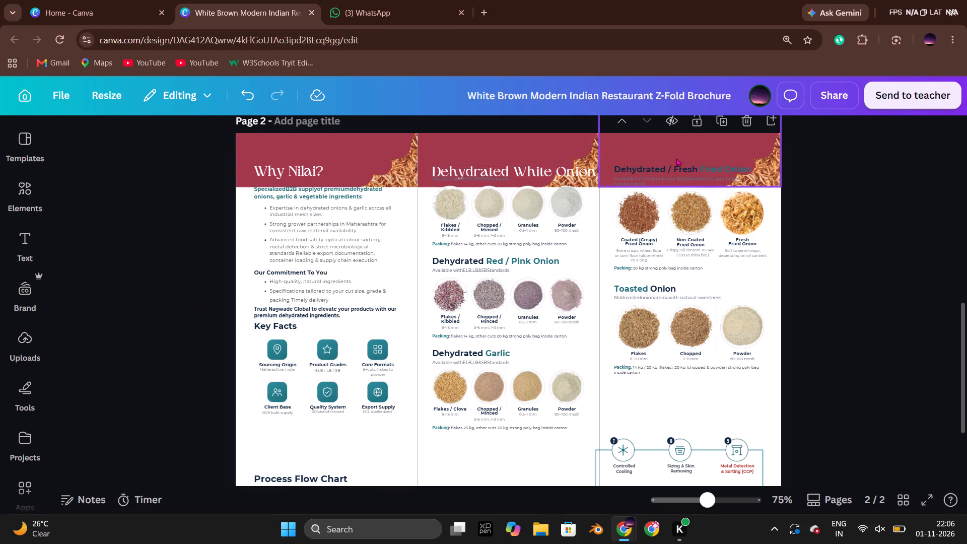
Restyle the "Dehydrated / Fresh Fried Onion" banner heading with white text and the Higuen Elegant Serif font.
click(683, 166)
click(386, 134)
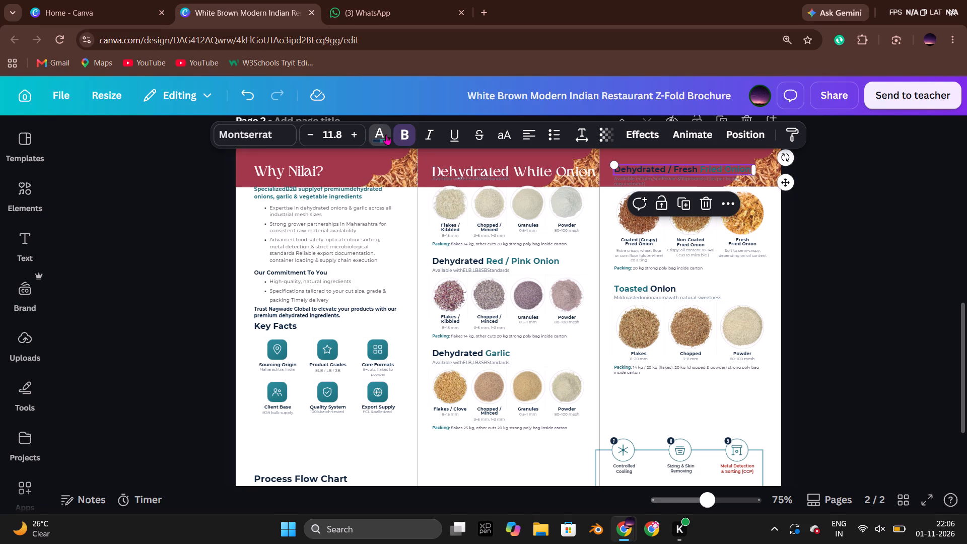
click(263, 275)
click(269, 131)
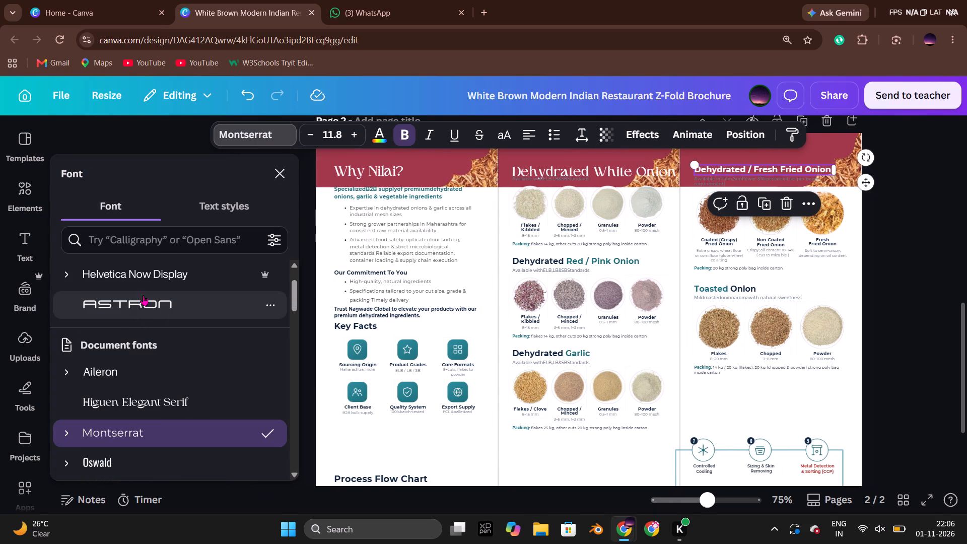
click(137, 398)
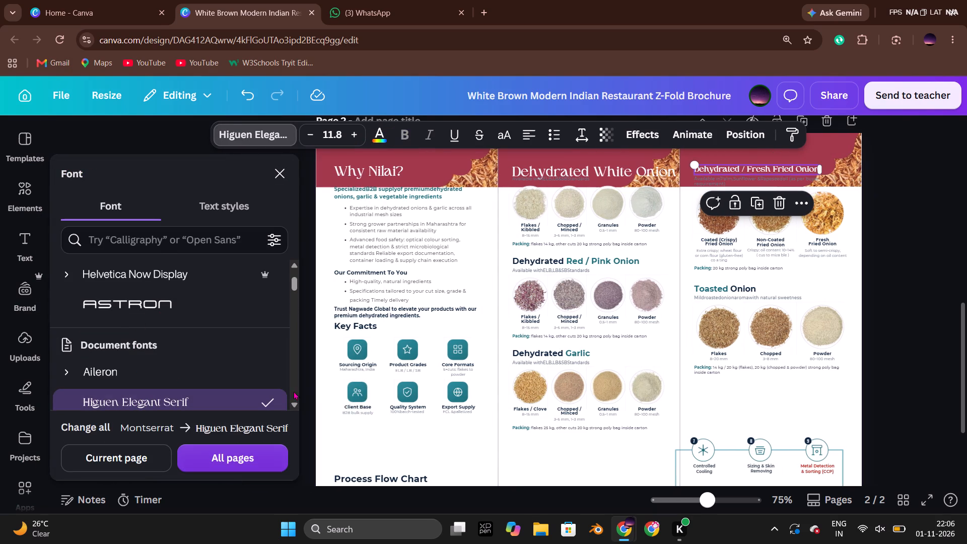
double_click(919, 247)
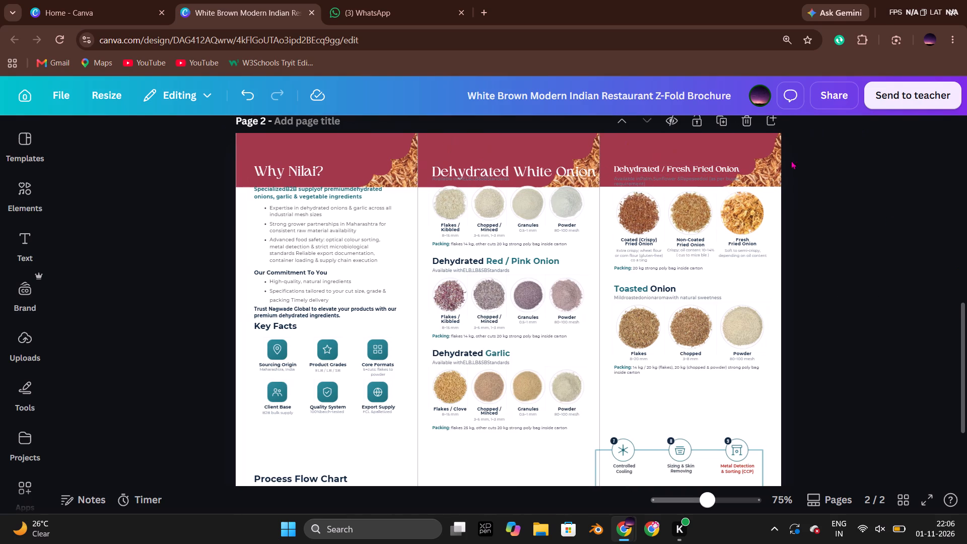
Set the "Dehydrated / Fresh Fried Onion" banner heading's font size to 20.
click(693, 172)
click(249, 138)
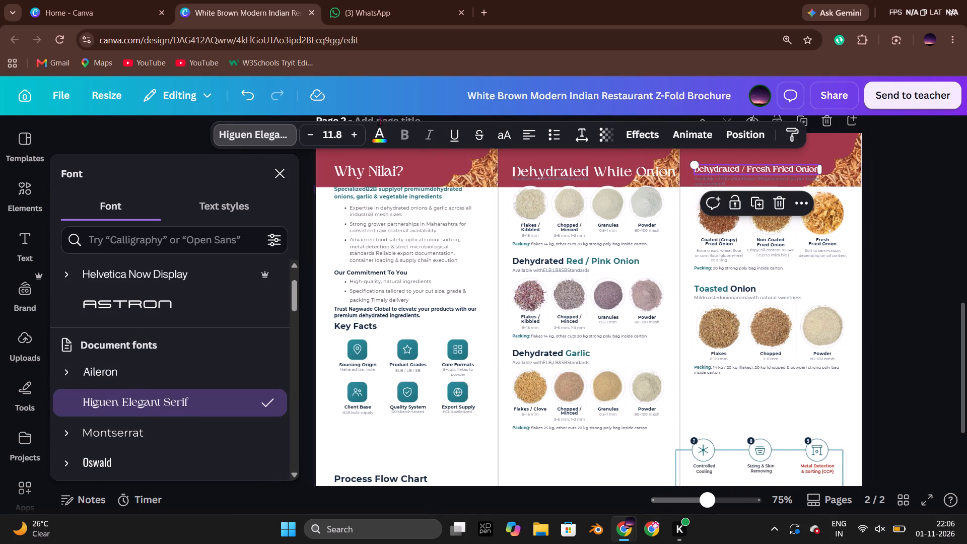
click(331, 139)
text(29)
key(BackSpace)
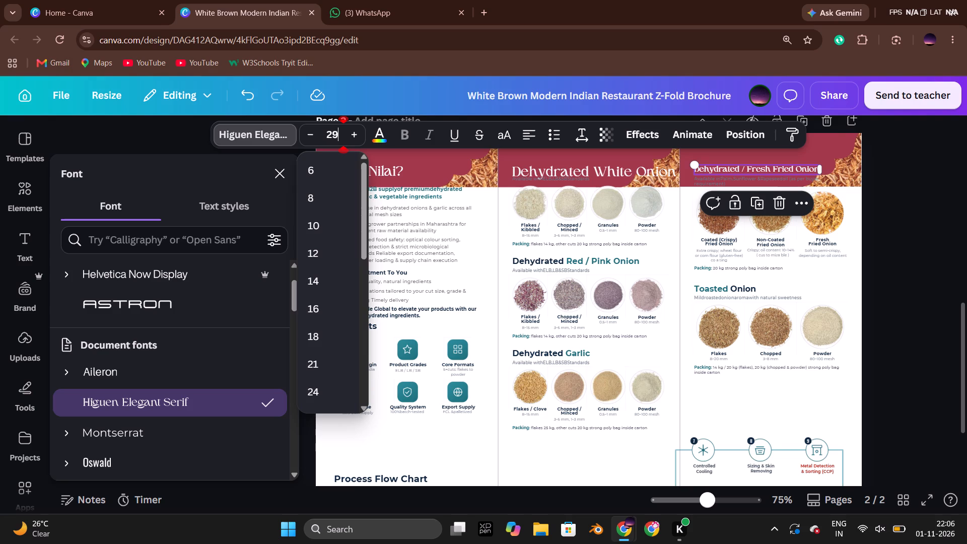
key(0)
key(Return)
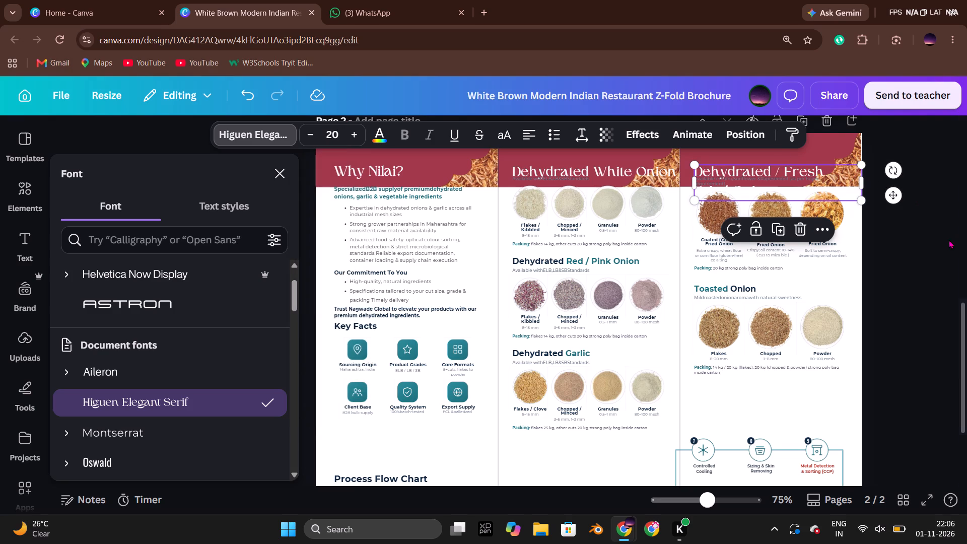
click(941, 238)
click(833, 243)
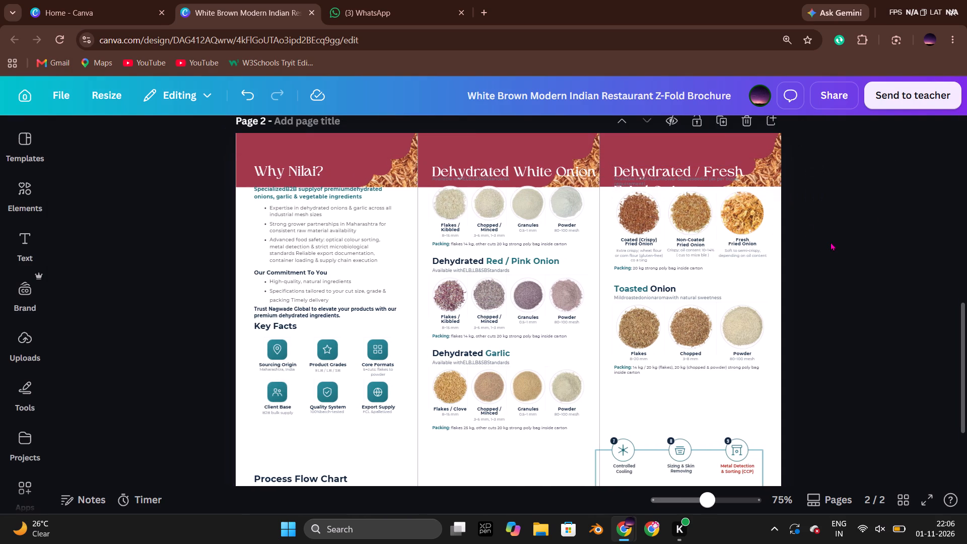
Move the two-line "Dehydrated / Fresh Fried Onion" heading up so both lines sit within the third panel's crimson banner.
click(691, 175)
key(Up)
key(Up)
key(Up)
key(Up)
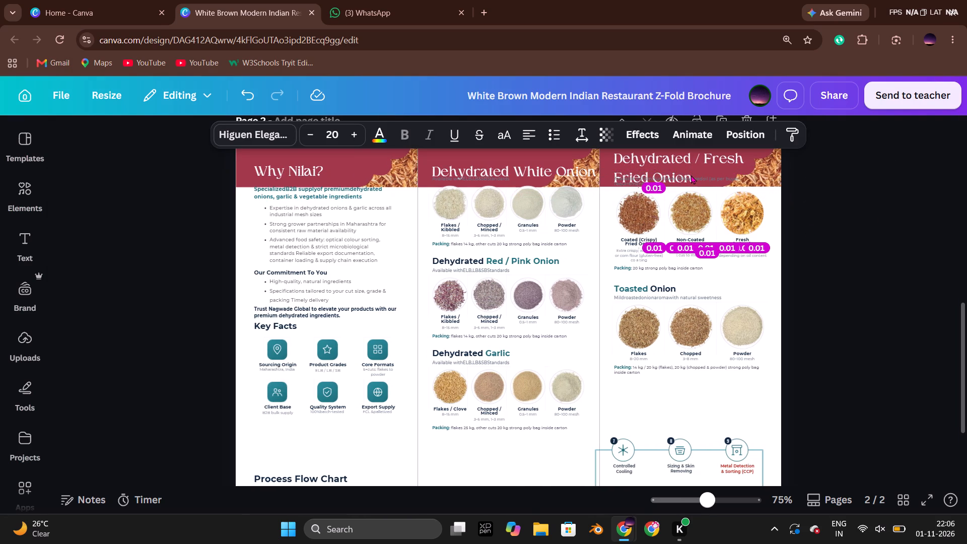
key(Down)
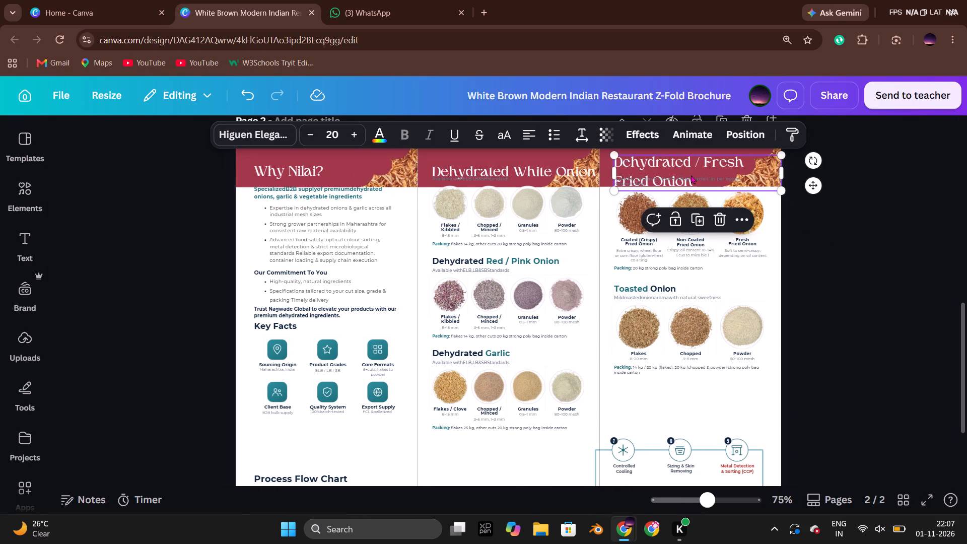
Tighten the "Dehydrated / Fresh Fried Onion" heading's line spacing to 0.87.
click(587, 138)
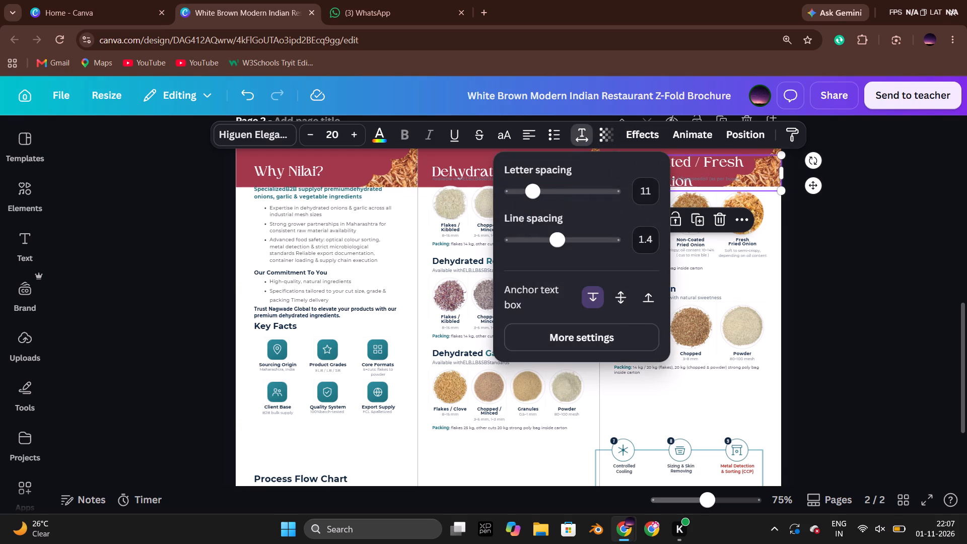
drag(554, 239, 526, 237)
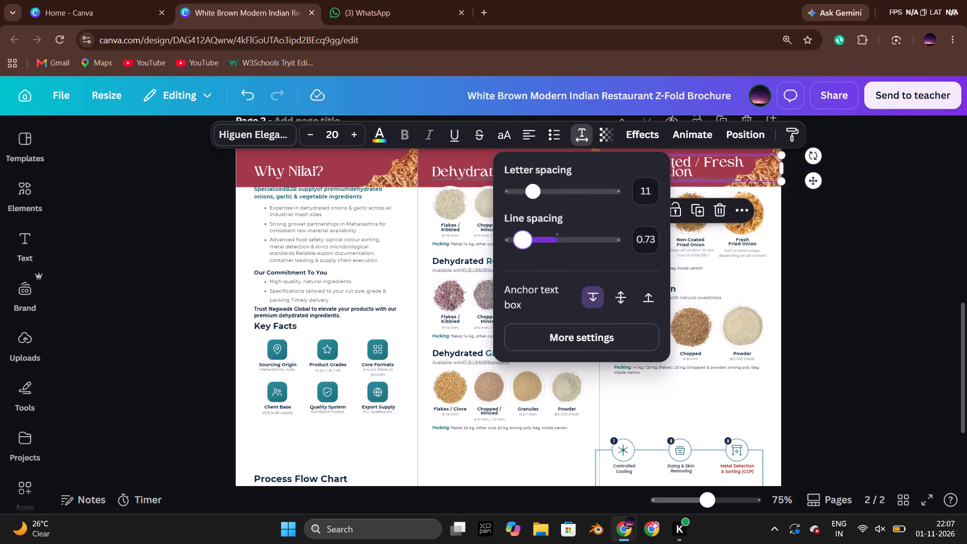
drag(526, 237, 529, 237)
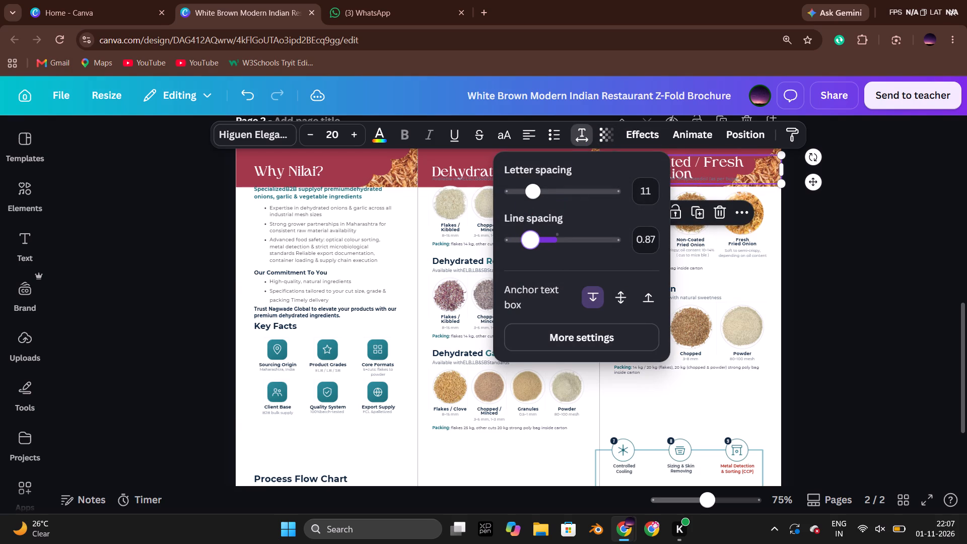
click(865, 240)
click(864, 240)
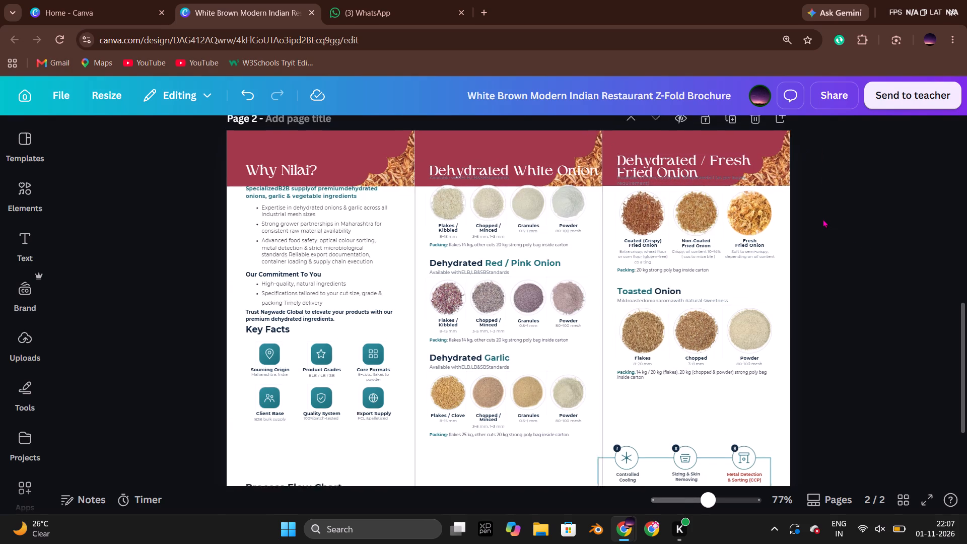
Move both lines of the "Available in Palm, Sunflower & Rapeseed oil" description down from the third banner to just below it.
click(693, 171)
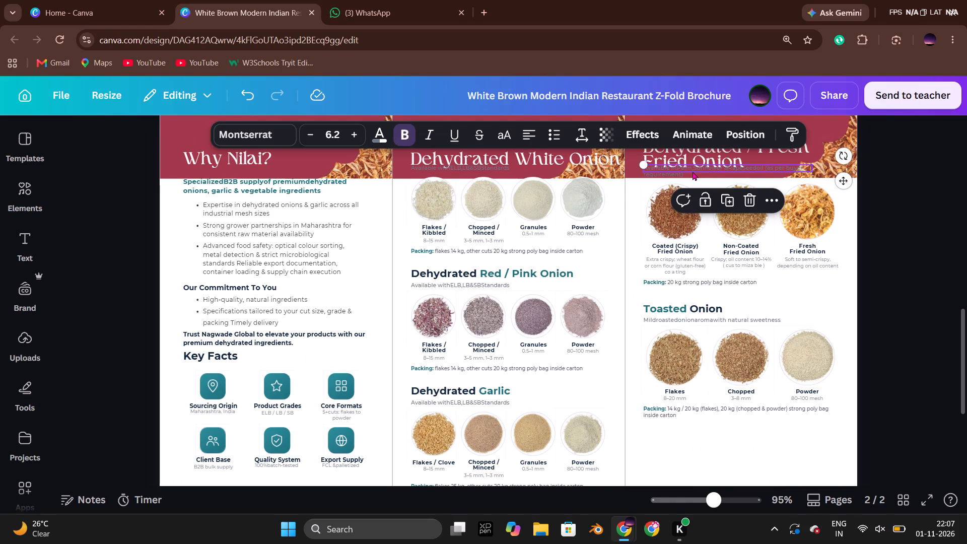
shift+click(669, 177)
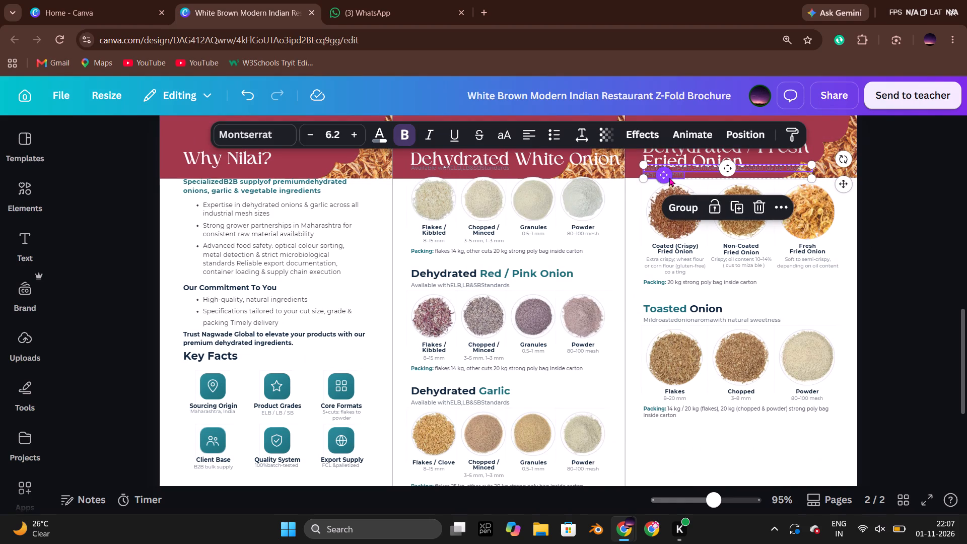
key(Down)
key(Down)
key(Down)
key(Down)
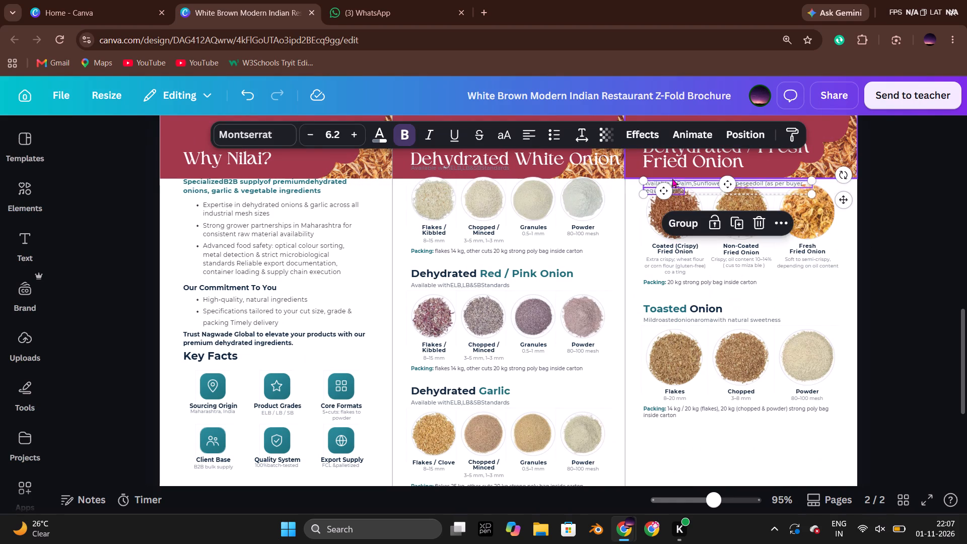
click(916, 283)
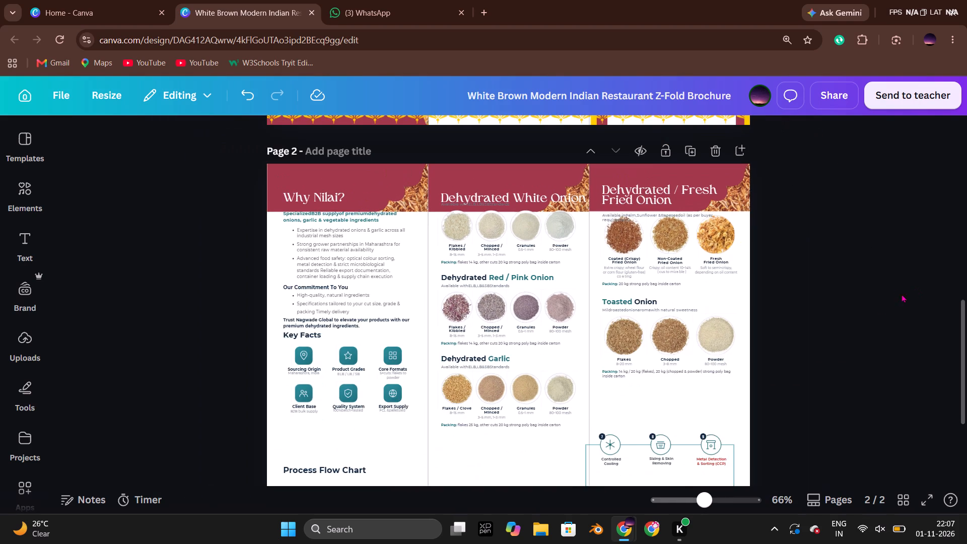
Move the third panel's fried onion and Toasted Onion images and text down together to clear space below the description.
drag(819, 374, 609, 250)
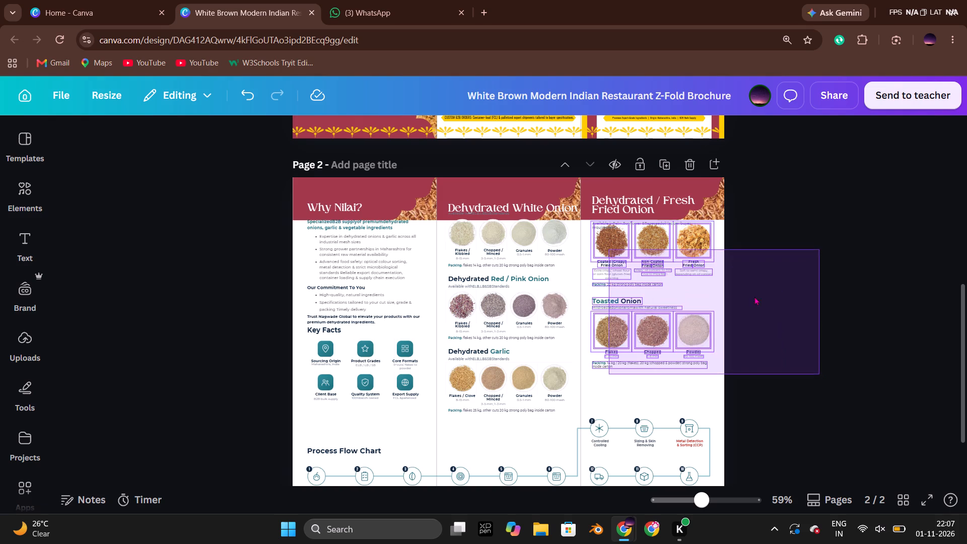
key(Down)
key(Down)
key(Down)
key(Down)
key(Down)
key(Down)
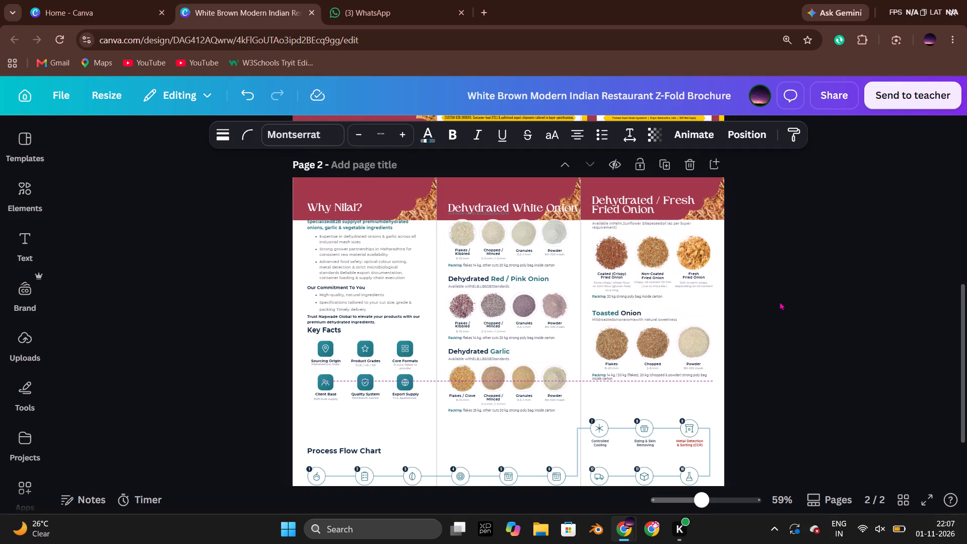
key(Down)
key(Down)
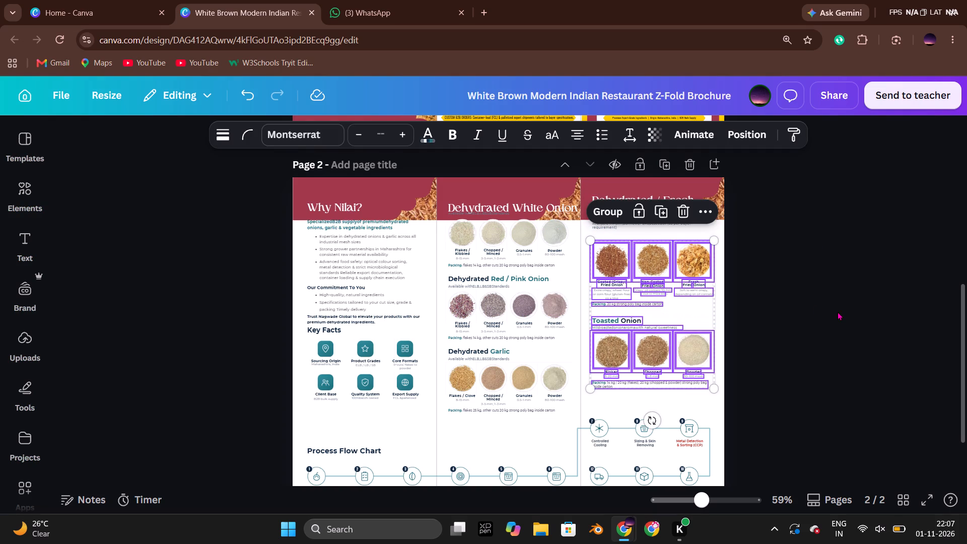
click(790, 258)
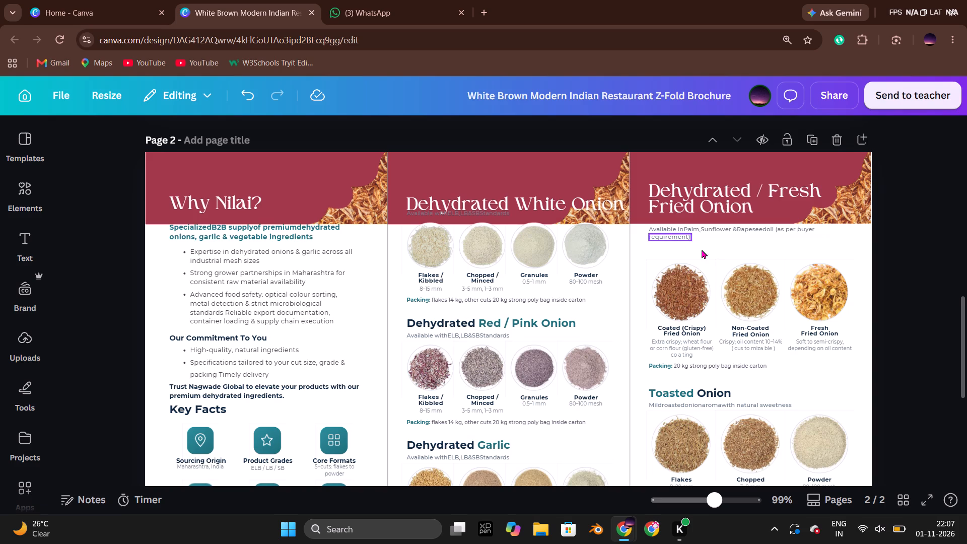
Nudge both lines of the oil availability description slightly further down below the third banner, keeping their horizontal alignment.
drag(706, 246, 679, 229)
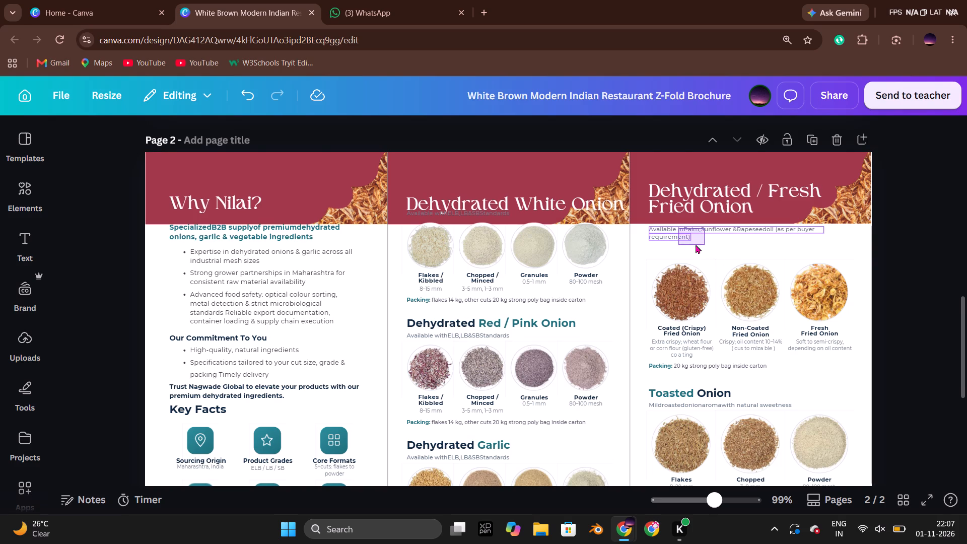
key(Down)
key(Down)
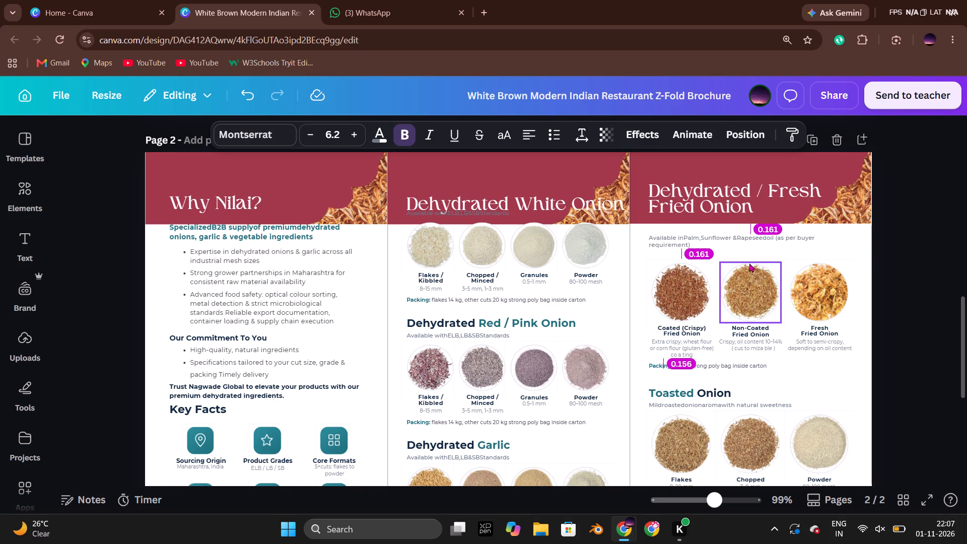
key(Right)
key(Left)
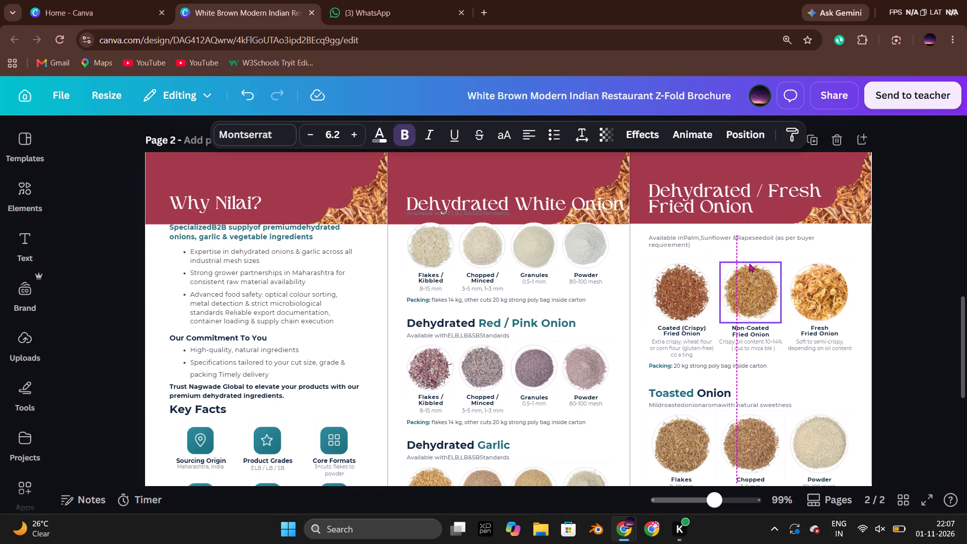
key(Left)
key(Right)
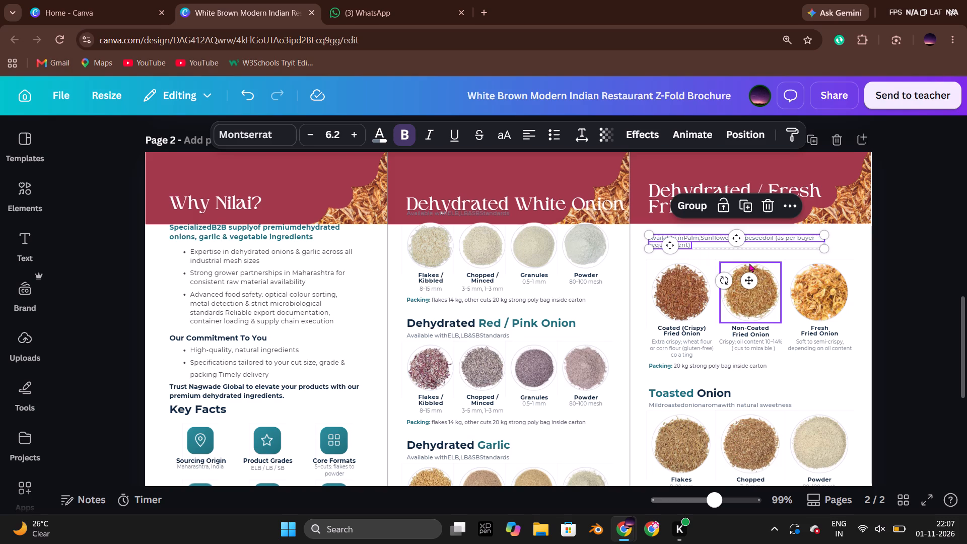
click(941, 249)
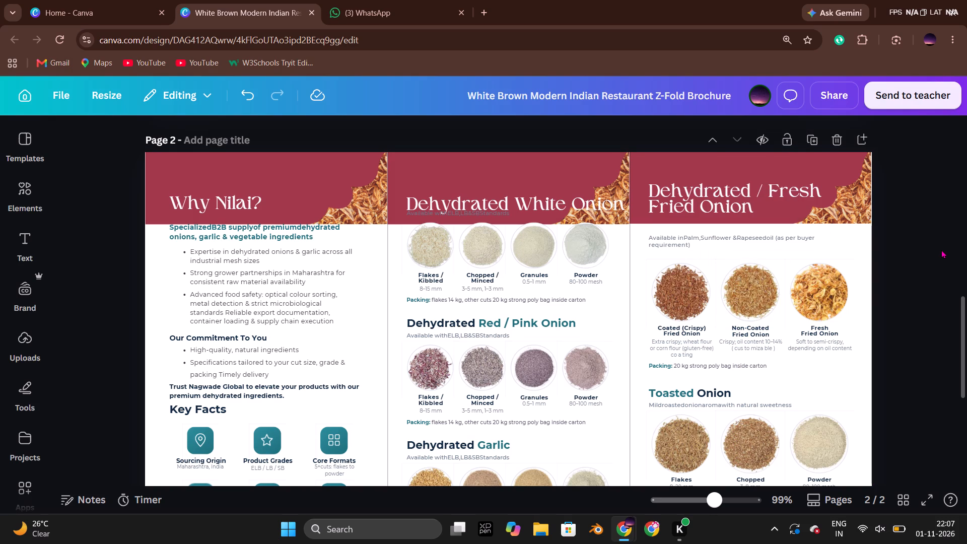
Group the two text lines of the third panel's oil availability description.
drag(638, 238, 656, 247)
click(692, 214)
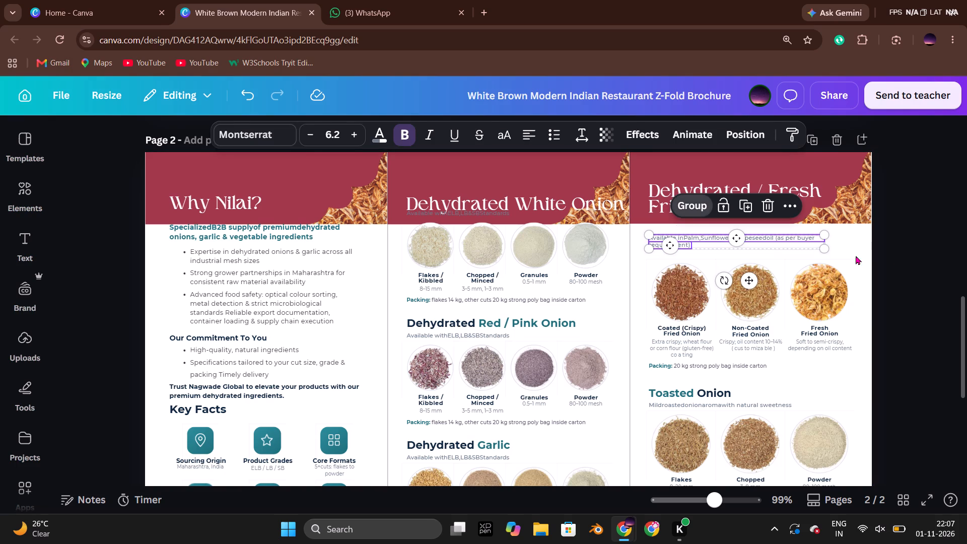
click(895, 257)
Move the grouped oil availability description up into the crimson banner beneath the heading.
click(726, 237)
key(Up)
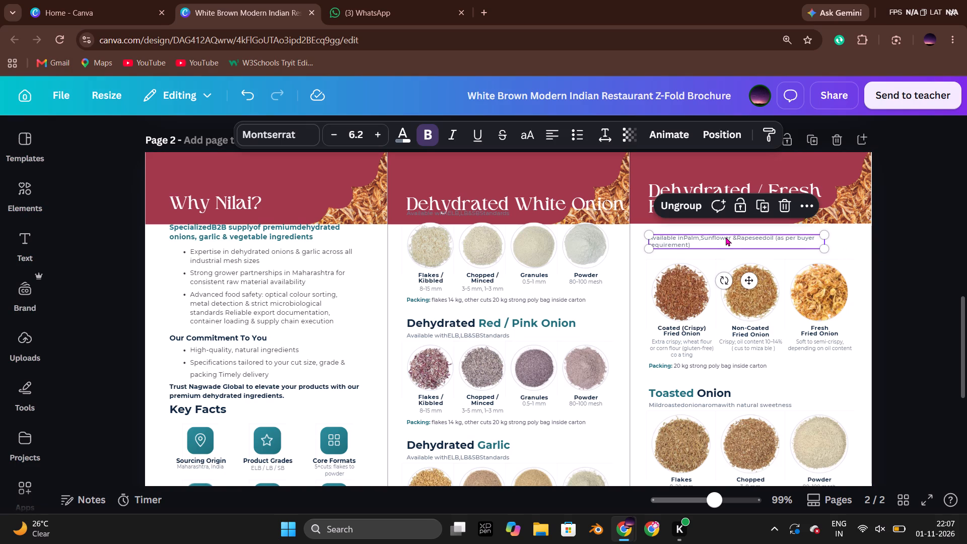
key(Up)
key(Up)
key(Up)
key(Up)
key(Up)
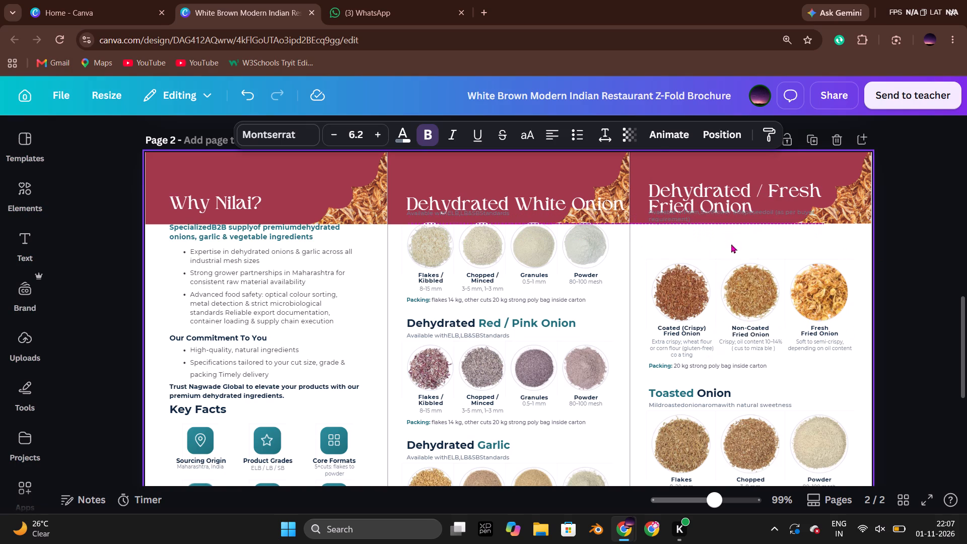
Move the "Dehydrated / Fresh Fried Onion" heading further up within the third panel's banner.
click(703, 202)
key(Up)
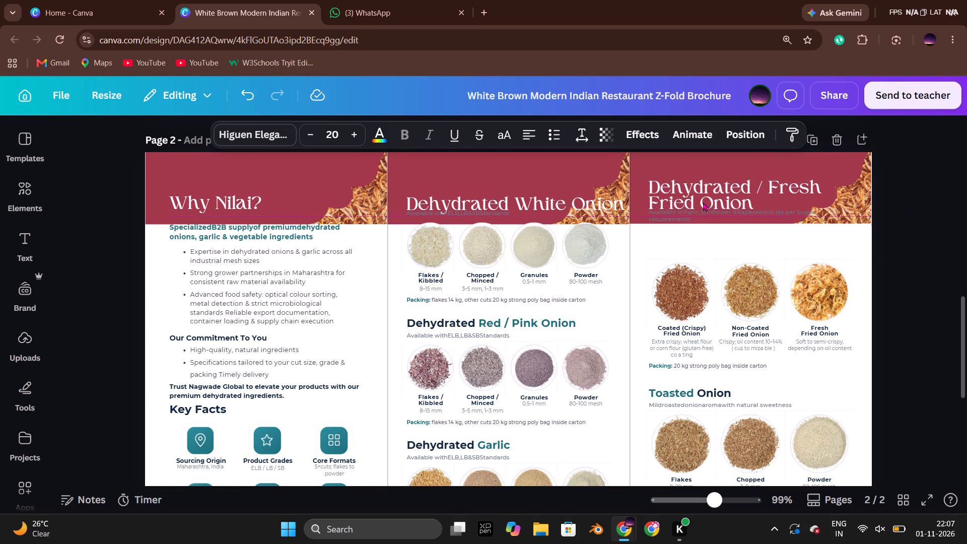
key(Up)
key(Up)
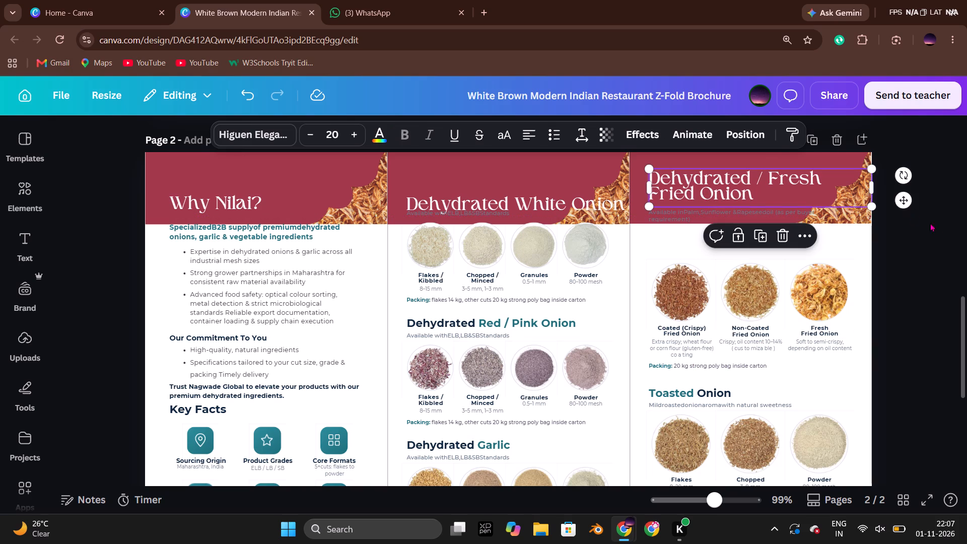
click(937, 225)
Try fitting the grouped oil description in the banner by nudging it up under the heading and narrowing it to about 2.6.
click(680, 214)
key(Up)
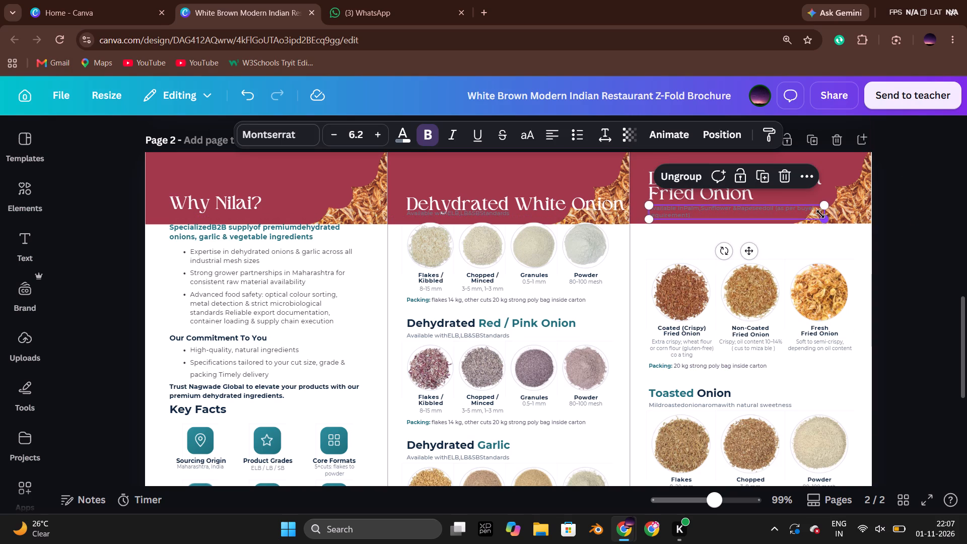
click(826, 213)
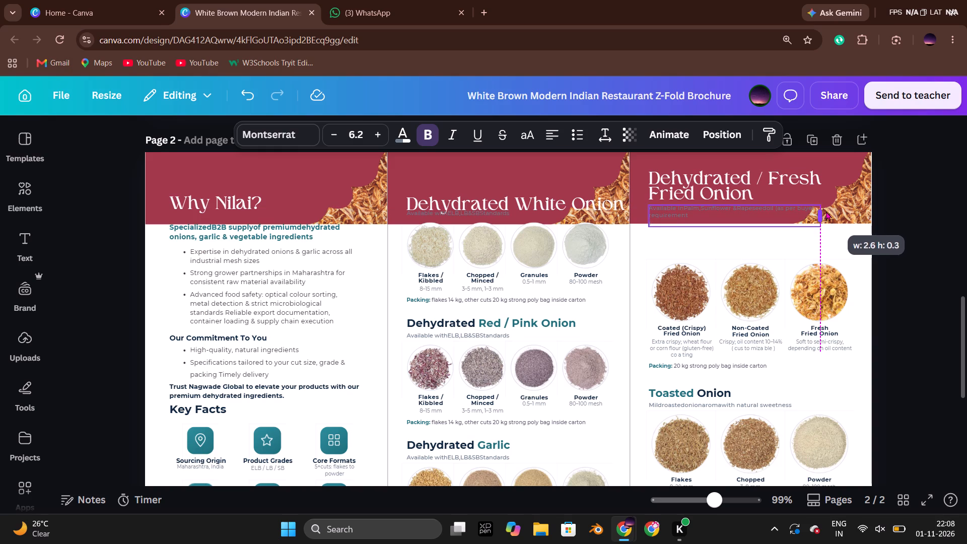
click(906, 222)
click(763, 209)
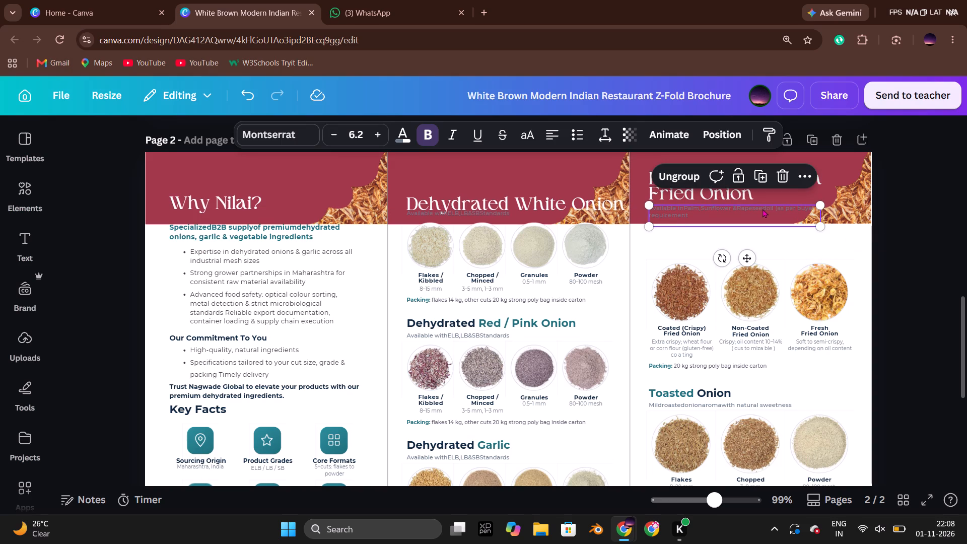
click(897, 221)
Move the grouped oil availability description down out of the banner to the white area just below it.
click(786, 214)
key(Down)
key(Down)
key(Down)
key(Down)
key(Down)
key(Down)
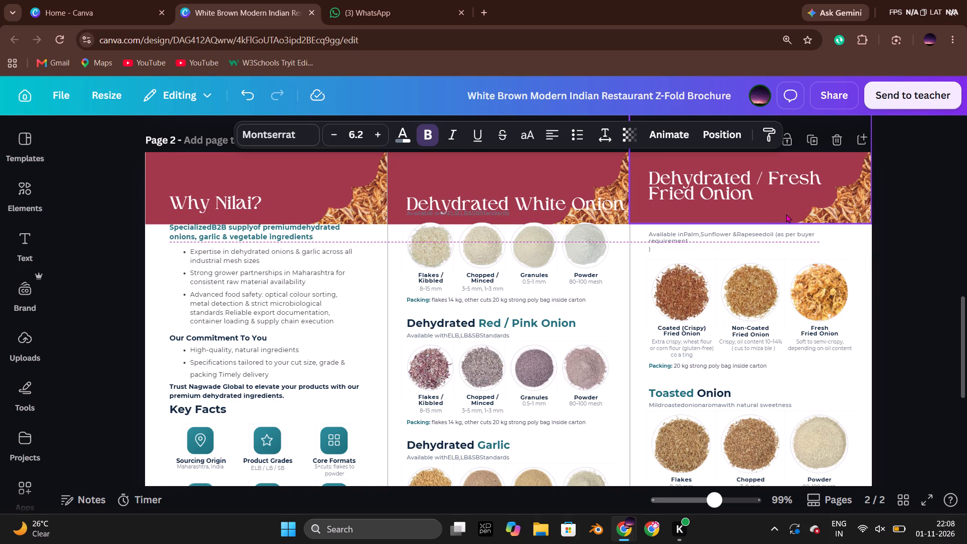
Ungroup the oil description and widen its "requirement)" text box to about 0.9 so the closing bracket fits on the same line.
click(681, 205)
click(907, 247)
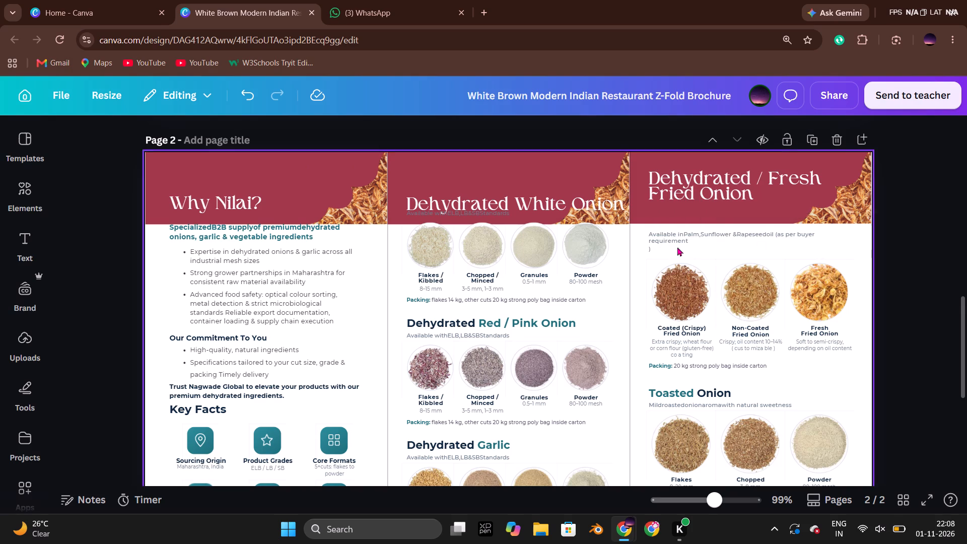
click(669, 250)
drag(691, 246, 705, 246)
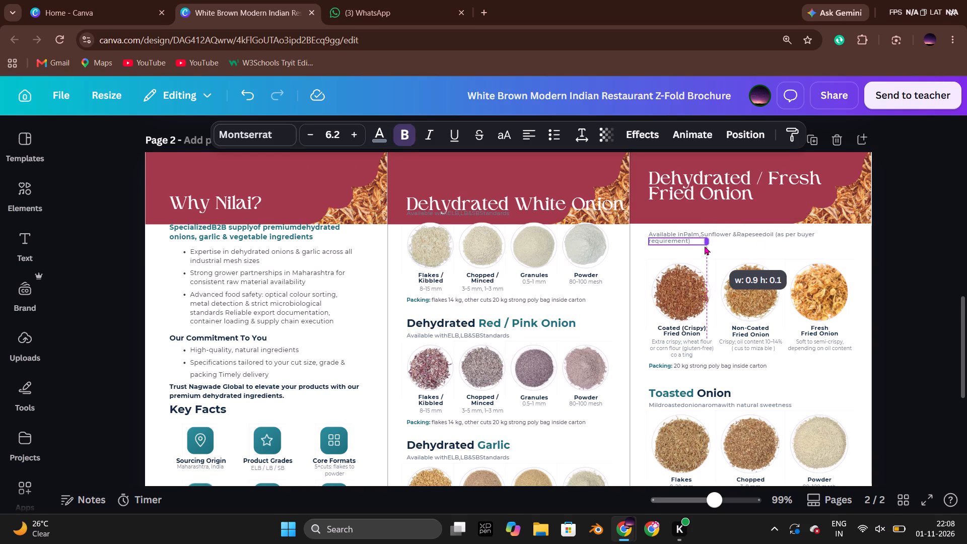
Cut the separate "requirement)" text and paste it at the end of the third panel's oil availability description, after "buyer".
drag(705, 246, 699, 246)
double_click(687, 243)
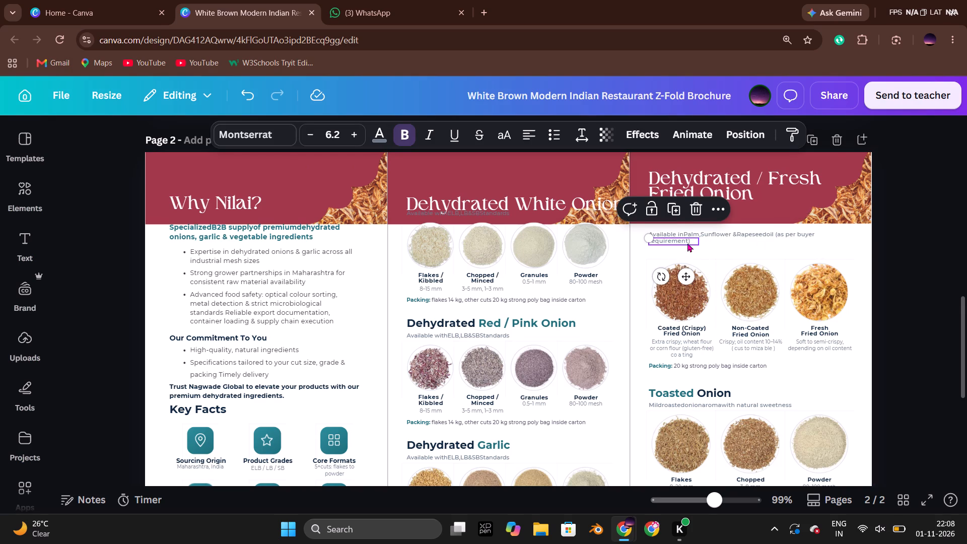
key(ctrl+x)
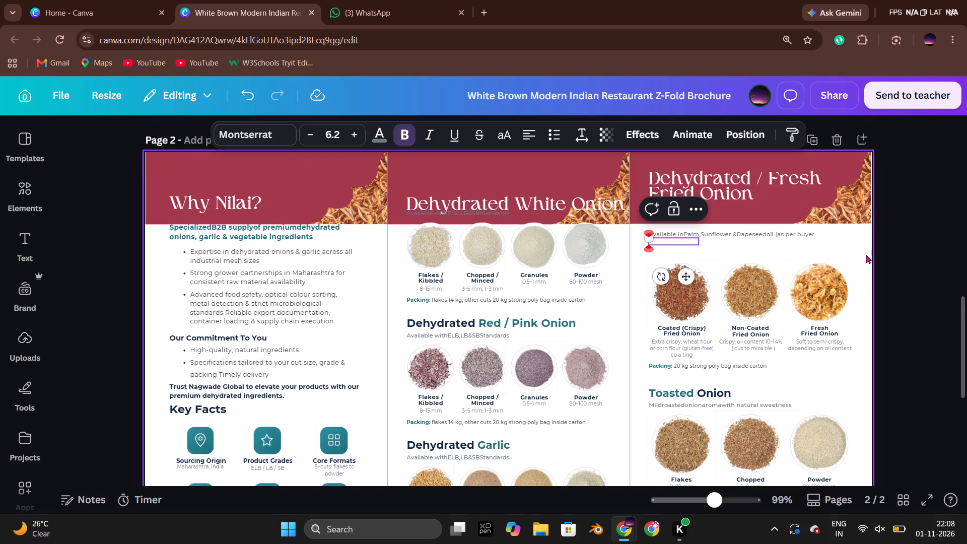
click(898, 256)
click(681, 240)
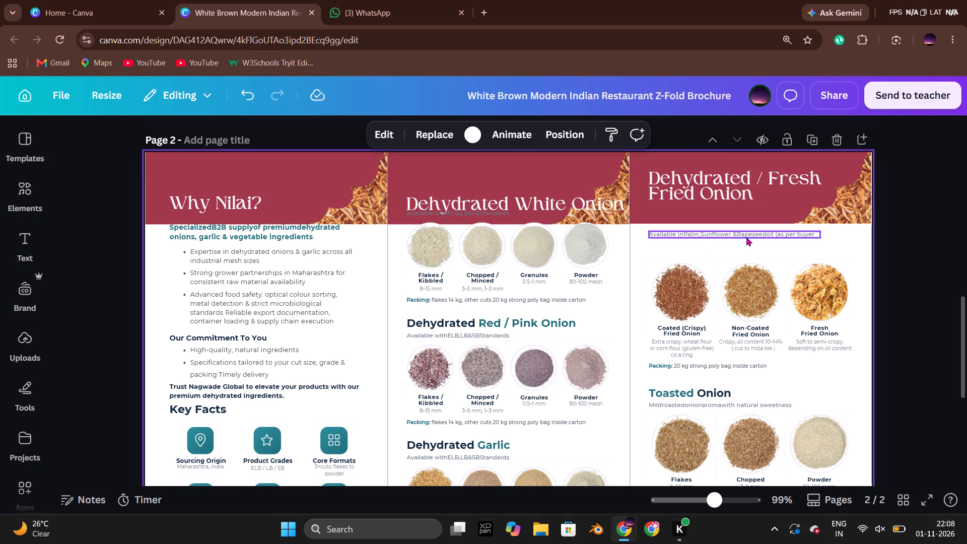
double_click(749, 236)
click(815, 236)
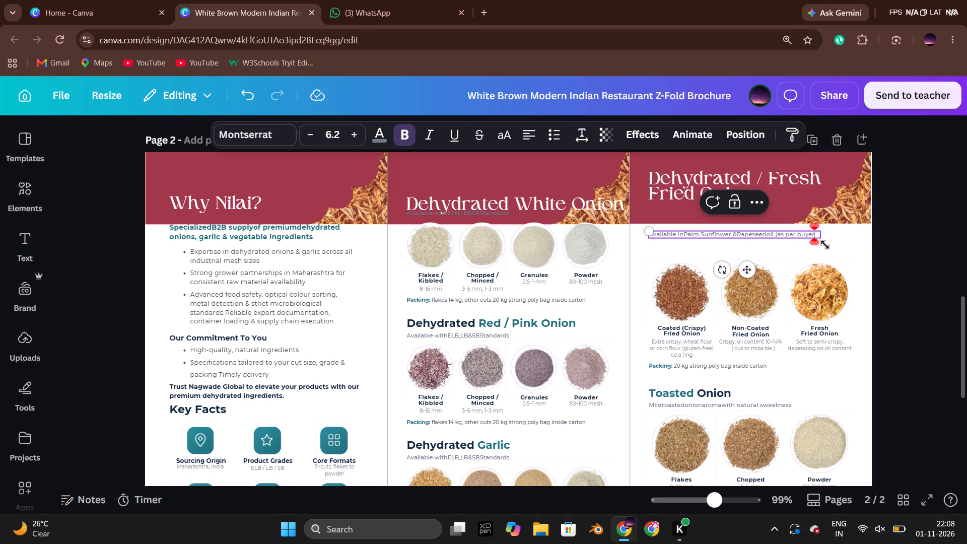
key(space)
key(ctrl+v)
click(894, 243)
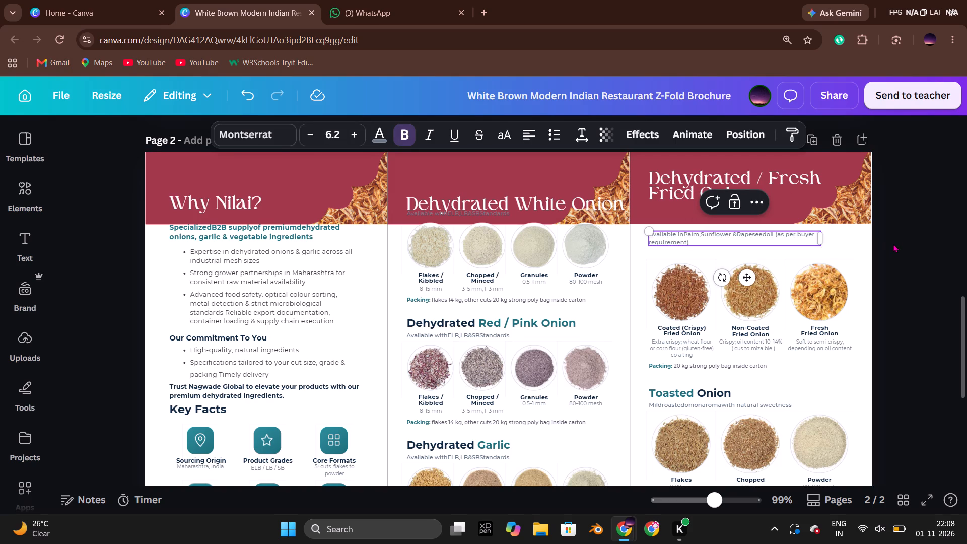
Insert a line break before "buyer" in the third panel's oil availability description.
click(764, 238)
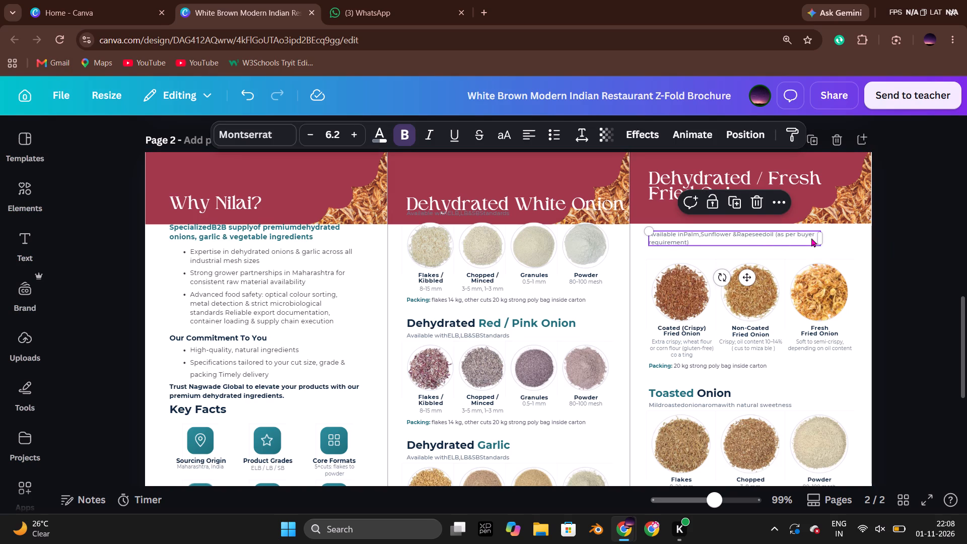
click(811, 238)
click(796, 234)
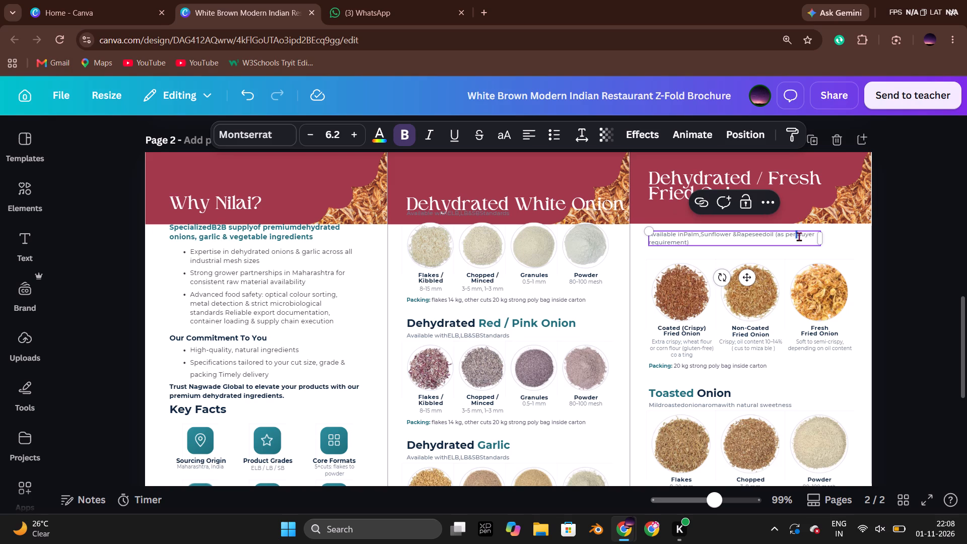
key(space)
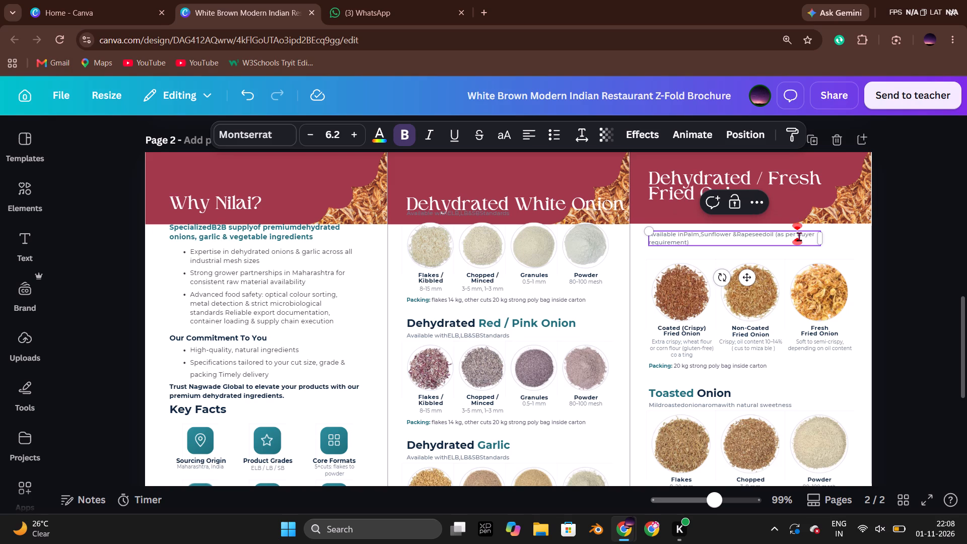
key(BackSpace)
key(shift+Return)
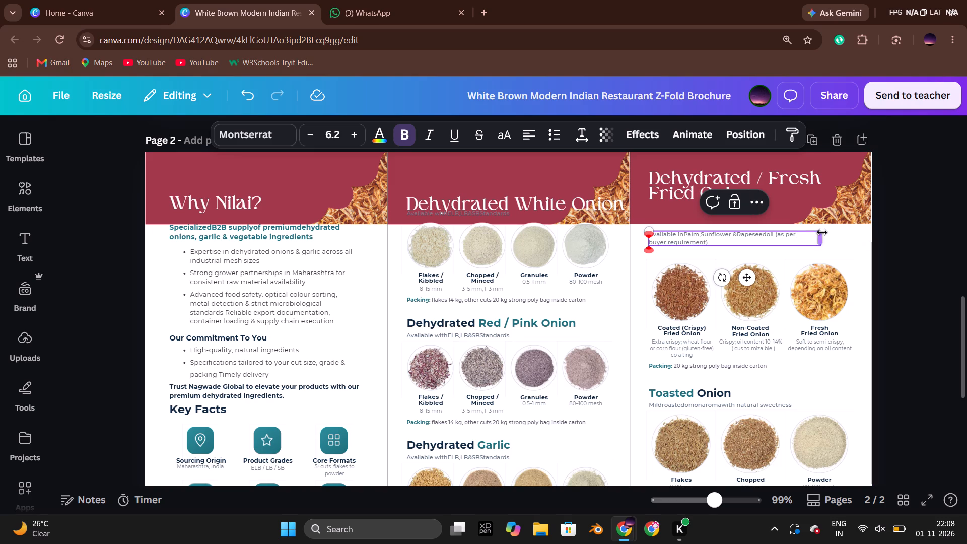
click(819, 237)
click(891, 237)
Narrow the oil description's text box so its first line ends after "Rapeseedoil".
click(776, 240)
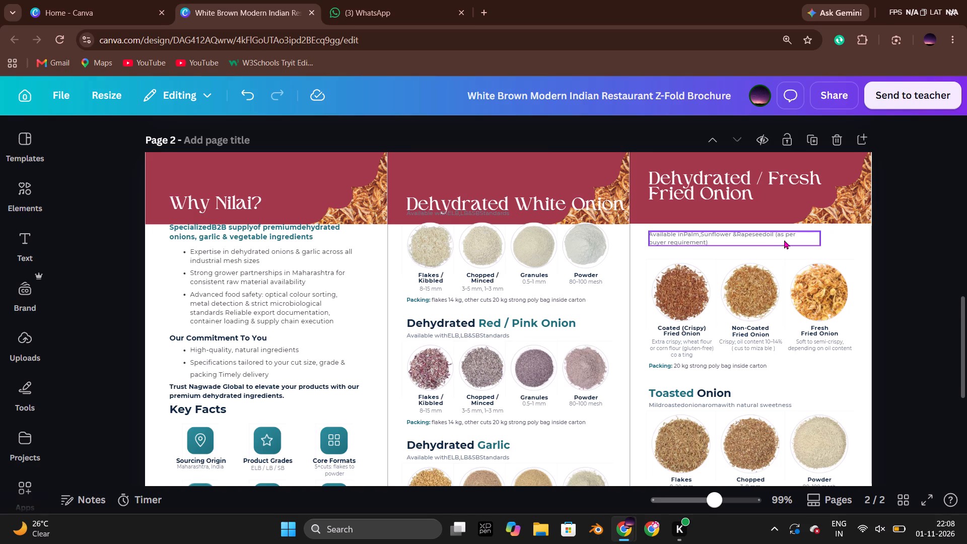
drag(822, 240, 797, 241)
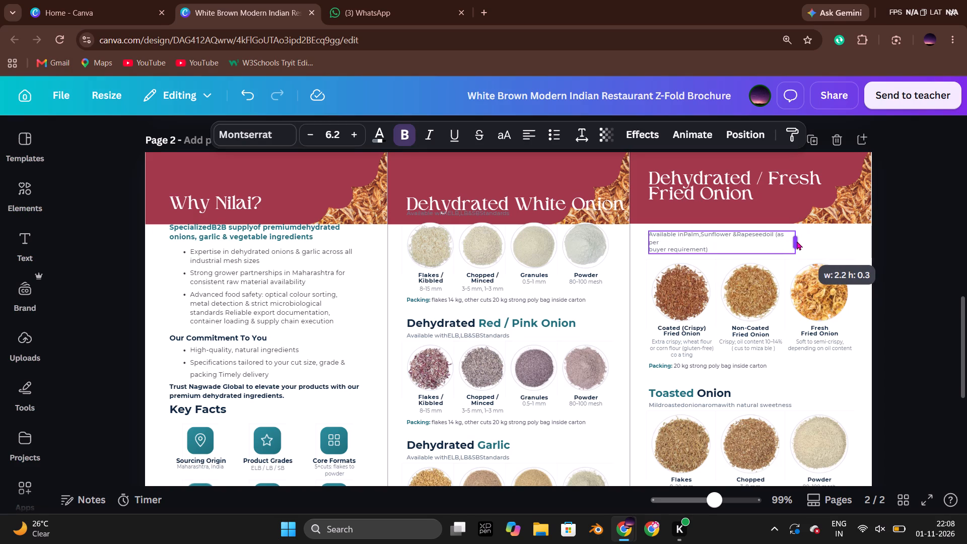
drag(797, 241, 775, 238)
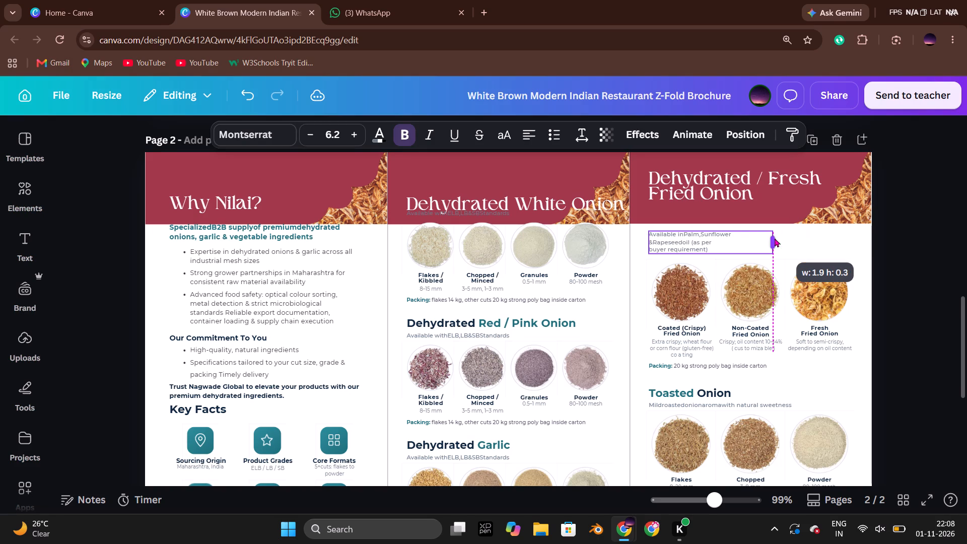
drag(775, 238, 785, 236)
click(884, 235)
Replace the line break before "buyer" with a space so the second line reads "(as per buyer requirement)".
double_click(659, 246)
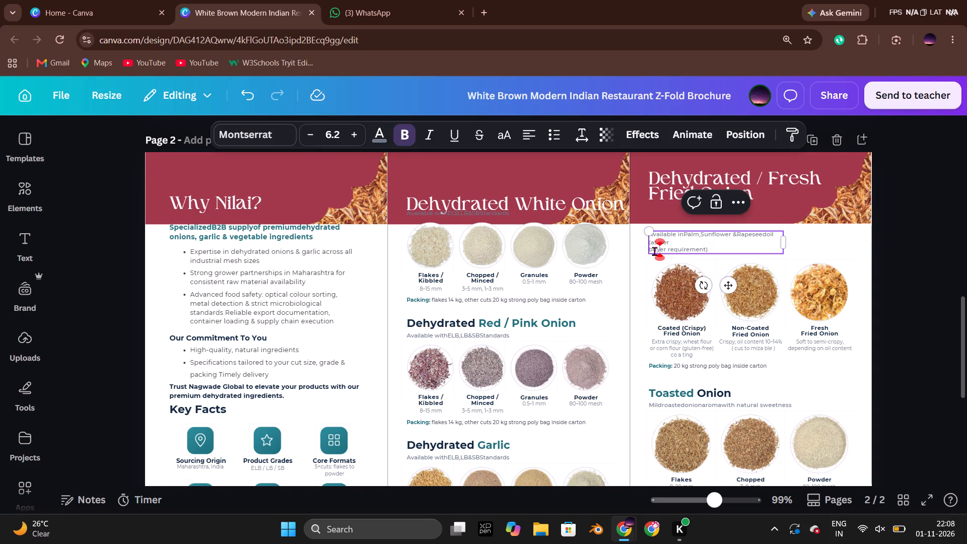
click(653, 251)
key(Left)
key(BackSpace)
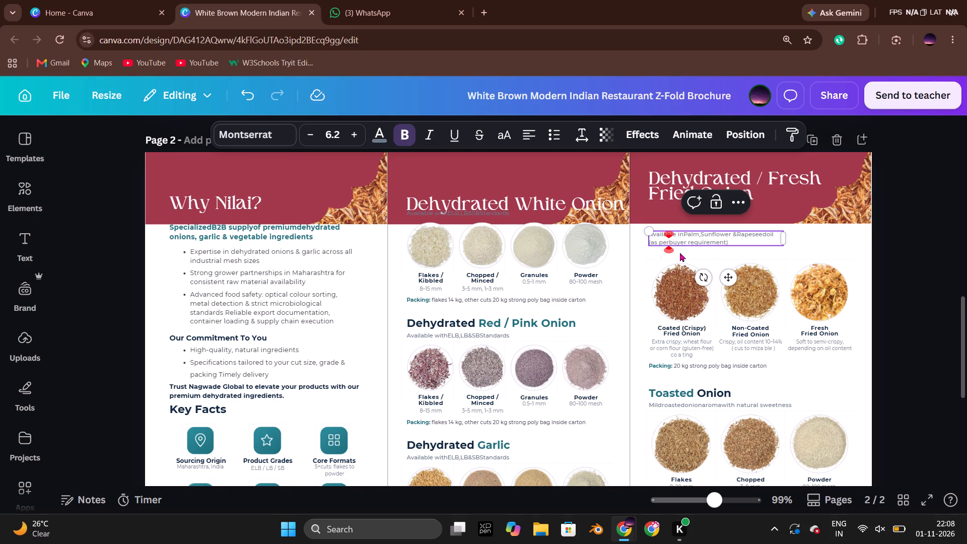
key(space)
click(879, 256)
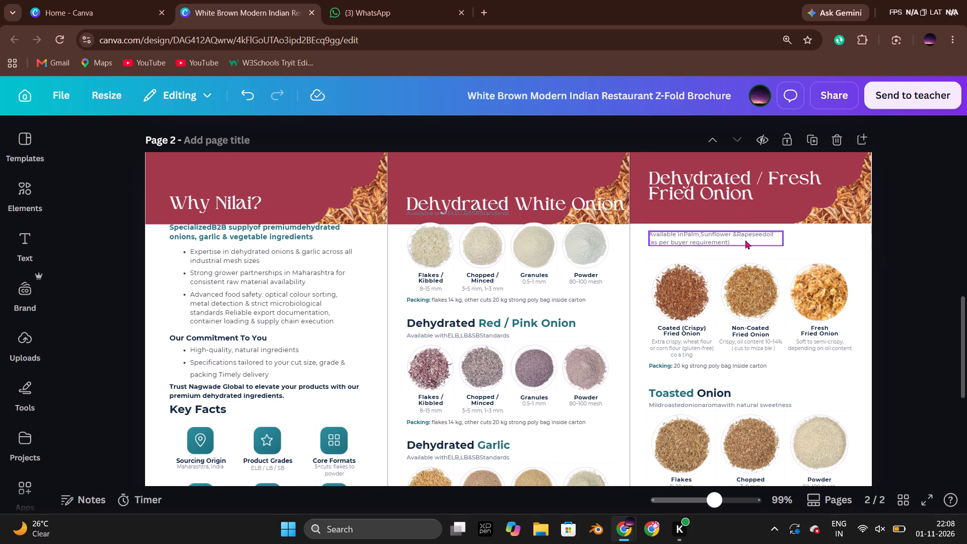
Move the two-line oil description up into the third panel's crimson banner, just below the "Dehydrated / Fresh Fried Onion" heading.
click(745, 240)
key(Up)
key(Up)
key(Up)
key(Up)
key(Up)
key(Up)
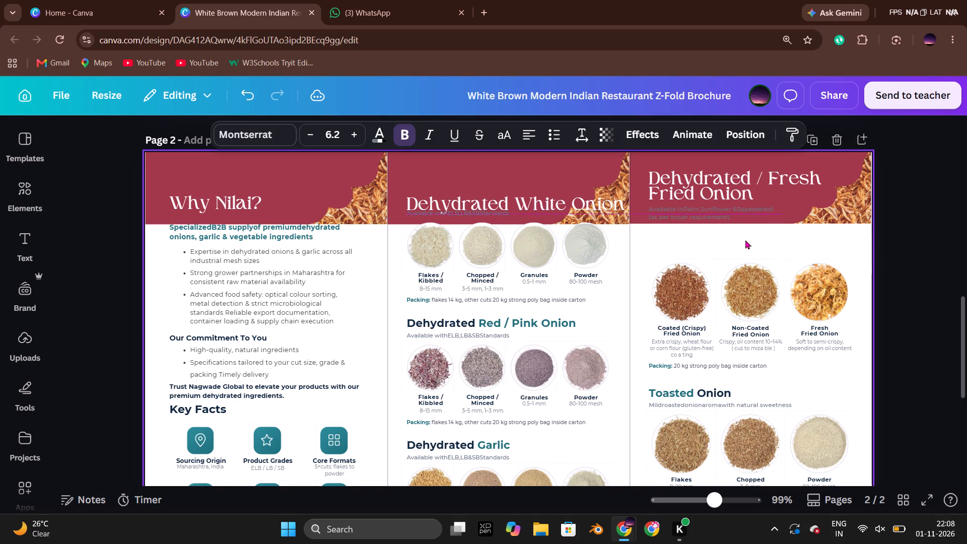
key(Up)
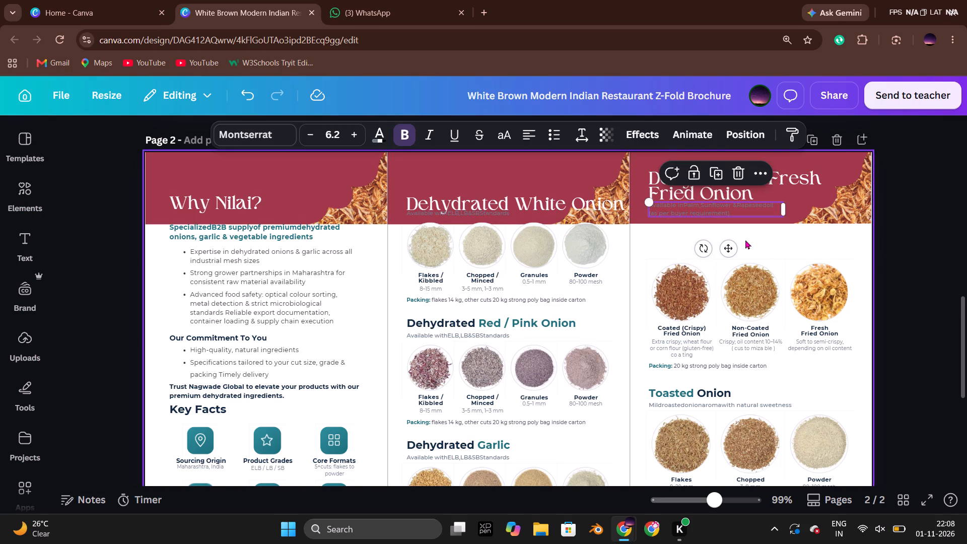
Reduce the oil description's line spacing to about 1.1.
click(582, 133)
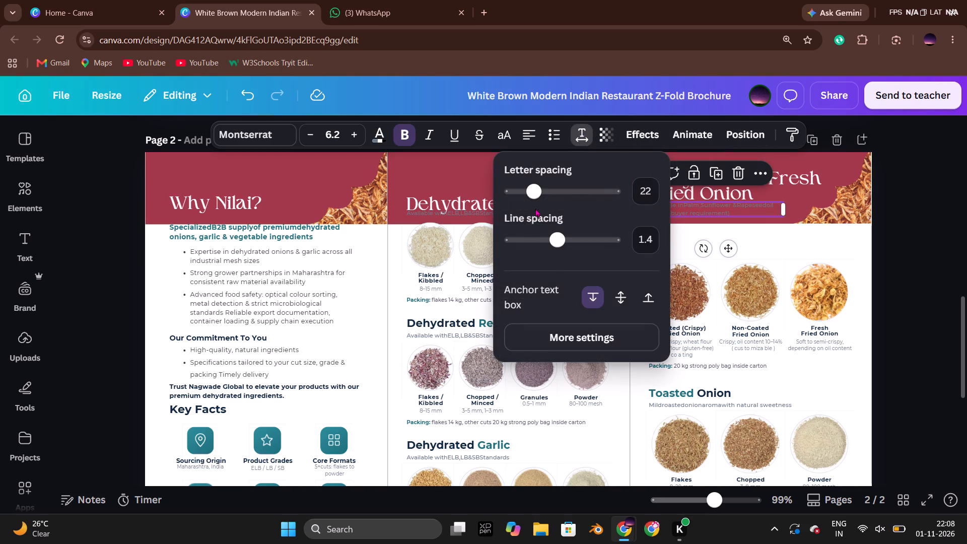
drag(555, 237, 540, 238)
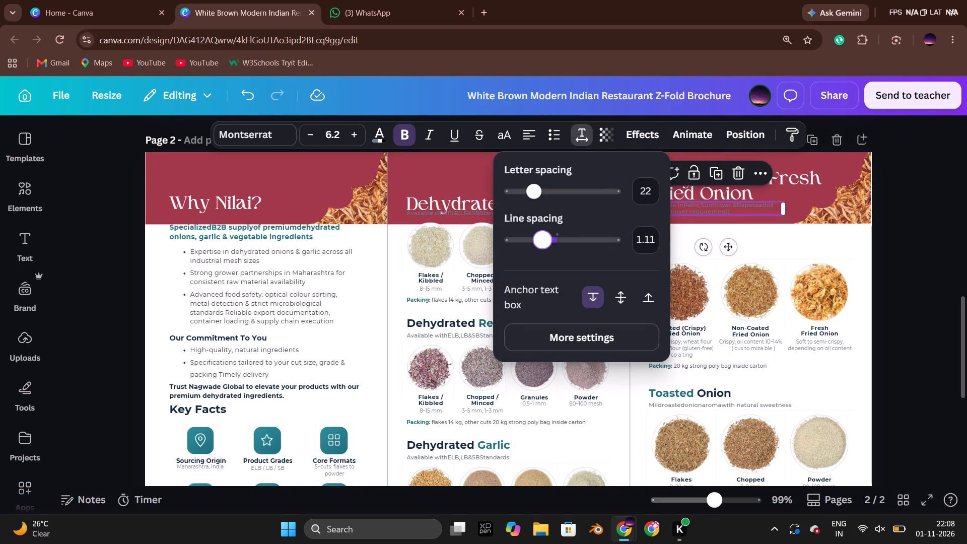
drag(540, 238, 538, 237)
click(900, 225)
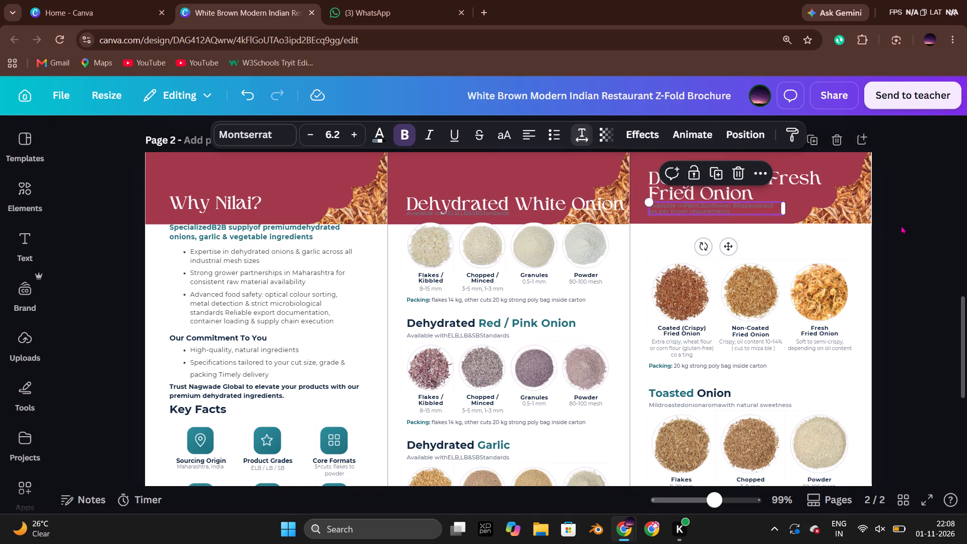
click(901, 225)
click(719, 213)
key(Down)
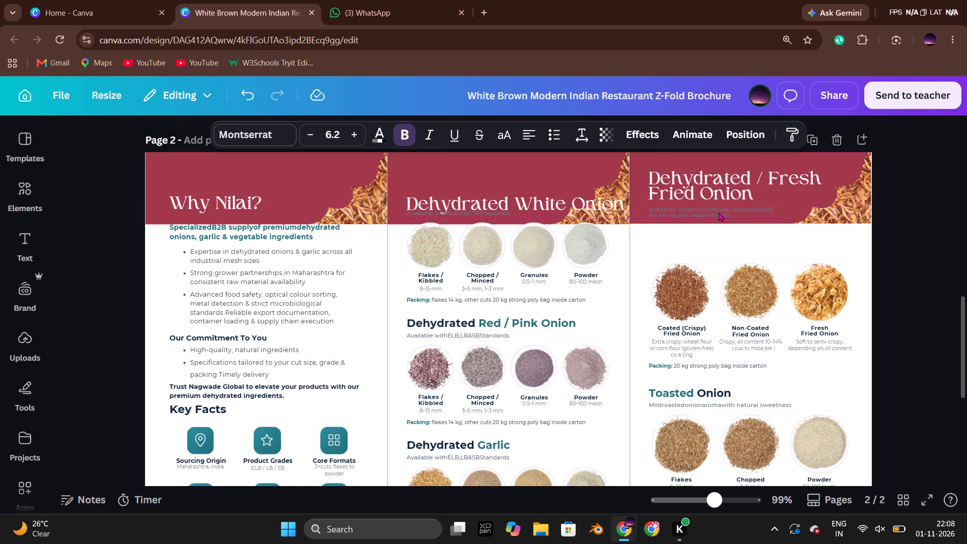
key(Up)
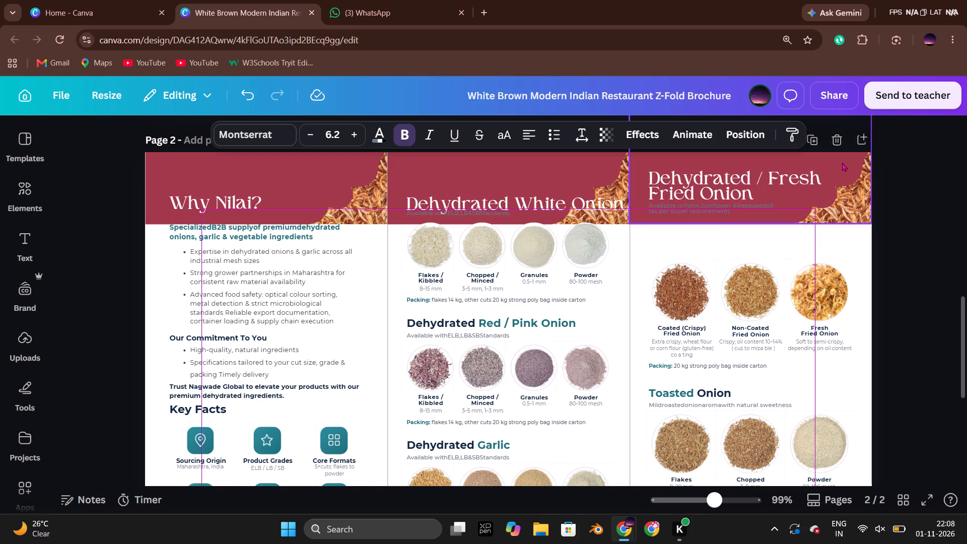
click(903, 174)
Recolour the oil description in the third panel's banner white.
click(669, 209)
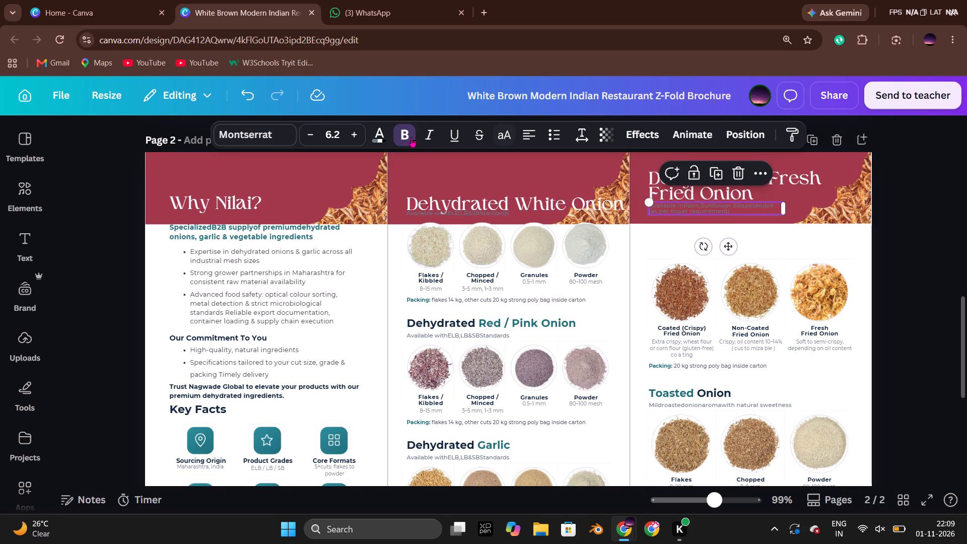
click(377, 139)
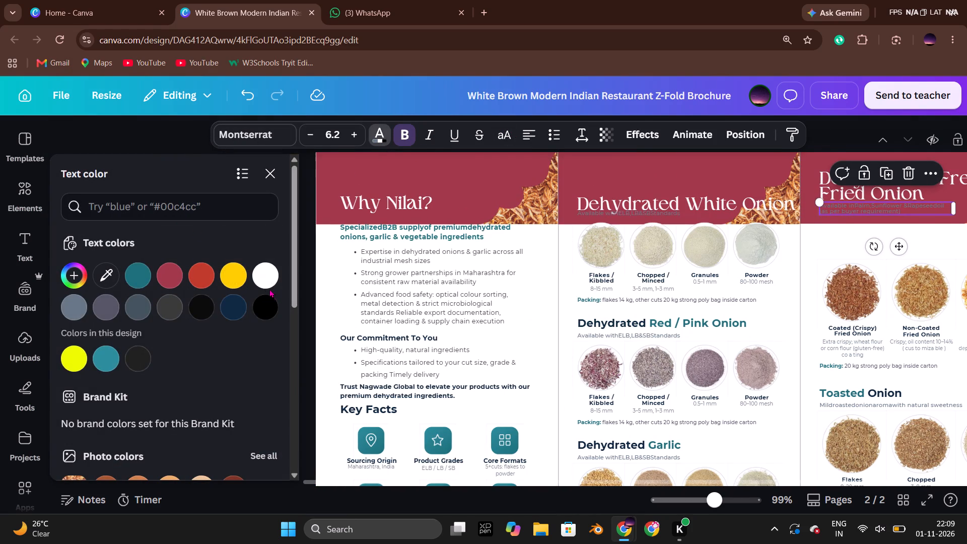
click(268, 282)
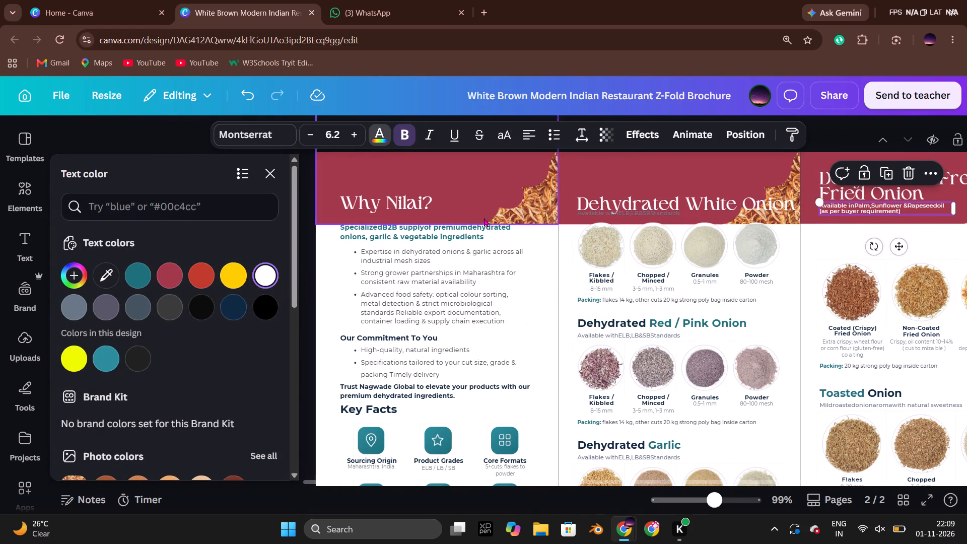
click(545, 295)
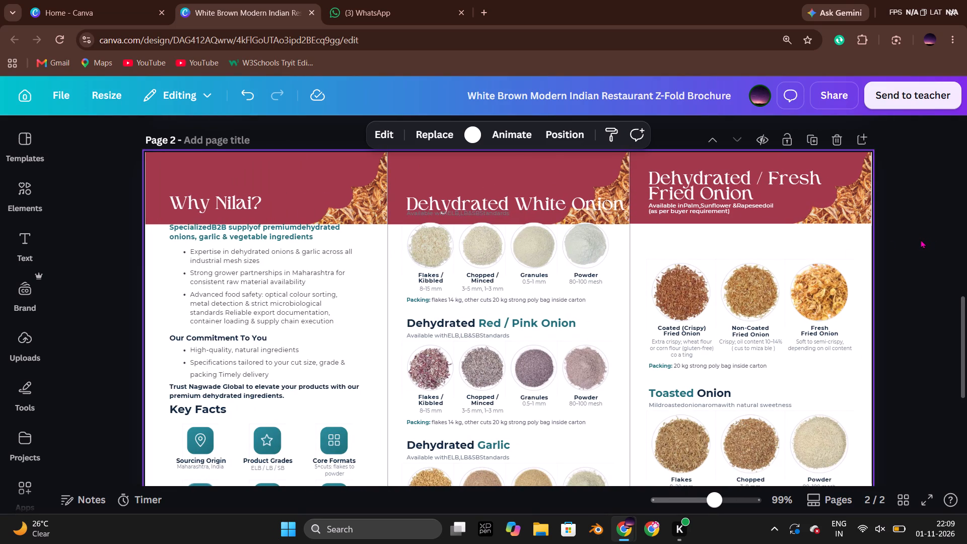
Raise the "Dehydrated White Onion" heading within the second panel's banner and break it into two lines before "White".
click(490, 202)
click(701, 185)
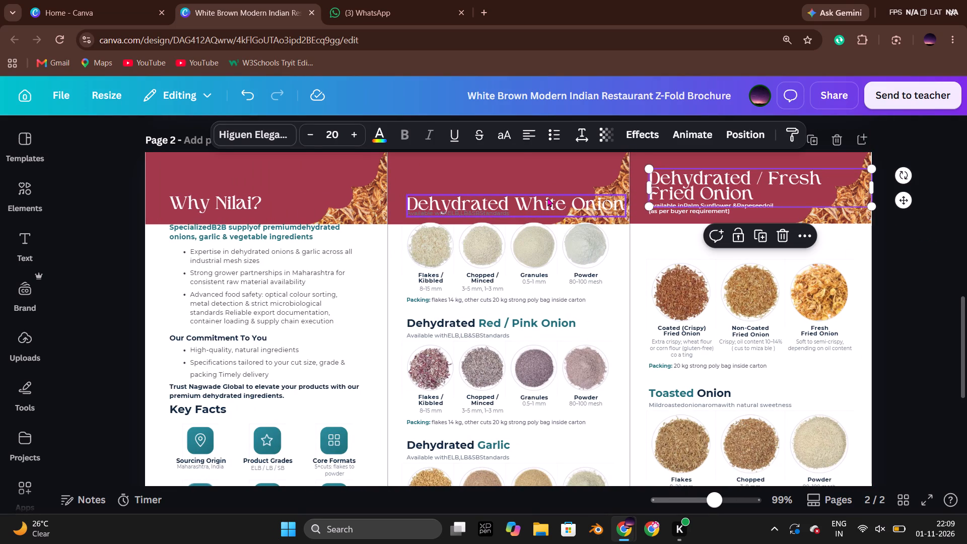
drag(547, 199, 544, 171)
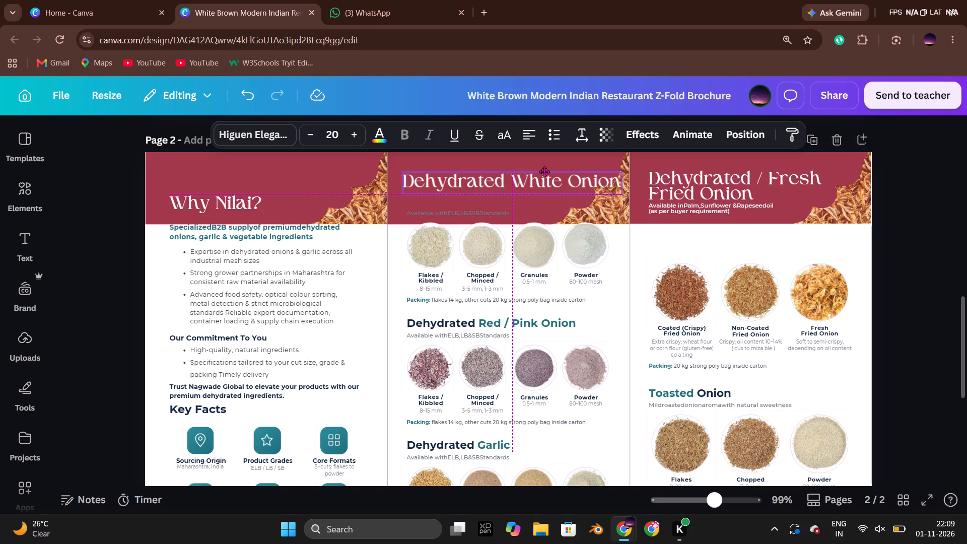
drag(544, 171, 539, 181)
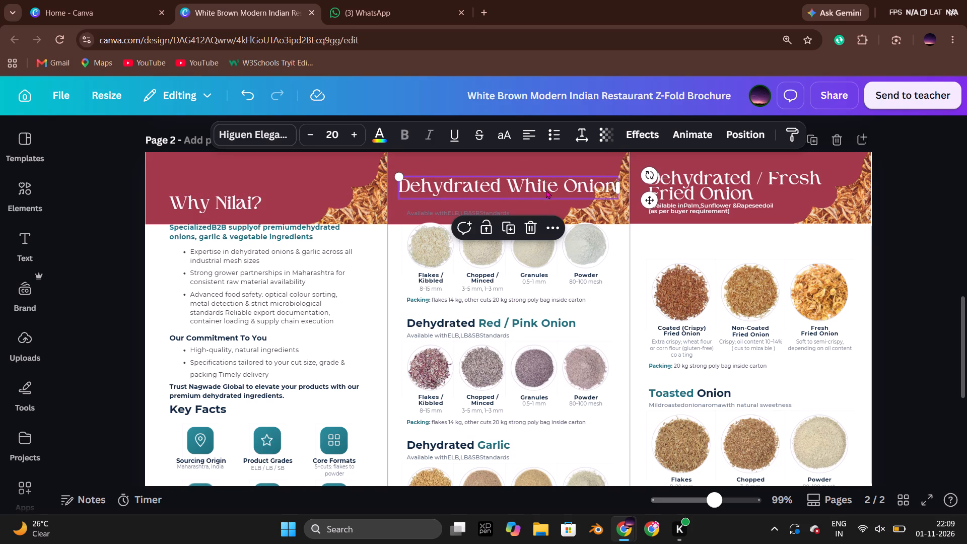
click(544, 189)
click(512, 187)
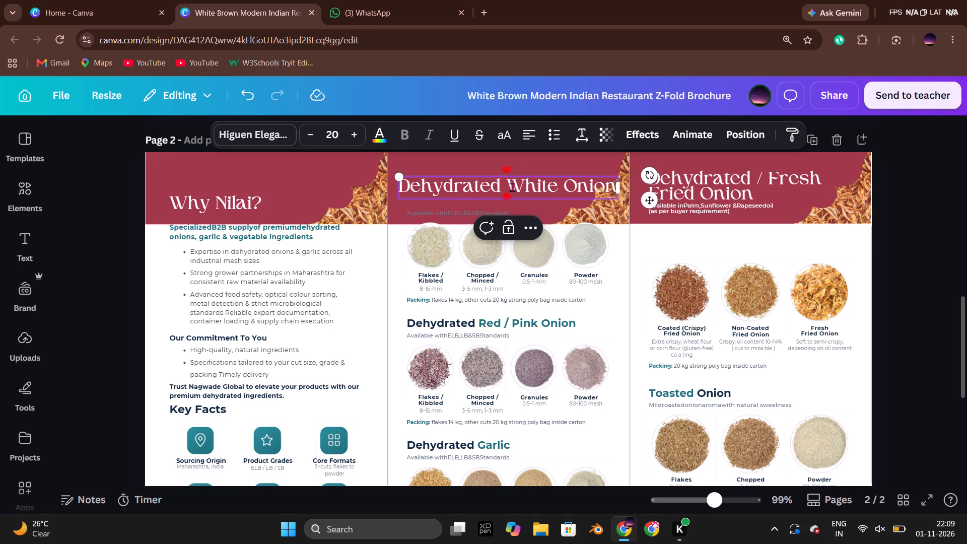
key(Return)
click(90, 225)
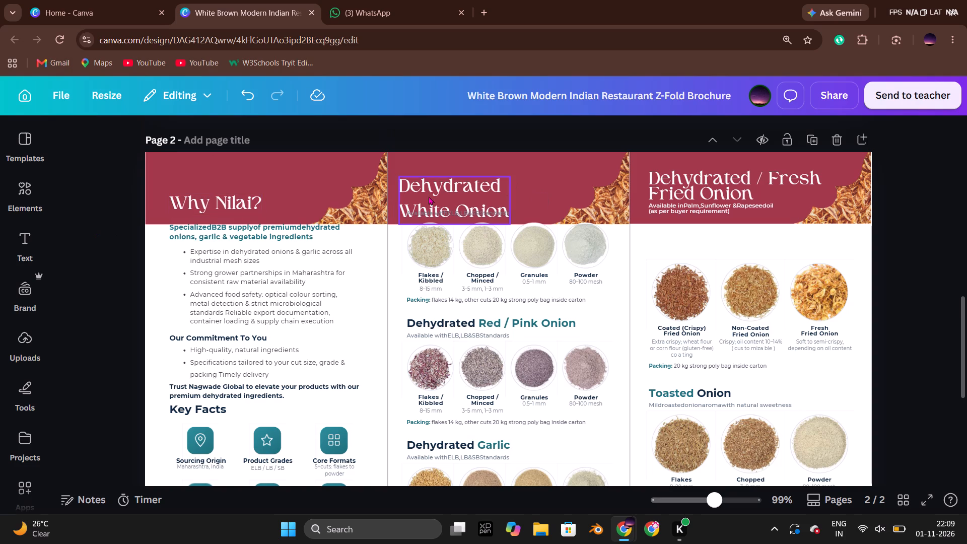
drag(461, 187, 462, 176)
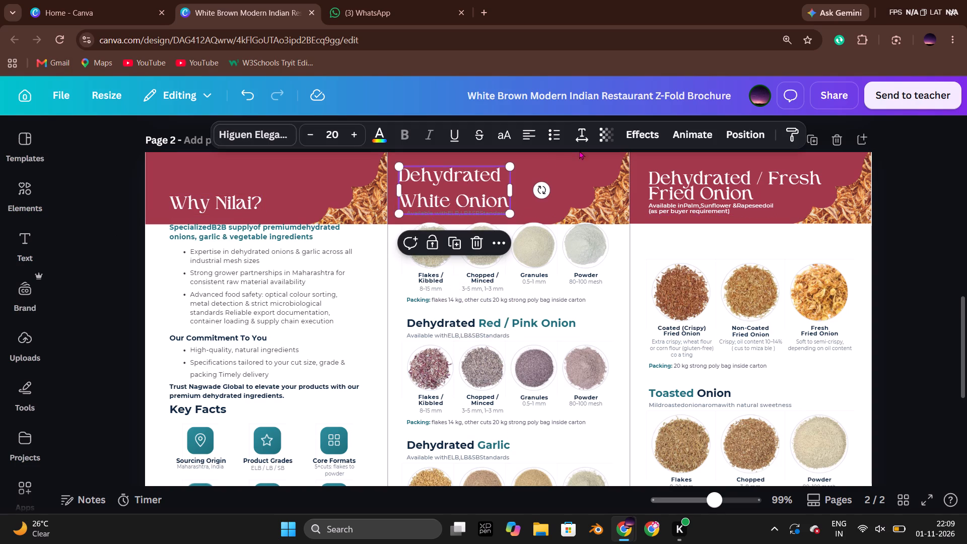
Set the line spacing of the third panel's "Dehydrated / Fresh Fried Onion" heading to 1.
click(680, 178)
click(578, 143)
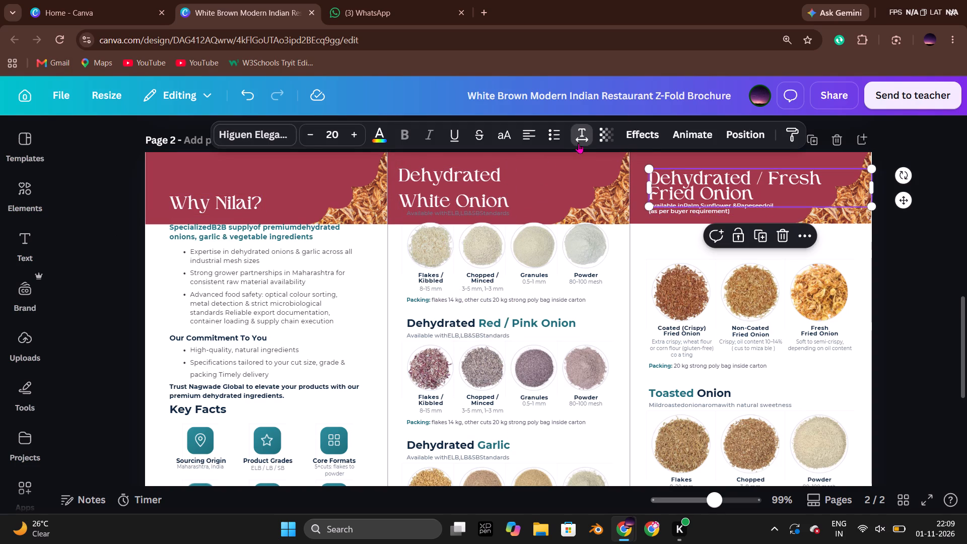
drag(531, 243, 534, 243)
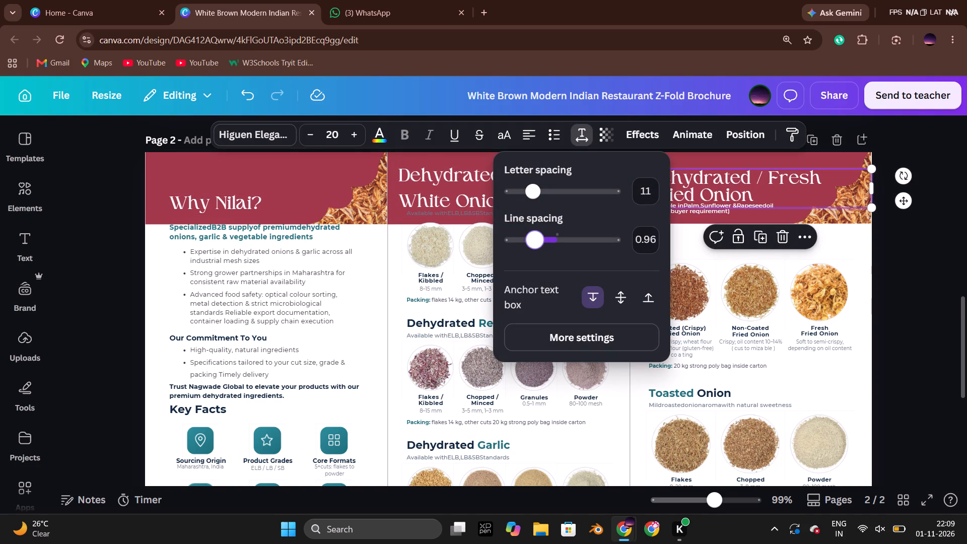
drag(534, 243, 537, 243)
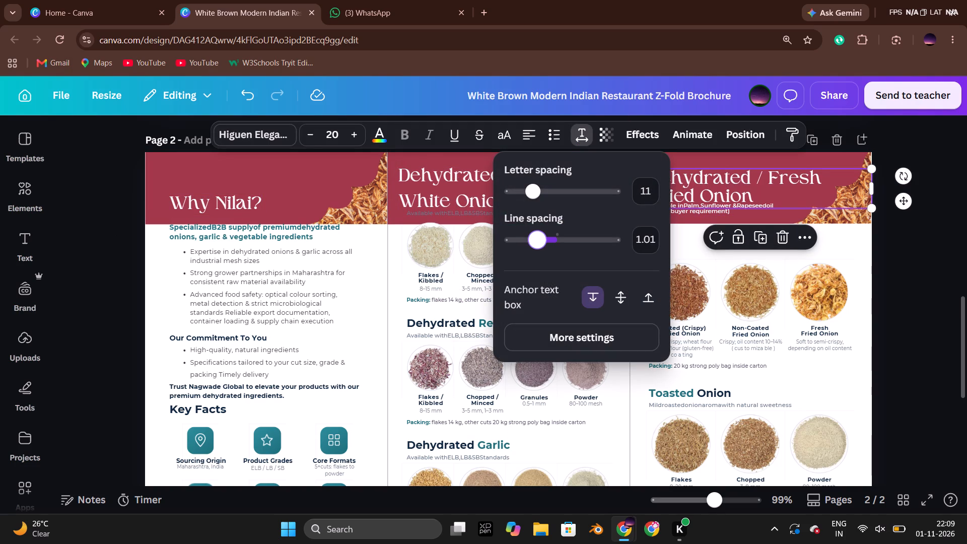
drag(537, 243, 536, 244)
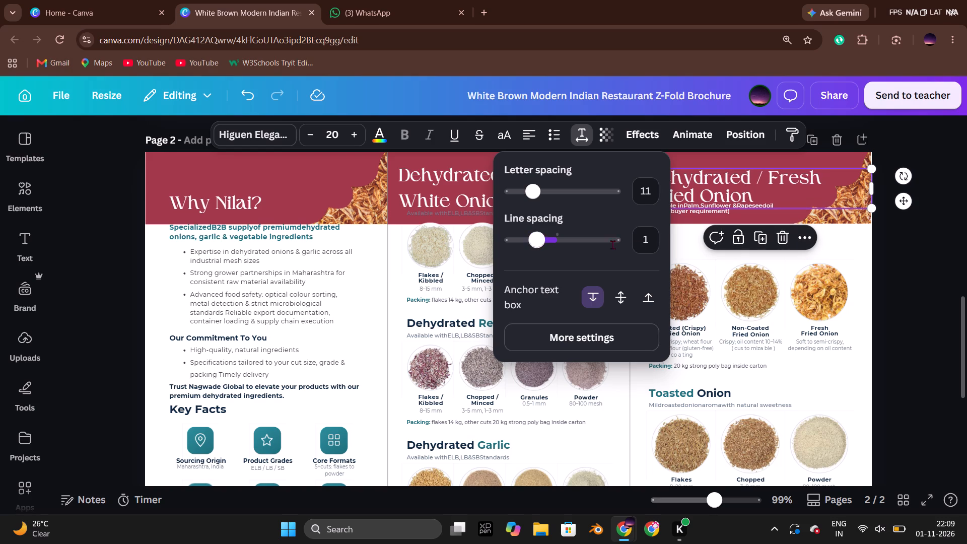
click(879, 265)
click(887, 263)
Nudge the oil description slightly down, away from the "Dehydrated / Fresh Fried Onion" heading in the third panel's banner.
click(692, 207)
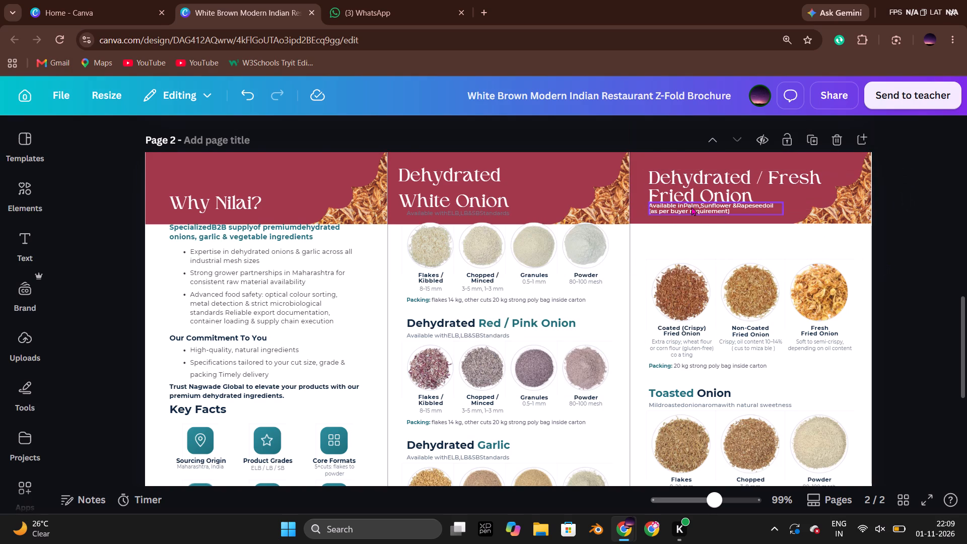
key(Down)
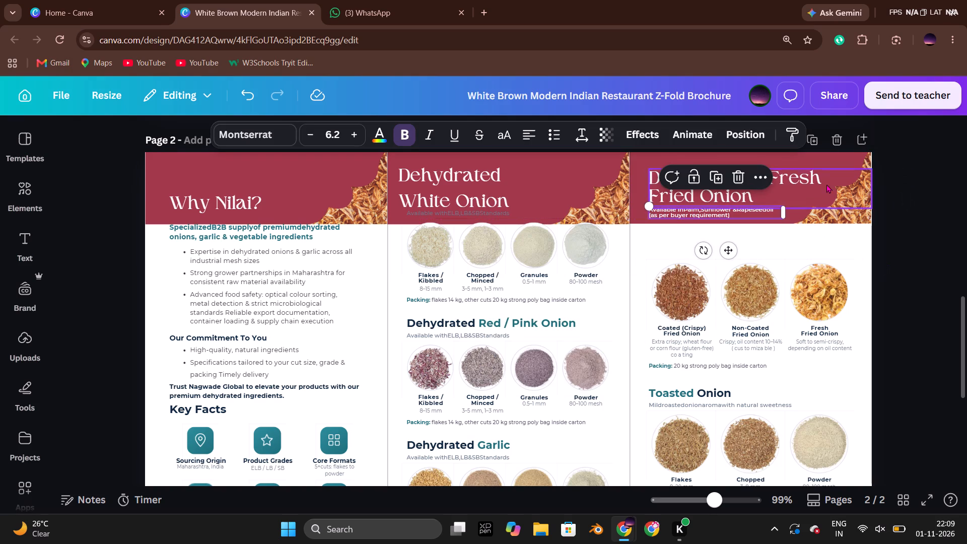
click(899, 186)
Set the line spacing of the second panel's "Dehydrated White Onion" heading to 1.
click(480, 178)
click(580, 137)
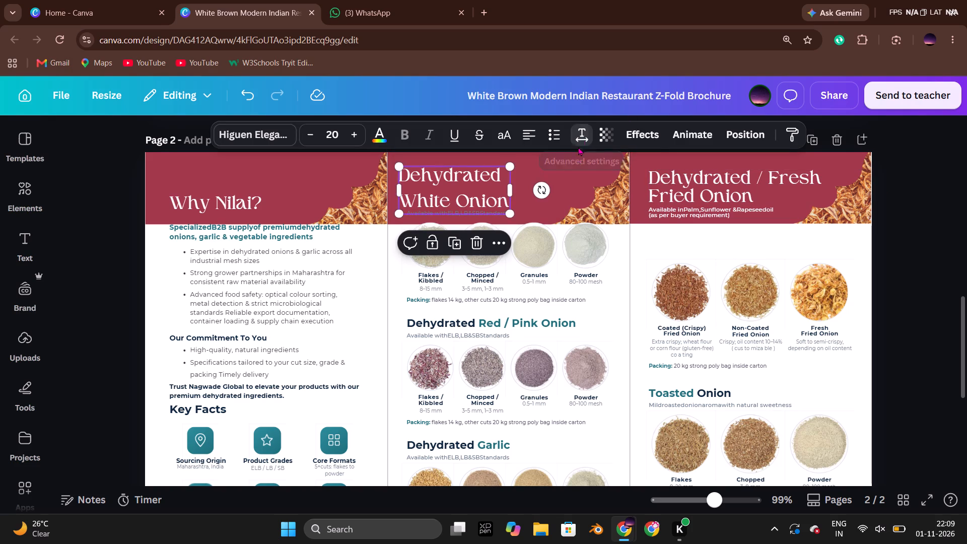
click(645, 244)
key(1)
key(Return)
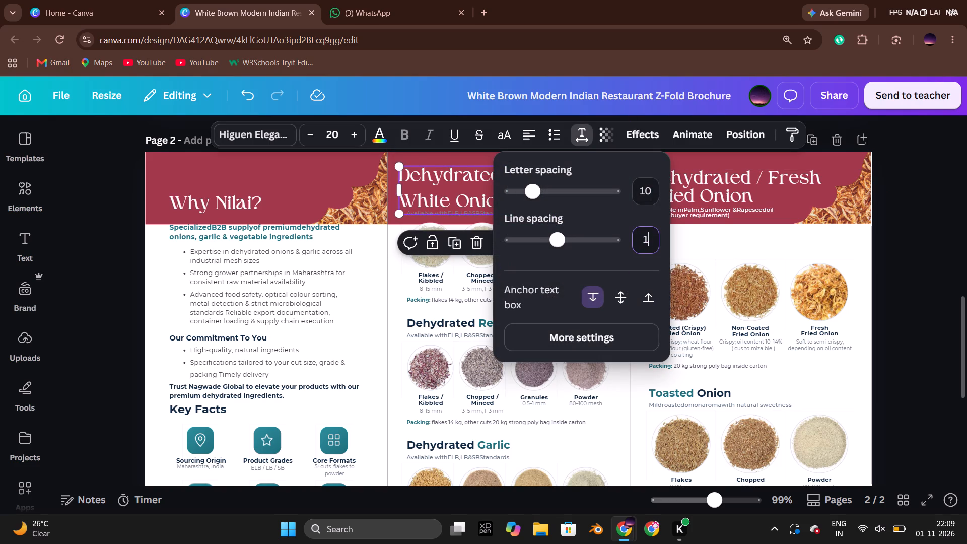
click(916, 222)
Reposition the "Dehydrated White Onion" heading in its banner, level with the third panel's heading and just above the standards line.
drag(481, 183, 480, 187)
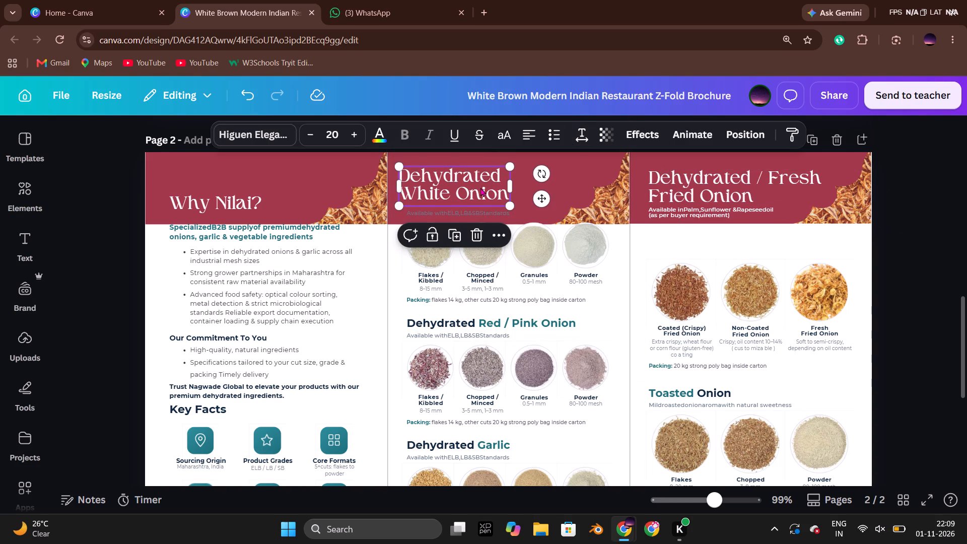
drag(480, 187, 485, 193)
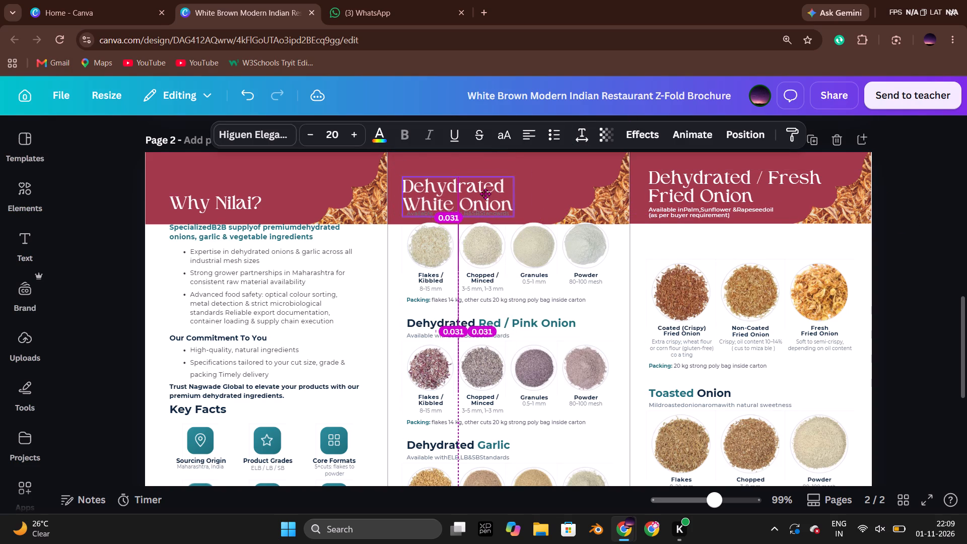
drag(485, 193, 487, 183)
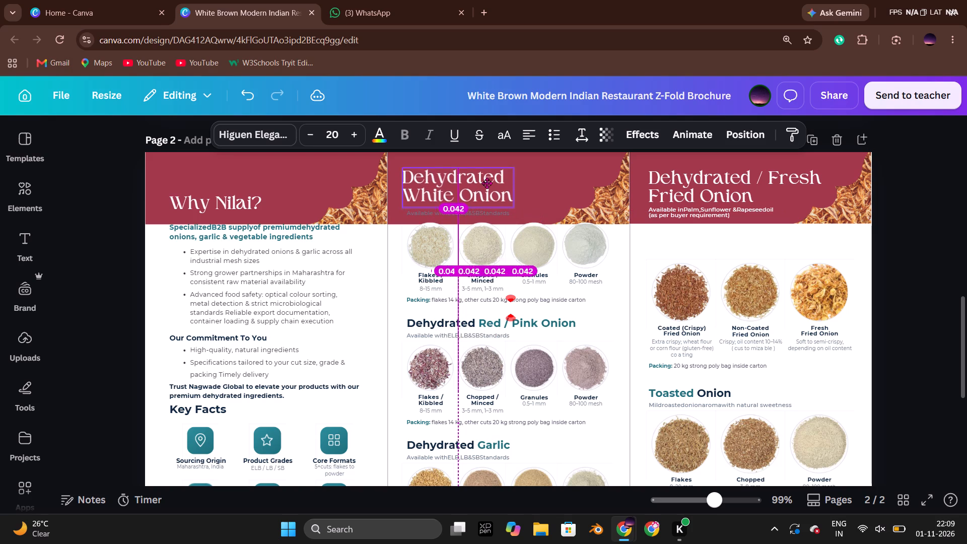
drag(487, 183, 486, 188)
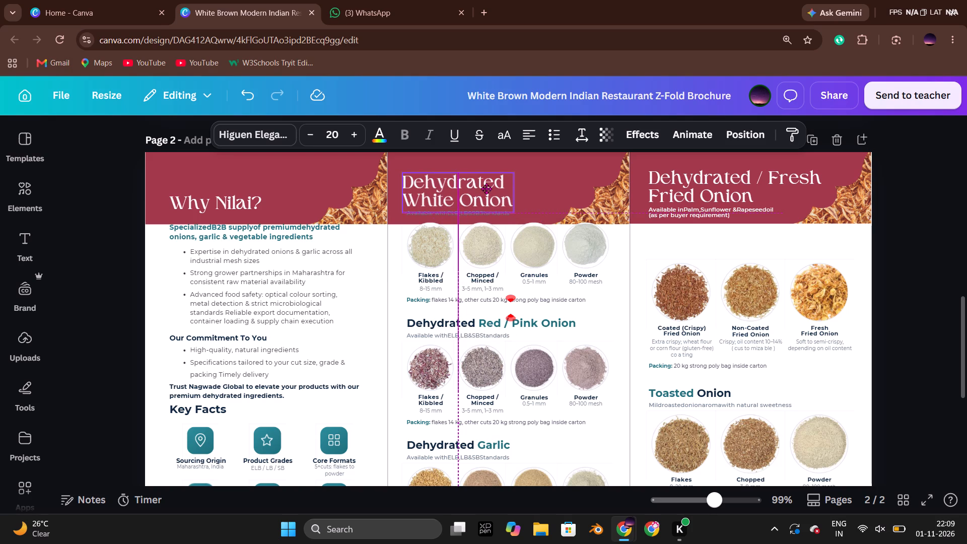
drag(486, 188, 487, 185)
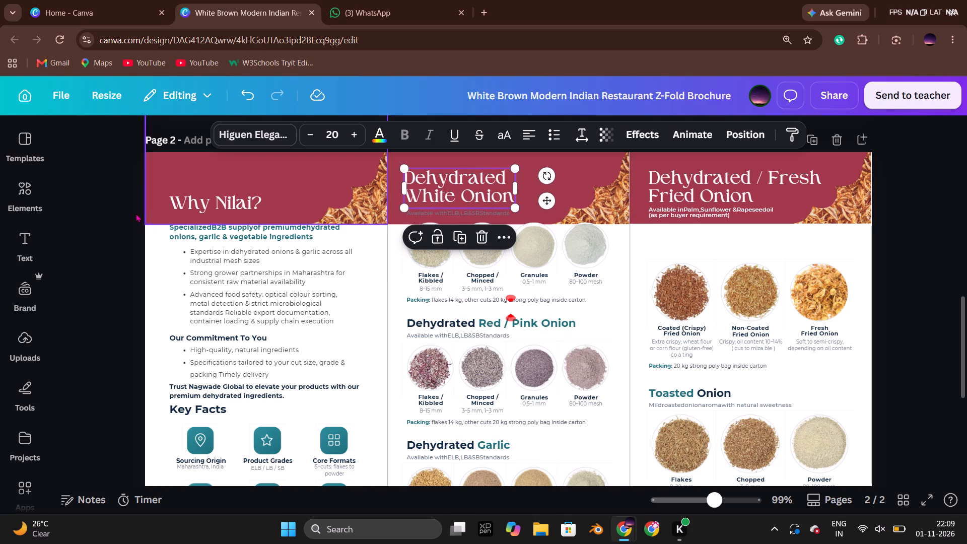
click(133, 212)
Recolour the standards line under the "Dehydrated White Onion" heading white.
click(463, 212)
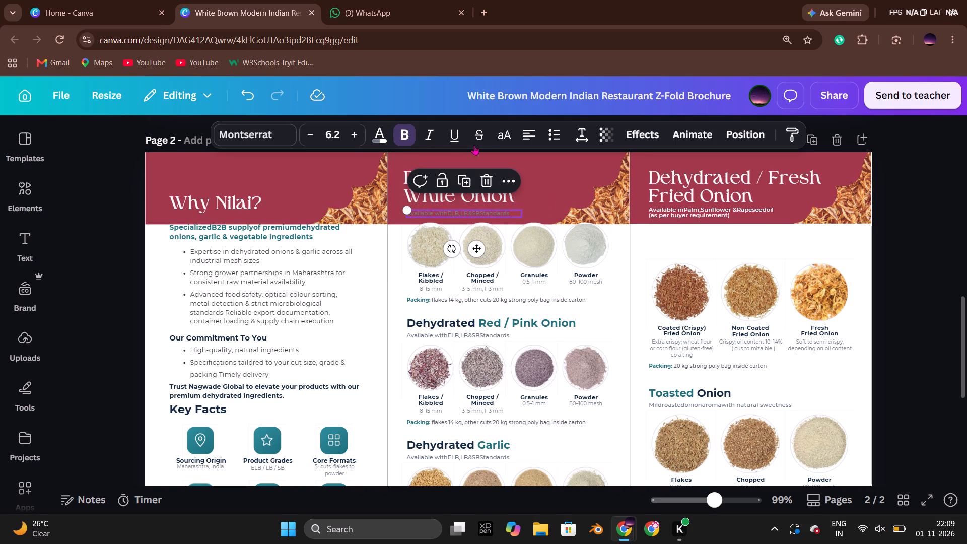
click(376, 140)
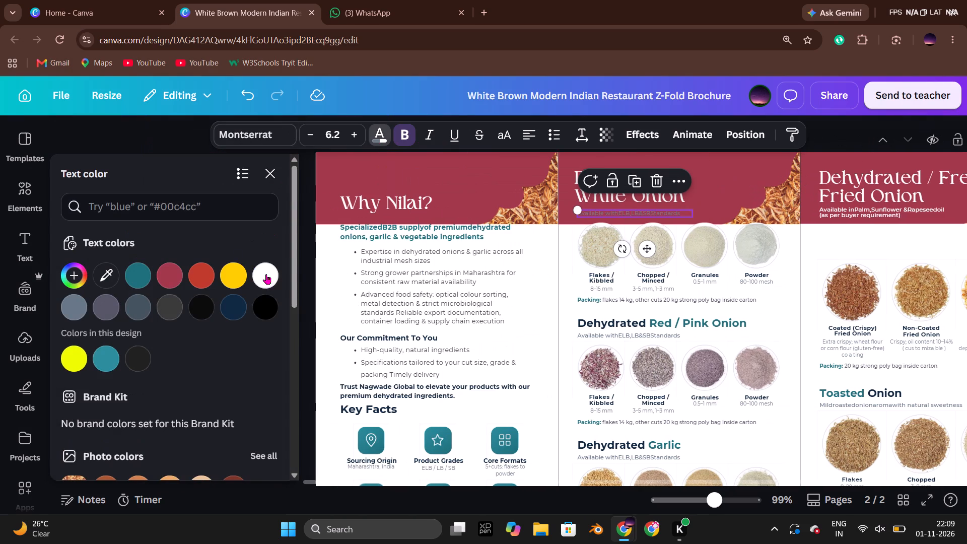
click(266, 274)
click(419, 175)
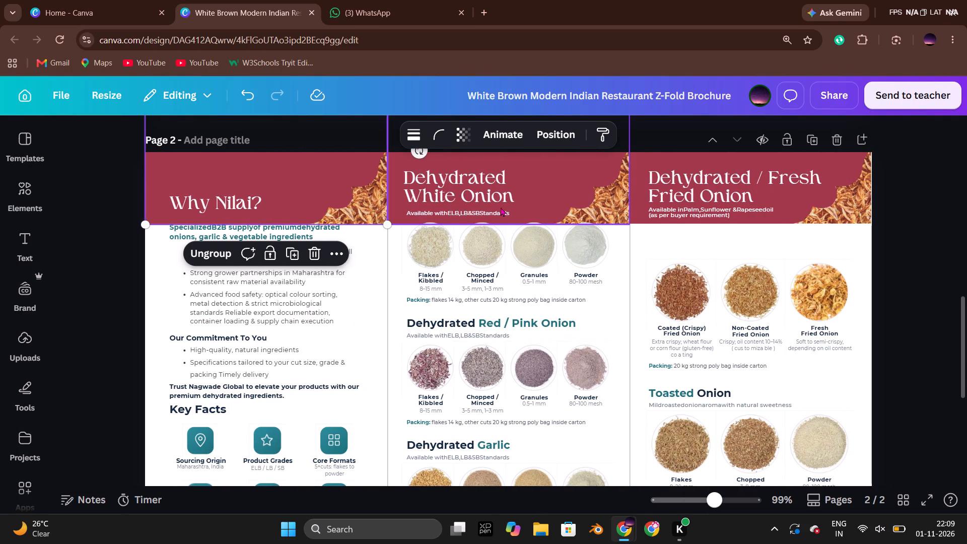
Add the missing spaces in the second banner's standards line so it reads "Available with ELB, LB & SB Standards".
double_click(482, 216)
click(478, 214)
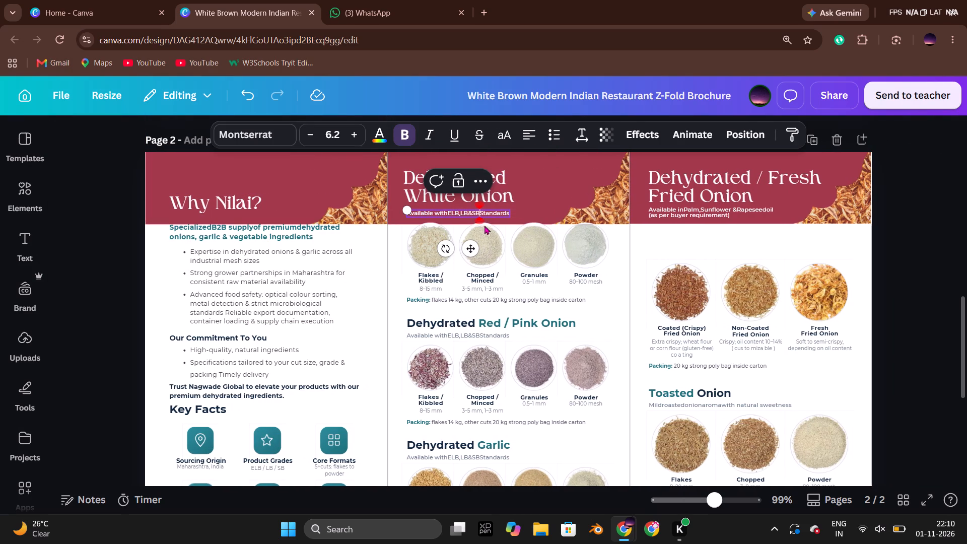
key(space)
click(468, 214)
key(space)
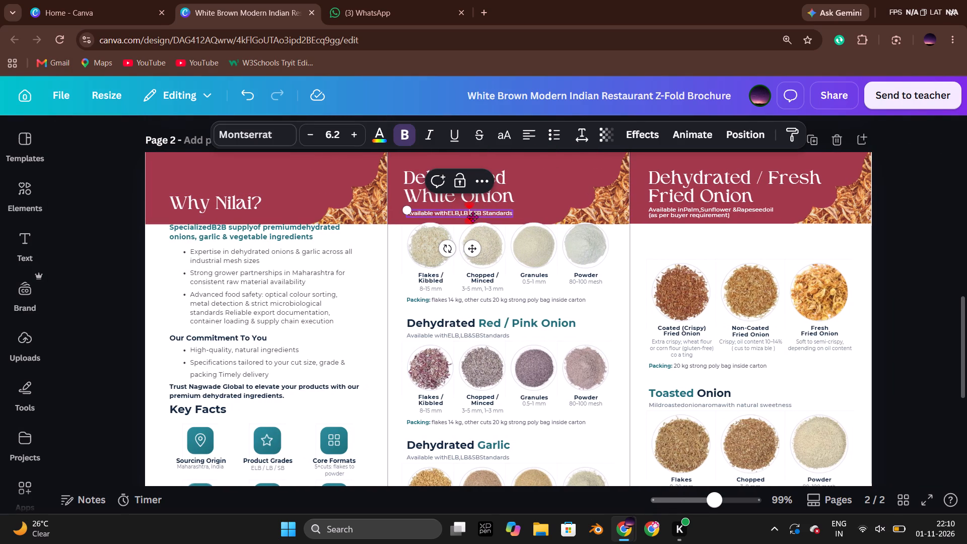
click(474, 215)
key(space)
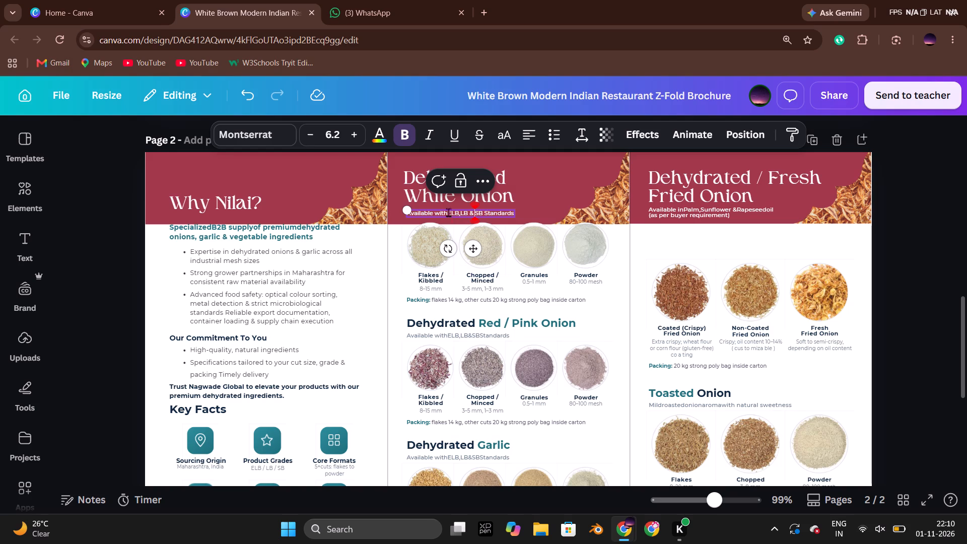
click(448, 212)
key(space)
click(462, 215)
key(space)
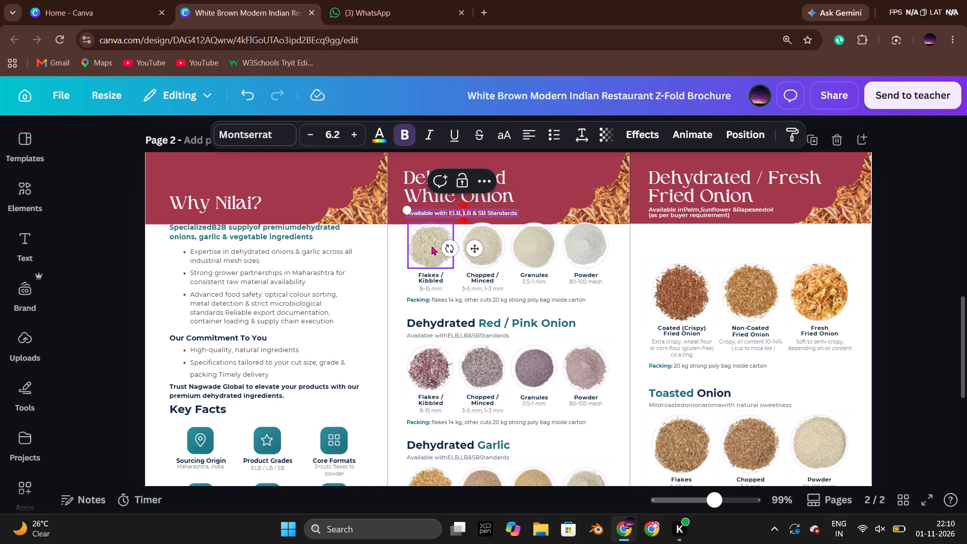
click(128, 195)
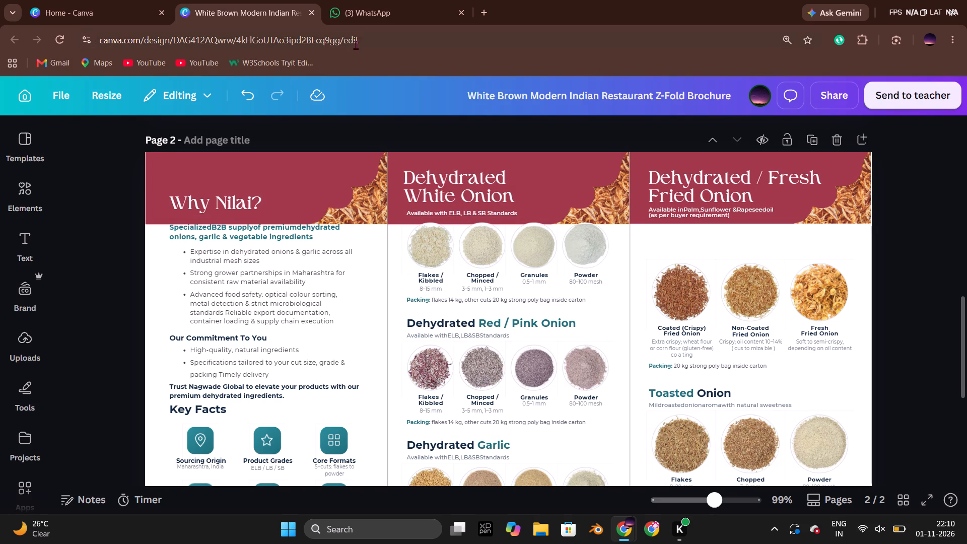
Consult the original Nagwade_Global_Brochure.pdf design, then return and nudge the second banner's standards line slightly up toward its heading.
key(alt+Tab)
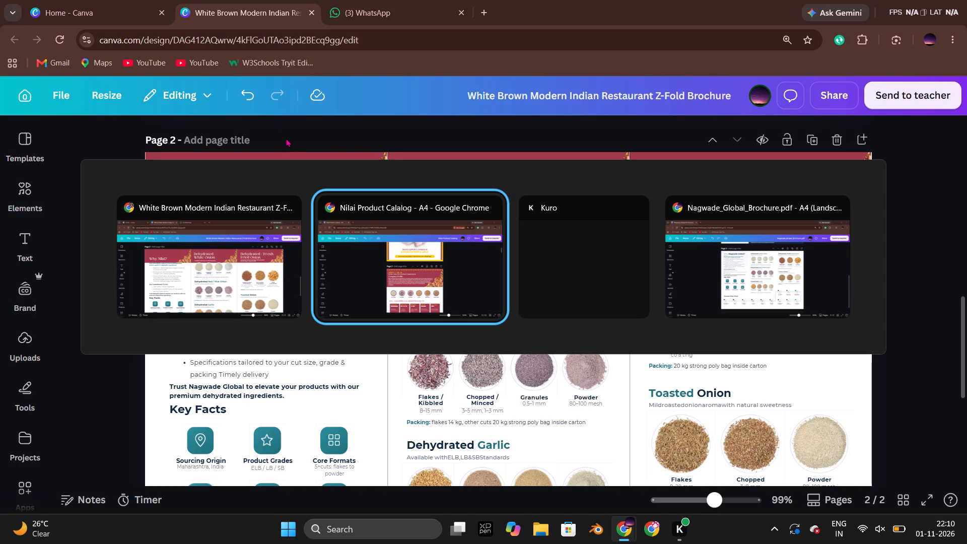
key(alt+Tab)
key(alt+Tab)
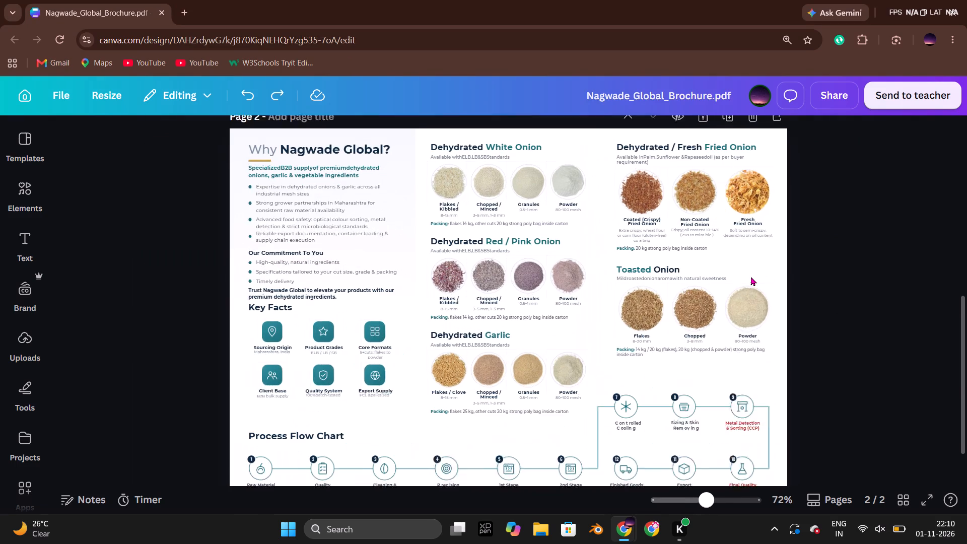
key(alt+Tab)
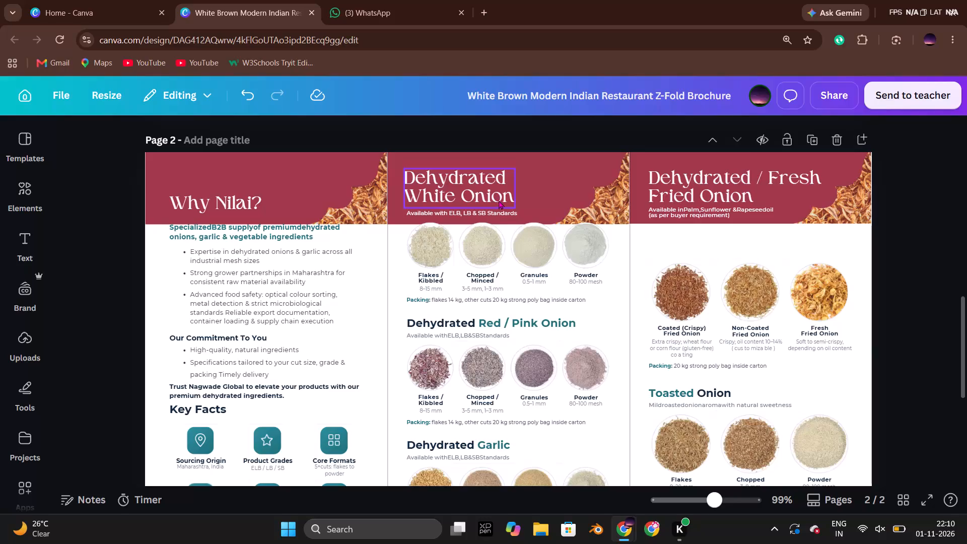
click(493, 213)
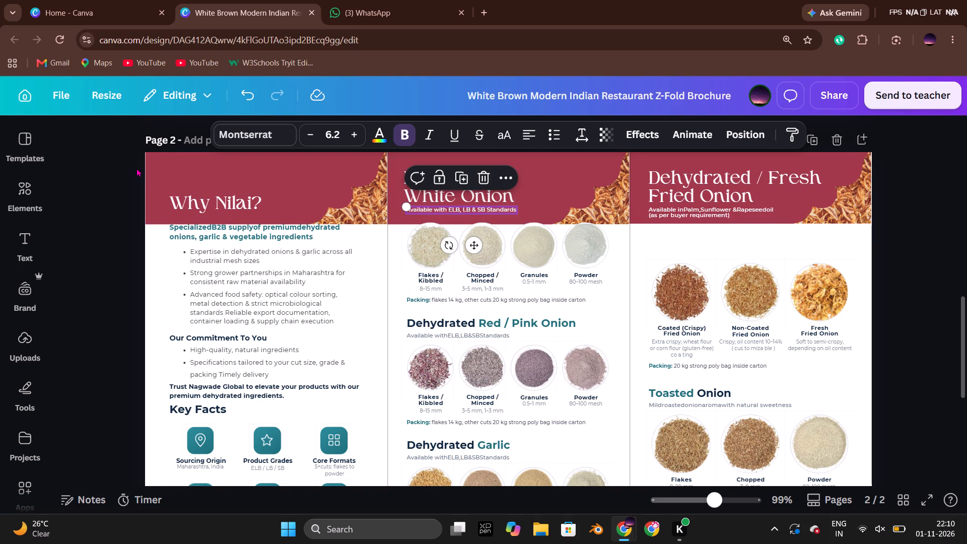
click(119, 166)
Move the third panel's fried onion and "Toasted Onion" product content up, closer to the crimson banner.
scroll(505, 205, down, 1)
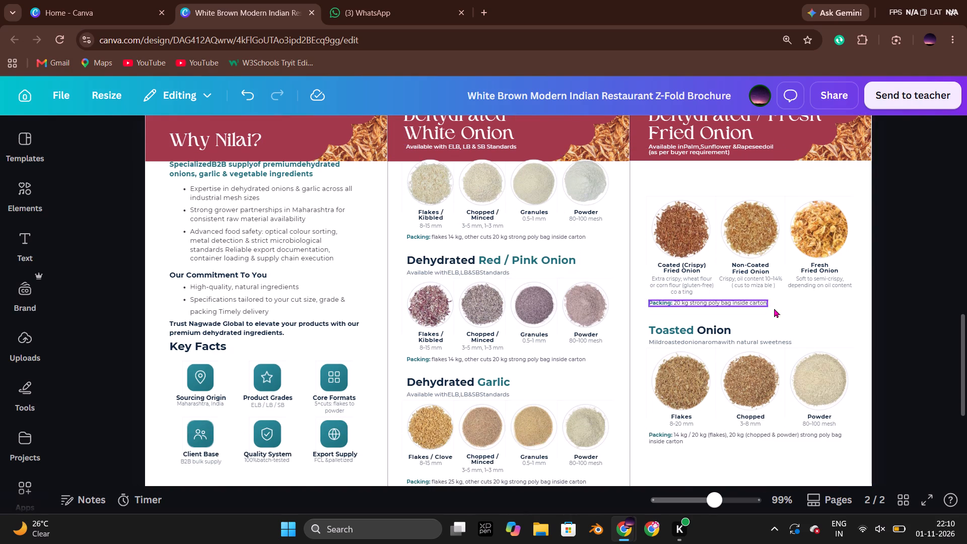
scroll(776, 306, down, 2)
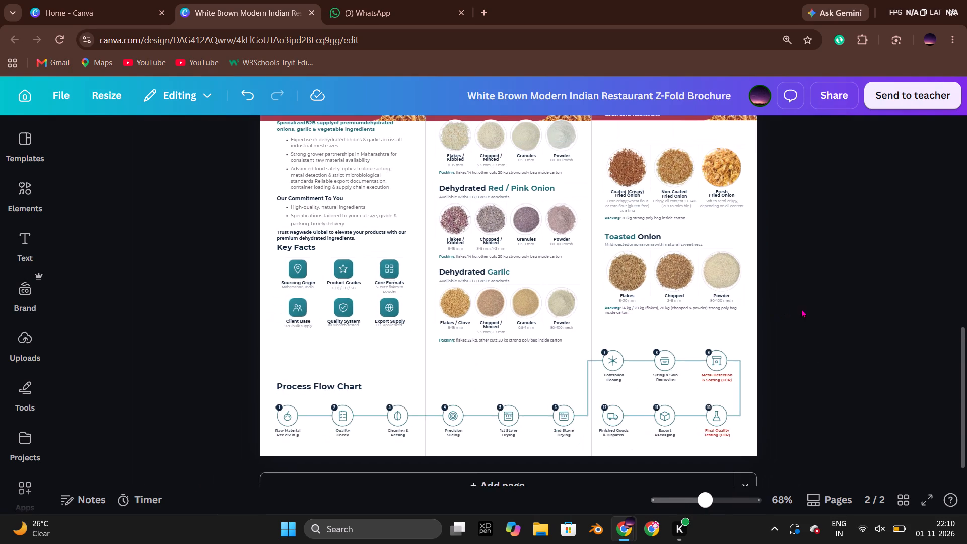
scroll(818, 308, up, 1)
drag(812, 347, 637, 204)
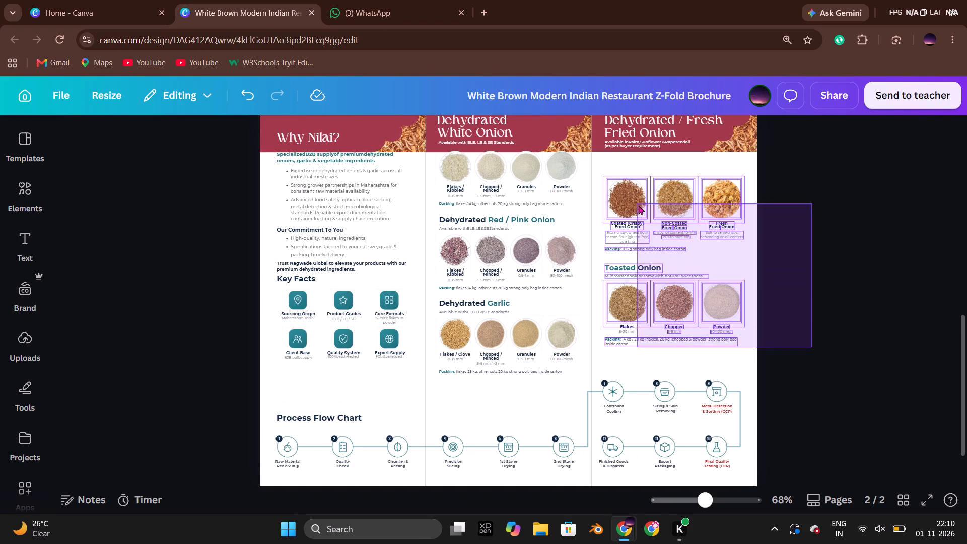
key(Up)
key(Up)
key(Up)
key(Up)
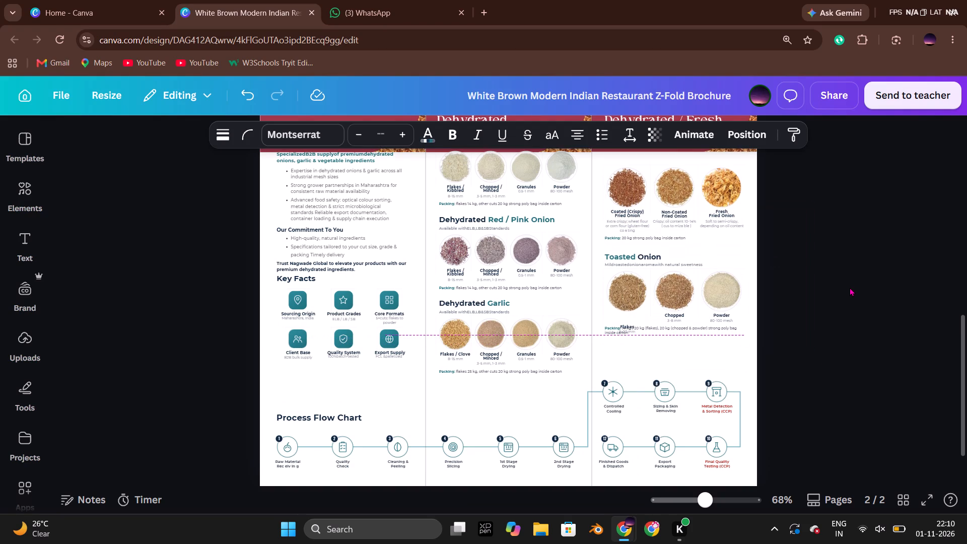
key(Up)
click(850, 287)
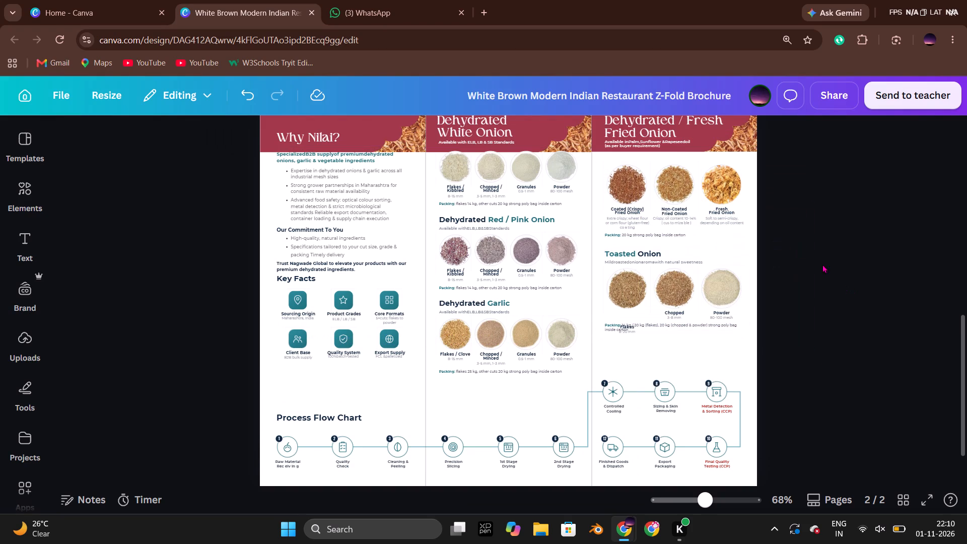
Restyle the third panel's "Toasted Onion" heading in crimson with the Higuen Elegant Serif font.
scroll(772, 254, up, 1)
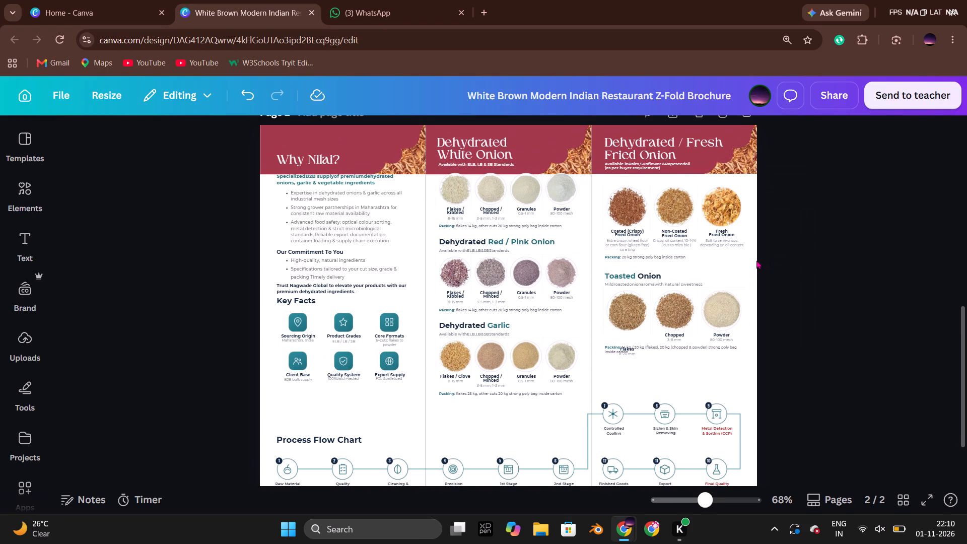
click(700, 284)
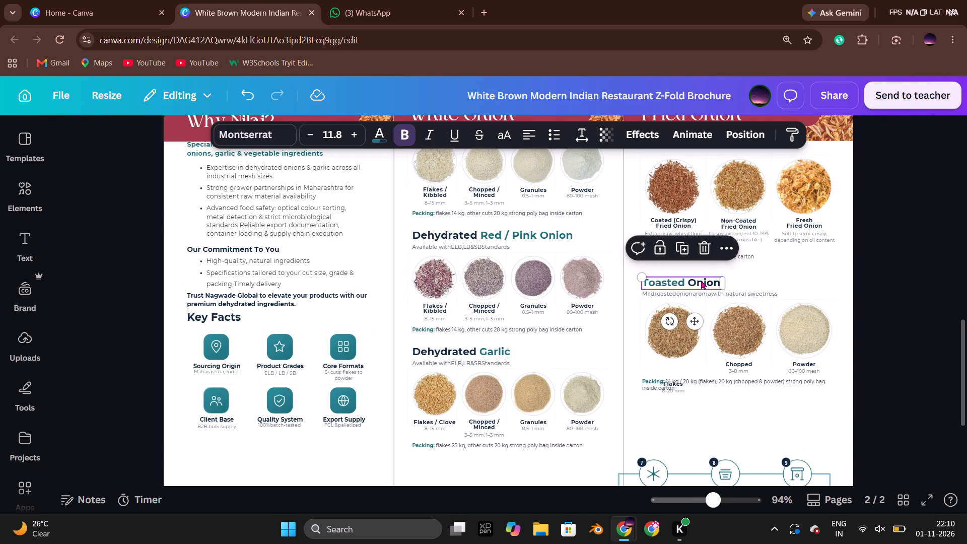
click(379, 140)
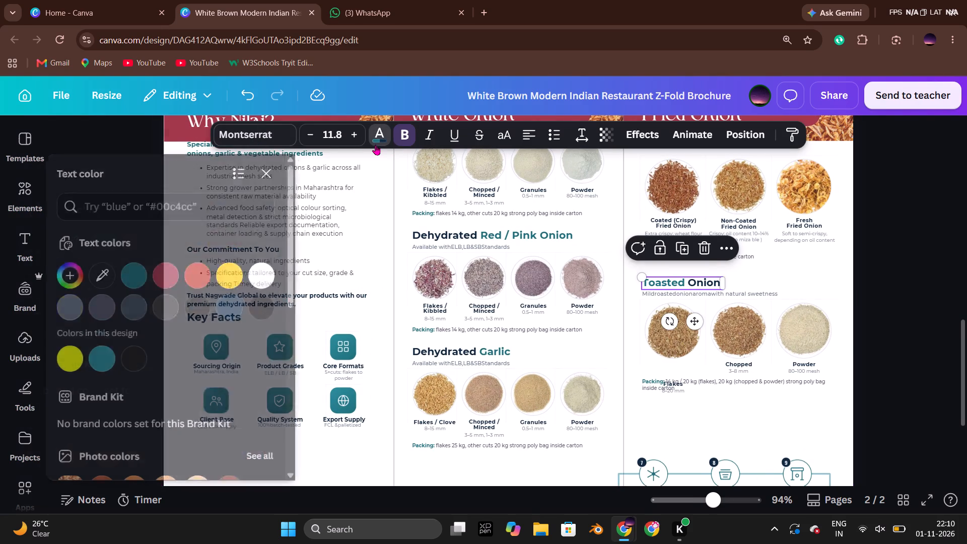
click(167, 278)
click(259, 137)
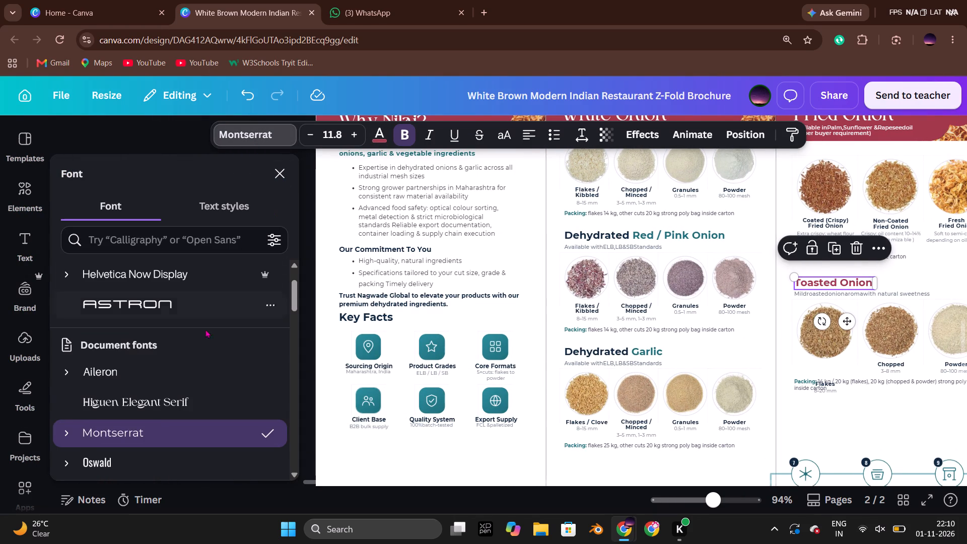
click(171, 398)
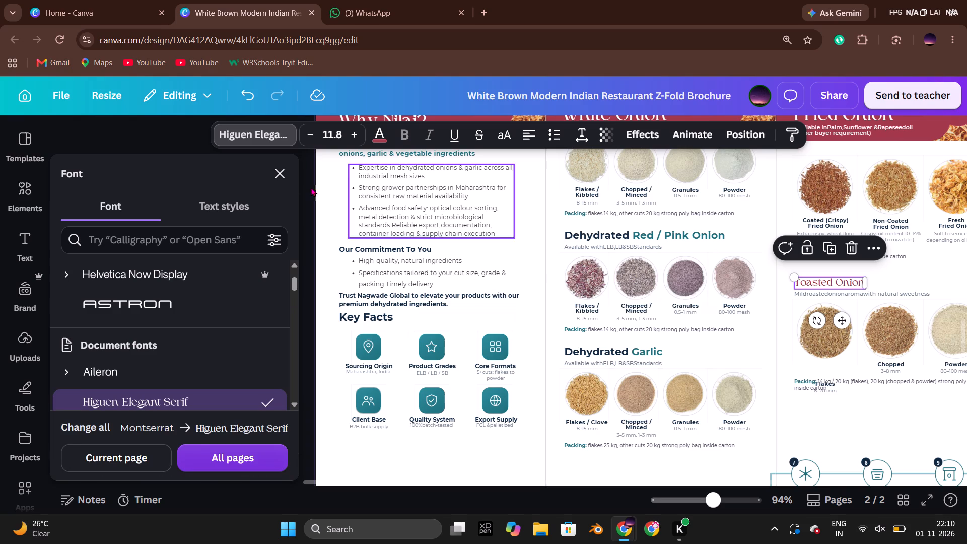
Shift the Toasted Onion packing line down and place the Flakes label with its size text directly beneath the first toasted onion picture.
click(311, 177)
click(883, 299)
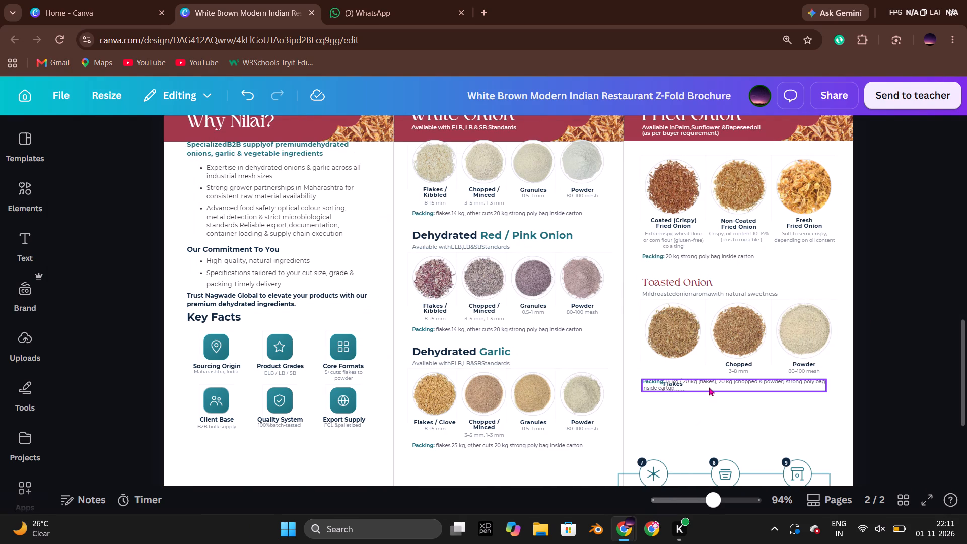
drag(709, 387, 712, 413)
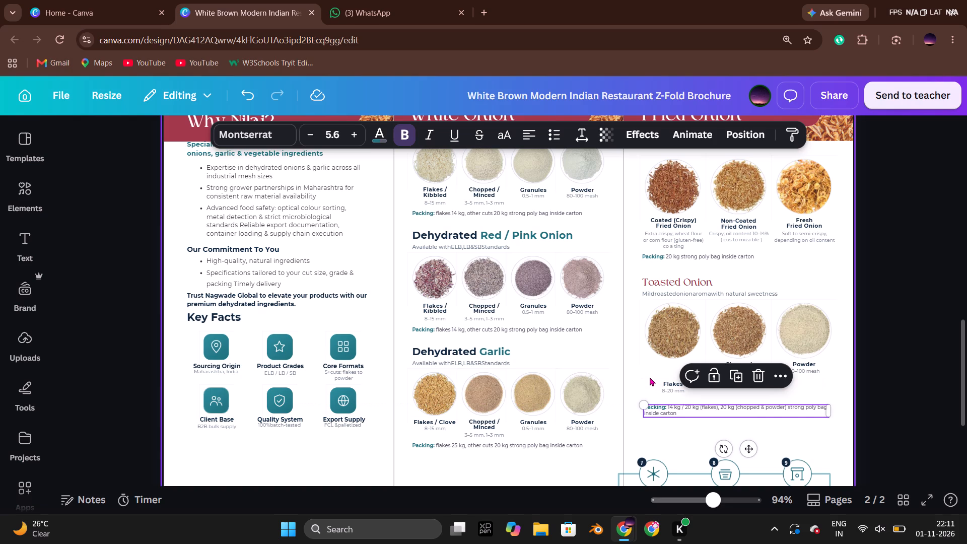
click(650, 377)
drag(650, 377, 678, 392)
drag(673, 390, 672, 374)
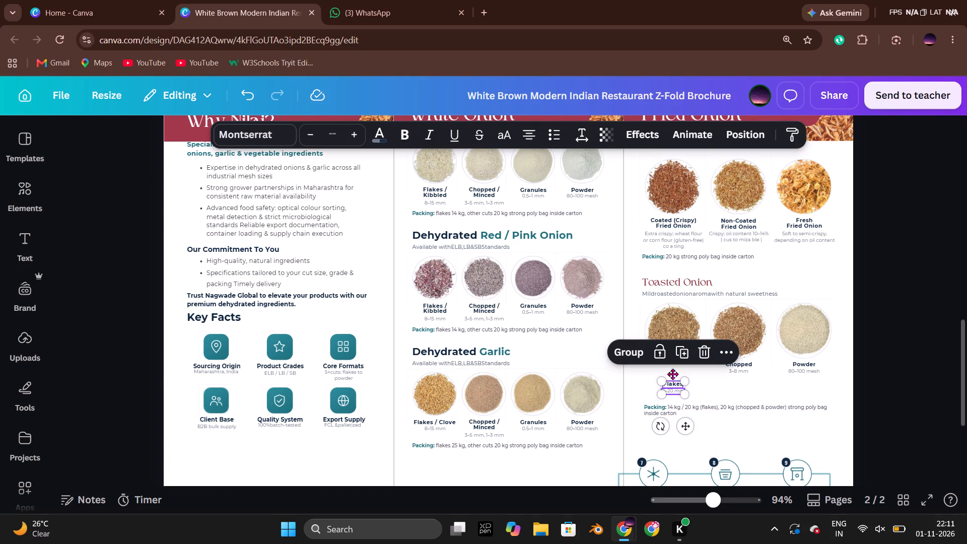
drag(672, 374, 676, 372)
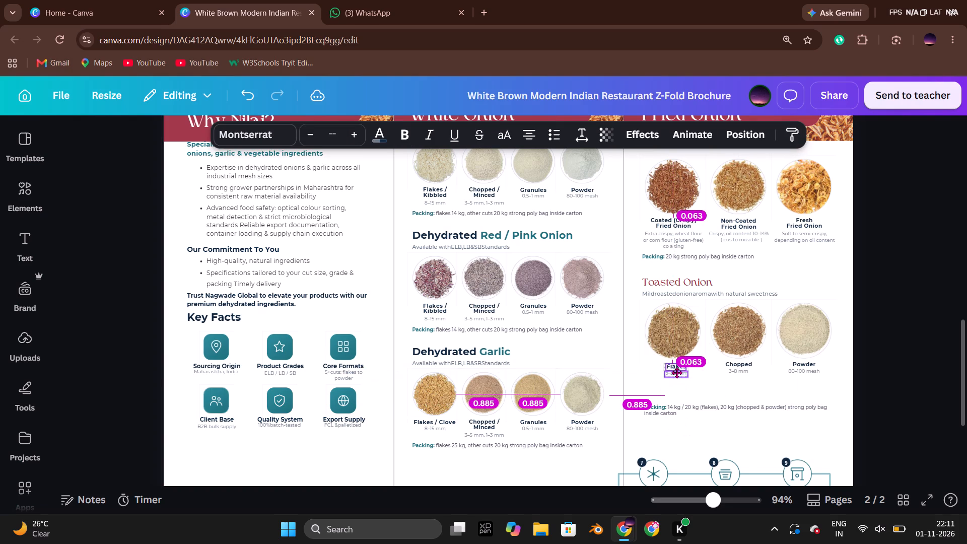
drag(676, 372, 674, 373)
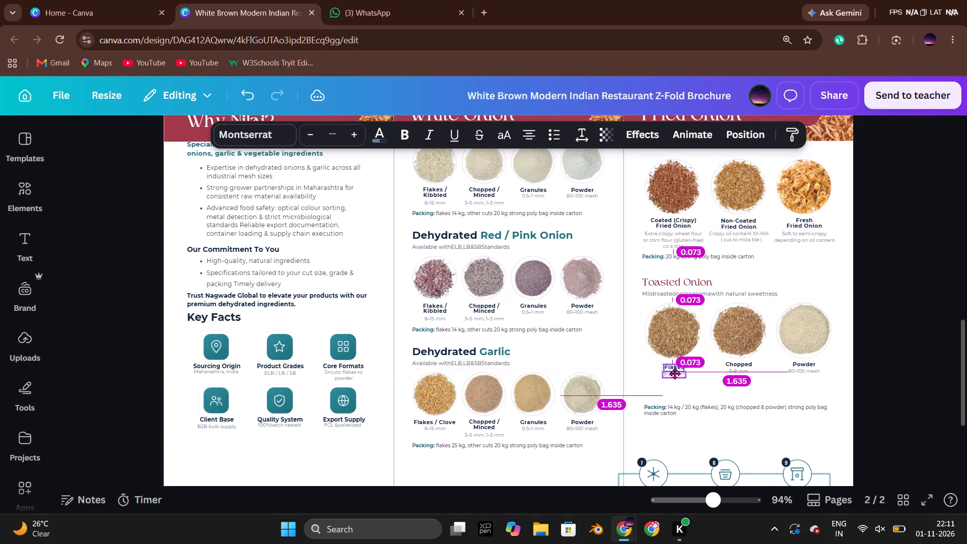
drag(674, 373, 674, 372)
click(639, 338)
click(704, 375)
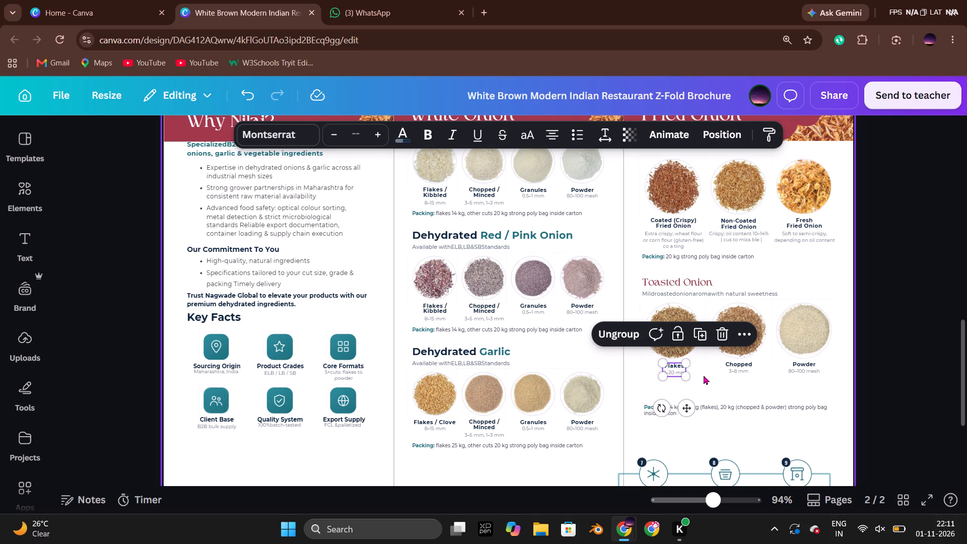
click(675, 370)
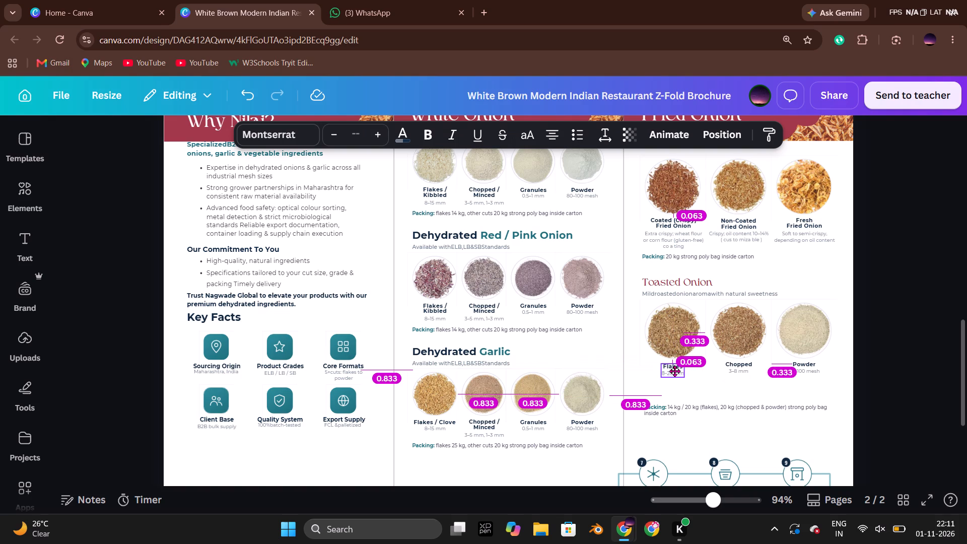
click(715, 388)
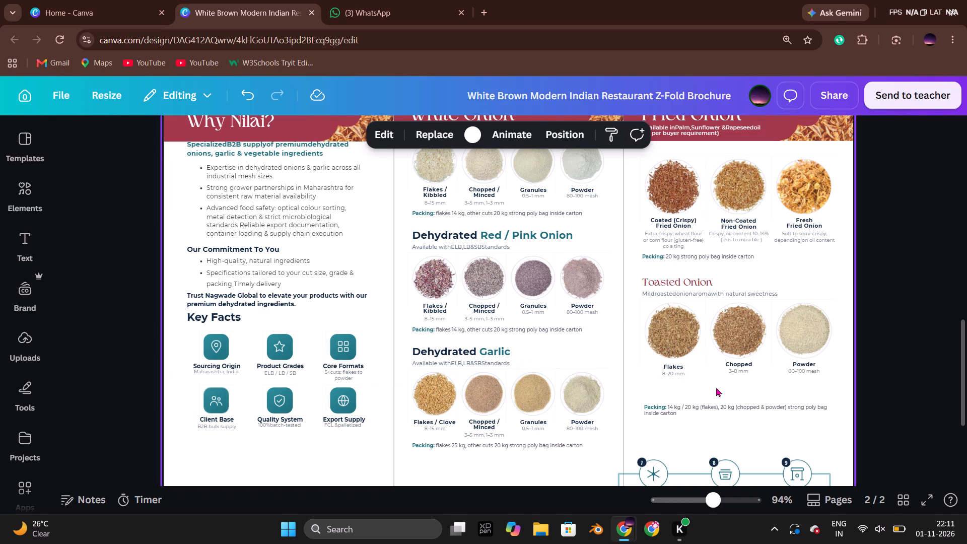
Move the Toasted Onion packing line back up, closer beneath the Flakes, Chopped and Powder labels.
scroll(716, 387, down, 1)
drag(702, 347, 702, 337)
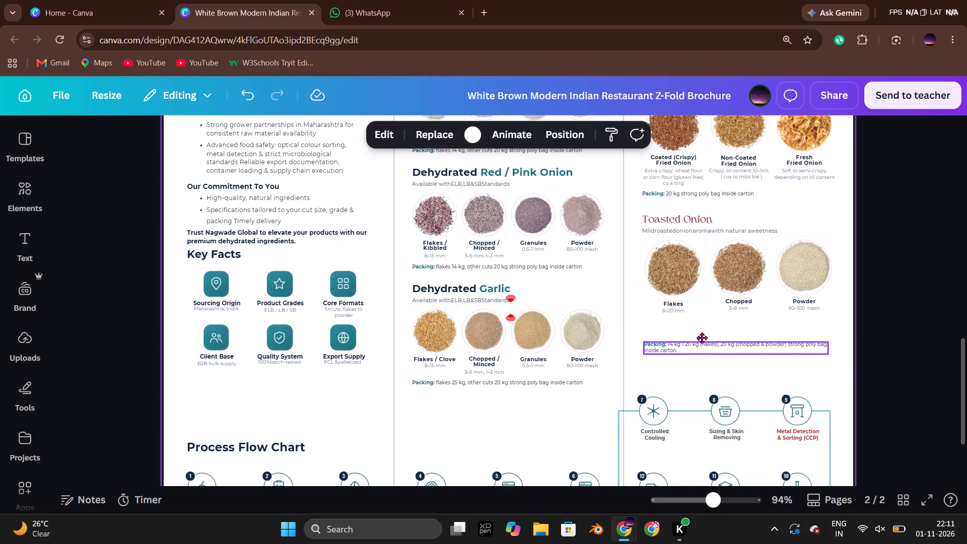
drag(702, 337, 701, 332)
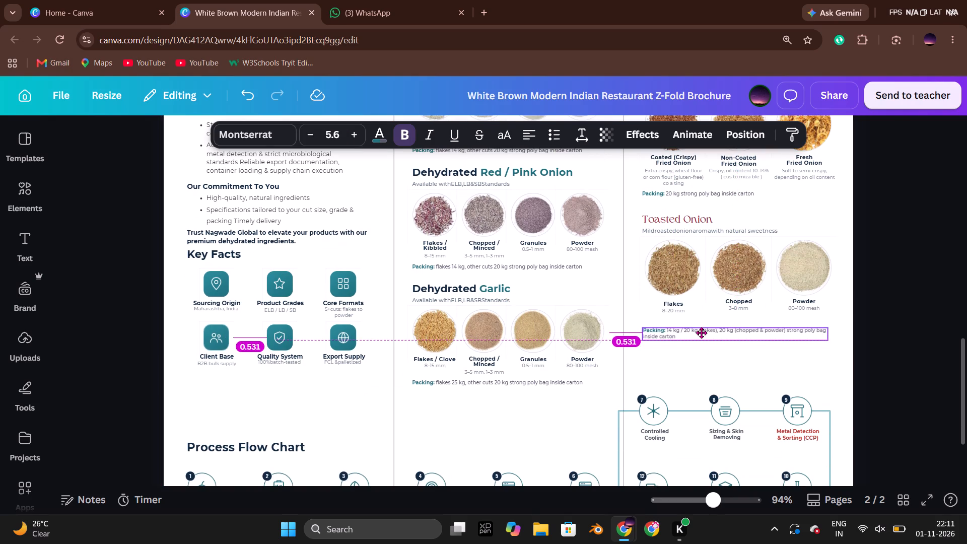
drag(701, 332, 703, 332)
click(820, 367)
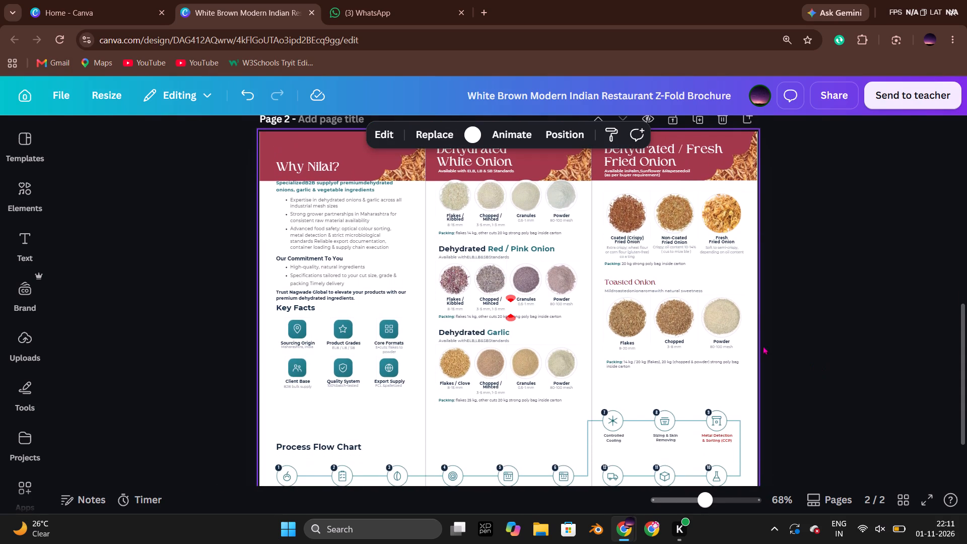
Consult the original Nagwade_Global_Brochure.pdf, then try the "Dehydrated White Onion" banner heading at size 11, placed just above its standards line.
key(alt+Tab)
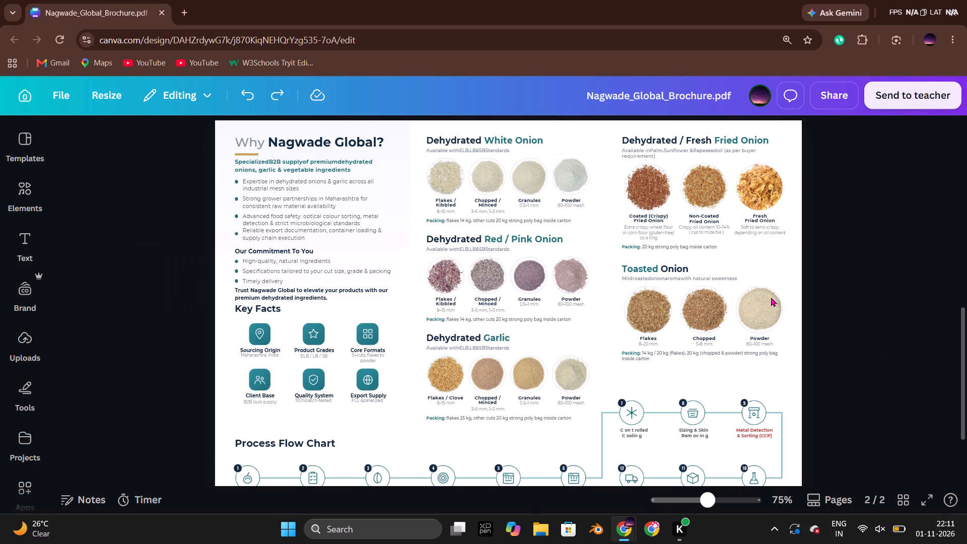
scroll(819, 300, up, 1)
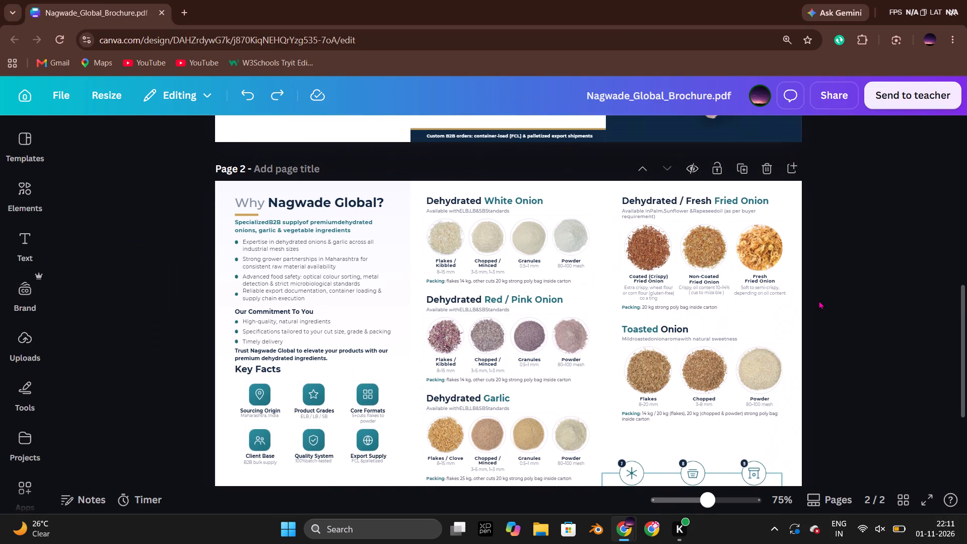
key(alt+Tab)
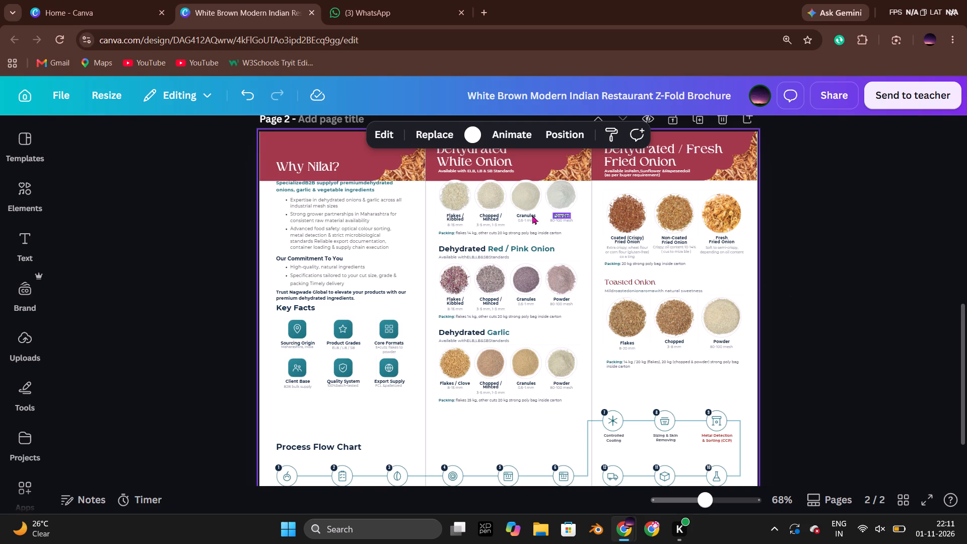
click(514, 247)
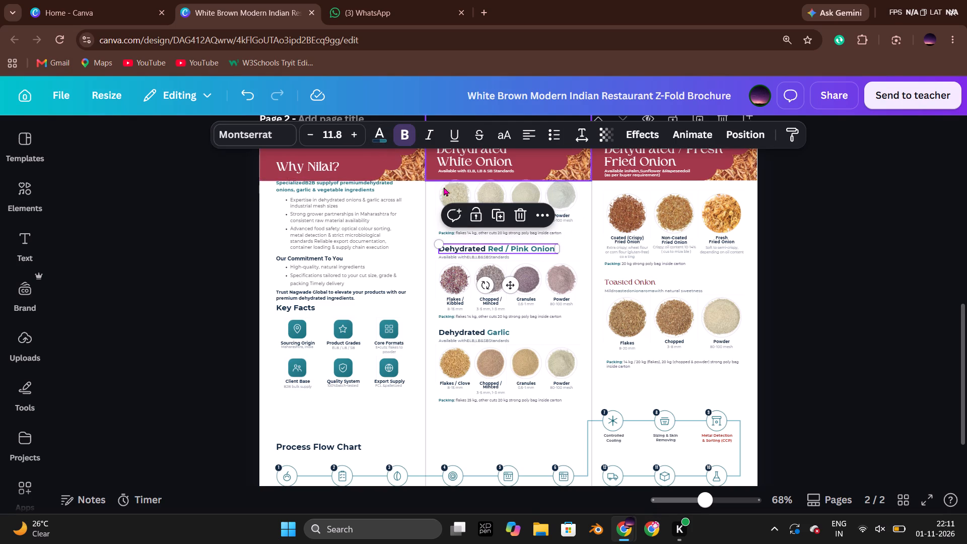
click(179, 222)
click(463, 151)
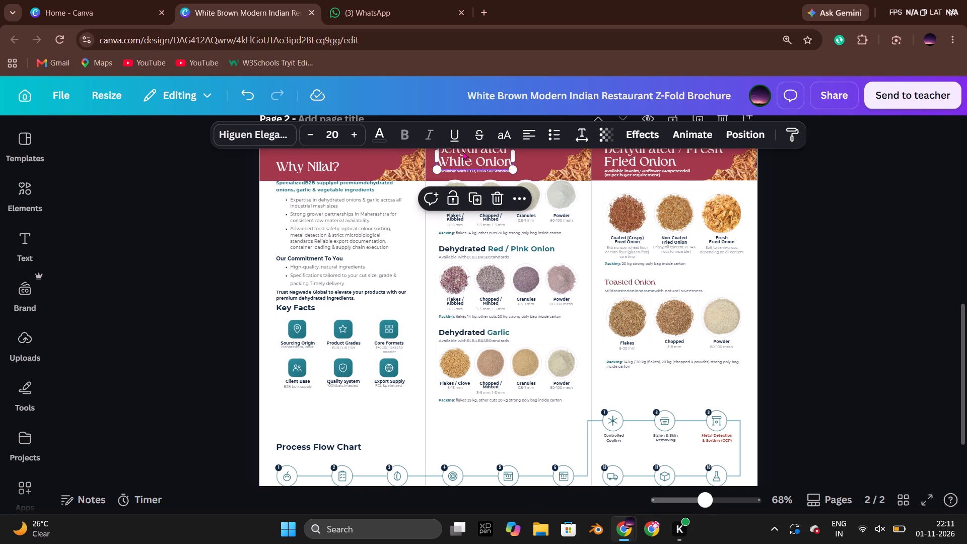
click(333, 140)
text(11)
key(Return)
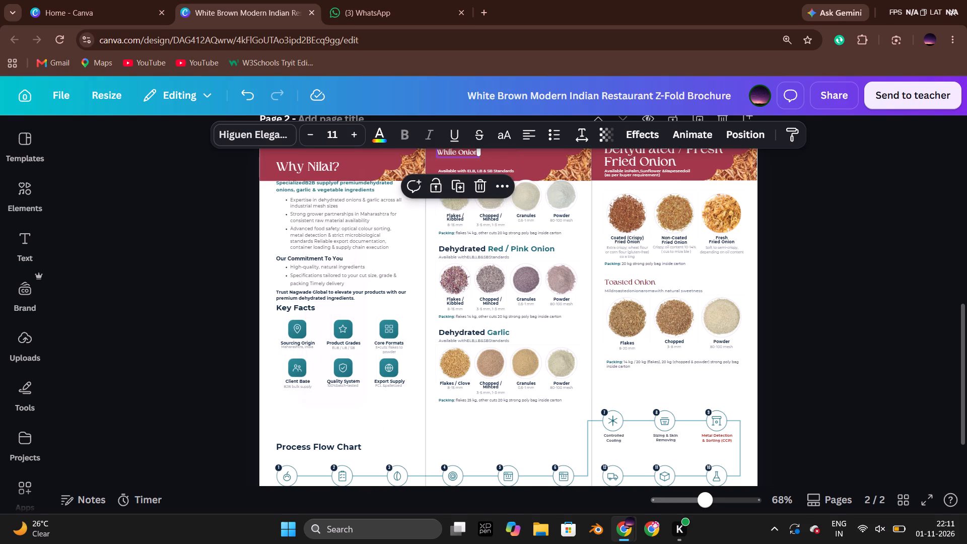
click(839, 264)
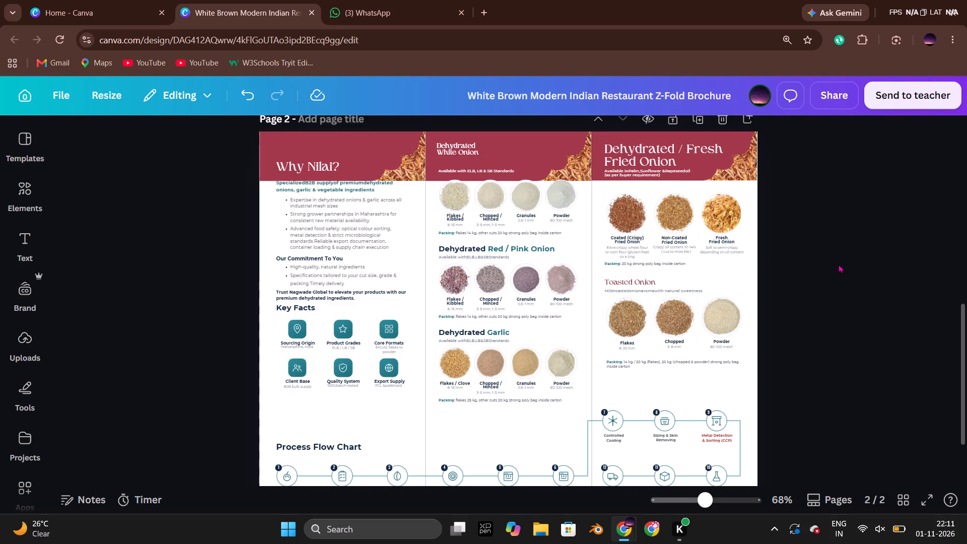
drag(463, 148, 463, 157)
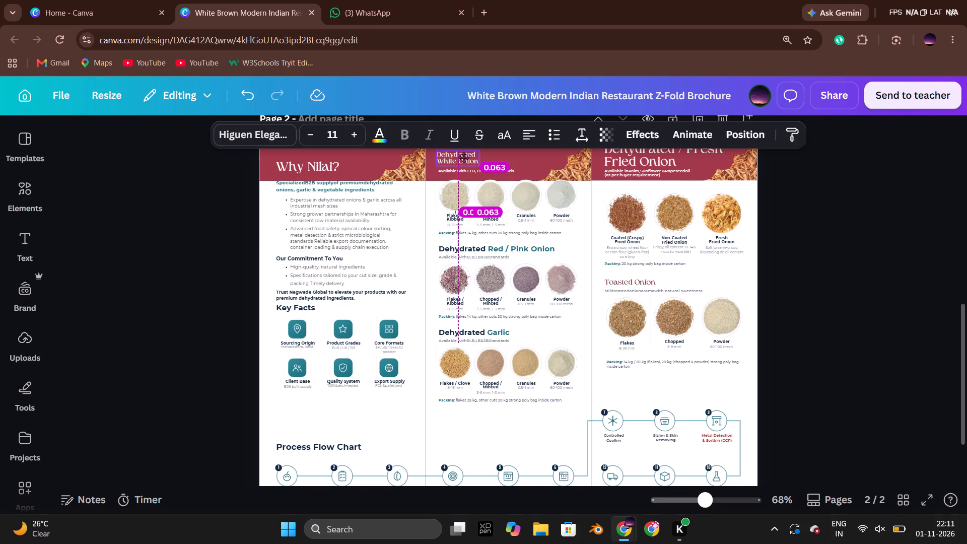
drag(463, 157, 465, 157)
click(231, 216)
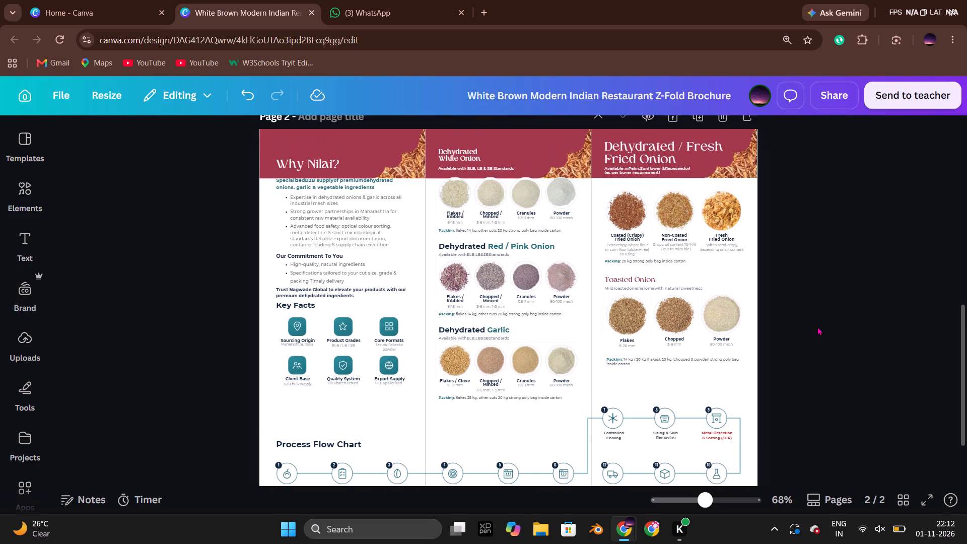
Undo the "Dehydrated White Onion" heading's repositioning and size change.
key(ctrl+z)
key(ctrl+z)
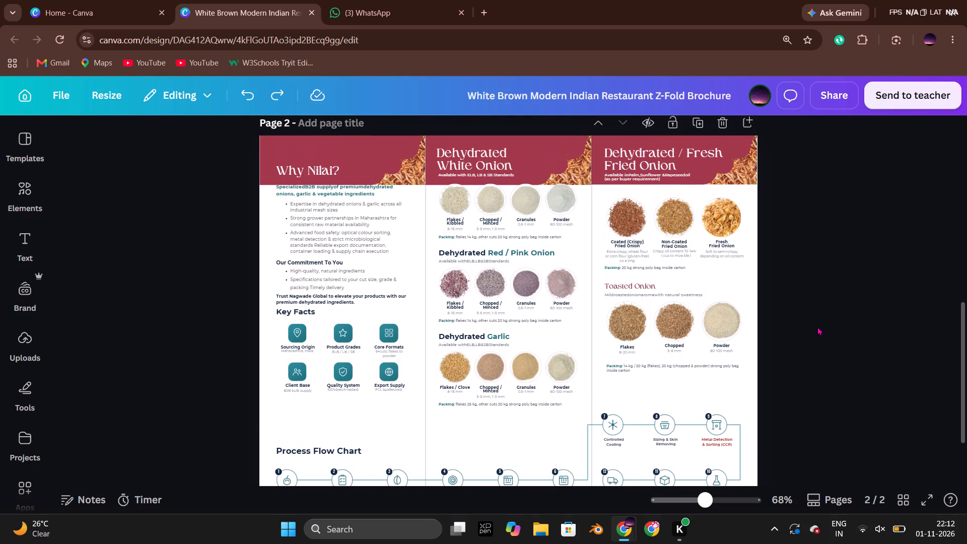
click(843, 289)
Move the three toasted onion pictures with their labels and packing line down, leaving more space beneath the "Toasted Onion" heading.
scroll(816, 302, down, 1)
drag(820, 348, 627, 293)
key(Down)
key(Down)
key(Down)
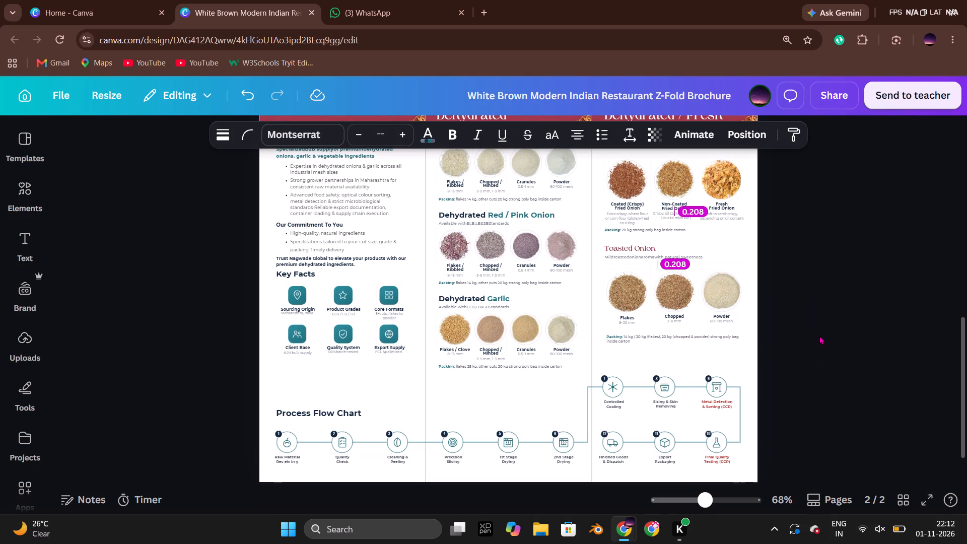
key(Down)
key(Down)
key(Down)
key(Down)
key(Down)
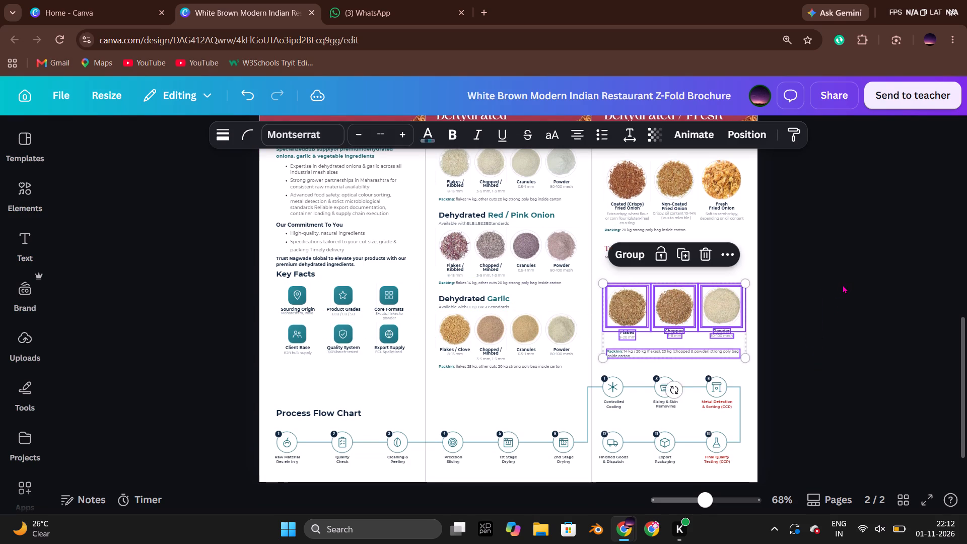
click(845, 284)
Check the third banner's heading size and set the "Toasted Onion" heading to size 20.
scroll(807, 239, up, 1)
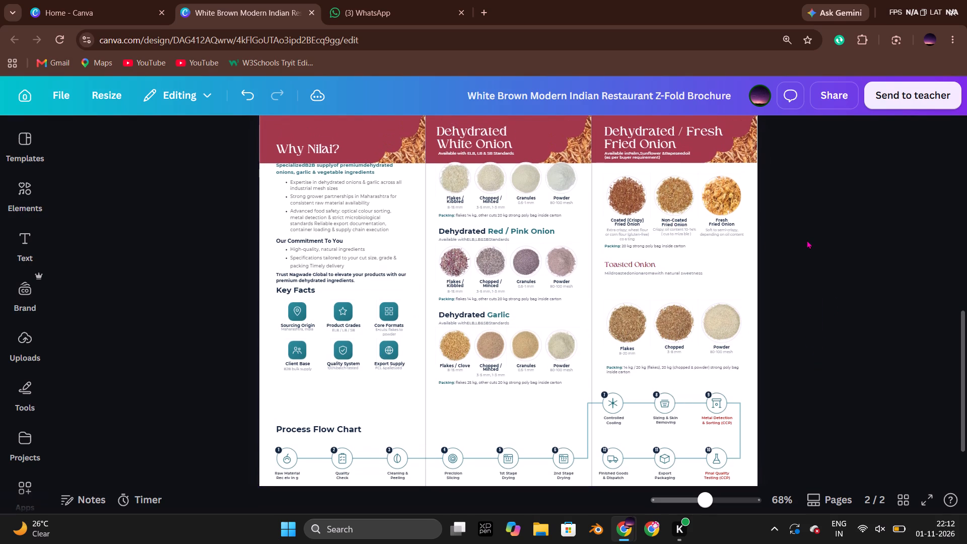
scroll(807, 240, up, 1)
click(658, 133)
click(814, 238)
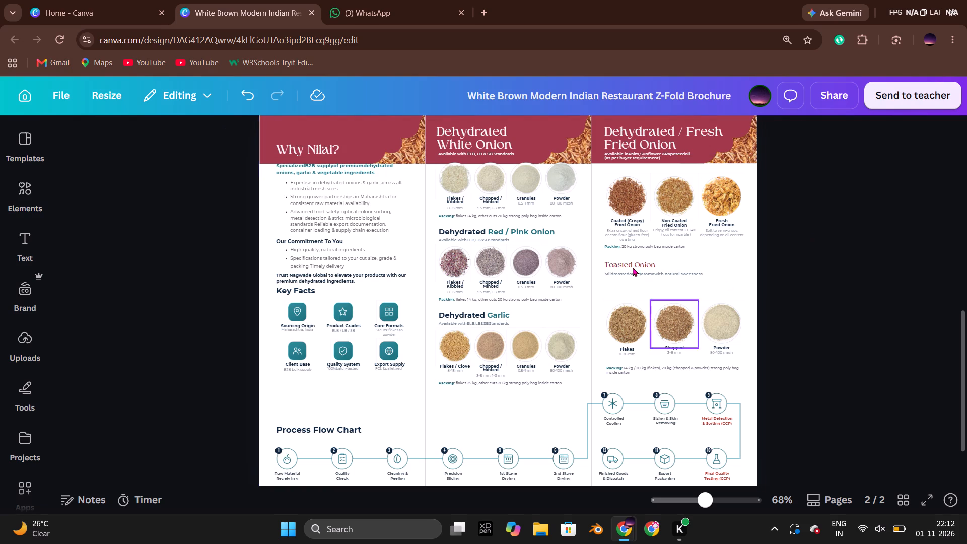
click(631, 260)
click(331, 138)
text(20)
key(Return)
click(830, 265)
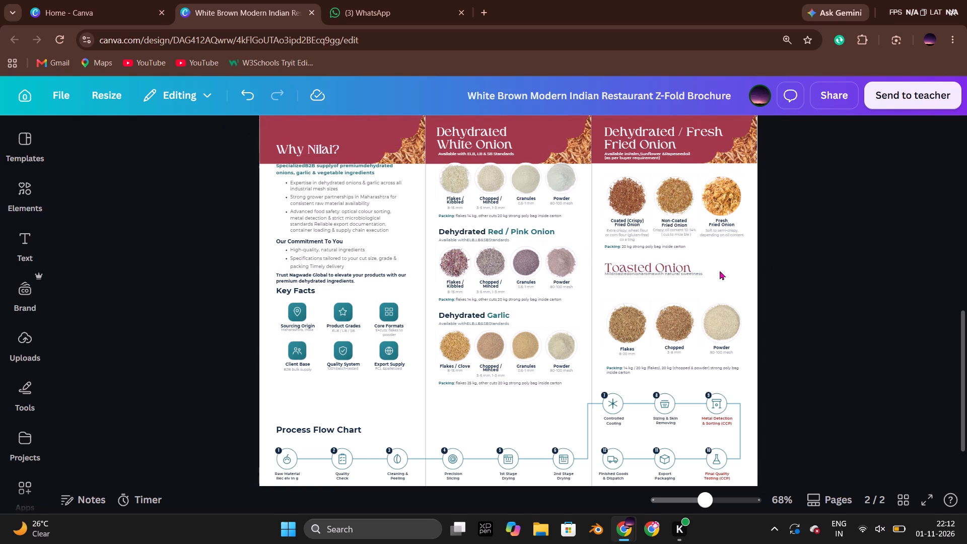
Recolor the roasted onion aroma description line under the "Toasted Onion" heading in black (#000000).
click(692, 275)
click(378, 138)
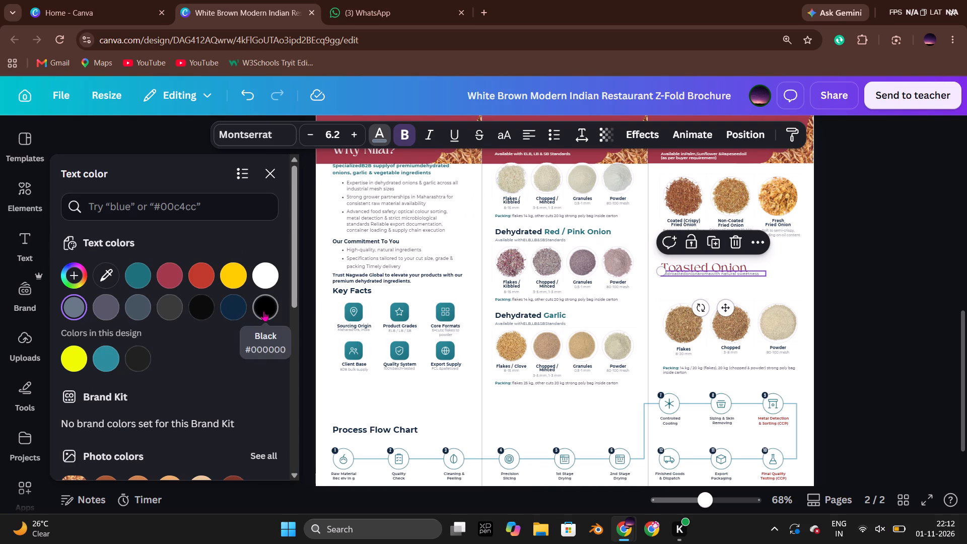
click(263, 311)
click(906, 280)
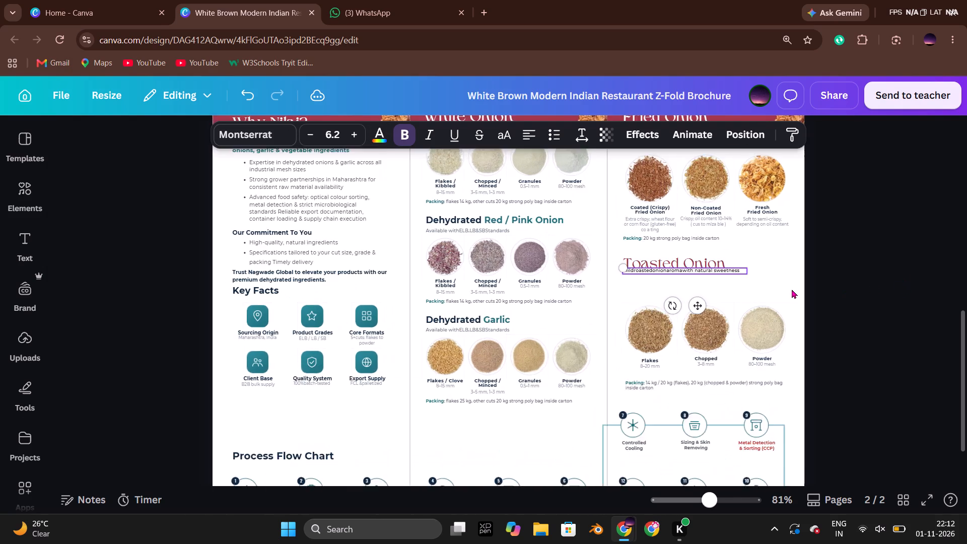
Move the roasted onion aroma description line slightly down so it clears the "Toasted Onion" heading, keeping its left alignment.
scroll(853, 289, up, 2)
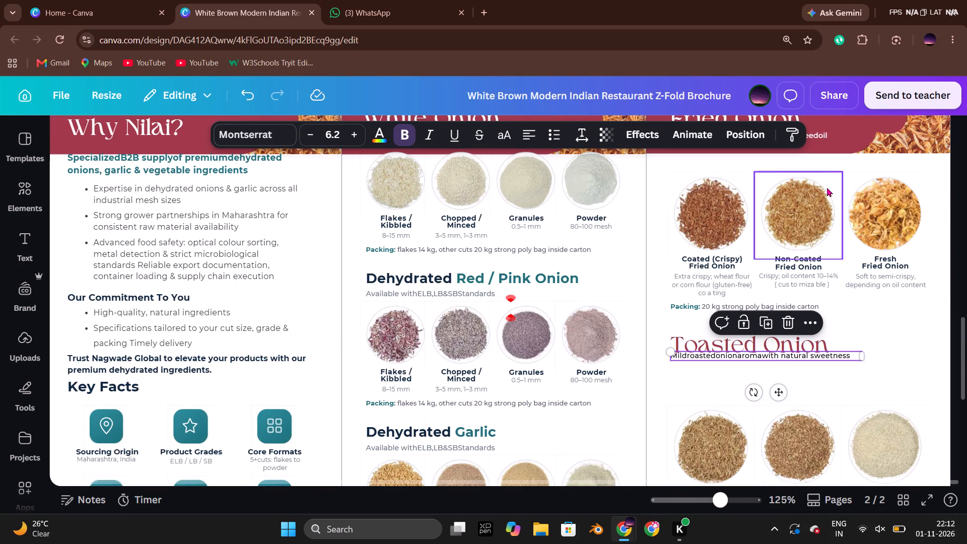
click(820, 137)
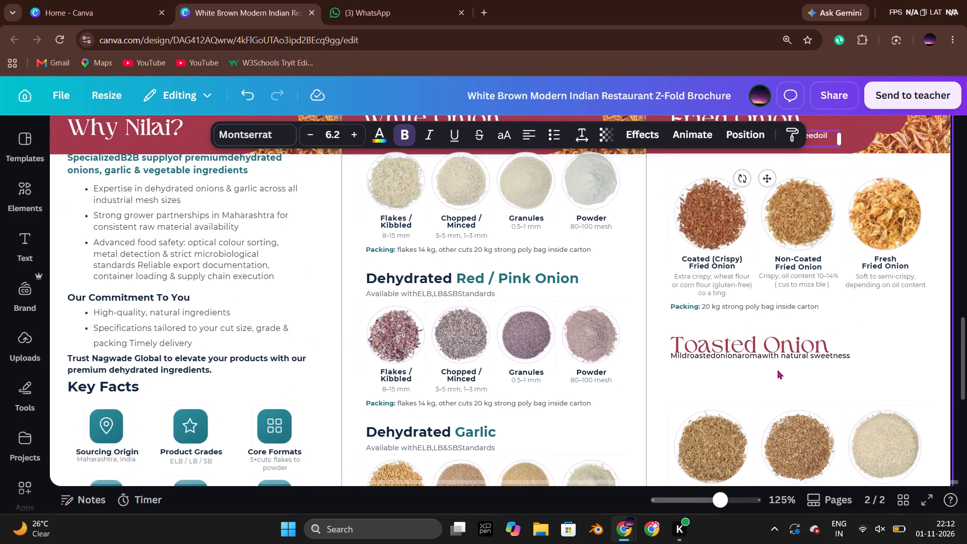
click(788, 356)
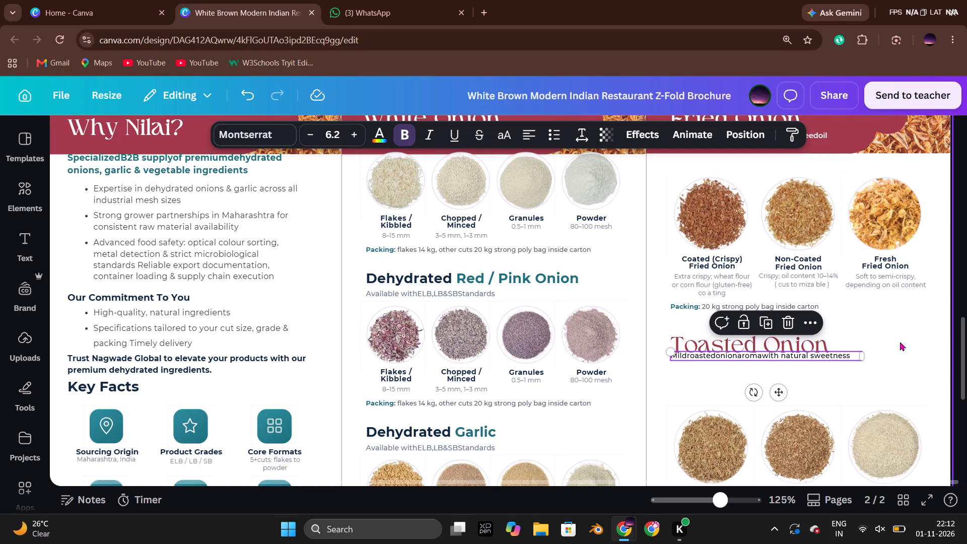
click(900, 342)
click(734, 147)
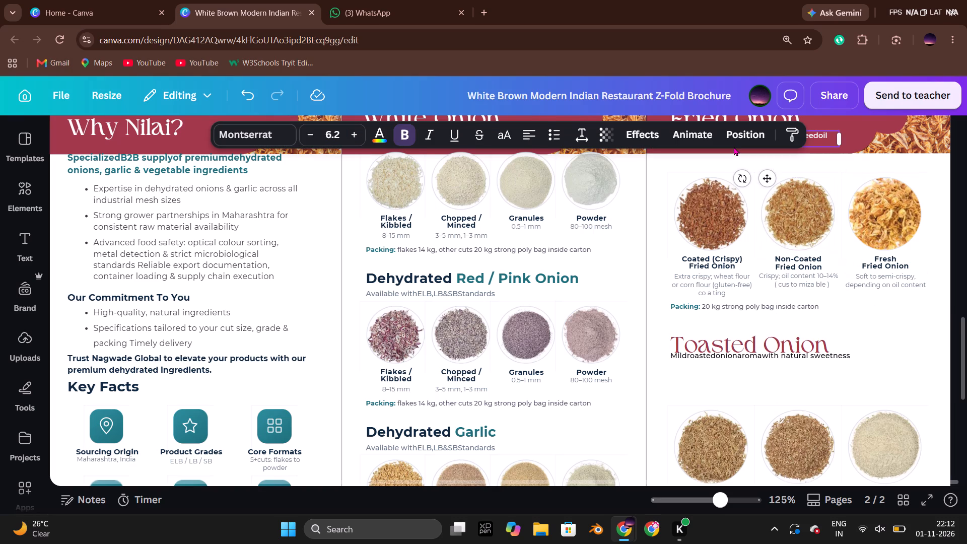
click(834, 360)
click(878, 330)
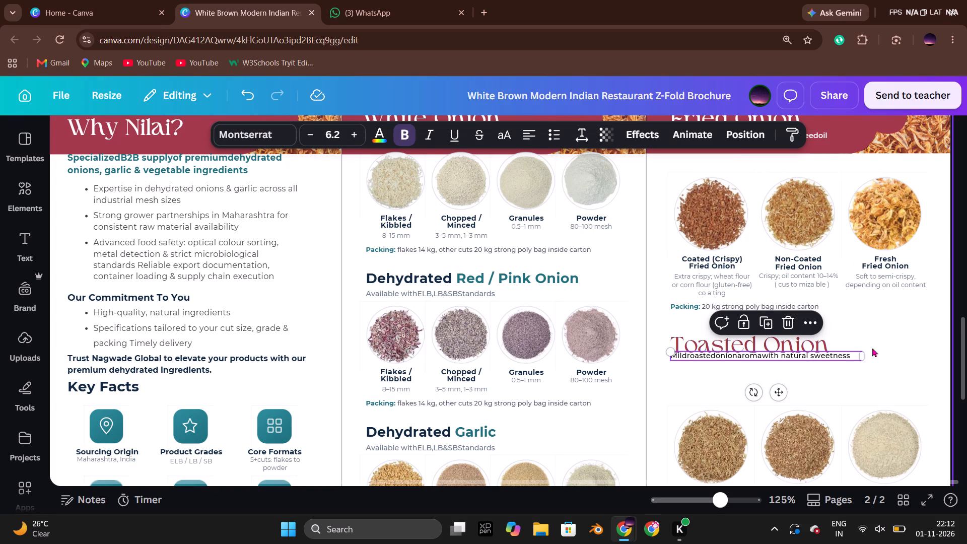
drag(839, 356, 845, 362)
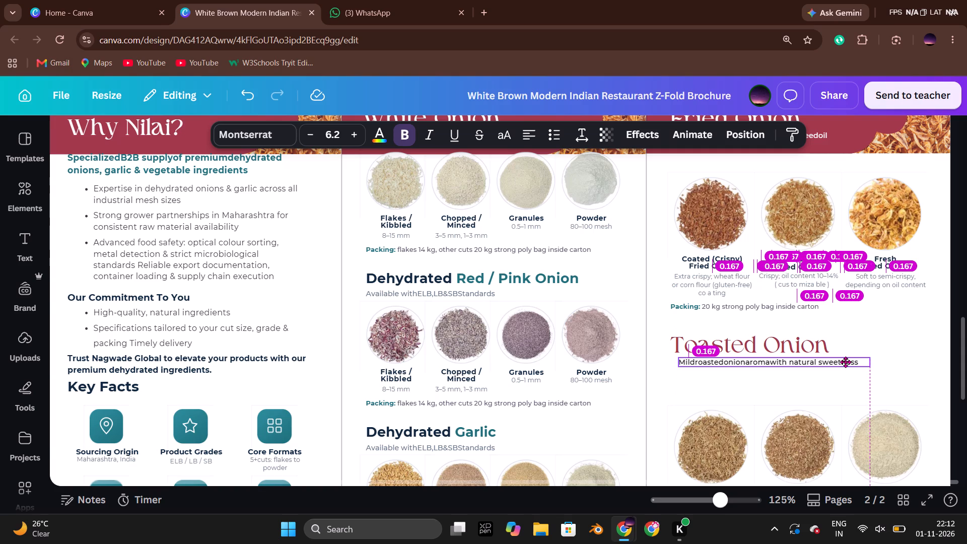
drag(845, 362, 839, 363)
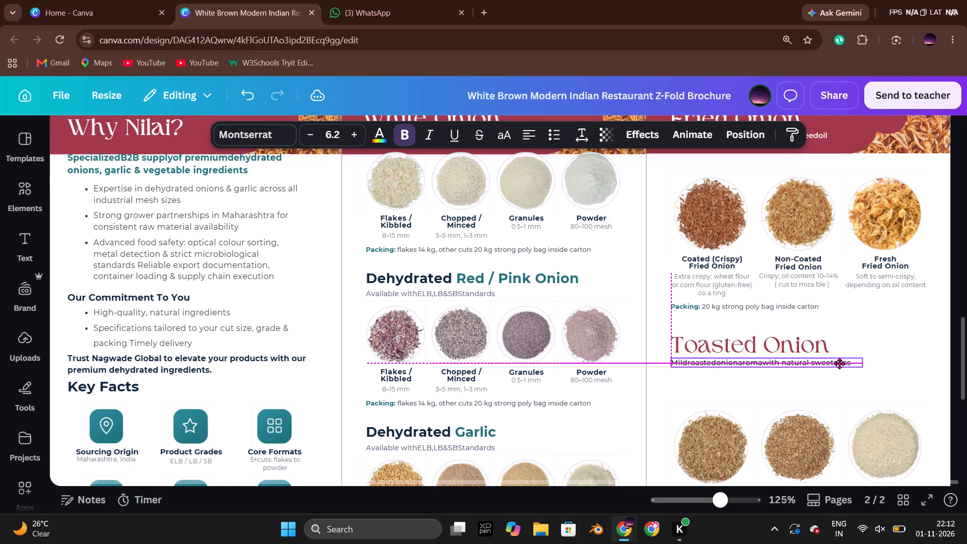
drag(839, 363, 839, 364)
click(871, 342)
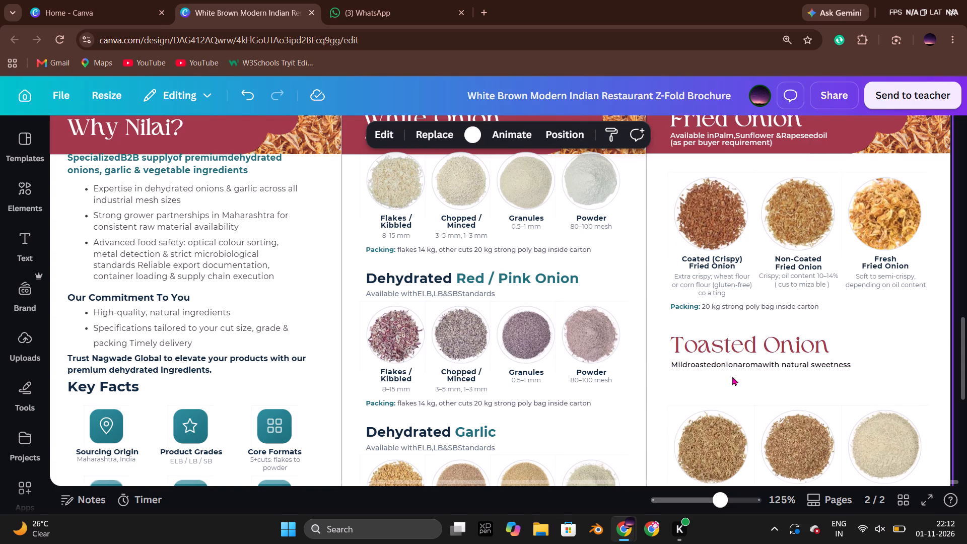
Insert the missing word spaces so the toasted onion description reads "Mild roasted onion aroma with natural sweetness".
click(702, 365)
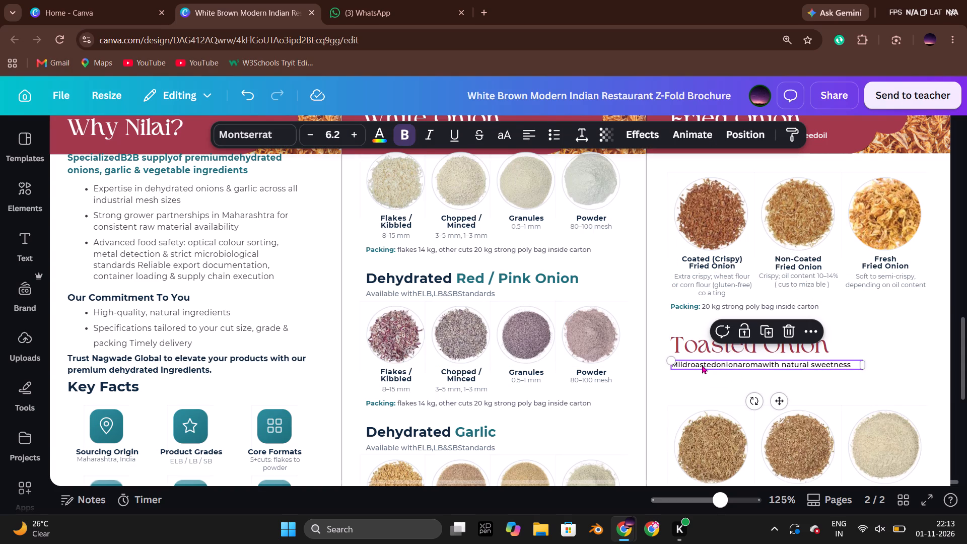
click(701, 366)
click(687, 366)
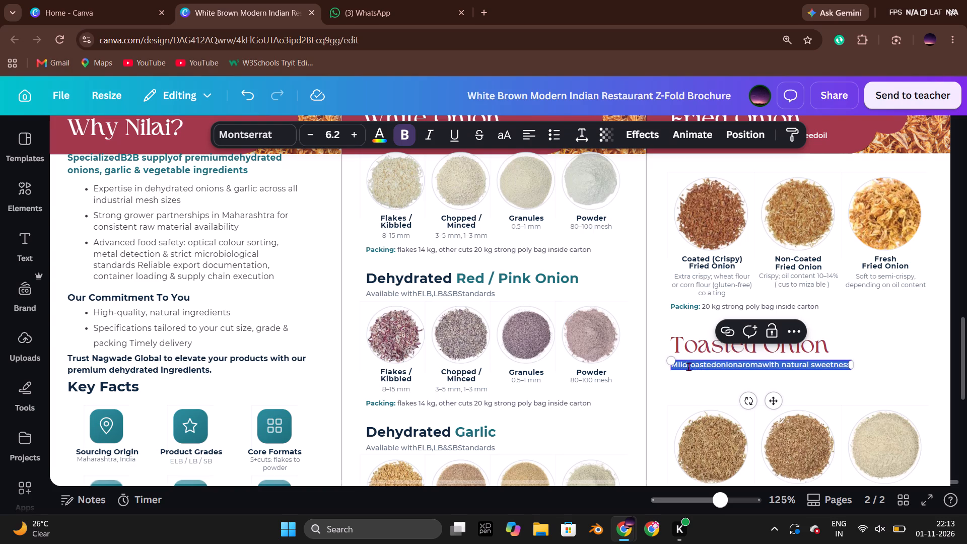
key(space)
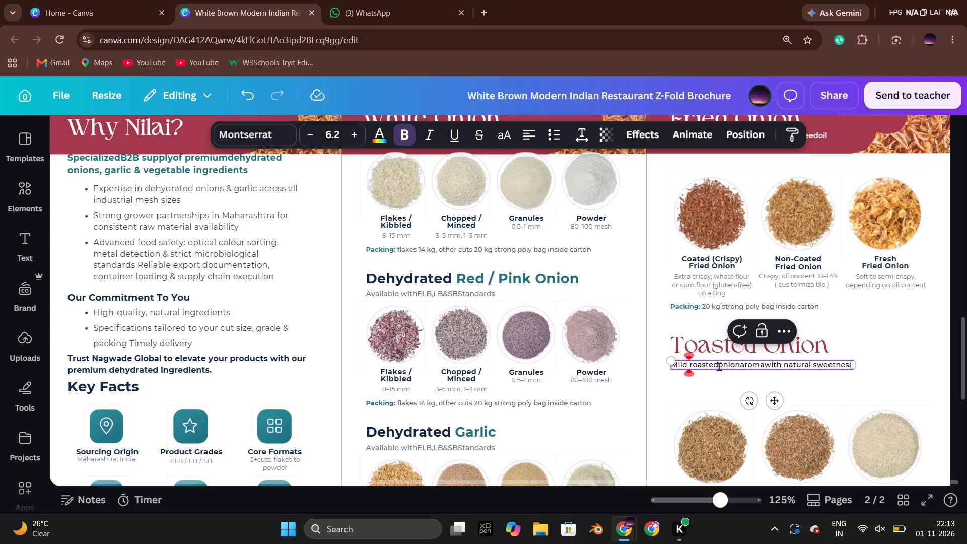
click(719, 366)
key(space)
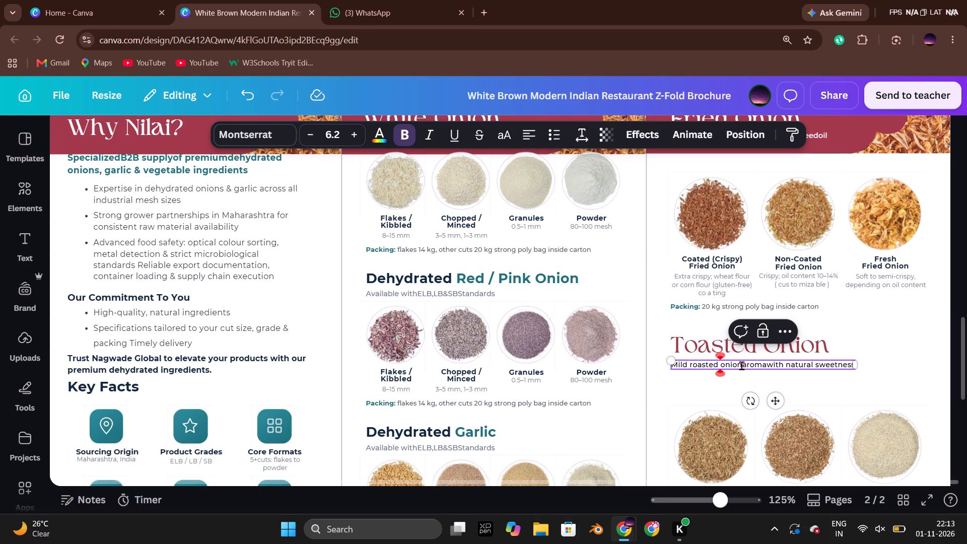
click(741, 365)
key(space)
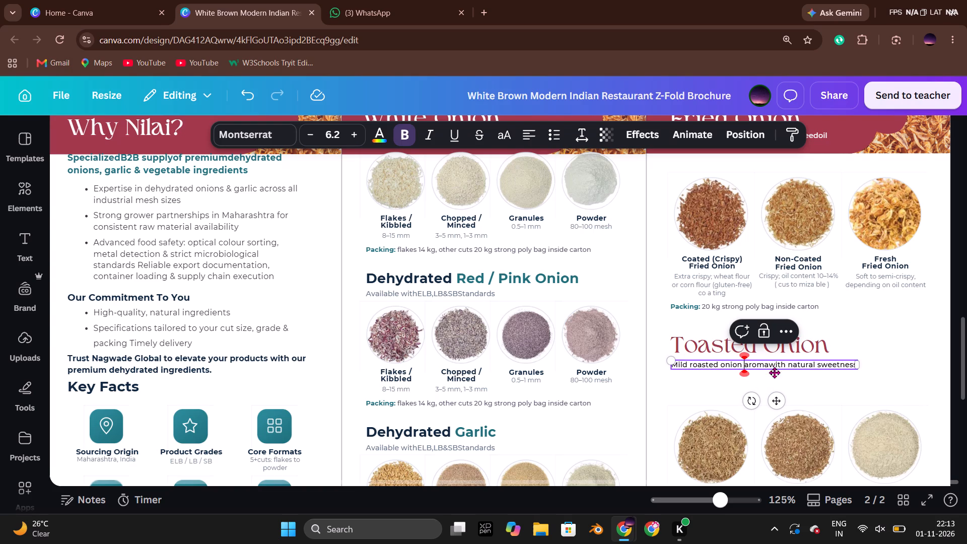
click(769, 366)
key(space)
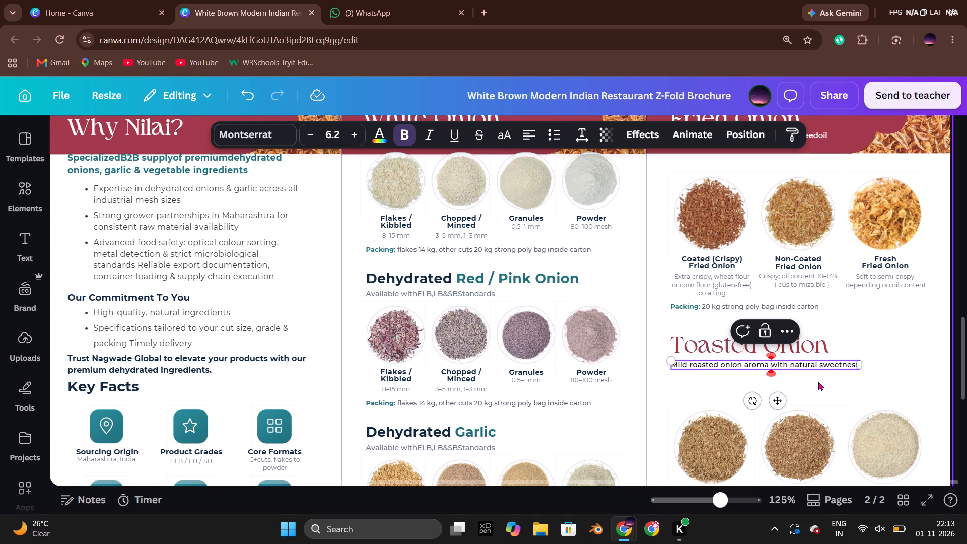
click(886, 322)
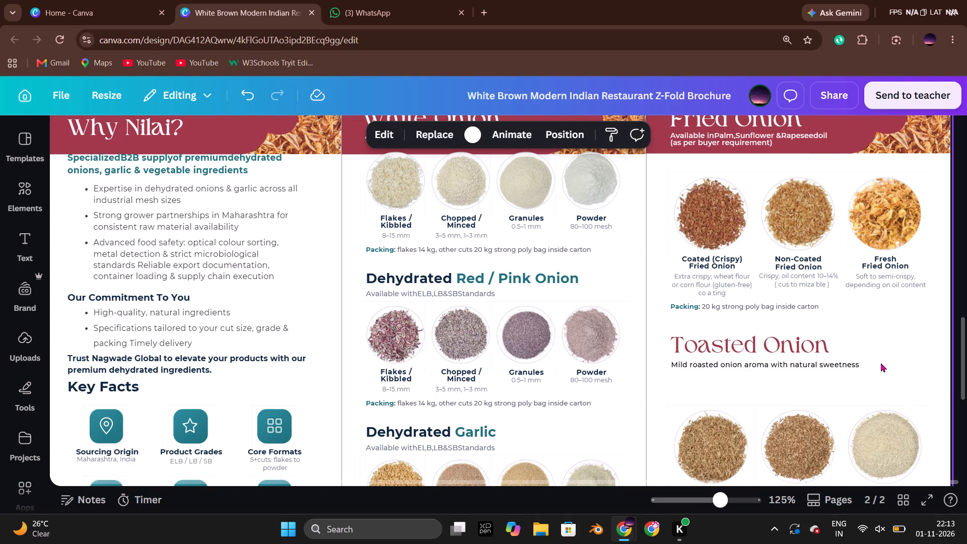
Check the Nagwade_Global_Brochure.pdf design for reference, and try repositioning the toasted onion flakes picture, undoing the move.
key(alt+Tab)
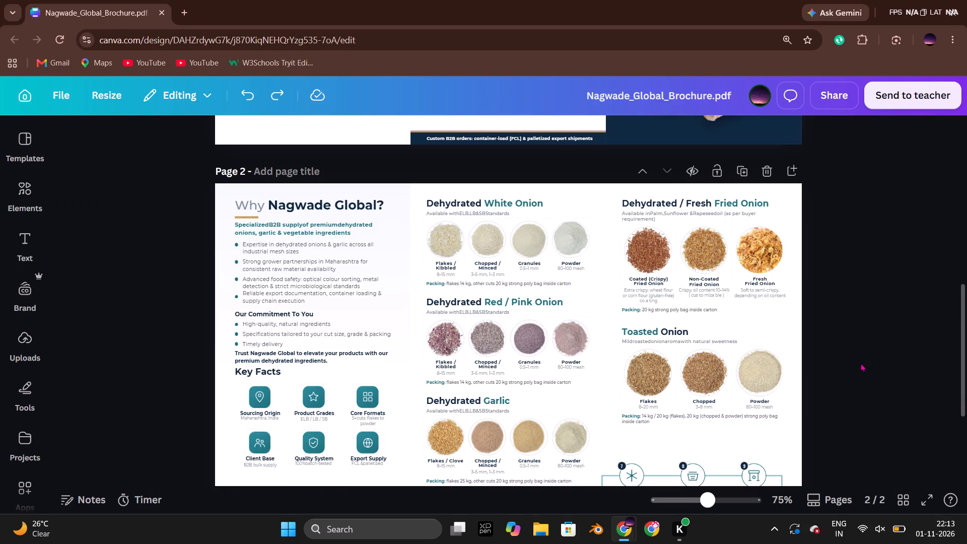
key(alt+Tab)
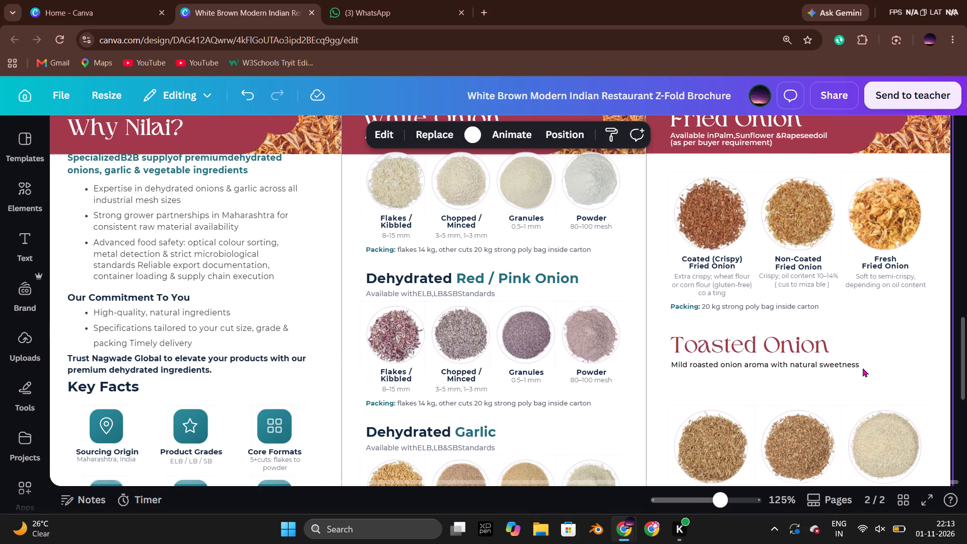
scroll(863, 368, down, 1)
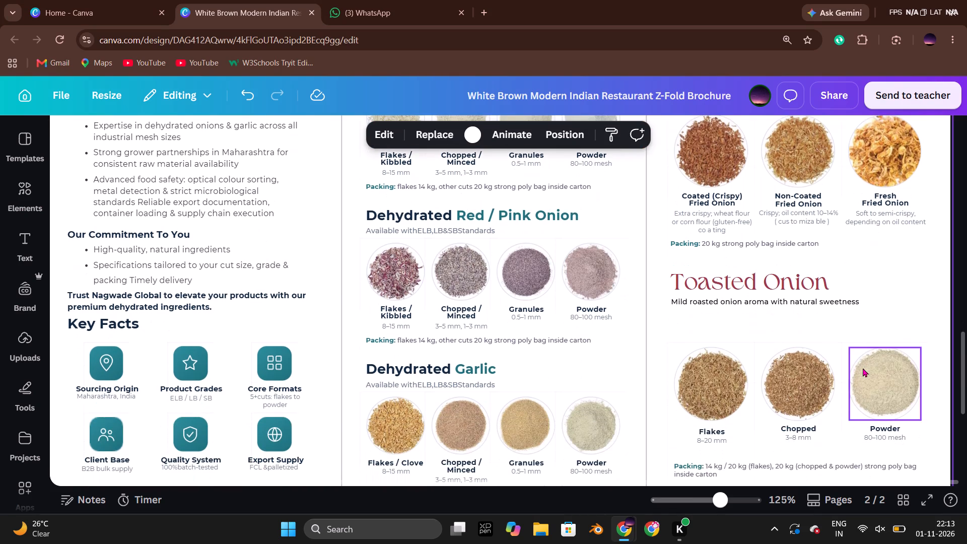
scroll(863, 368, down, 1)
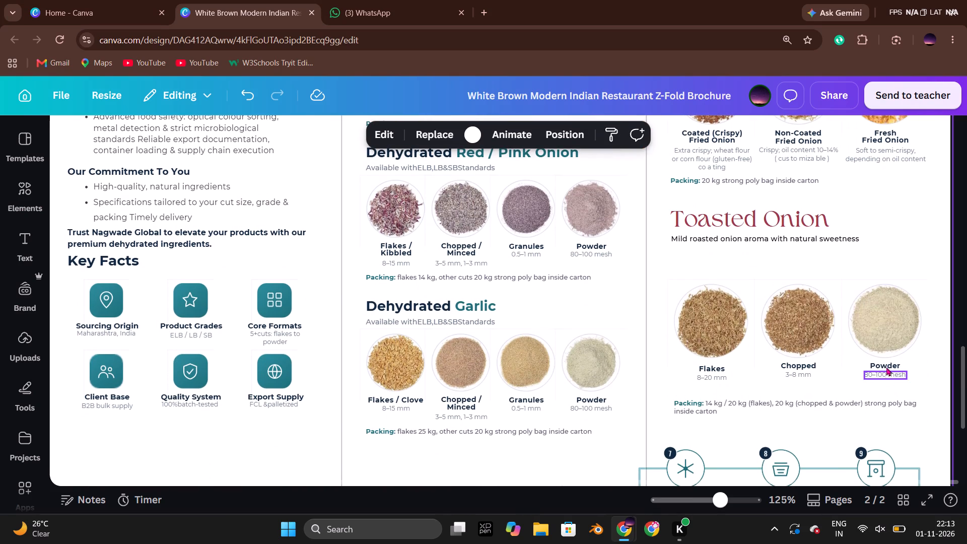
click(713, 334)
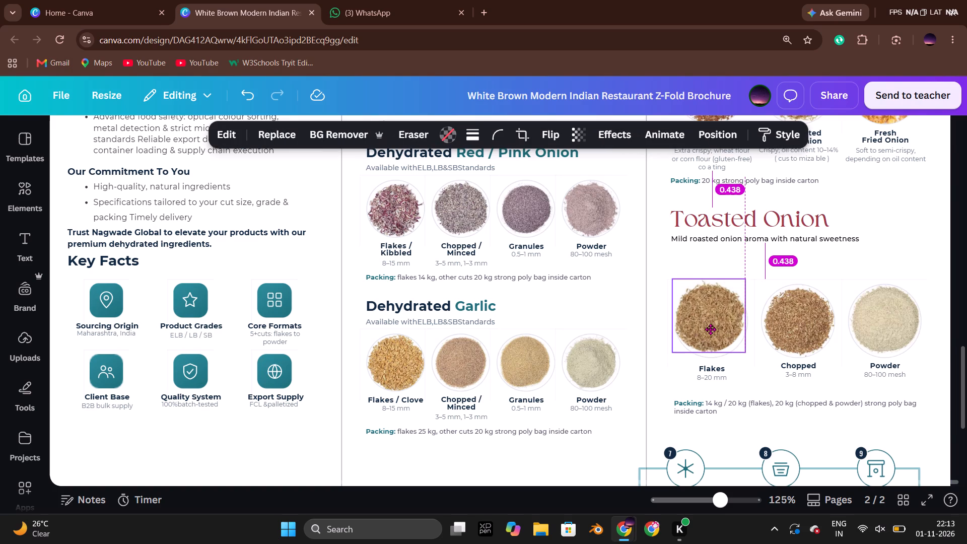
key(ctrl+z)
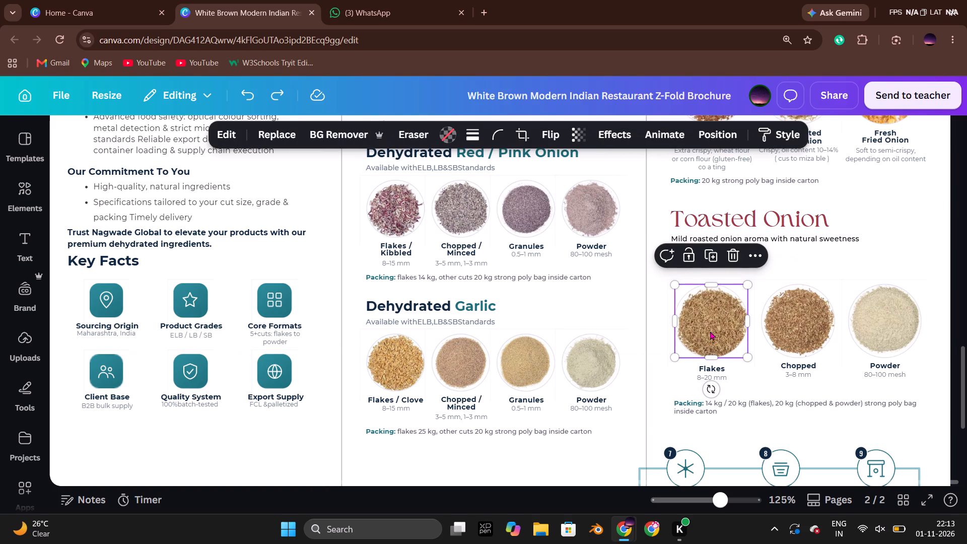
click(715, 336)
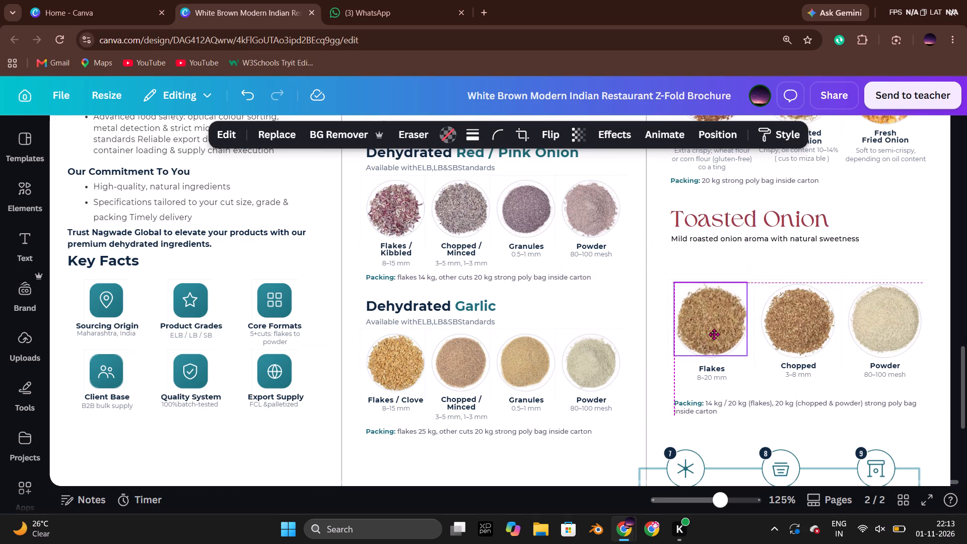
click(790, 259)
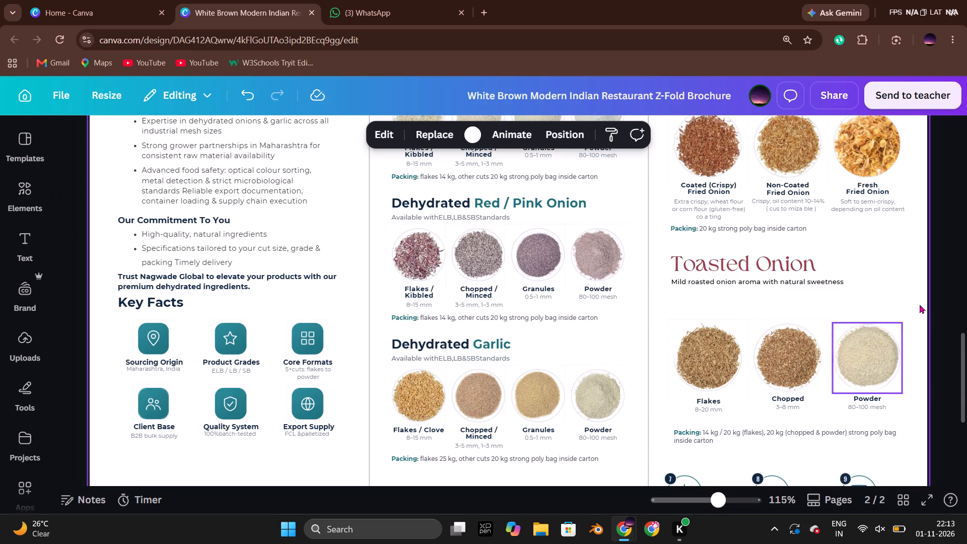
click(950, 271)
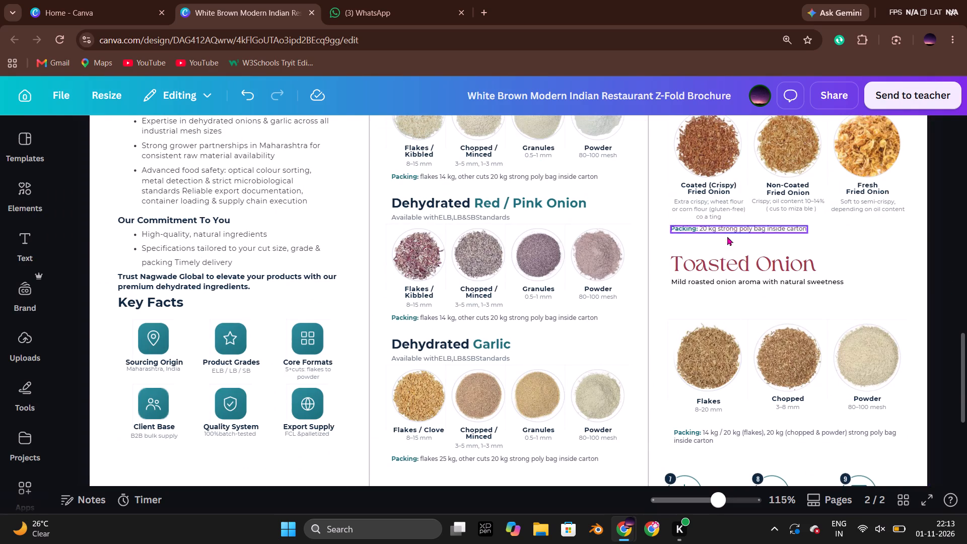
Recolor the word "Packing:" in the packing line under the fried onion pictures in the banner's crimson.
double_click(684, 230)
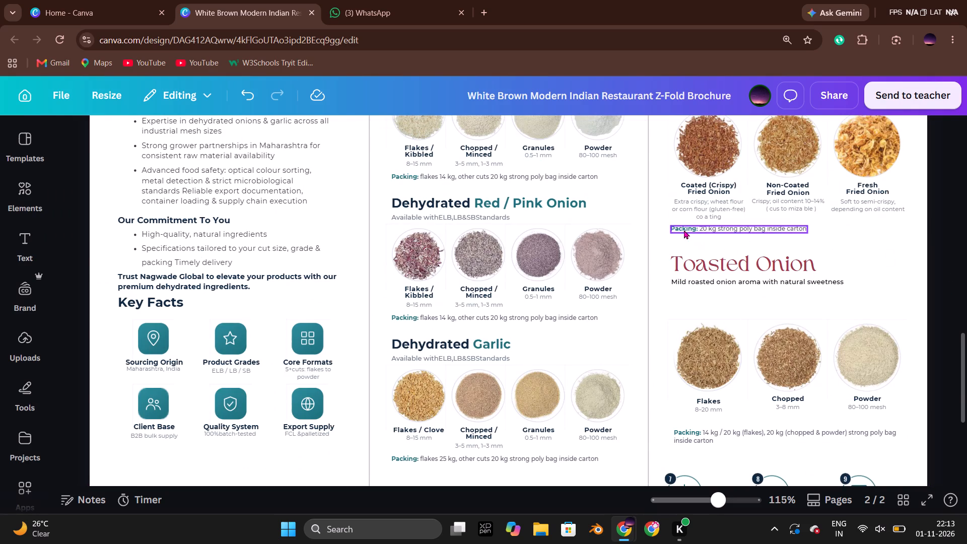
double_click(684, 229)
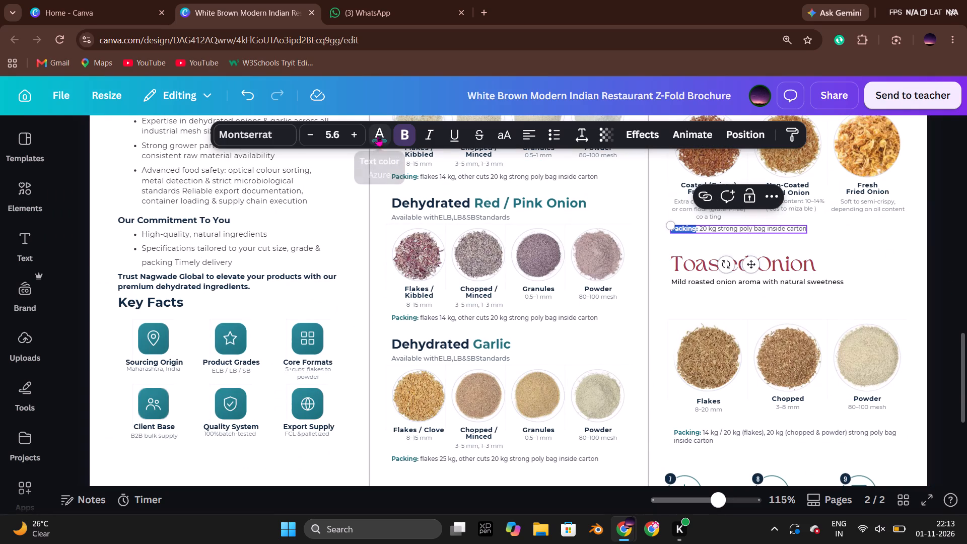
click(378, 136)
click(167, 277)
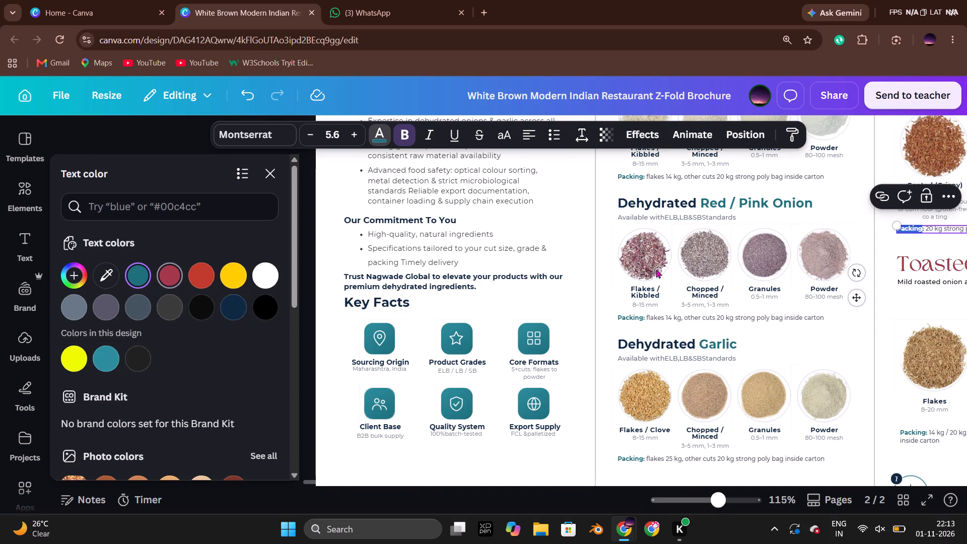
click(586, 245)
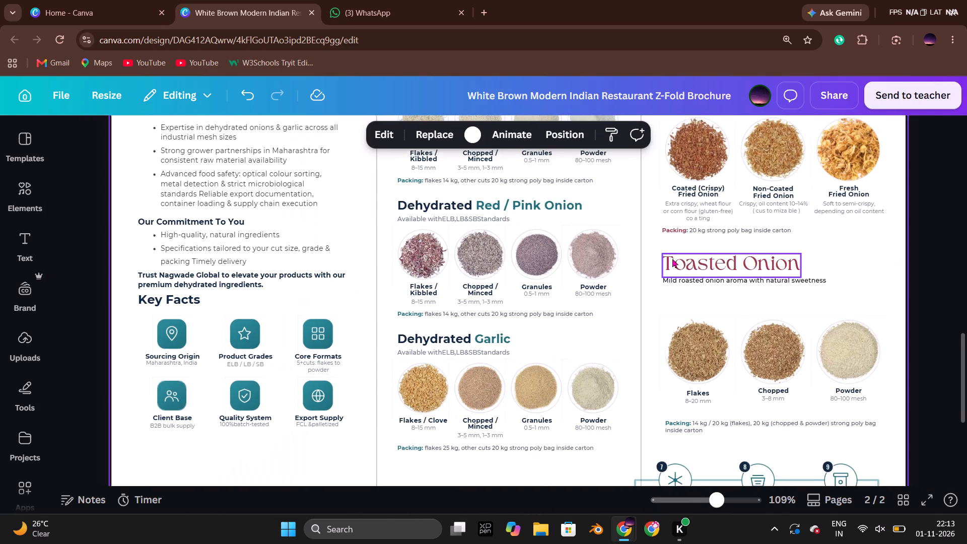
click(869, 237)
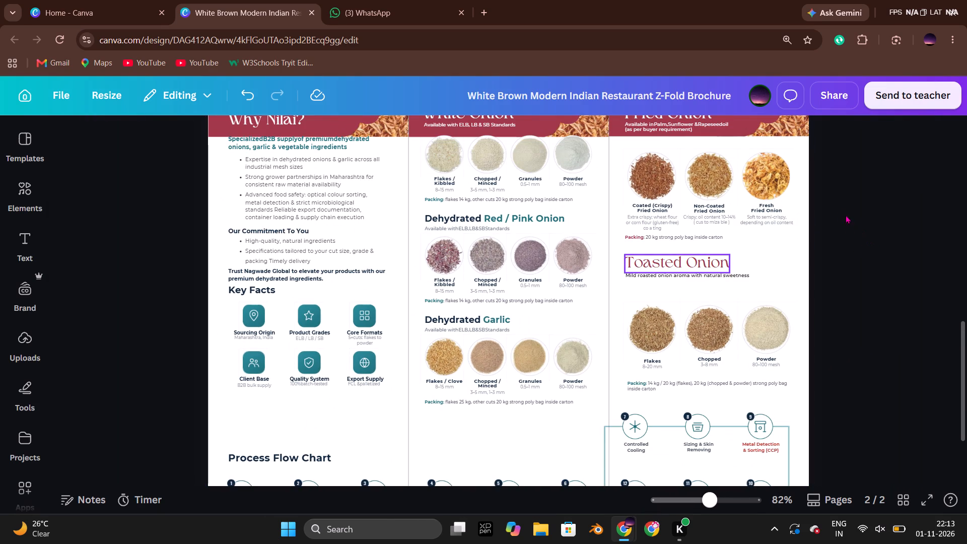
Nudge the three fried onion pictures with their labels and descriptions slightly up toward the "Fried Onion" banner.
drag(841, 222, 653, 175)
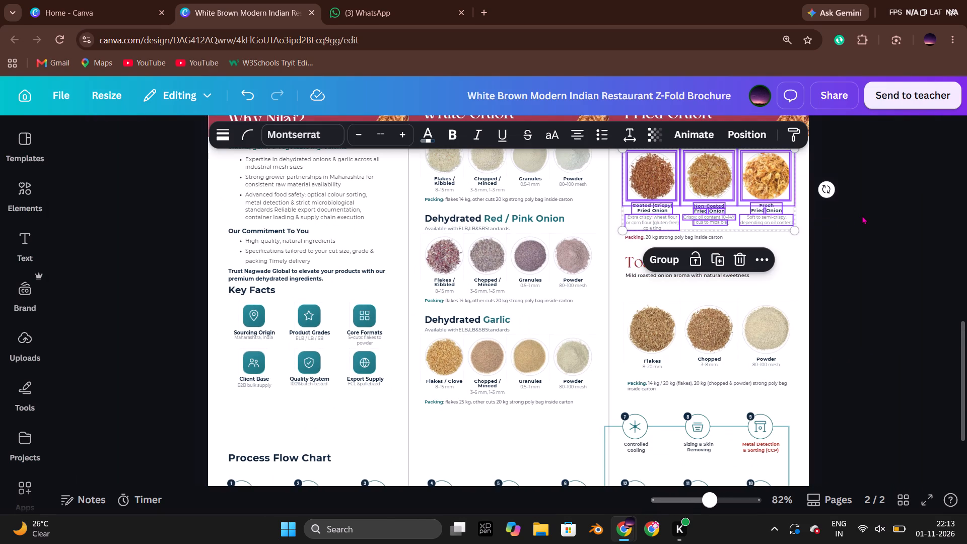
key(Up)
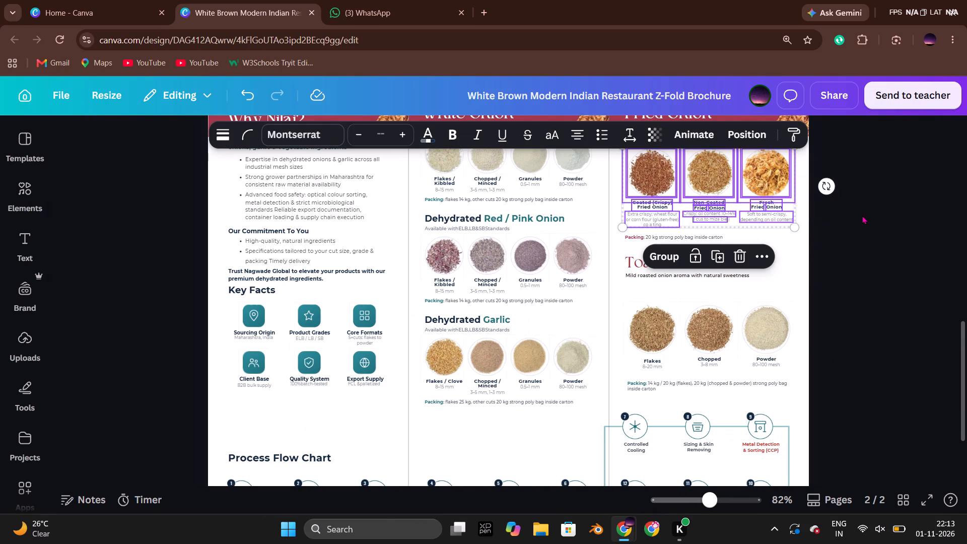
click(854, 263)
Move the "Toasted Onion" heading and its description line down together, closer to the toasted onion pictures.
drag(836, 280, 700, 255)
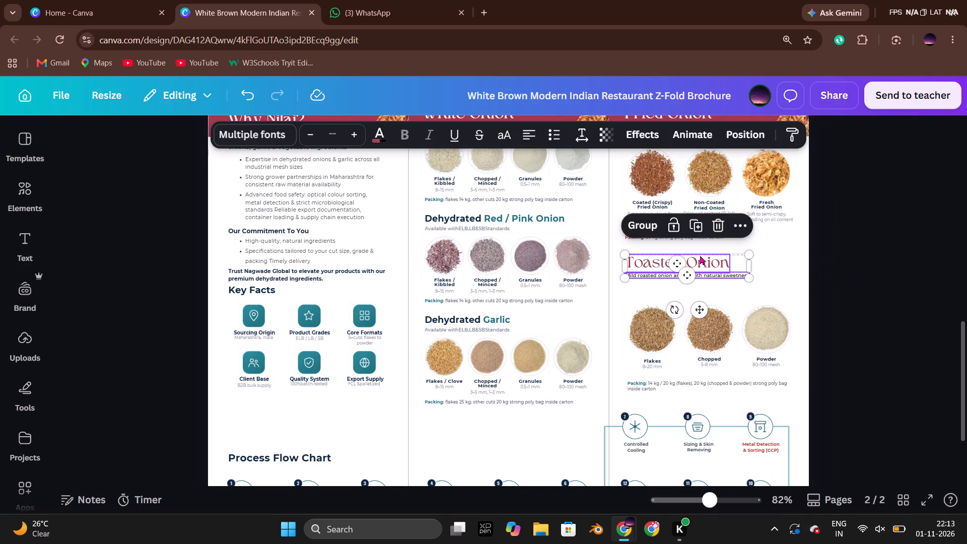
key(Down)
key(Down)
key(Down)
key(Down)
key(Up)
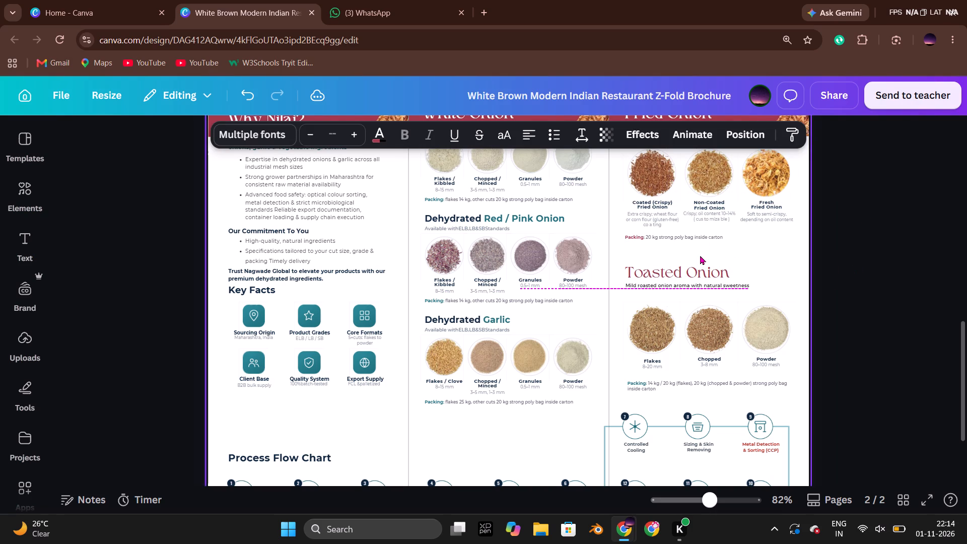
click(897, 345)
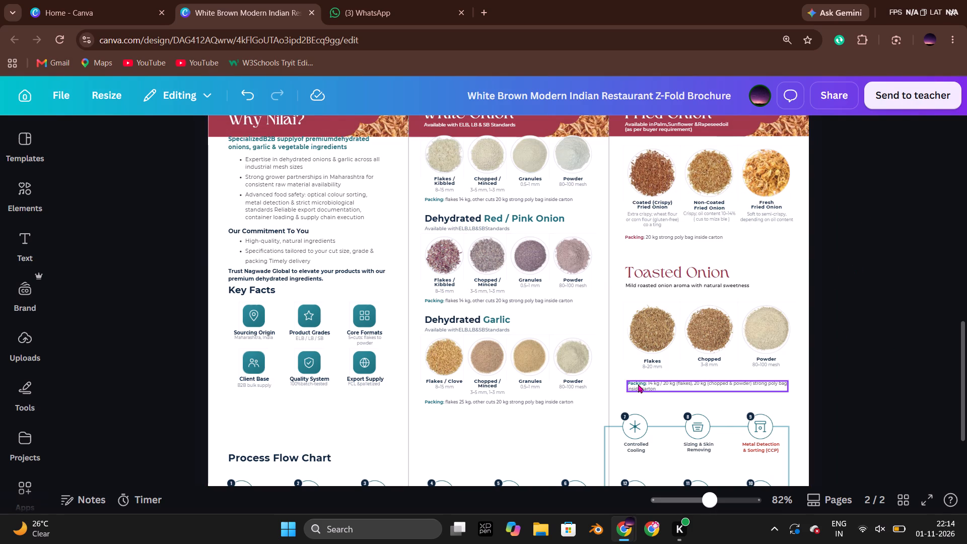
Recolor the word "Packing:" in the packing line under the toasted onion pictures in the banner's crimson.
double_click(638, 384)
click(639, 383)
double_click(640, 382)
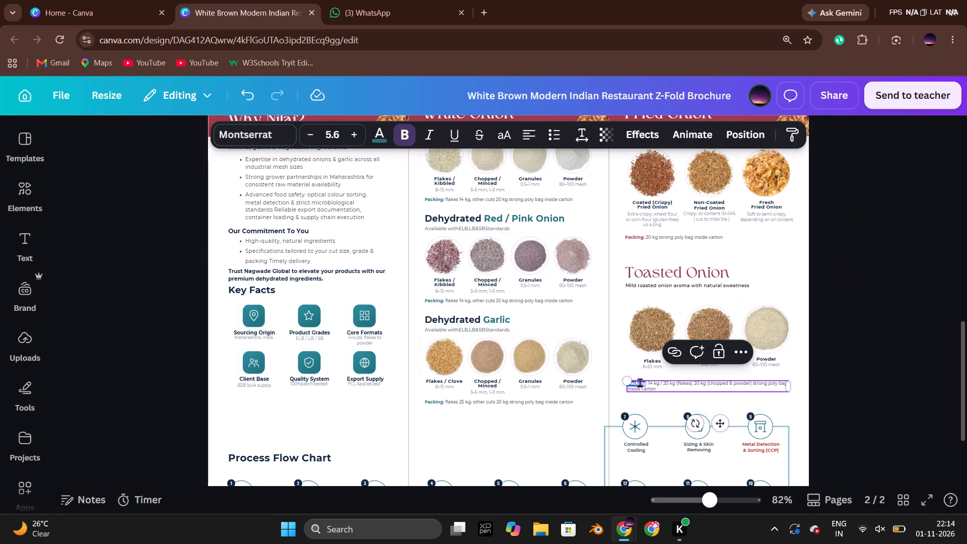
click(386, 136)
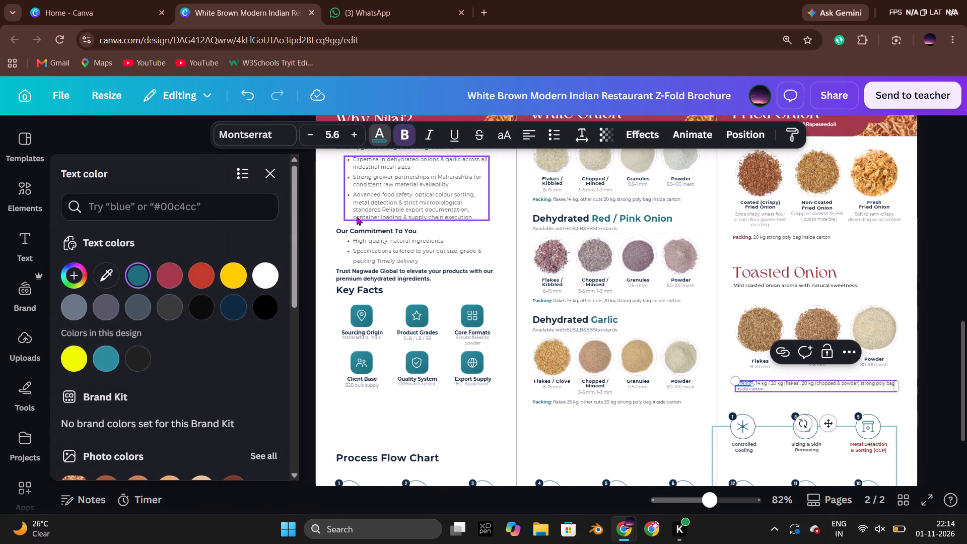
click(177, 272)
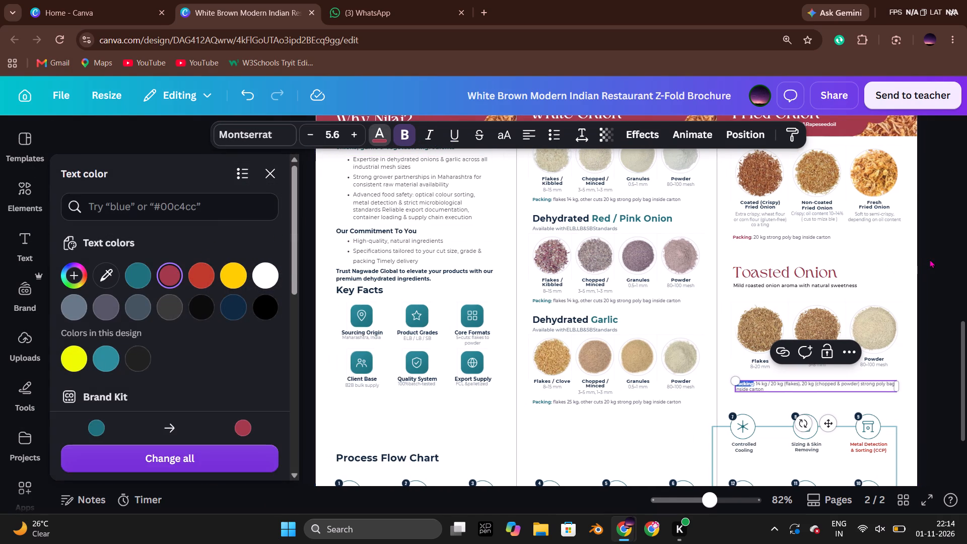
double_click(931, 259)
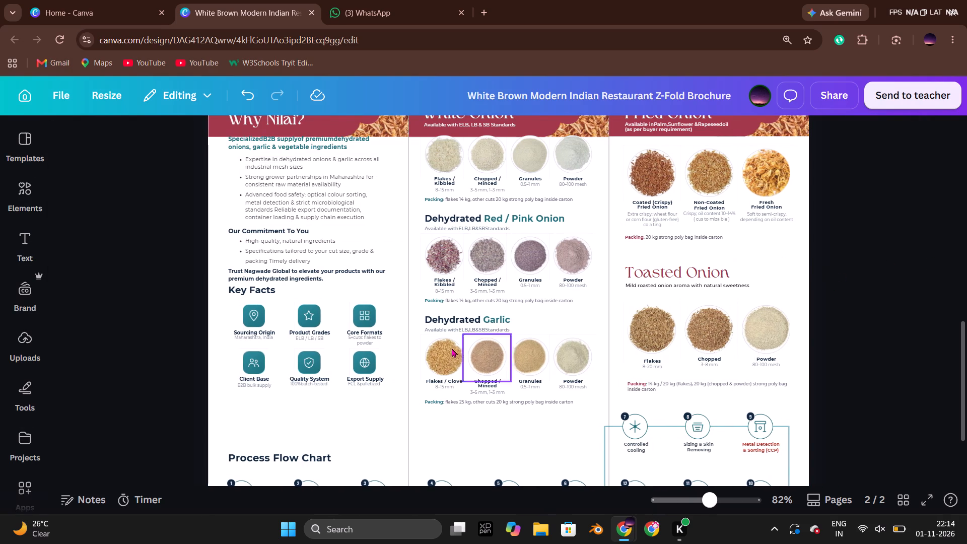
Restyle the "Dehydrated Red / Pink Onion" and "Dehydrated Garlic" headings in Higuen Elegant Serif, size 20, crimson.
click(511, 216)
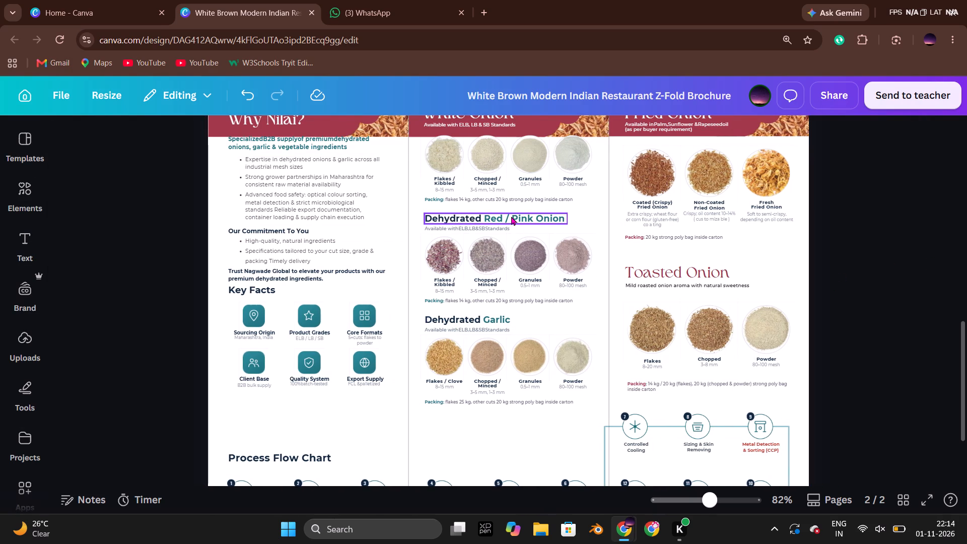
shift+click(487, 314)
click(261, 136)
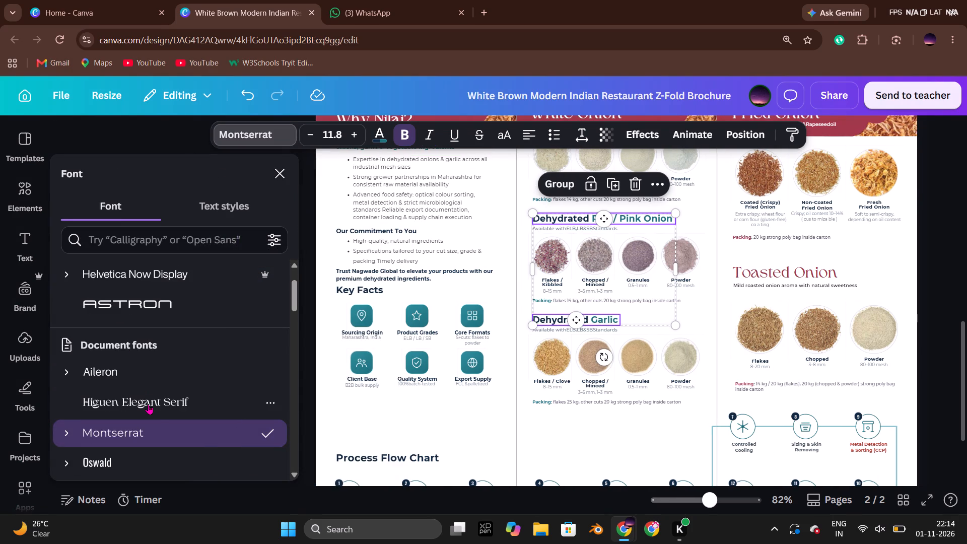
click(148, 404)
click(334, 134)
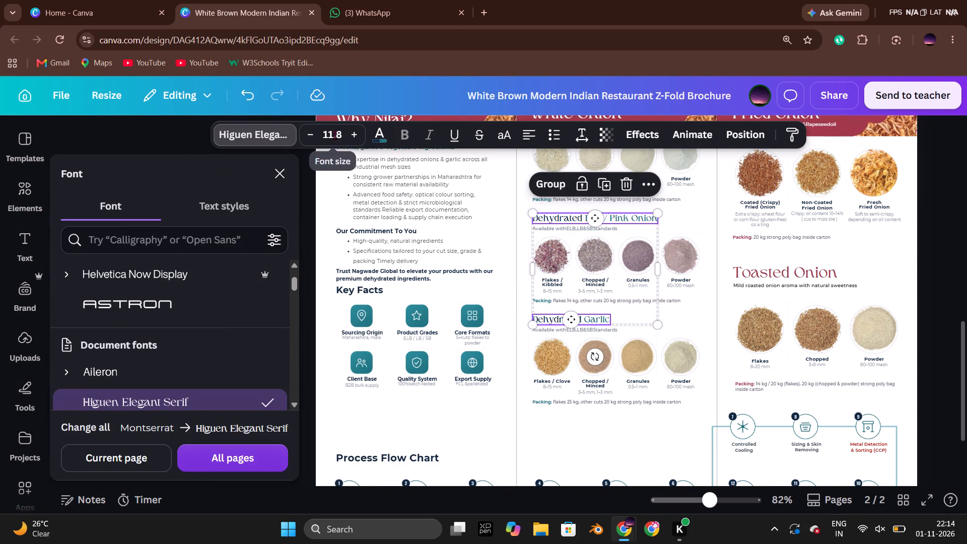
text(20)
key(Return)
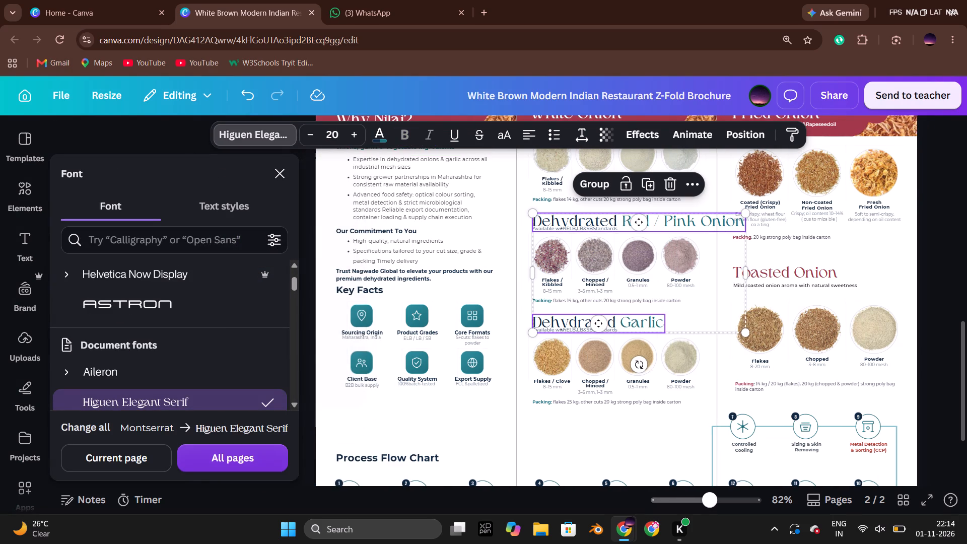
click(378, 134)
click(172, 284)
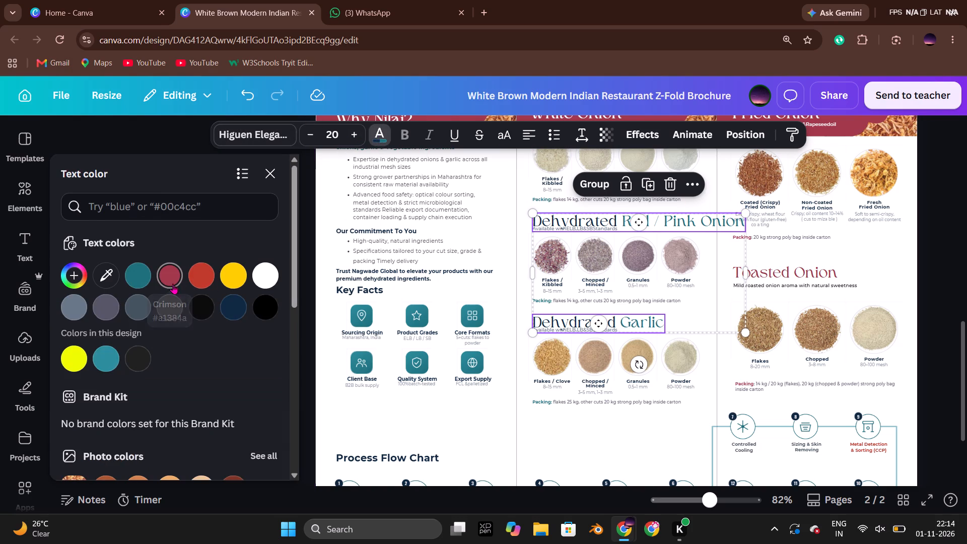
click(934, 265)
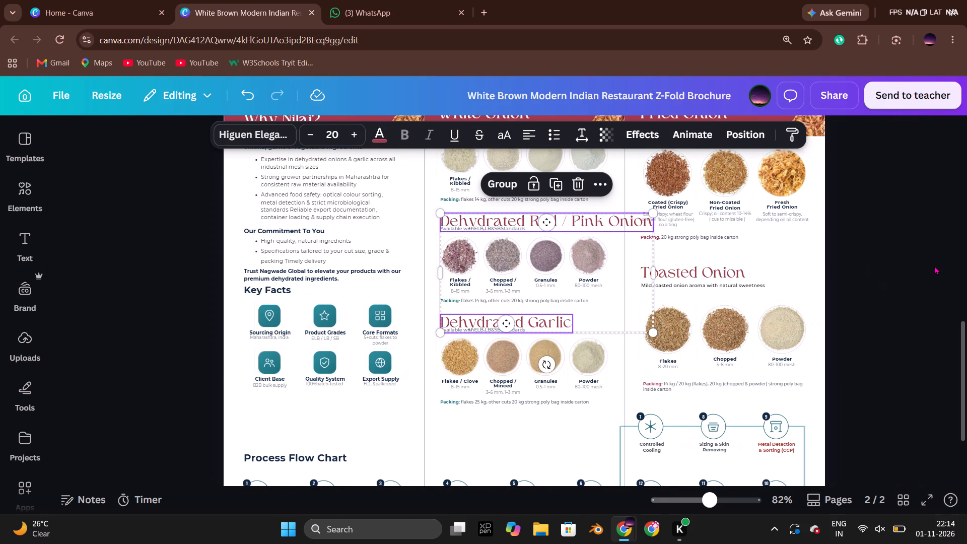
click(902, 262)
Nudge the whole Dehydrated Garlic block, with its heading, four pictures, labels and packing line, slightly down toward the process flow chart.
scroll(872, 263, down, 1)
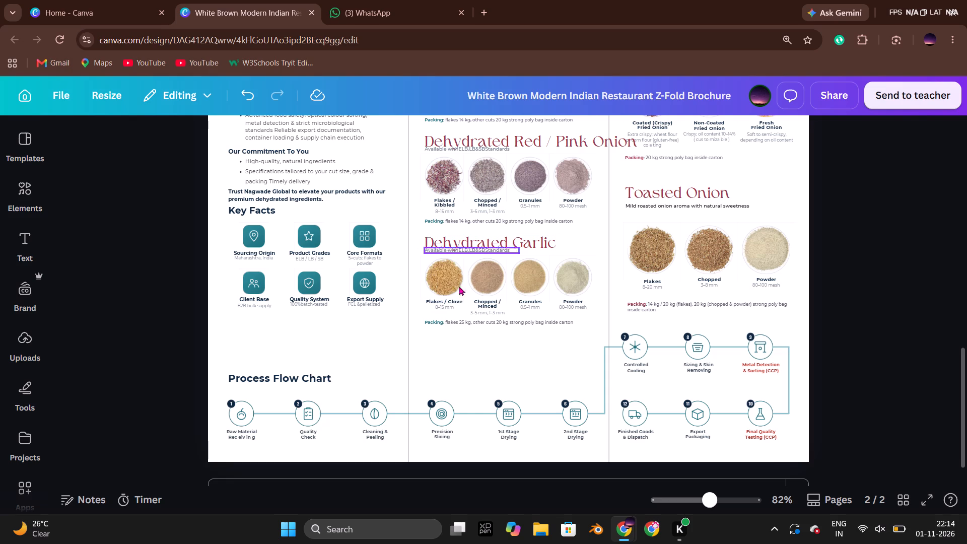
click(477, 350)
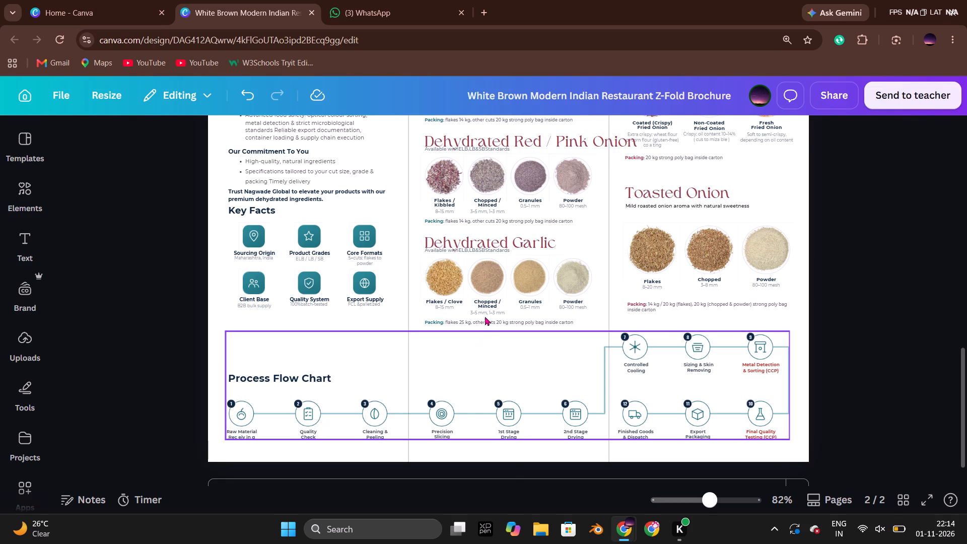
click(511, 302)
click(926, 316)
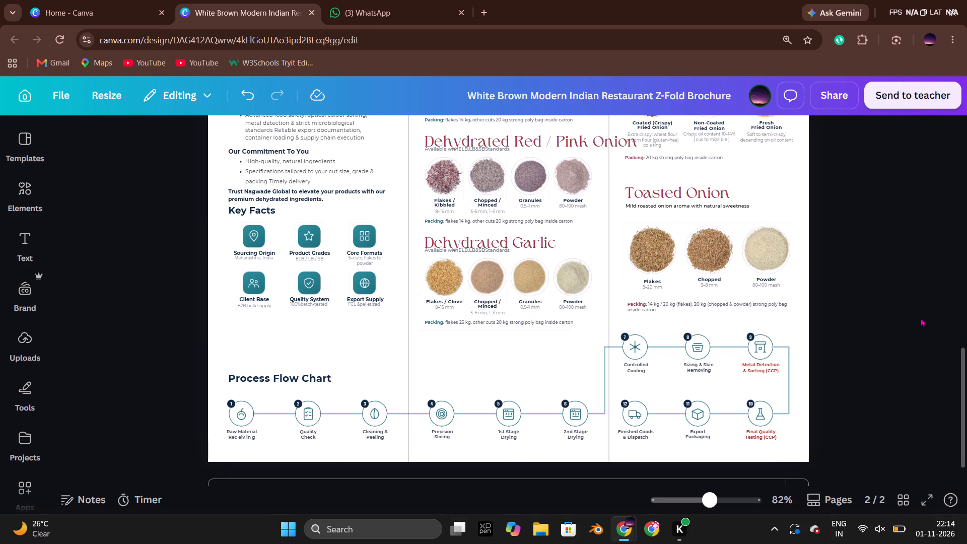
drag(409, 239, 479, 326)
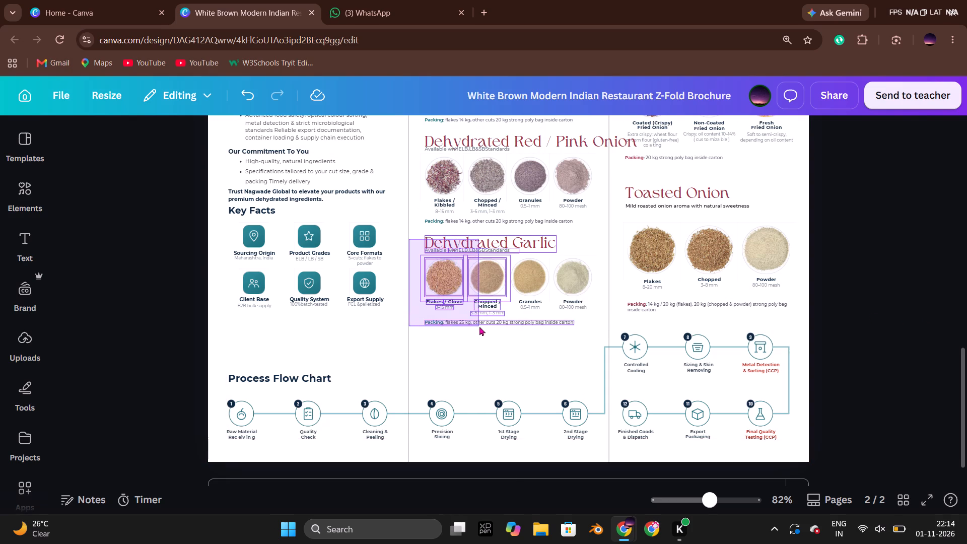
drag(479, 326, 597, 335)
key(Down)
key(Down)
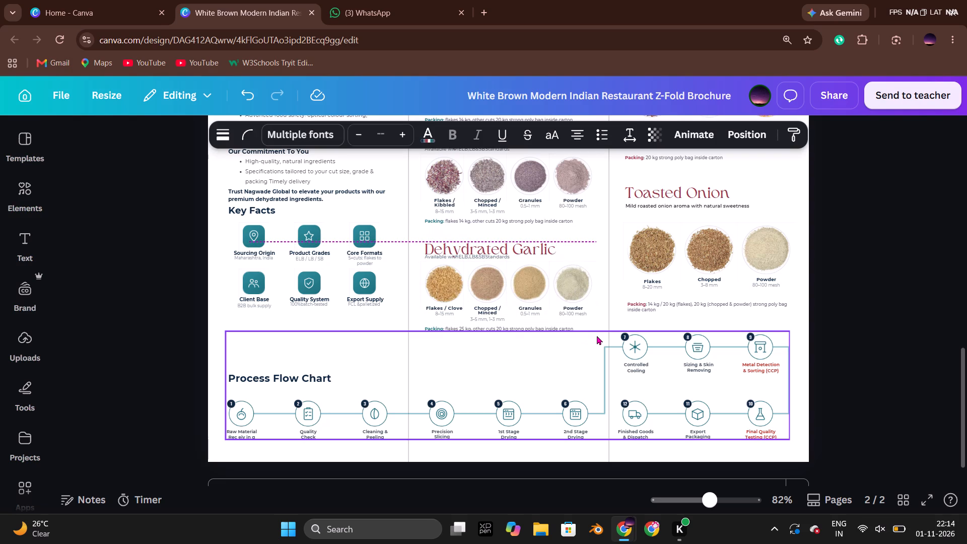
key(Down)
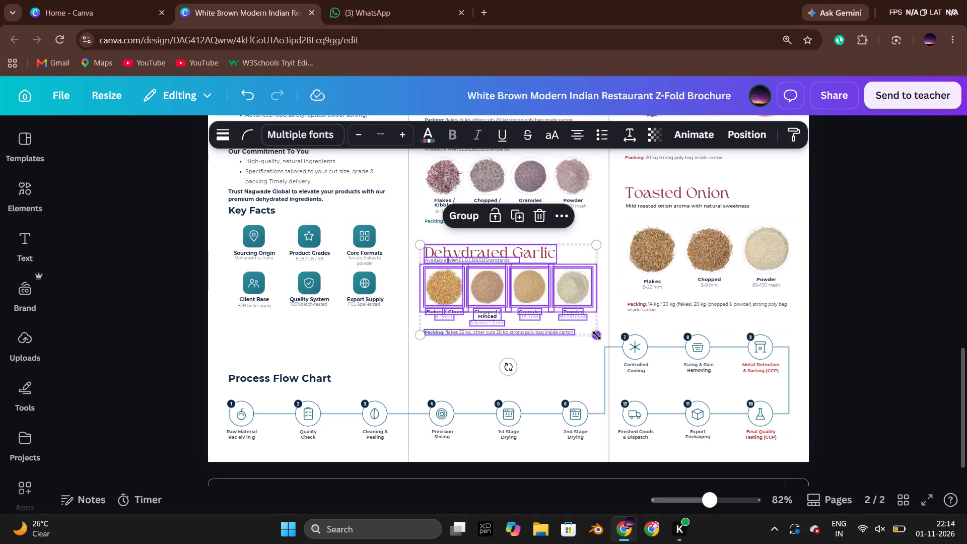
click(846, 312)
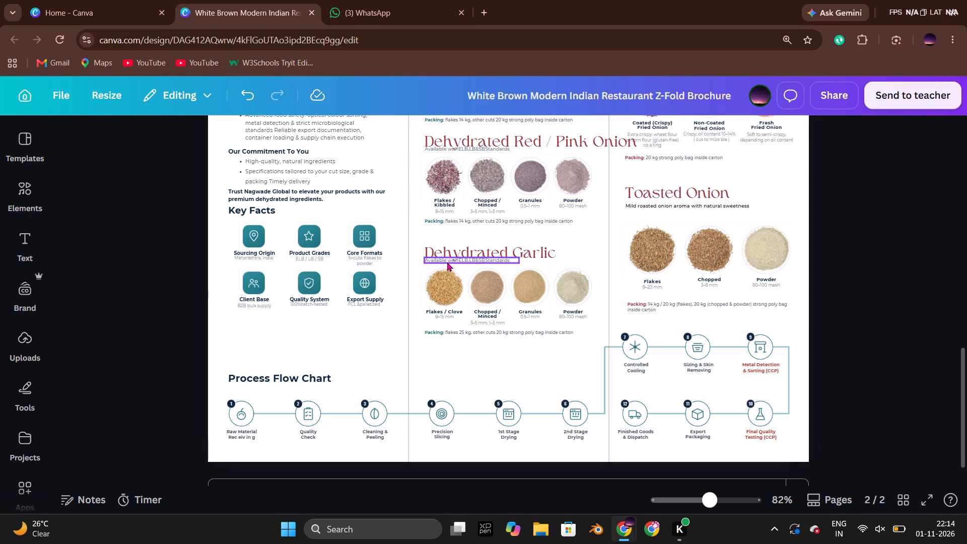
Nudge the availability line under the "Dehydrated Garlic" heading slightly down and recolor it black.
click(447, 262)
key(Down)
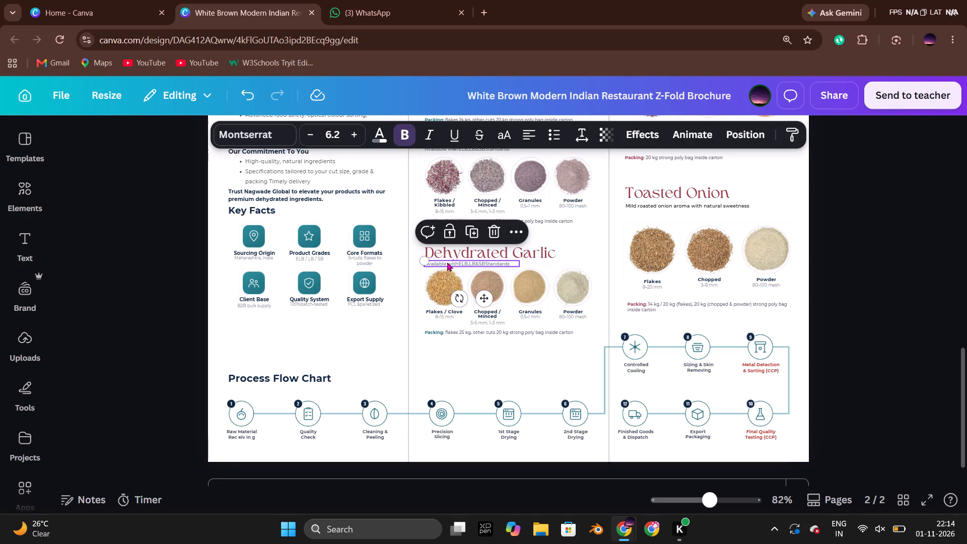
click(380, 137)
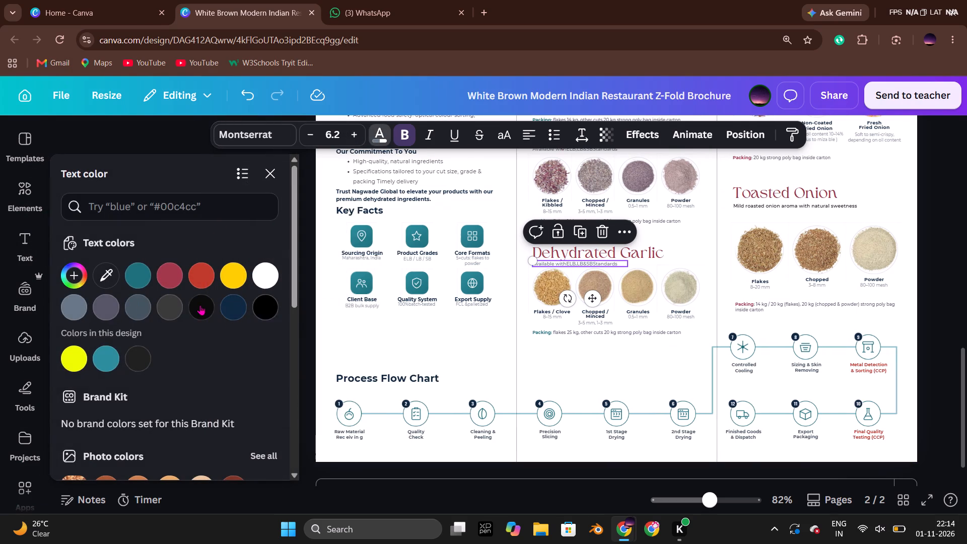
click(265, 307)
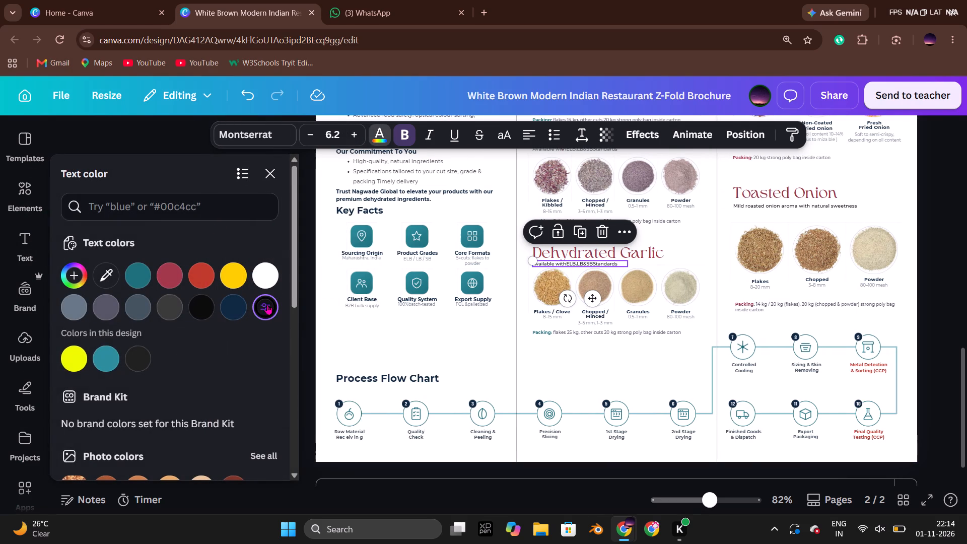
click(794, 206)
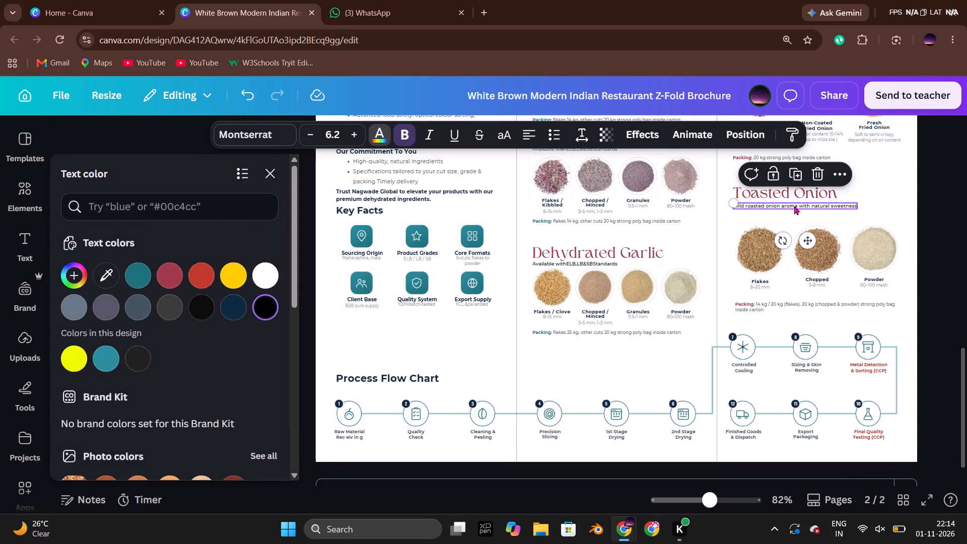
Insert the missing spaces in the garlic availability line so it reads "Available with ELB, LB & SB Standards".
click(603, 263)
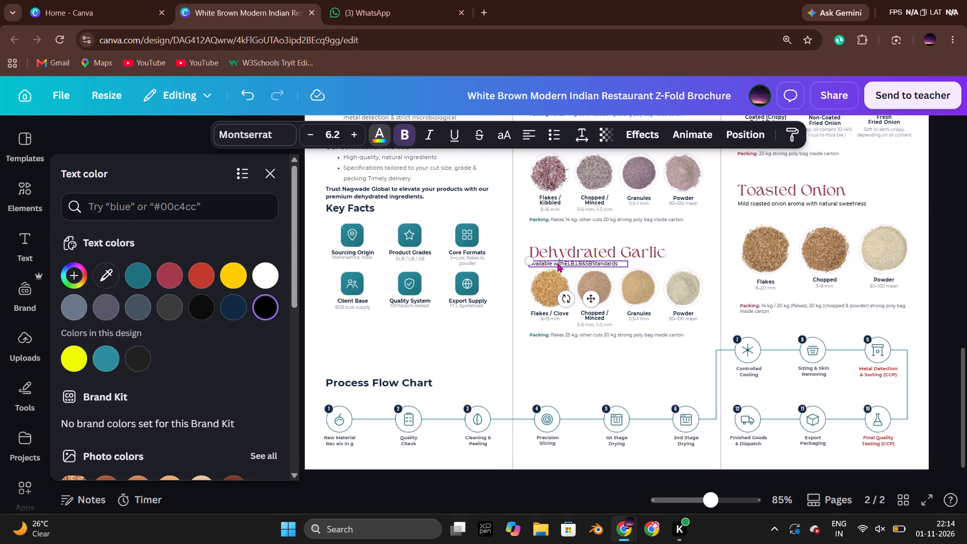
click(595, 264)
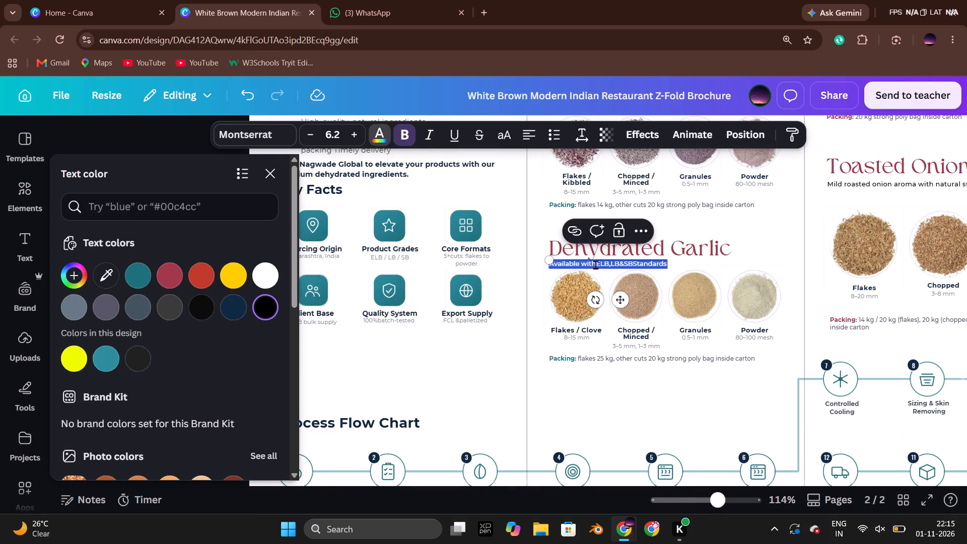
click(596, 264)
key(space)
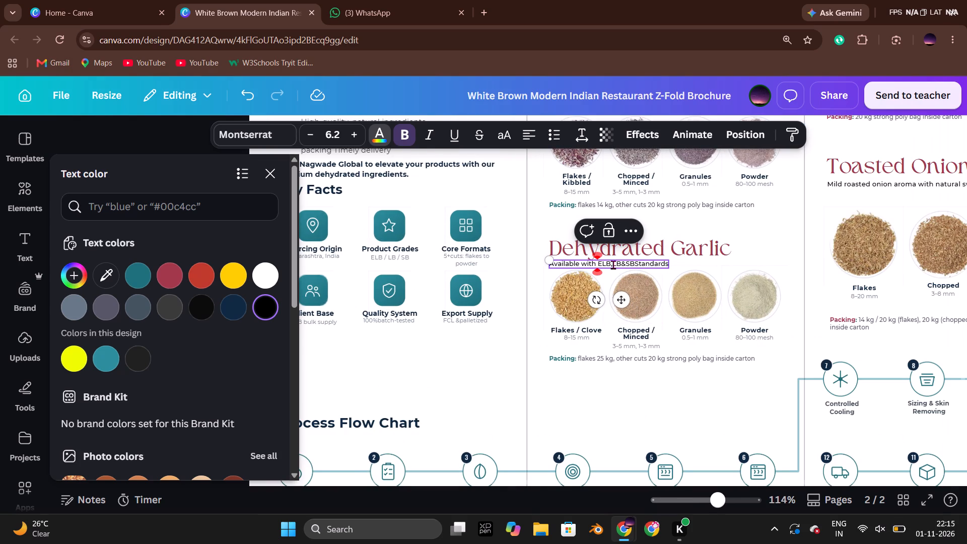
click(613, 264)
key(space)
click(623, 264)
key(space)
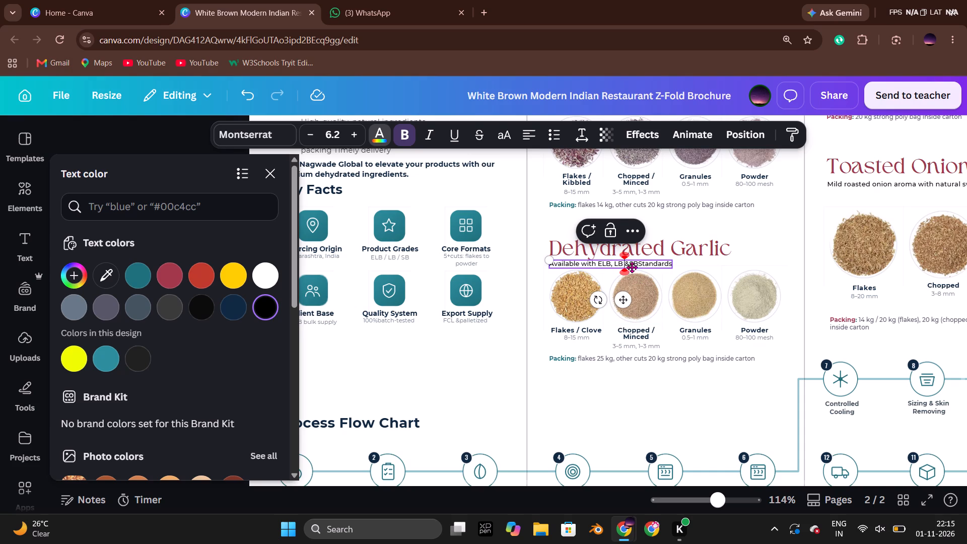
click(630, 264)
key(space)
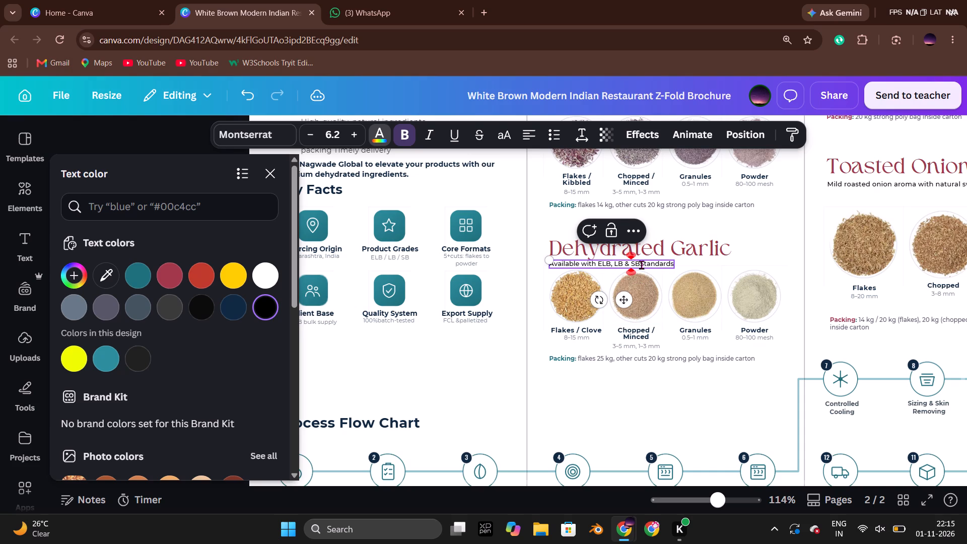
click(641, 264)
key(space)
click(758, 251)
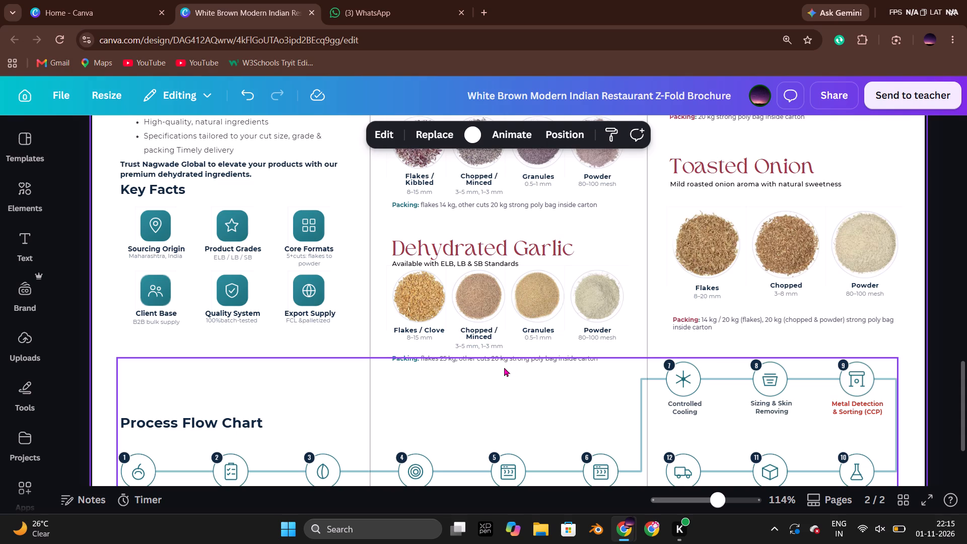
Recolor the word "Packing" in the packing line under the dehydrated garlic pictures in the same crimson.
double_click(420, 355)
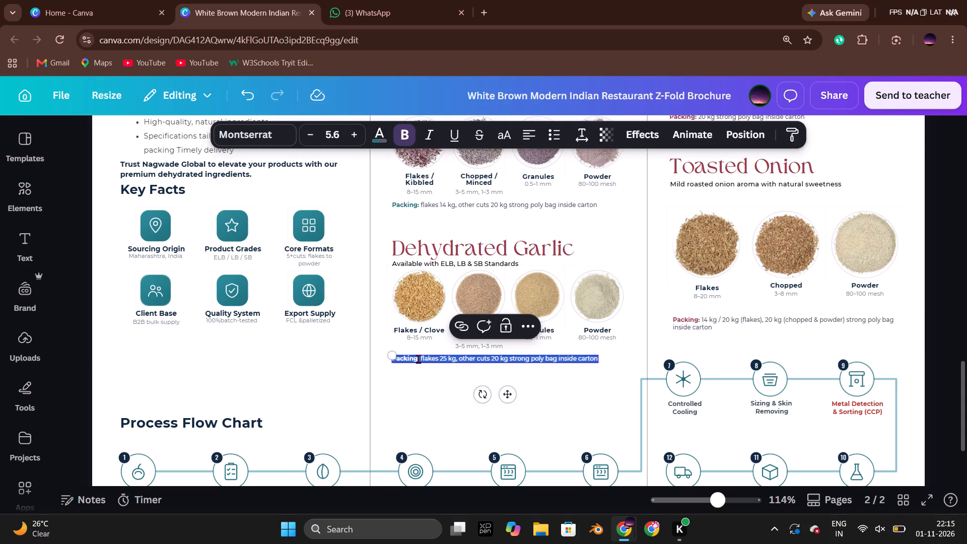
double_click(411, 359)
click(379, 140)
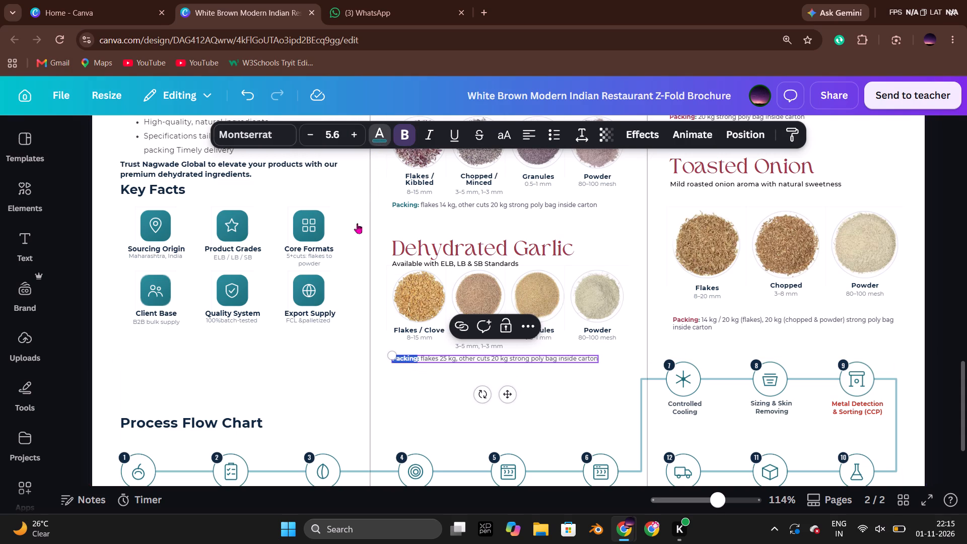
click(165, 281)
click(404, 360)
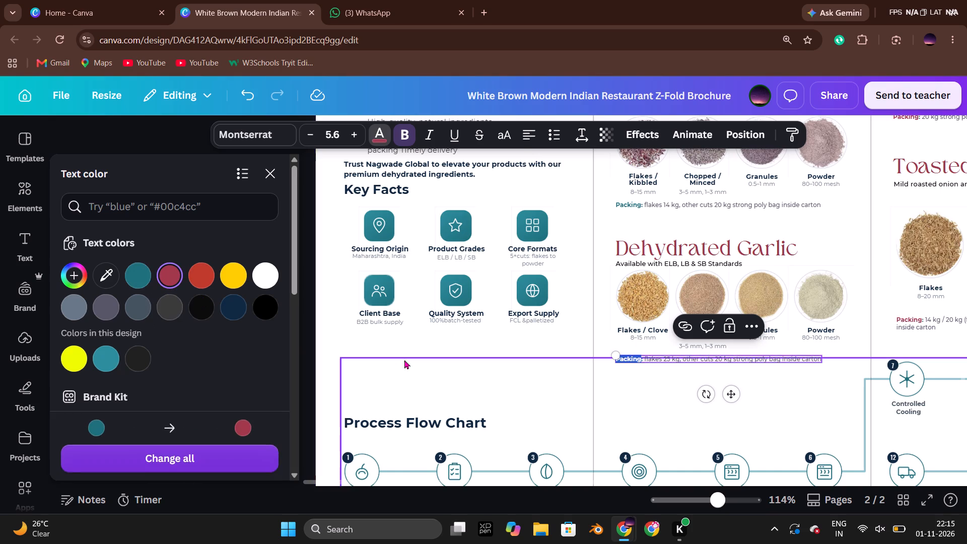
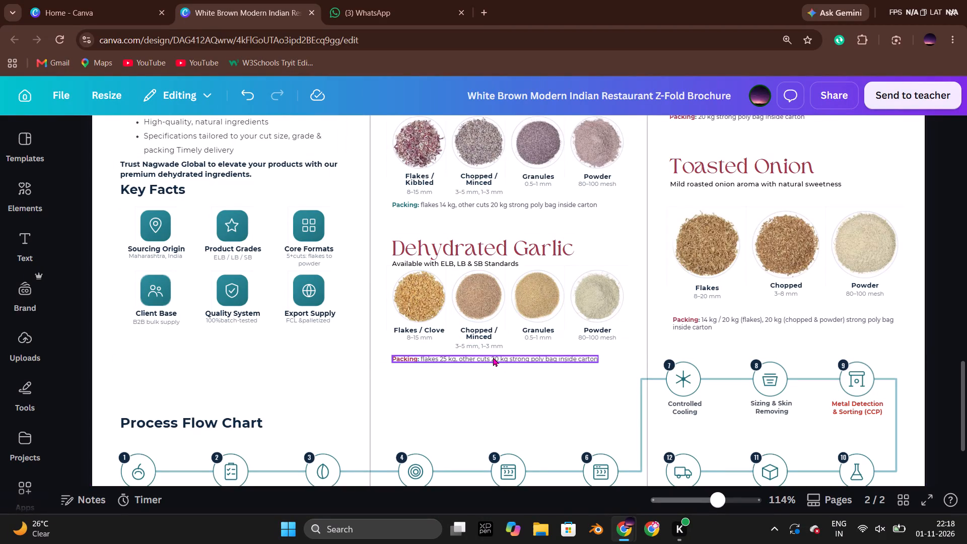
Recolor the "Packing:" label under the Dehydrated Red / Pink Onion products to maroon.
click(464, 205)
double_click(404, 204)
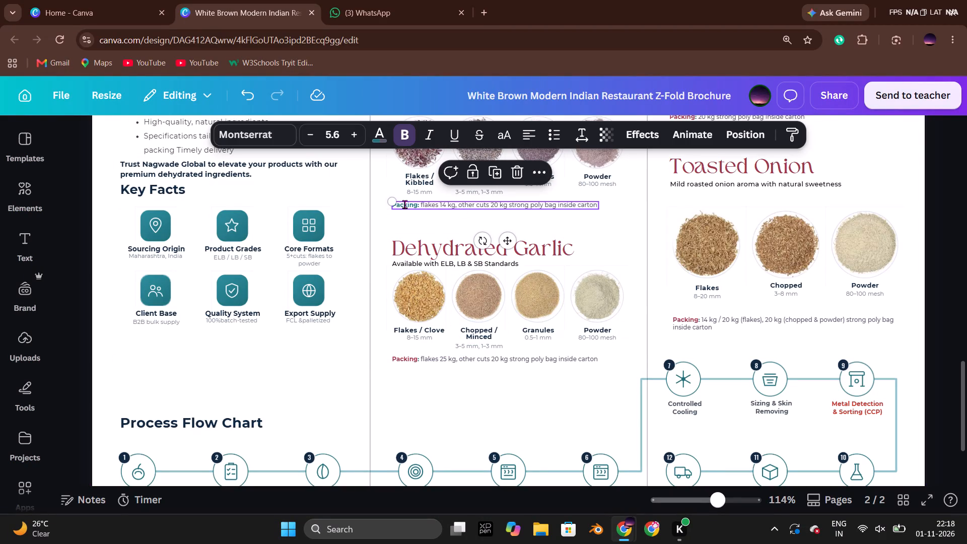
double_click(404, 205)
click(380, 133)
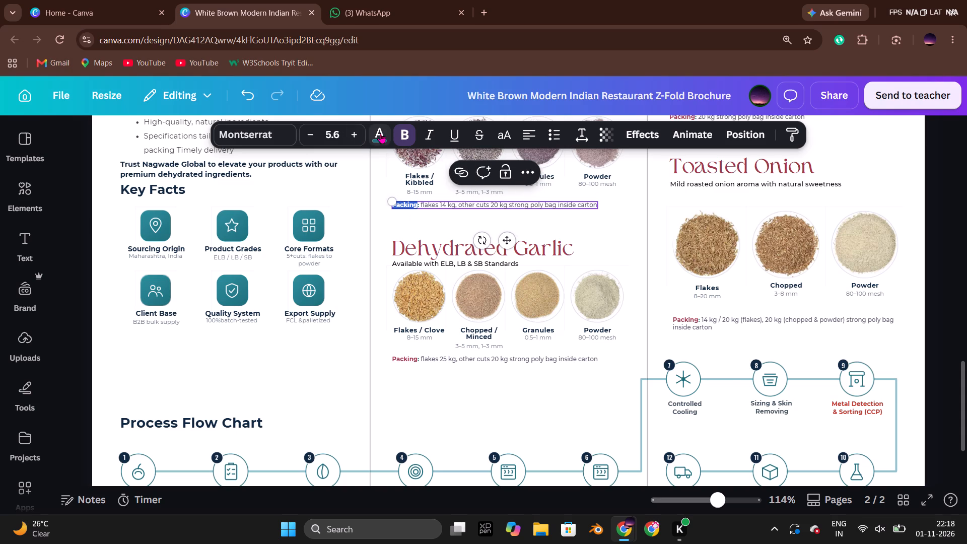
click(167, 269)
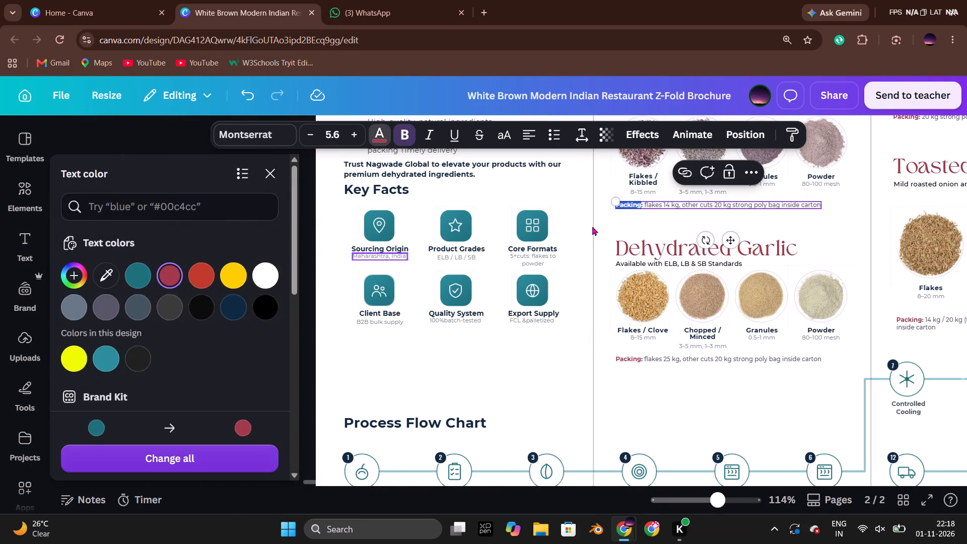
click(325, 243)
Move the standards subtitle slightly down beneath the Dehydrated Red / Pink Onion heading.
scroll(474, 232, up, 1)
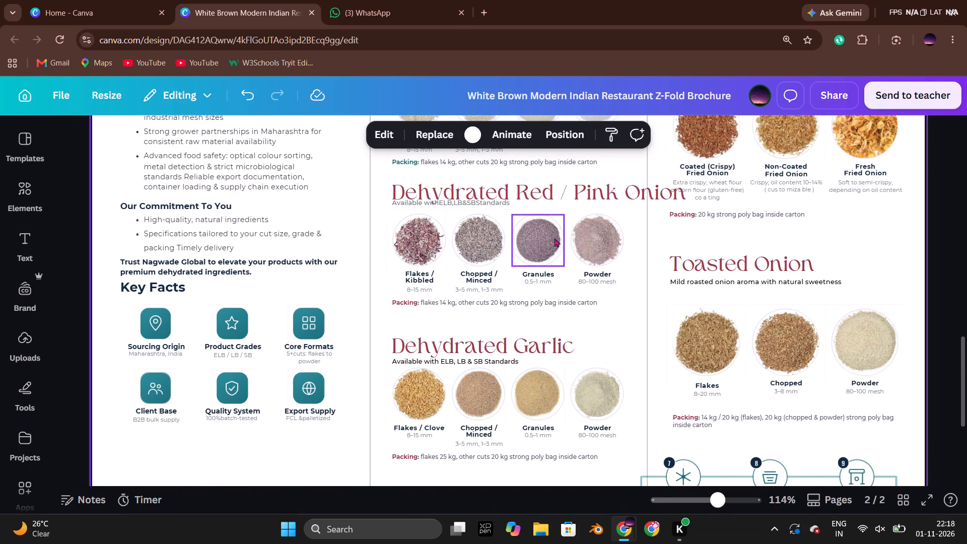
click(474, 203)
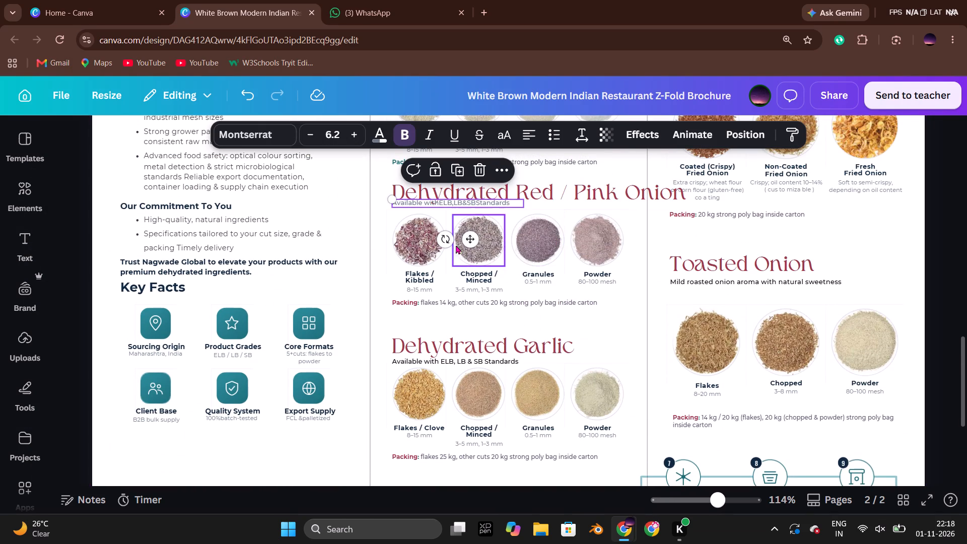
key(Down)
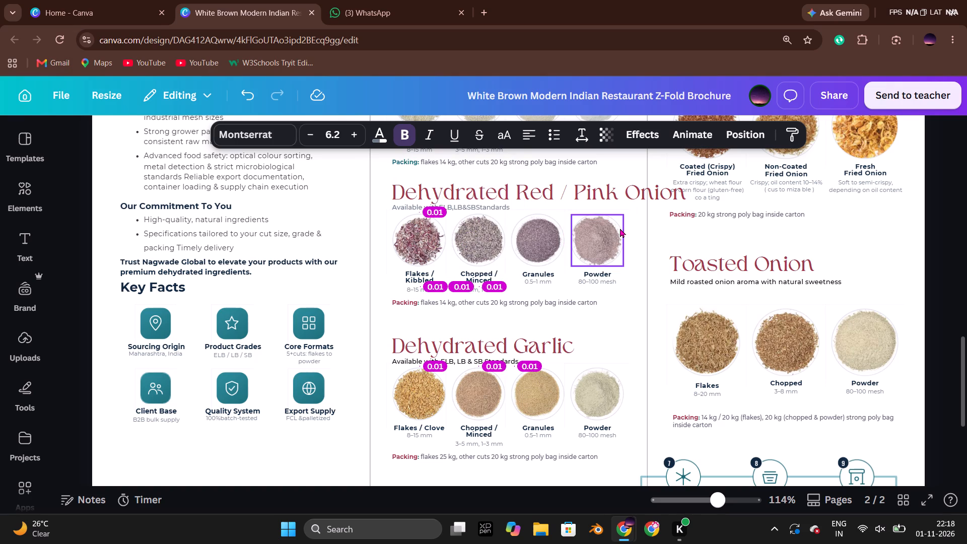
key(Up)
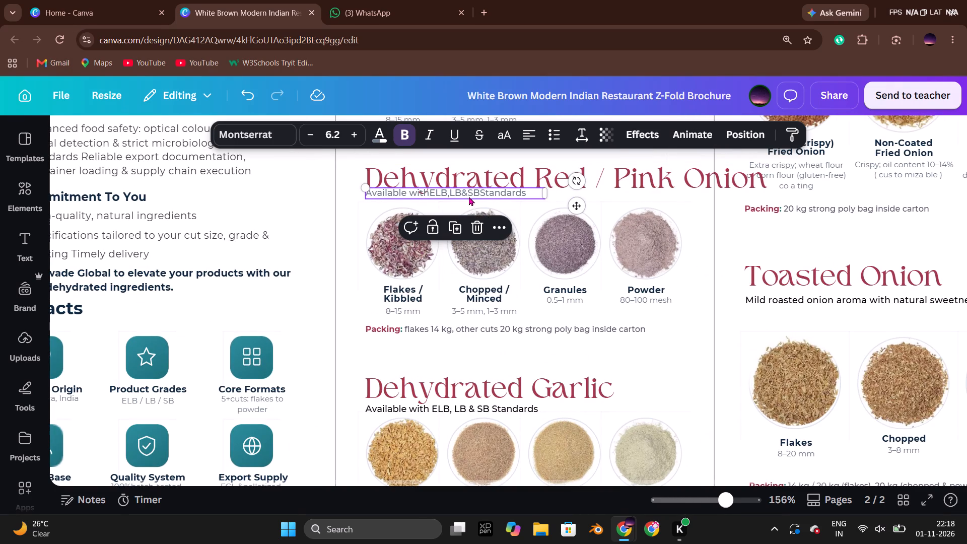
drag(468, 194, 469, 200)
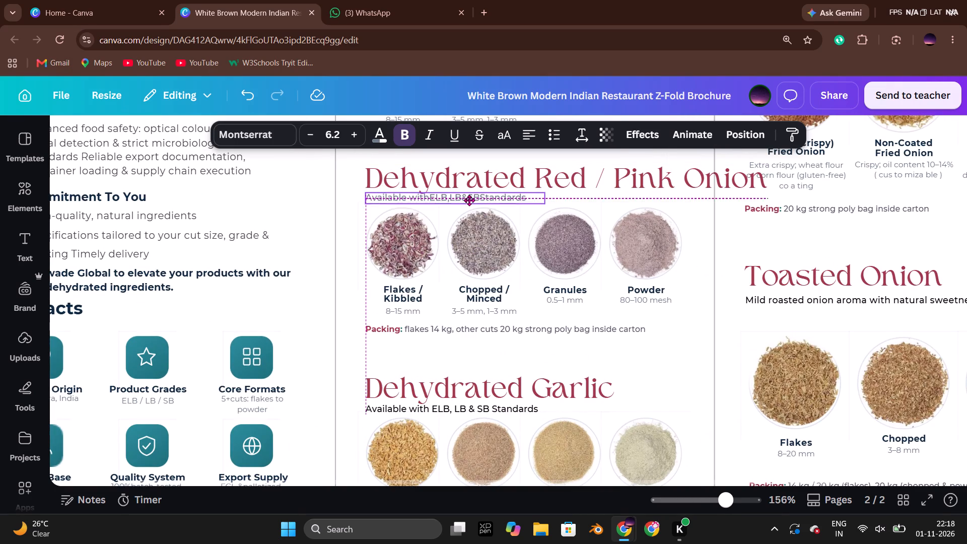
drag(469, 200, 469, 200)
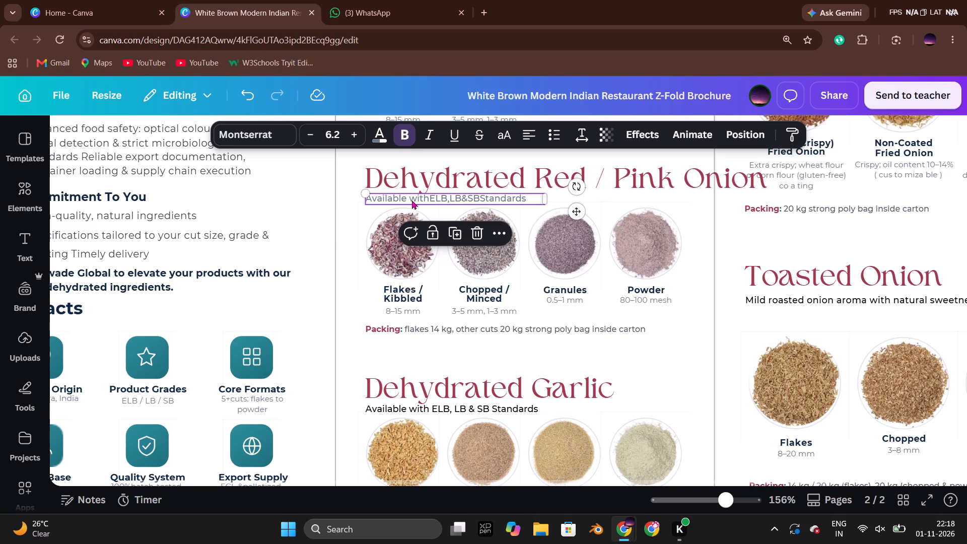
Add the missing spaces in the Red / Pink Onion subtitle so it reads "Available with ELB, LB & SB Standards".
double_click(407, 198)
click(407, 198)
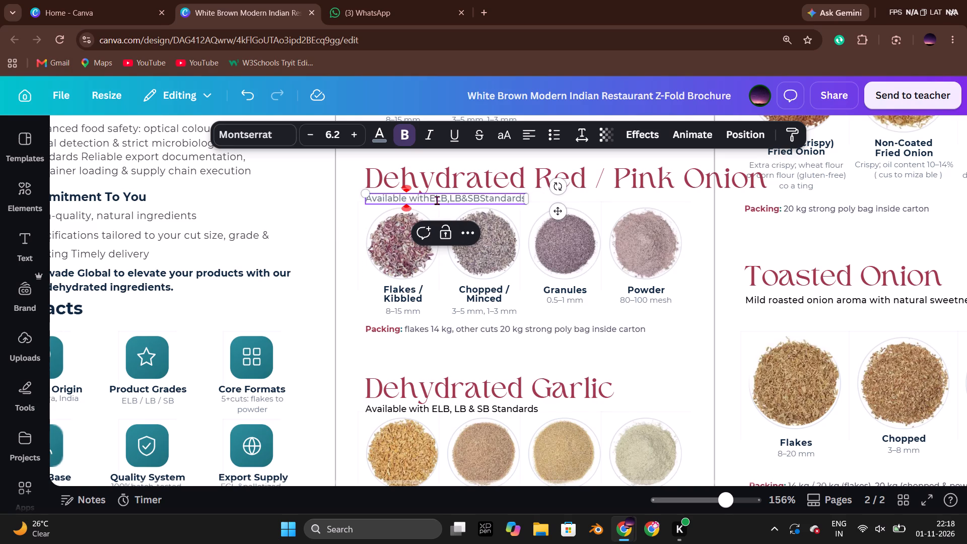
click(431, 199)
key(space)
click(452, 199)
key(space)
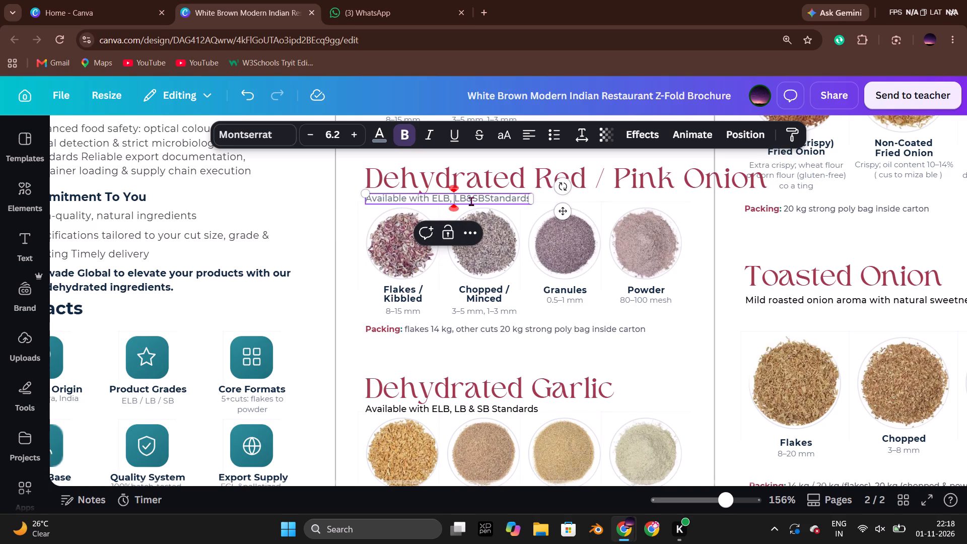
click(469, 200)
key(space)
click(467, 201)
key(space)
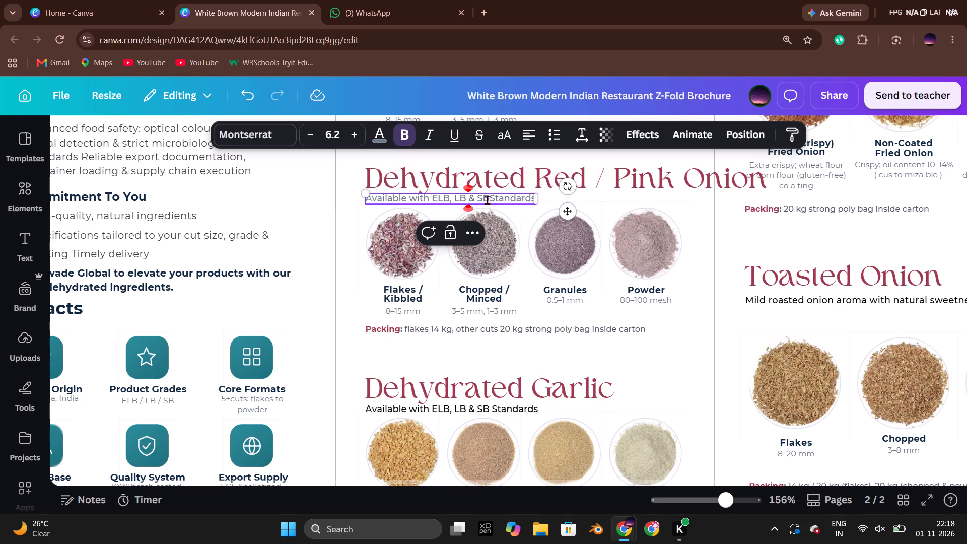
click(489, 199)
key(space)
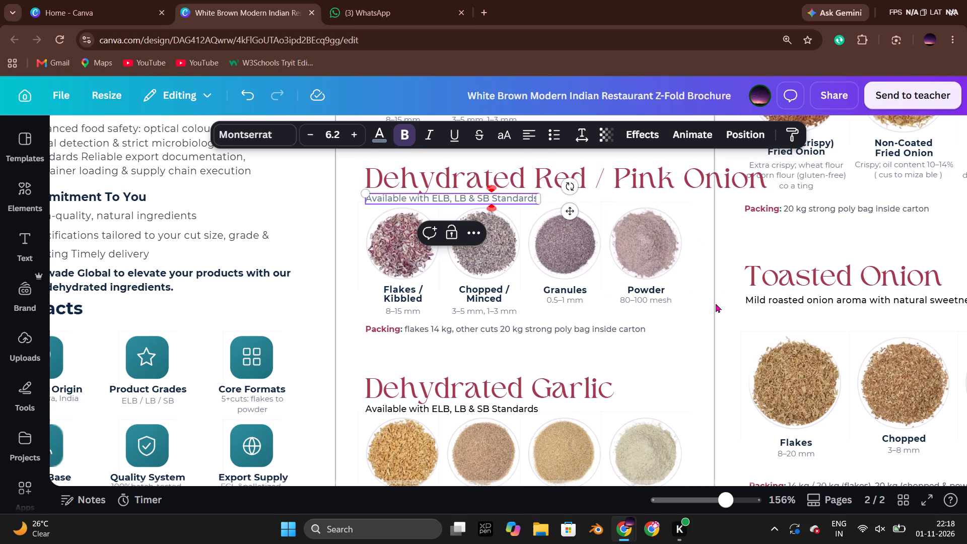
click(716, 303)
Break the Dehydrated Red / Pink Onion heading into two lines, with "Pink Onion" on the second line.
scroll(716, 303, up, 1)
click(535, 251)
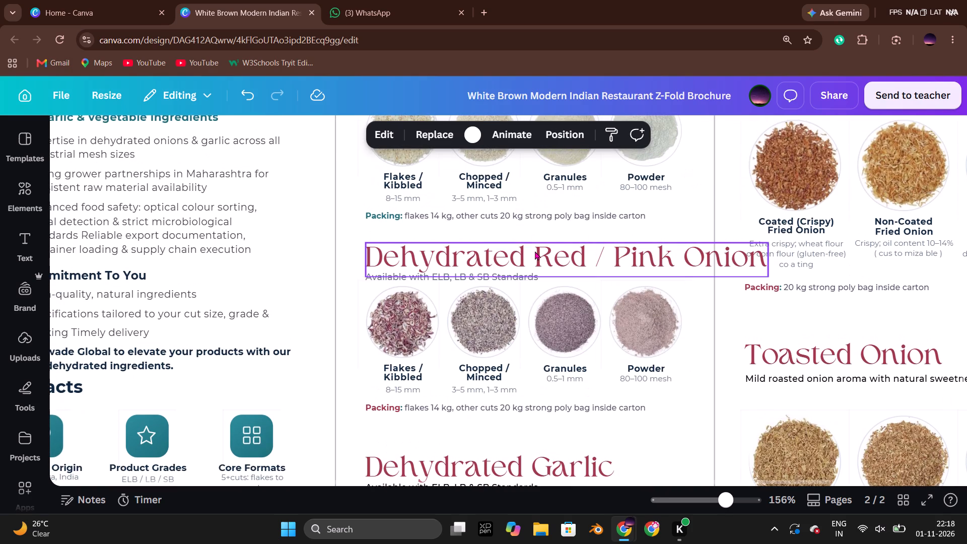
click(608, 258)
click(599, 257)
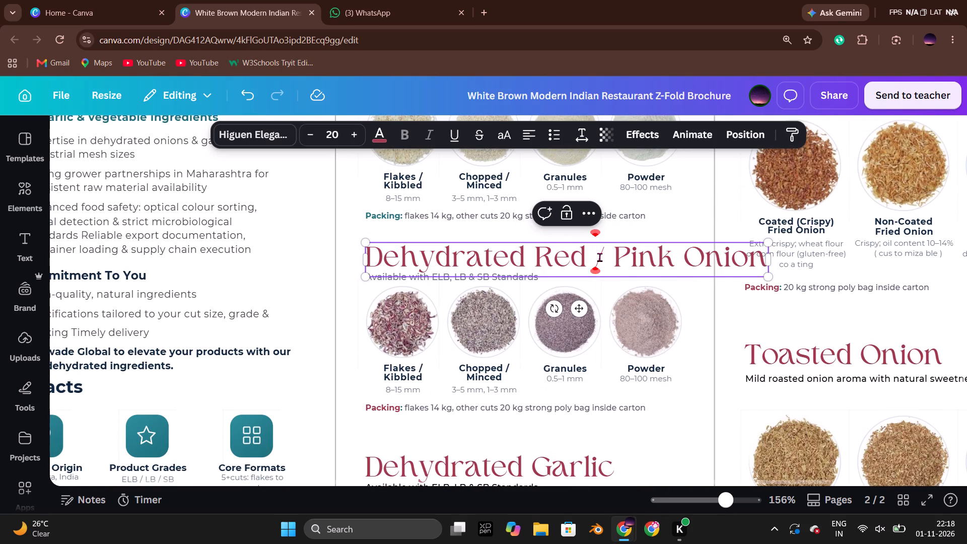
key(Right)
key(Right)
key(BackSpace)
key(shift+Return)
click(698, 250)
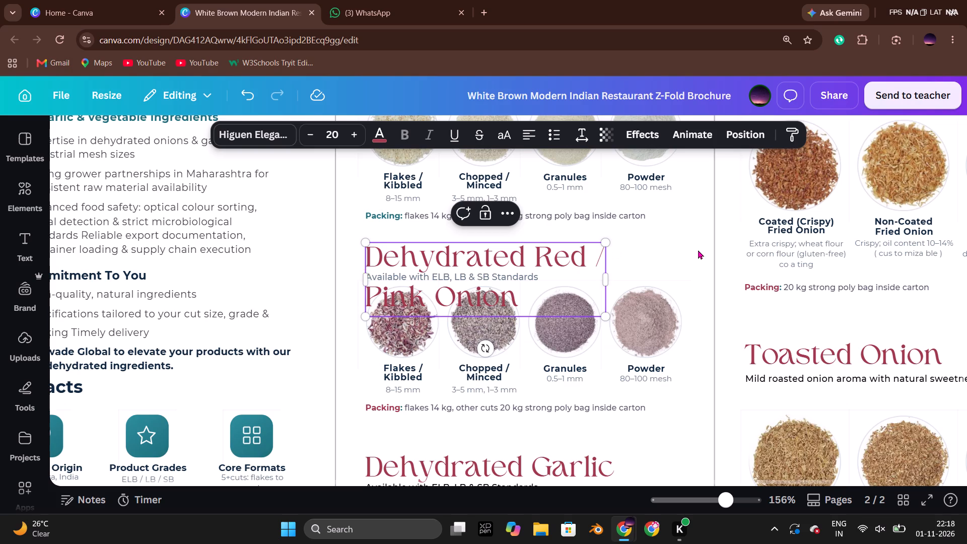
Set the line spacing of the two-line Dehydrated Red / Pink Onion heading to 1.
scroll(685, 276, down, 2)
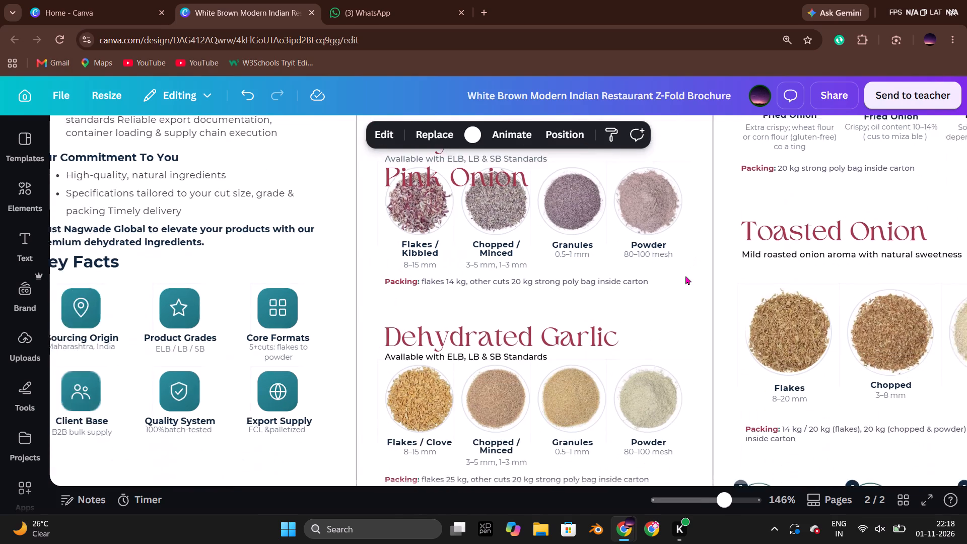
scroll(676, 276, up, 1)
click(543, 234)
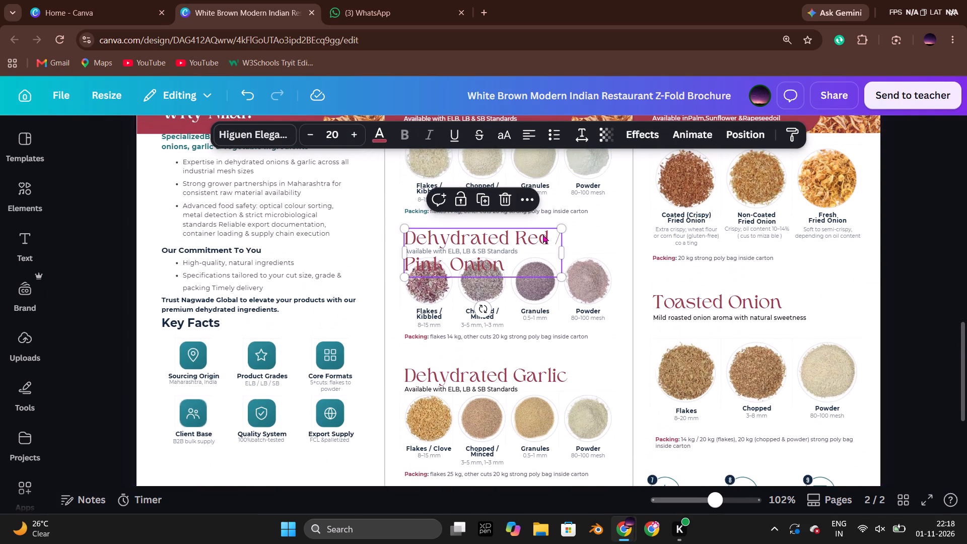
click(582, 138)
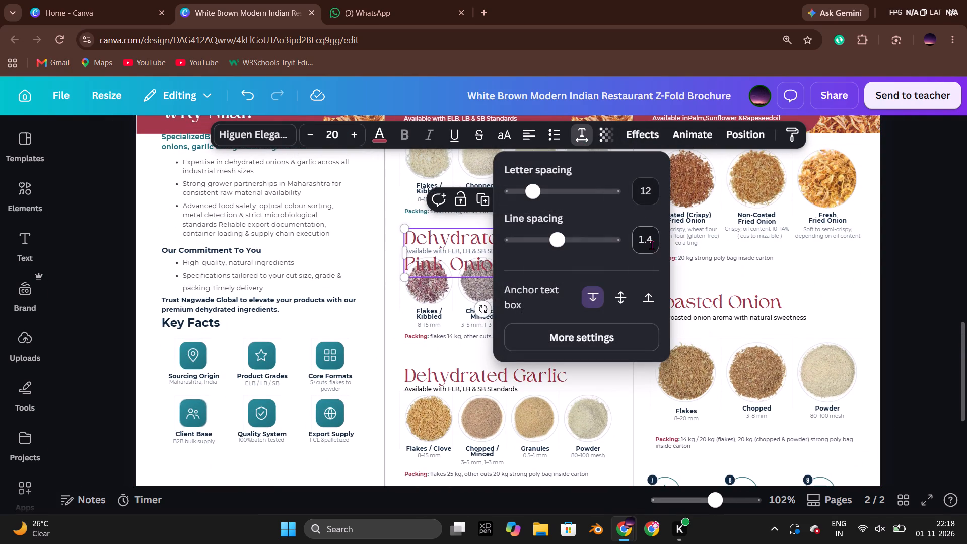
click(651, 245)
key(1)
key(Return)
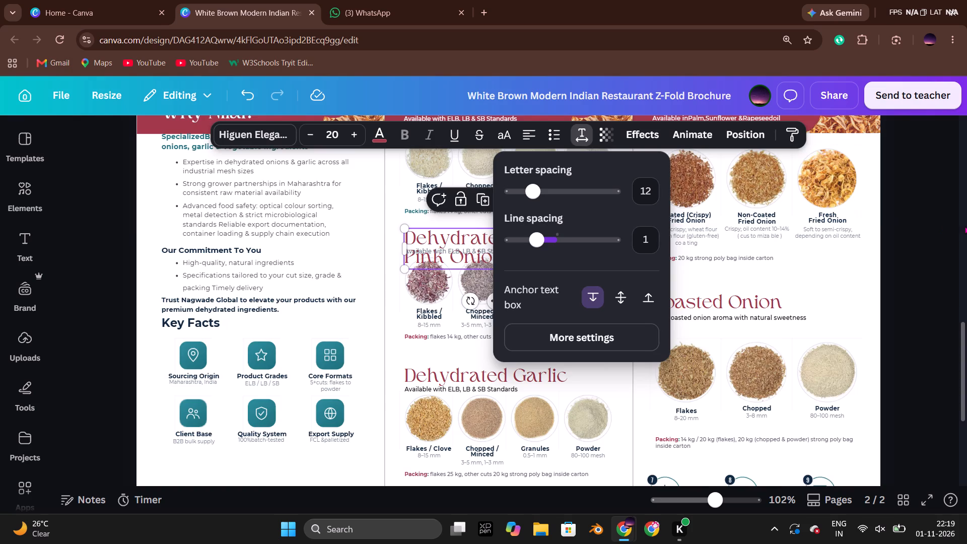
drag(963, 226, 953, 229)
click(938, 234)
Shift the Red / Pink Onion product images, their labels and packing line down together, to just above the Dehydrated Garlic heading.
scroll(895, 252, down, 2)
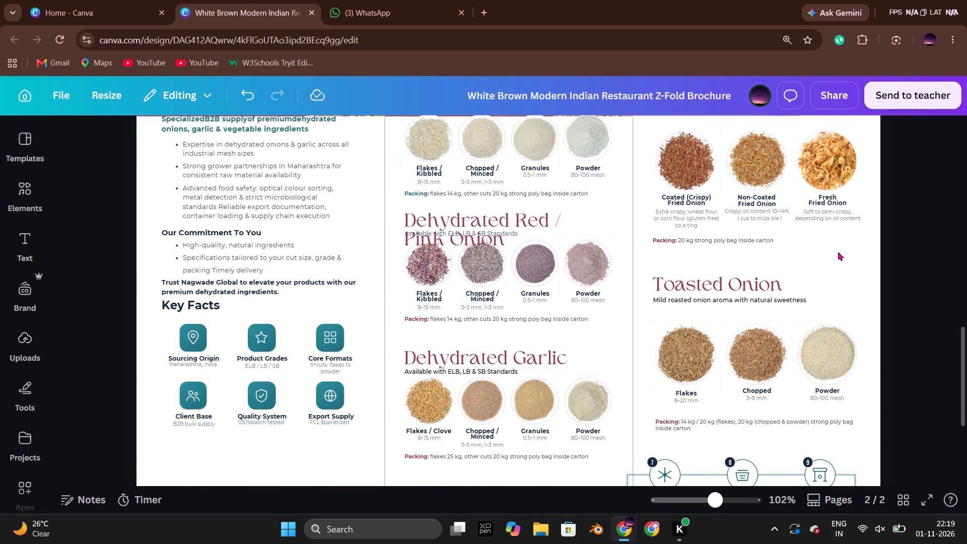
drag(594, 328, 547, 300)
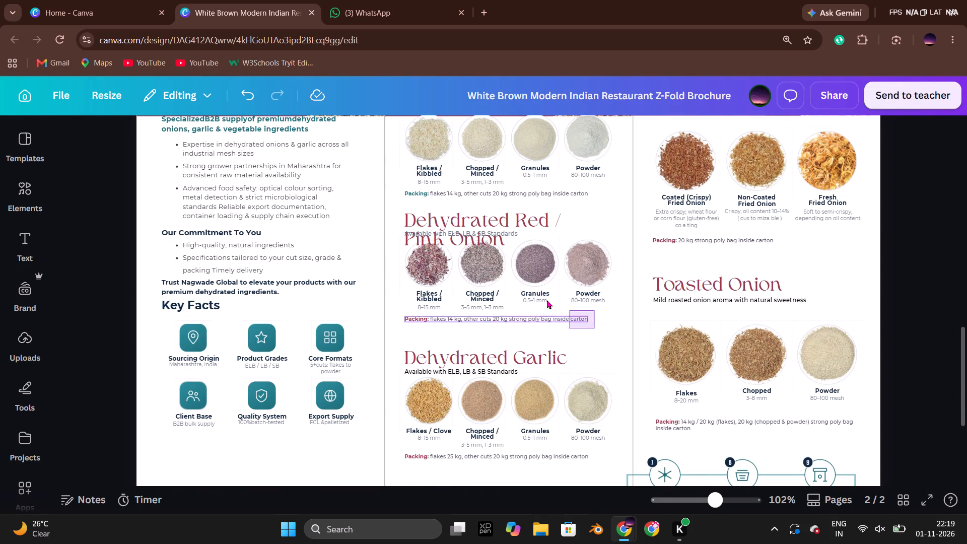
drag(547, 300, 418, 277)
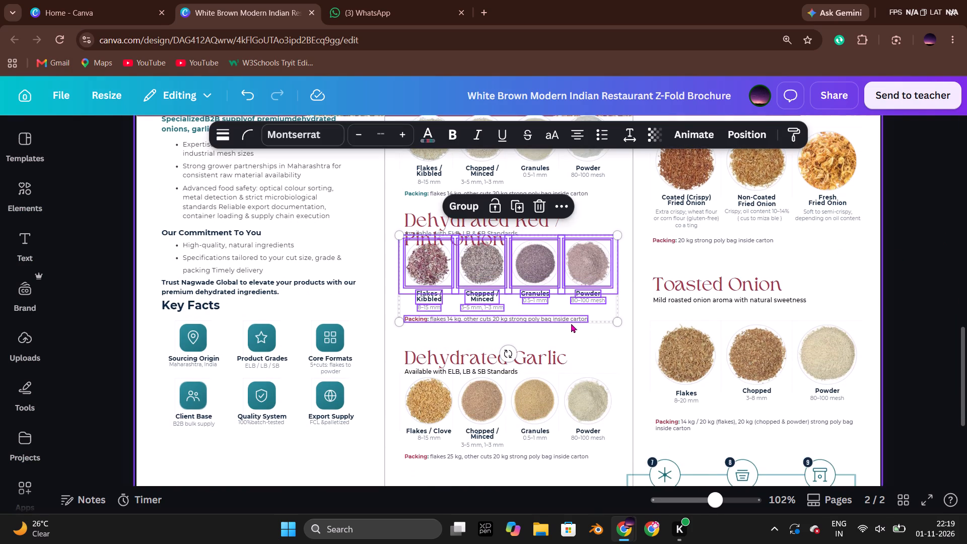
key(Down)
key(Down)
key(Down)
key(Down)
key(Down)
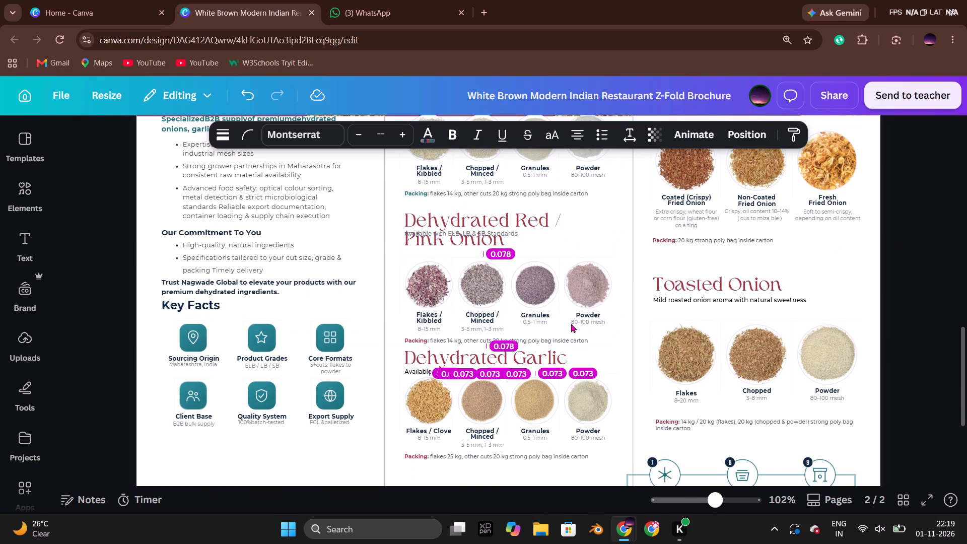
scroll(413, 357, down, 2)
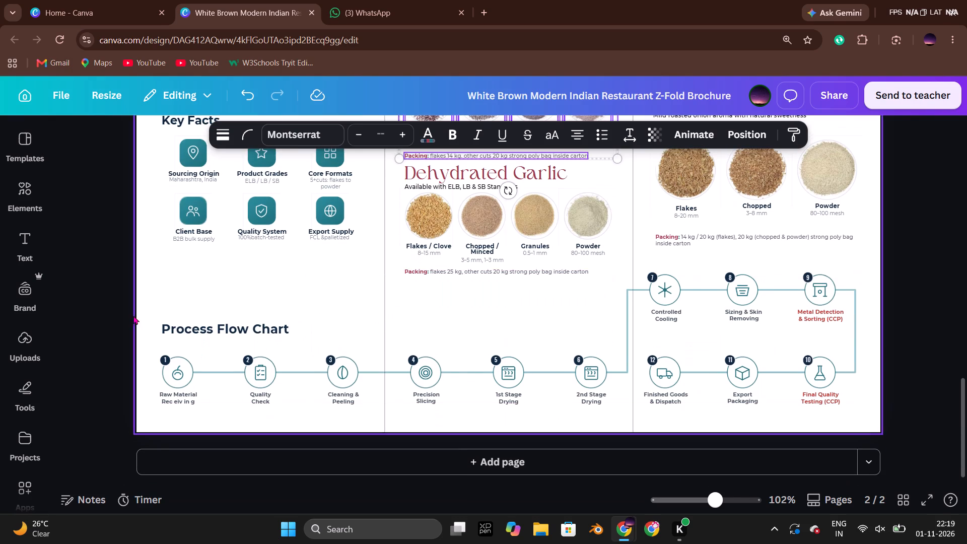
click(109, 282)
Nudge the Dehydrated Red / Pink Onion heading up, close beneath the White Onion packing line.
scroll(381, 297, up, 1)
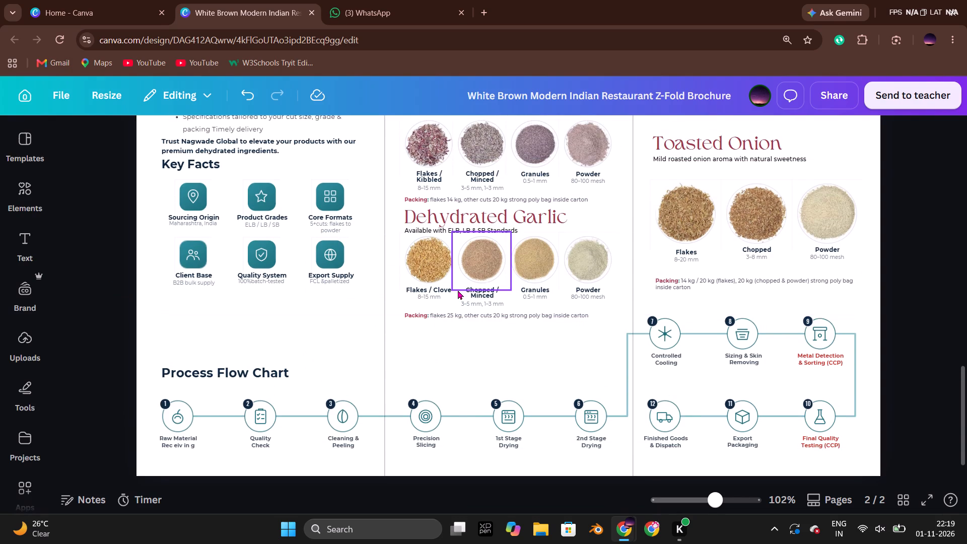
scroll(453, 291, up, 1)
scroll(515, 256, up, 1)
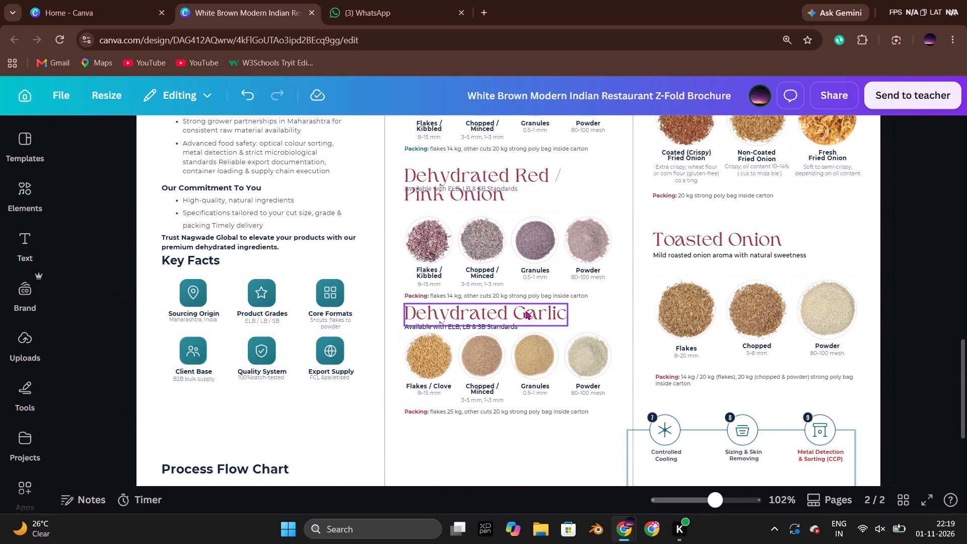
click(491, 196)
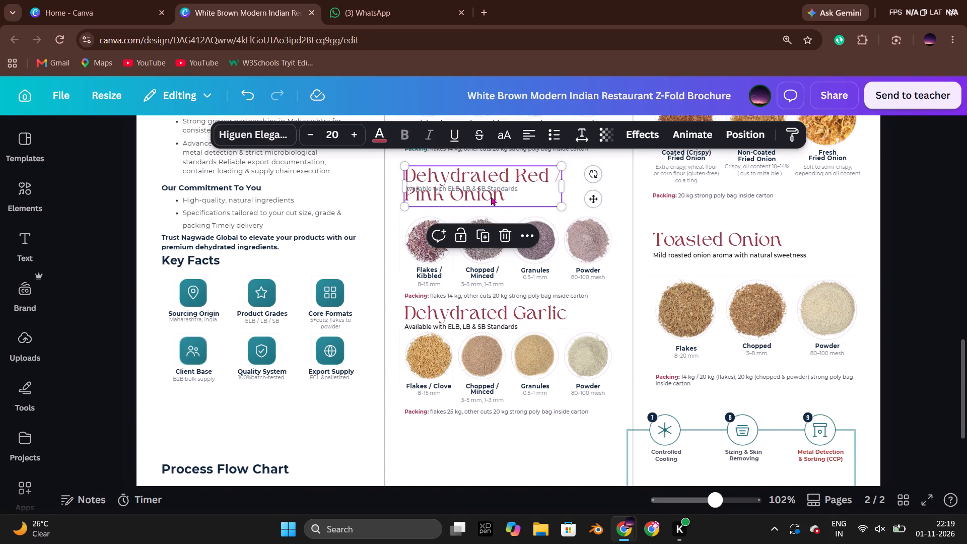
key(Up)
key(Up)
key(Up)
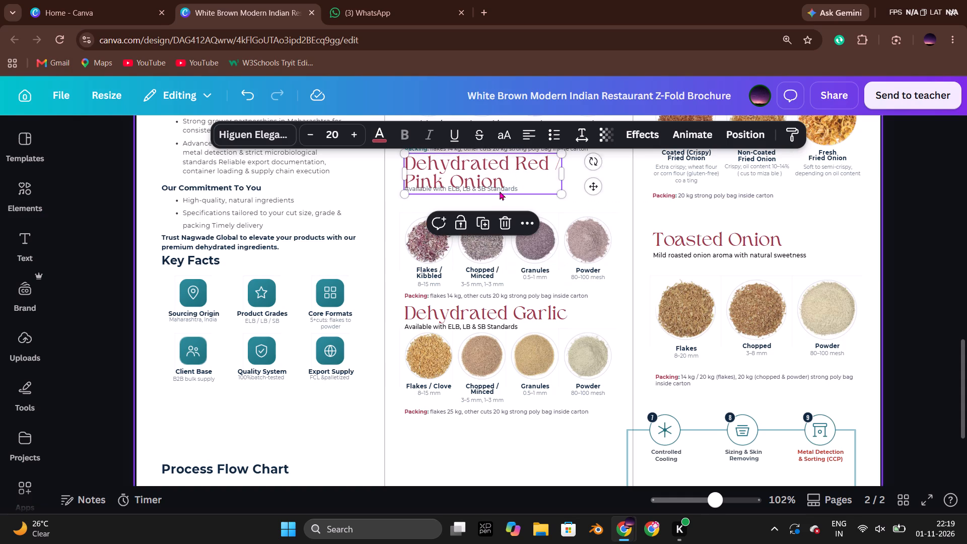
click(624, 200)
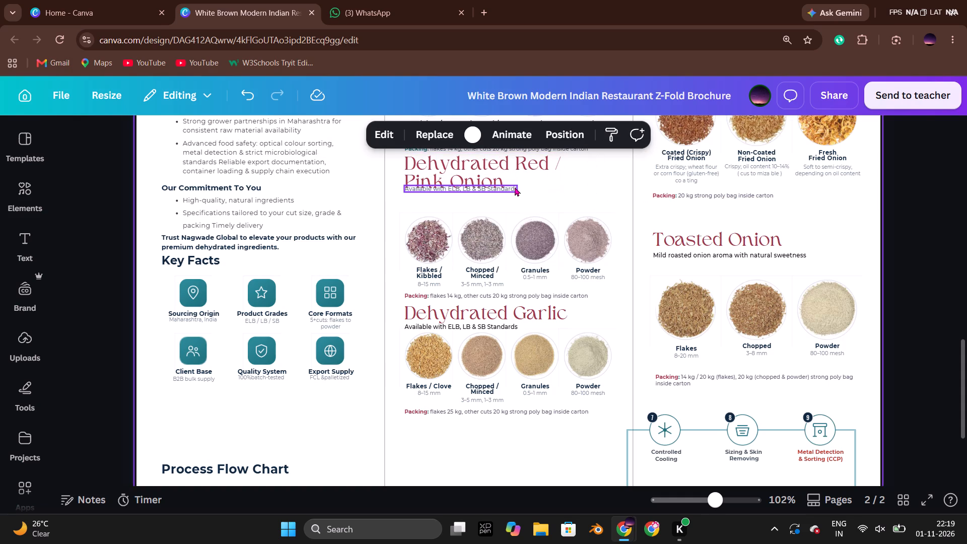
Nudge the Red / Pink Onion standards subtitle down to sit between its heading and the product images.
click(515, 187)
key(Down)
key(Down)
key(Down)
key(Down)
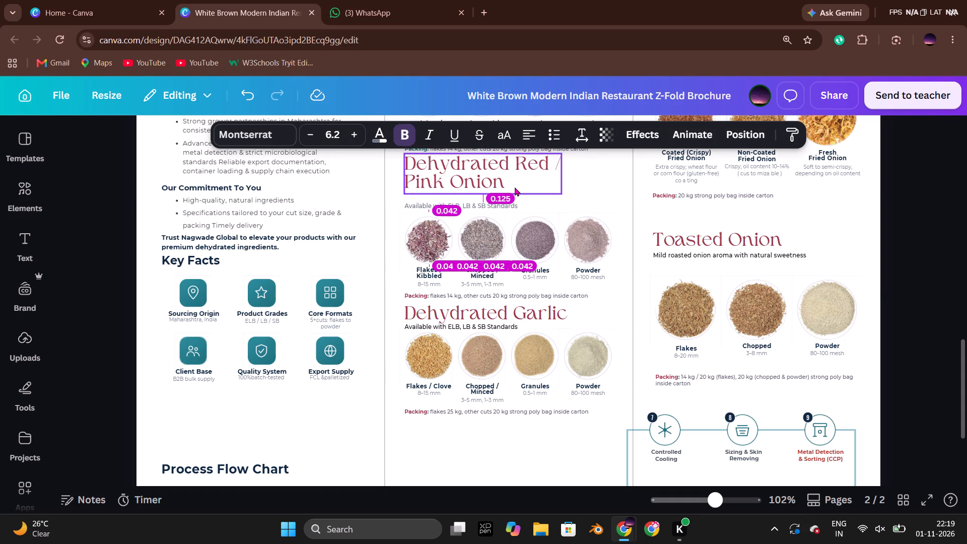
Nudge the Dehydrated Red / Pink Onion heading back down, close above its standards subtitle.
click(515, 187)
key(Down)
key(Down)
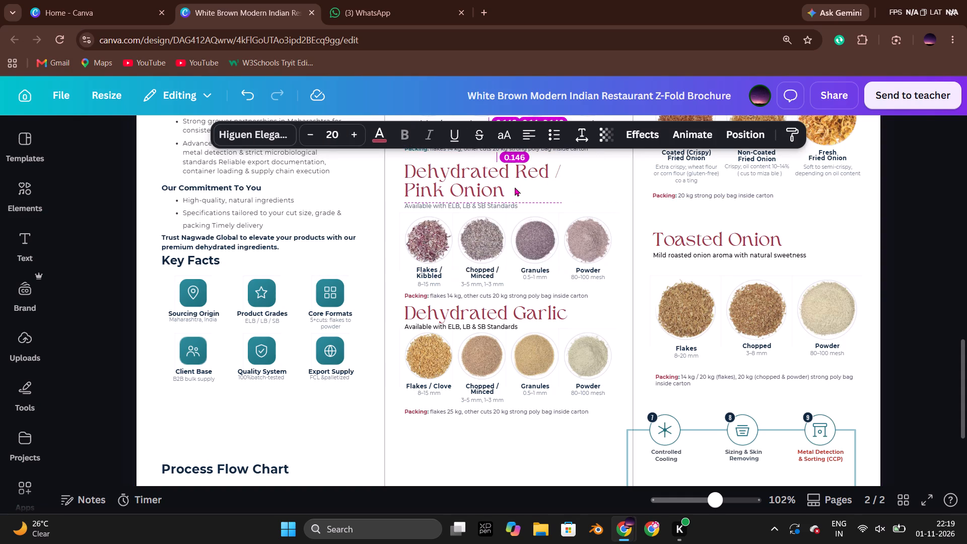
click(615, 183)
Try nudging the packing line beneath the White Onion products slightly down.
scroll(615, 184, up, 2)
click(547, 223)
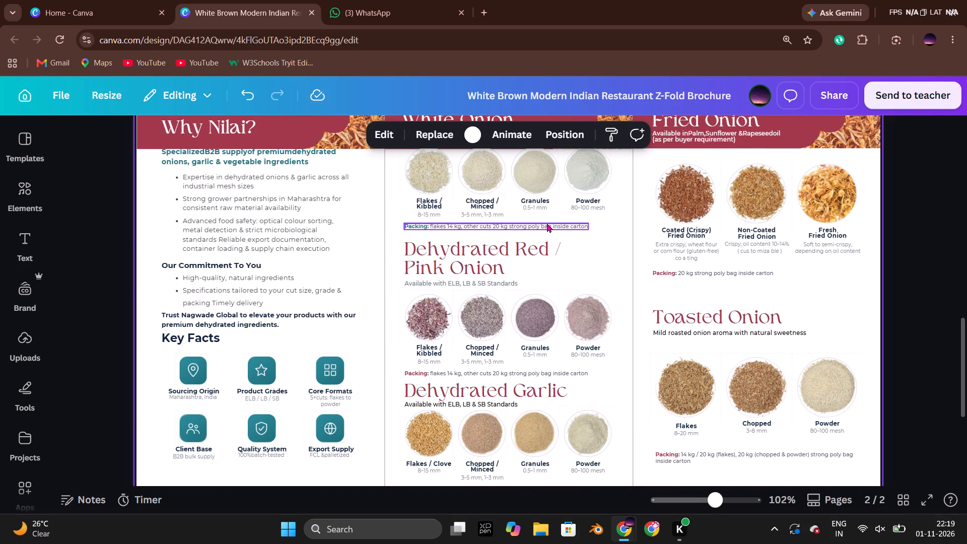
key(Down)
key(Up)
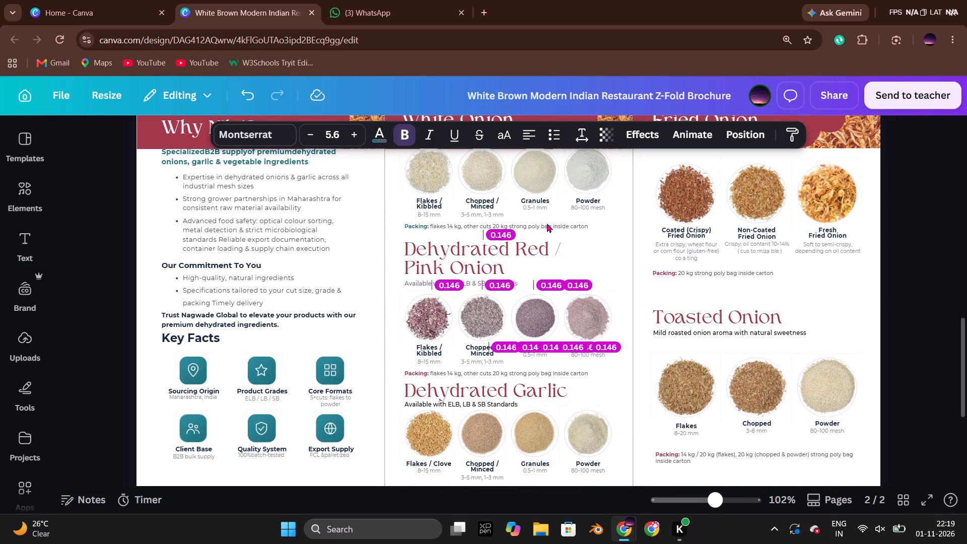
Recolor the word "Packing:" in the packing line beneath the White Onion products to the brochure's maroon.
double_click(422, 226)
triple_click(422, 226)
click(422, 226)
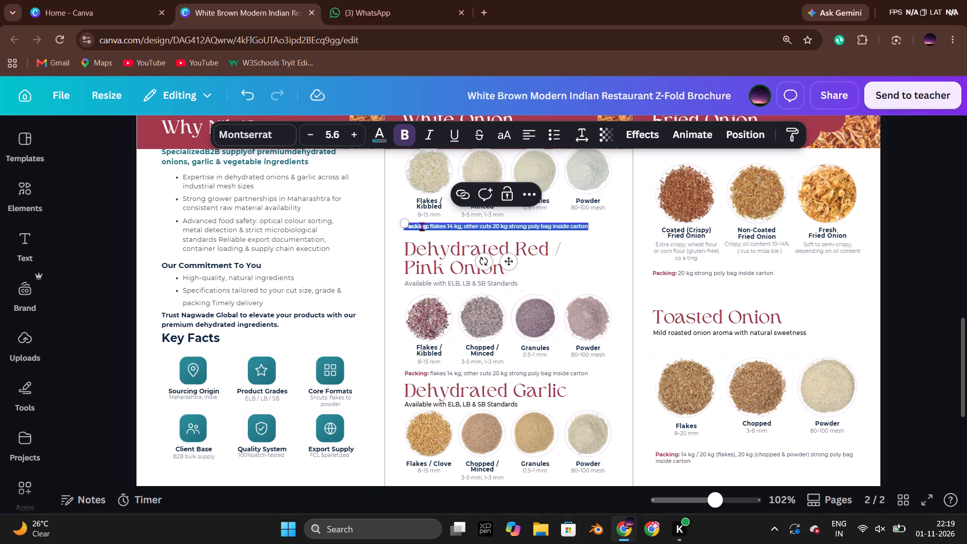
click(429, 223)
double_click(427, 227)
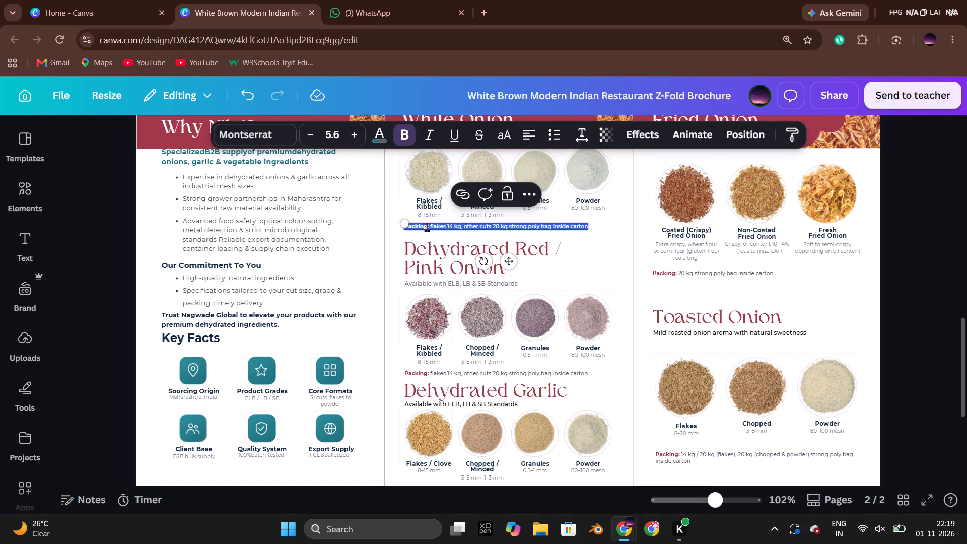
double_click(427, 227)
click(429, 226)
drag(430, 227, 402, 225)
click(384, 141)
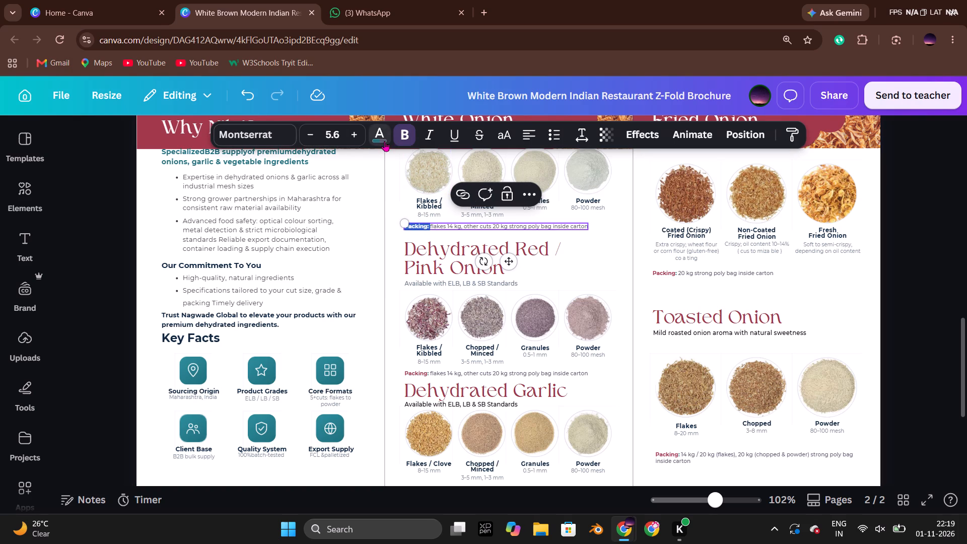
click(161, 277)
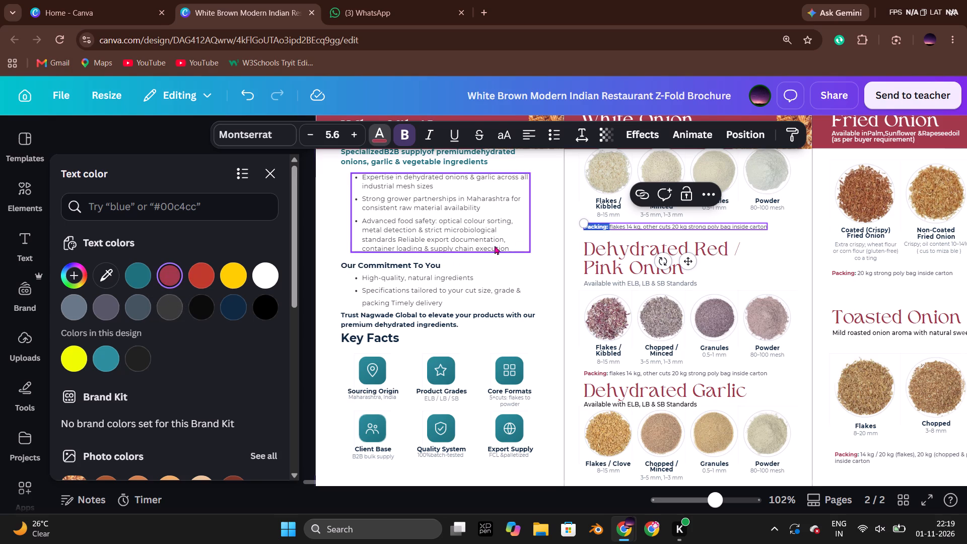
click(541, 239)
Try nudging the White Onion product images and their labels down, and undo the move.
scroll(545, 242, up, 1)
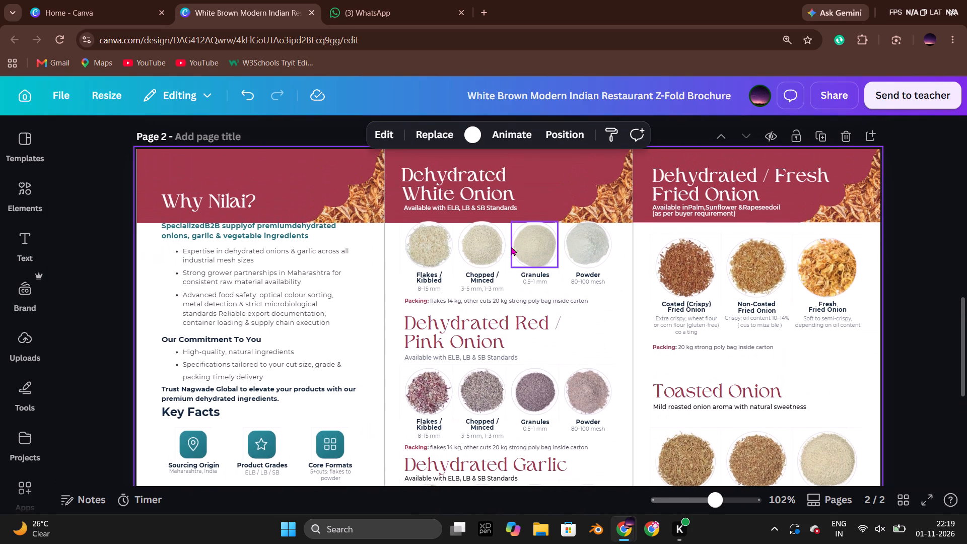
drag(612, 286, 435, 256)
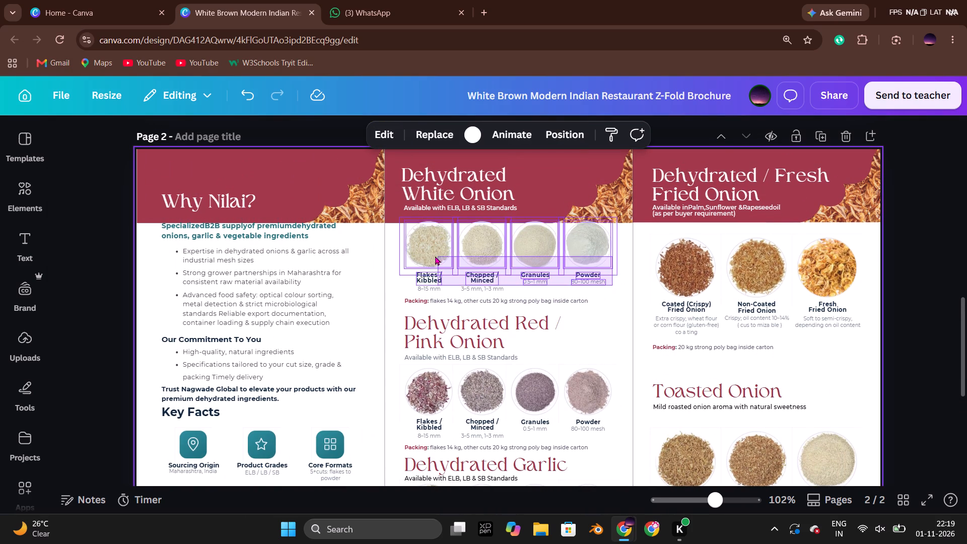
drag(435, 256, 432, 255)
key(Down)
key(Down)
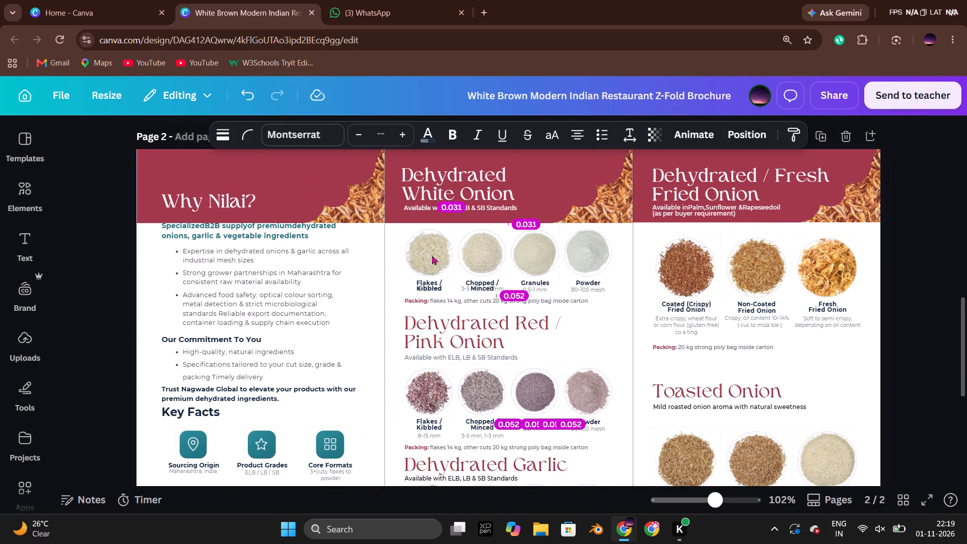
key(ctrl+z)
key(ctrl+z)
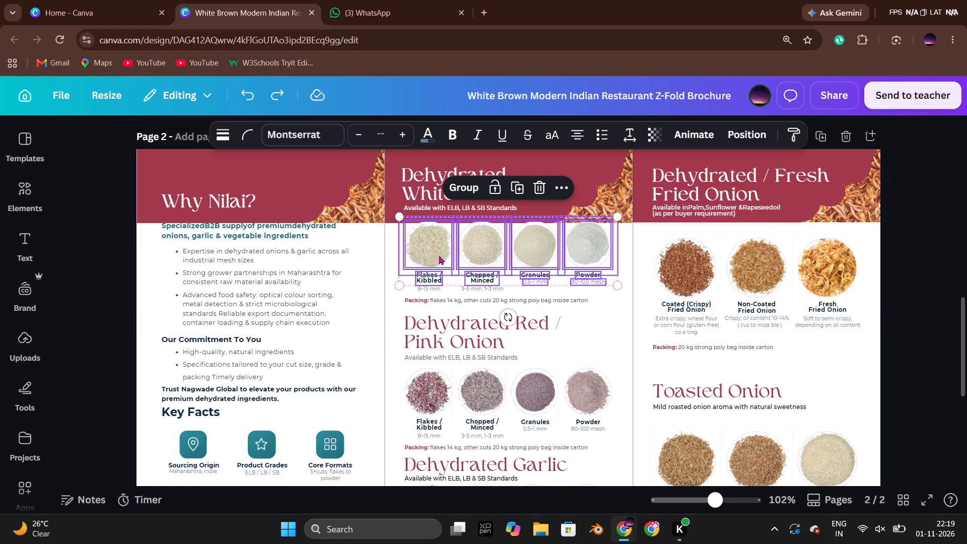
Group the White Onion product images with their name and size labels, and nudge them down together with the packing line.
click(613, 316)
drag(615, 288, 558, 247)
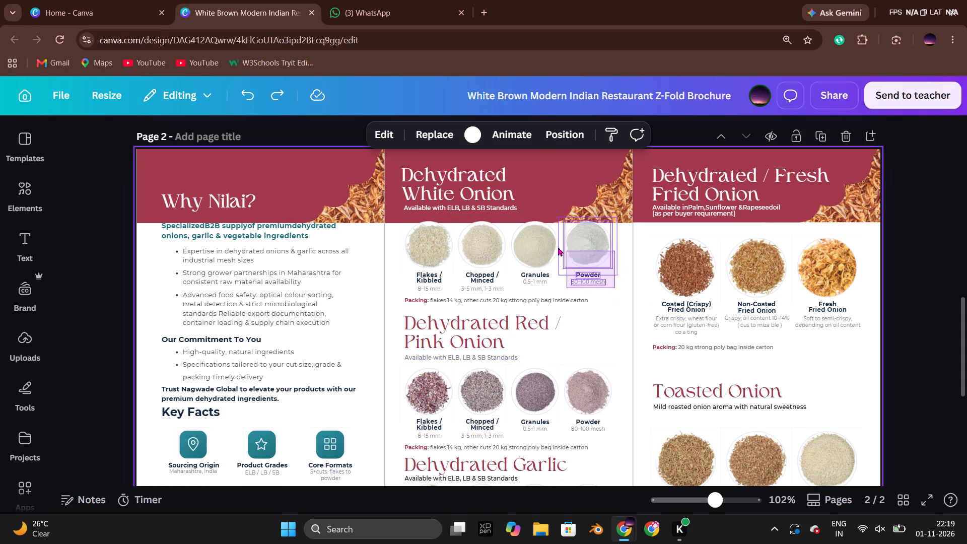
drag(558, 247, 428, 226)
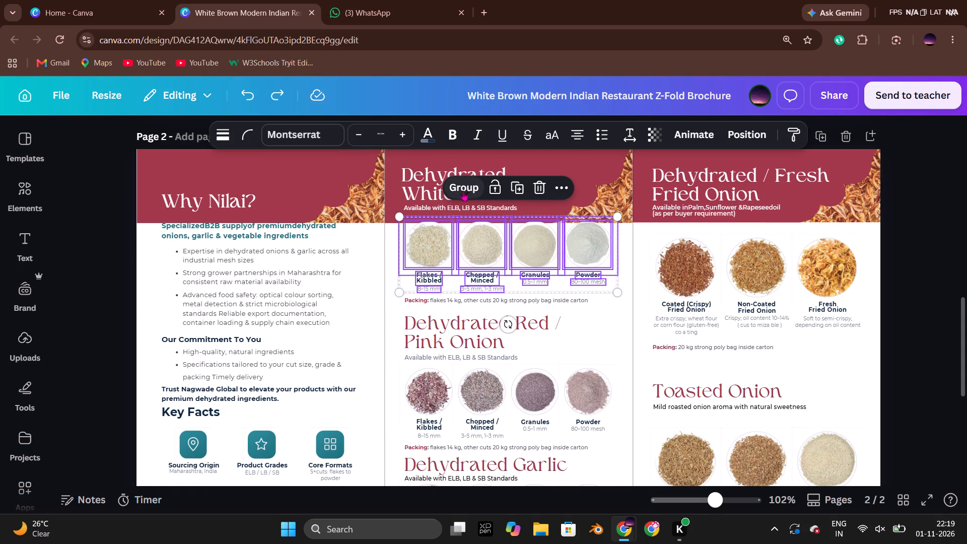
click(465, 186)
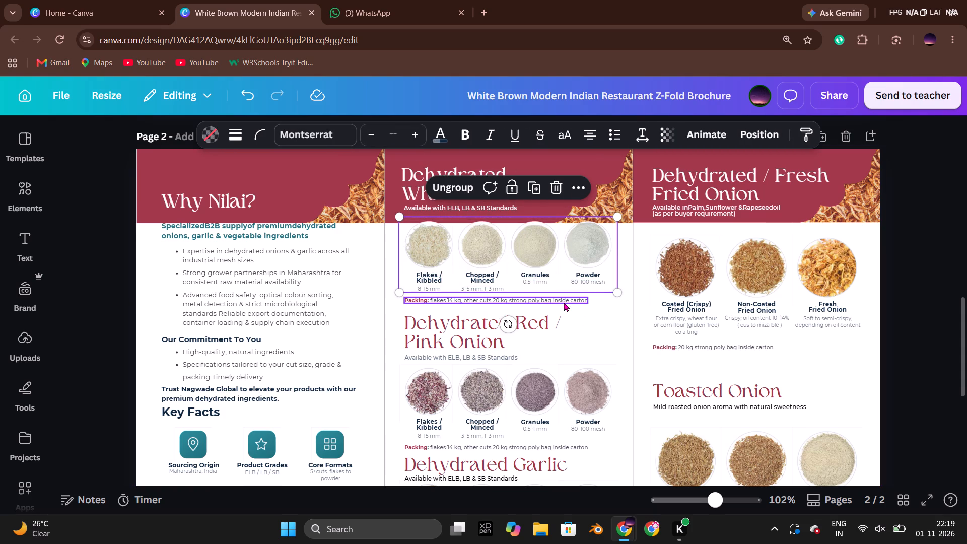
shift+click(564, 302)
key(Down)
key(Down)
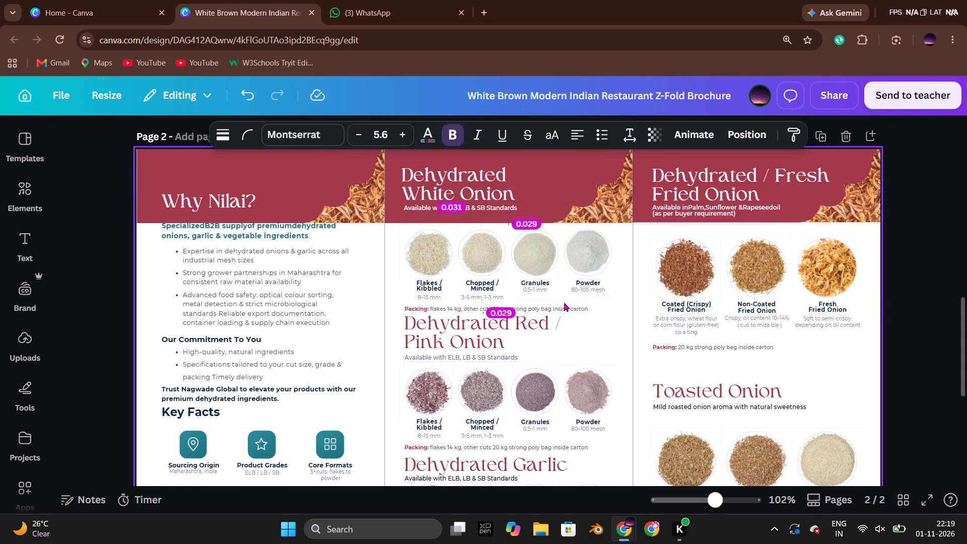
click(112, 275)
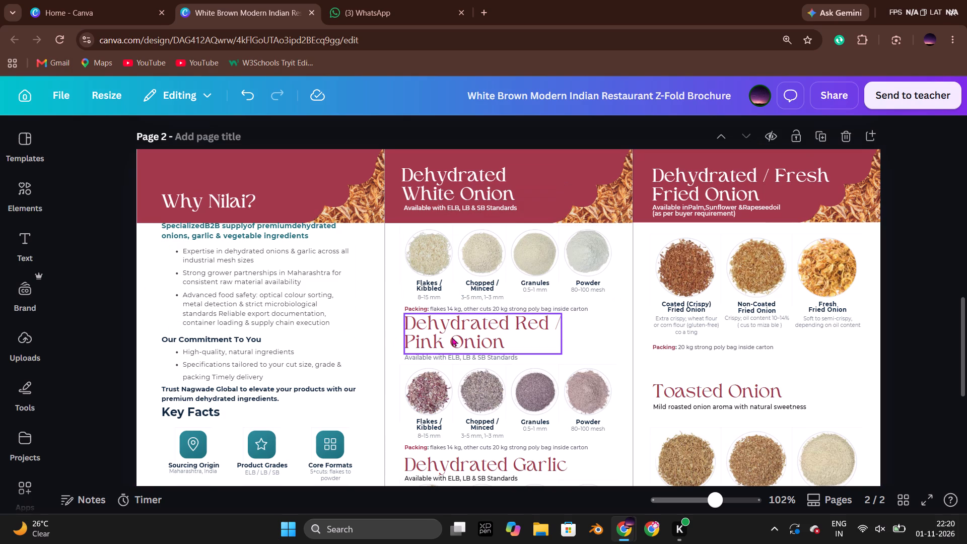
Nudge the Dehydrated Red / Pink Onion heading and its standards subtitle slightly down, away from the White Onion packing line.
drag(543, 354, 485, 343)
key(ctrl+z)
click(388, 341)
drag(389, 339, 393, 341)
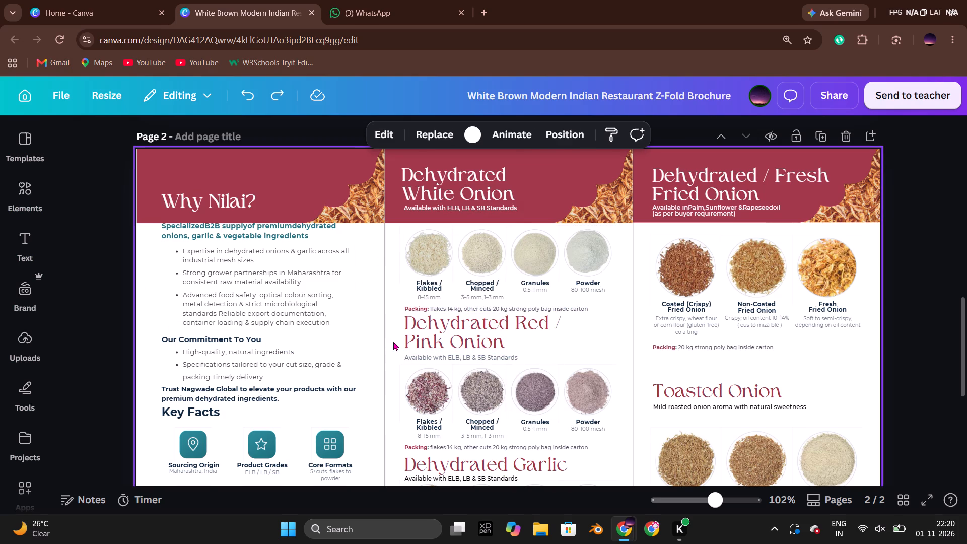
drag(393, 341, 430, 359)
key(Down)
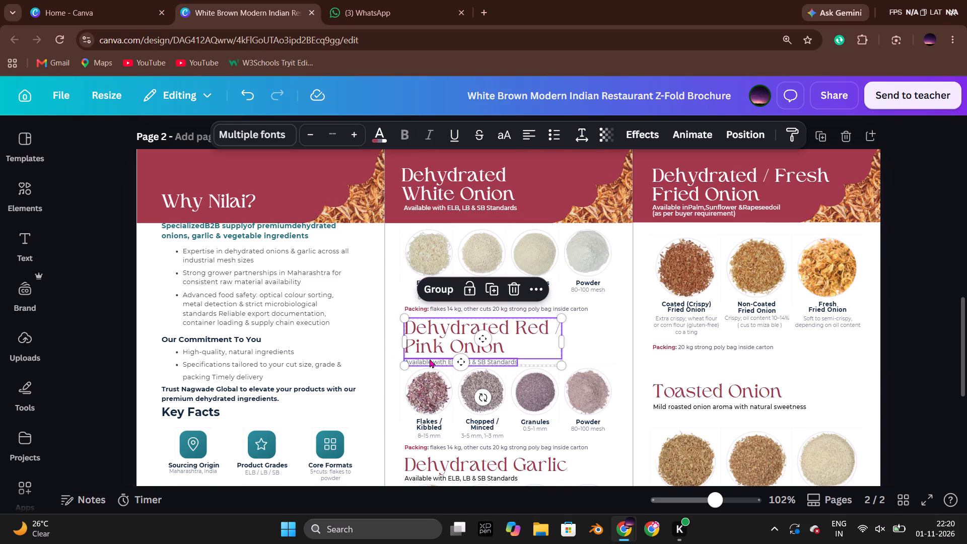
scroll(466, 345, down, 4)
click(609, 337)
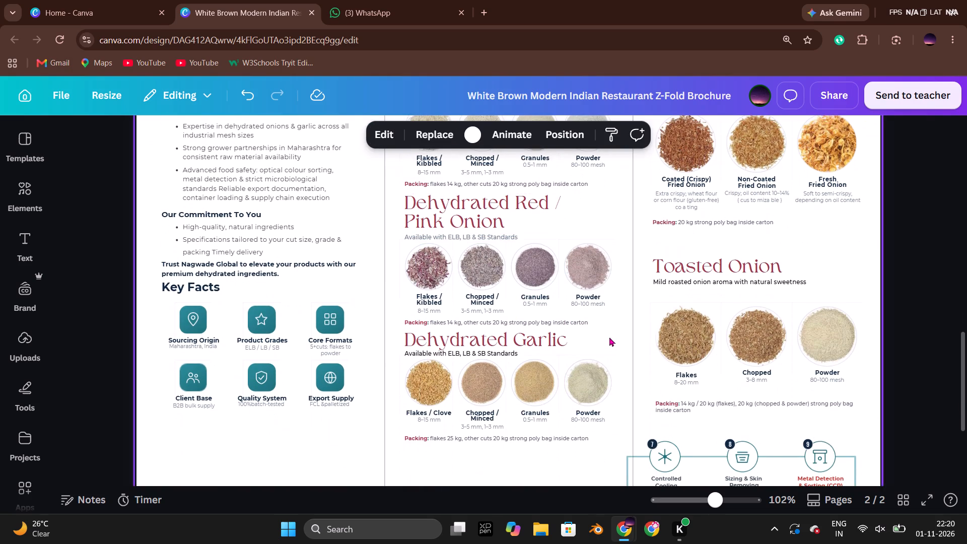
Nudge the Dehydrated White Onion heading and its standards subtitle slightly down within the maroon header band.
scroll(609, 337, down, 1)
scroll(609, 337, up, 2)
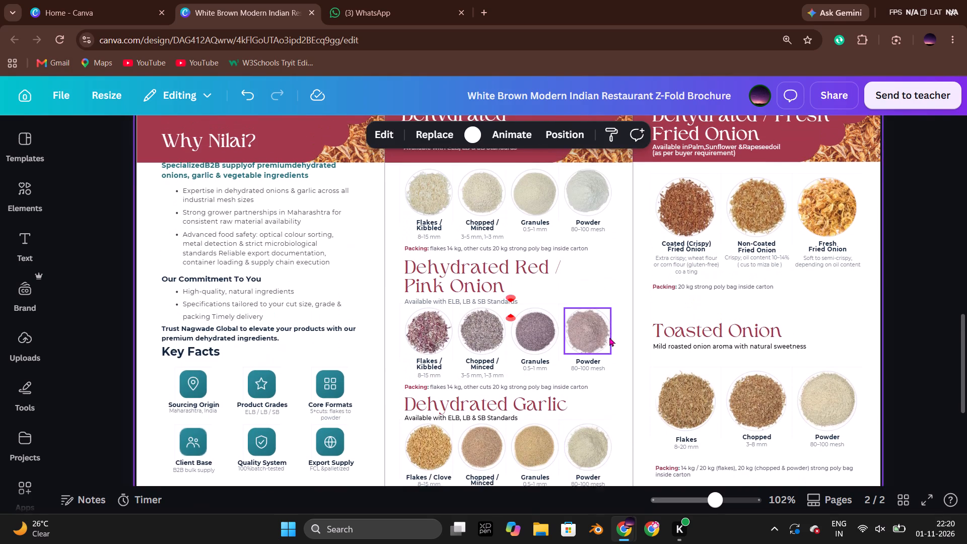
scroll(609, 337, up, 2)
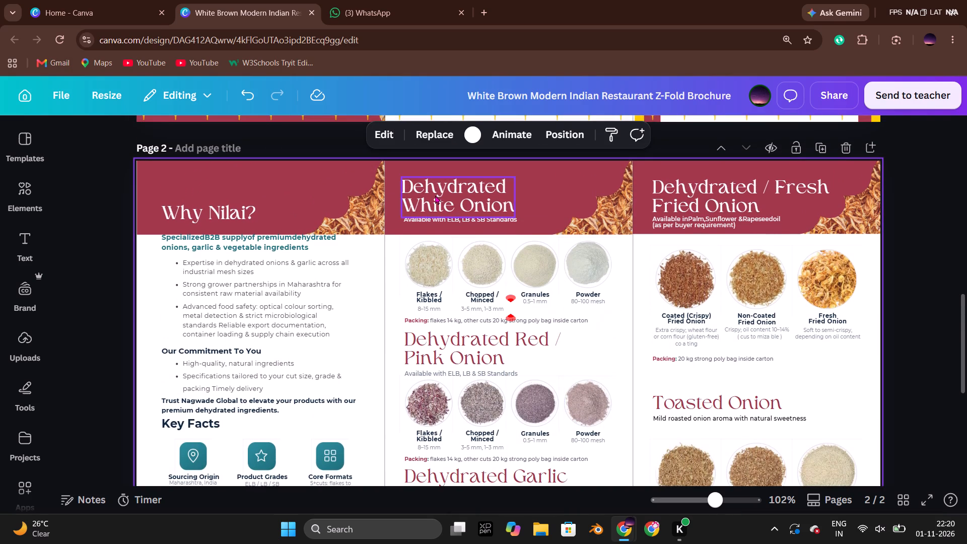
click(435, 194)
shift+click(445, 221)
key(Down)
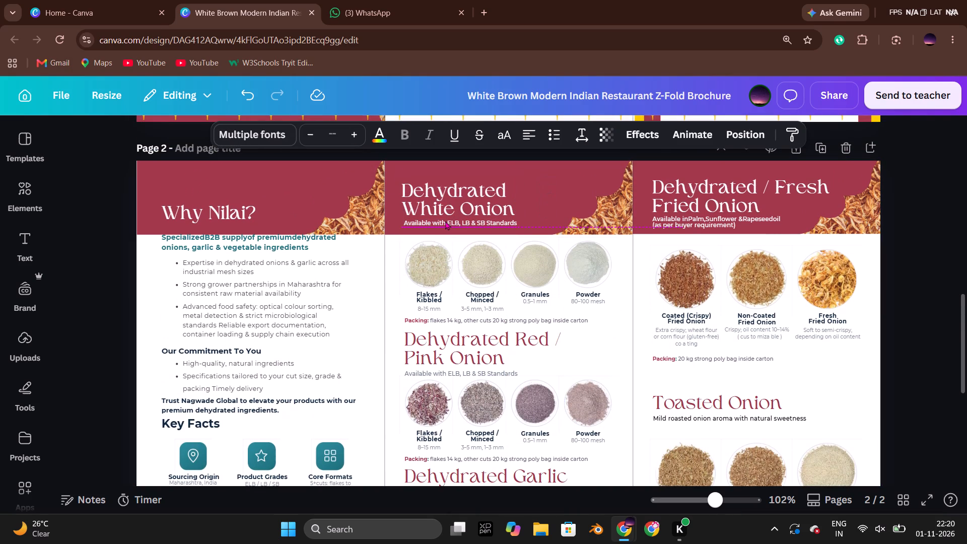
click(896, 243)
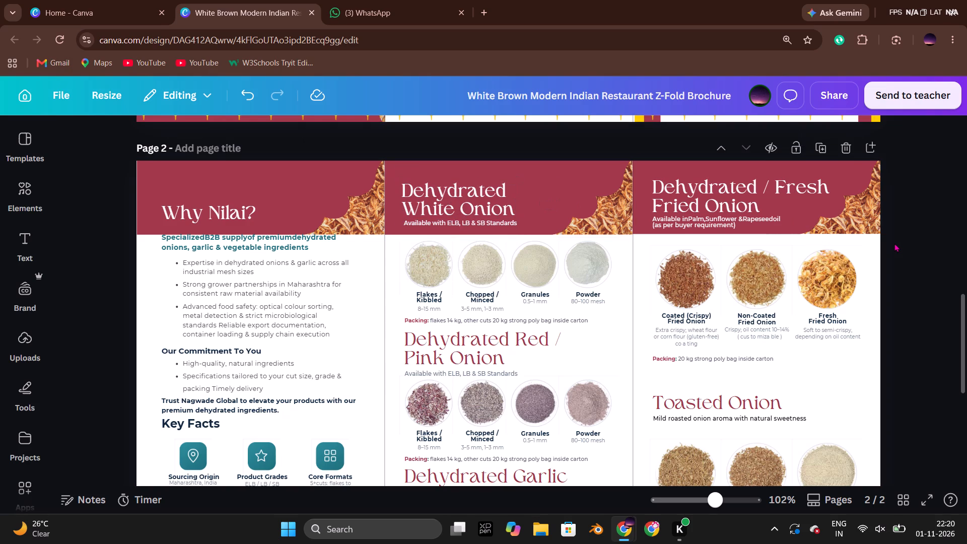
Group the Dehydrated Garlic product images, labels and packing line, and nudge the group down from the subtitle.
scroll(894, 243, down, 3)
scroll(485, 275, down, 1)
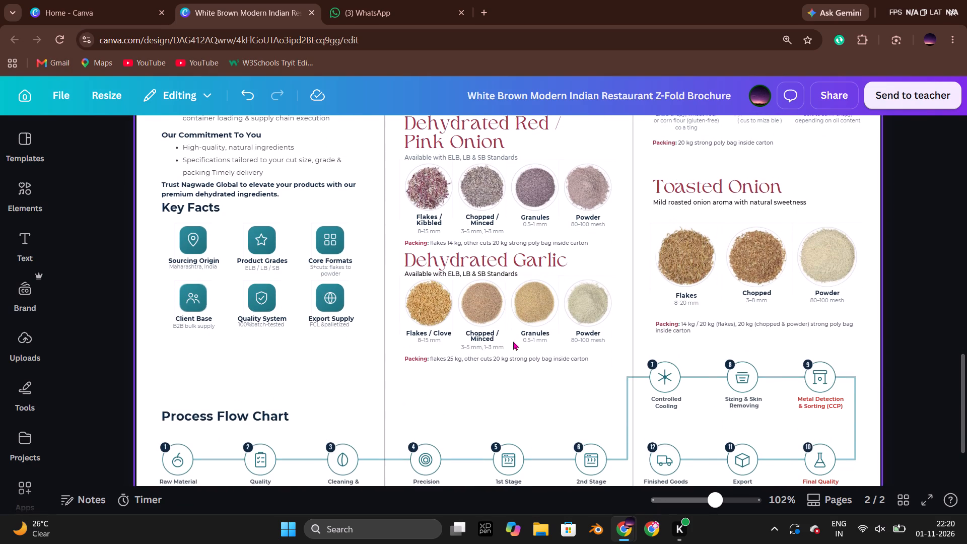
click(457, 355)
shift+drag(379, 302, 499, 336)
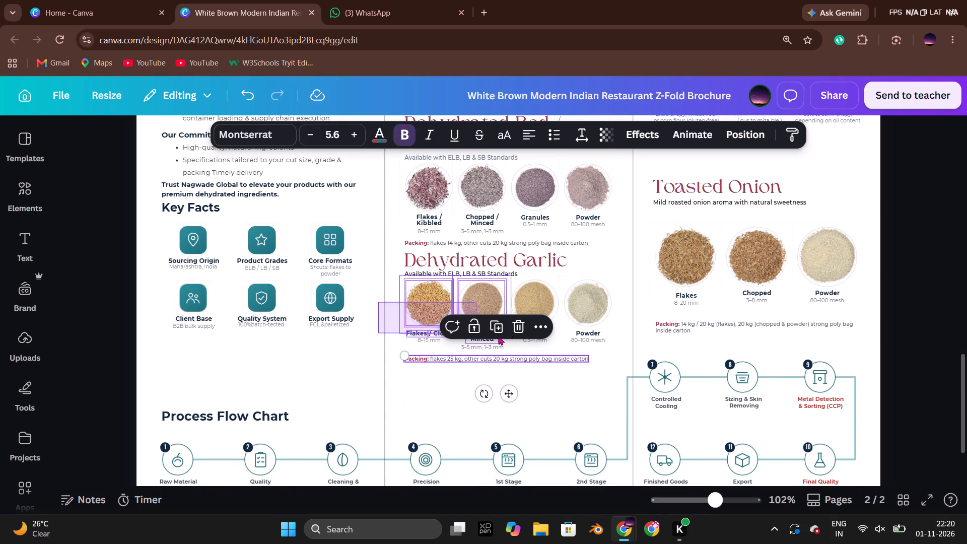
shift+drag(499, 336, 599, 344)
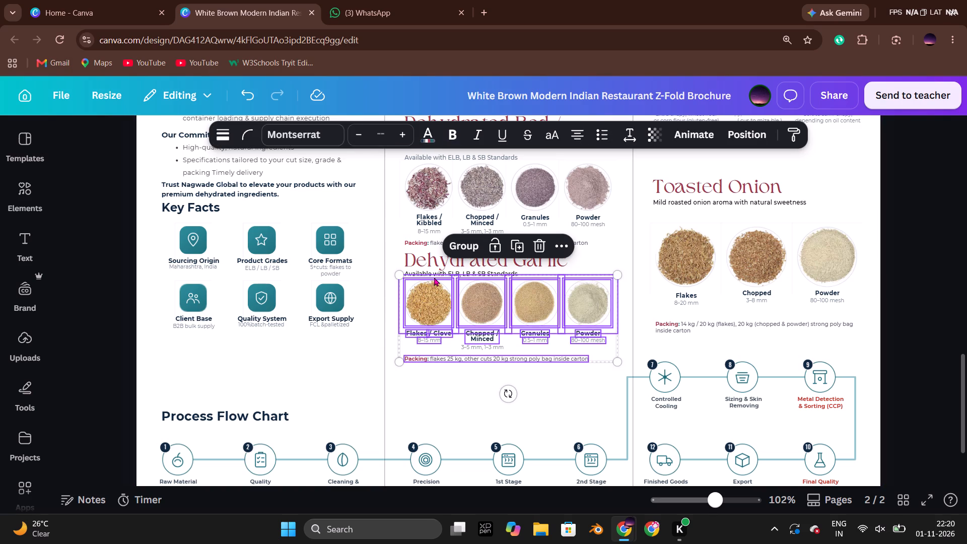
click(461, 250)
key(Down)
key(Down)
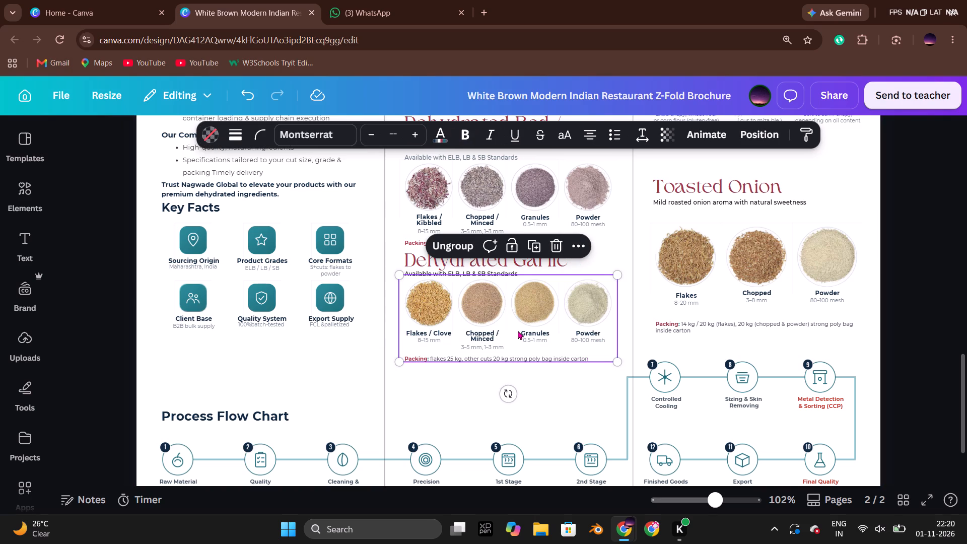
click(611, 239)
click(585, 294)
key(Down)
key(Down)
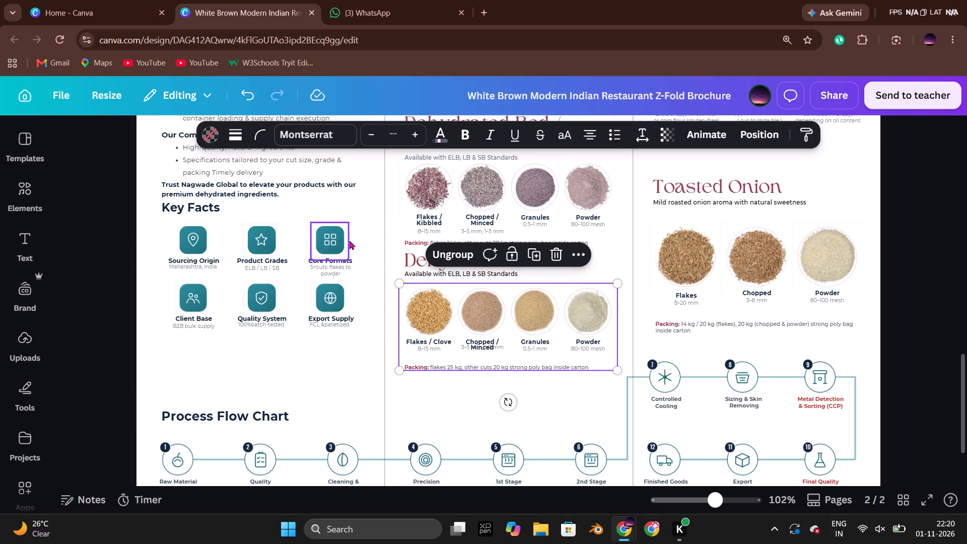
click(350, 240)
Nudge the Dehydrated Garlic heading and its standards subtitle slightly down toward the garlic products.
drag(387, 257, 433, 274)
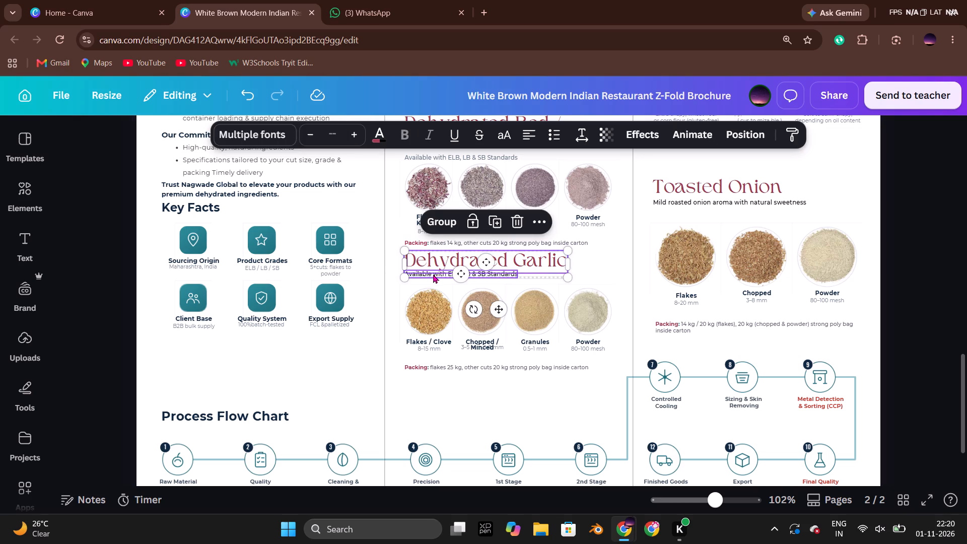
key(Down)
click(387, 226)
Nudge the packing line beneath the Red / Pink Onion products slightly down.
click(434, 240)
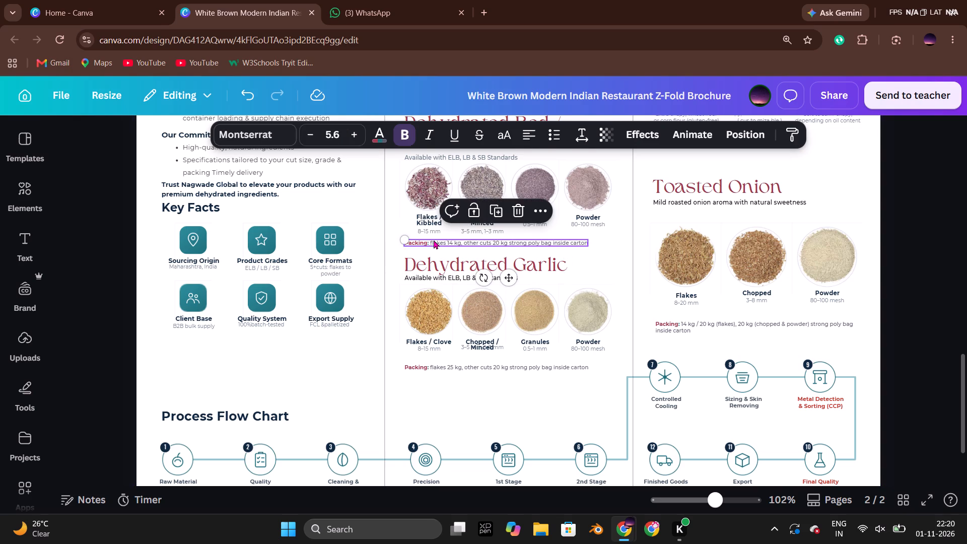
key(Down)
click(367, 225)
Group the Red / Pink Onion product images with their name and size labels, and nudge the group slightly down.
scroll(367, 225, up, 1)
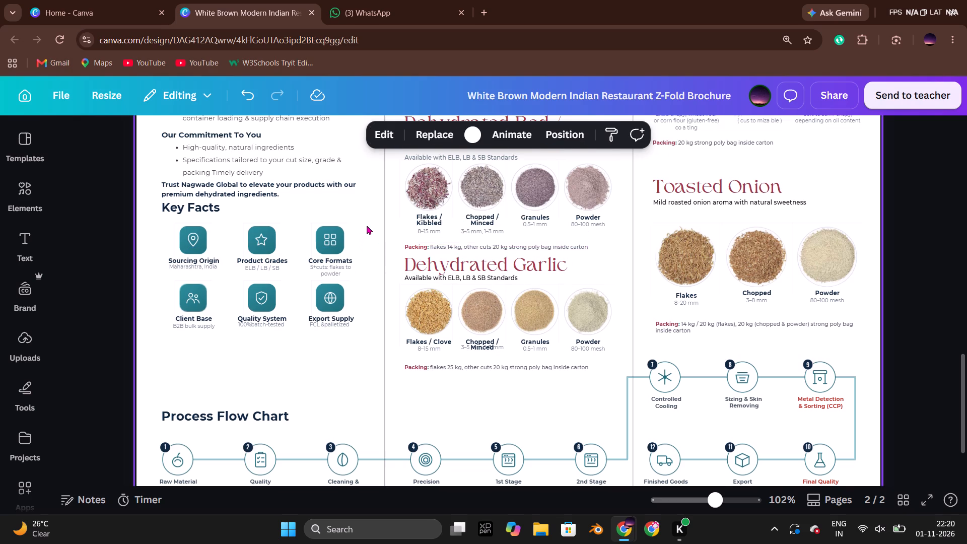
scroll(367, 225, up, 2)
scroll(390, 313, down, 1)
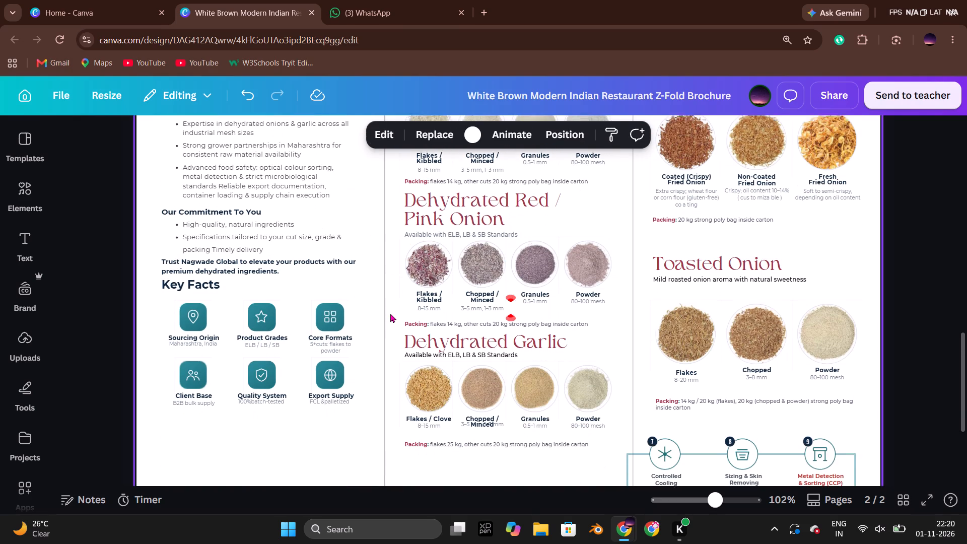
scroll(390, 313, down, 1)
drag(372, 256, 600, 308)
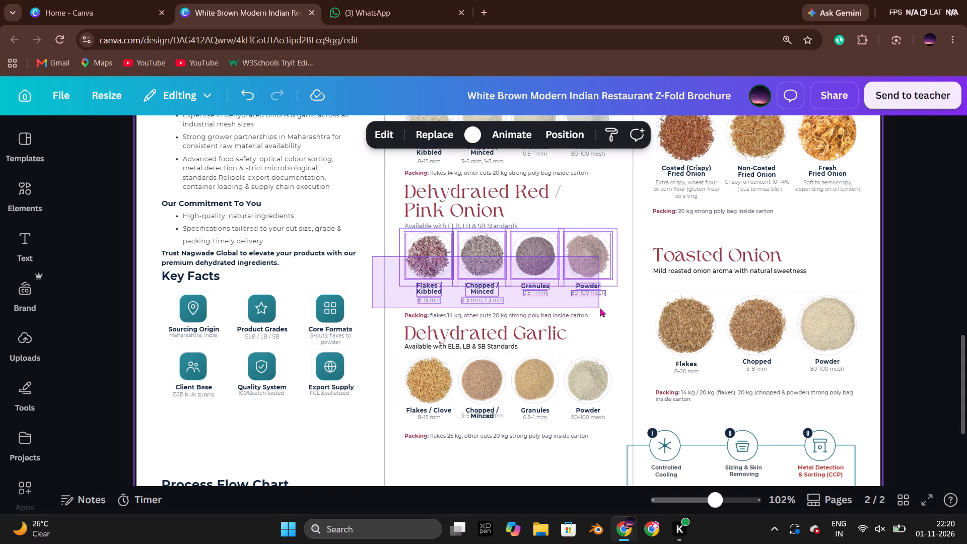
drag(600, 308, 609, 305)
click(470, 199)
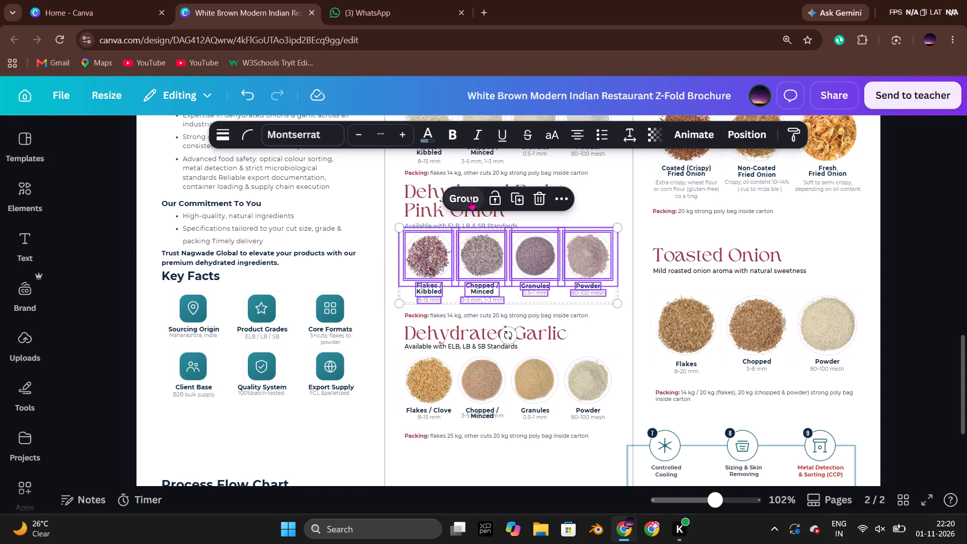
key(Down)
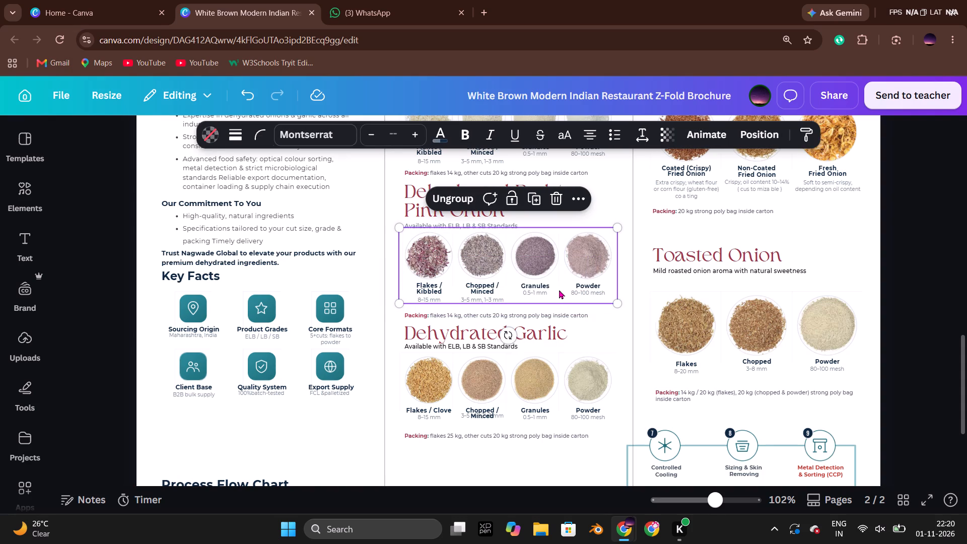
click(608, 206)
click(592, 251)
key(Down)
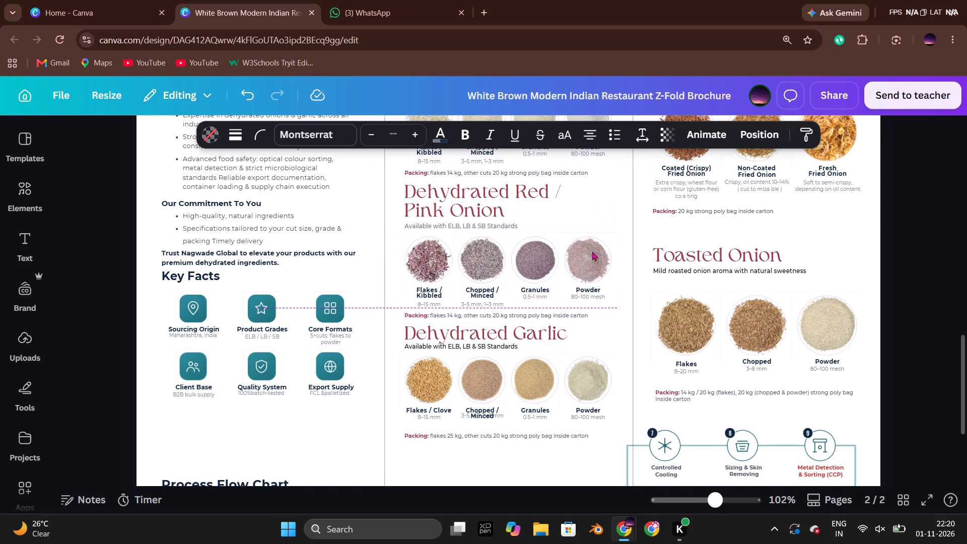
click(592, 203)
scroll(591, 205, up, 2)
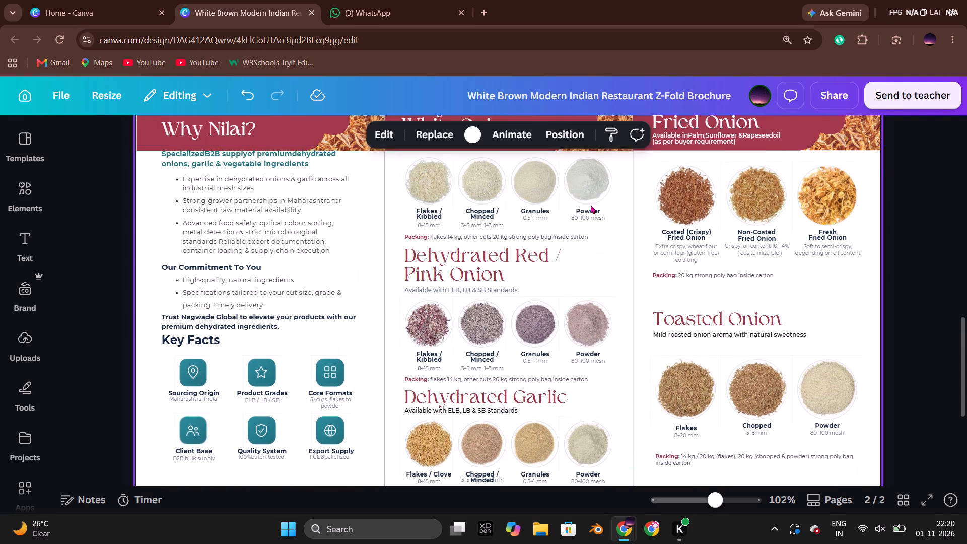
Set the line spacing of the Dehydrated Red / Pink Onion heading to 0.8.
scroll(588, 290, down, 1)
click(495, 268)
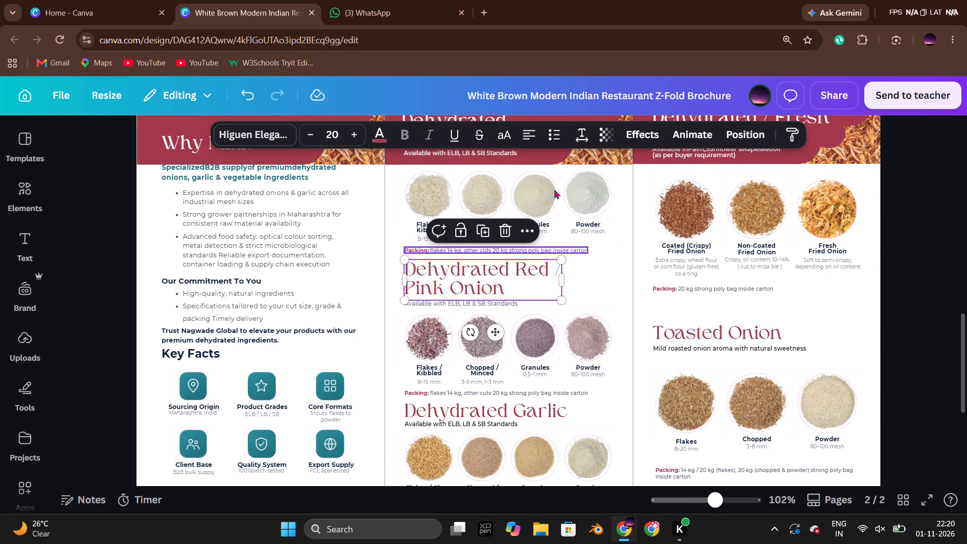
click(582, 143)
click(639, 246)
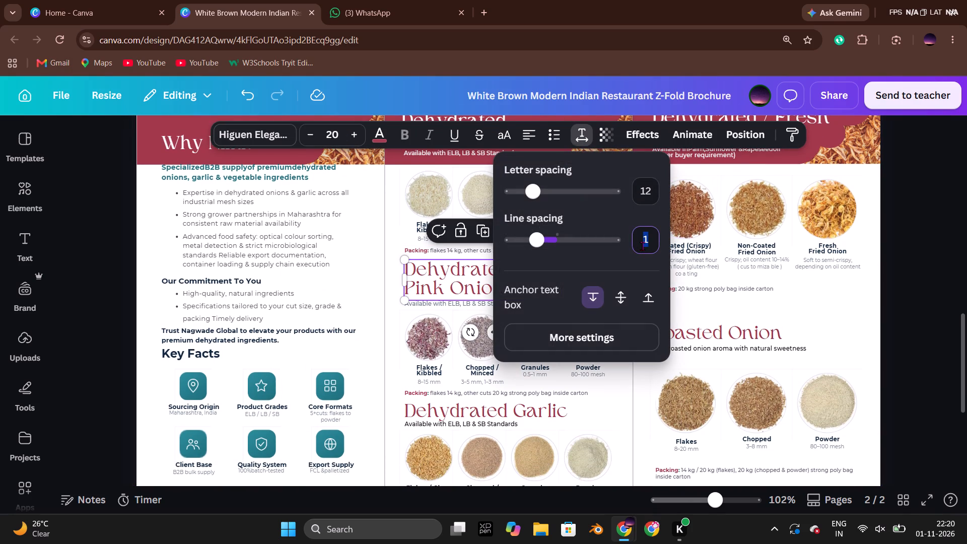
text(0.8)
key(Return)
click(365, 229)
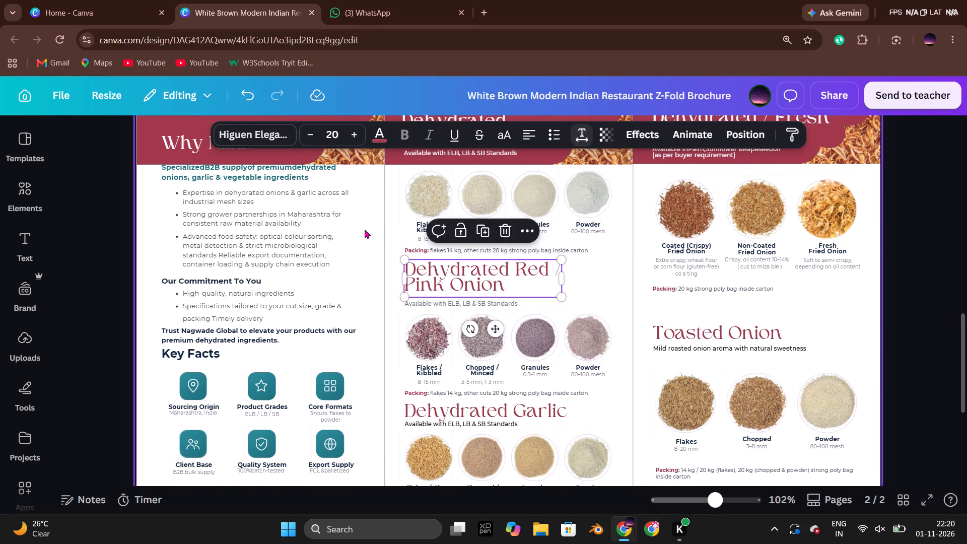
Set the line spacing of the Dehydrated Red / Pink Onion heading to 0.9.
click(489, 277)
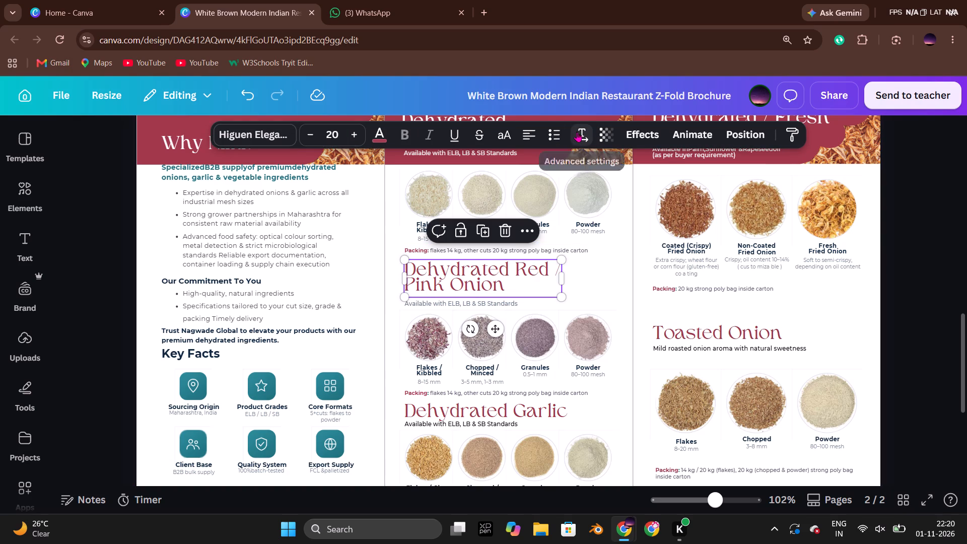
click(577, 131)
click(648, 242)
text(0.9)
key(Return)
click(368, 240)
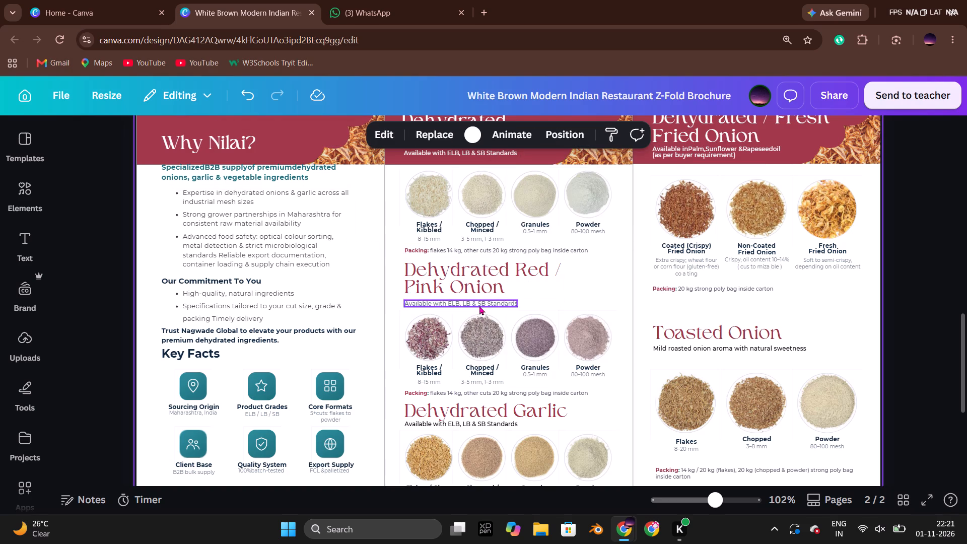
Examine the vertical spacing of the product sections on page 2, from the header bands down to the process flow chart.
scroll(545, 291, up, 1)
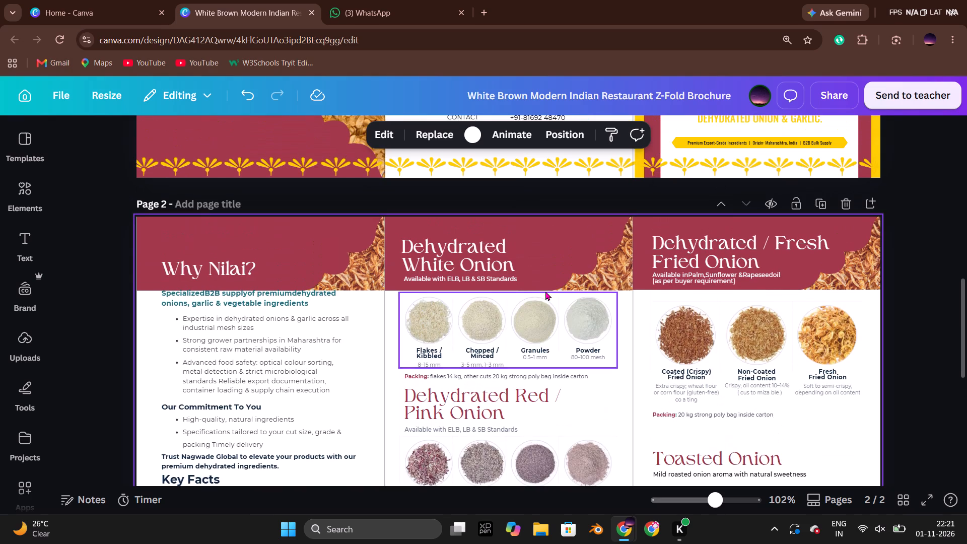
scroll(545, 291, down, 1)
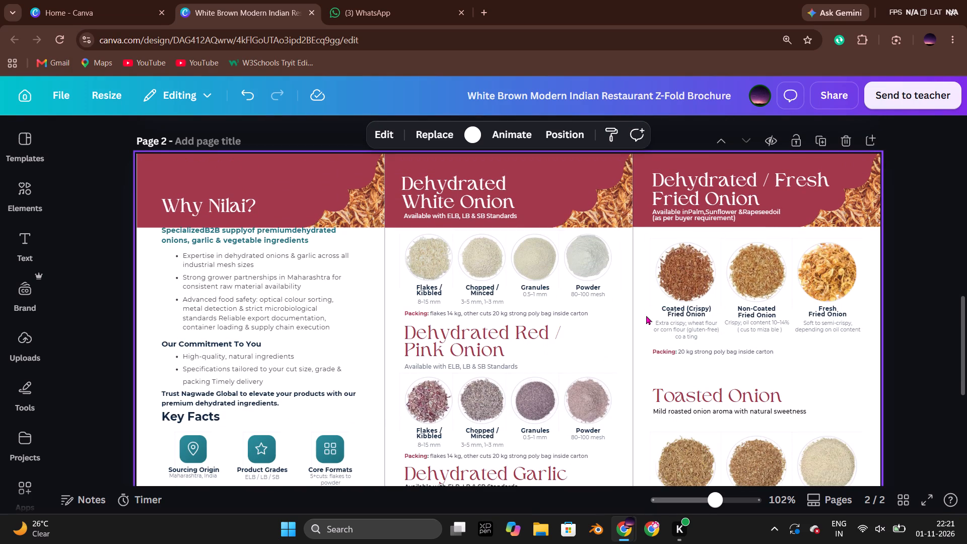
scroll(647, 315, down, 1)
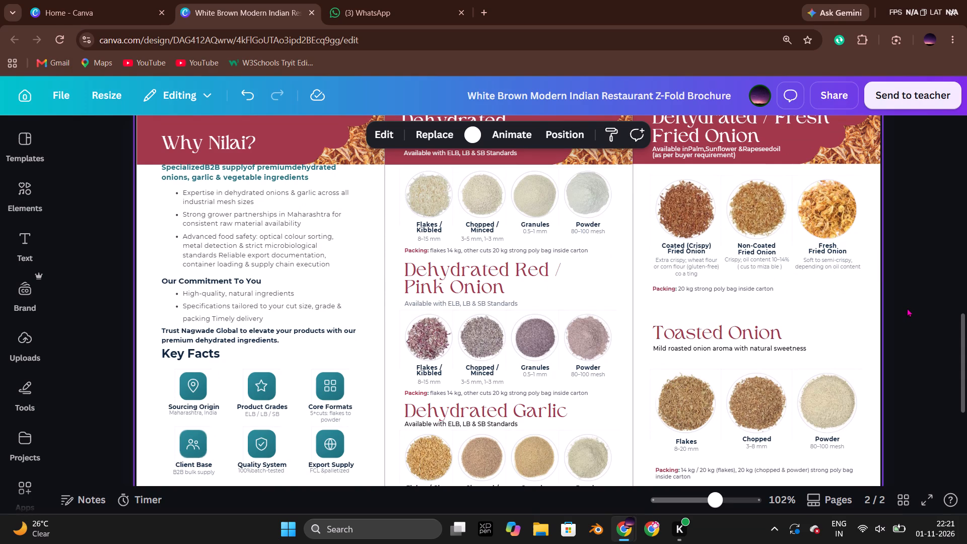
scroll(907, 308, down, 1)
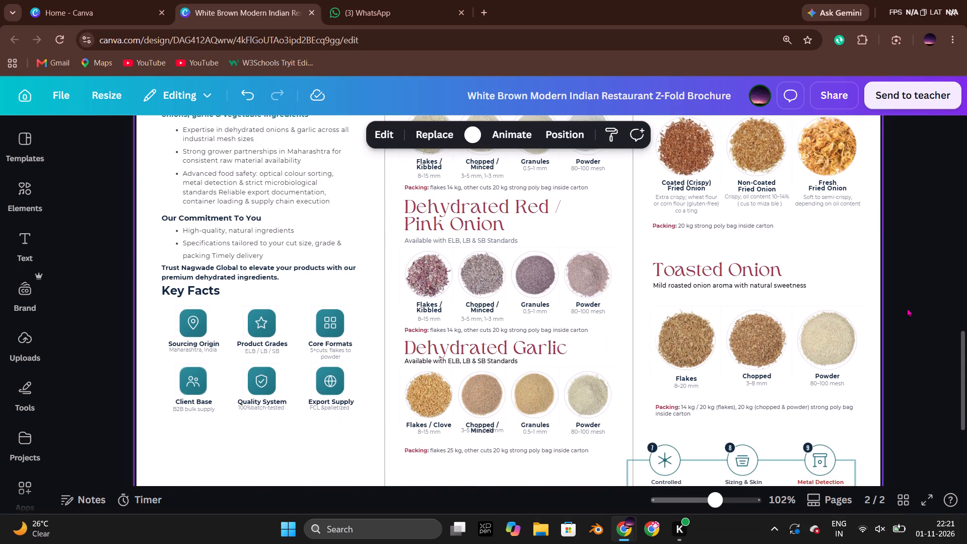
scroll(908, 307, up, 3)
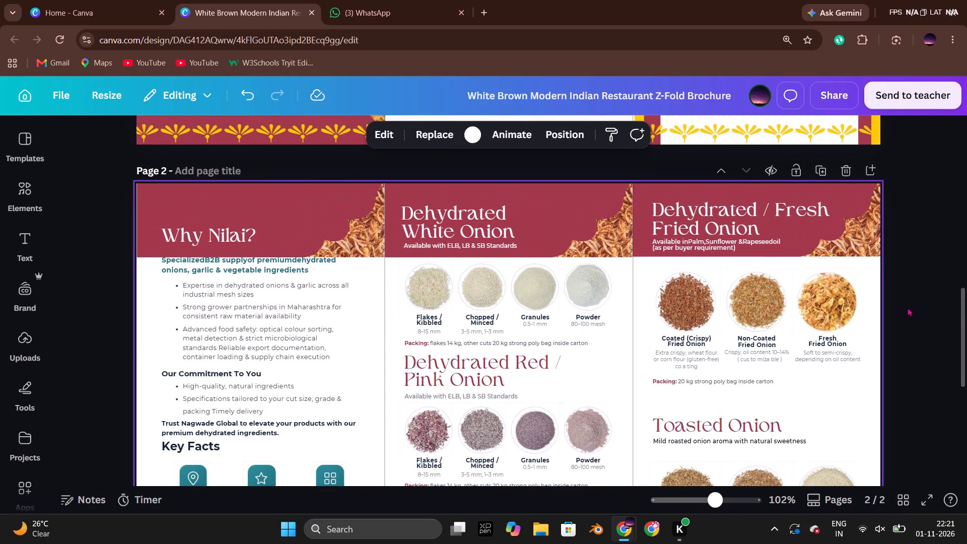
scroll(908, 307, down, 2)
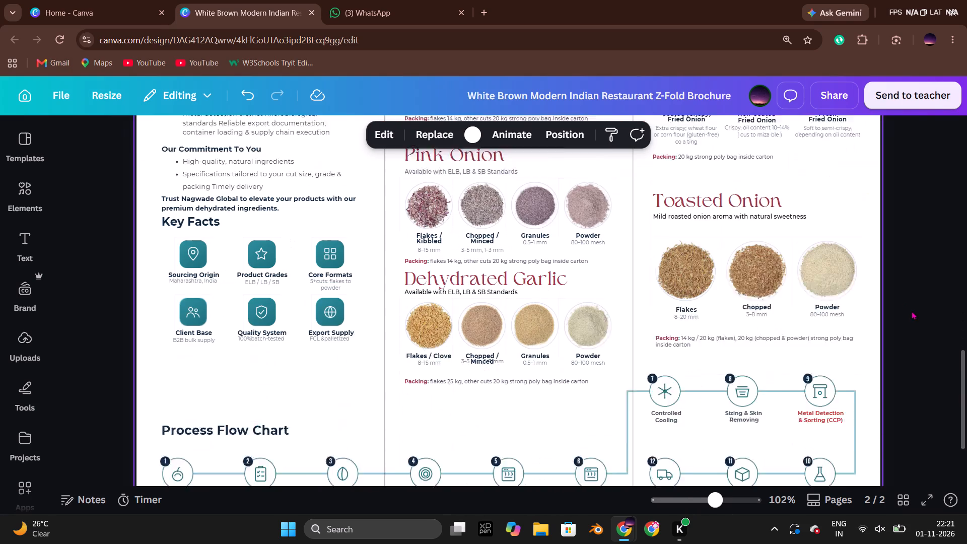
scroll(912, 311, down, 1)
scroll(926, 309, up, 1)
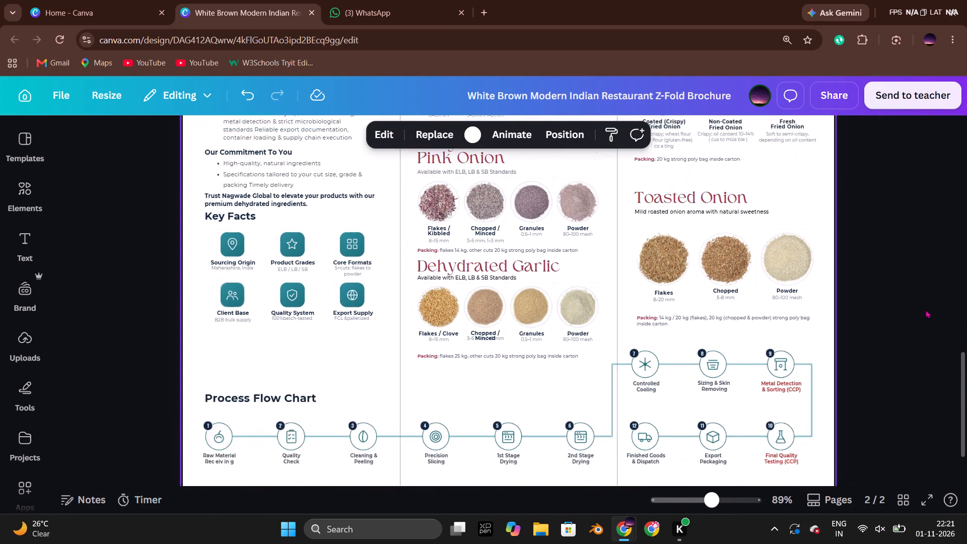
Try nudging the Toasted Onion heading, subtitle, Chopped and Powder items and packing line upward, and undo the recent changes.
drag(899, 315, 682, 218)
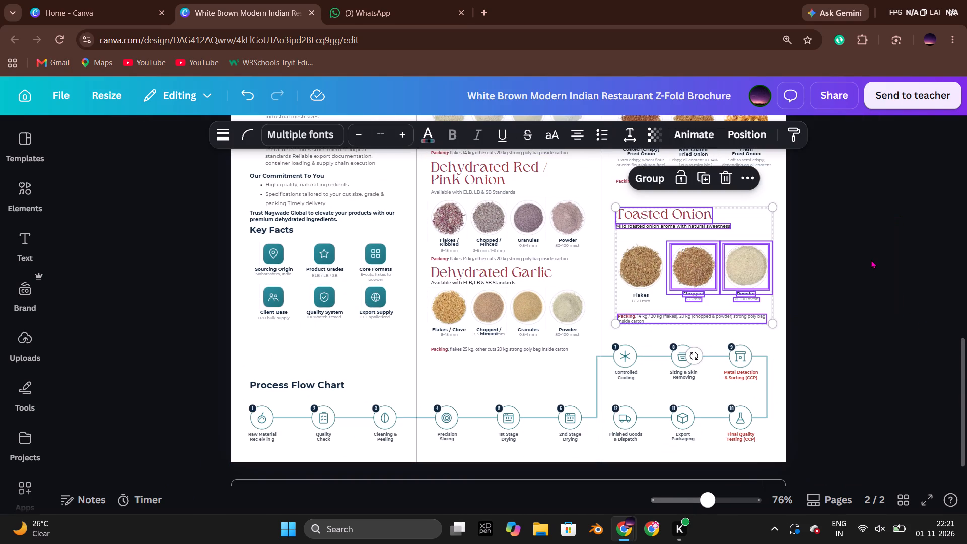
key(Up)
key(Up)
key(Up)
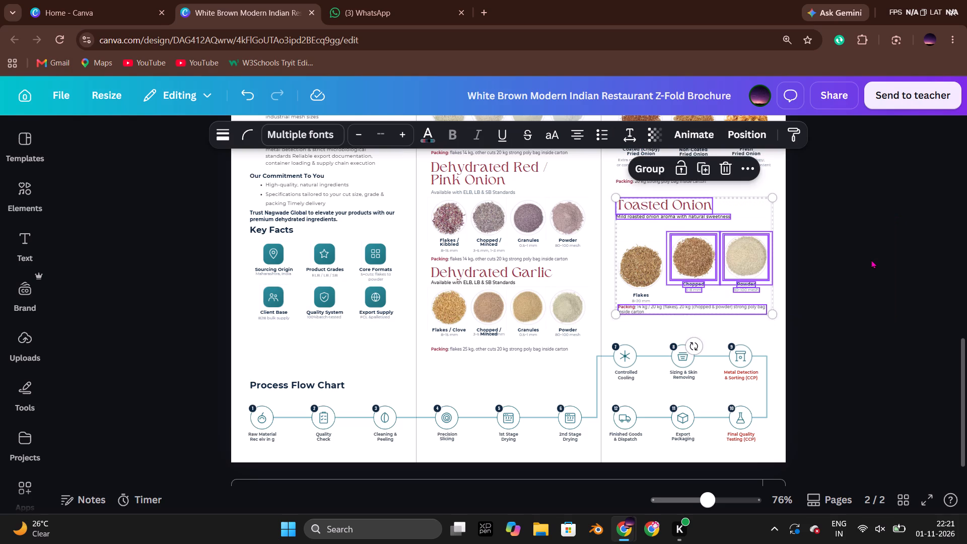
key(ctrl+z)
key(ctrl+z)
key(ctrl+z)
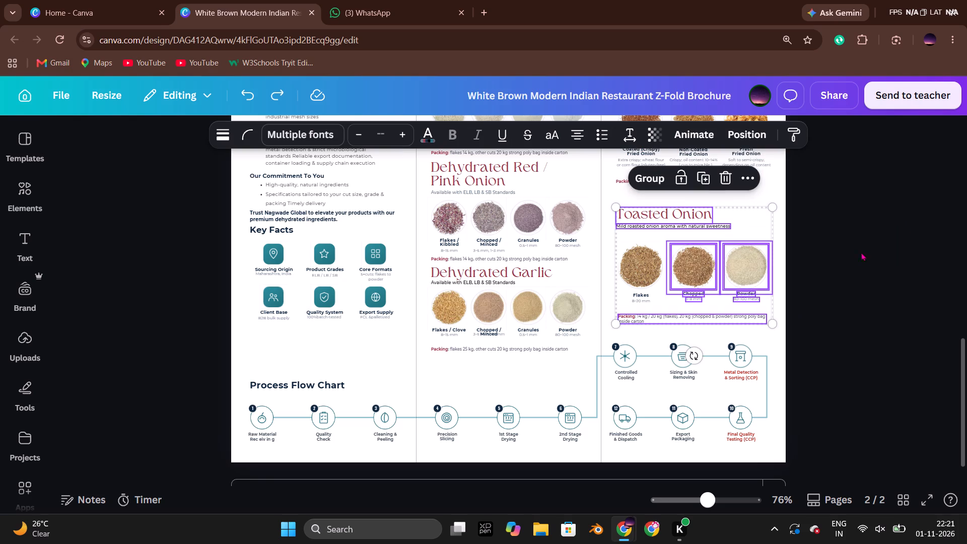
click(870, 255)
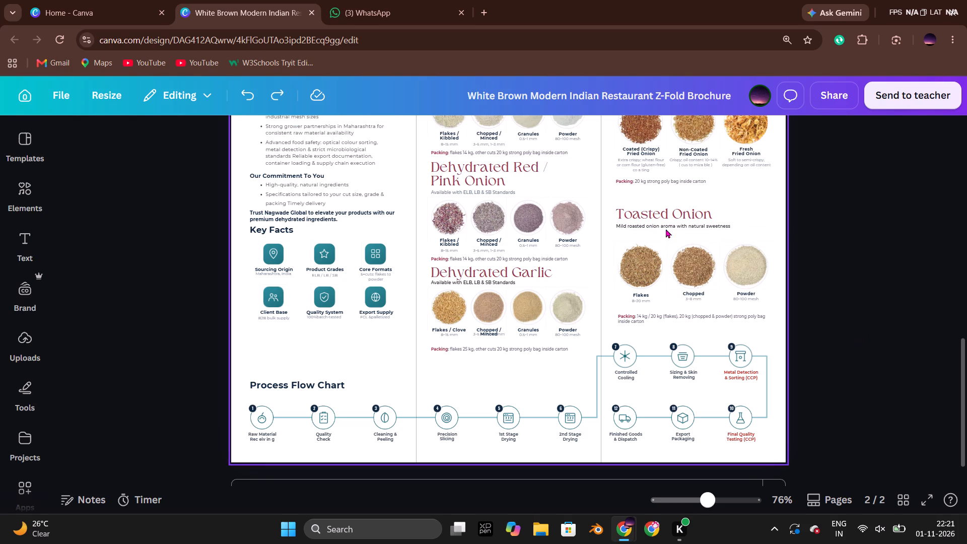
Redo the undone line spacing change and set the Dehydrated Red / Pink Onion heading's line spacing to 0.9.
scroll(676, 229, down, 1)
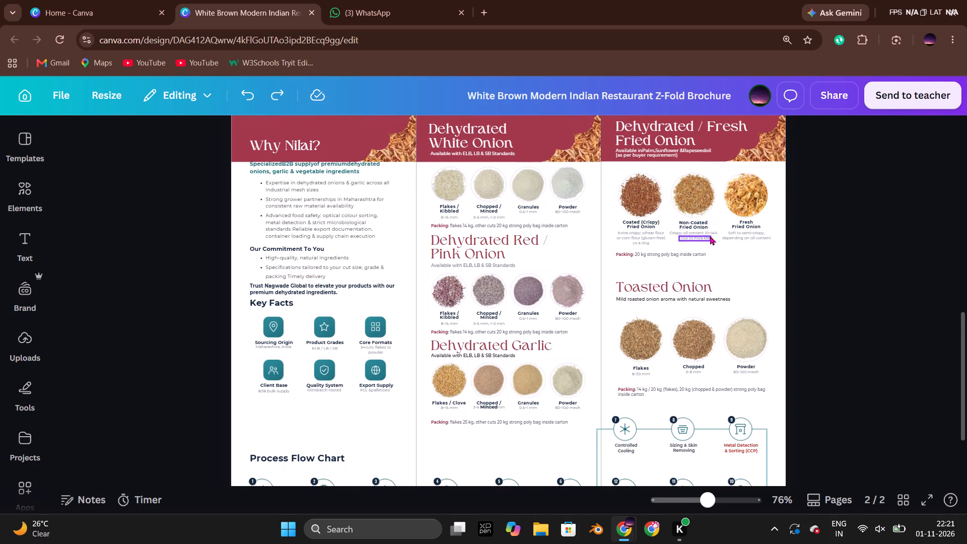
scroll(710, 236, down, 1)
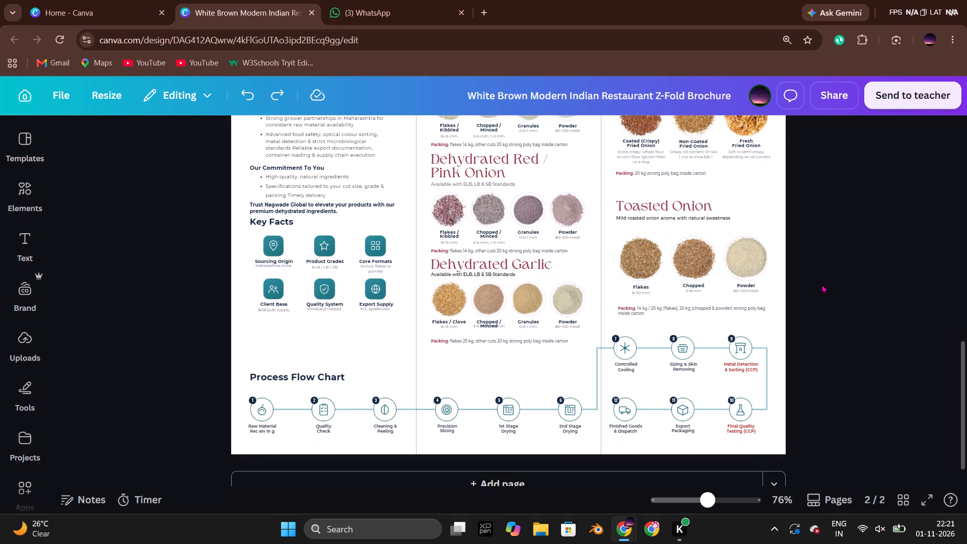
key(ctrl+y)
click(829, 281)
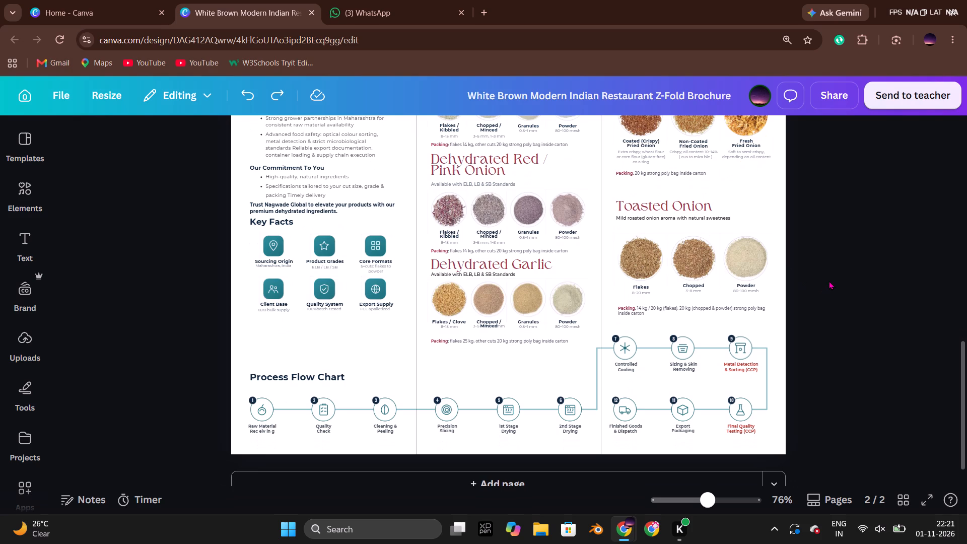
click(515, 161)
click(577, 128)
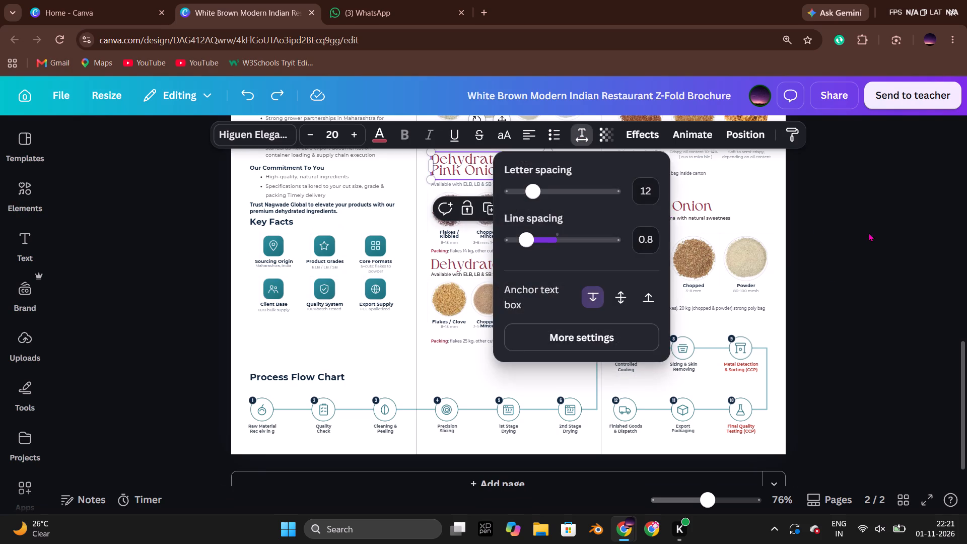
click(869, 232)
click(586, 135)
click(649, 244)
text(0.9)
key(Return)
click(838, 243)
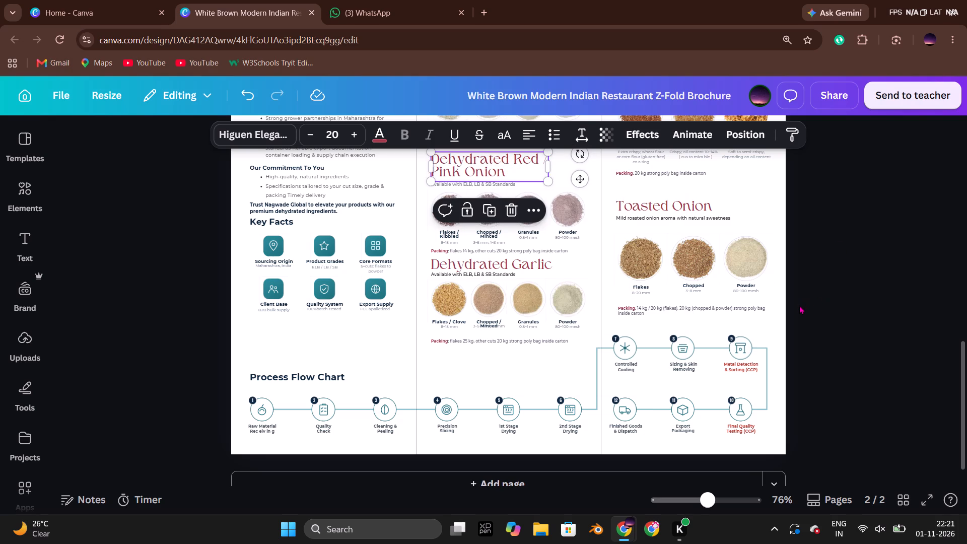
Group the entire Toasted Onion section, from heading to packing line, and nudge it up toward the fried onion section.
drag(802, 310, 618, 207)
click(647, 175)
click(869, 293)
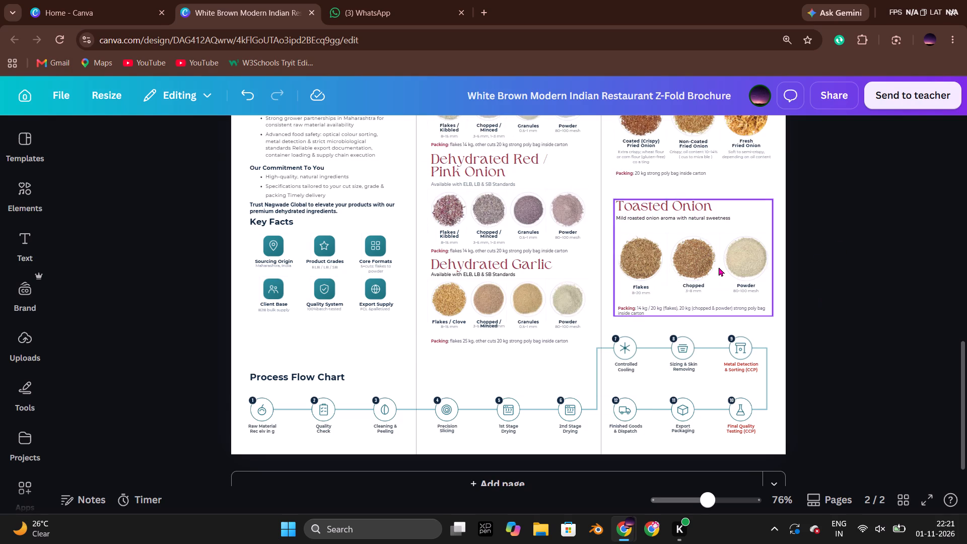
click(719, 267)
key(Up)
key(Up)
key(Up)
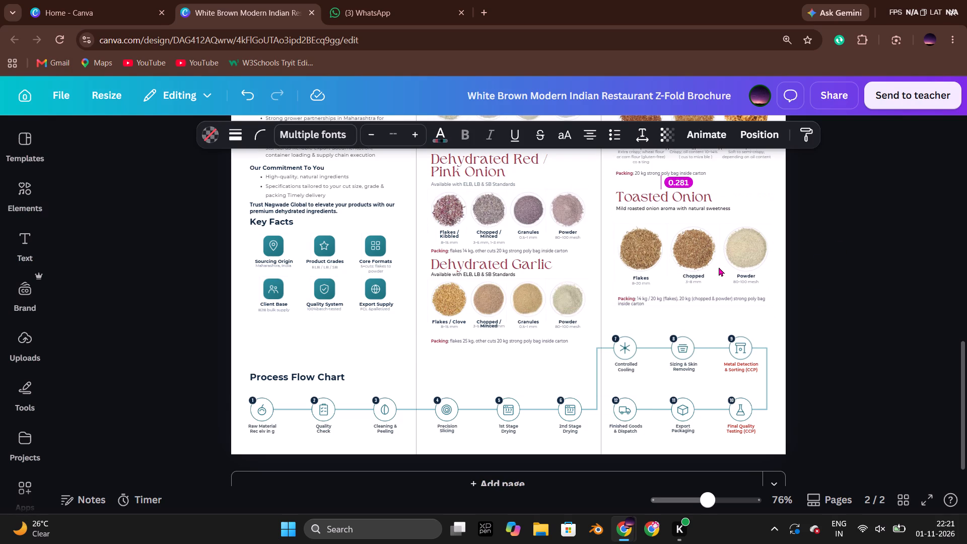
key(Up)
key(Up)
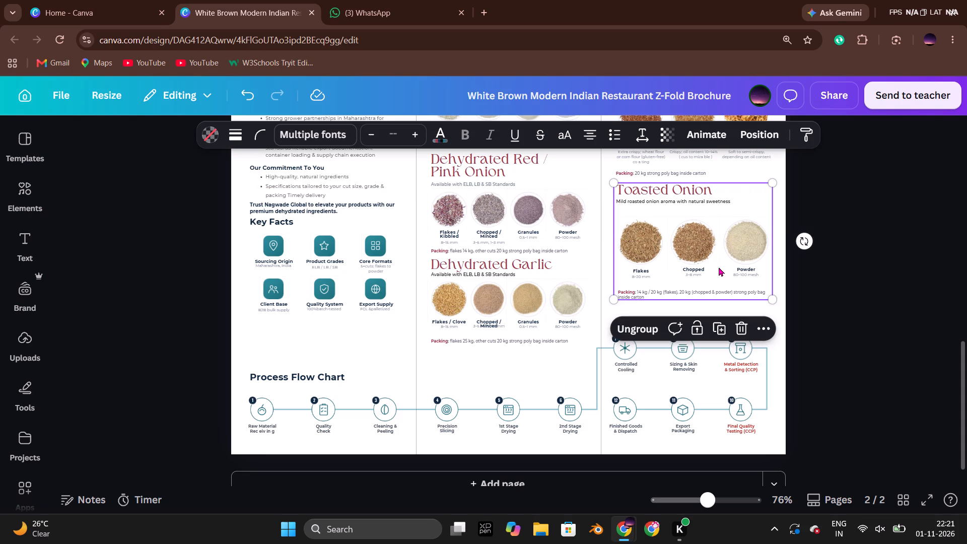
click(893, 207)
Group the three fried onion product images with their names and descriptions, and nudge the group slightly up.
scroll(891, 171, up, 1)
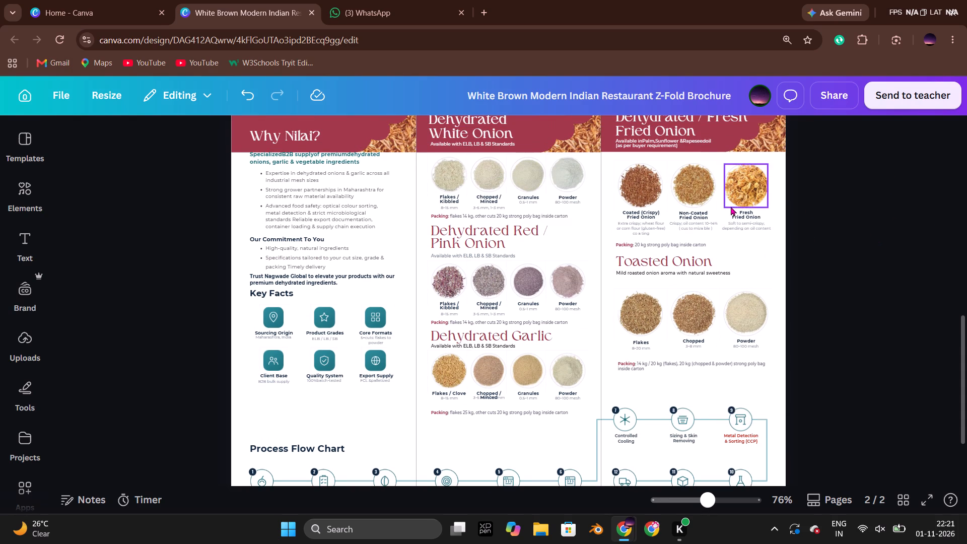
drag(839, 215, 624, 183)
click(881, 212)
drag(795, 236, 678, 193)
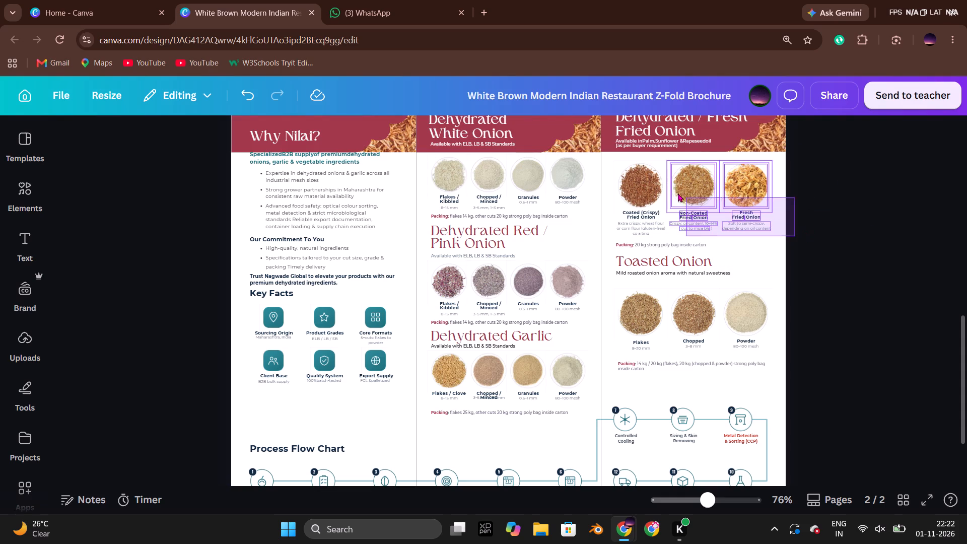
drag(678, 193, 635, 164)
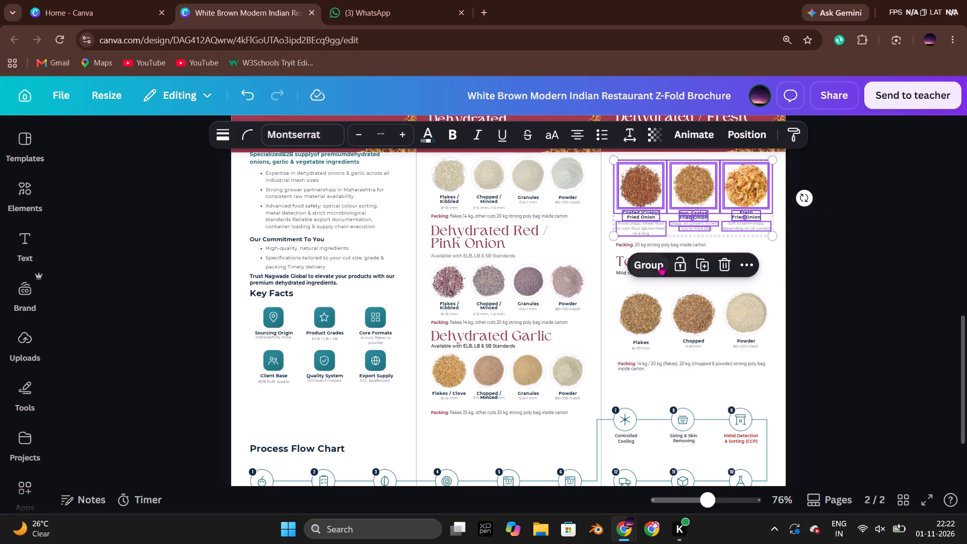
click(657, 263)
click(900, 228)
click(756, 207)
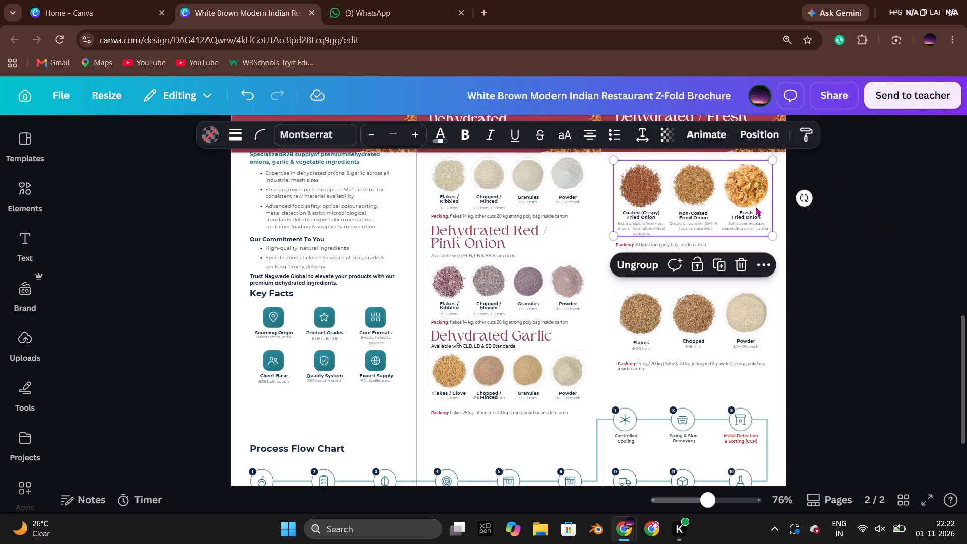
key(Up)
click(848, 218)
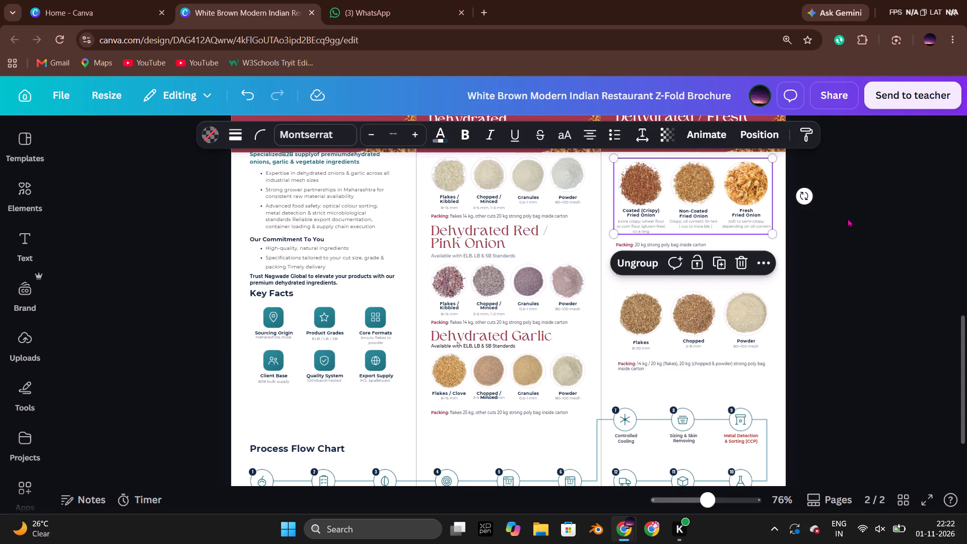
Nudge the packing line beneath the fried onion products slightly up.
click(698, 243)
key(Up)
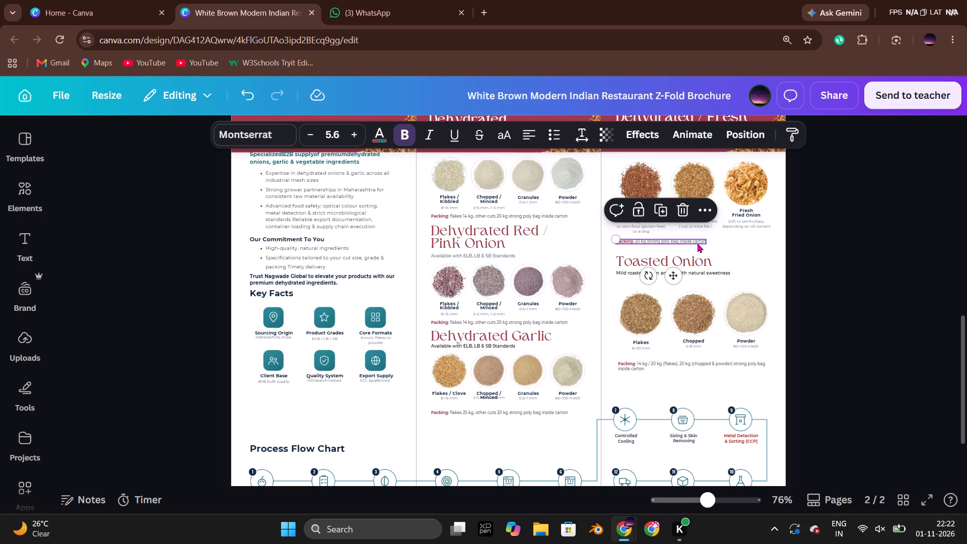
click(862, 276)
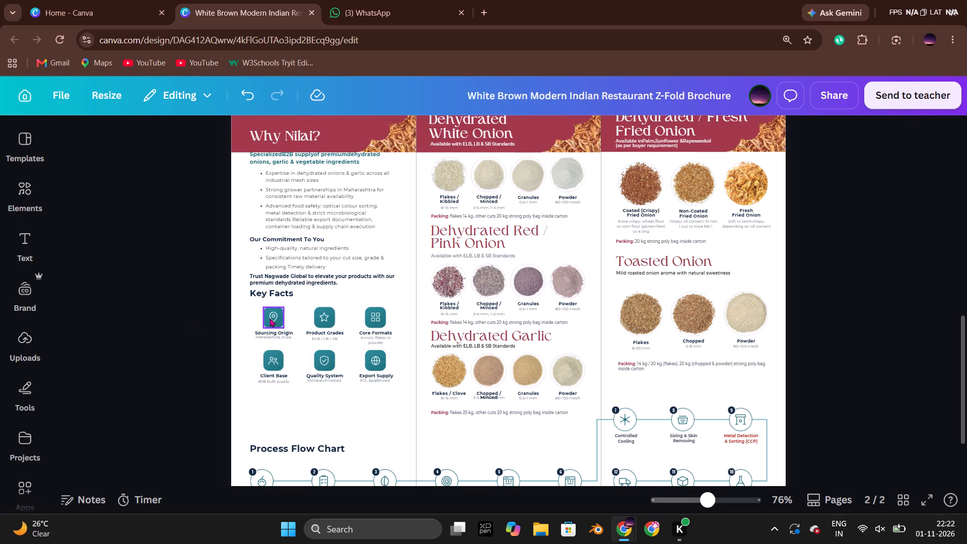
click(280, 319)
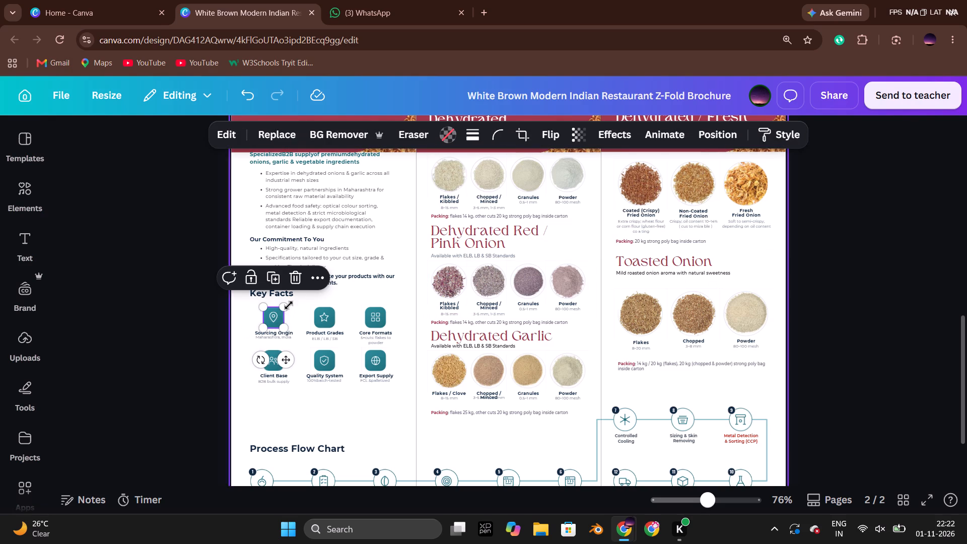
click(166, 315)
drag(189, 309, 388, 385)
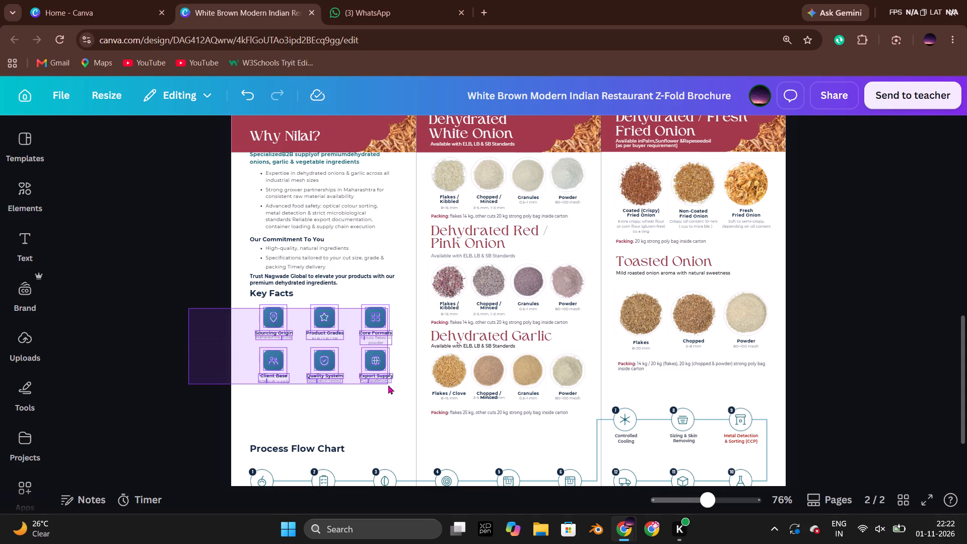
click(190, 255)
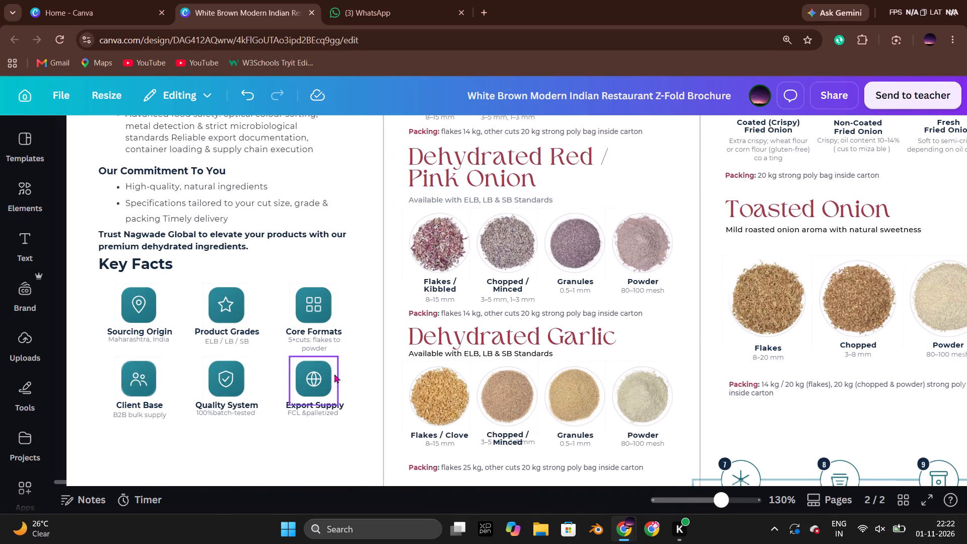
Recolor both gradient colors of the Export Supply icon tile under Key Facts to crimson #a1384a.
click(327, 383)
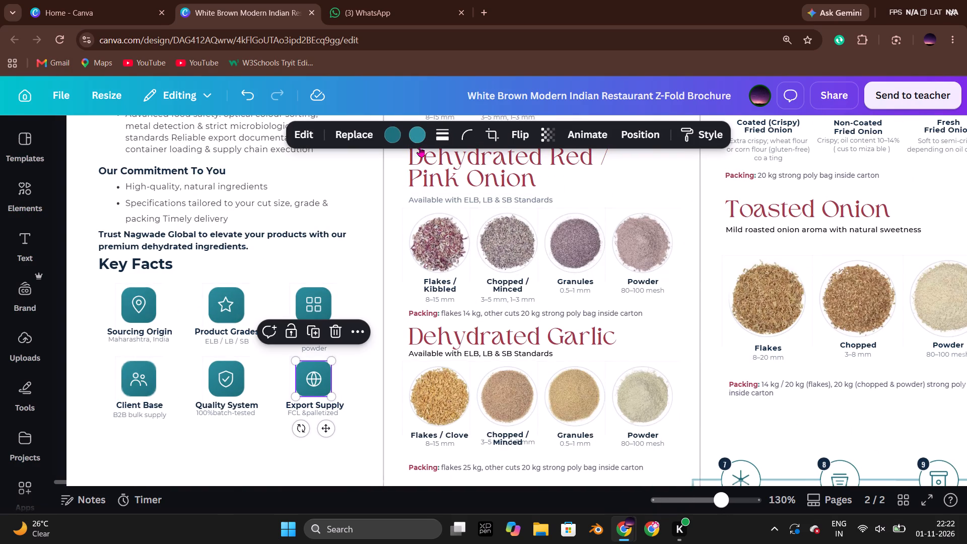
click(418, 141)
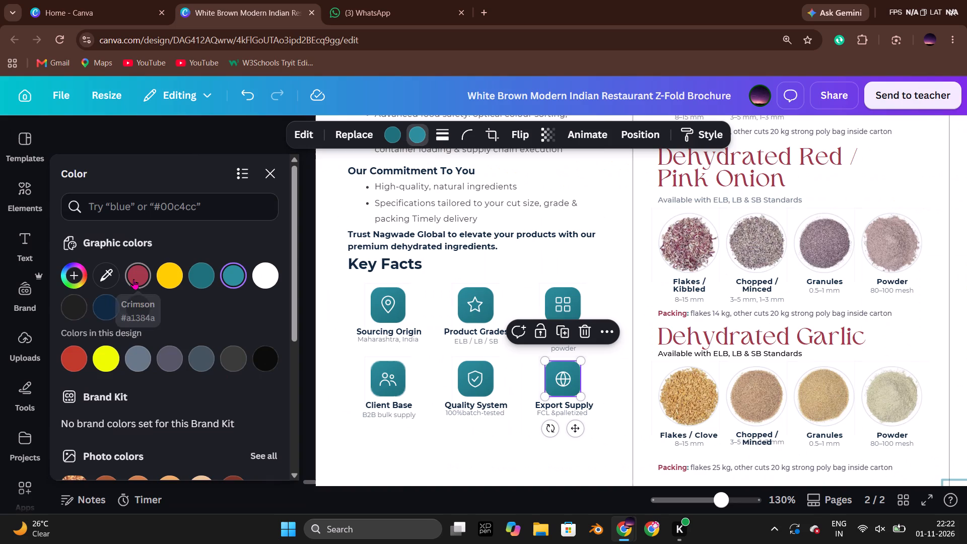
click(133, 279)
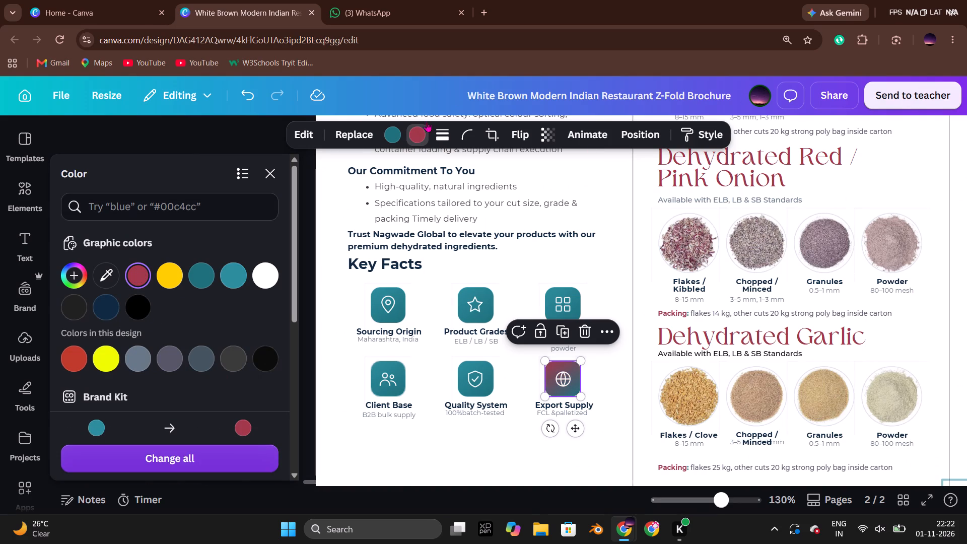
click(389, 142)
click(139, 277)
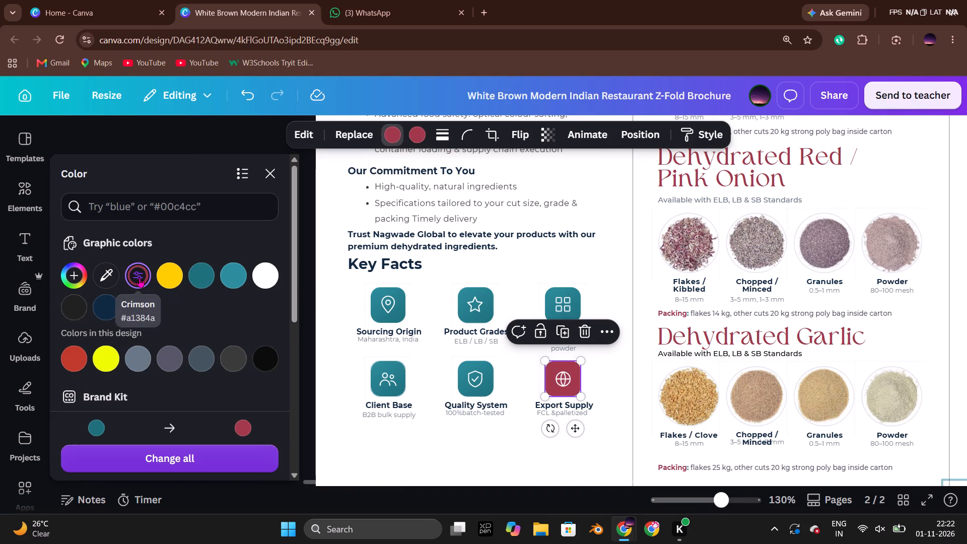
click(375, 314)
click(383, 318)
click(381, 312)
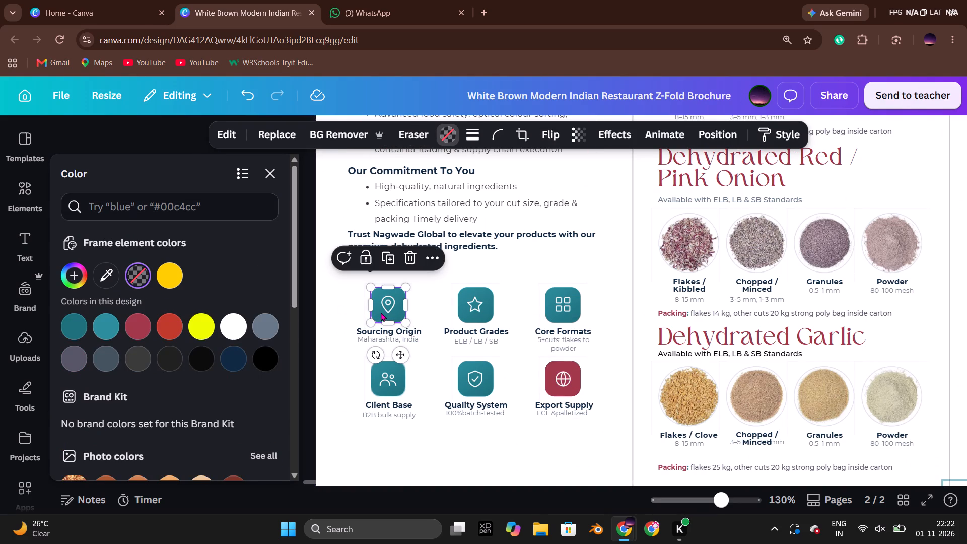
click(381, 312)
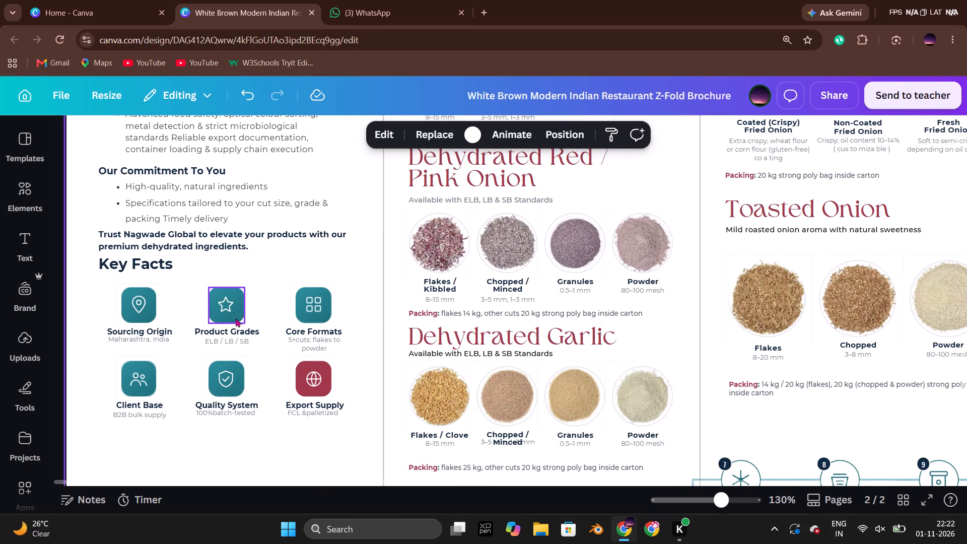
Set both gradient colors of the Product Grades tile to crimson #a1384a and apply the azure #2b8e9c replacement across the page.
click(243, 317)
click(389, 138)
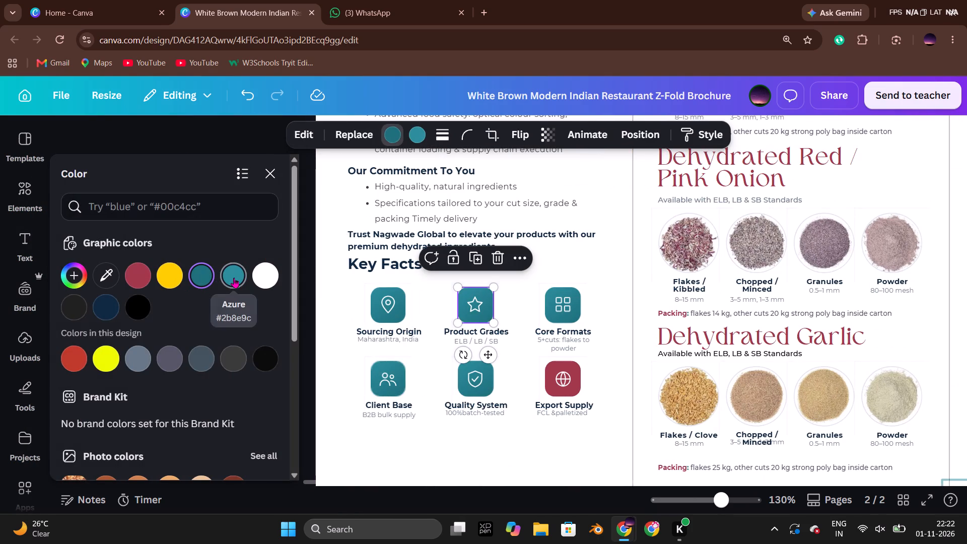
click(141, 279)
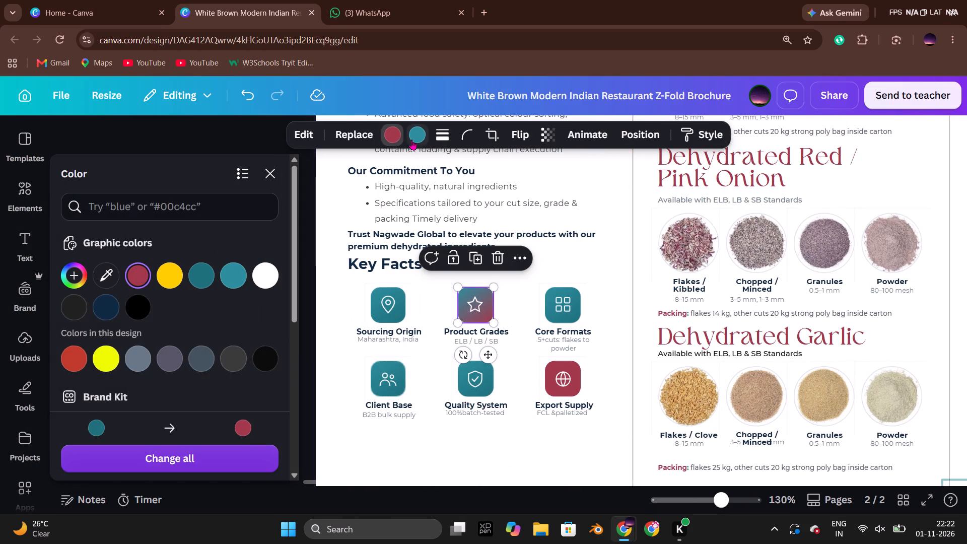
click(412, 138)
click(142, 284)
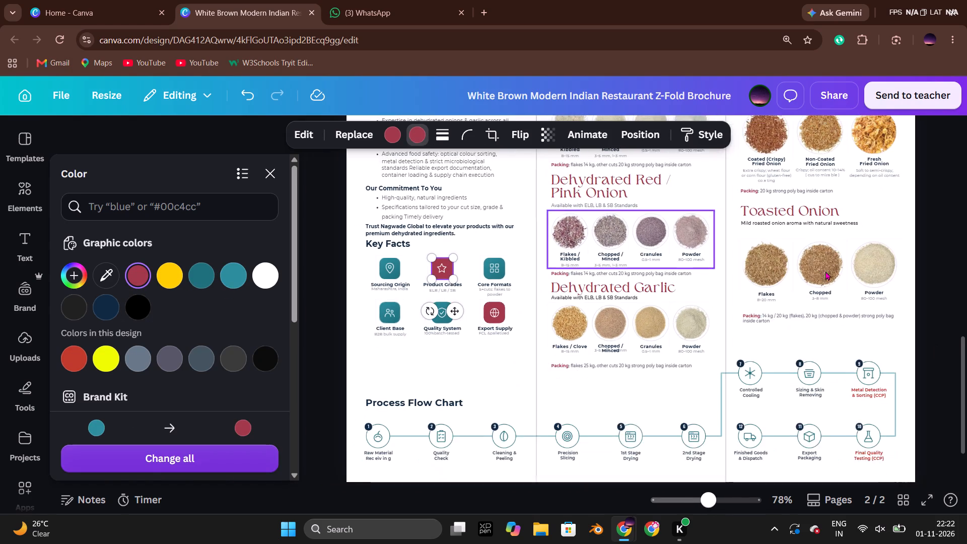
click(187, 454)
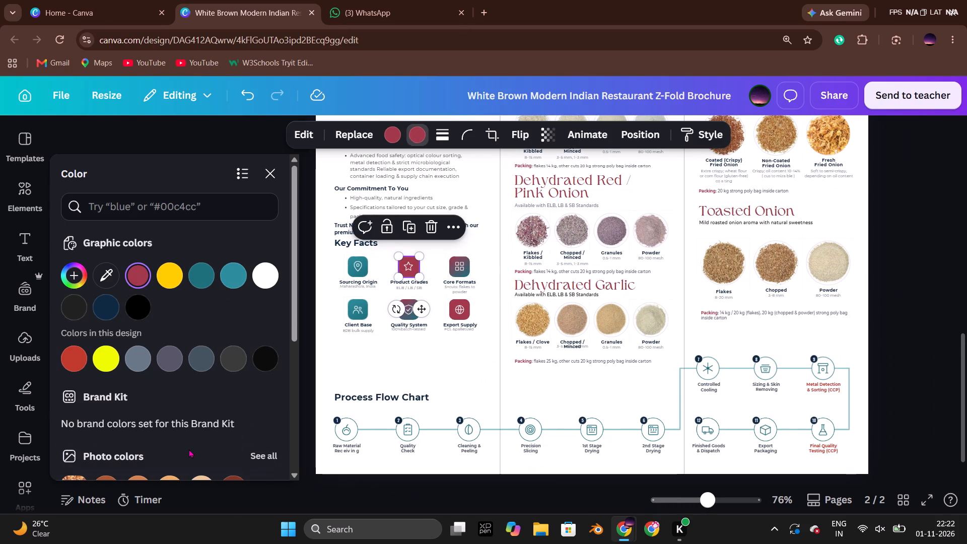
Replace the Quality System tile's remaining teal with crimson and apply that replacement to all matching elements on the page.
click(395, 140)
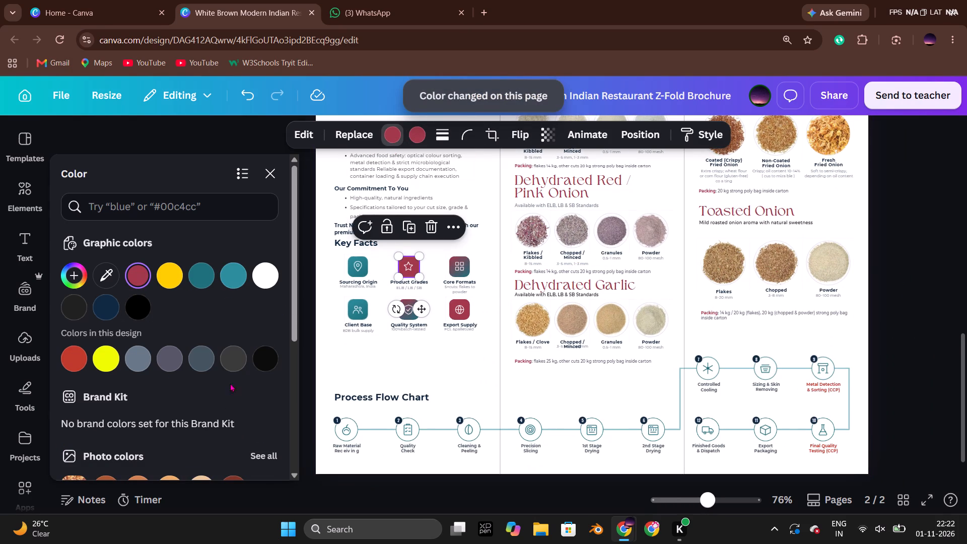
click(366, 315)
click(465, 316)
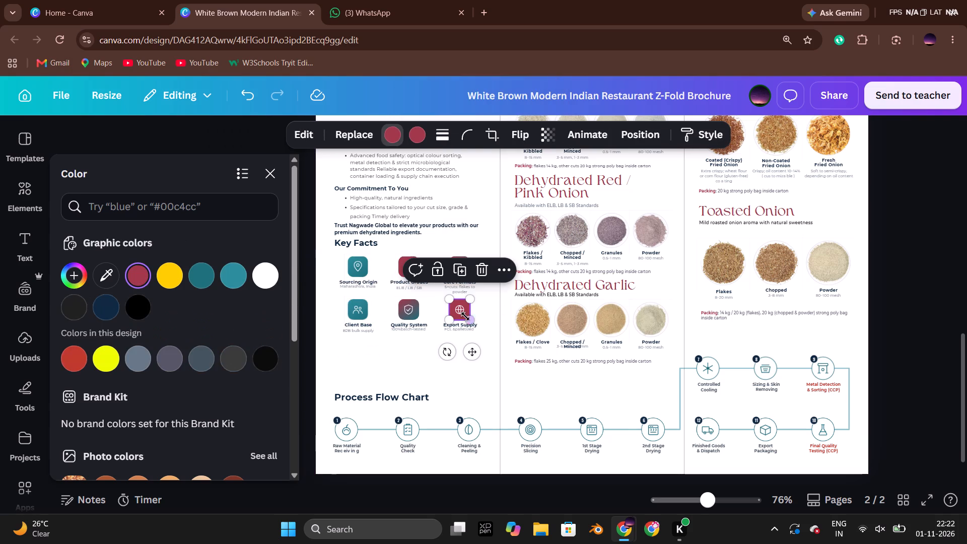
click(393, 140)
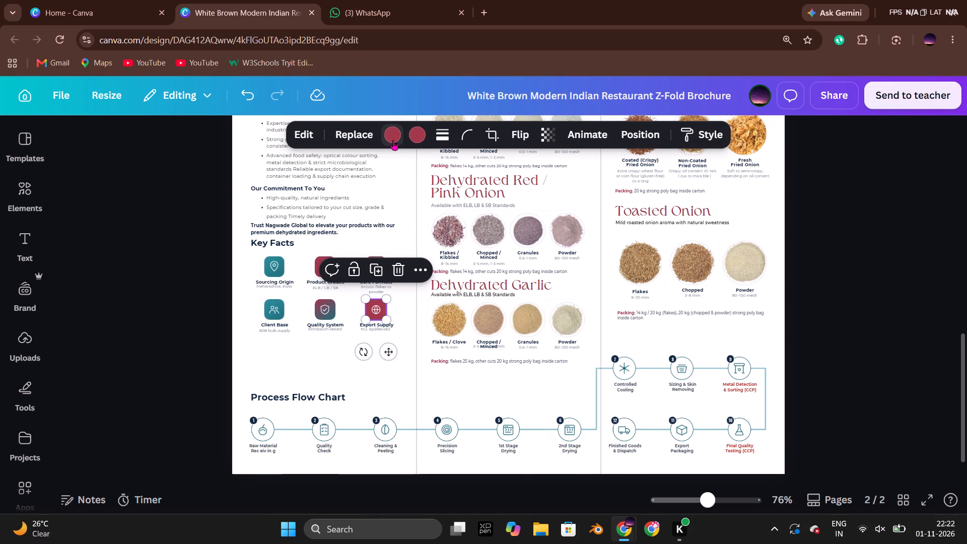
click(393, 140)
click(413, 316)
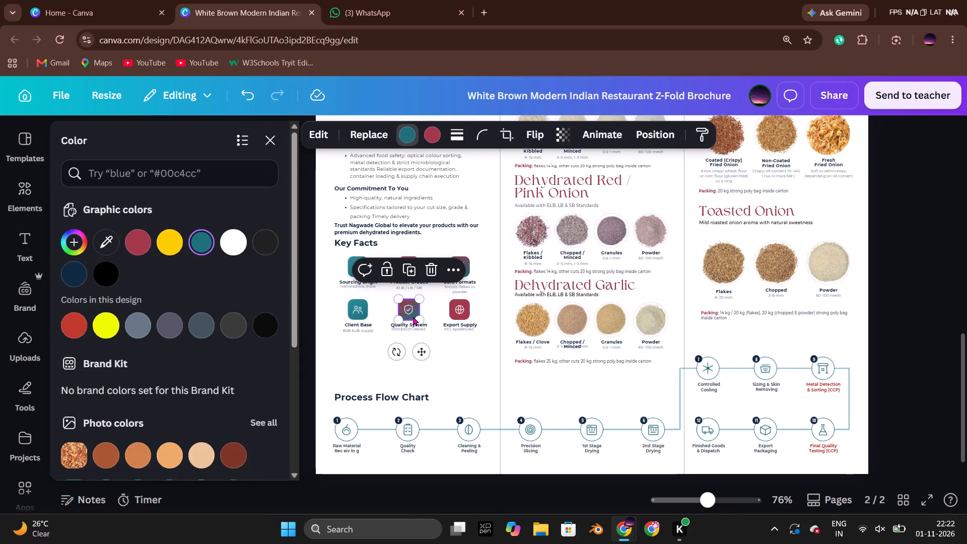
click(144, 281)
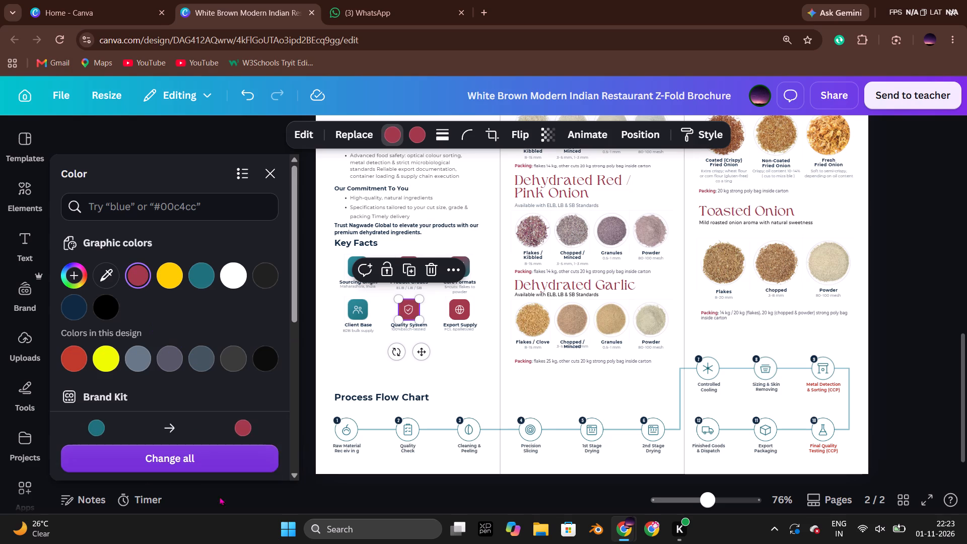
click(220, 461)
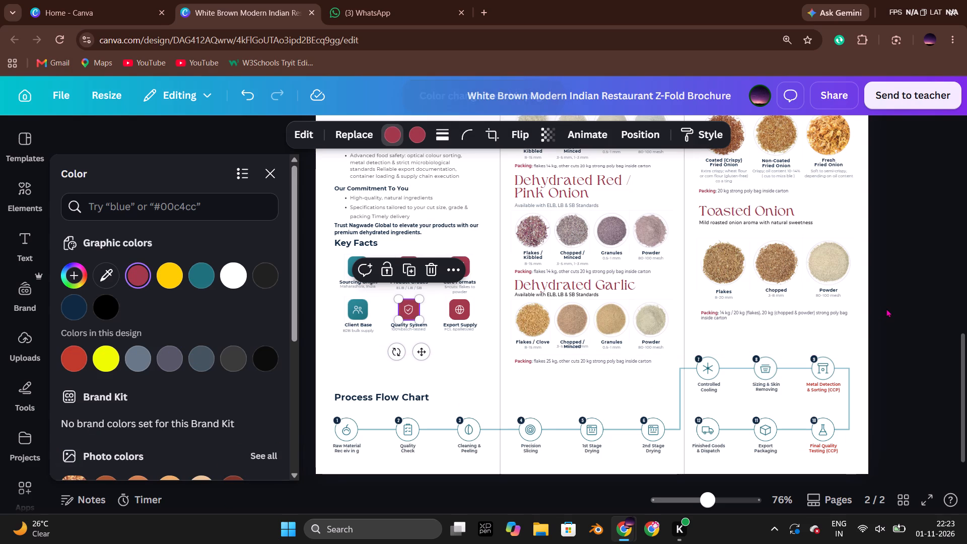
double_click(886, 308)
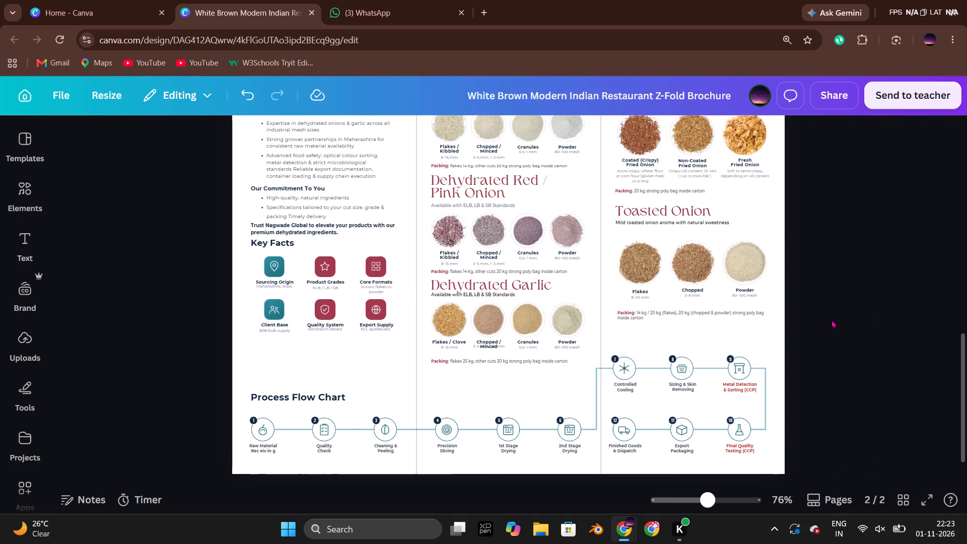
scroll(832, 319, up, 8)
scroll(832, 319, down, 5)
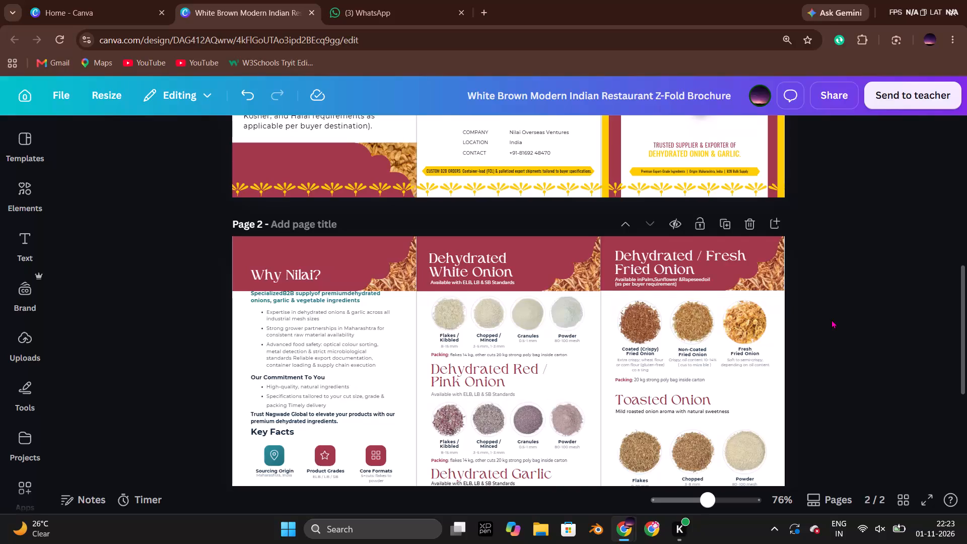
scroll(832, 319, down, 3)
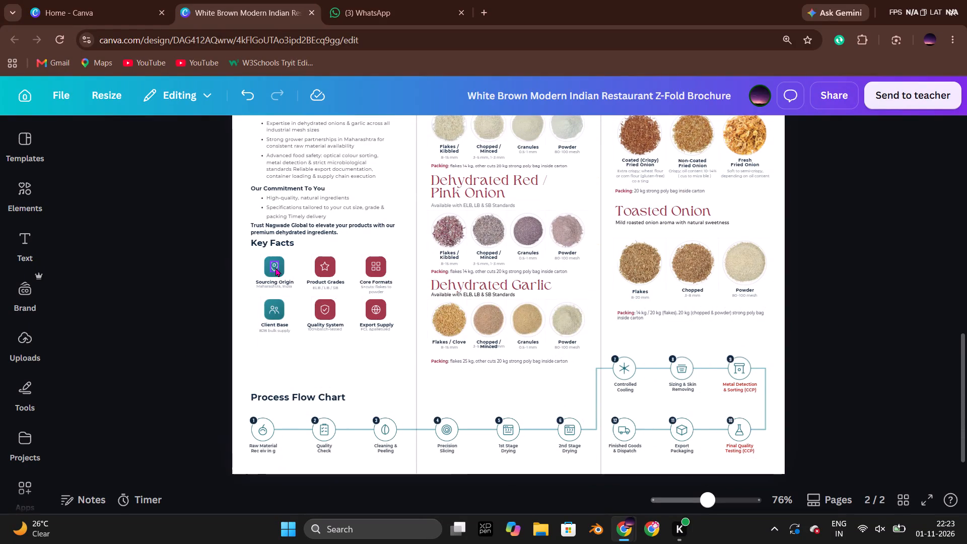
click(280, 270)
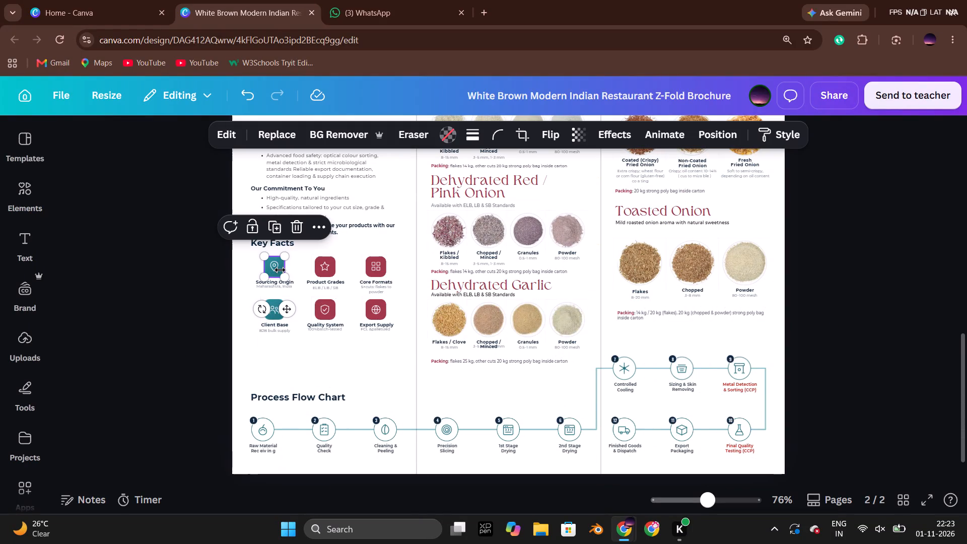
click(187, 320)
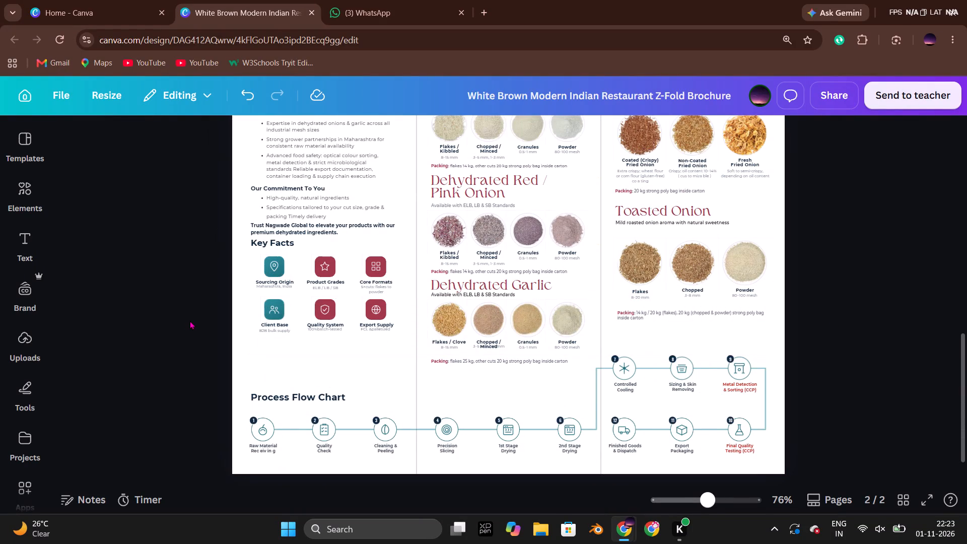
Examine the layers of the teal Client Base and Sourcing Origin tiles and compare them with the crimson Quality System tile.
scroll(191, 319, right, 5)
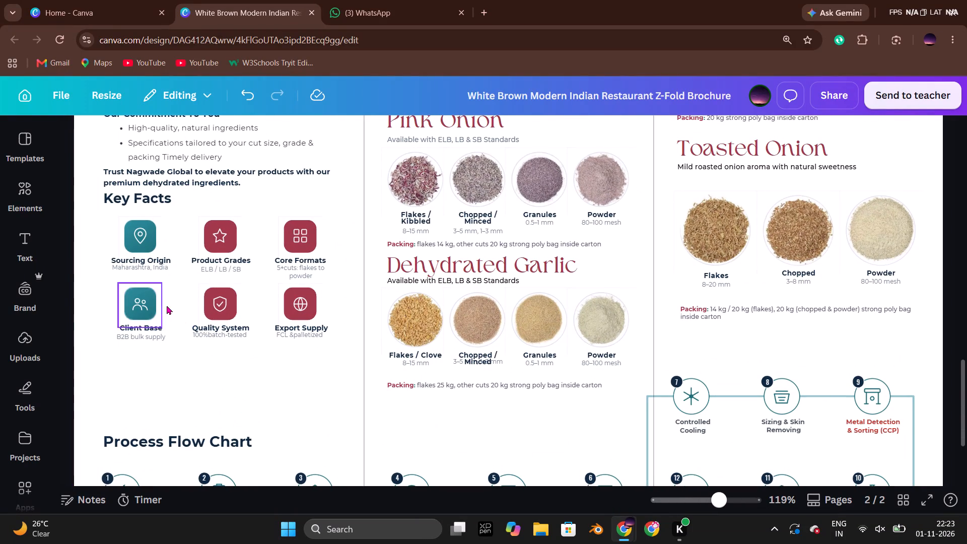
drag(172, 305, 140, 297)
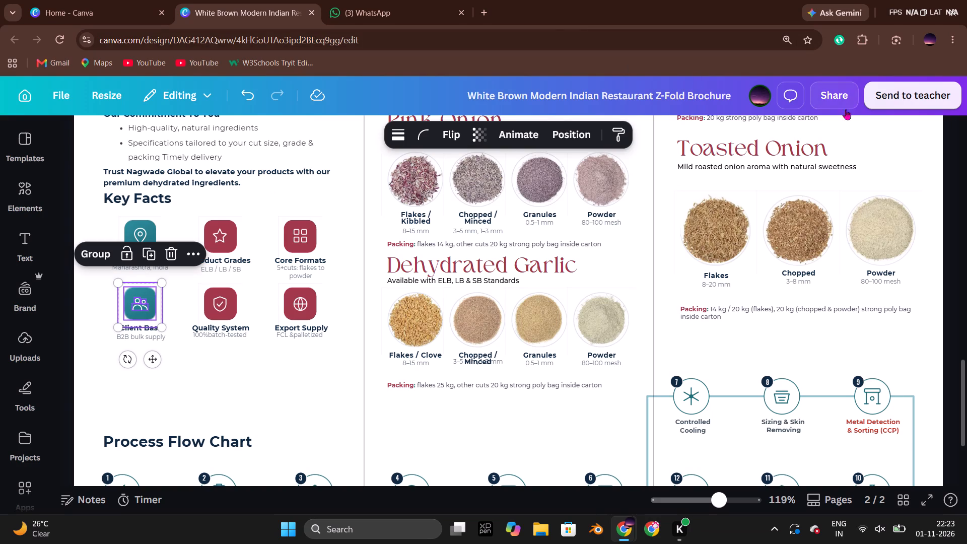
click(146, 315)
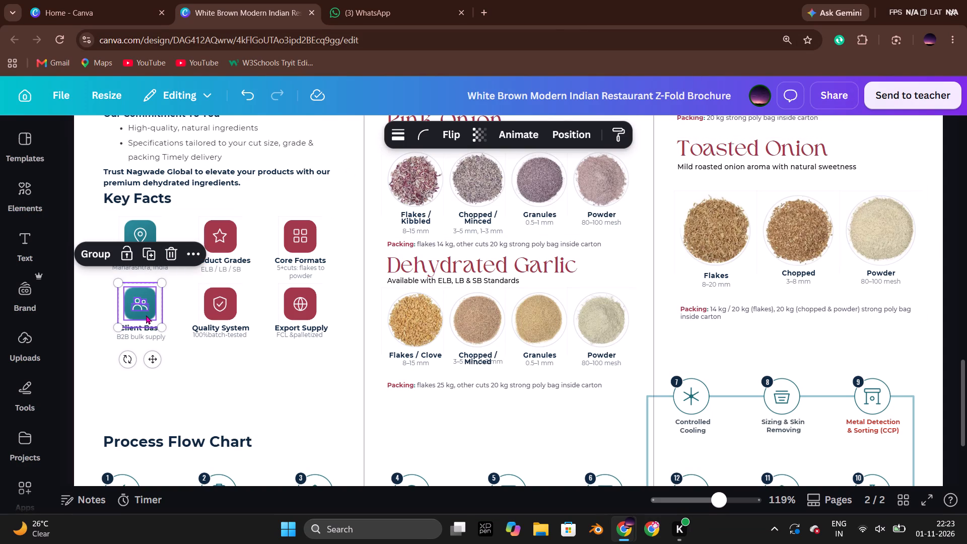
click(155, 309)
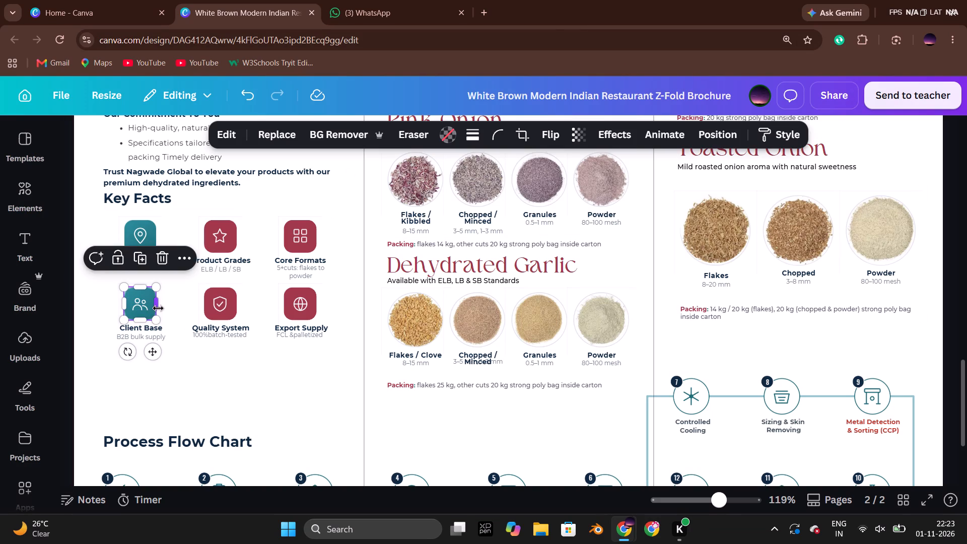
click(725, 137)
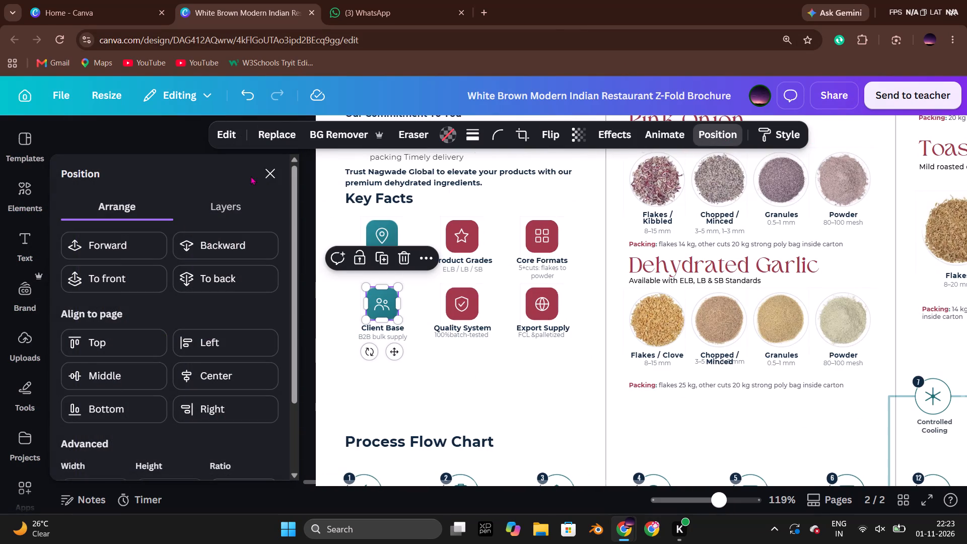
click(231, 206)
scroll(206, 304, down, 2)
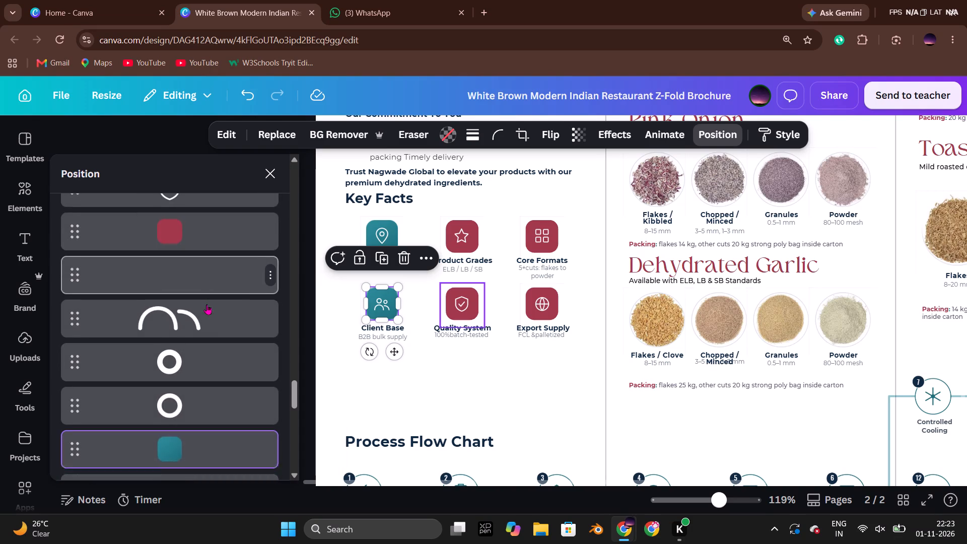
click(194, 338)
scroll(194, 338, down, 4)
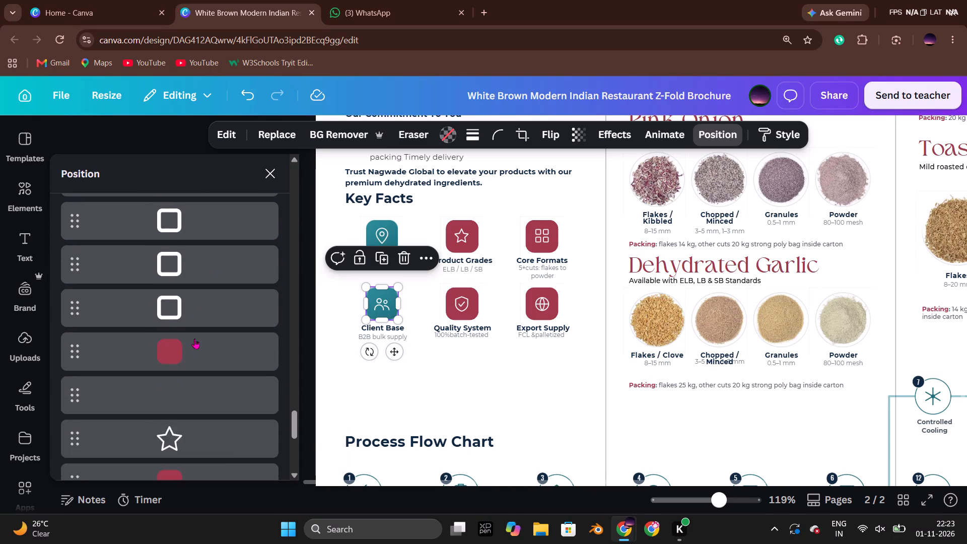
scroll(194, 338, down, 7)
scroll(197, 318, up, 3)
scroll(197, 318, down, 2)
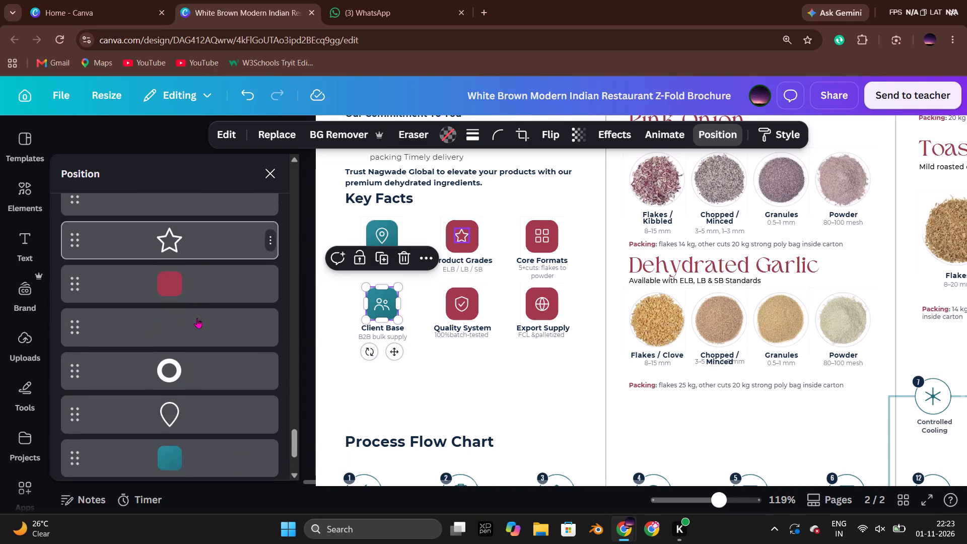
scroll(197, 318, down, 1)
click(191, 316)
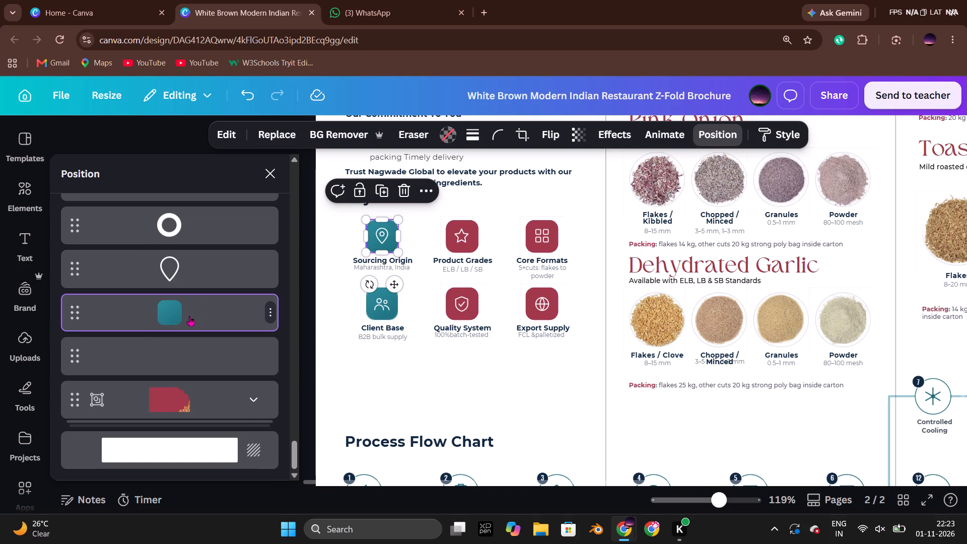
scroll(221, 305, up, 5)
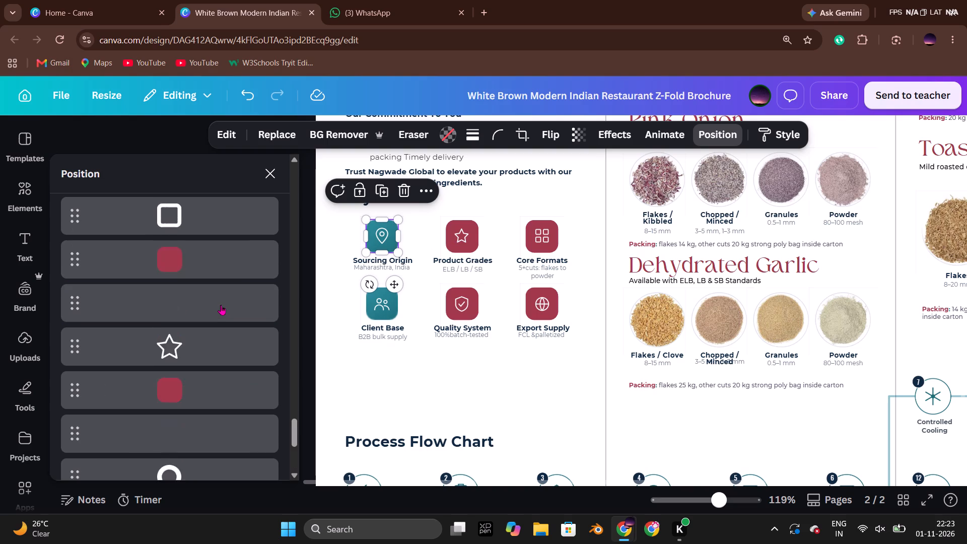
scroll(221, 305, up, 6)
click(185, 223)
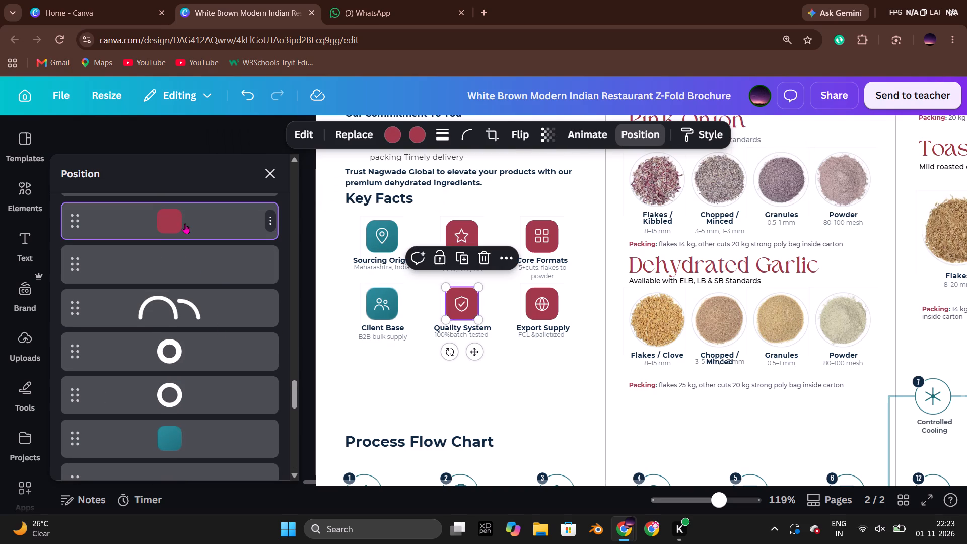
click(176, 425)
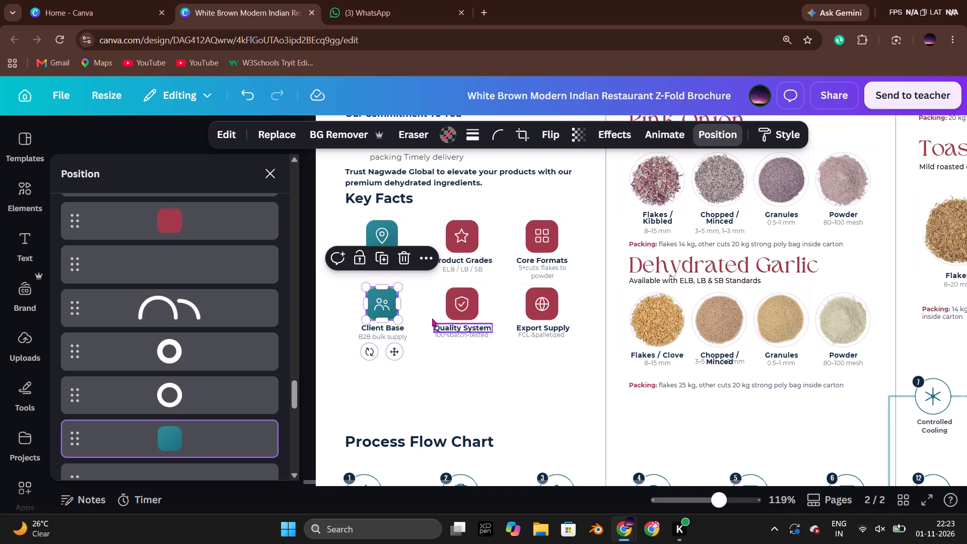
Duplicate the crimson Quality System tile, place the copy over the Client Base tile, and layer it directly behind the people icon.
click(476, 311)
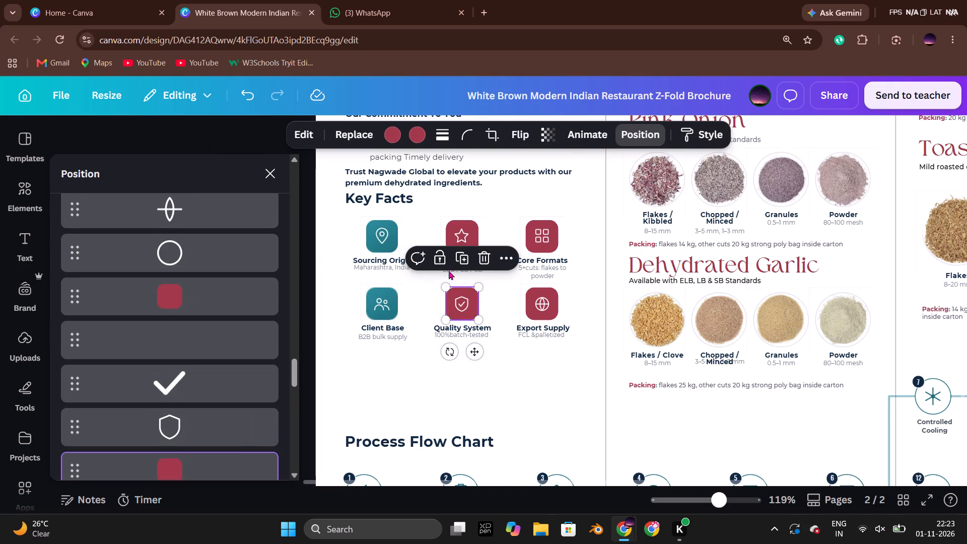
click(467, 259)
drag(476, 318, 380, 305)
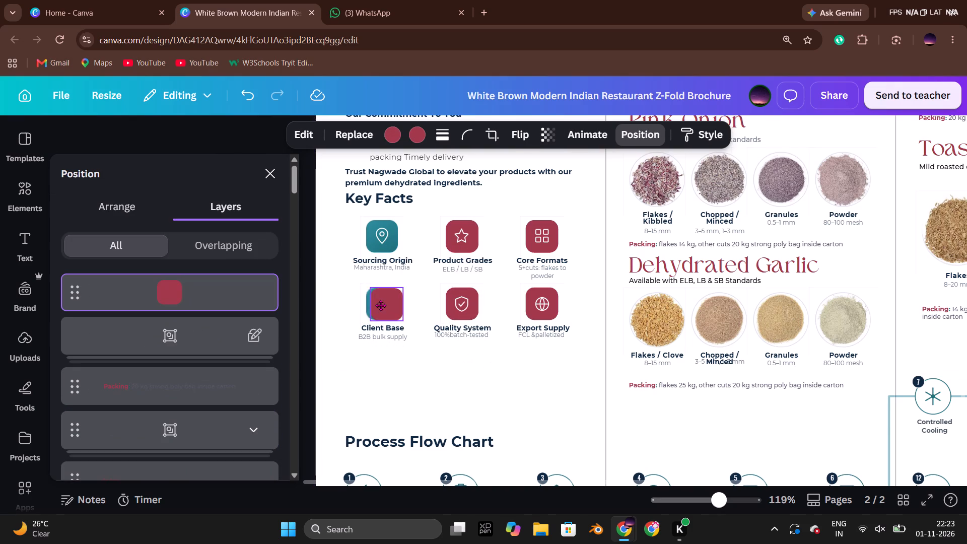
drag(380, 305, 383, 305)
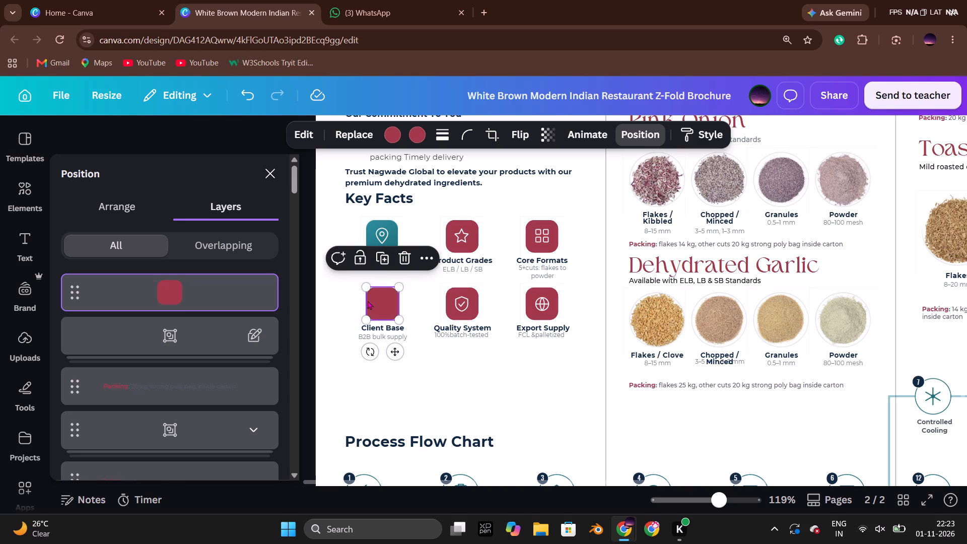
drag(181, 288, 178, 523)
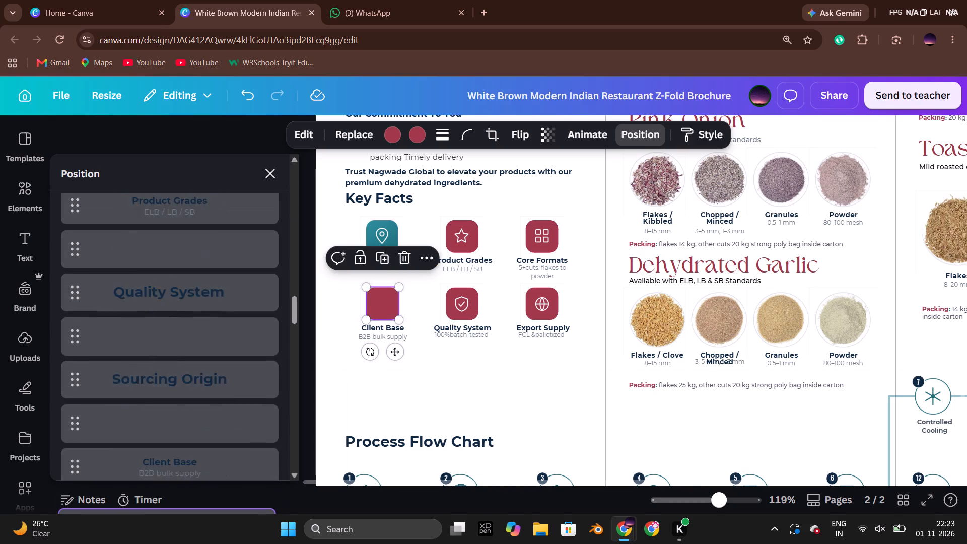
drag(178, 523, 217, 258)
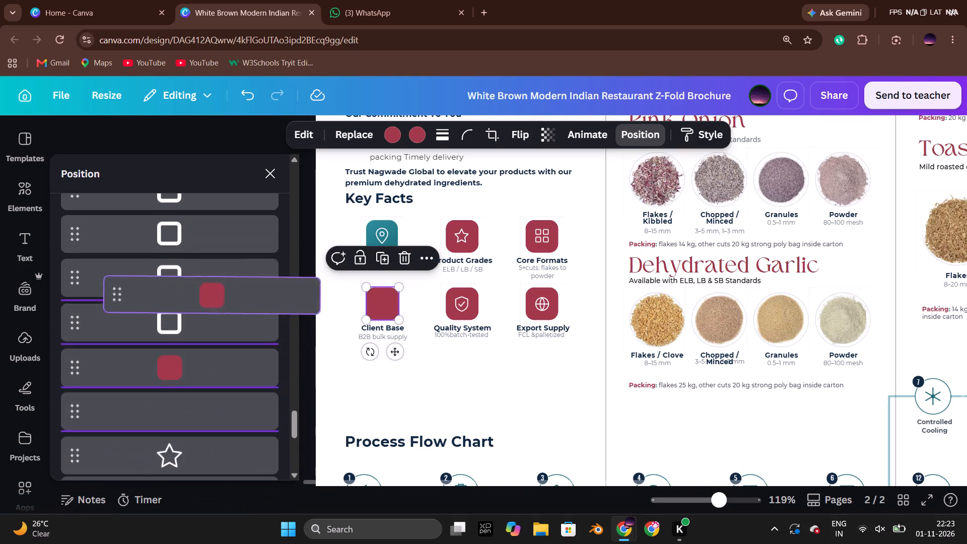
drag(217, 258, 204, 286)
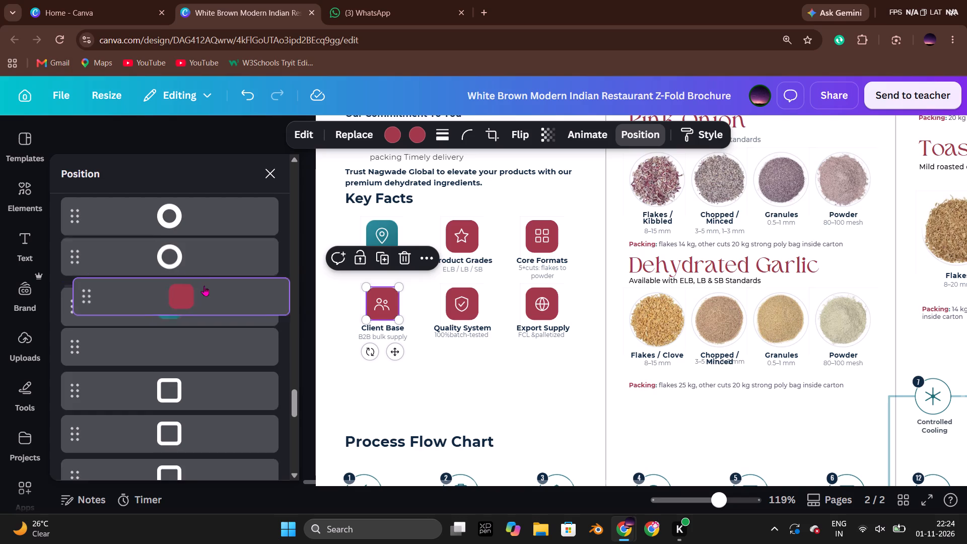
Delete the old teal tile and its leftover empty frame beneath the Client Base icon.
click(206, 341)
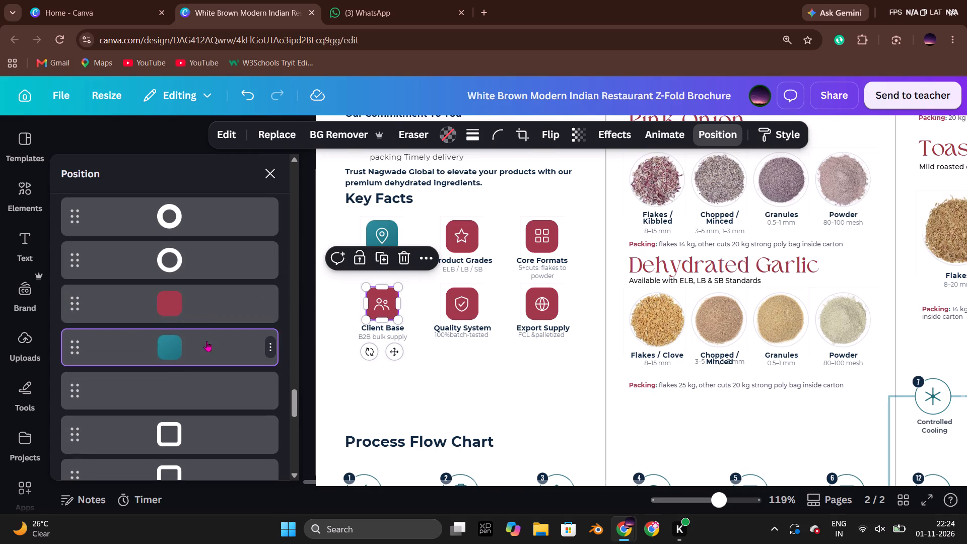
key(Delete)
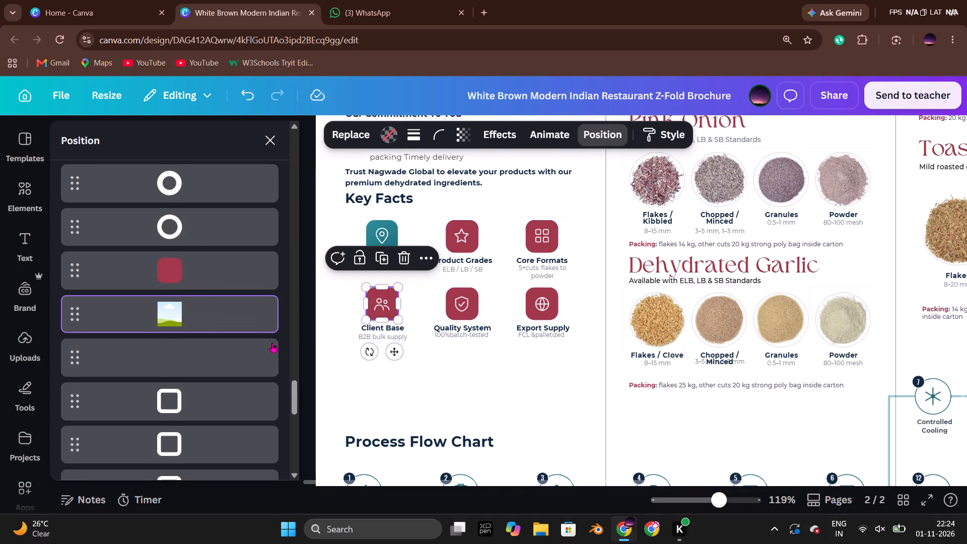
key(Delete)
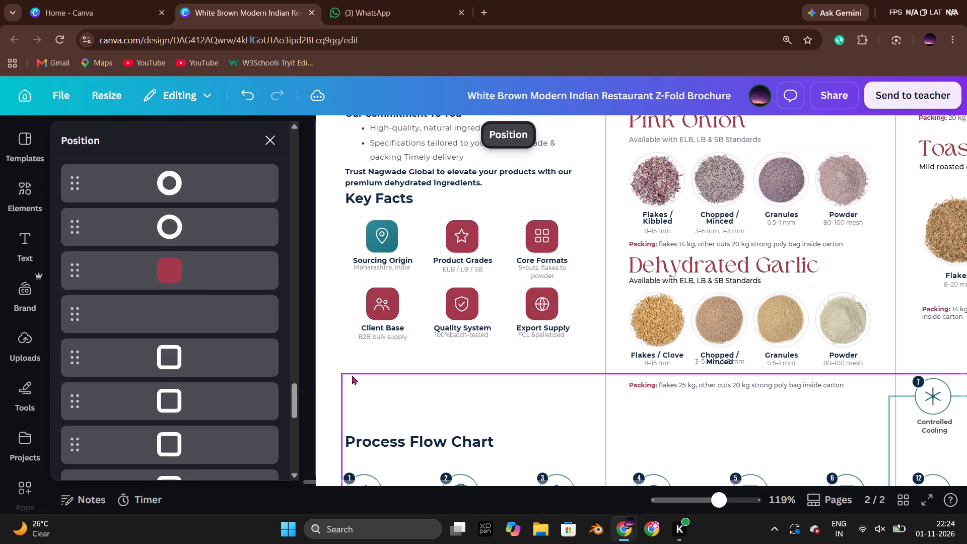
Copy the crimson Client Base tile, layer the copy just above Sourcing Origin's teal tile, and align it behind the location pin.
click(235, 273)
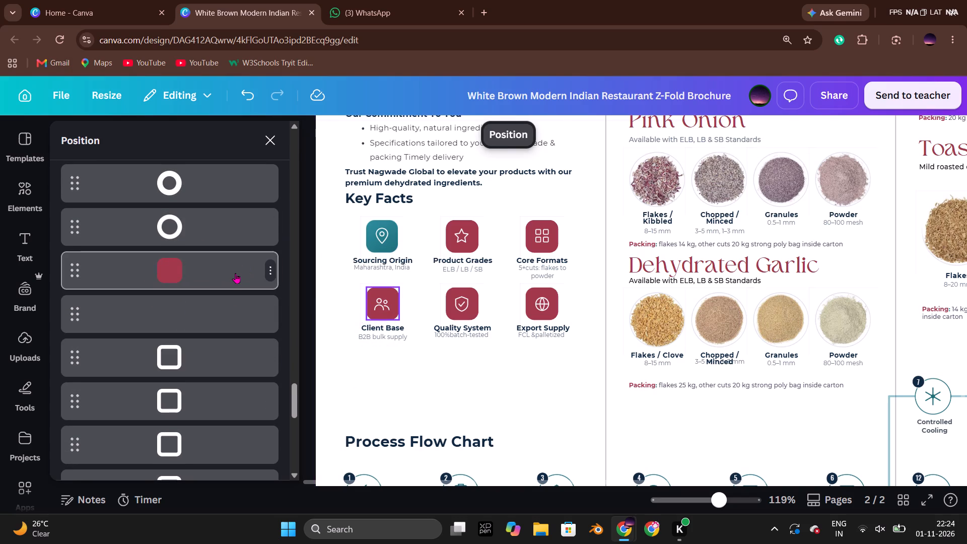
key(ctrl+c)
key(ctrl+v)
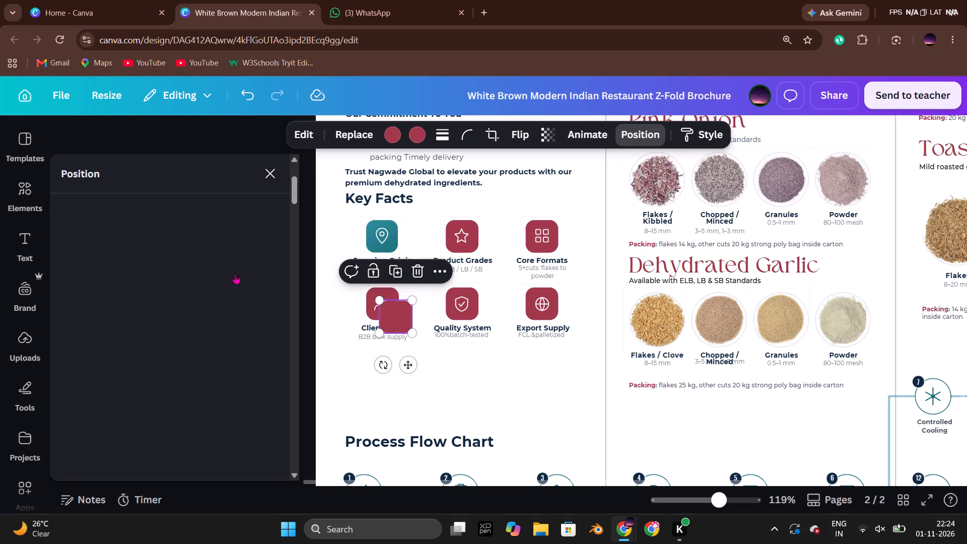
drag(224, 293, 197, 524)
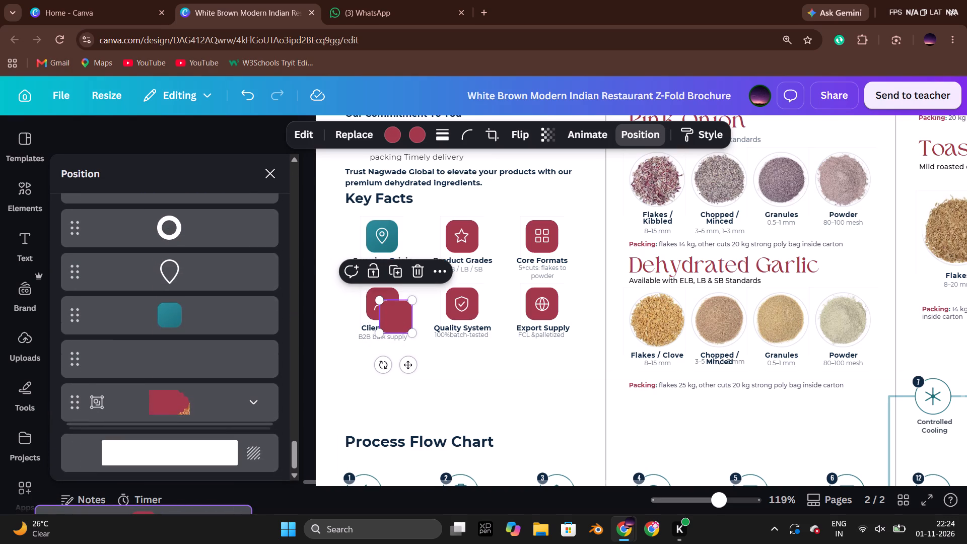
drag(197, 524, 233, 296)
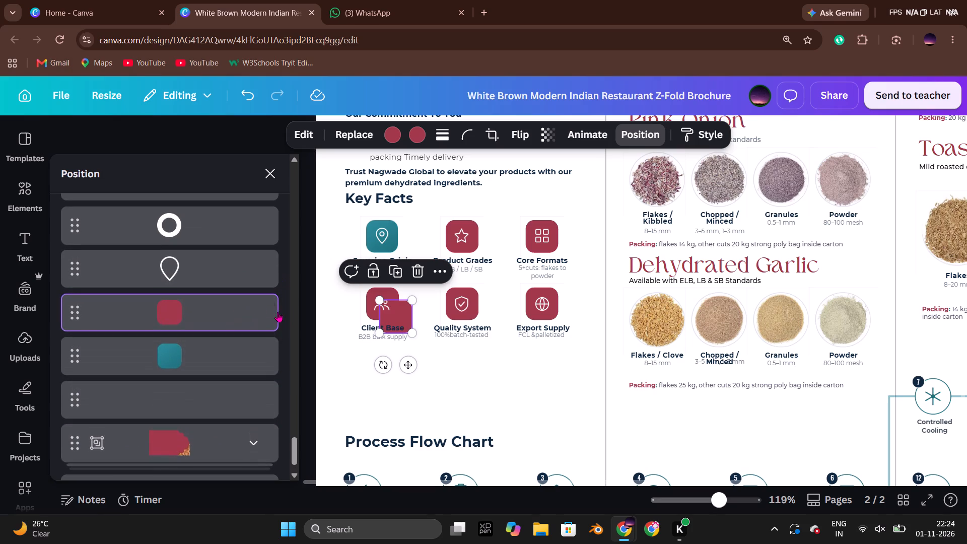
drag(405, 317, 394, 248)
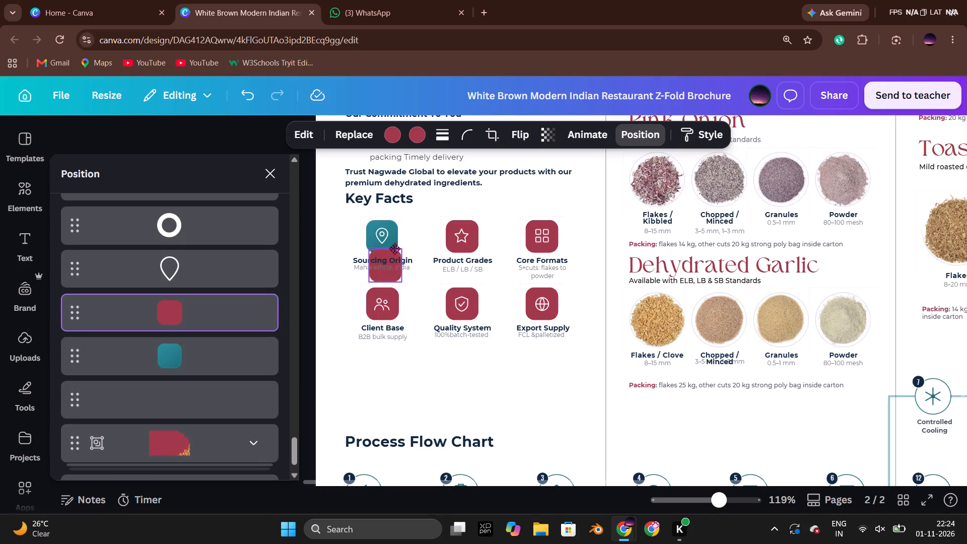
drag(394, 248, 391, 237)
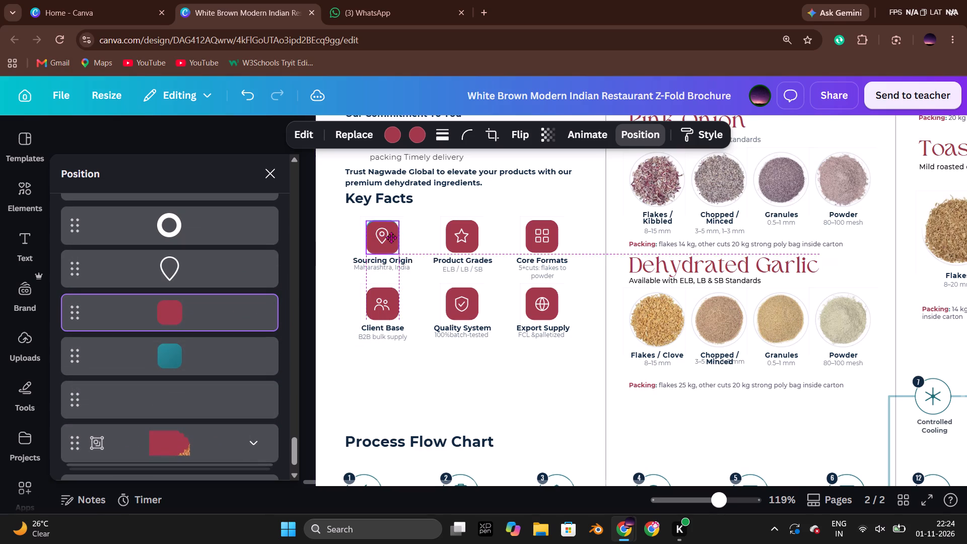
drag(391, 237, 391, 236)
Delete the old teal tile and its leftover empty frame beneath the Sourcing Origin icon.
click(205, 351)
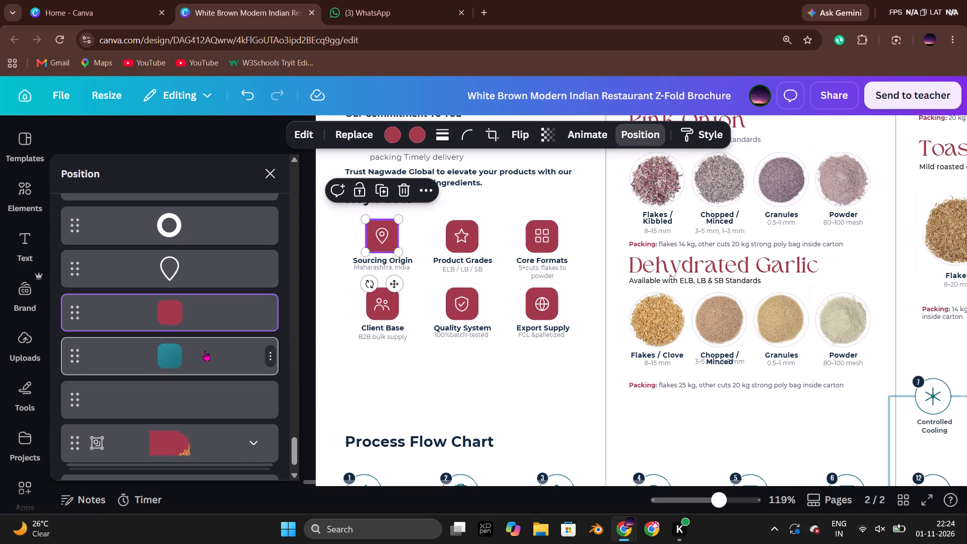
key(Delete)
click(189, 314)
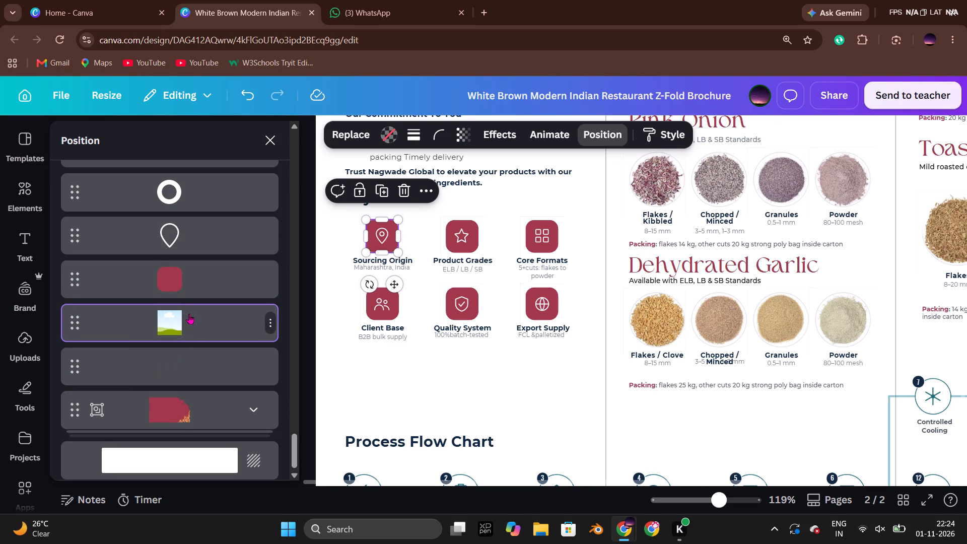
key(Delete)
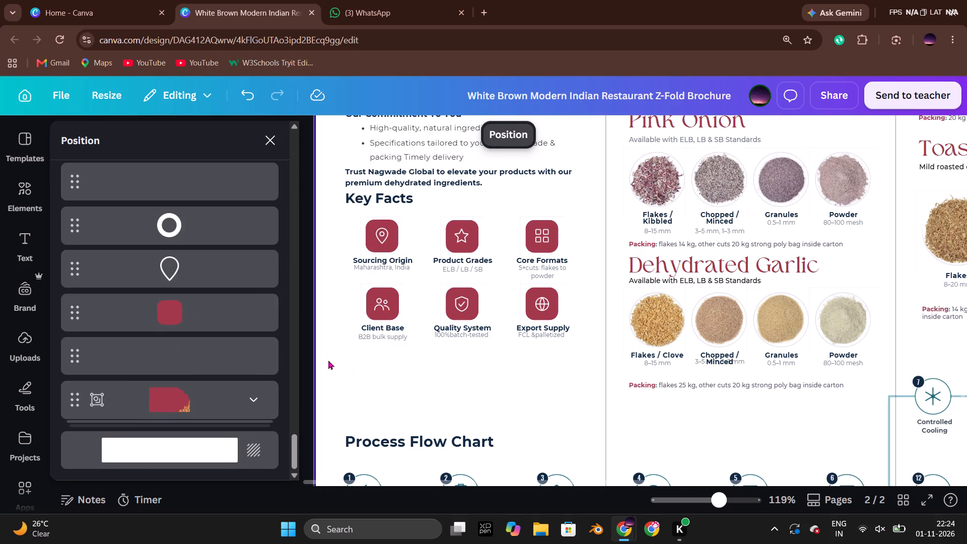
click(328, 360)
click(305, 329)
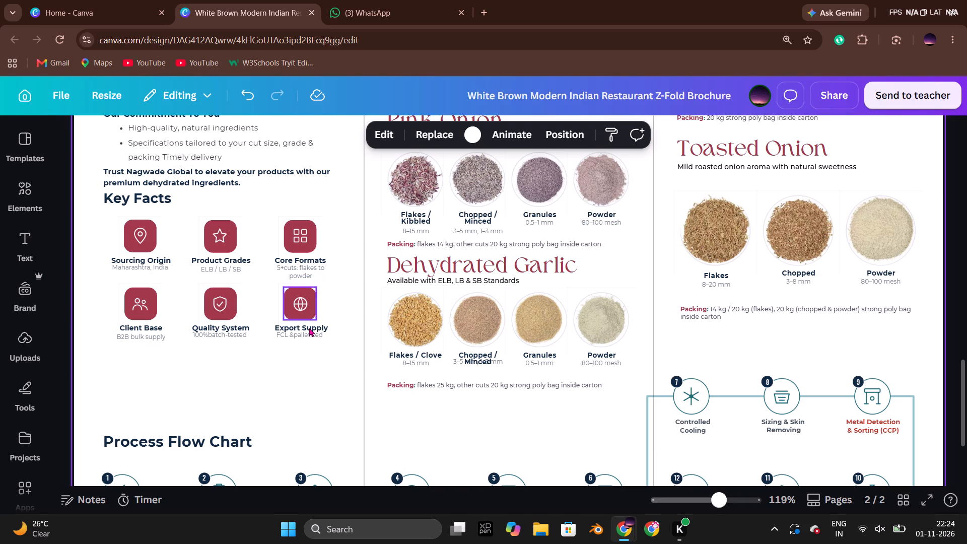
Move all six Key Facts icons with their labels together slightly down, widening the gap below the Key Facts heading.
drag(72, 234, 234, 356)
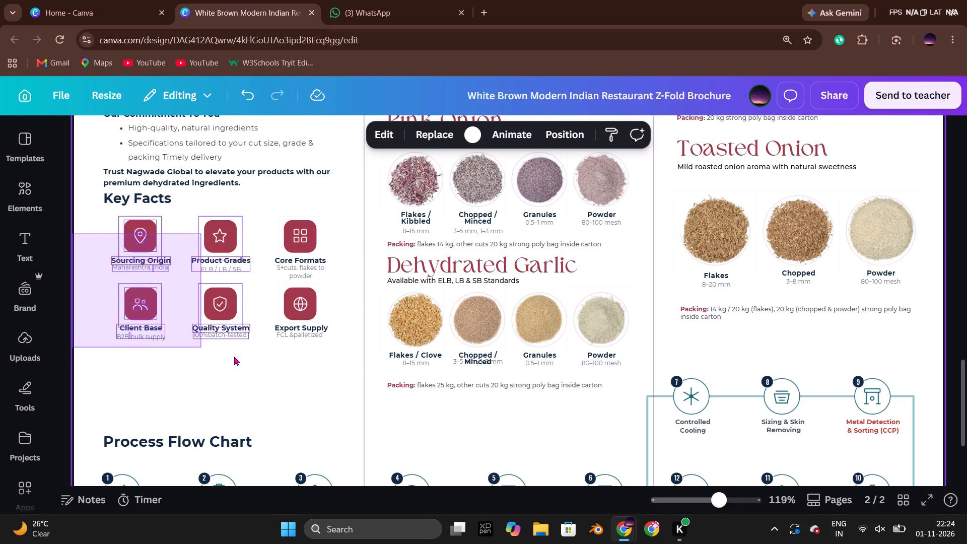
drag(234, 356, 321, 361)
click(185, 190)
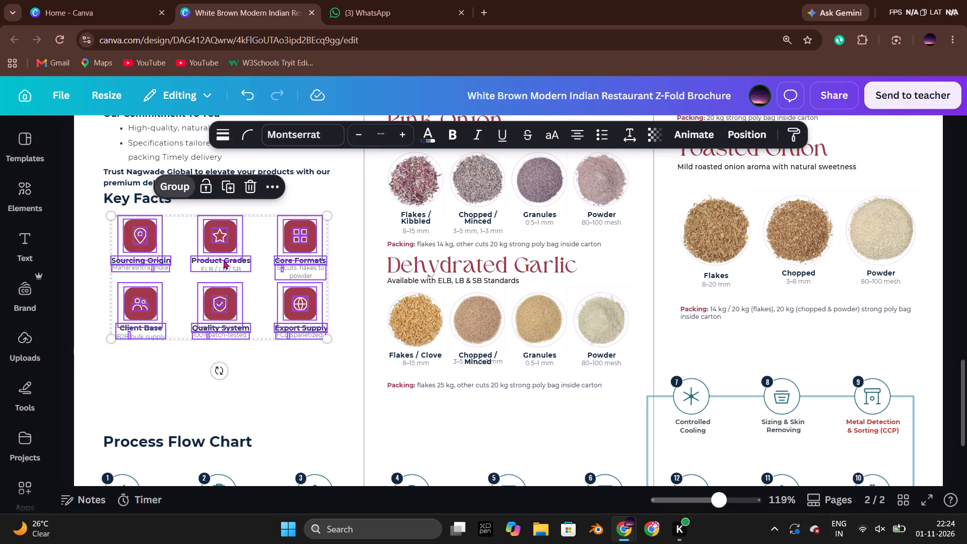
drag(226, 307, 226, 316)
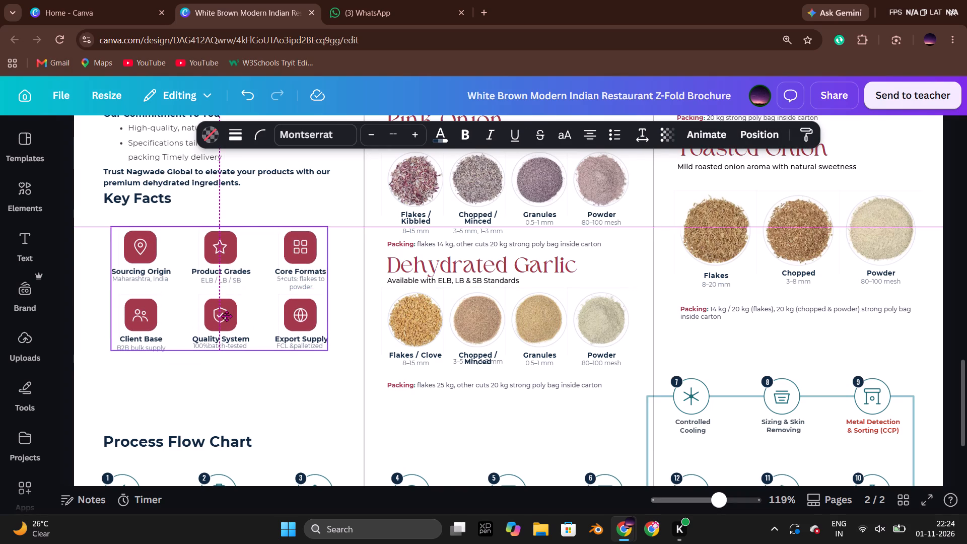
drag(226, 316, 226, 315)
click(178, 373)
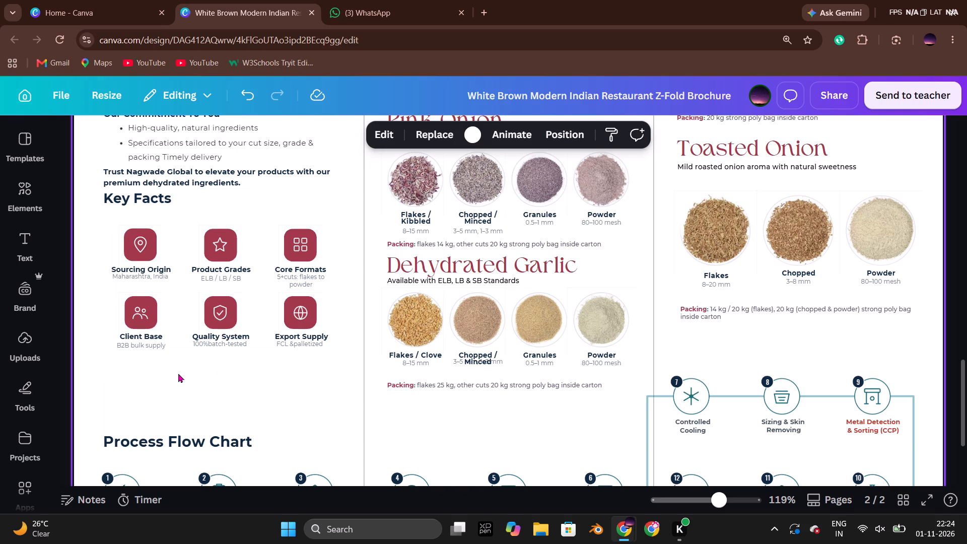
Unlock the Process Flow Chart heading and its group for editing.
scroll(178, 373, left, 1)
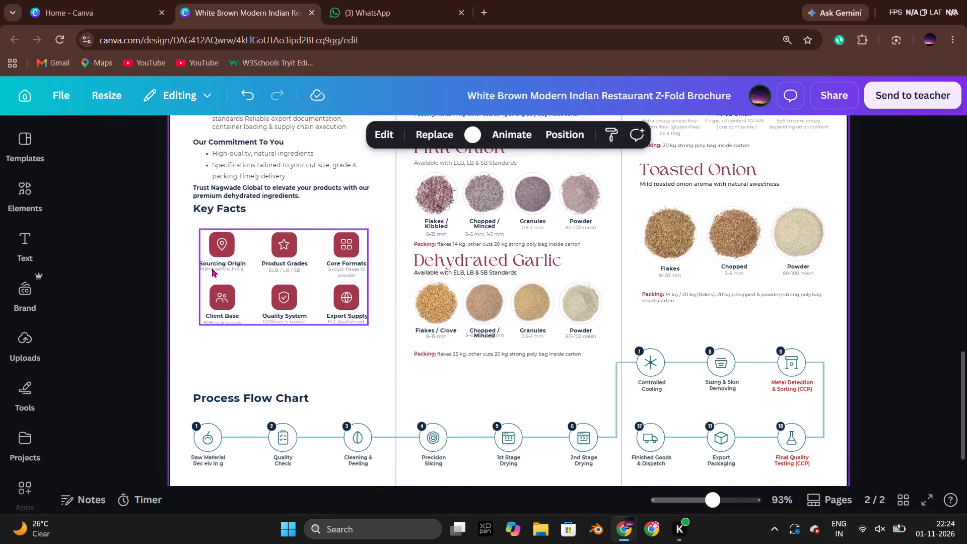
double_click(237, 399)
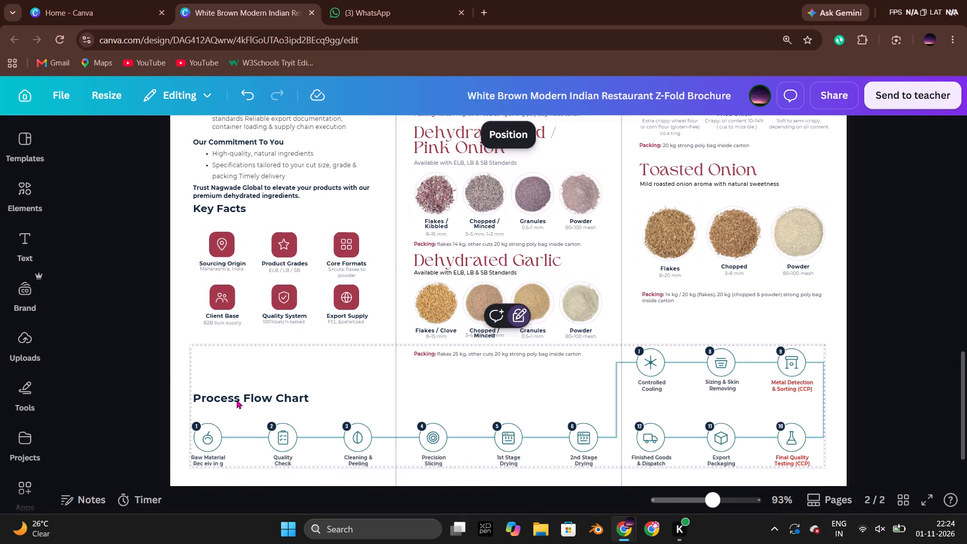
click(271, 398)
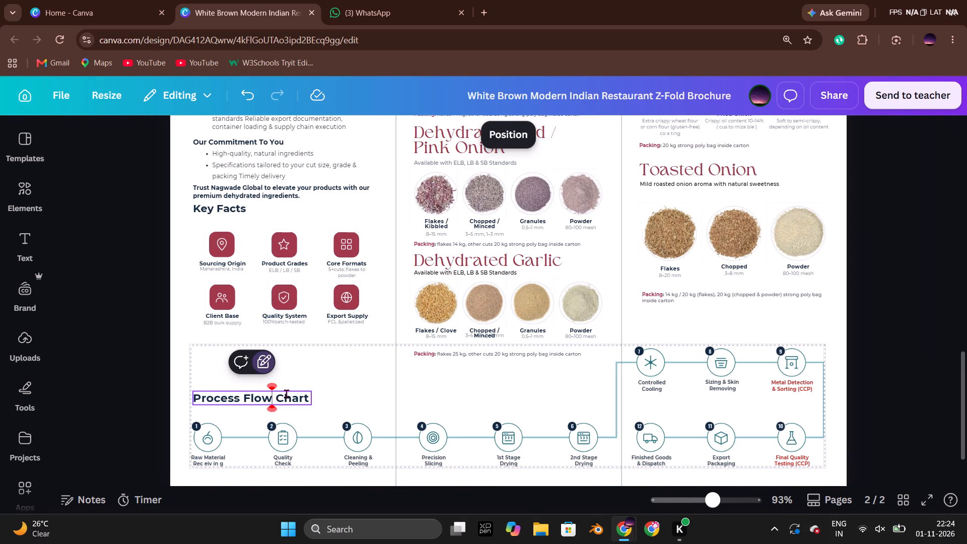
click(321, 363)
click(300, 396)
click(257, 361)
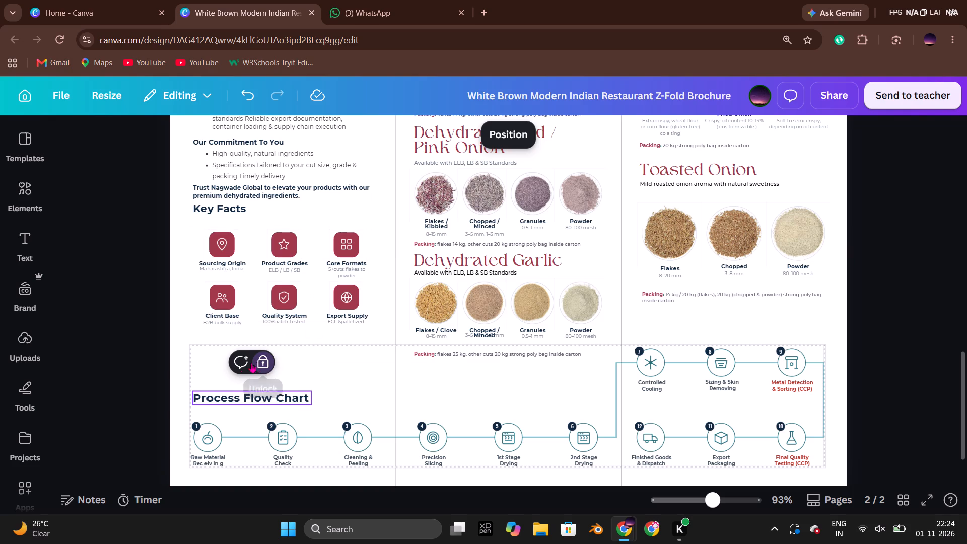
click(260, 365)
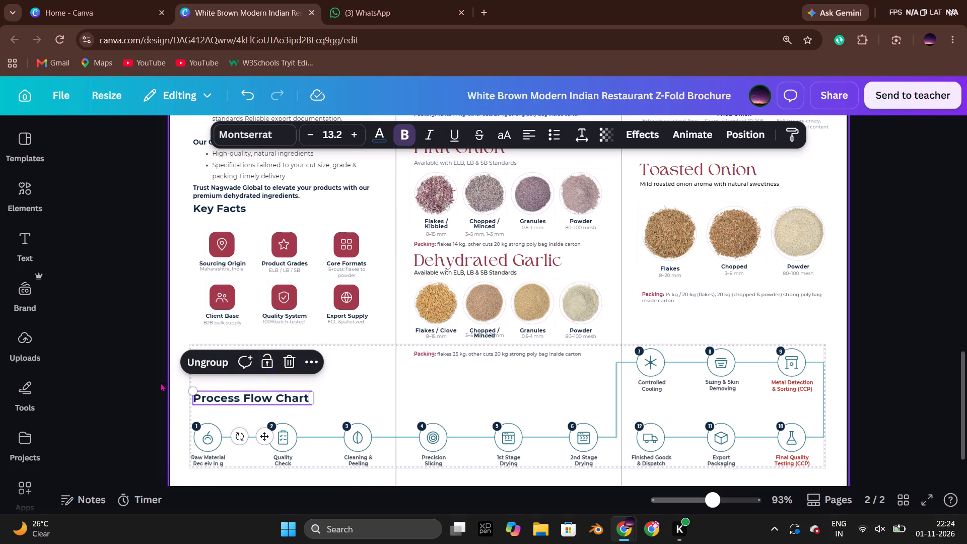
Set the Process Flow Chart heading's font to Higuen Elegant Serif.
click(161, 382)
click(252, 401)
click(255, 399)
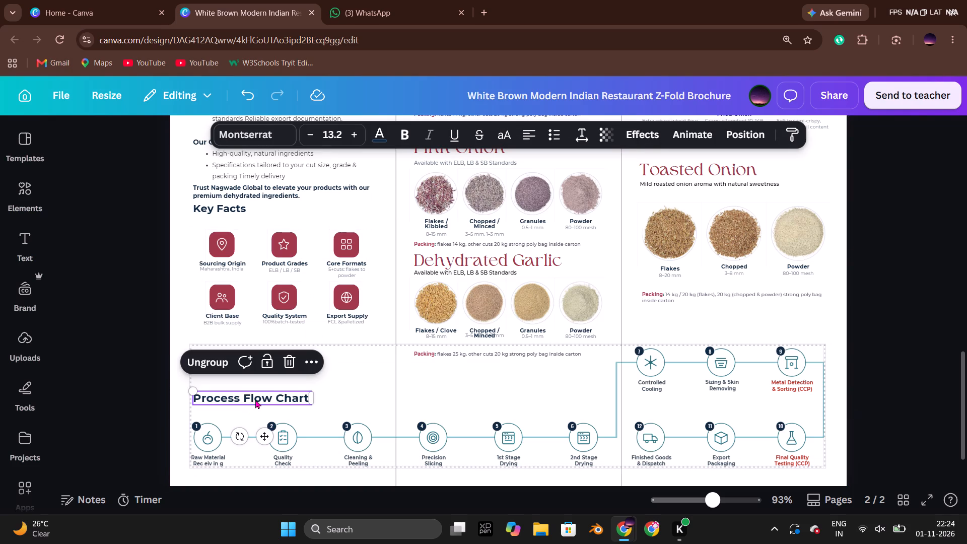
click(262, 130)
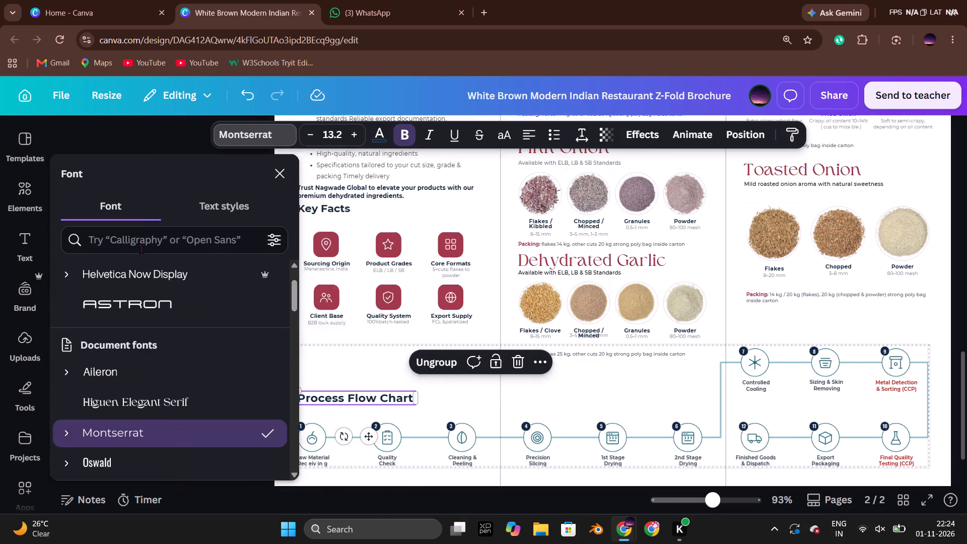
click(133, 392)
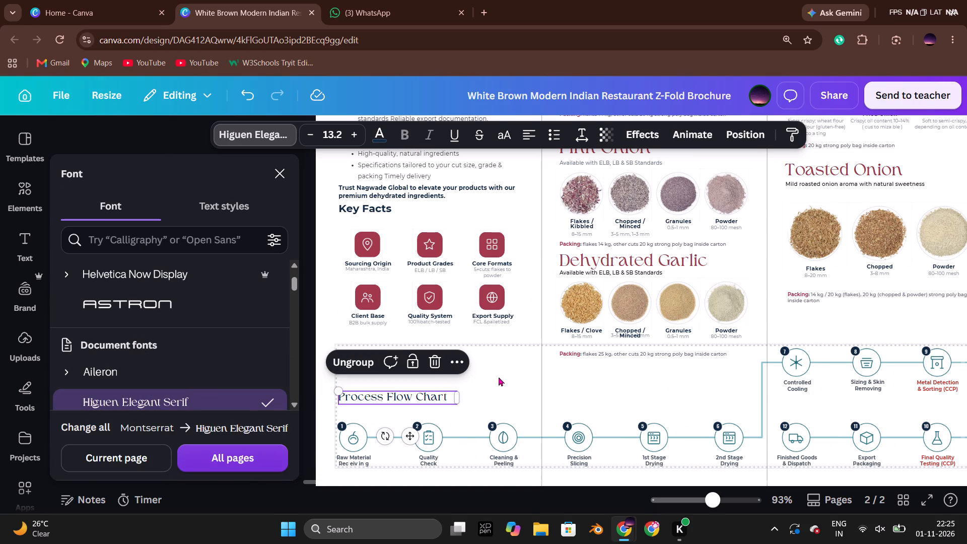
click(327, 214)
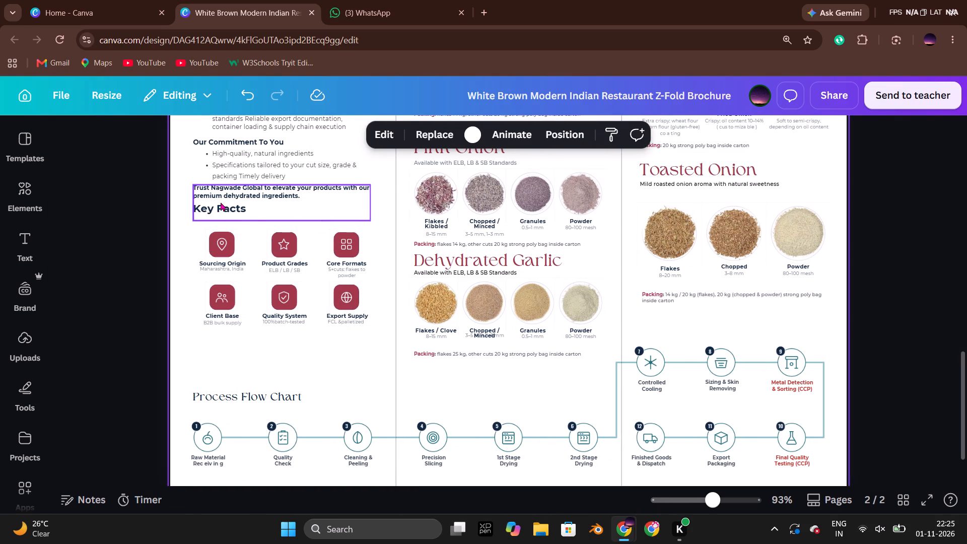
Set the Key Facts heading's font to Higuen Elegant Serif, leaving the sentence above it in its own font.
click(221, 202)
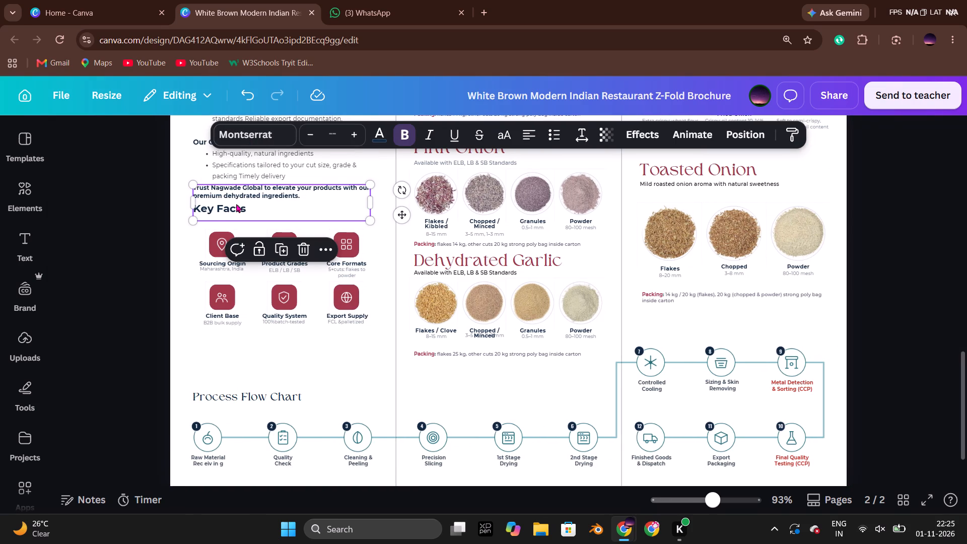
double_click(237, 208)
click(249, 211)
drag(252, 211, 191, 205)
click(239, 139)
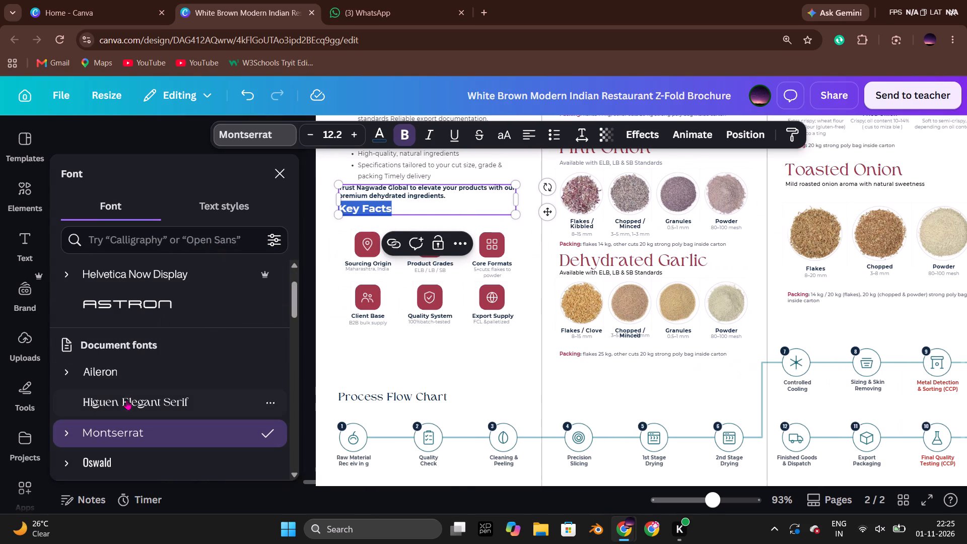
click(126, 402)
Remove the bold formatting from the "Trust Nagwade Global" sentence above the Key Facts heading.
click(400, 199)
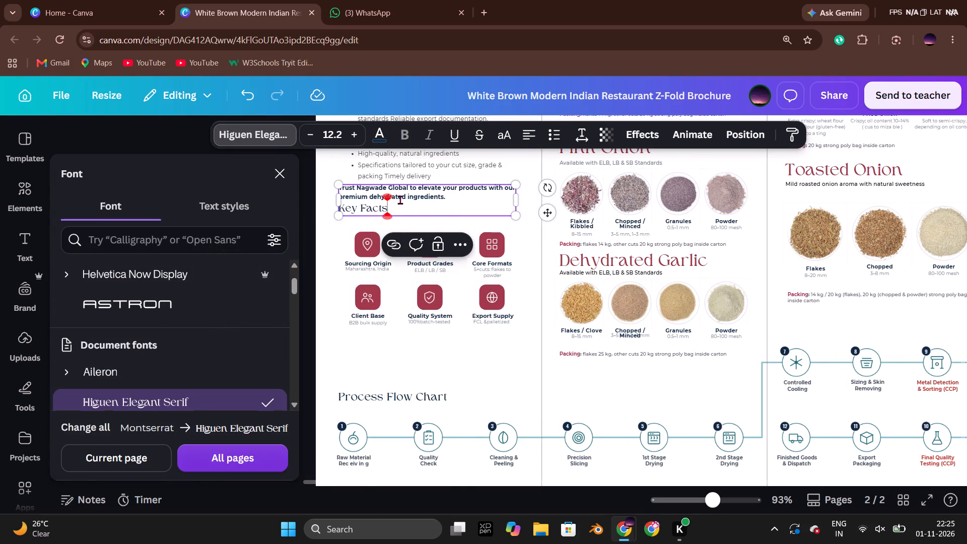
drag(461, 197, 341, 190)
click(403, 135)
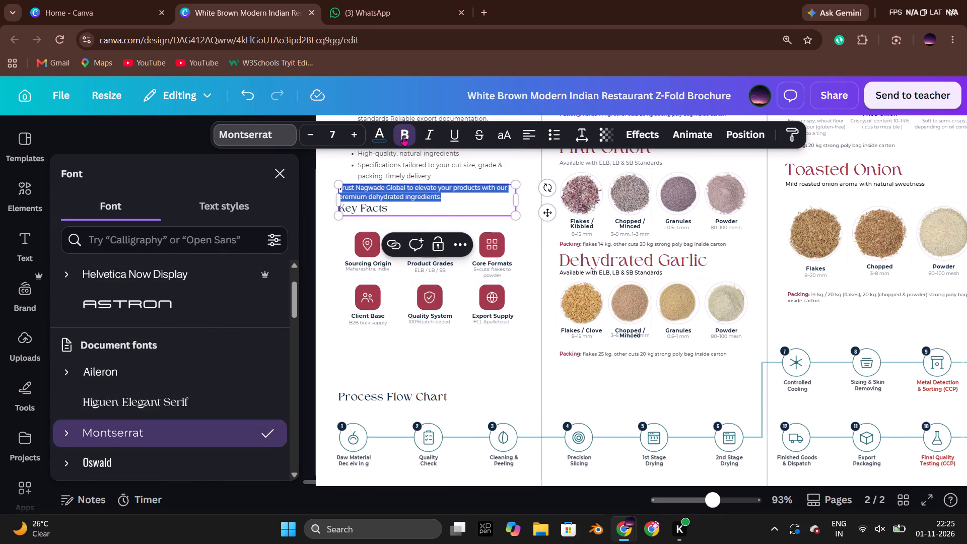
click(334, 306)
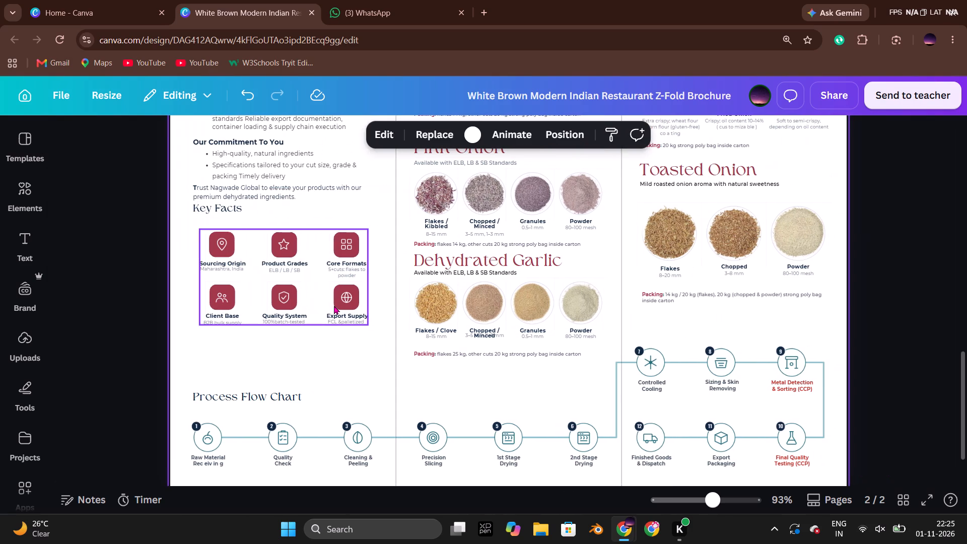
Retype the opening letters of the "Trust Nagwade Global" sentence so its leftover bold T matches the regular-weight text.
scroll(334, 225, up, 1)
scroll(278, 189, up, 2)
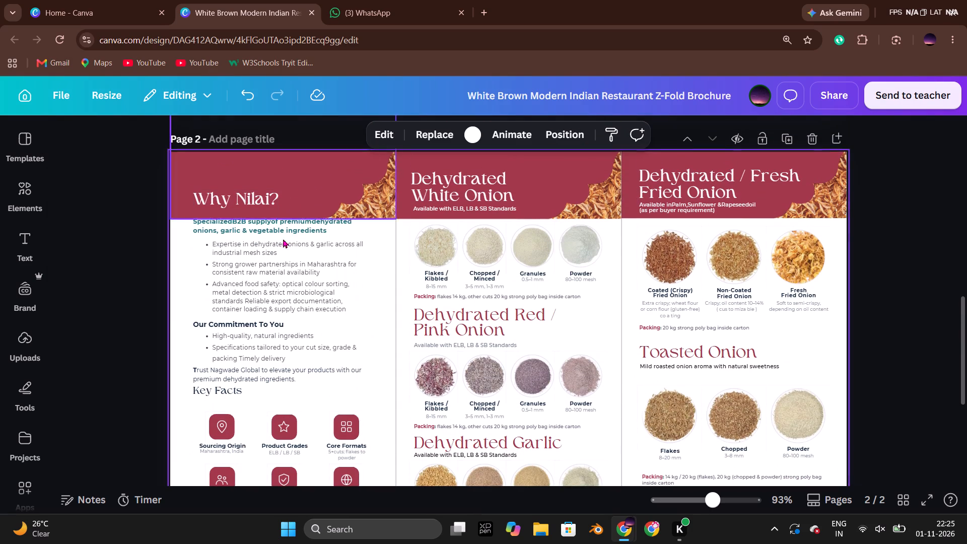
double_click(197, 371)
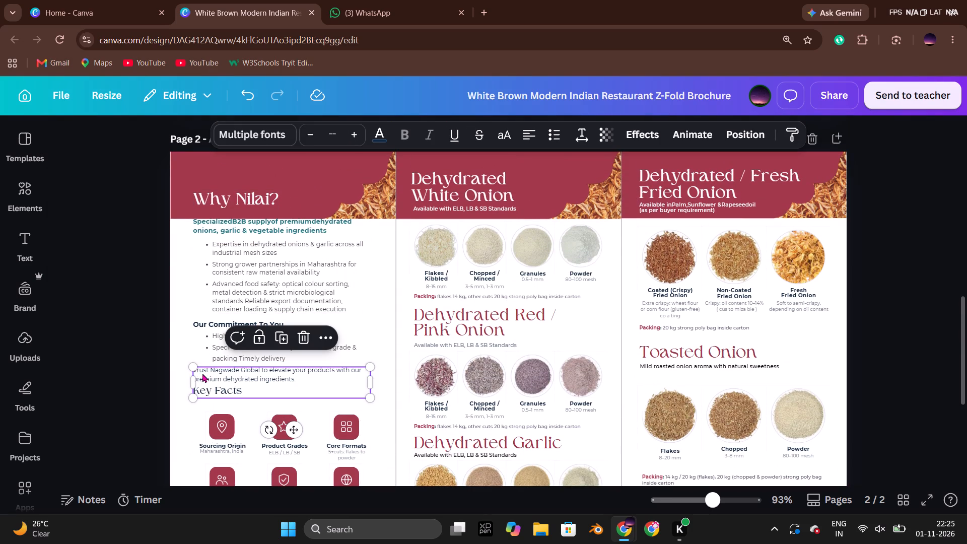
double_click(202, 373)
click(200, 373)
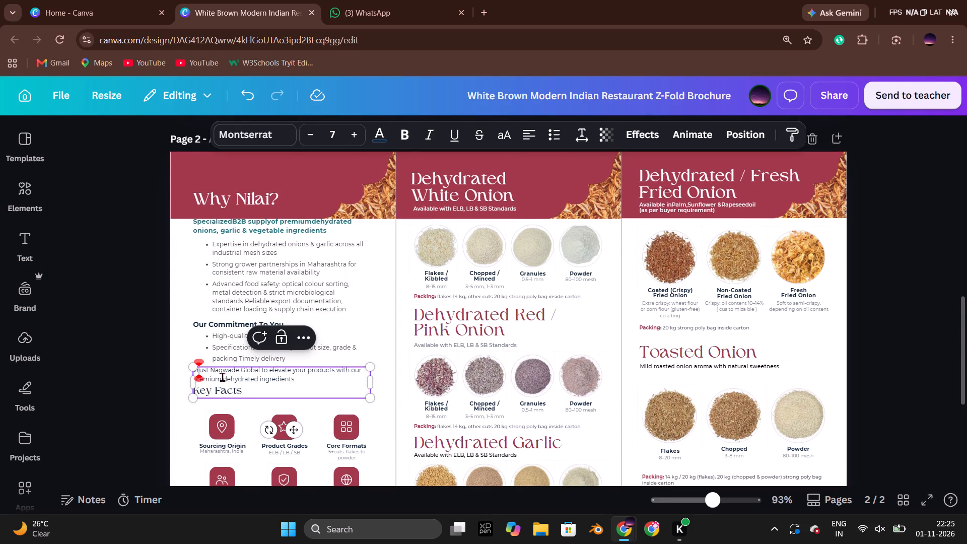
key(Left)
key(BackSpace)
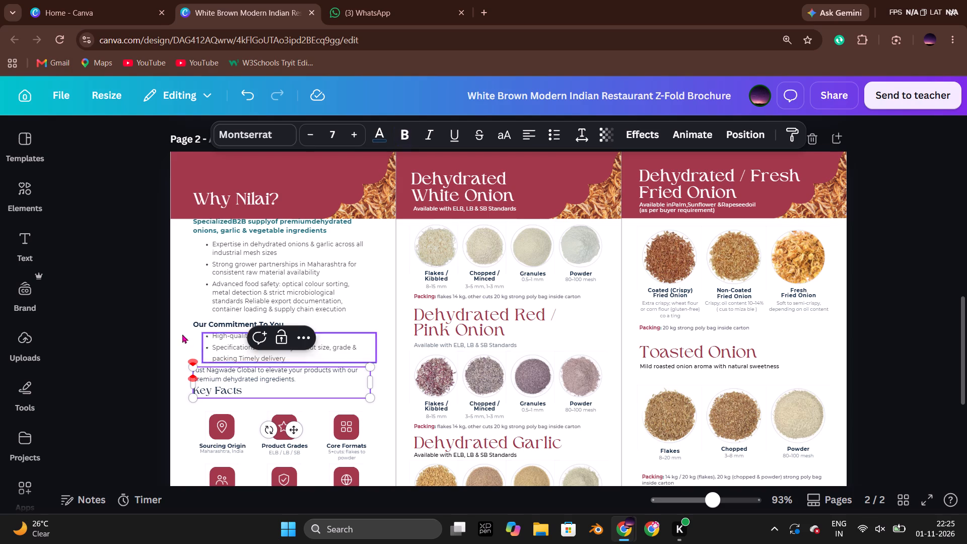
click(170, 322)
double_click(218, 375)
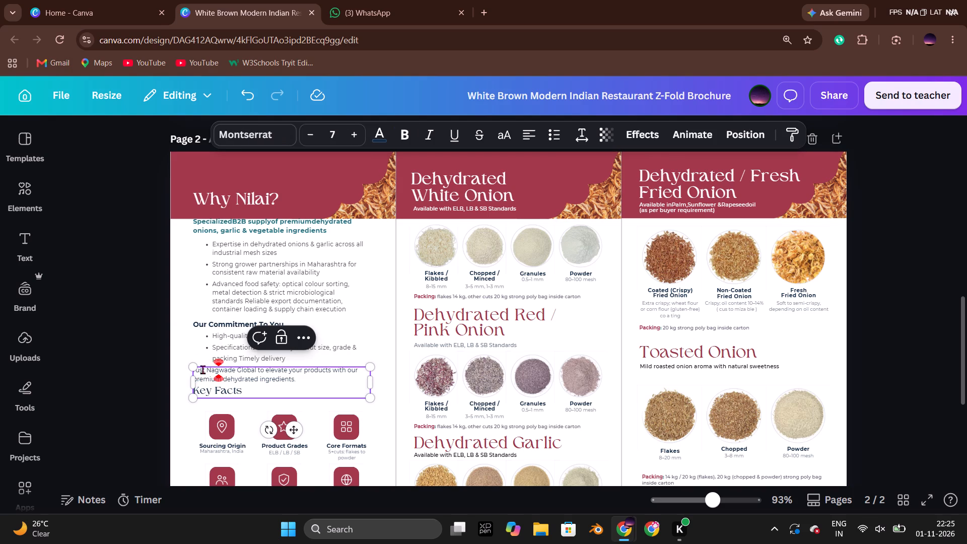
click(197, 371)
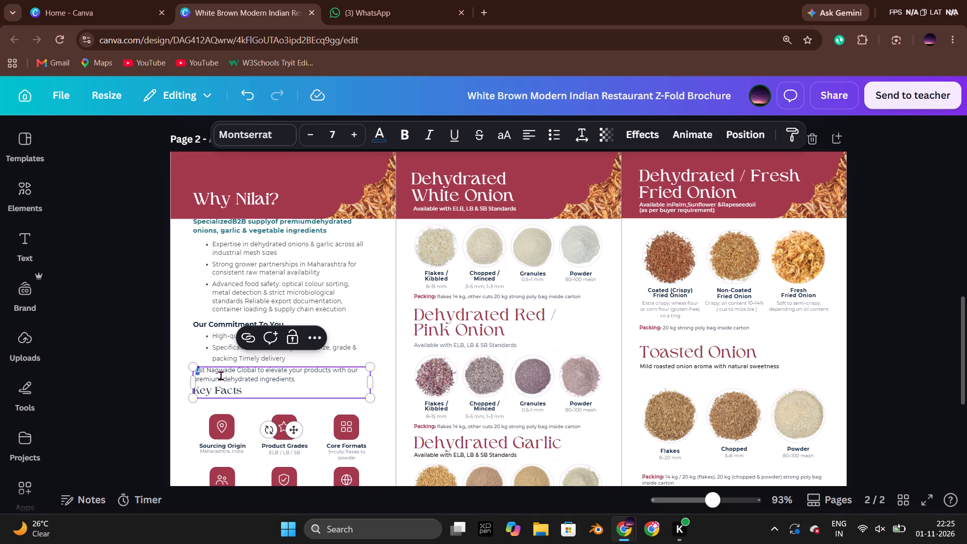
key(u)
key(Left)
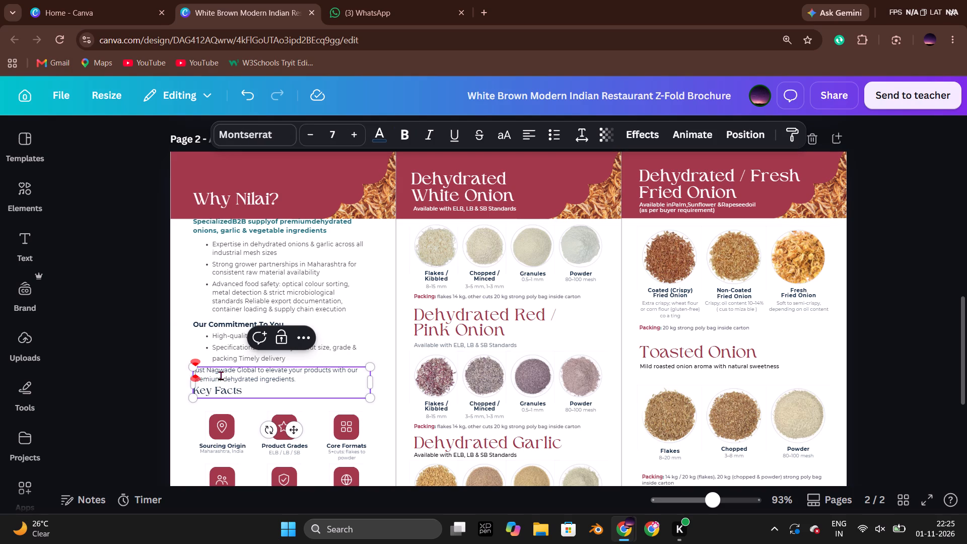
key(Left)
key(shift+t)
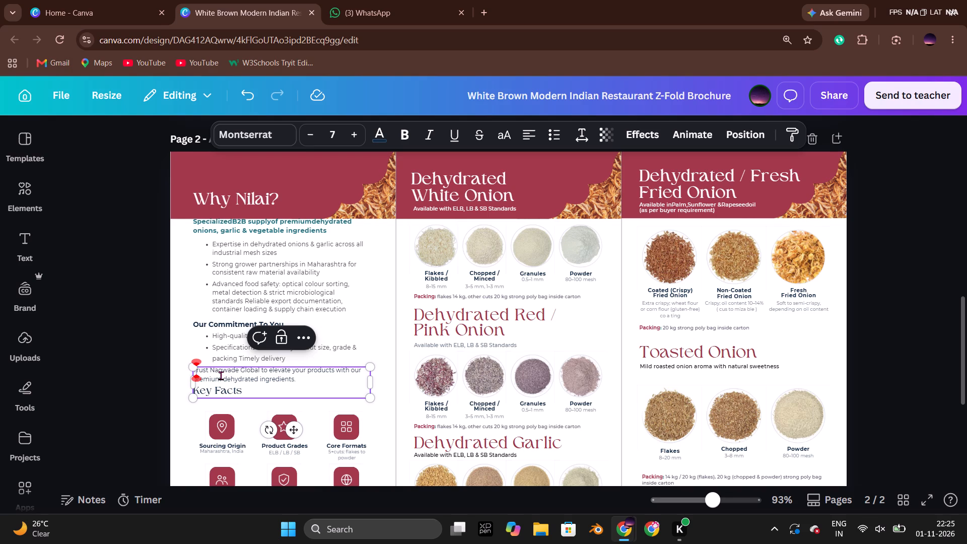
Replace the company name "Nagwade Global" with "Nilai" in the sentence above the Key Facts heading.
key(Right)
key(Right)
key(Right)
key(Right)
key(Right)
key(Right)
key(Right)
key(Right)
key(Right)
key(Right)
key(Right)
key(Right)
key(BackSpace)
key(BackSpace)
key(Right)
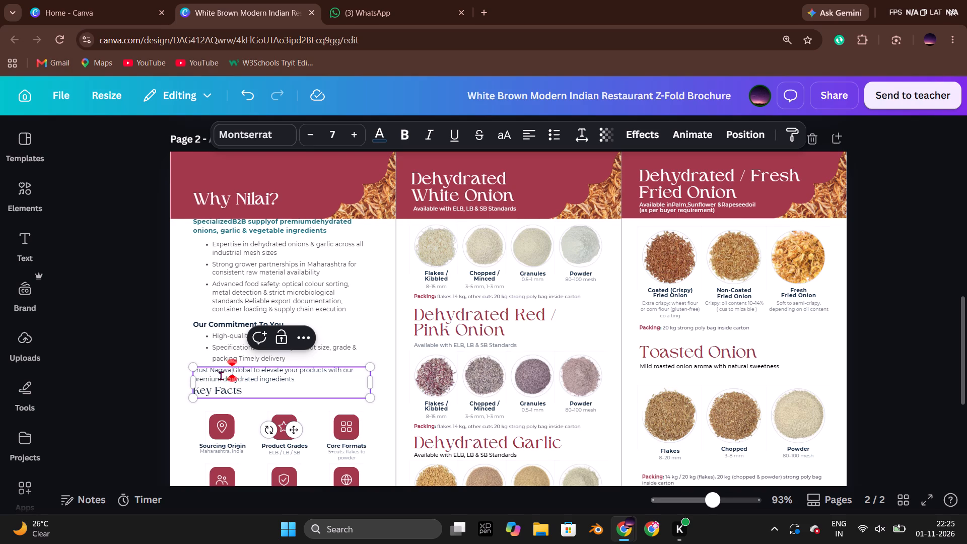
key(Right)
key(Right)
key(Right)
key(Right)
key(Right)
key(Right)
key(BackSpace)
key(BackSpace)
key(BackSpace)
key(BackSpace)
key(BackSpace)
key(BackSpace)
key(BackSpace)
key(BackSpace)
key(BackSpace)
key(BackSpace)
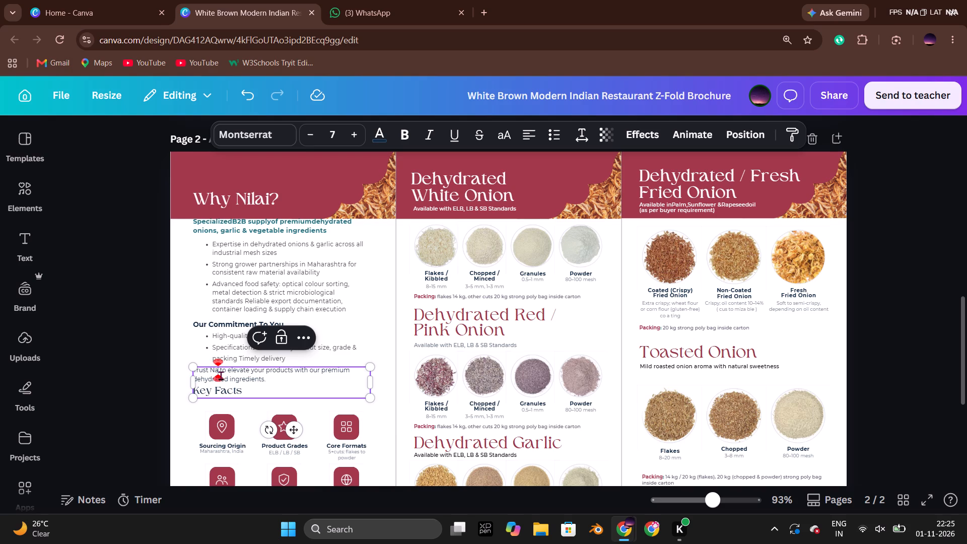
key(BackSpace)
text(ilai)
click(134, 311)
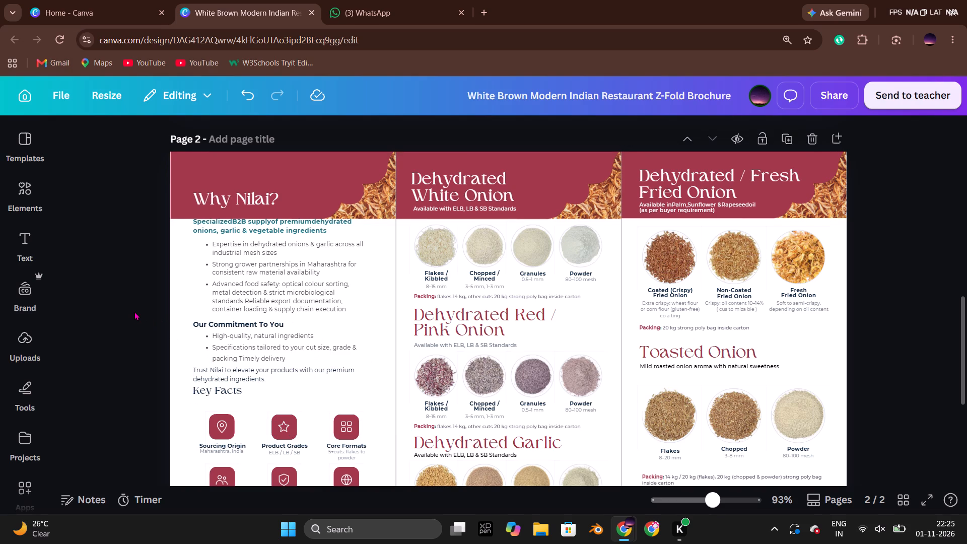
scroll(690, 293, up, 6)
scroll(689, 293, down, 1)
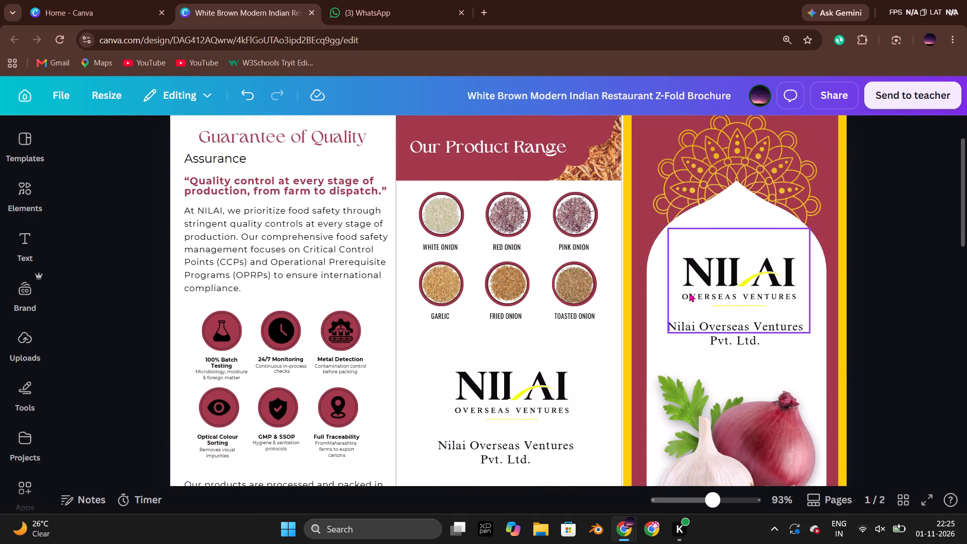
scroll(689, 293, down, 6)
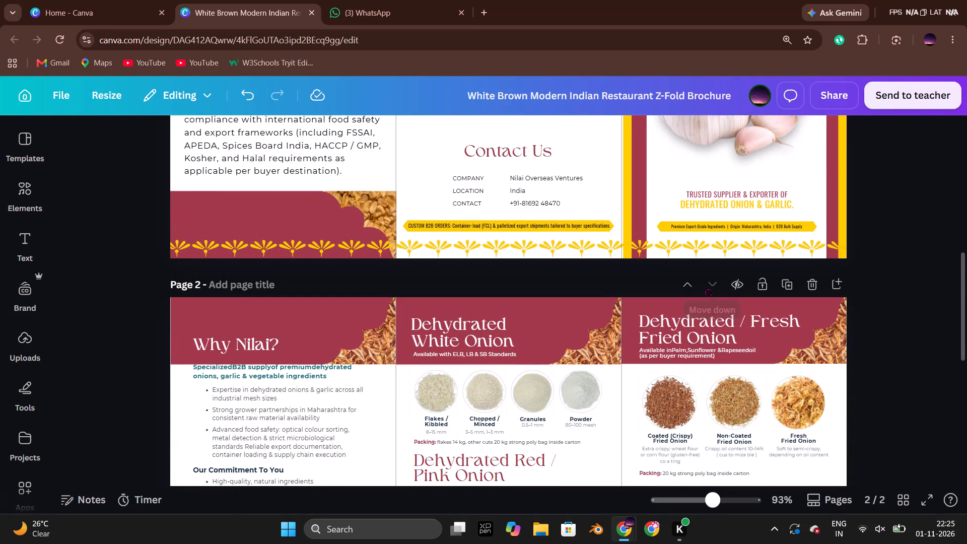
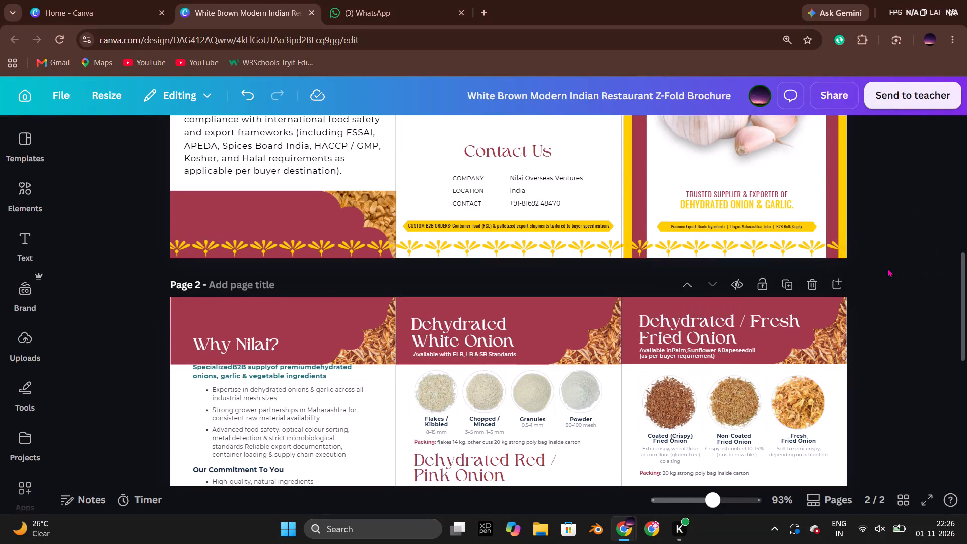
Recolour both lines of the "Specialized B2B supply" tagline under Why Nilai? to maroon #A1384A.
click(888, 268)
scroll(257, 321, down, 2)
click(246, 246)
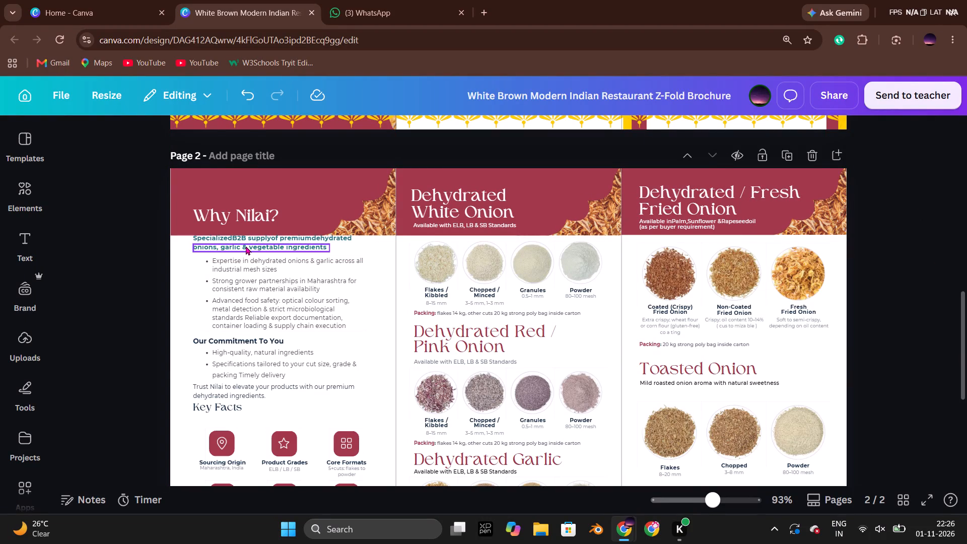
click(97, 246)
drag(178, 239, 208, 244)
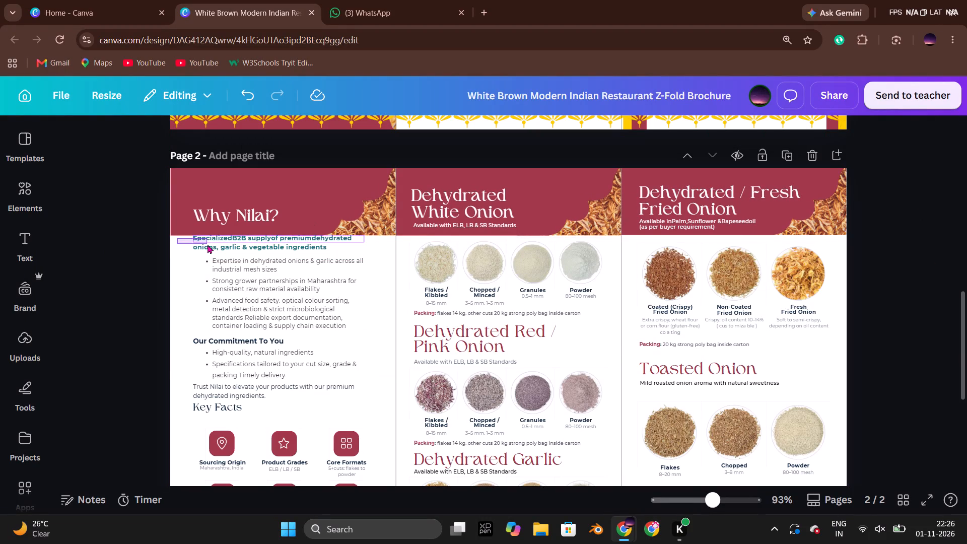
drag(208, 244, 209, 251)
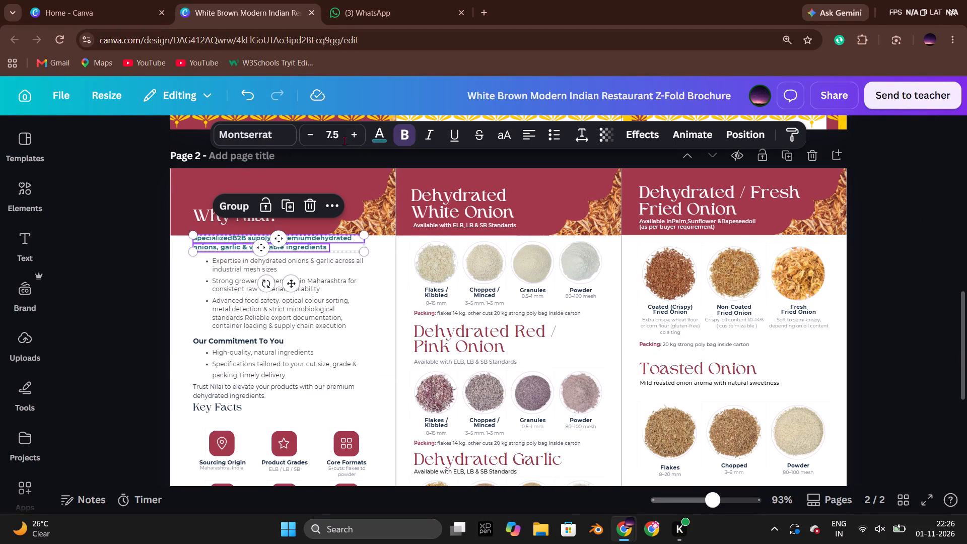
click(383, 140)
click(170, 276)
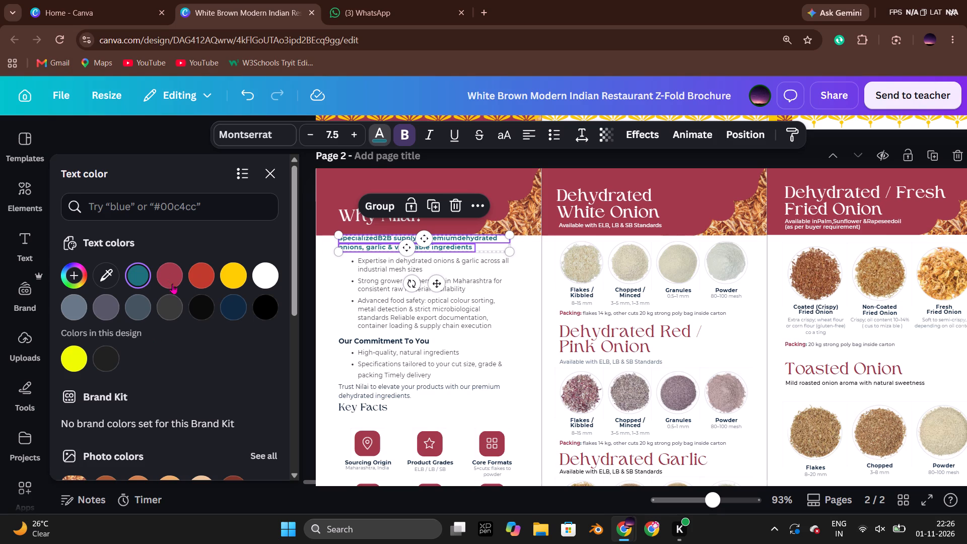
click(171, 276)
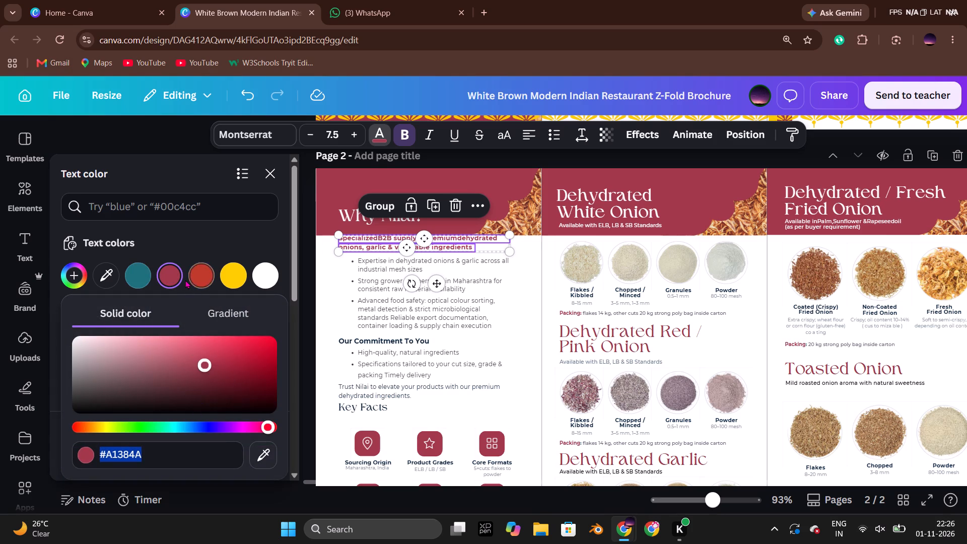
click(187, 249)
click(186, 452)
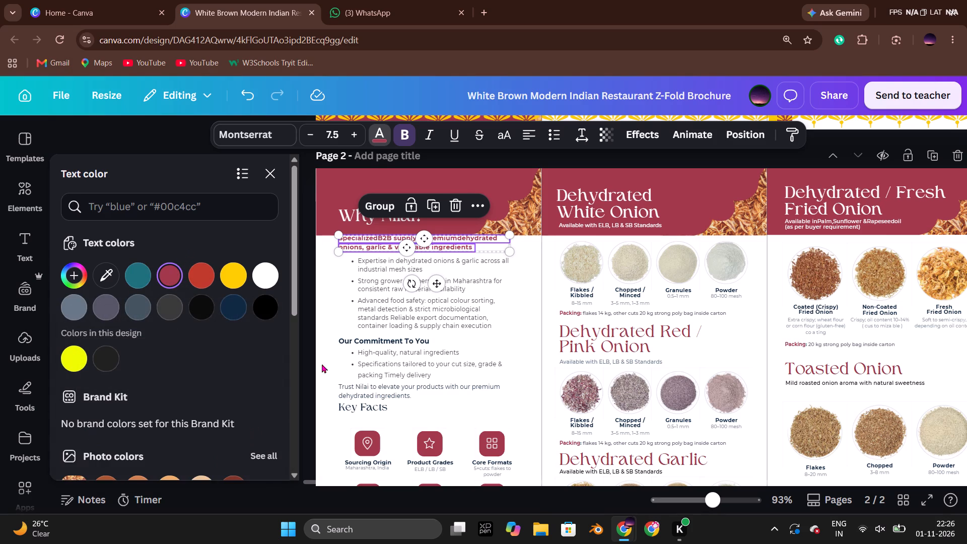
click(317, 301)
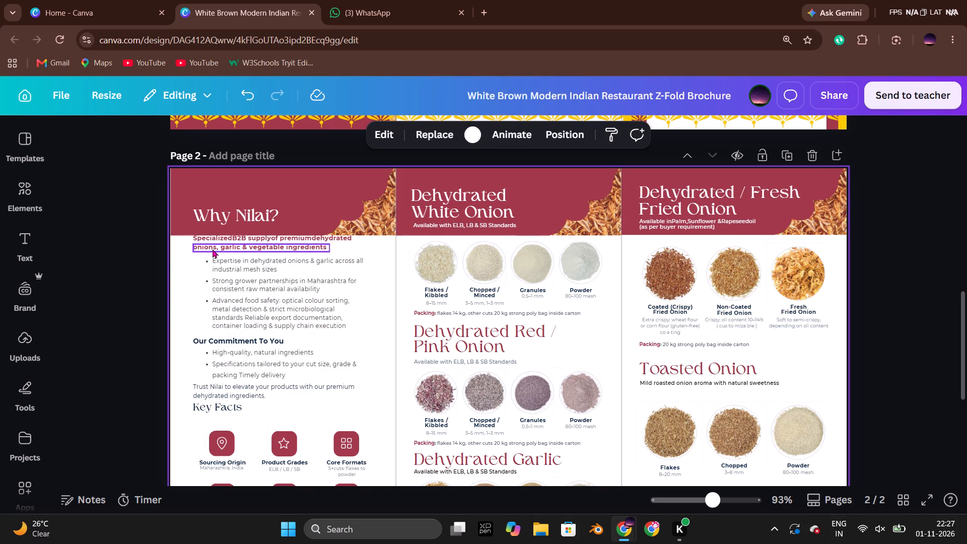
Insert the missing spaces in the tagline's first line so it reads "Specialized B2B supply of premium dehydrated".
double_click(231, 237)
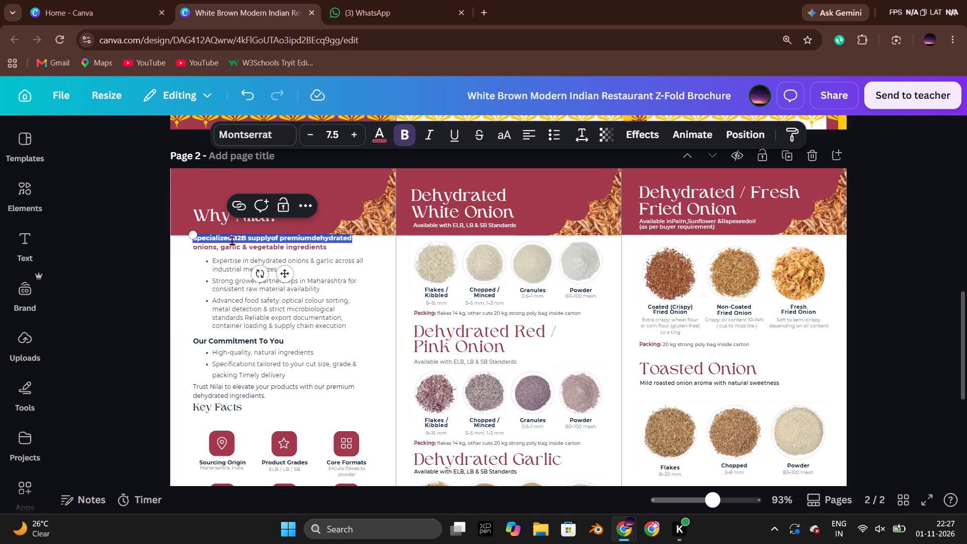
click(232, 239)
click(230, 240)
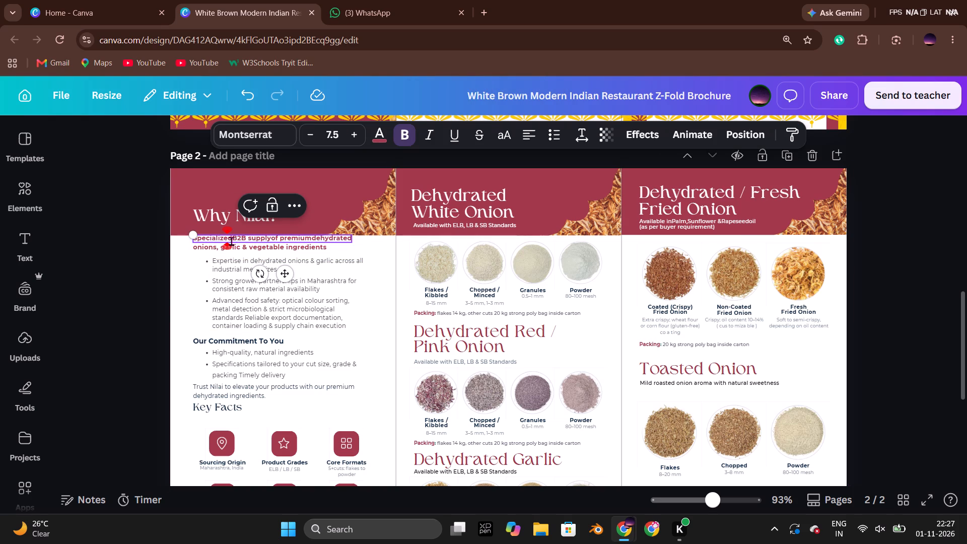
click(232, 240)
key(space)
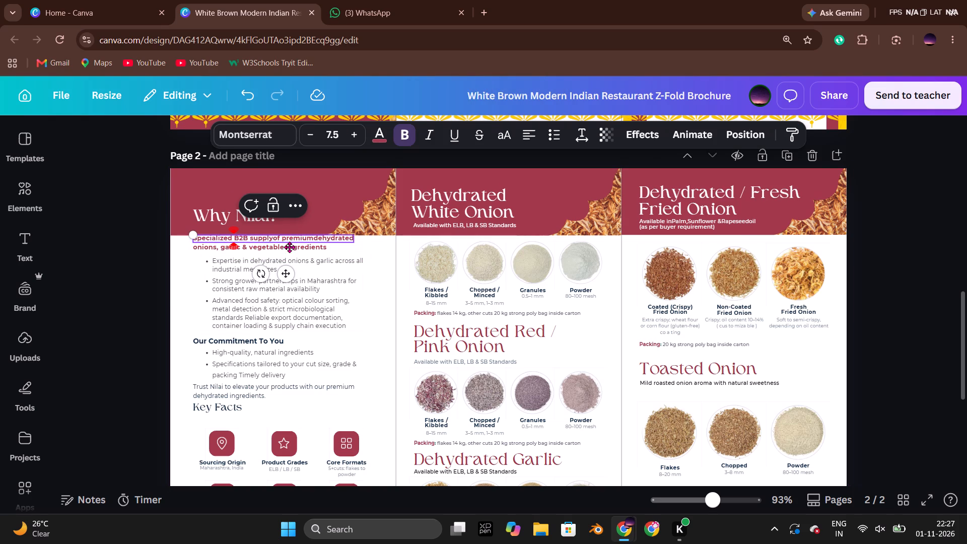
click(273, 239)
key(space)
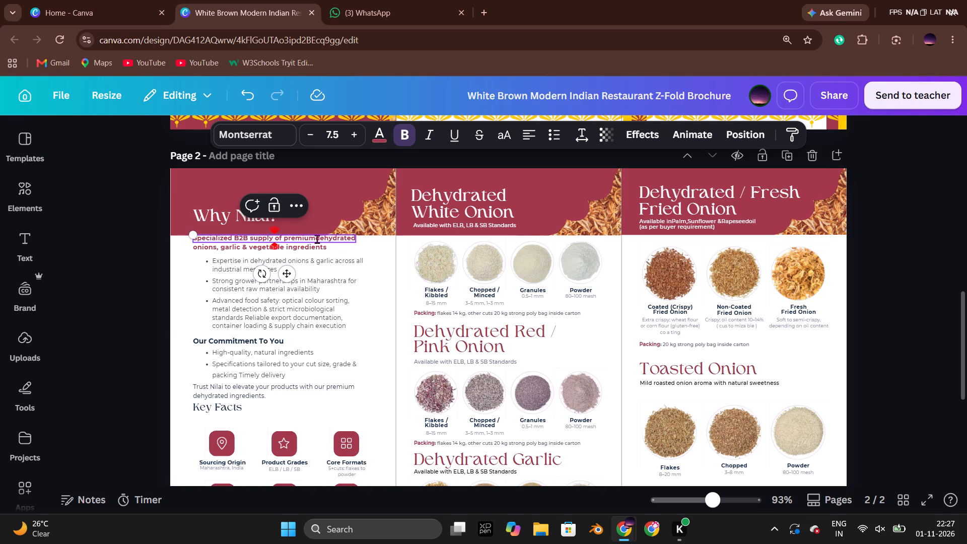
click(316, 239)
key(space)
click(182, 263)
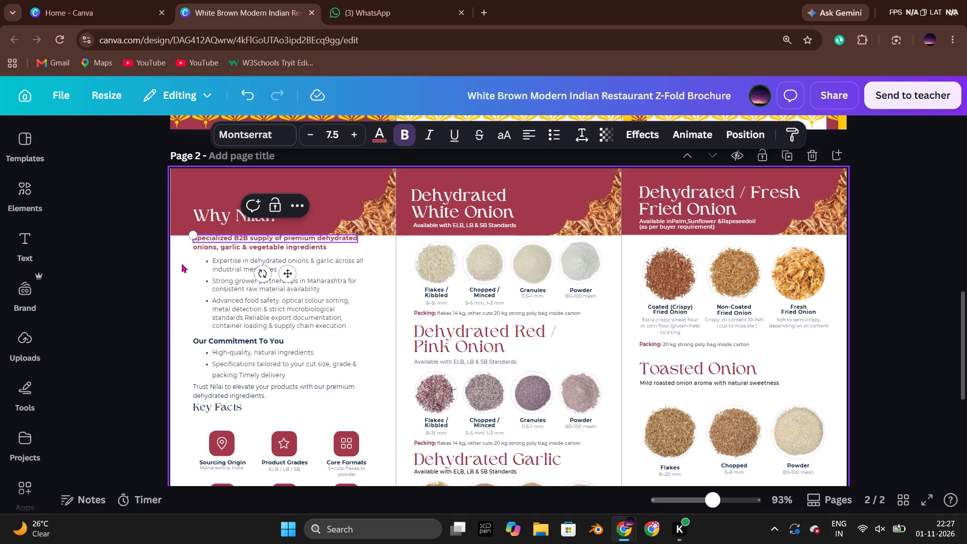
Nudge the tagline's second line, "onions, garlic & vegetable ingredients", up slightly toward the first line.
click(265, 244)
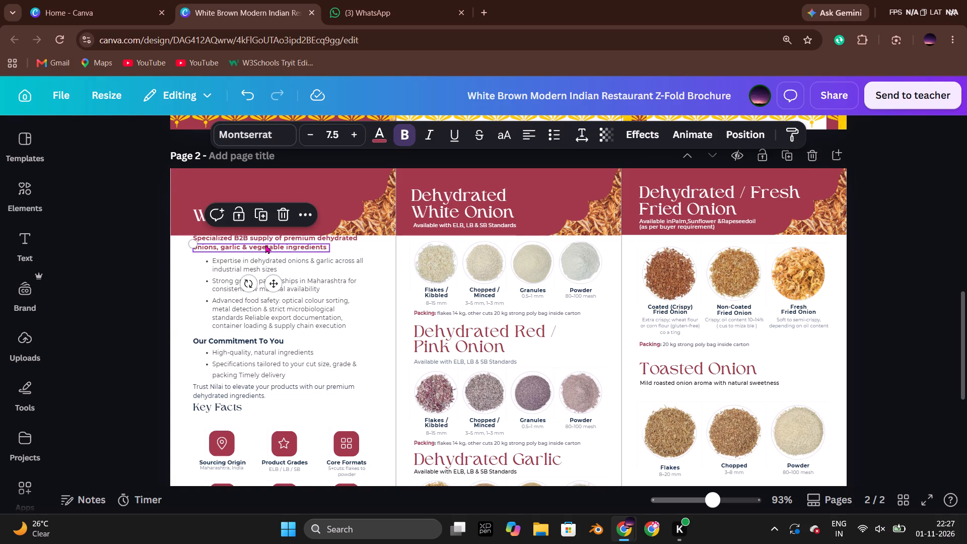
key(Up)
key(Down)
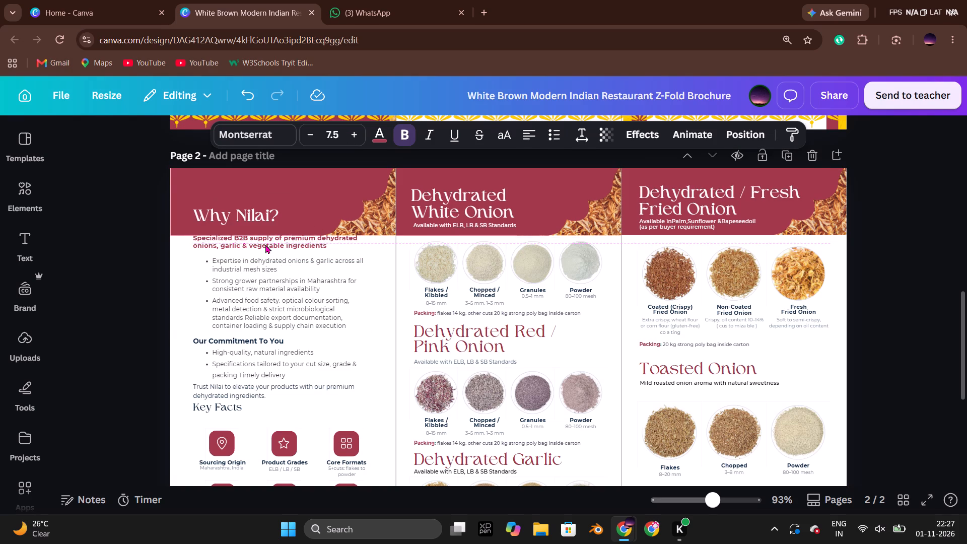
Group the two lines of the "Specialized B2B supply" tagline, leaving the header shape out of the group.
click(124, 230)
drag(159, 234, 198, 247)
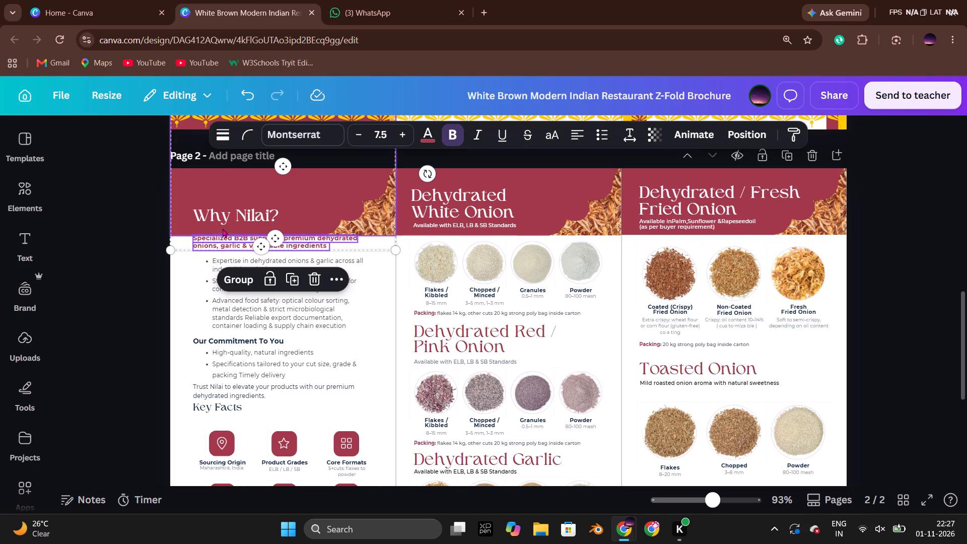
click(146, 267)
drag(180, 240, 197, 243)
click(197, 243)
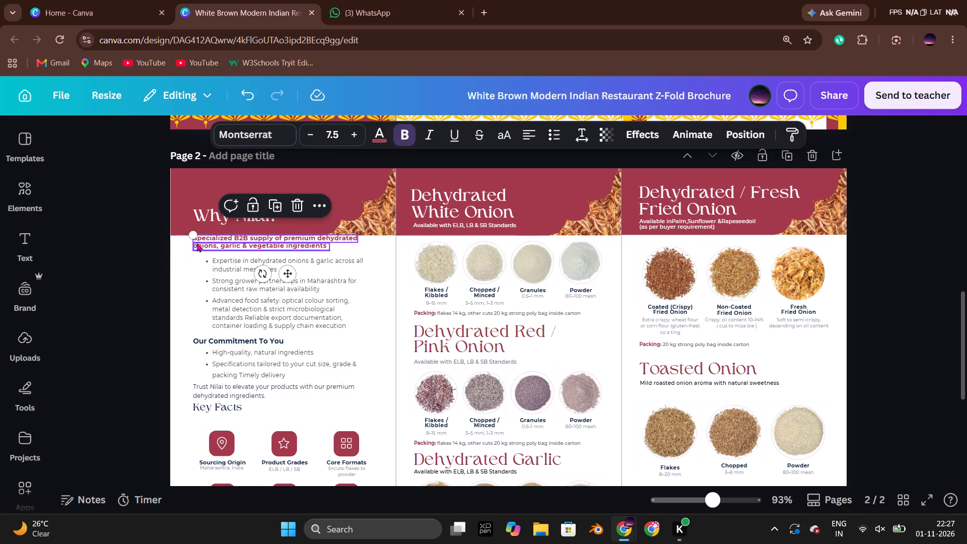
click(178, 248)
drag(186, 240, 199, 247)
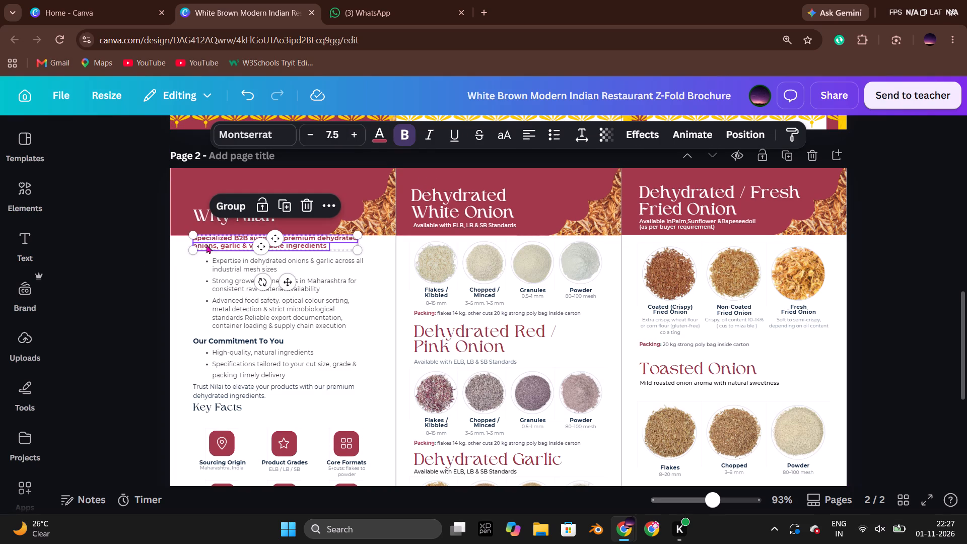
click(232, 207)
Nudge the grouped tagline down slightly to leave a gap below the maroon Why Nilai? header.
key(Down)
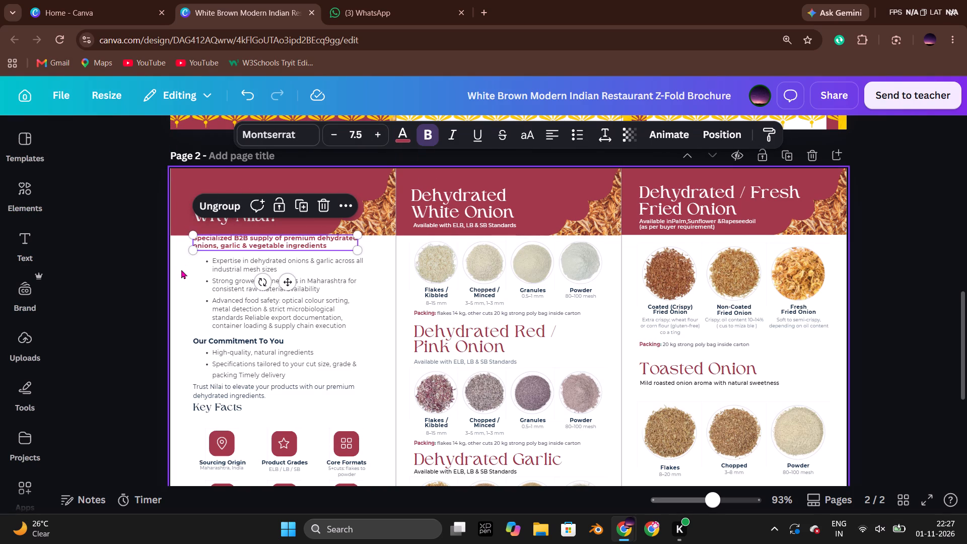
key(Down)
click(181, 269)
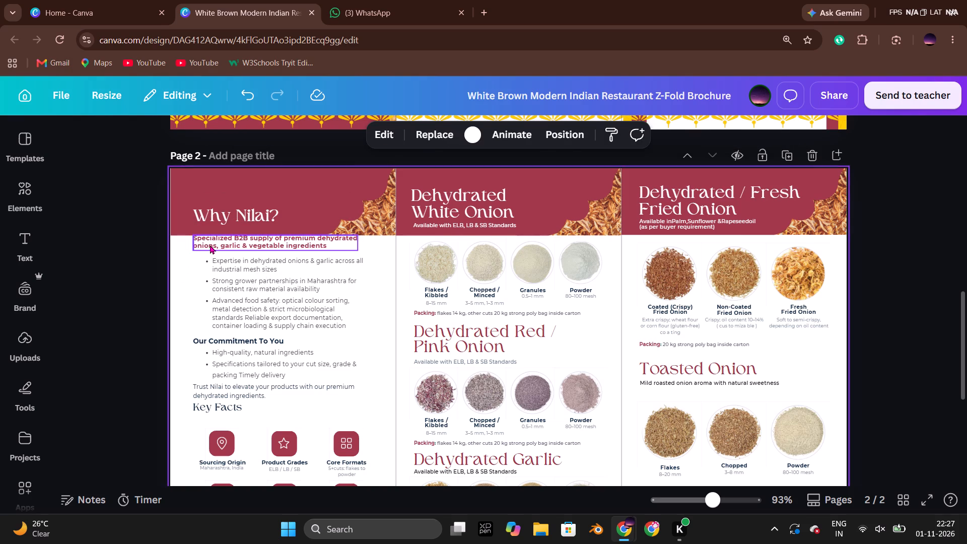
click(210, 245)
key(Down)
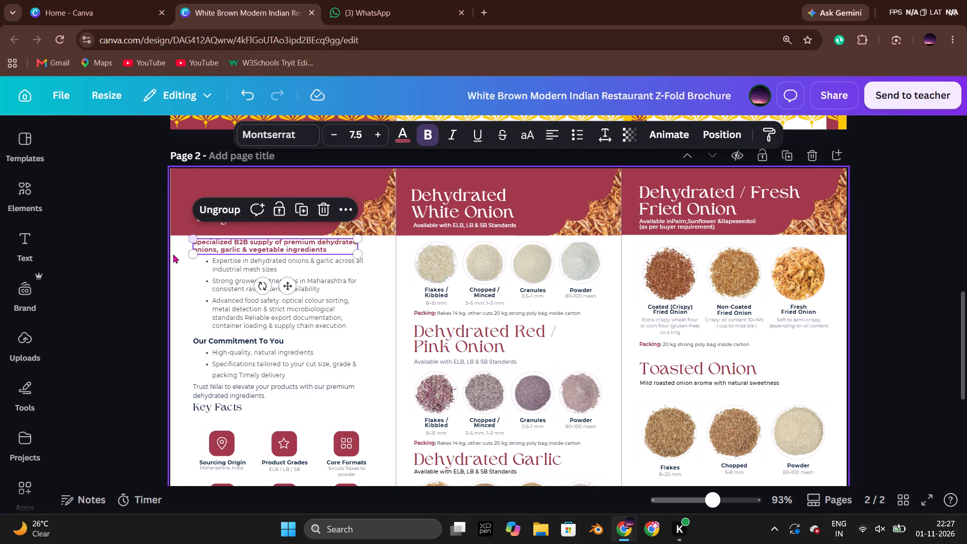
click(135, 296)
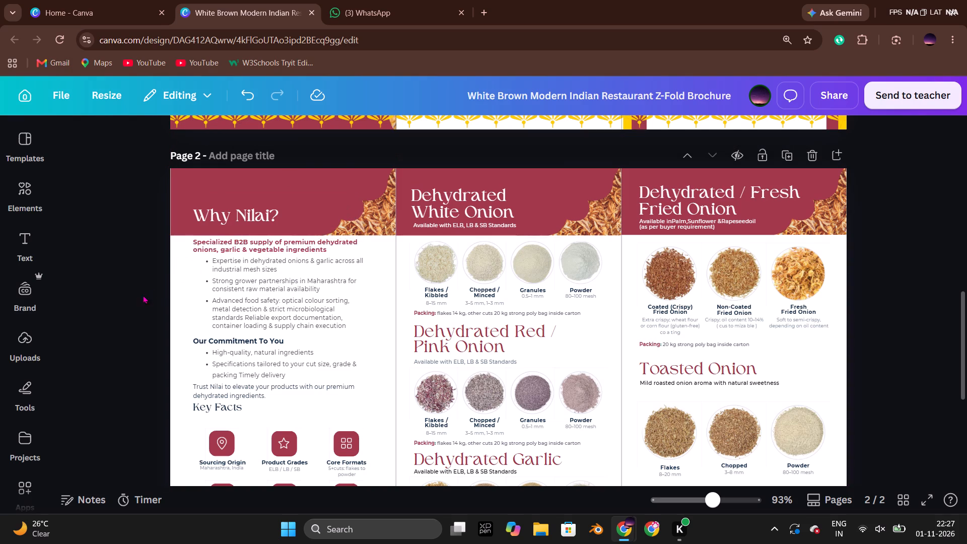
Remove the bold formatting from the grouped "Specialized B2B supply" tagline.
click(228, 243)
click(427, 136)
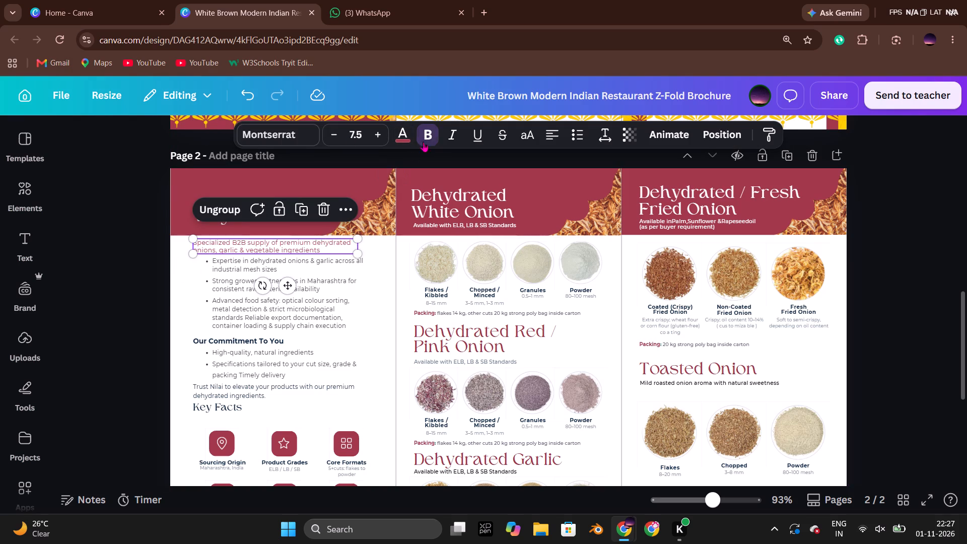
click(178, 264)
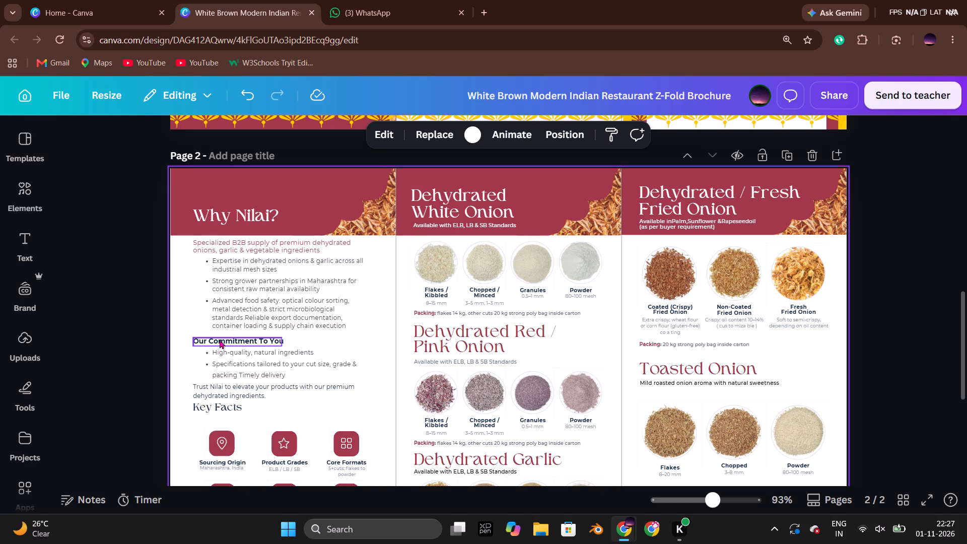
Make the "Our Commitment To You" heading regular weight and recolour it to the same maroon as the tagline.
click(220, 339)
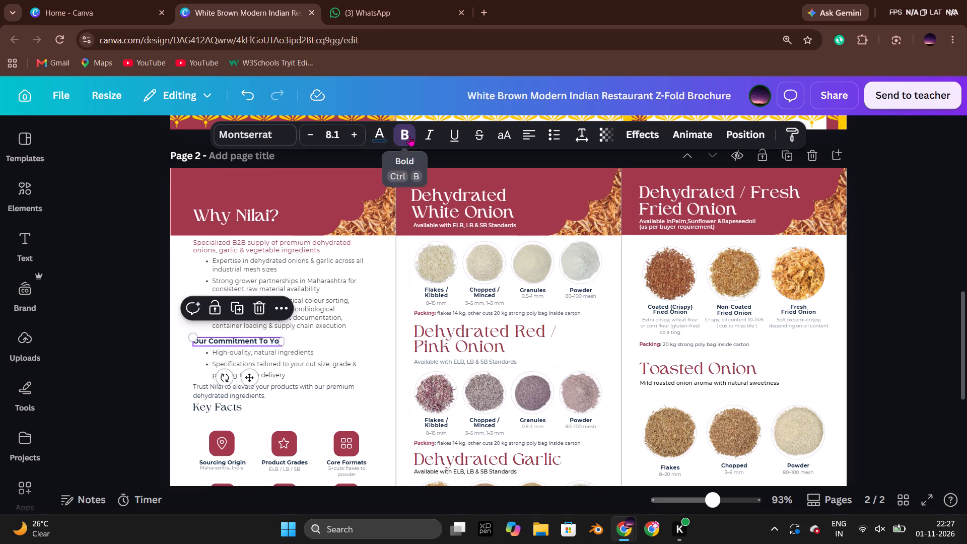
click(409, 136)
click(386, 137)
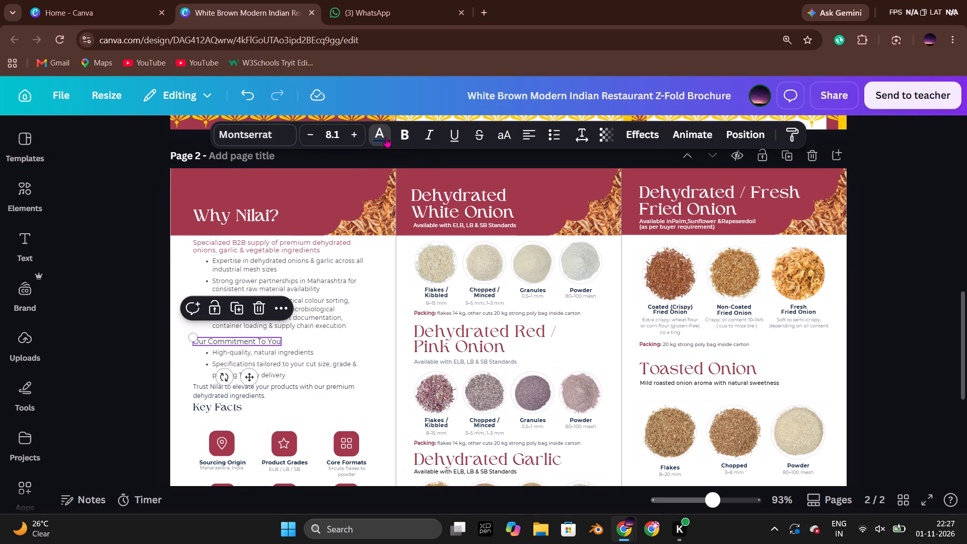
click(169, 273)
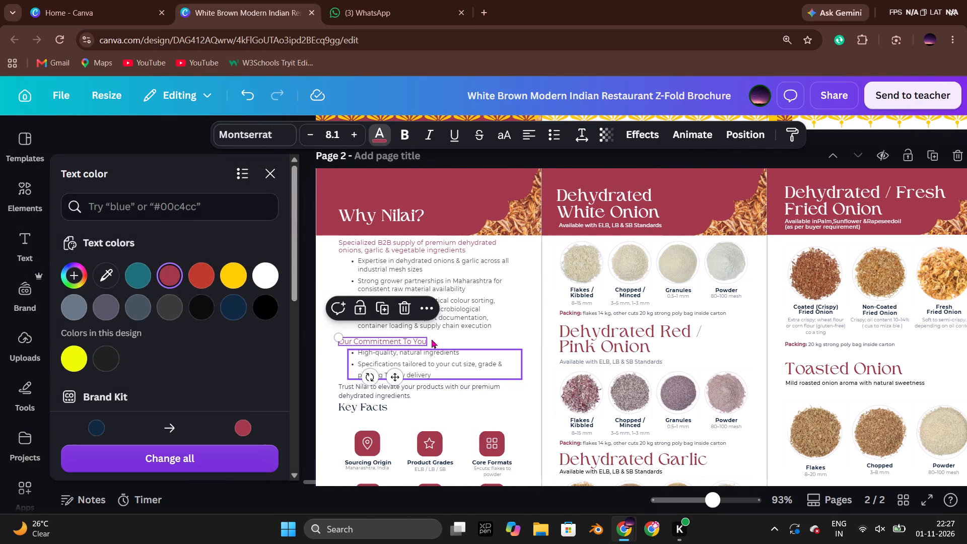
click(462, 337)
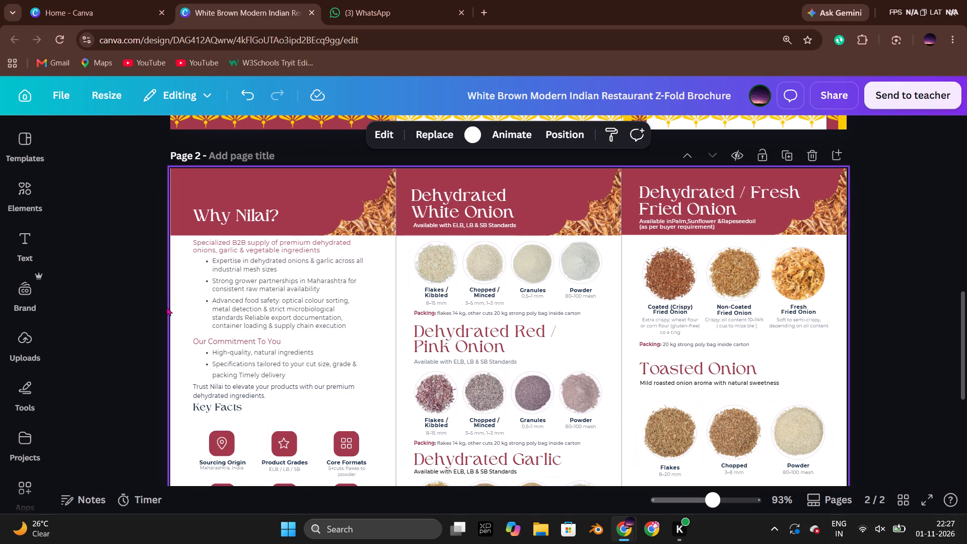
Insert a blank line between the "Trust Nilai" sentence and the Key Facts heading.
click(232, 399)
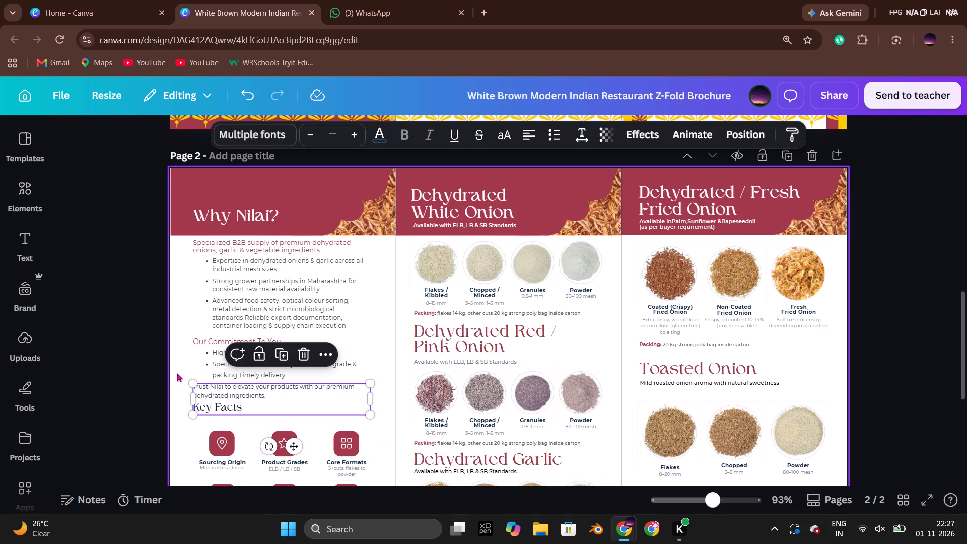
click(177, 373)
click(282, 397)
click(282, 397)
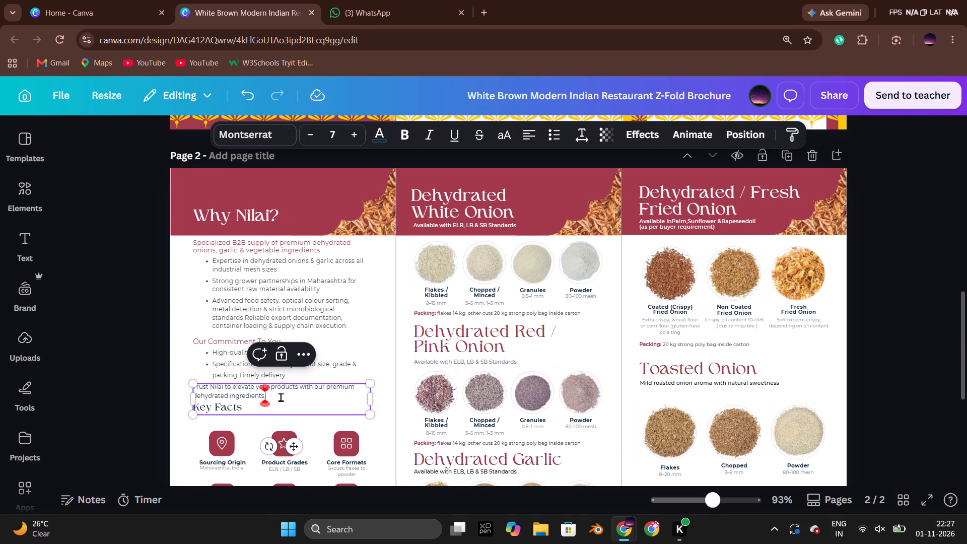
key(Return)
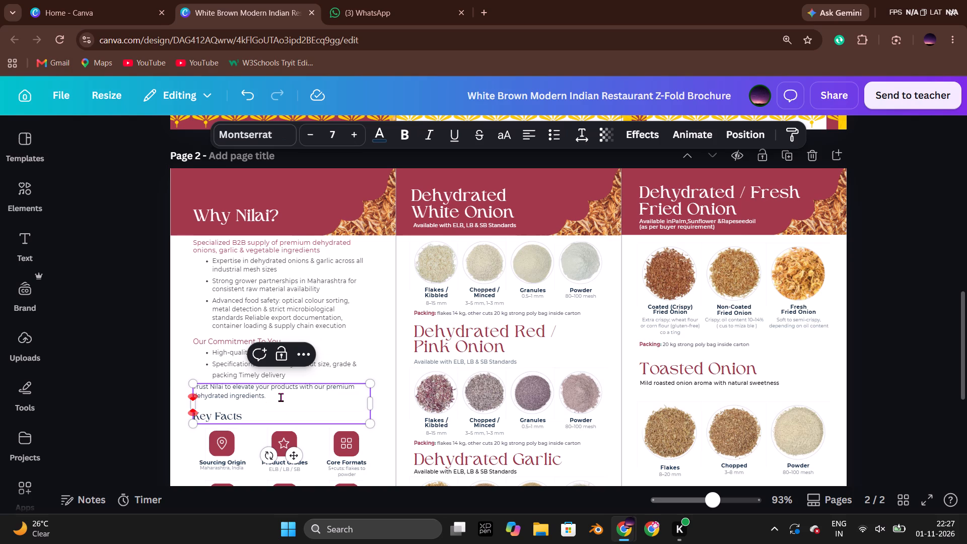
click(157, 361)
Nudge the group of six Key Facts icons down slightly to widen the gap below its heading.
scroll(157, 361, down, 3)
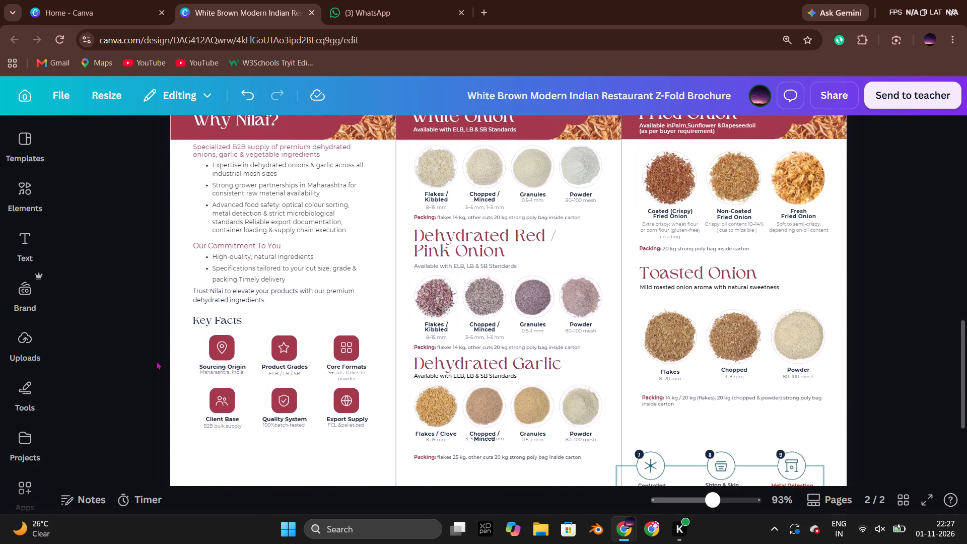
scroll(157, 361, down, 2)
click(261, 348)
key(Down)
key(Down)
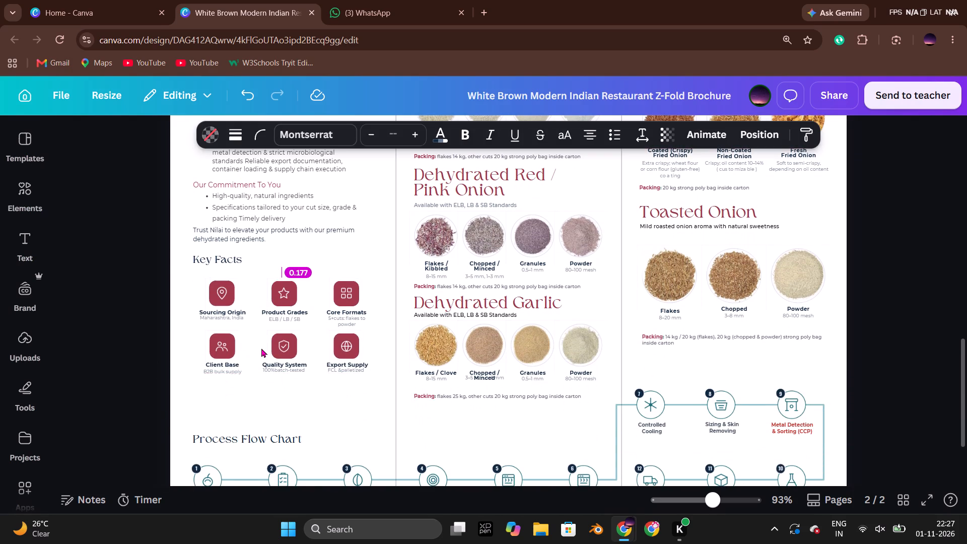
key(Down)
click(110, 348)
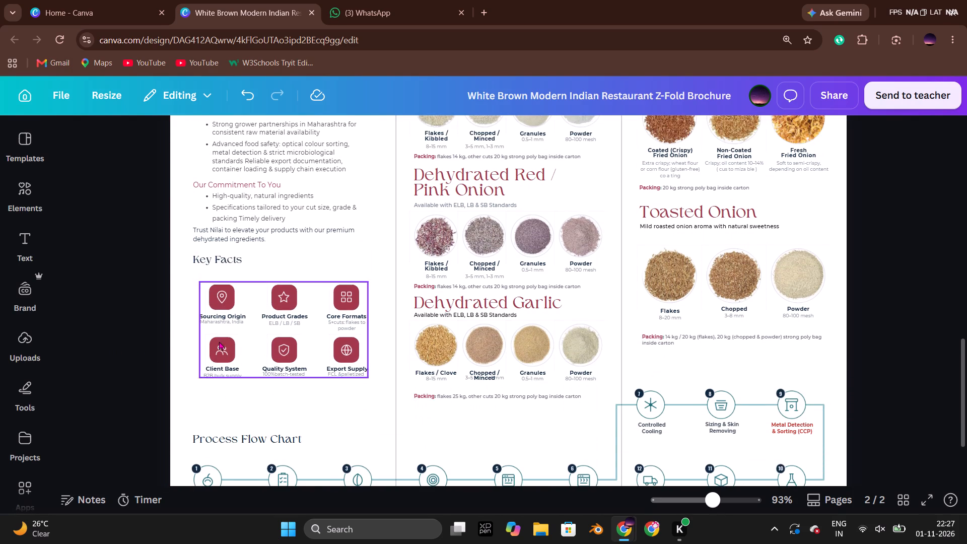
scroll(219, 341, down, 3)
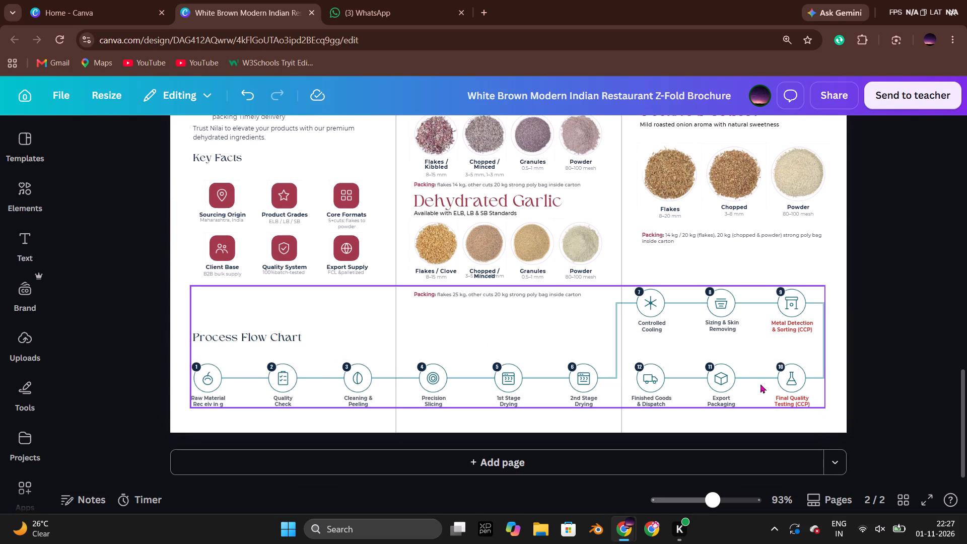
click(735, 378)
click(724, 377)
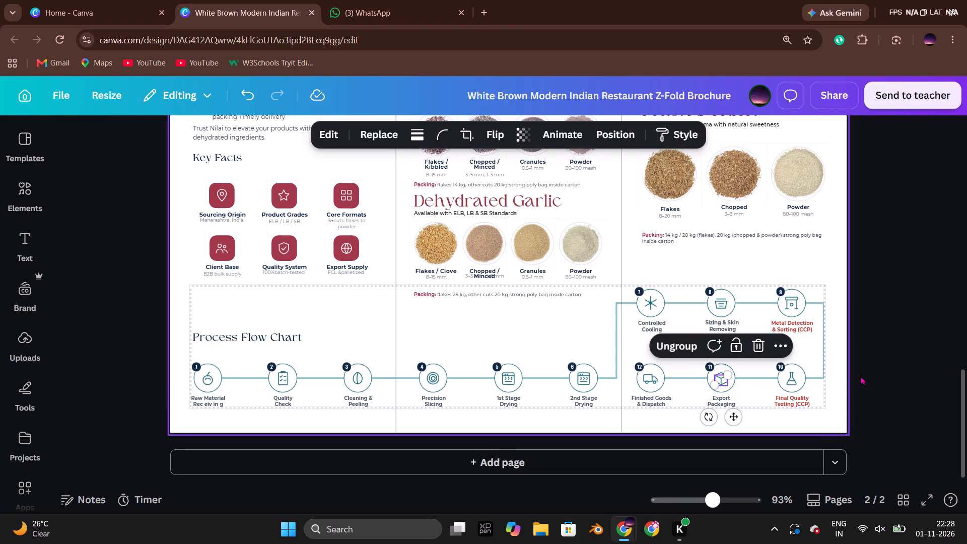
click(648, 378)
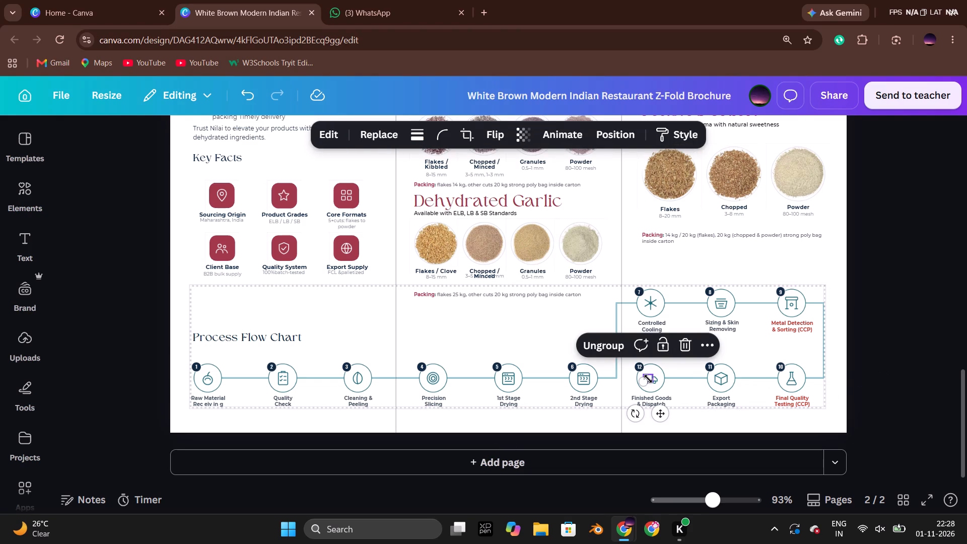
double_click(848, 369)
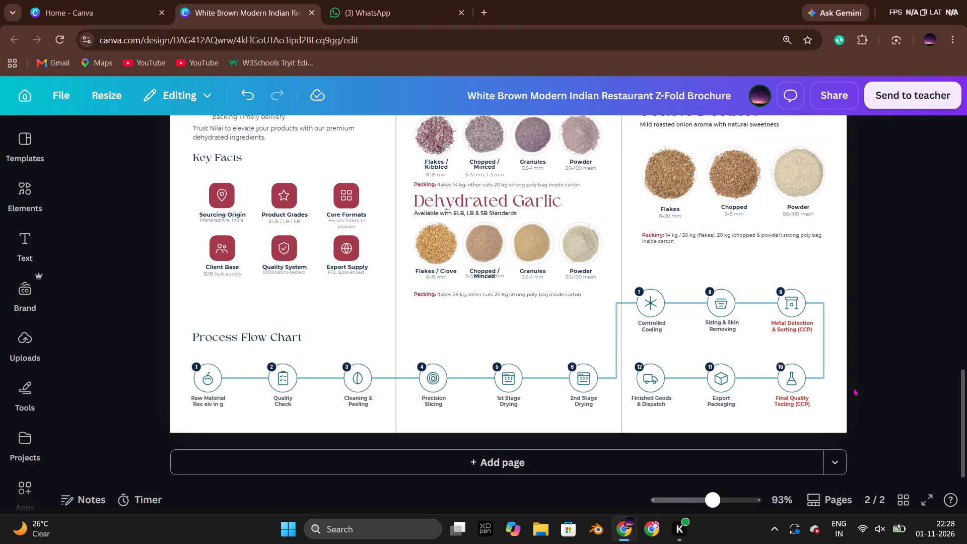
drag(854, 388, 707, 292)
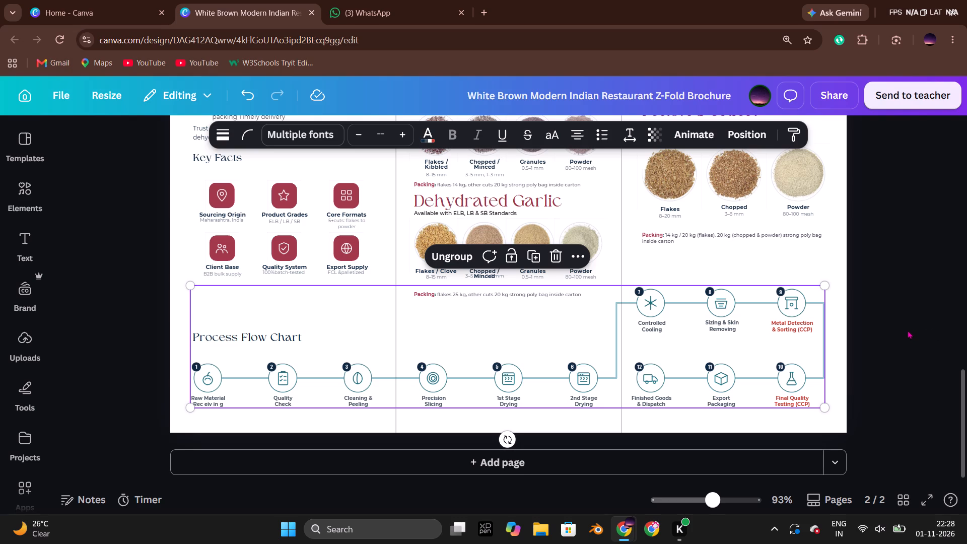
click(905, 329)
Add a full stop at the end of each of the three bullets below the "Specialized B2B supply" tagline.
scroll(891, 323, up, 2)
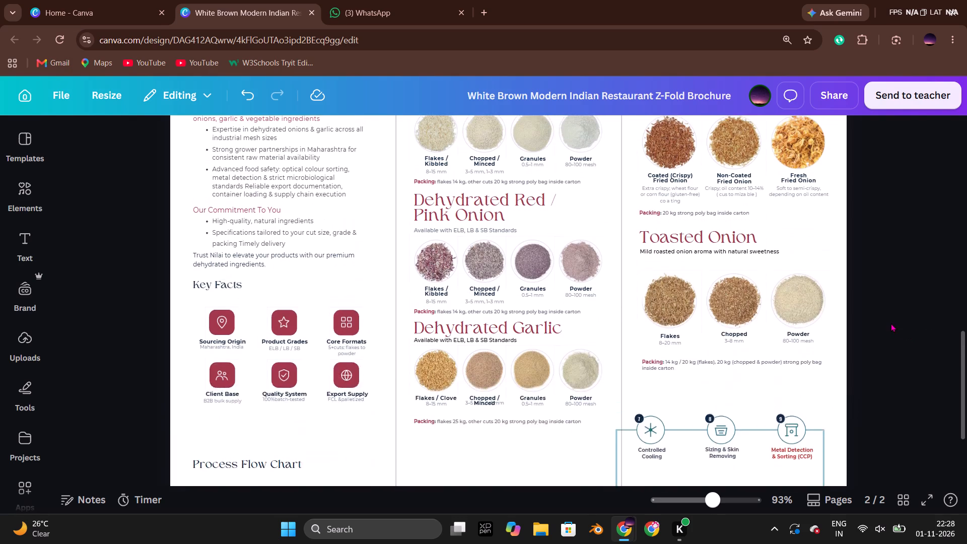
scroll(891, 323, up, 4)
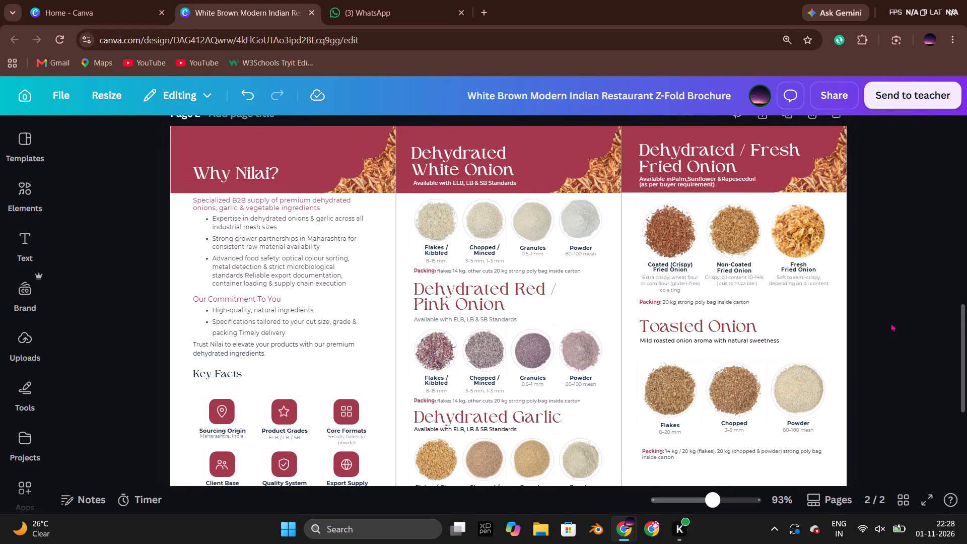
click(285, 222)
click(275, 227)
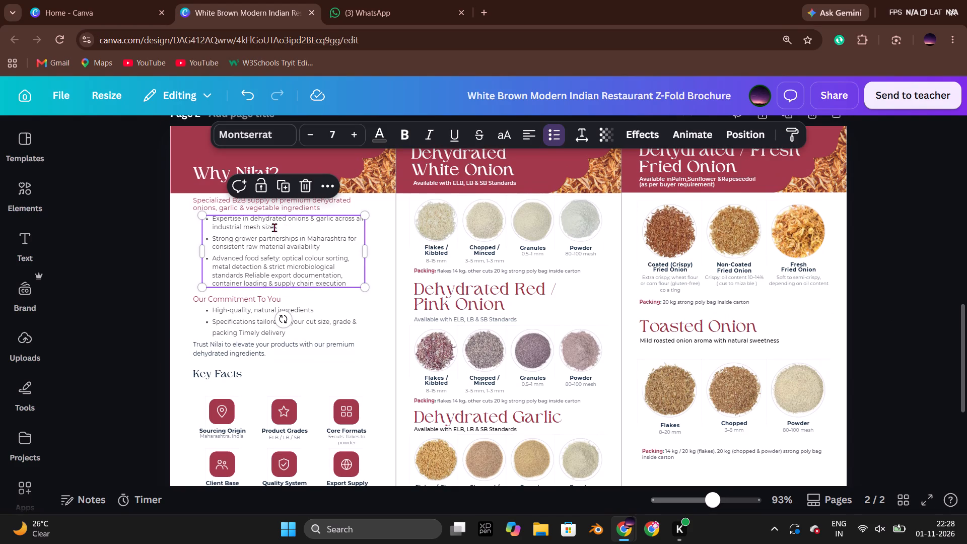
click(277, 228)
key(period)
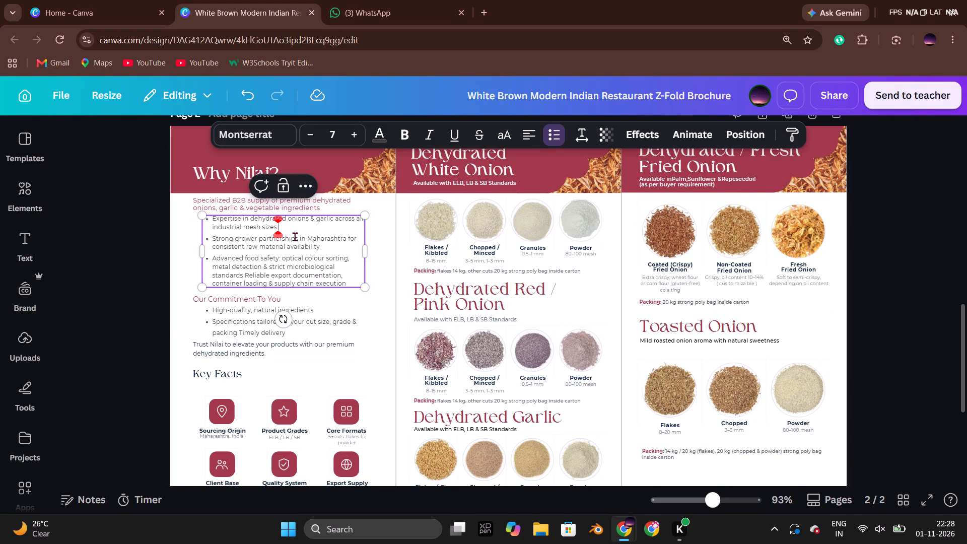
click(321, 248)
key(period)
click(352, 281)
key(period)
click(153, 253)
Add a full stop after "vegetable ingredients" in the grouped maroon tagline under "Why Nilai?".
click(293, 207)
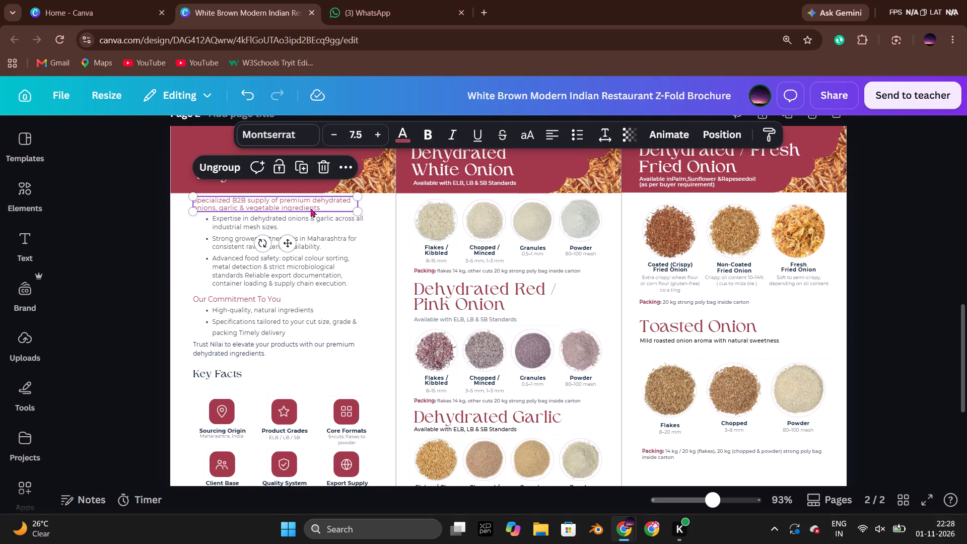
click(340, 207)
click(329, 206)
click(324, 206)
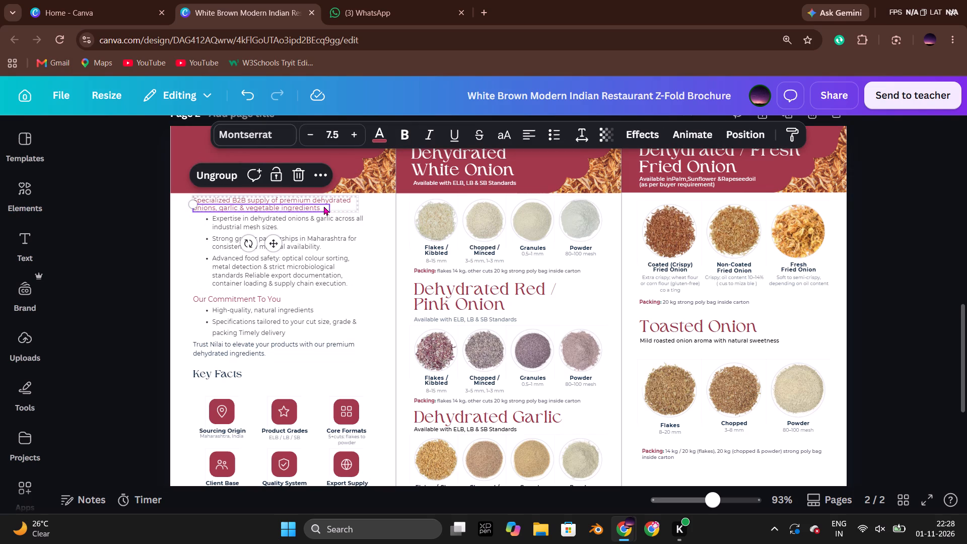
click(325, 206)
click(325, 207)
key(period)
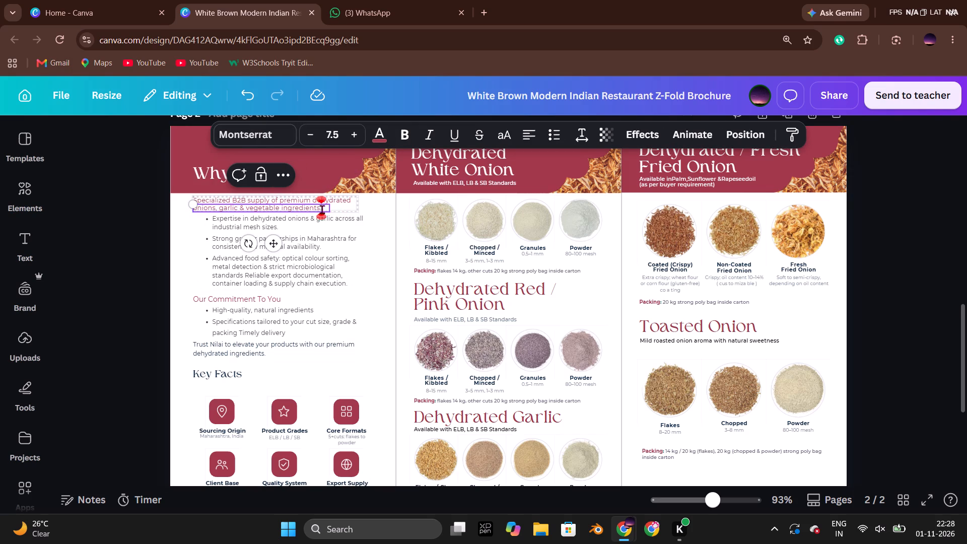
click(144, 218)
End the Packing line in the Dehydrated White Onion section with a full stop.
double_click(570, 271)
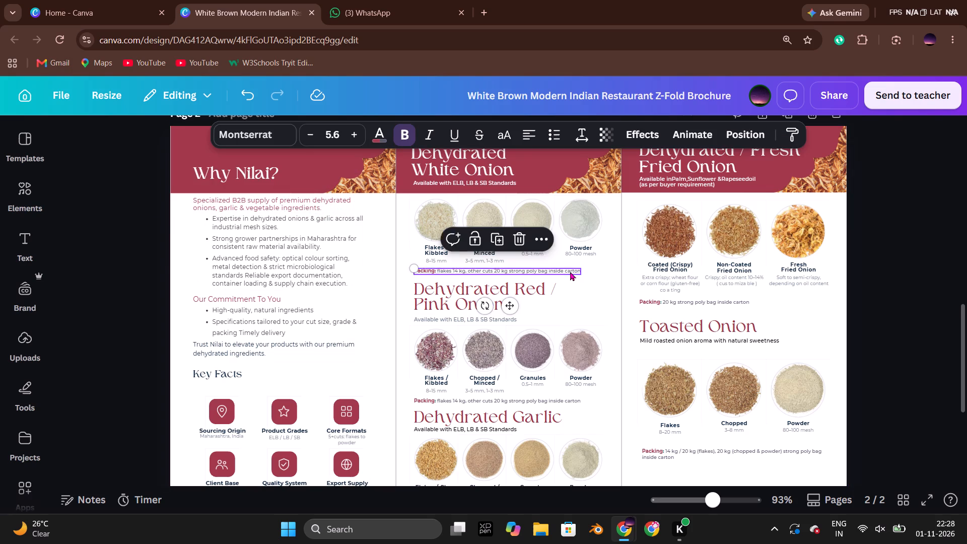
click(574, 271)
key(Right)
key(Right)
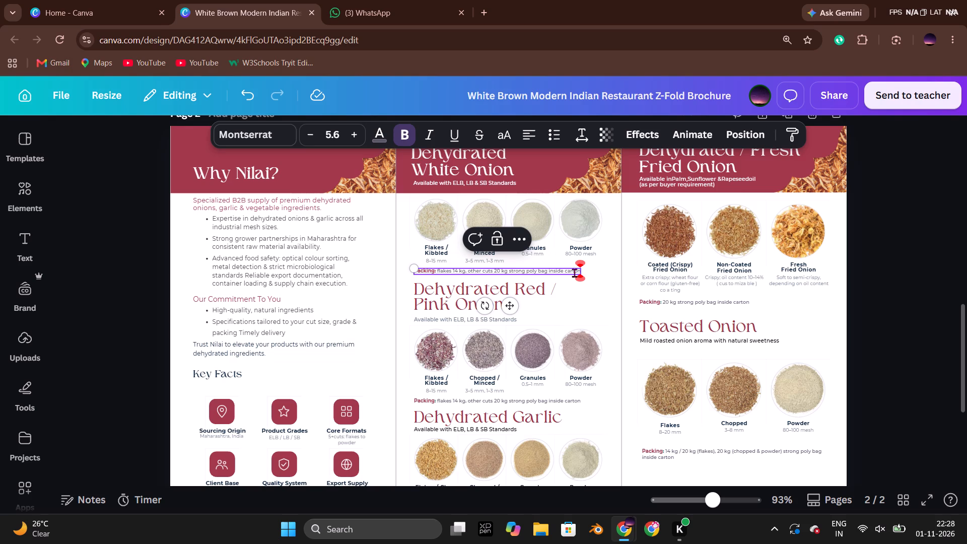
key(Right)
key(period)
click(933, 267)
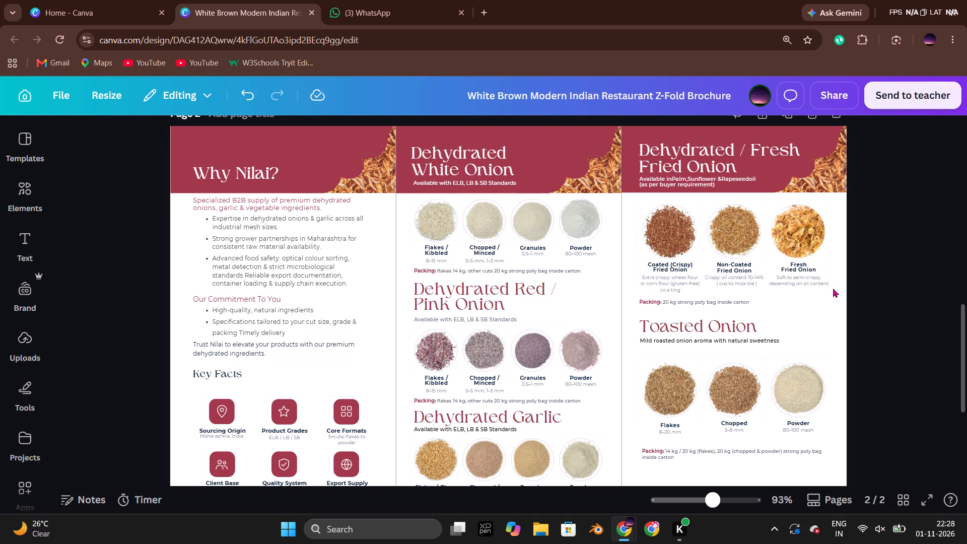
End the "20 kg strong poly bag inside carton" Packing line in the fried onion section with a full stop.
double_click(735, 302)
click(742, 301)
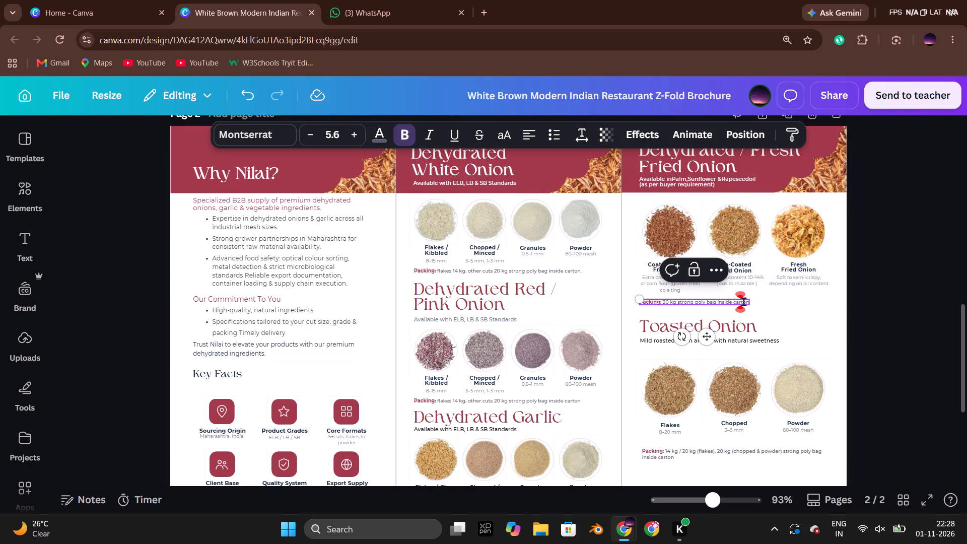
key(Right)
key(Right)
key(period)
key(BackSpace)
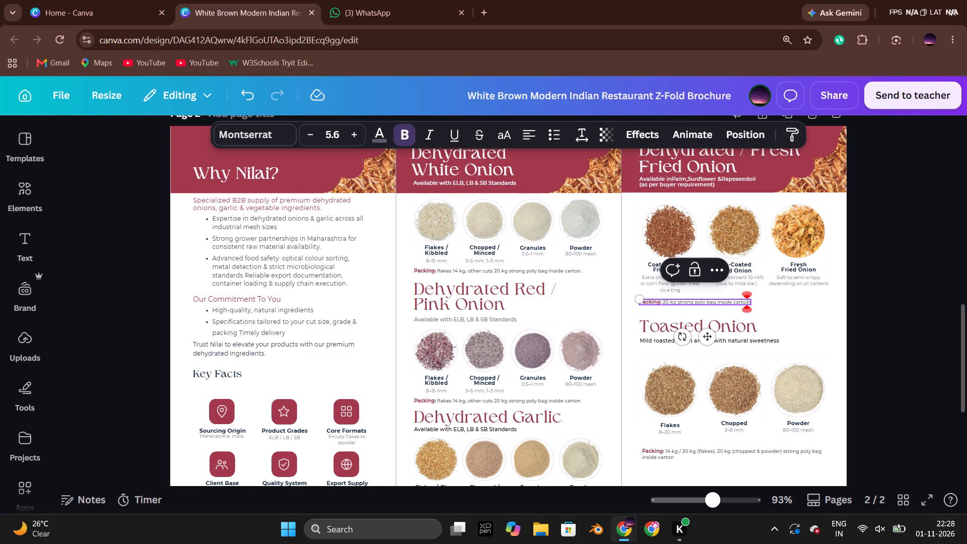
key(Right)
key(period)
click(878, 269)
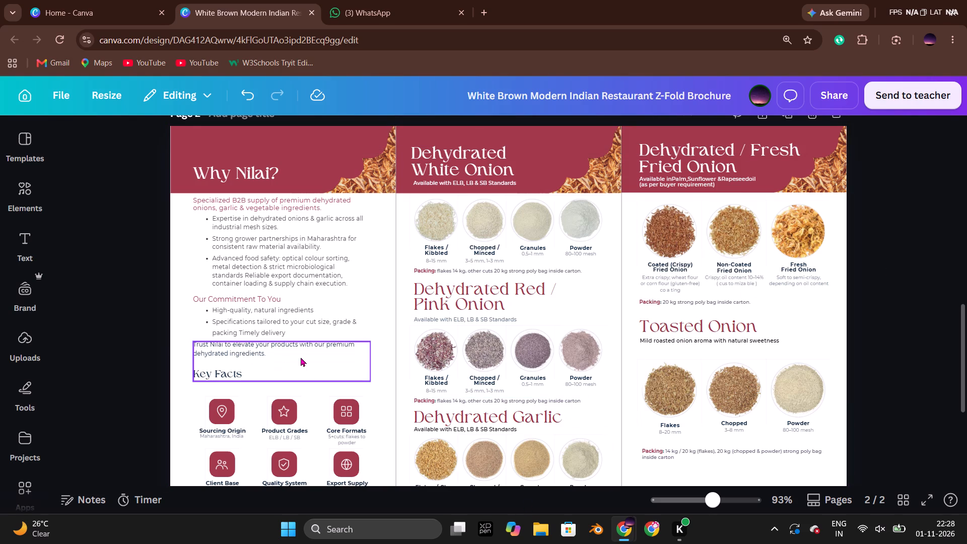
Add full stops after "Timely delivery" and "natural ingredients" in the "Our Commitment To You" bullets.
double_click(288, 359)
double_click(336, 325)
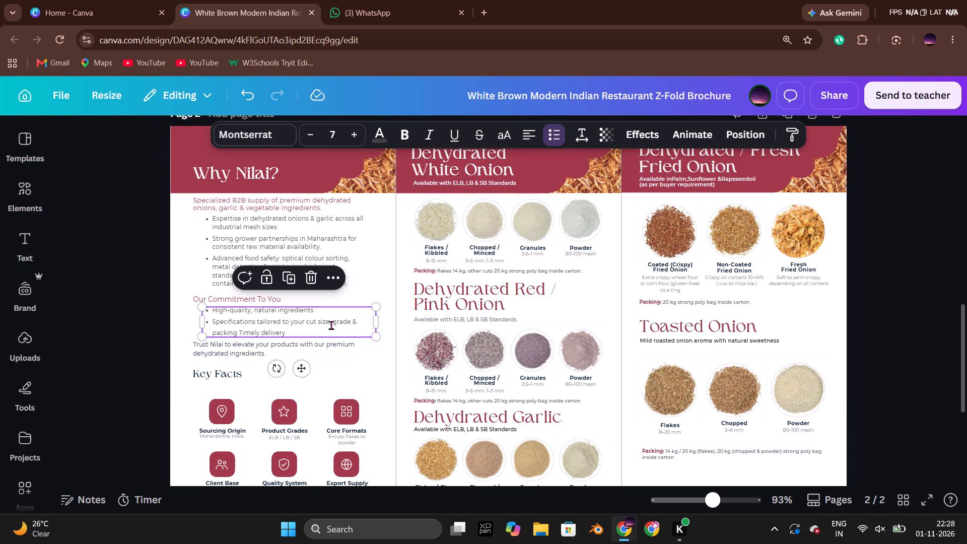
click(309, 330)
key(period)
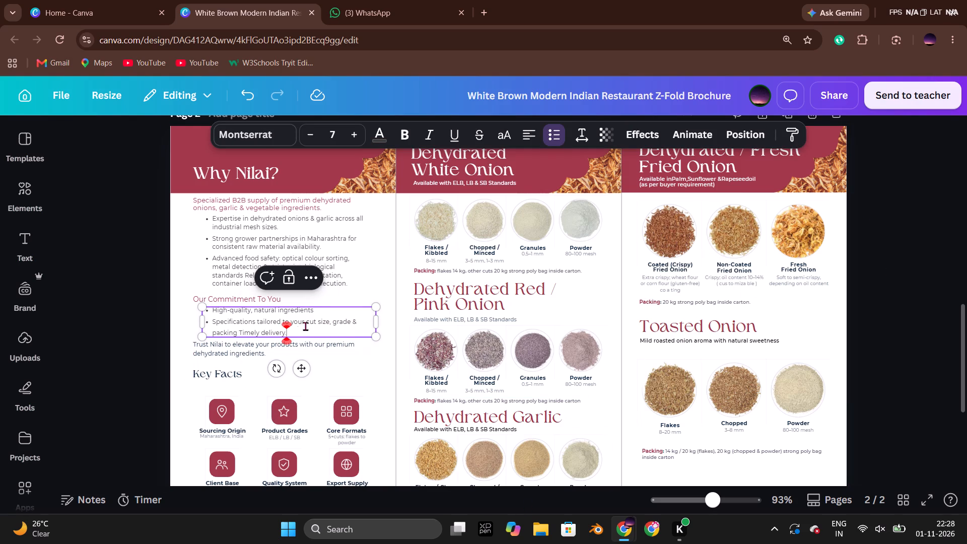
click(316, 313)
key(period)
click(142, 315)
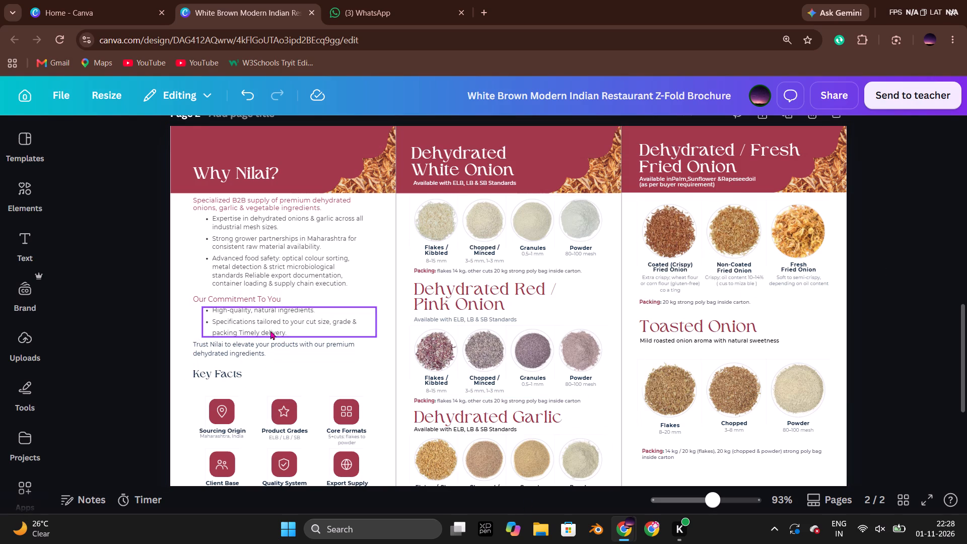
Move the Dehydrated Garlic "Chopped / Minced" label up so it no longer overlaps the size text beneath it.
scroll(275, 330, down, 1)
scroll(275, 329, up, 2)
scroll(275, 329, down, 2)
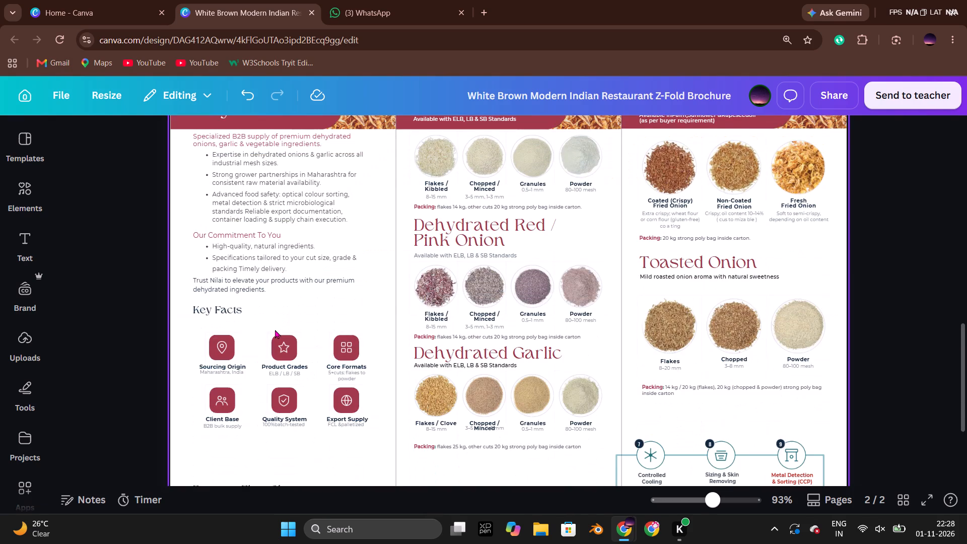
scroll(275, 329, down, 1)
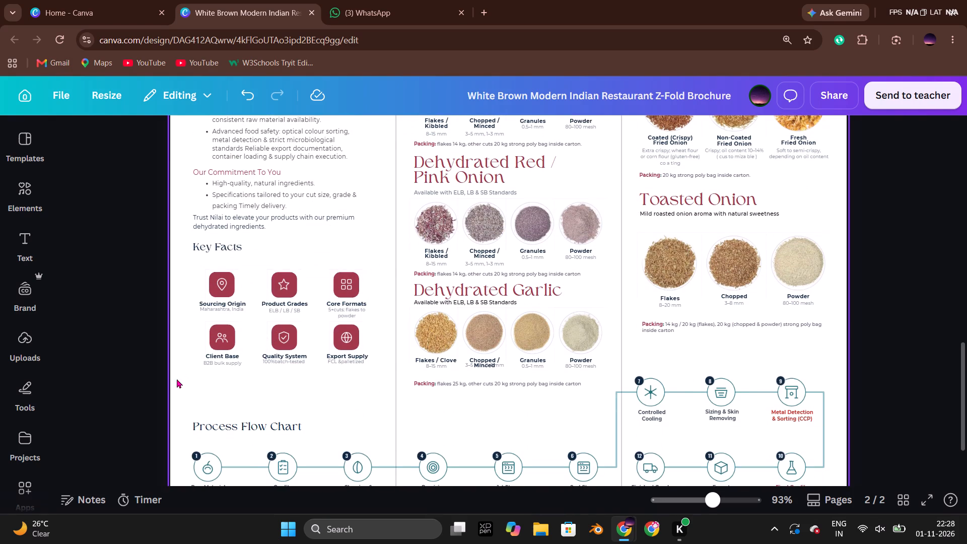
scroll(175, 379, down, 1)
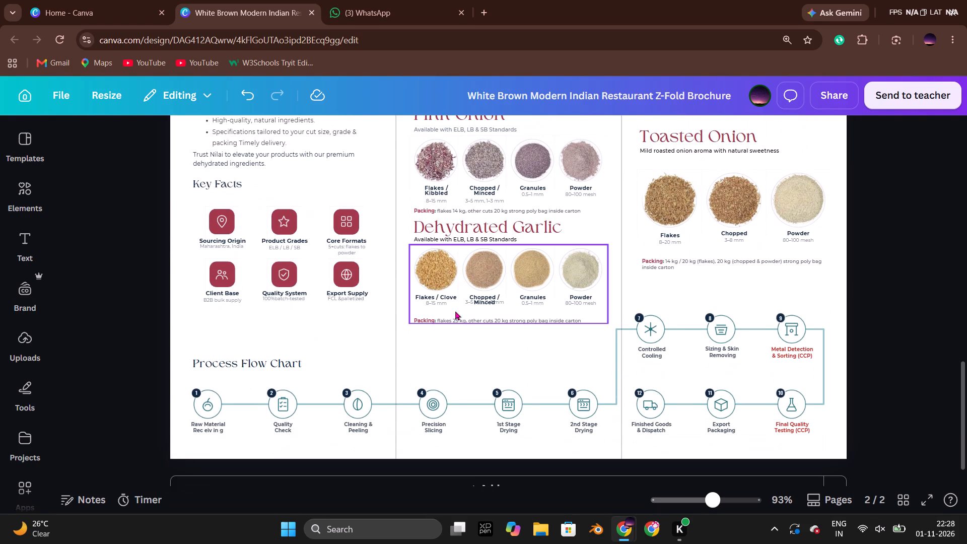
click(503, 304)
click(501, 302)
click(501, 302)
triple_click(501, 302)
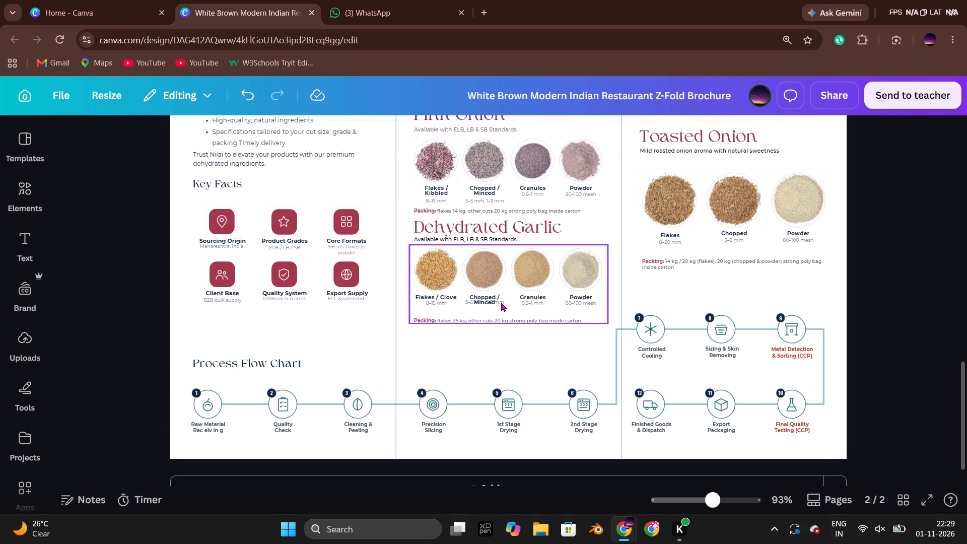
double_click(501, 302)
click(501, 302)
triple_click(500, 301)
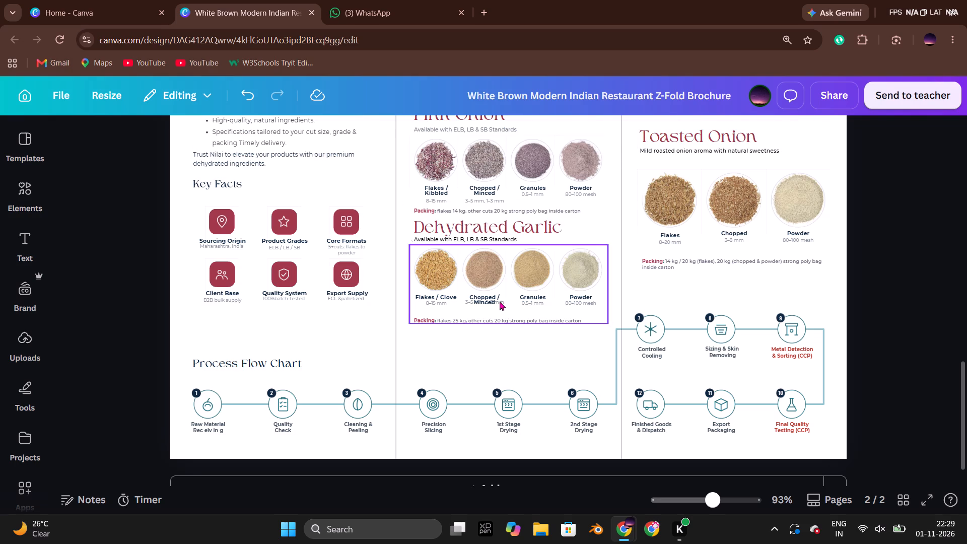
click(500, 301)
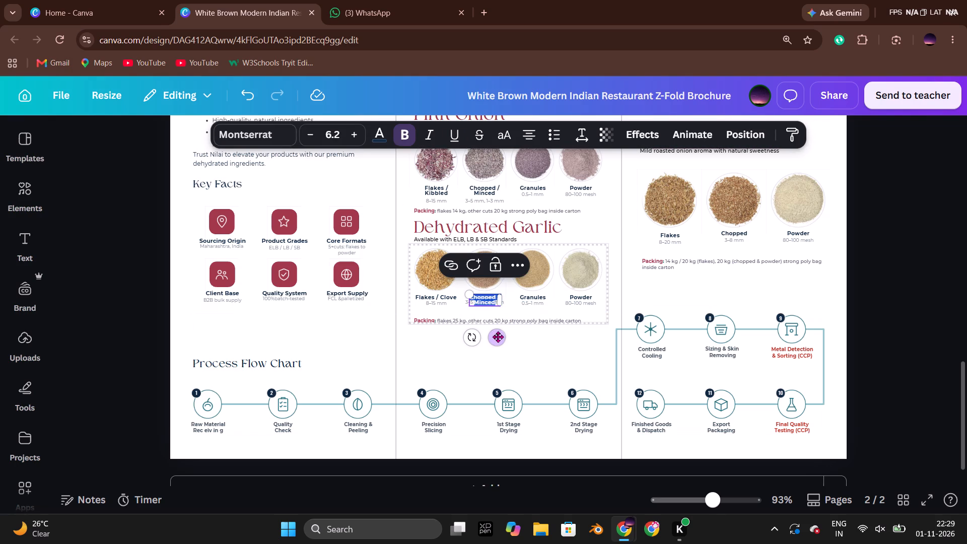
drag(498, 336, 499, 330)
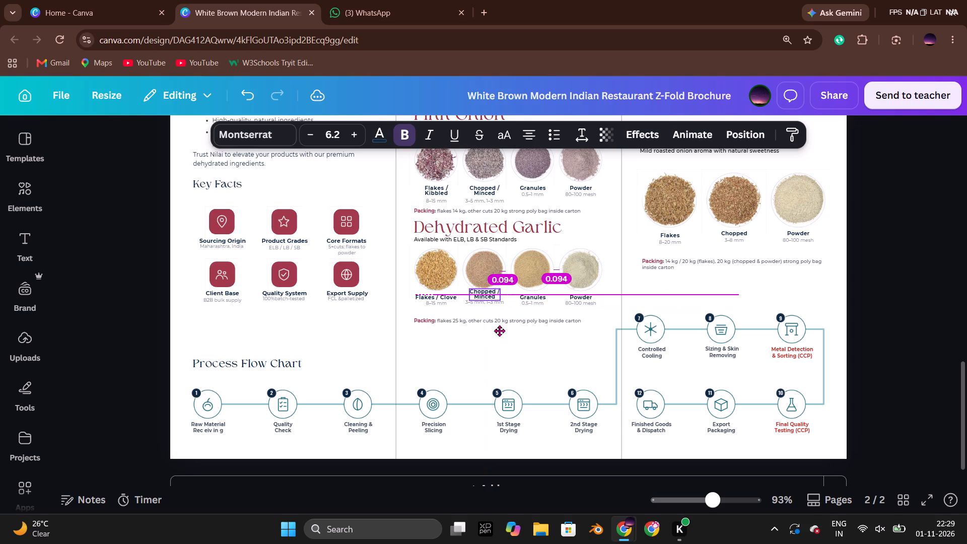
drag(499, 330, 500, 328)
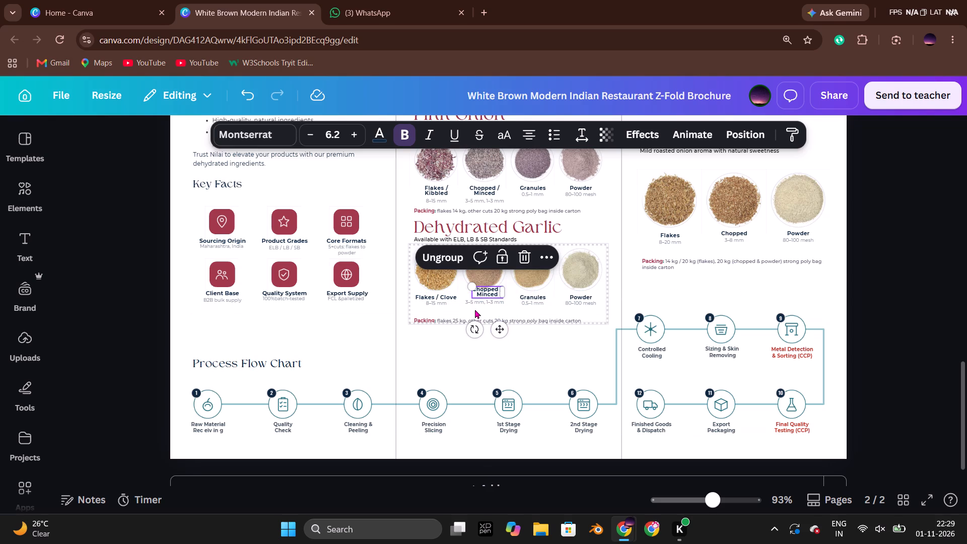
Ungroup the Dehydrated Garlic product images, labels and Packing line so they can be adjusted individually.
double_click(476, 303)
double_click(476, 302)
double_click(476, 302)
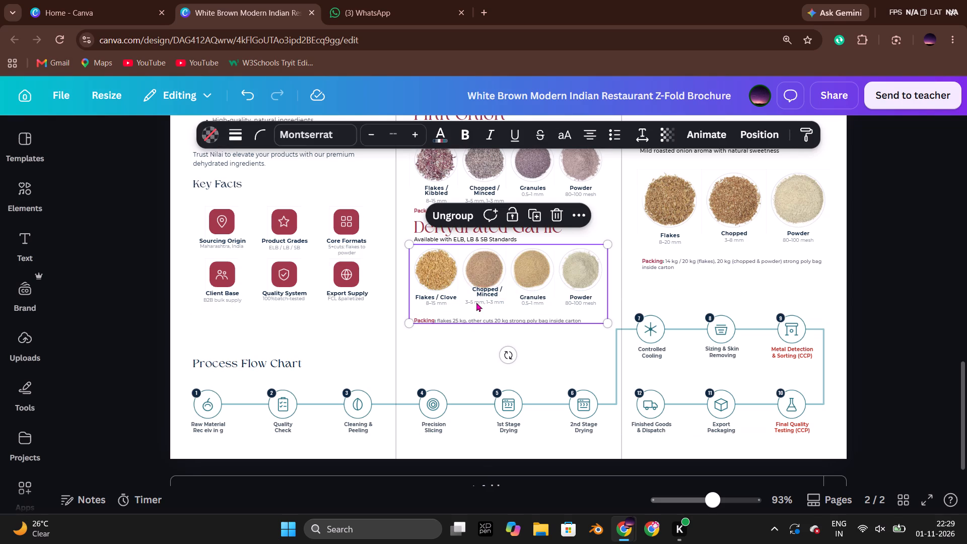
triple_click(479, 301)
triple_click(479, 301)
double_click(479, 301)
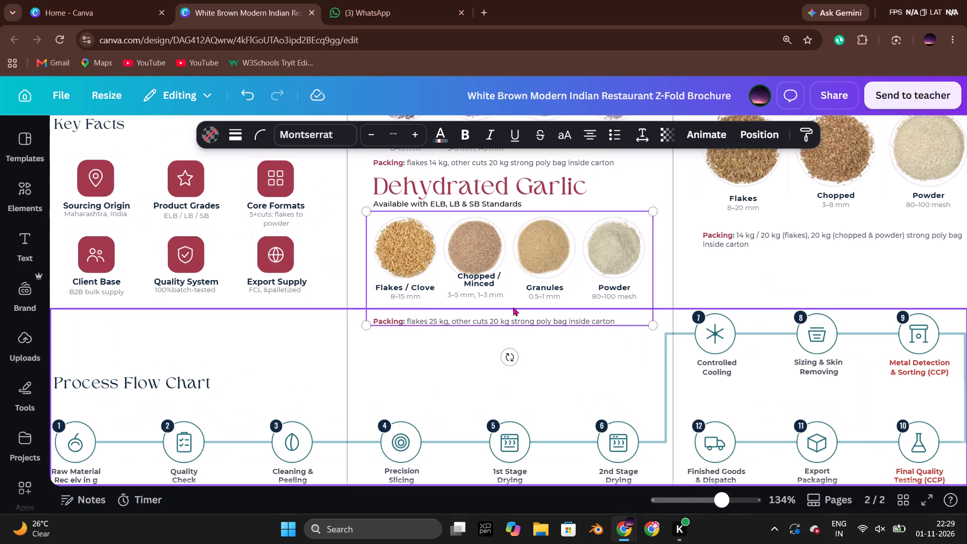
click(711, 269)
click(572, 264)
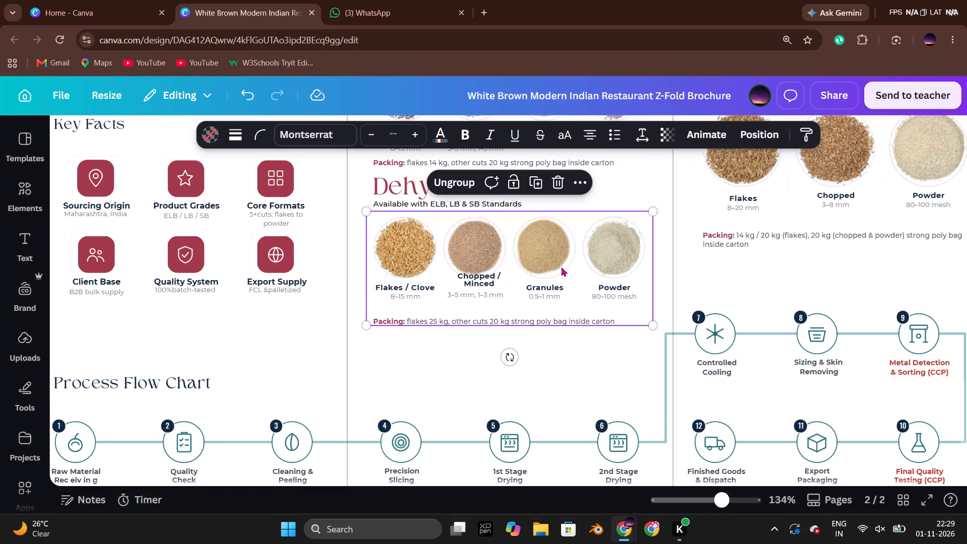
click(465, 190)
click(726, 265)
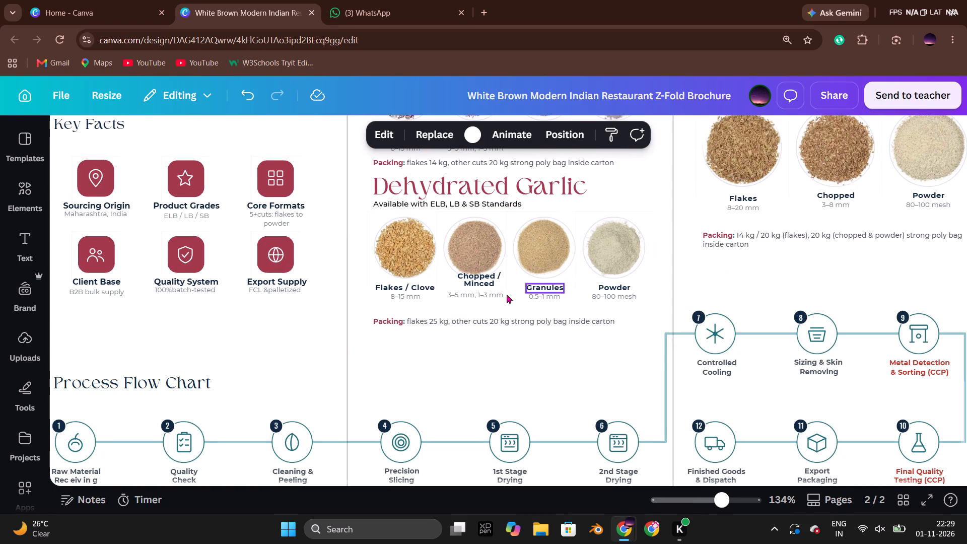
Align the Dehydrated Garlic "Chopped / Minced" label with the neighbouring product labels and place its "3–5 mm, 1–3 mm" size text just beneath it.
drag(485, 297, 485, 298)
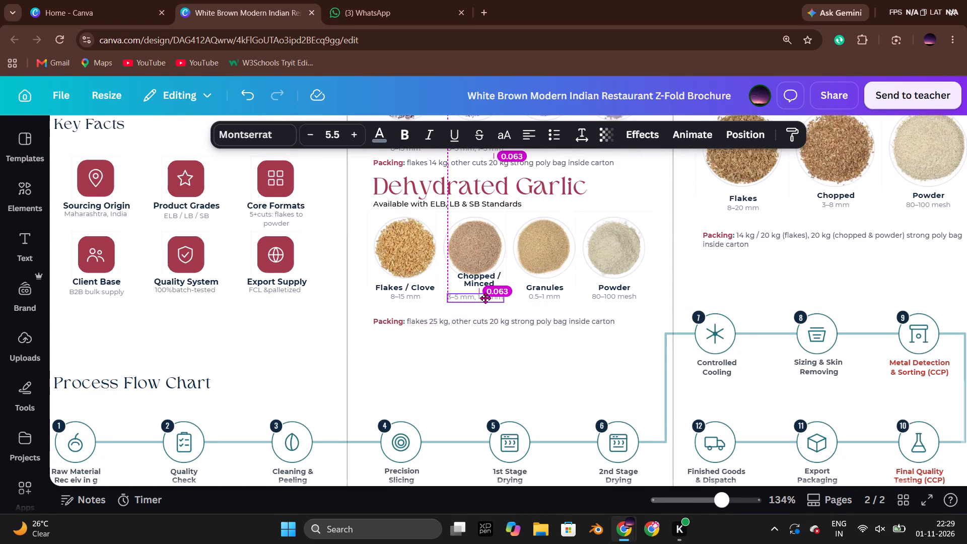
drag(485, 298, 486, 300)
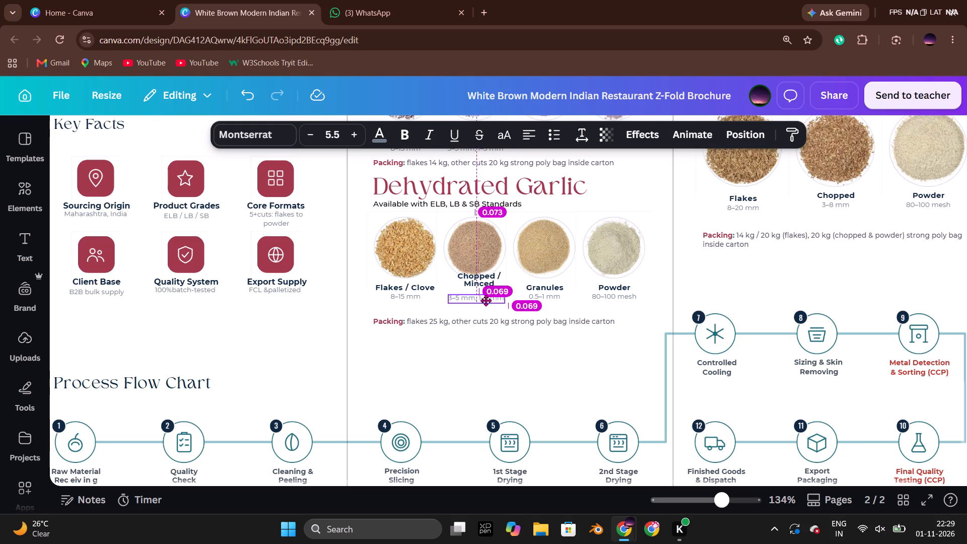
drag(486, 300, 486, 302)
drag(488, 284, 488, 297)
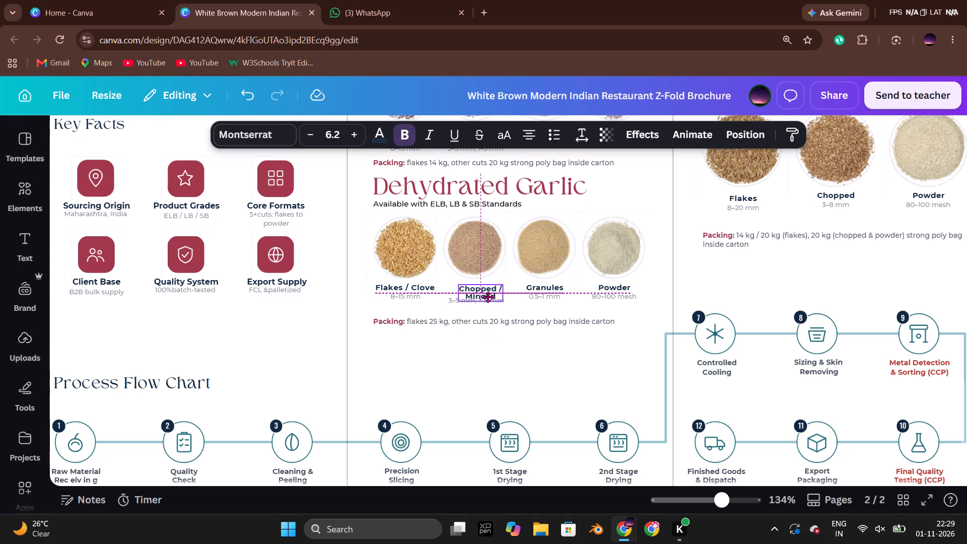
drag(488, 297, 488, 296)
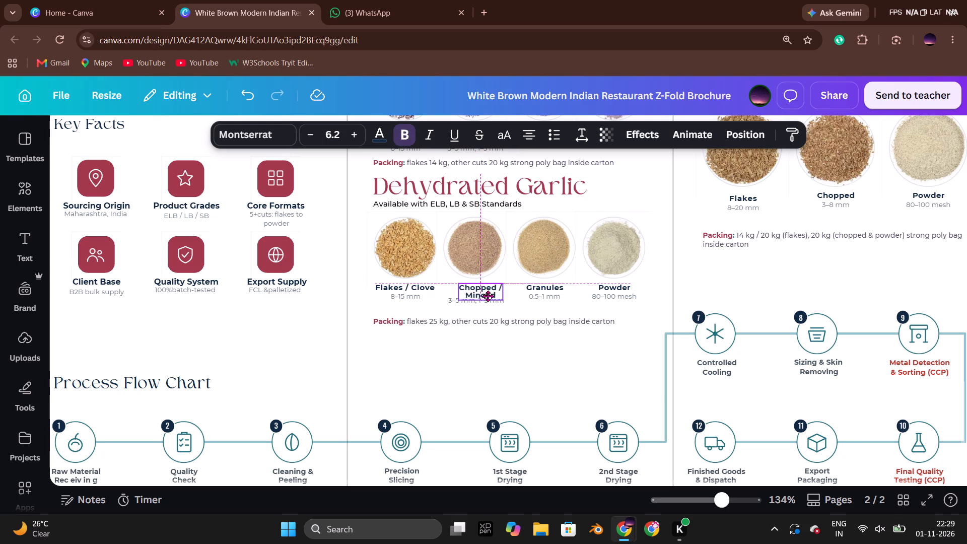
drag(488, 296, 485, 295)
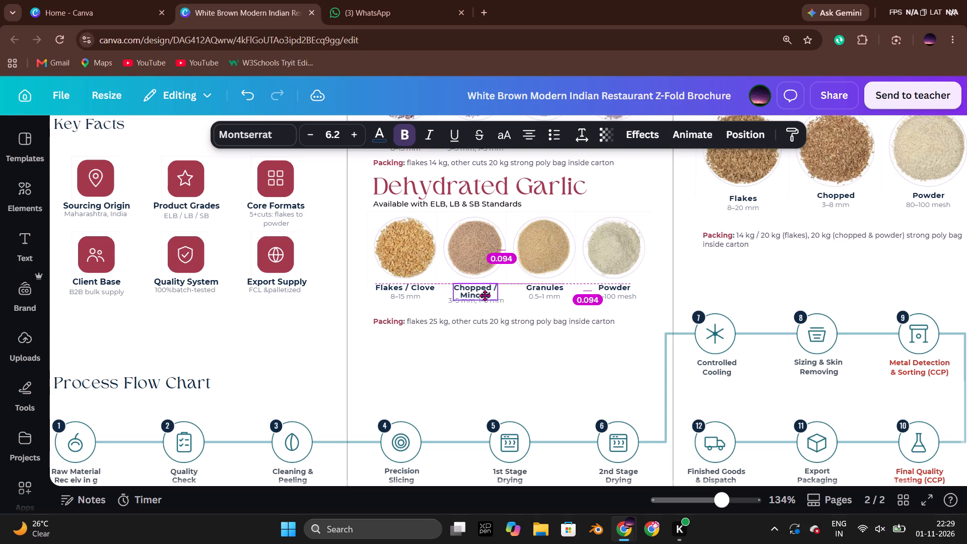
drag(485, 295, 484, 295)
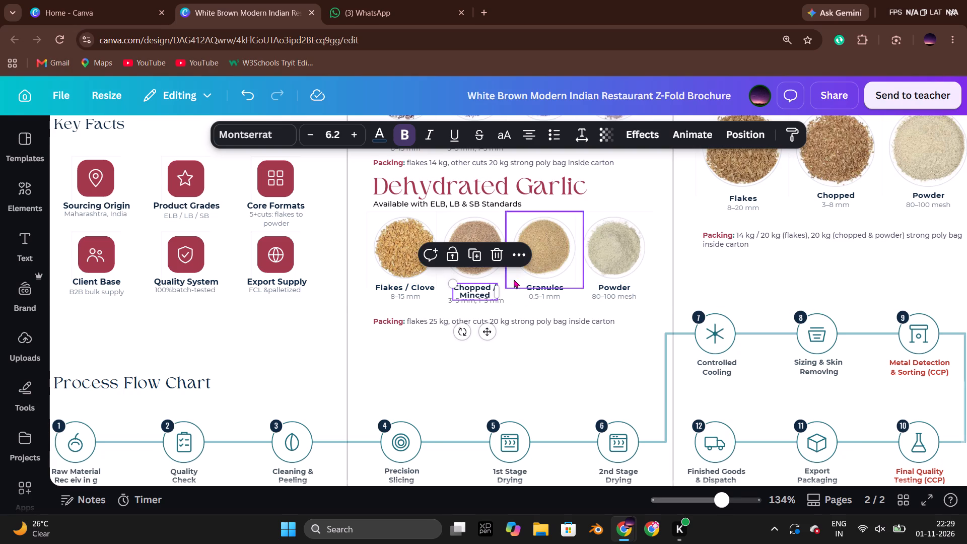
click(743, 287)
click(495, 303)
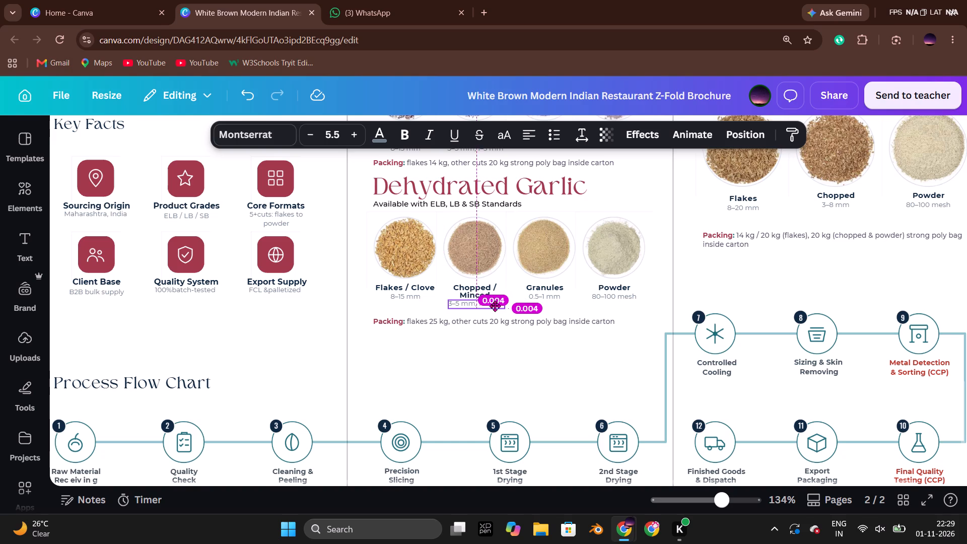
click(690, 268)
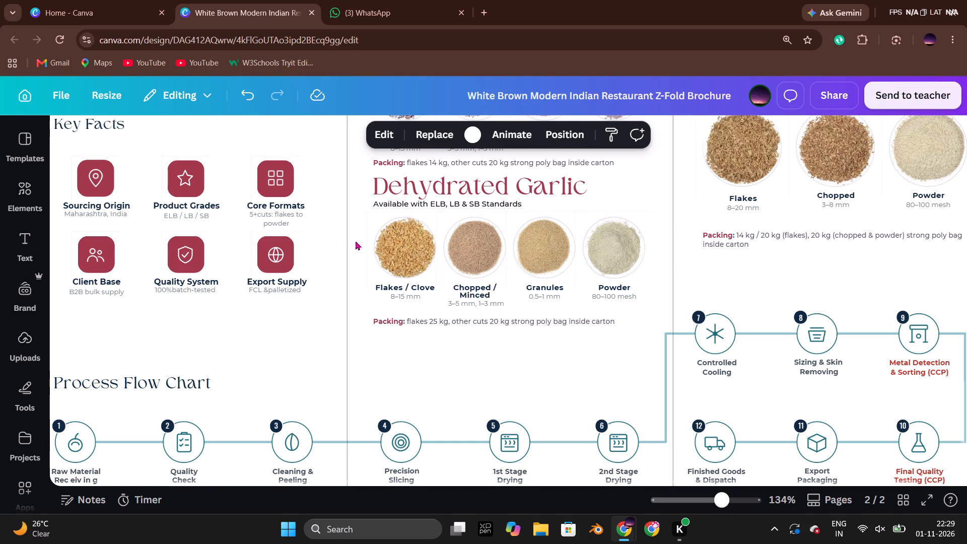
Group the four Dehydrated Garlic product images with their name labels and size texts, leaving out the Packing line.
drag(355, 232, 410, 278)
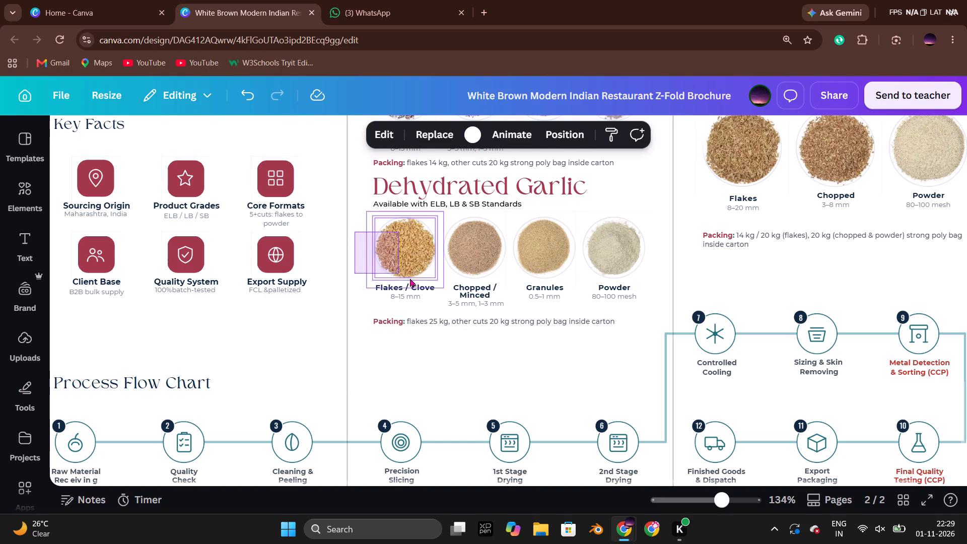
drag(410, 278, 648, 302)
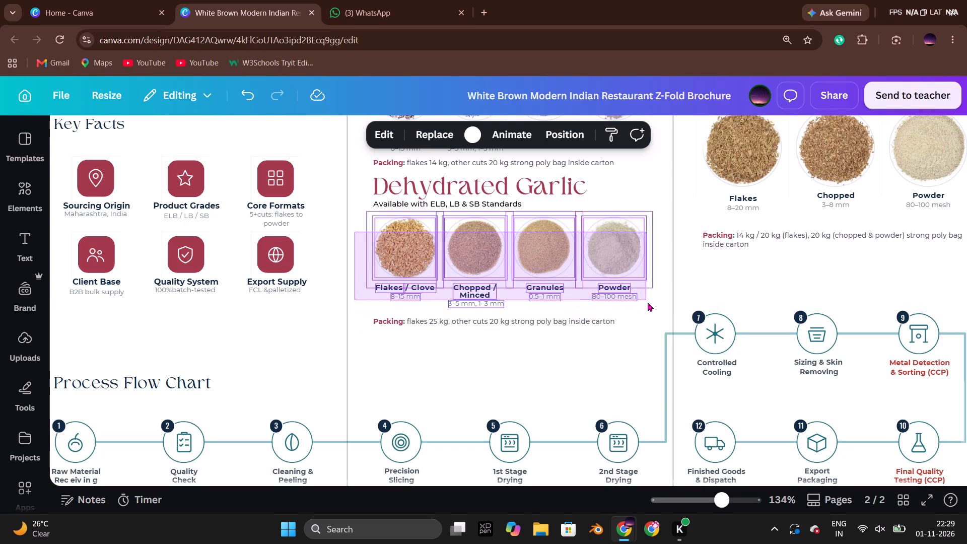
drag(648, 302, 648, 303)
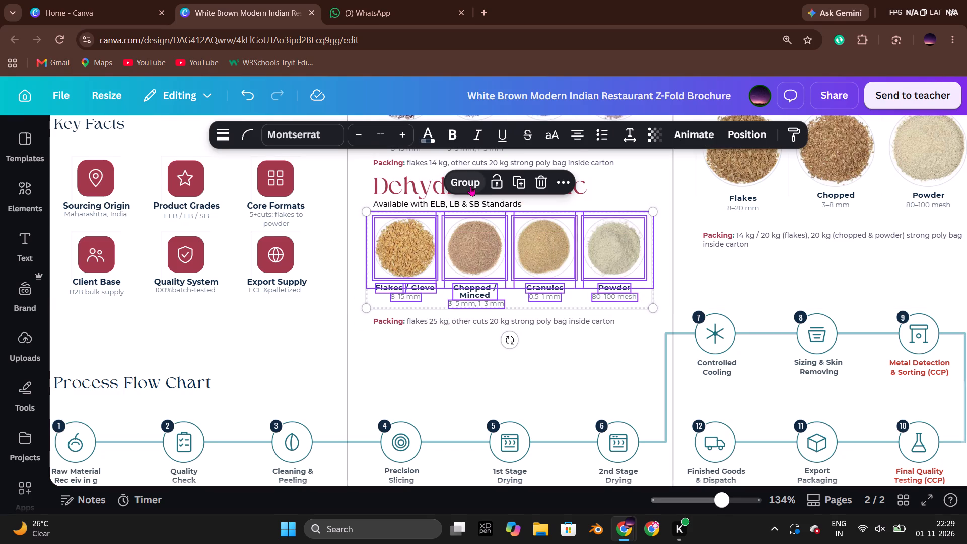
click(470, 186)
click(700, 266)
click(621, 265)
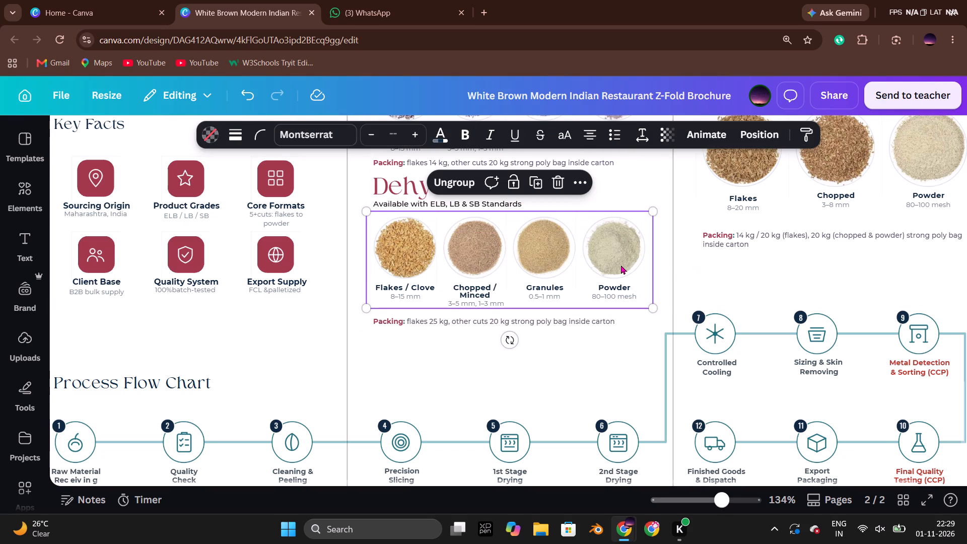
key(Down)
key(Up)
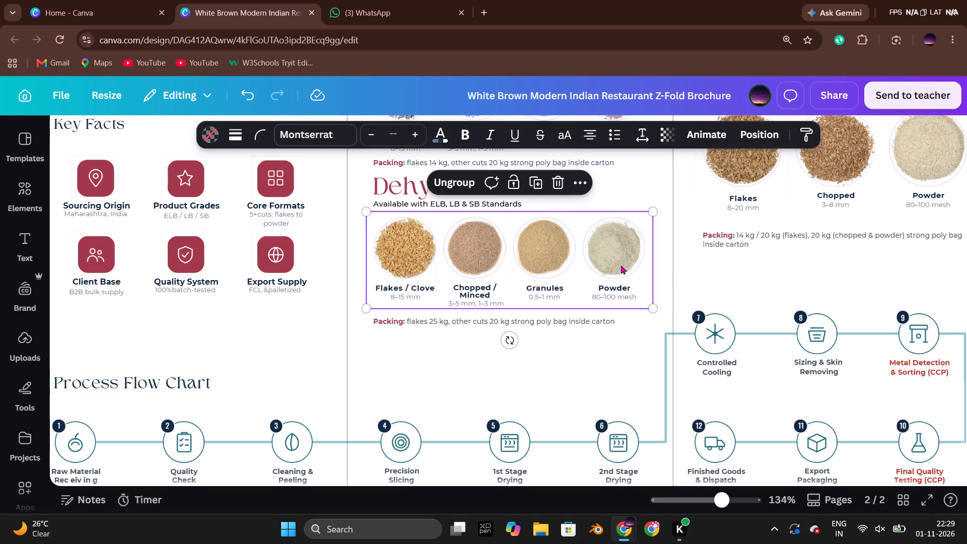
click(721, 256)
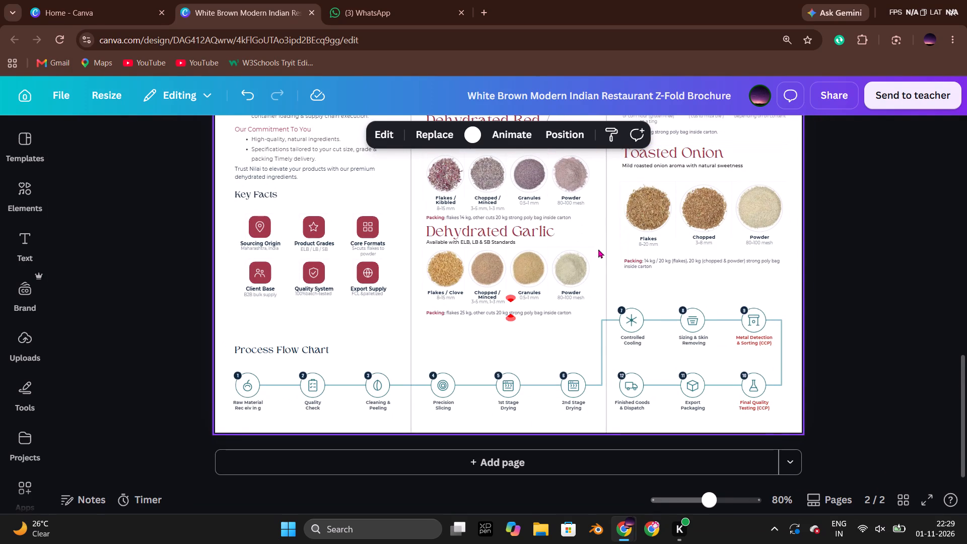
Nudge the "Our Commitment To You" heading, its bullets, the "Trust Nilai" text and the Key Facts heading slightly down together.
scroll(598, 250, up, 1)
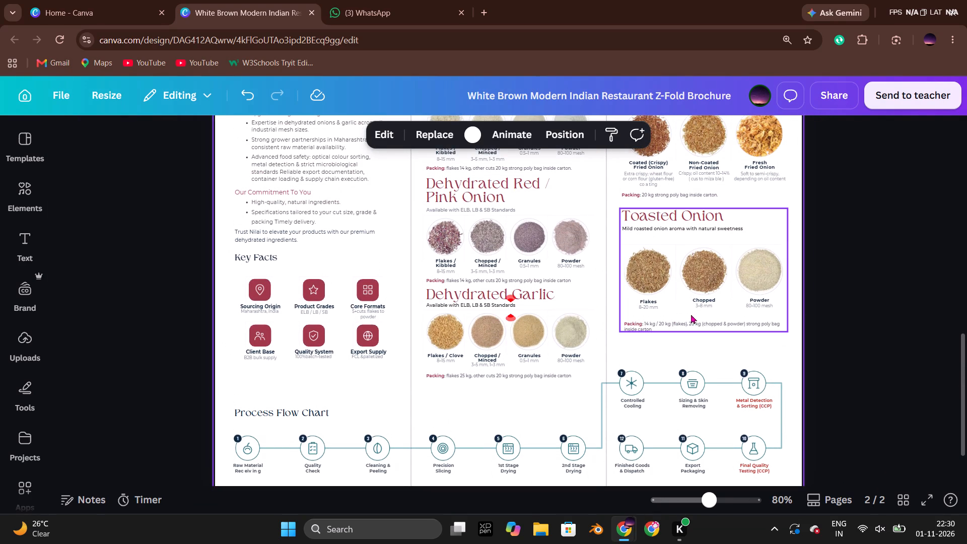
scroll(758, 317, up, 2)
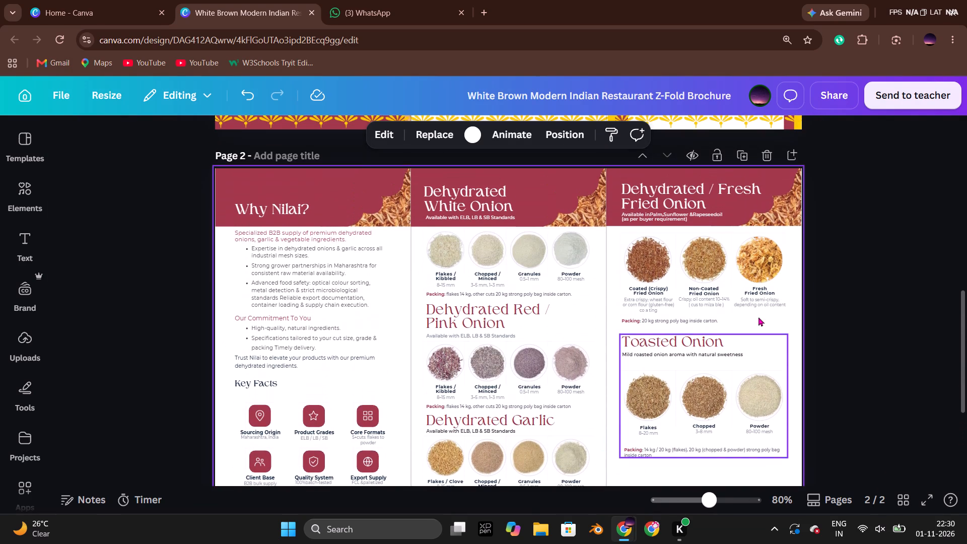
scroll(758, 317, down, 1)
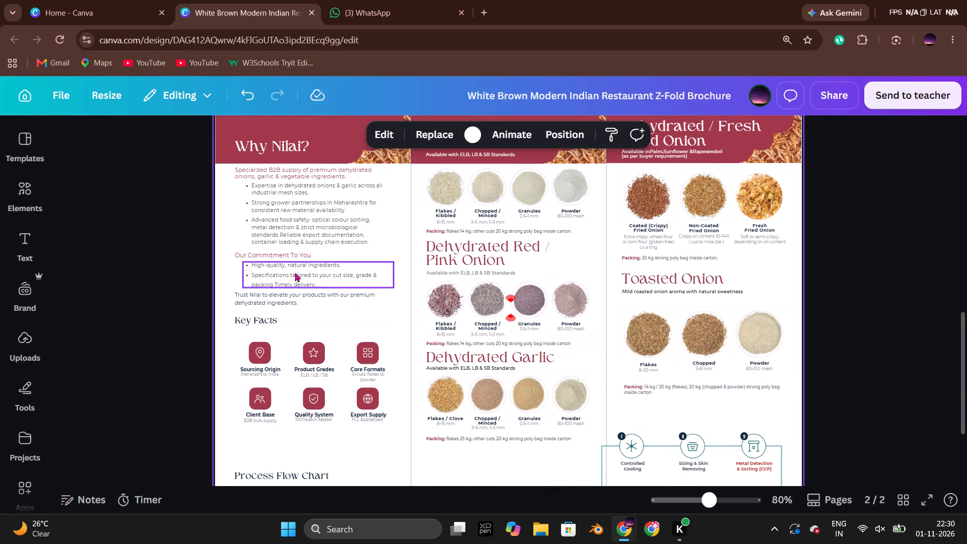
drag(198, 254, 273, 299)
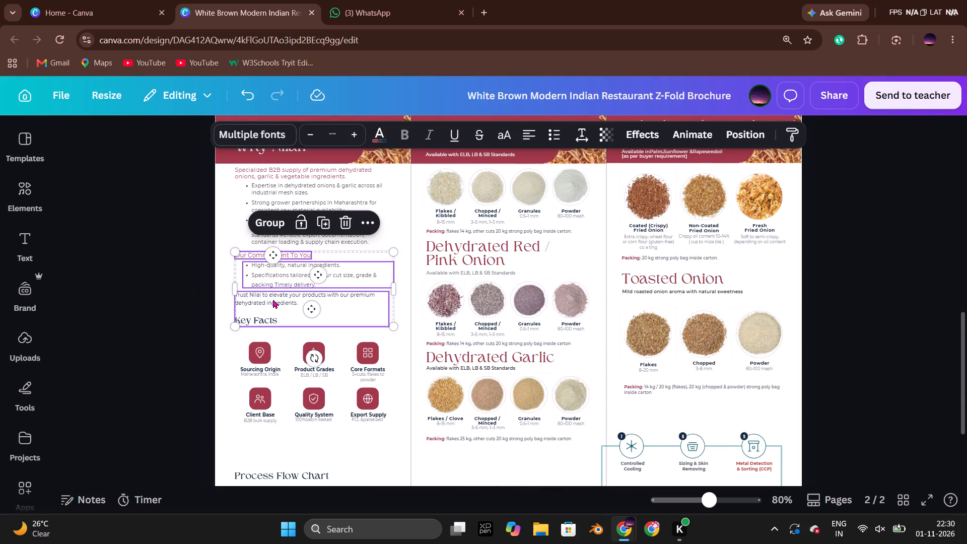
key(Down)
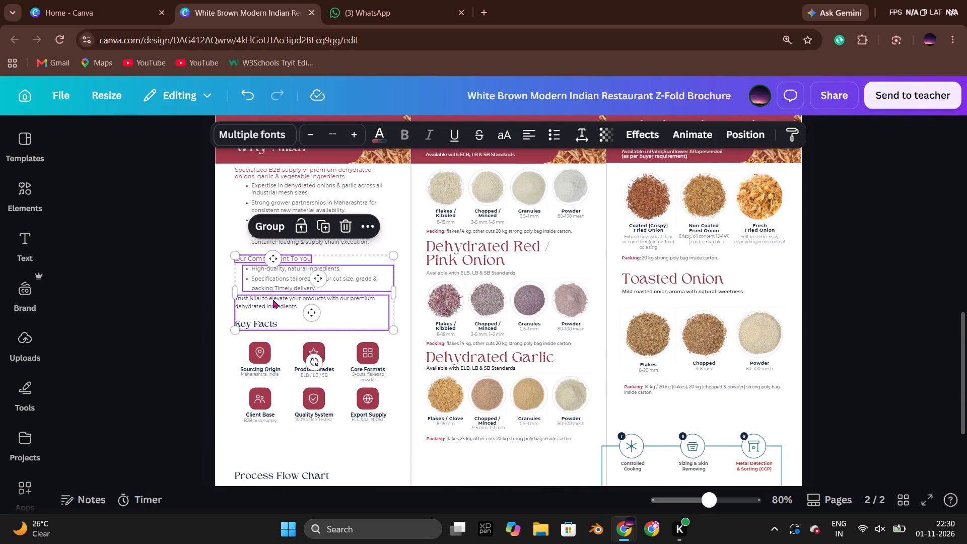
click(162, 165)
Nudge the "Specialized B2B supply" intro and the bullet list under it slightly down, away from the maroon banner.
drag(222, 173, 293, 236)
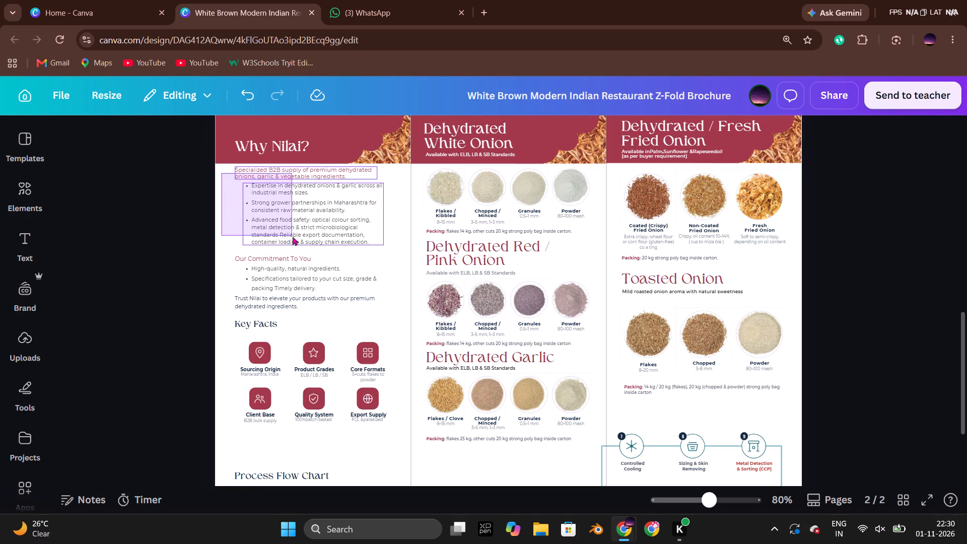
drag(293, 236, 293, 237)
key(Down)
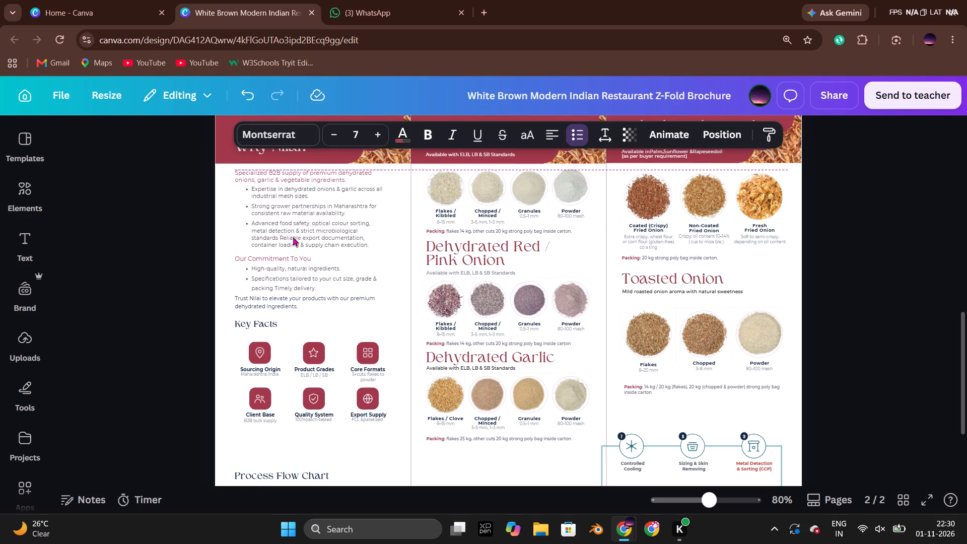
click(186, 235)
Review both brochure pages for overall layout, spacing and consistency of the Nilai branding.
scroll(186, 235, up, 1)
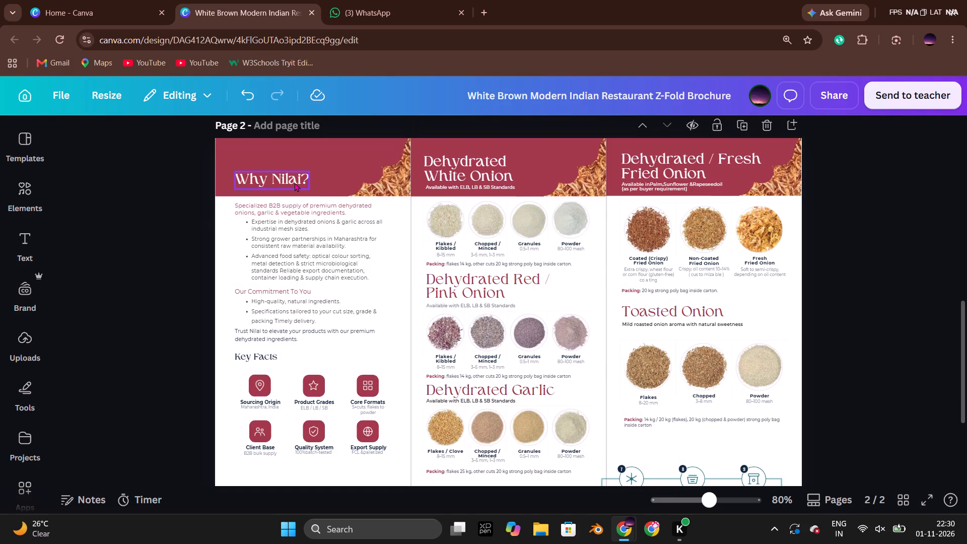
scroll(295, 182, up, 3)
scroll(759, 313, down, 5)
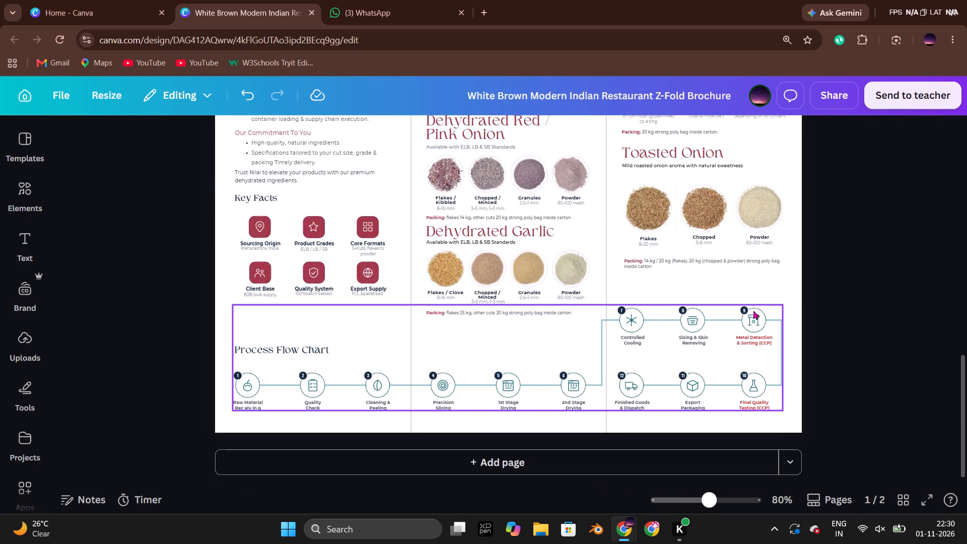
scroll(743, 307, up, 2)
scroll(670, 294, up, 1)
scroll(545, 274, up, 3)
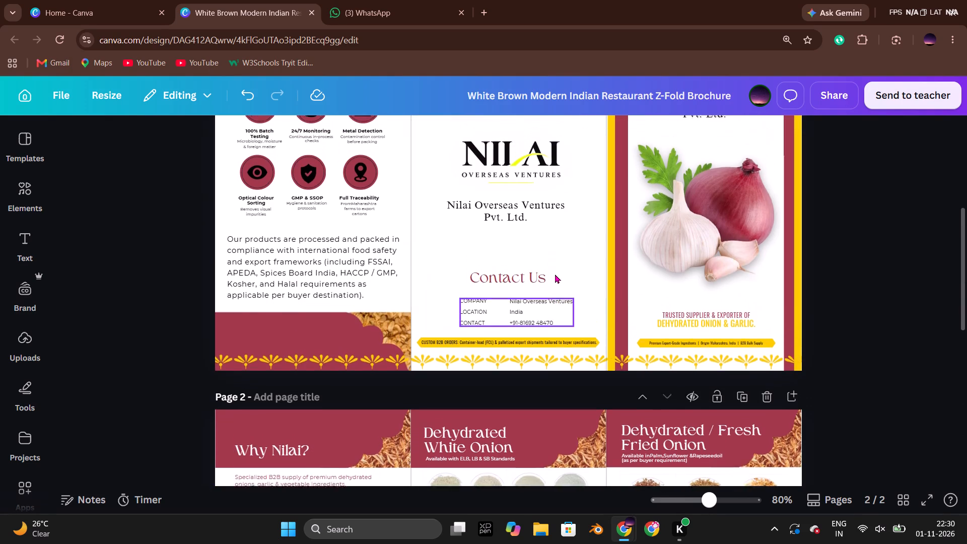
scroll(559, 274, up, 1)
scroll(560, 274, down, 1)
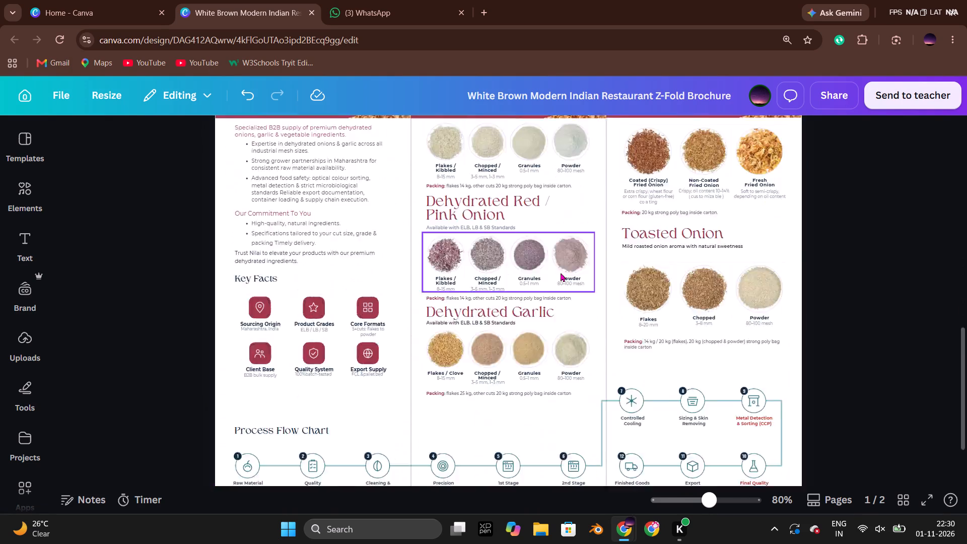
Capitalise the company name in the page 2 banner heading so it reads "Why NILAI?".
scroll(491, 278, up, 3)
double_click(287, 298)
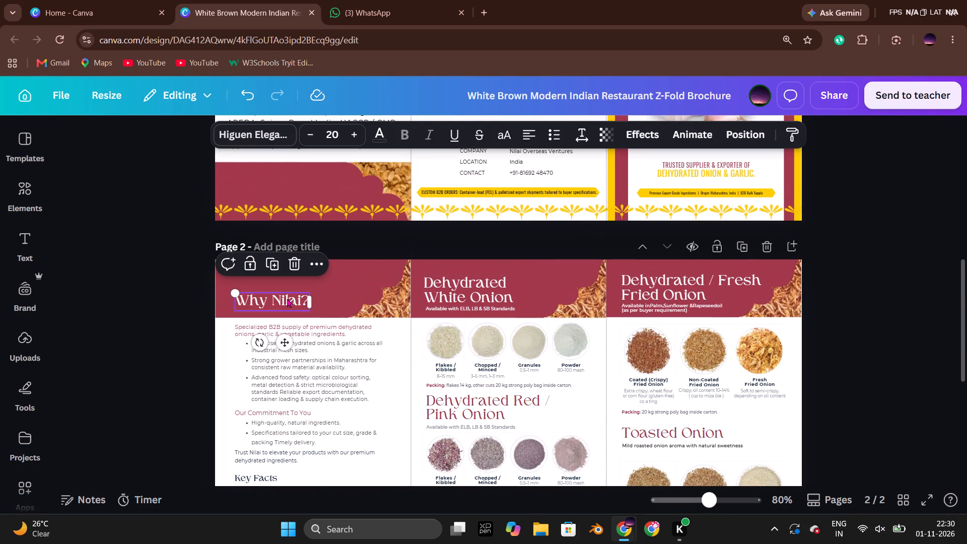
drag(301, 302, 282, 303)
text(ILAI)
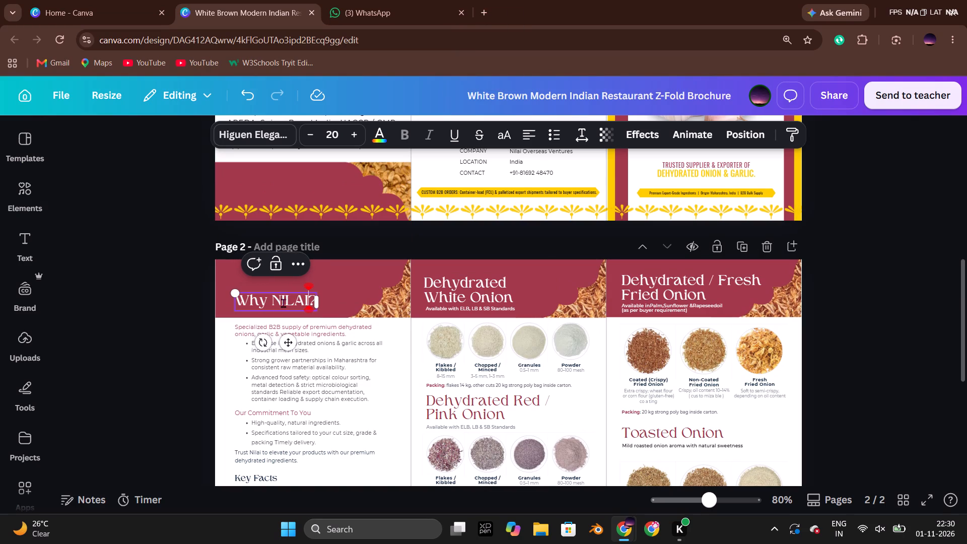
click(189, 276)
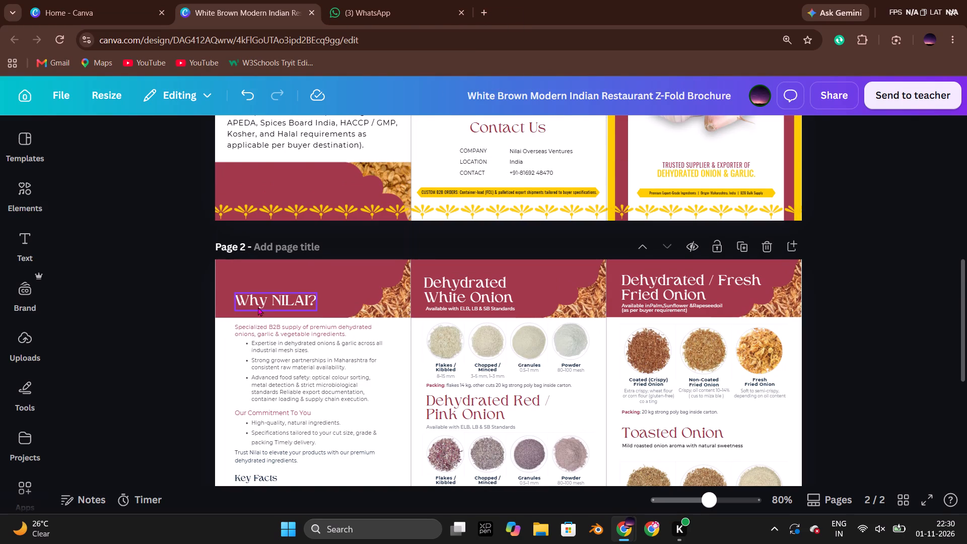
Move the "Why NILAI?" heading up to the vertical middle of its maroon banner, keeping it left-aligned with the intro text.
drag(278, 302, 277, 293)
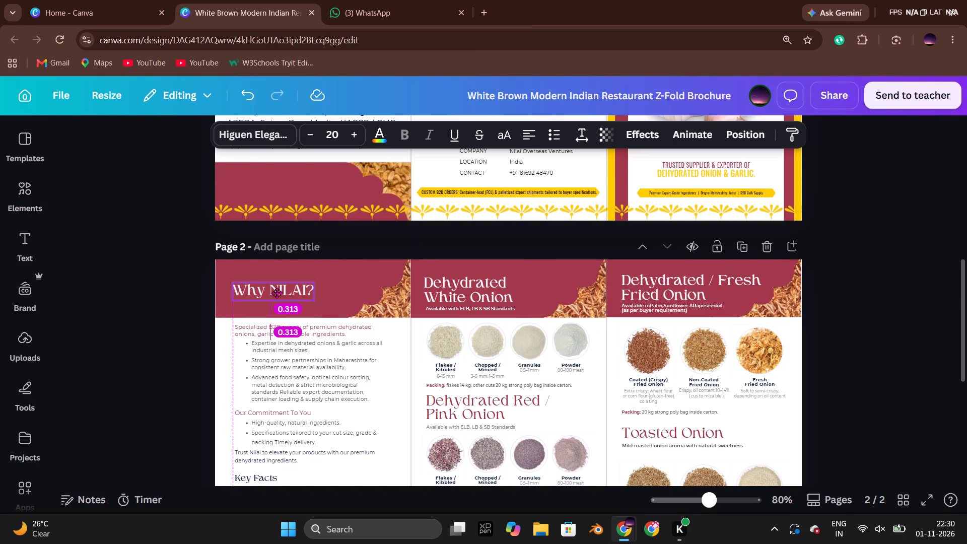
drag(277, 293, 281, 287)
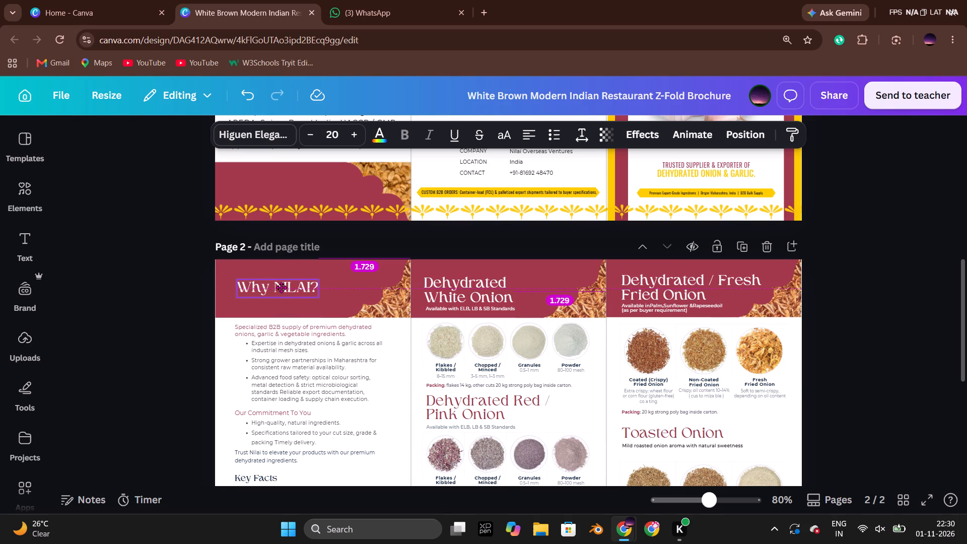
drag(281, 287, 280, 286)
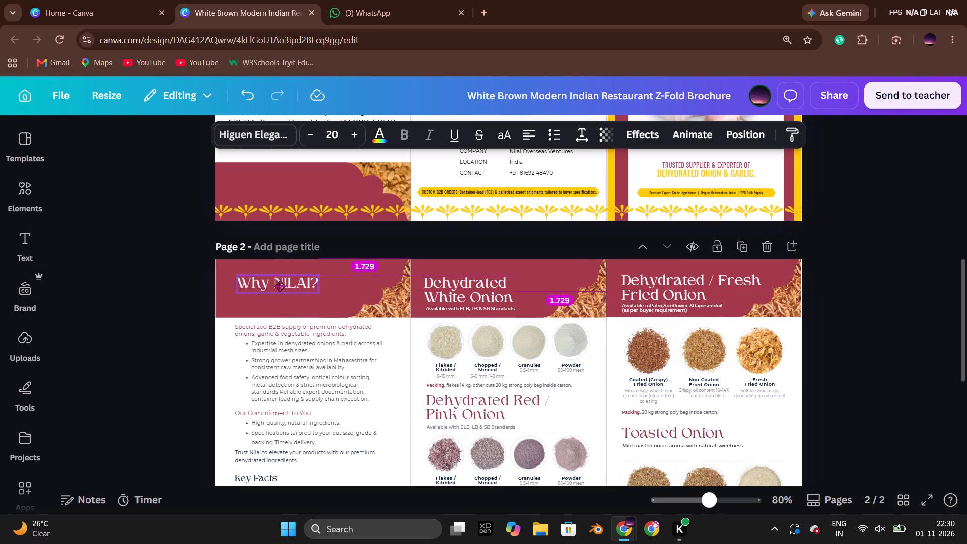
drag(280, 286, 278, 293)
click(153, 281)
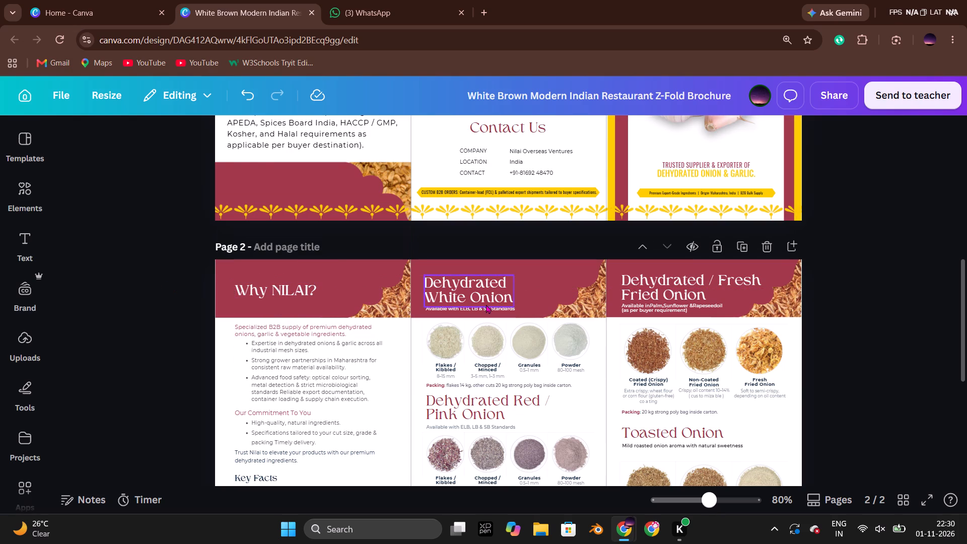
Nudge the "Dehydrated White Onion" heading and its "Available with ELB, LB & SB Standards" line slightly up together in the maroon banner.
click(462, 308)
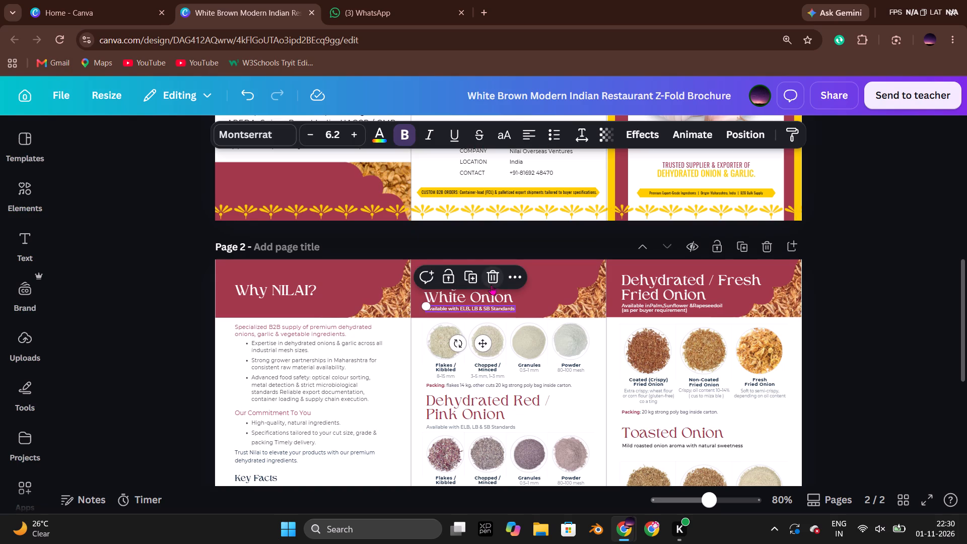
shift+click(485, 293)
key(Up)
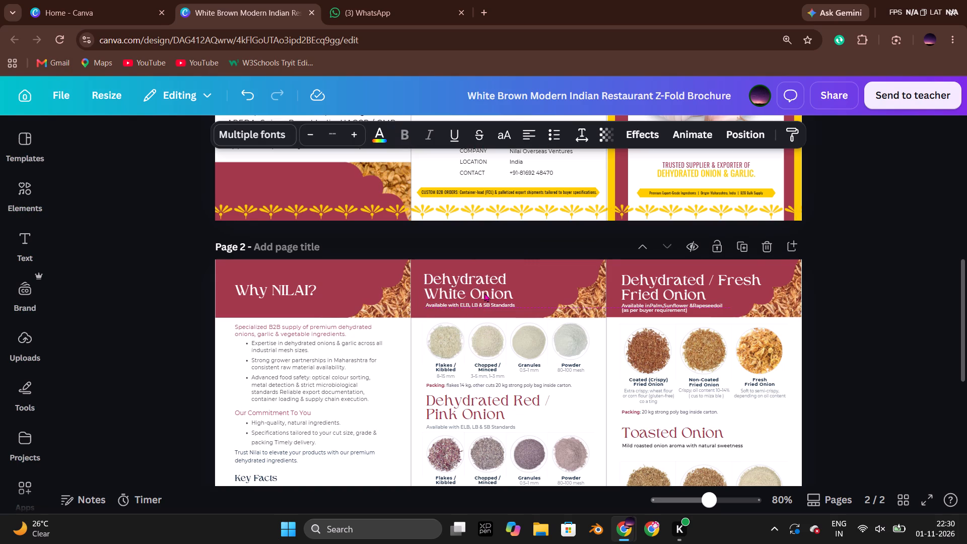
click(893, 289)
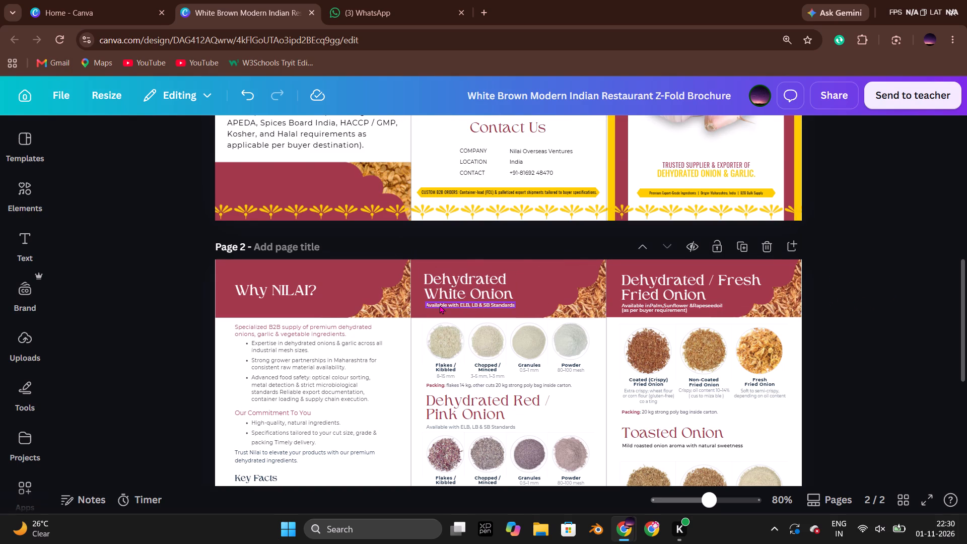
Shift the "Dehydrated White Onion" heading and its "Available with ELB, LB & SB Standards" line slightly left together in the maroon banner.
click(443, 304)
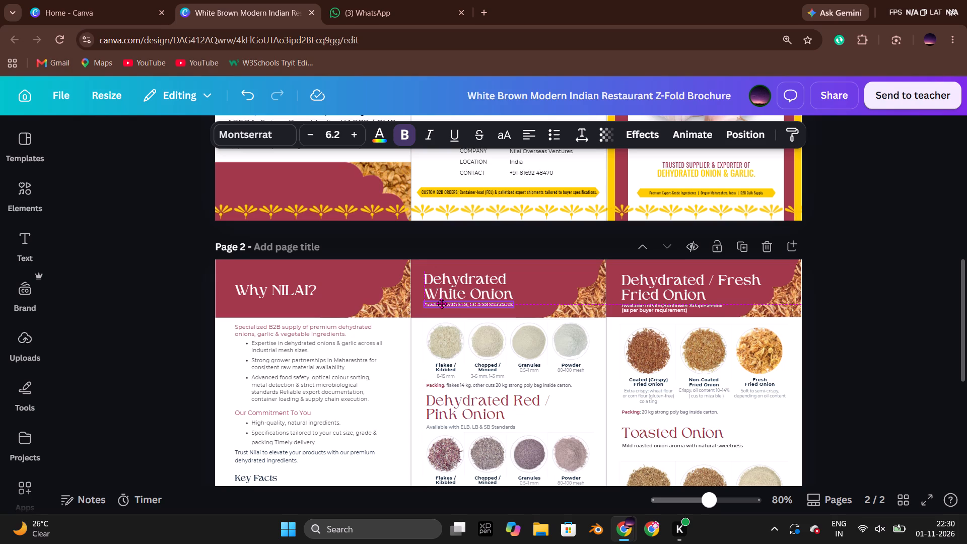
click(849, 295)
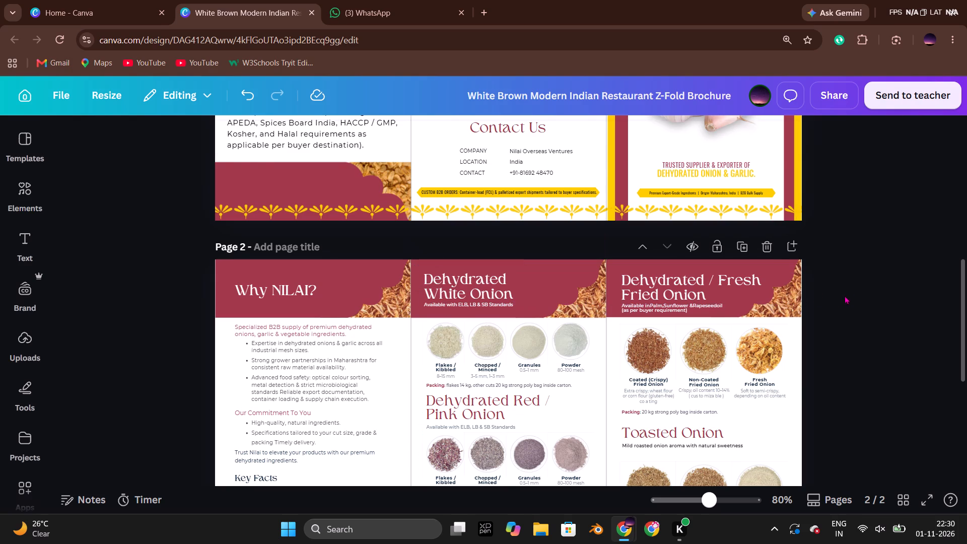
click(479, 304)
shift+click(472, 289)
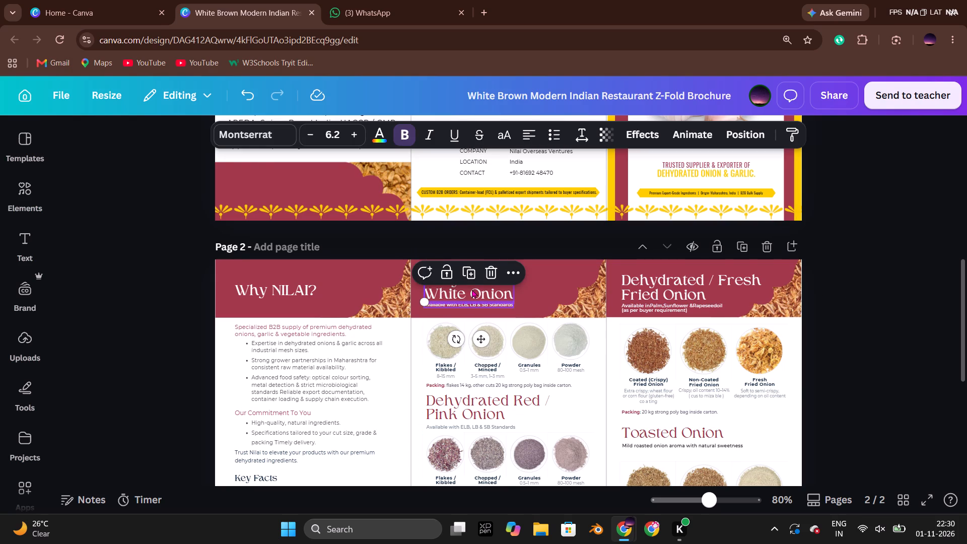
click(472, 290)
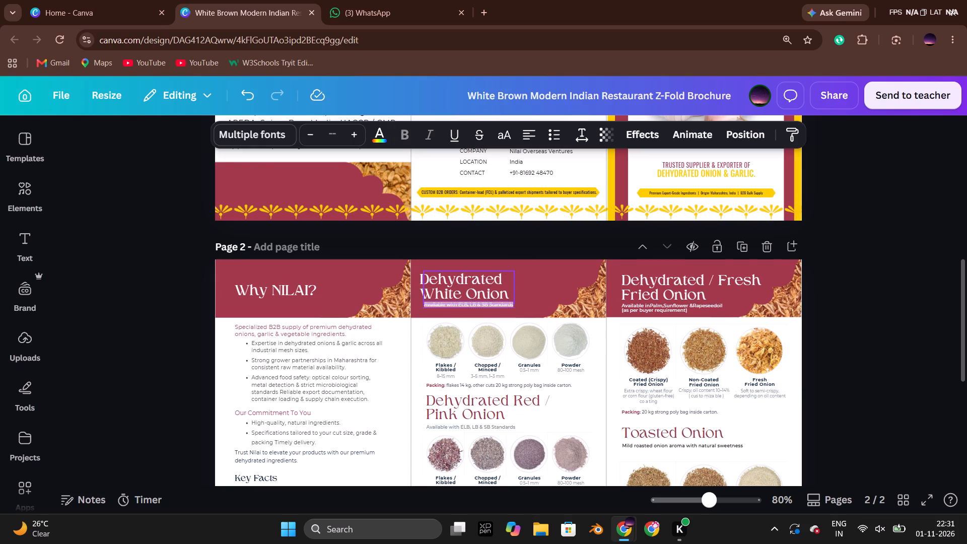
click(495, 289)
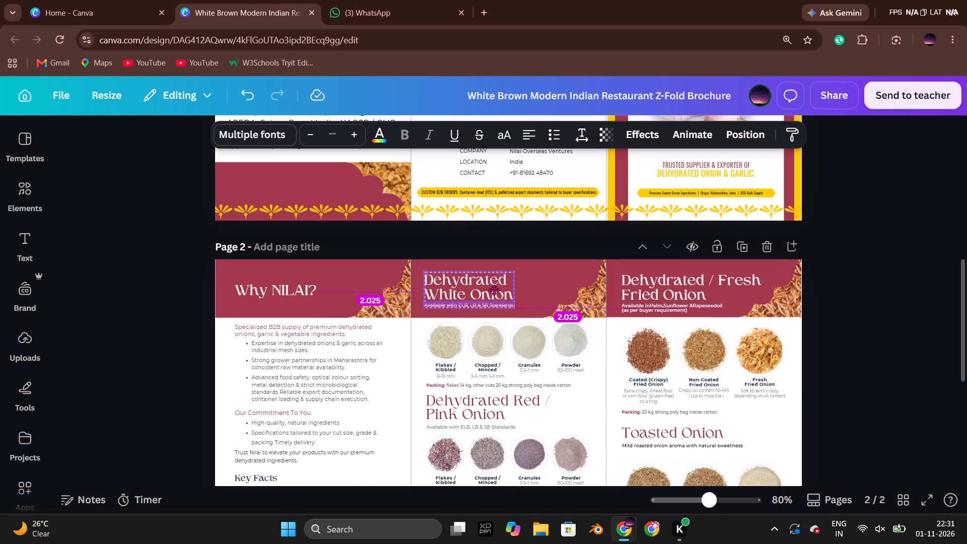
click(852, 326)
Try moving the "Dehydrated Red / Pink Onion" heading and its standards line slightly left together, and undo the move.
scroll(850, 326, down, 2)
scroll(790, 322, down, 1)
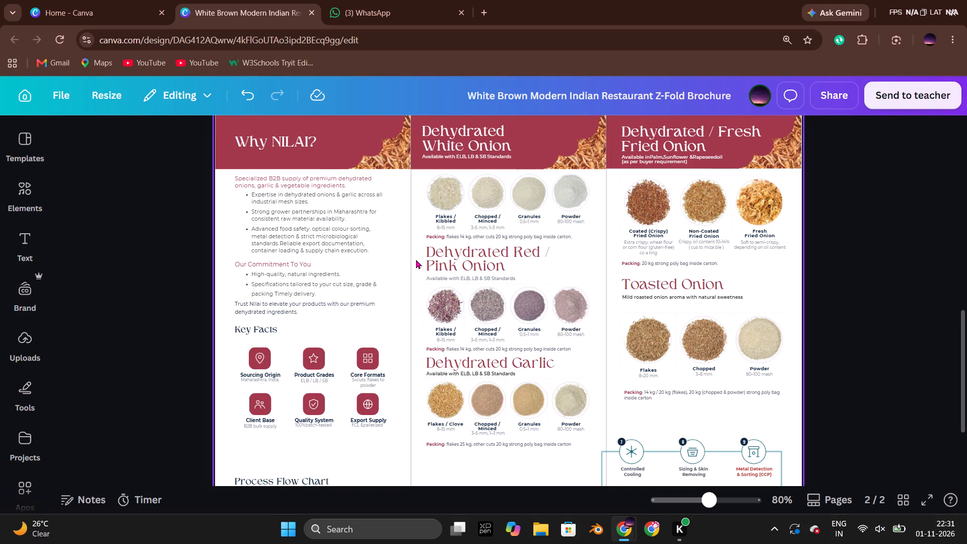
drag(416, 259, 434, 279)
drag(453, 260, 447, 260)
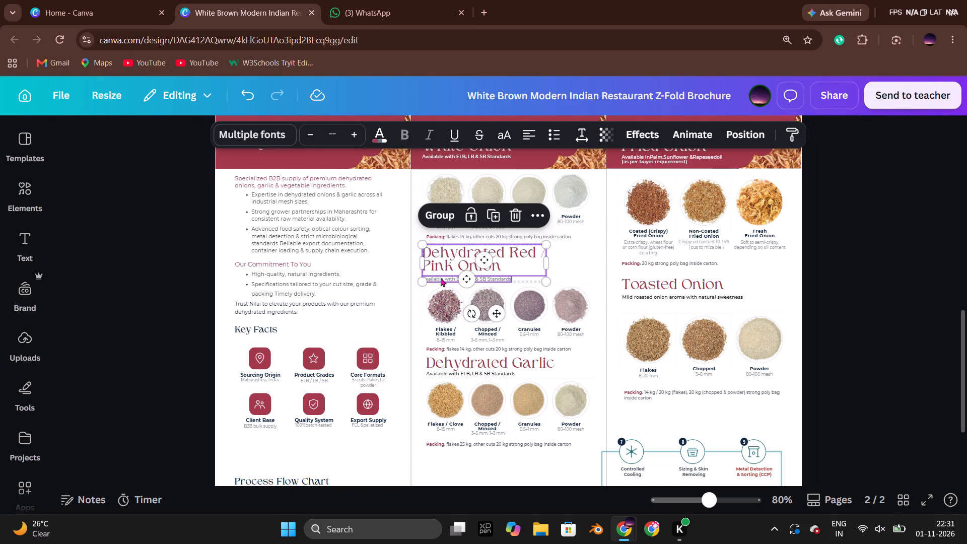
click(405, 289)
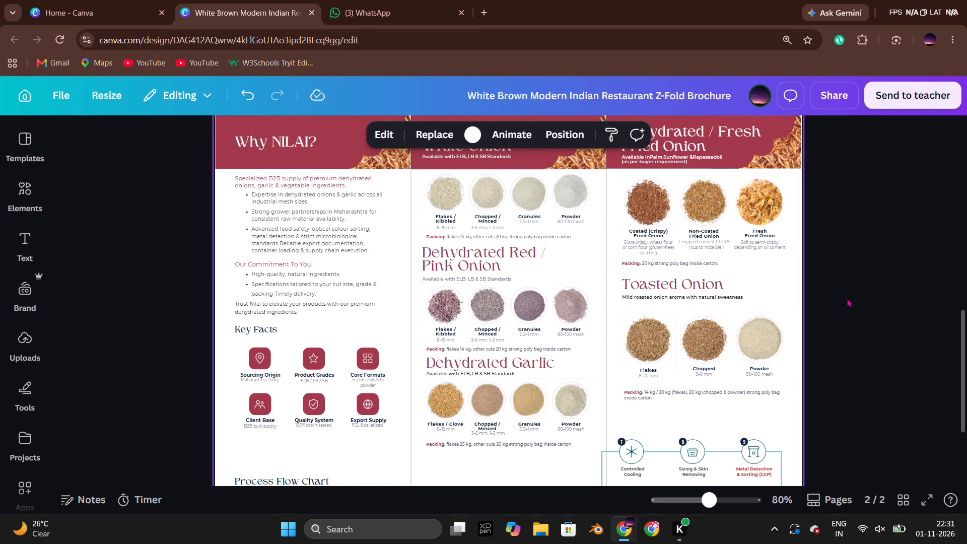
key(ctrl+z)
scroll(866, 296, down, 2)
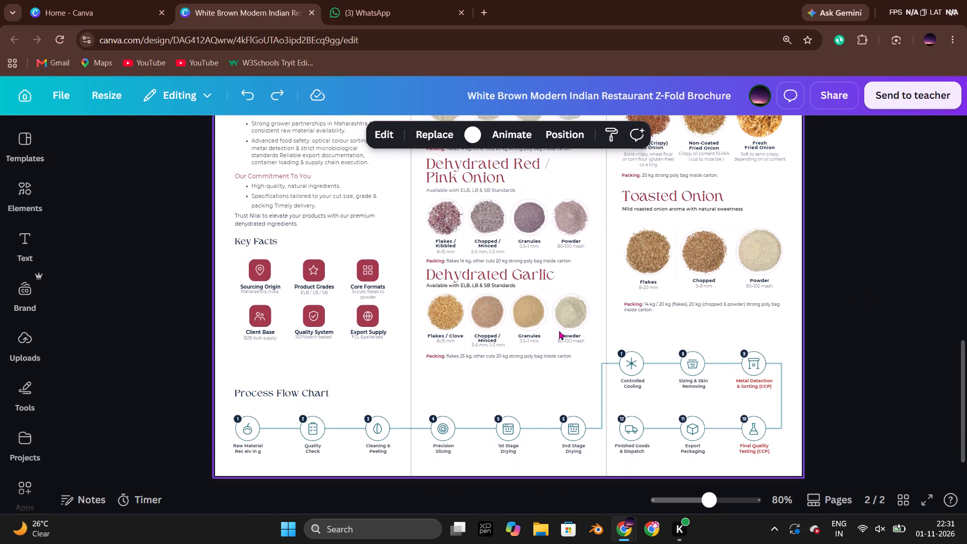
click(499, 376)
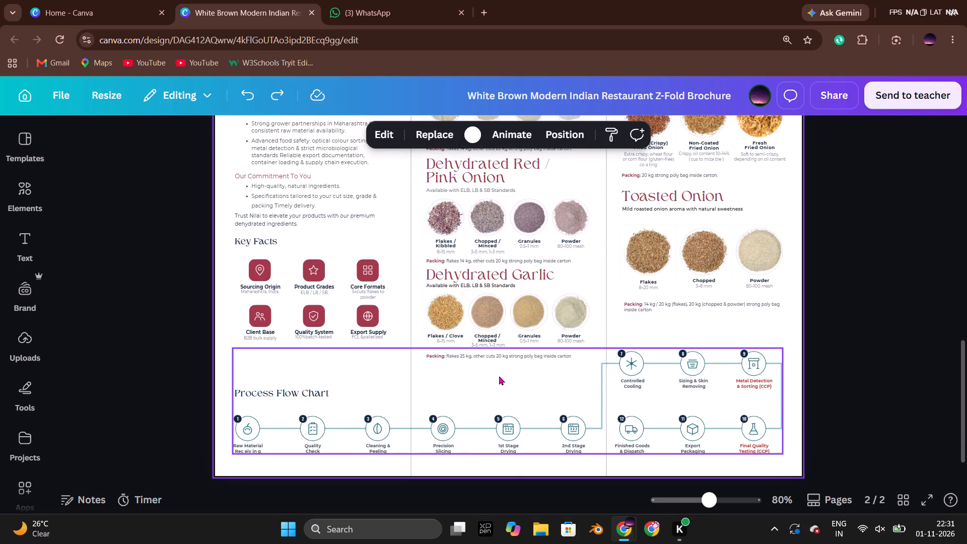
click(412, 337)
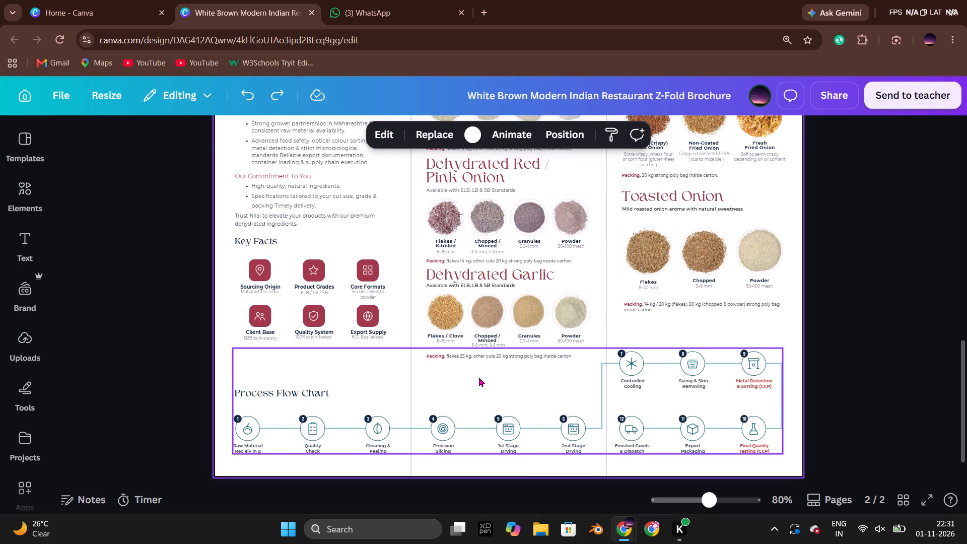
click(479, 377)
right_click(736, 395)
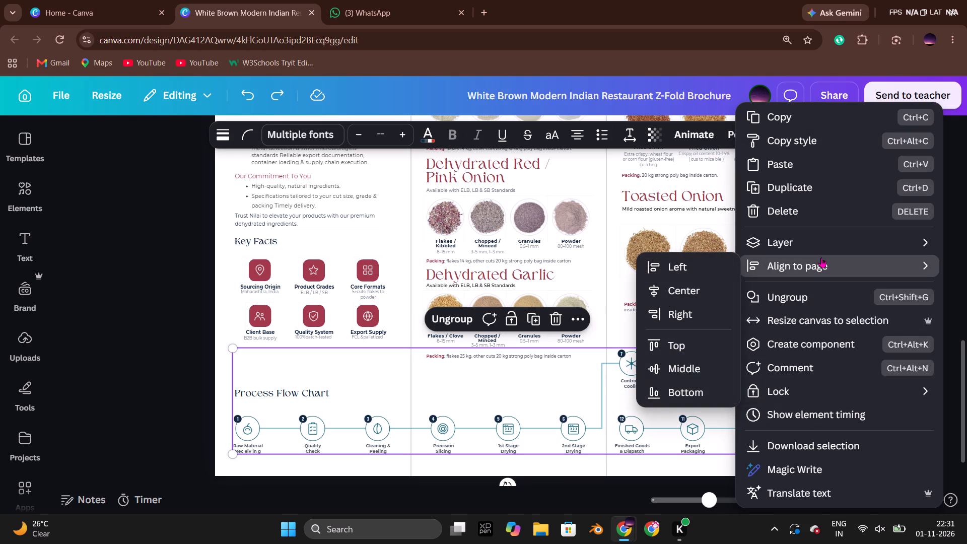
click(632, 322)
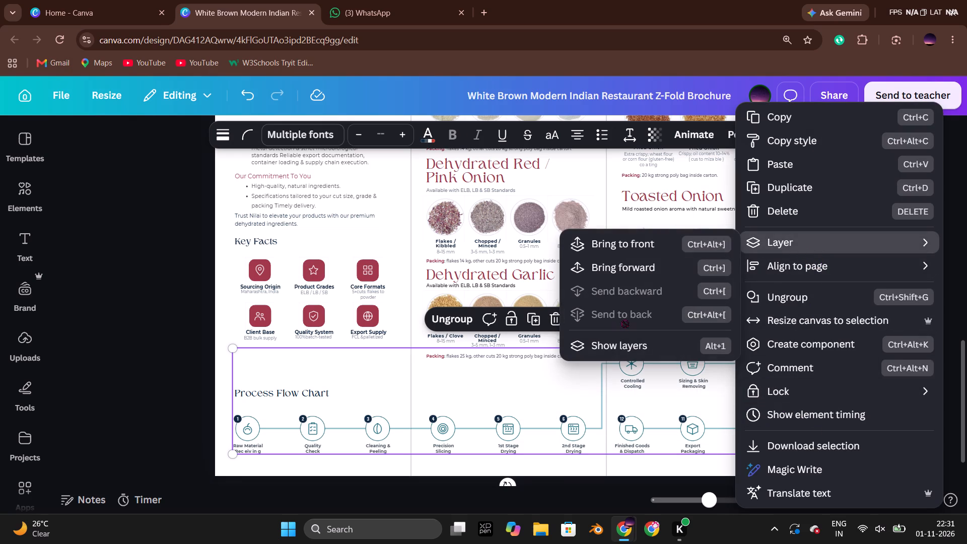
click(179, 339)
Nudge the Dehydrated Garlic photo row and its "Packing" line down together to open space below the heading.
click(452, 357)
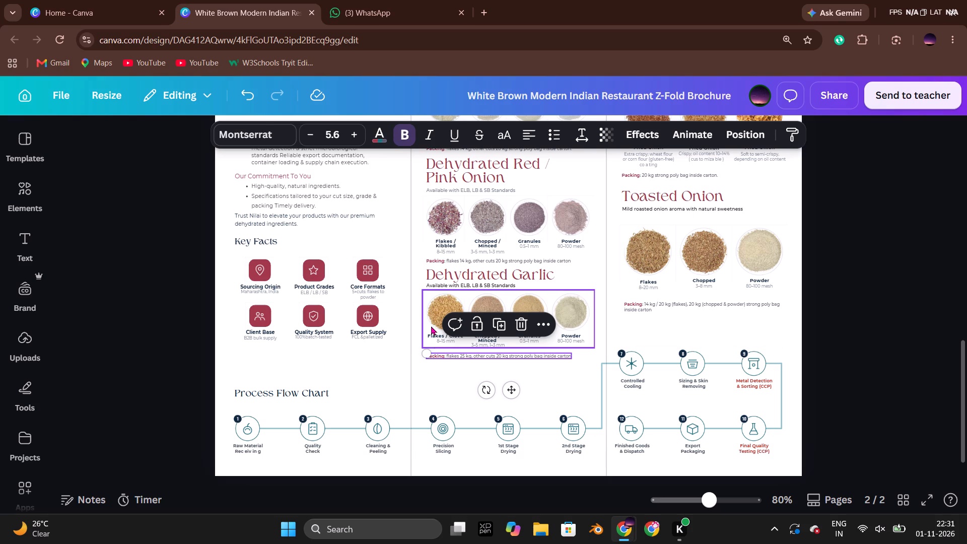
shift+click(431, 326)
key(Down)
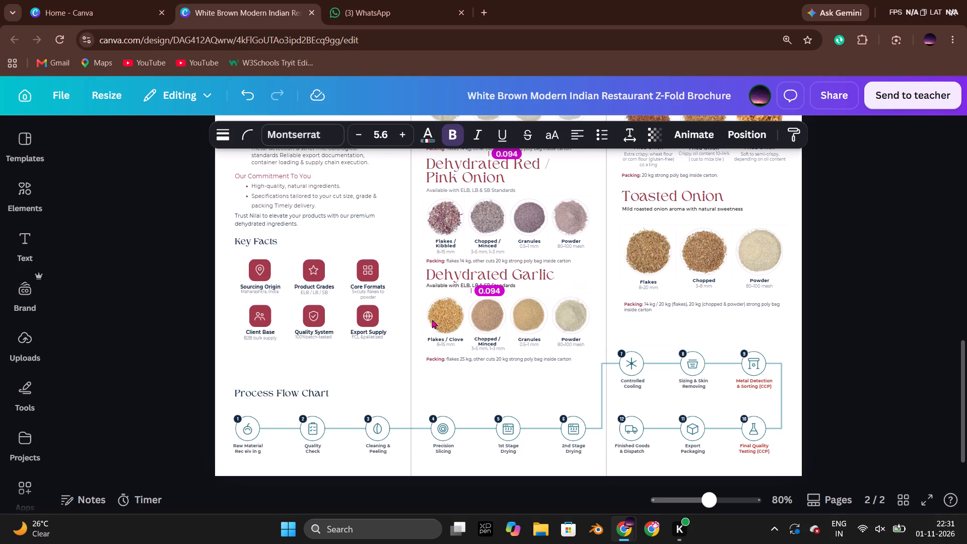
key(Down)
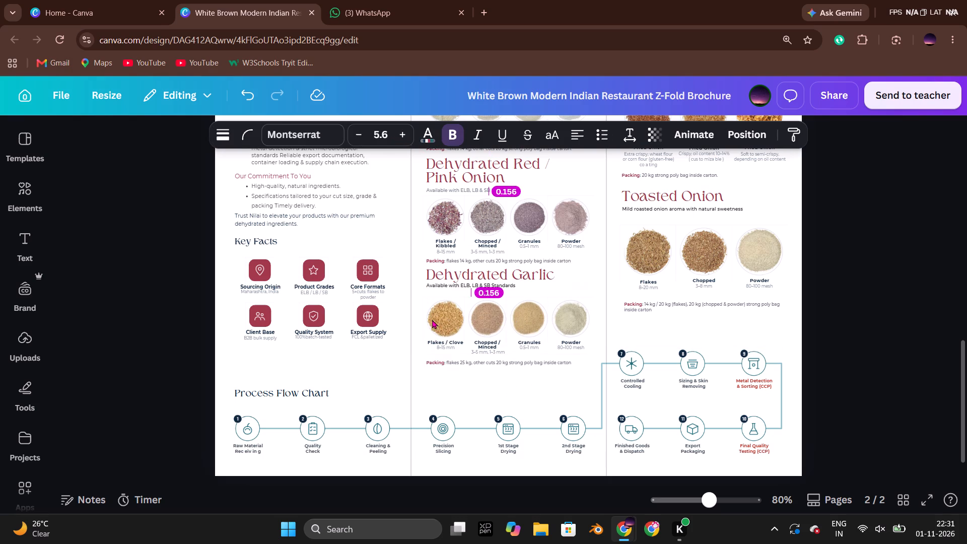
click(155, 304)
Lower the "Dehydrated Garlic" heading and its "Available with ELB, LB & SB Standards" line slightly, keeping the line close beneath the heading.
click(458, 285)
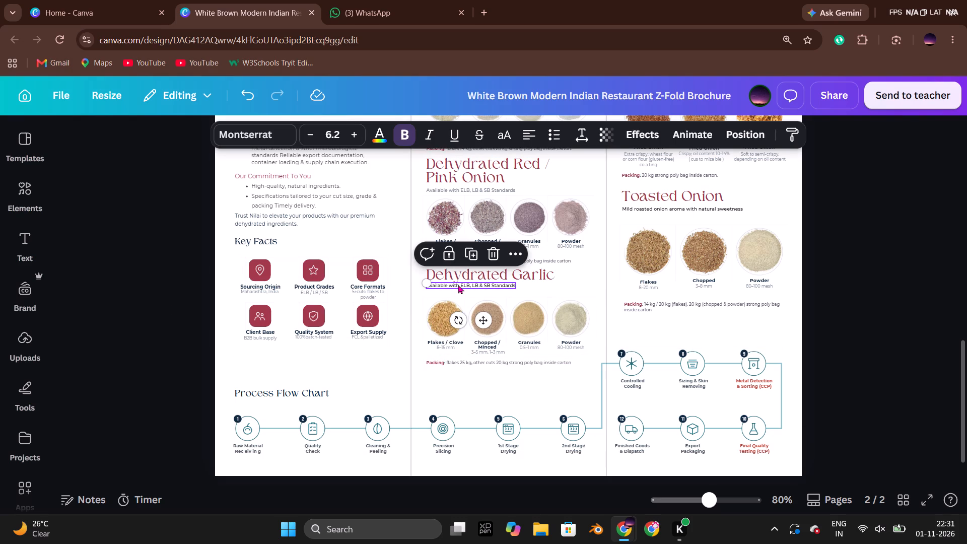
key(Down)
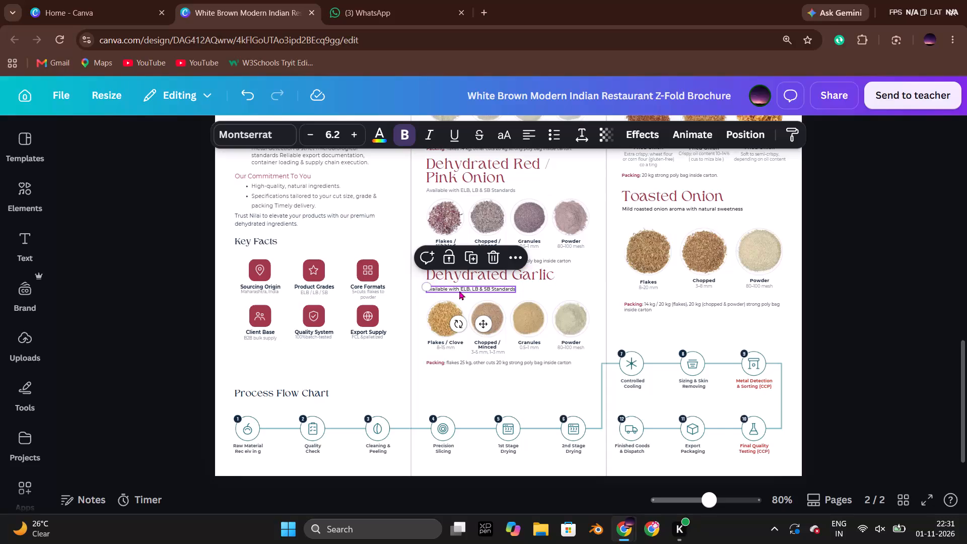
click(459, 291)
click(210, 275)
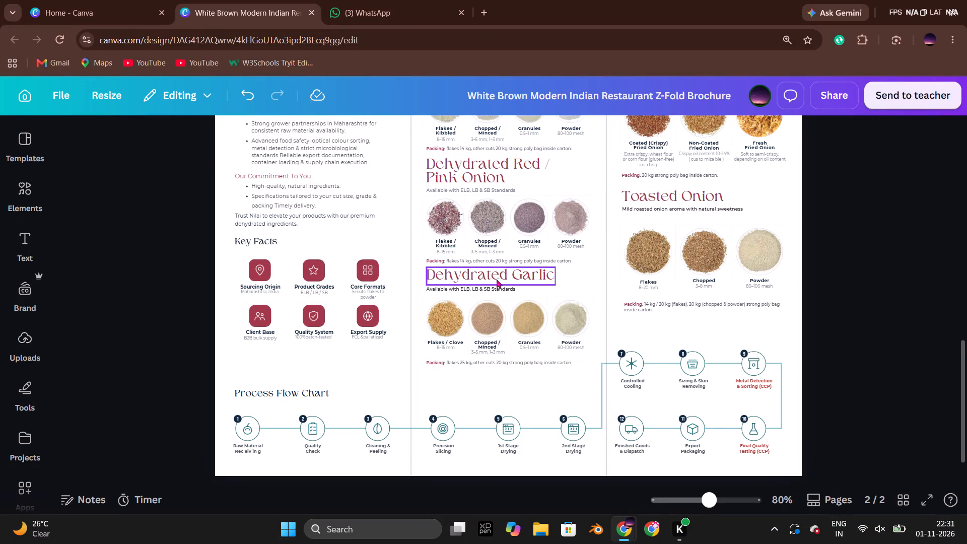
drag(413, 279, 440, 293)
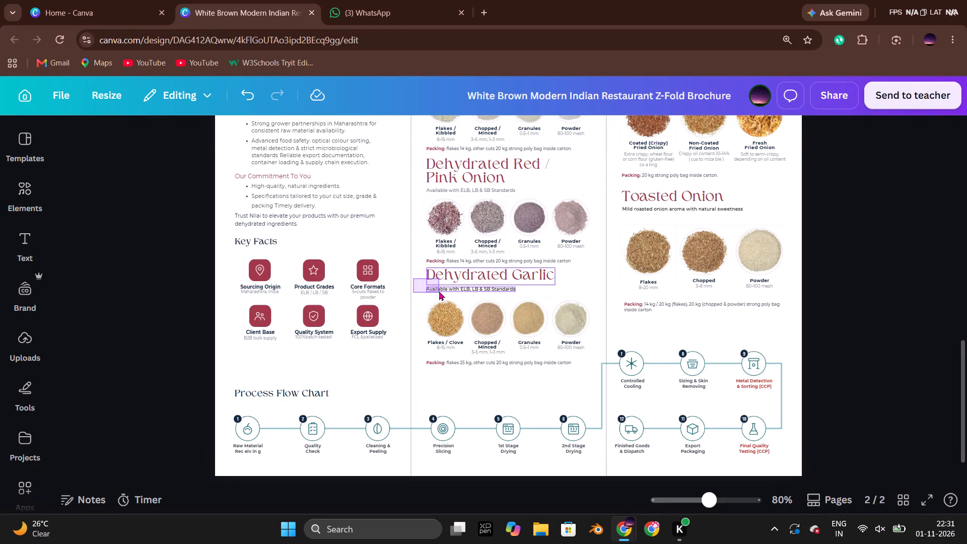
click(448, 247)
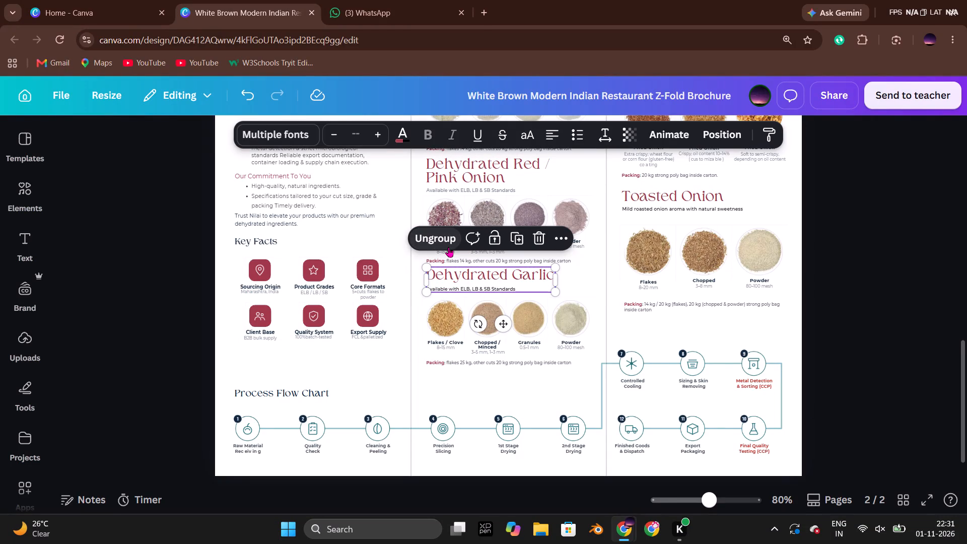
click(338, 239)
click(475, 281)
key(Down)
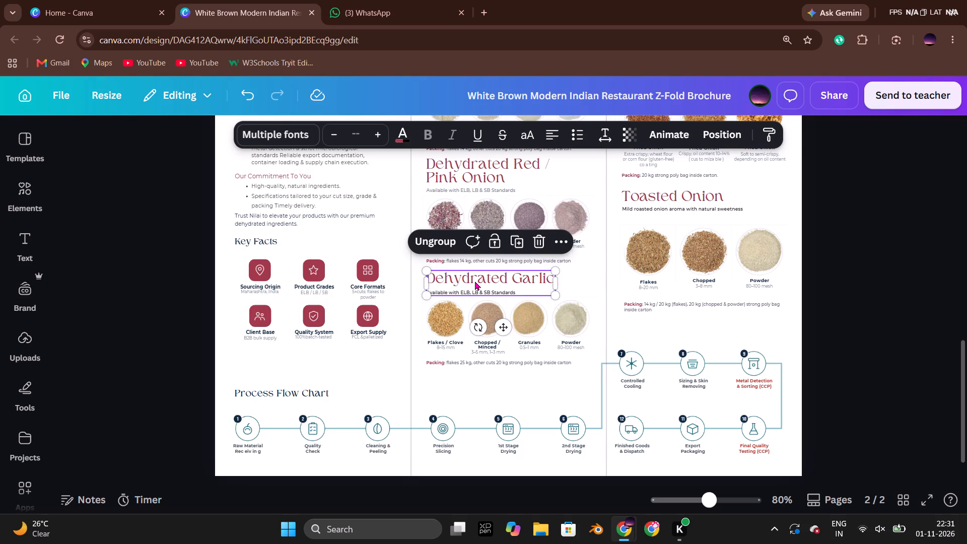
click(450, 245)
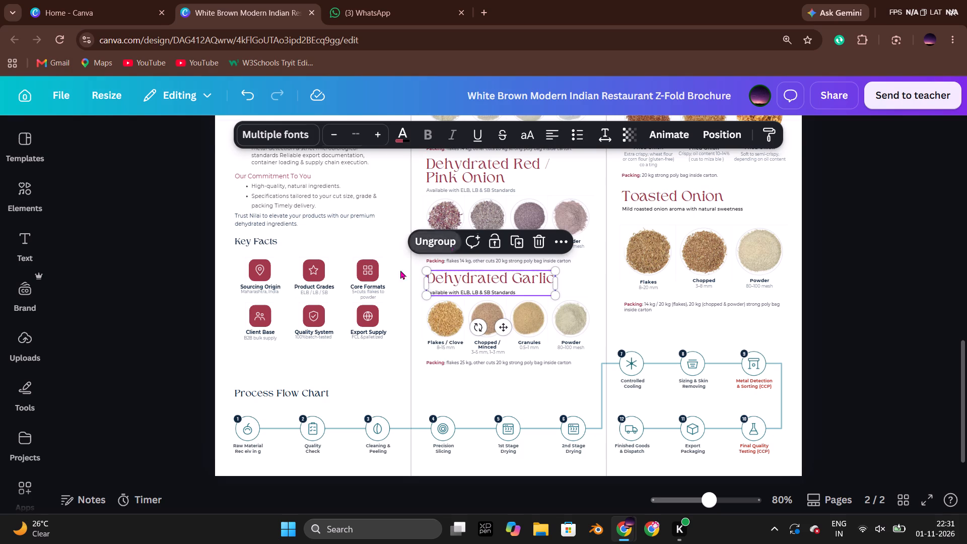
click(219, 306)
click(474, 295)
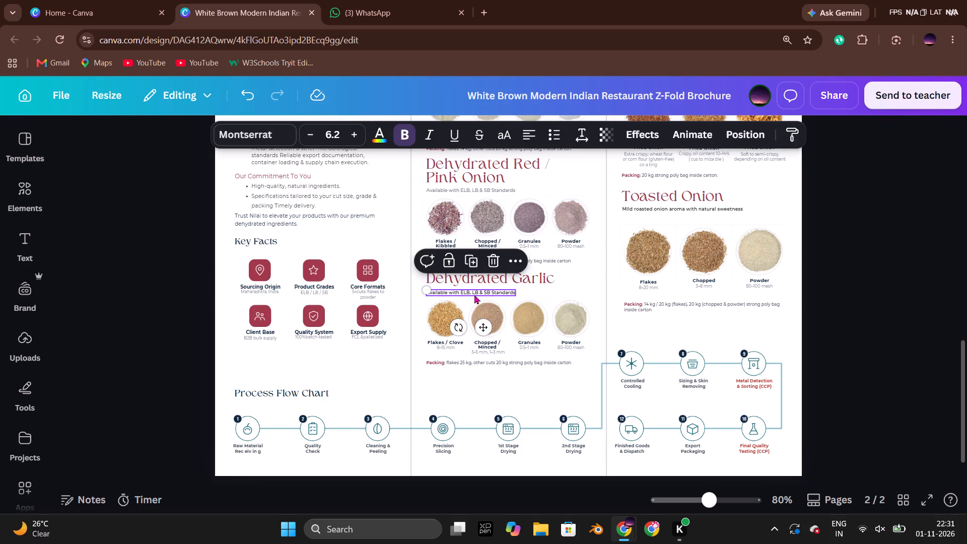
key(Up)
click(162, 306)
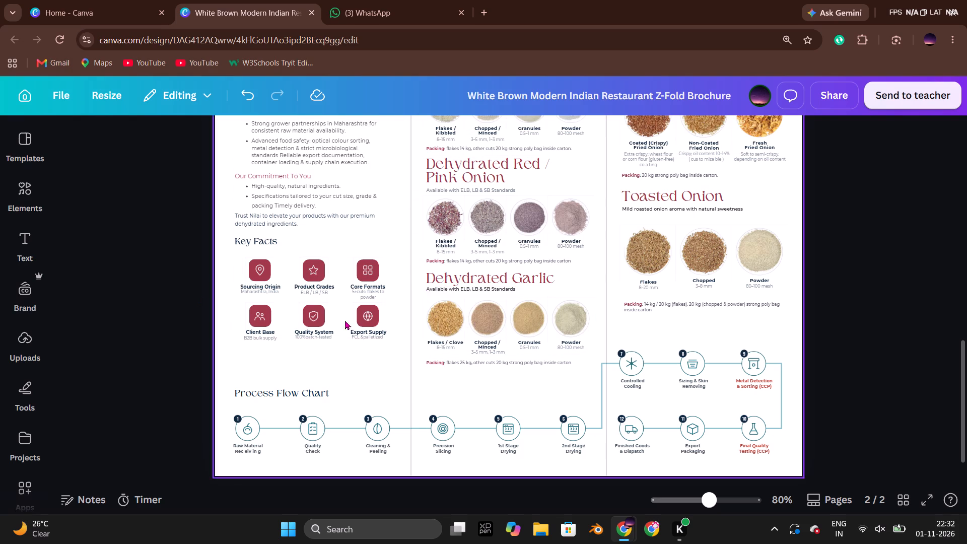
Change the "Available with ELB, LB & SB Standards" line under Dehydrated Red / Pink Onion to black, matching the garlic section's line.
click(485, 287)
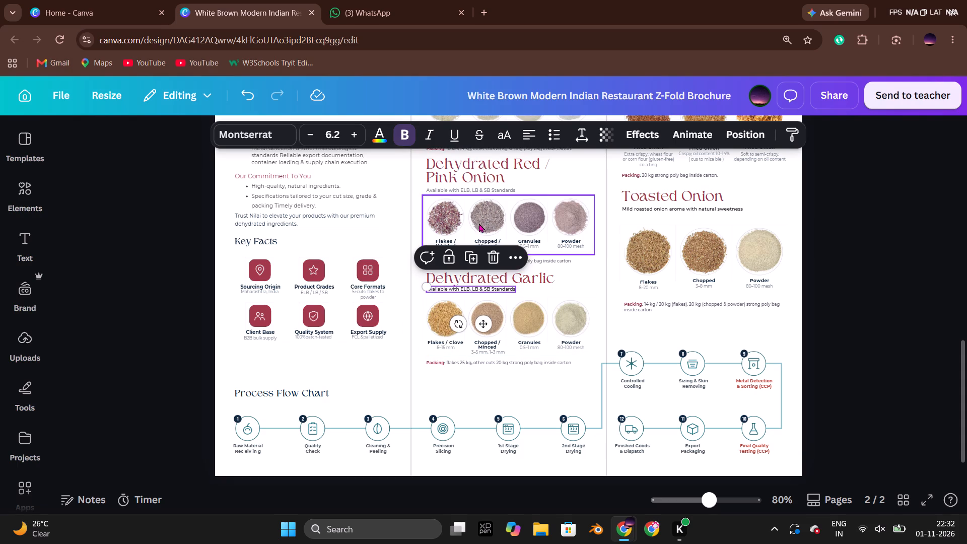
click(470, 186)
click(474, 189)
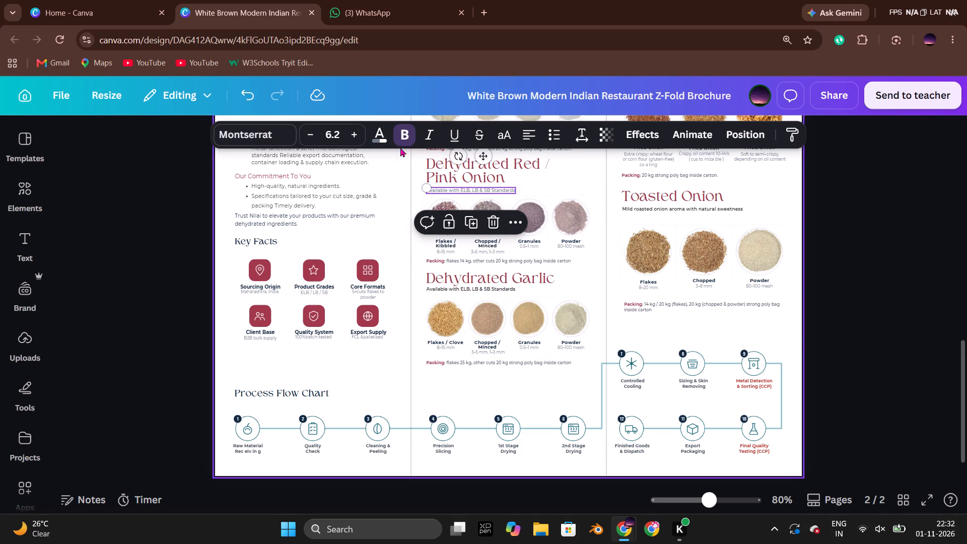
click(384, 142)
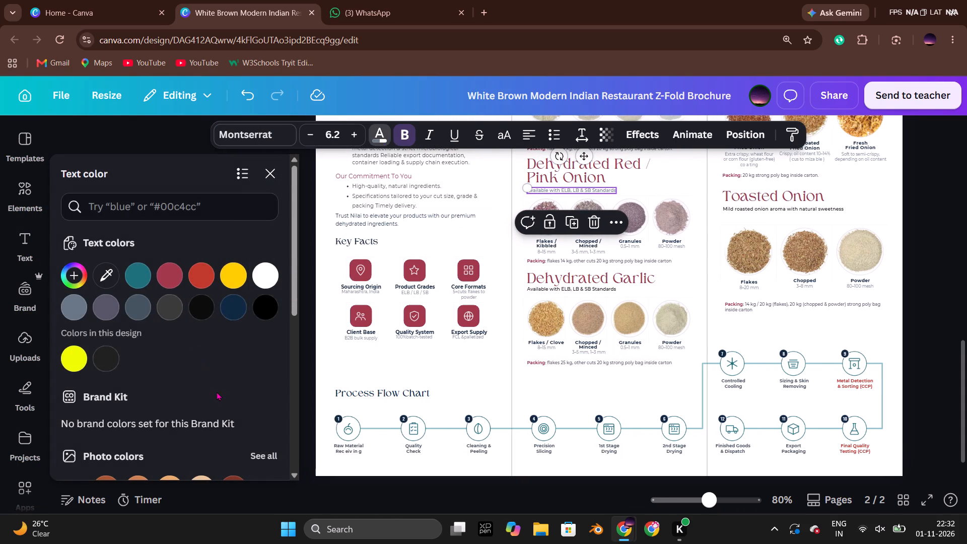
scroll(214, 380, down, 3)
scroll(336, 369, up, 1)
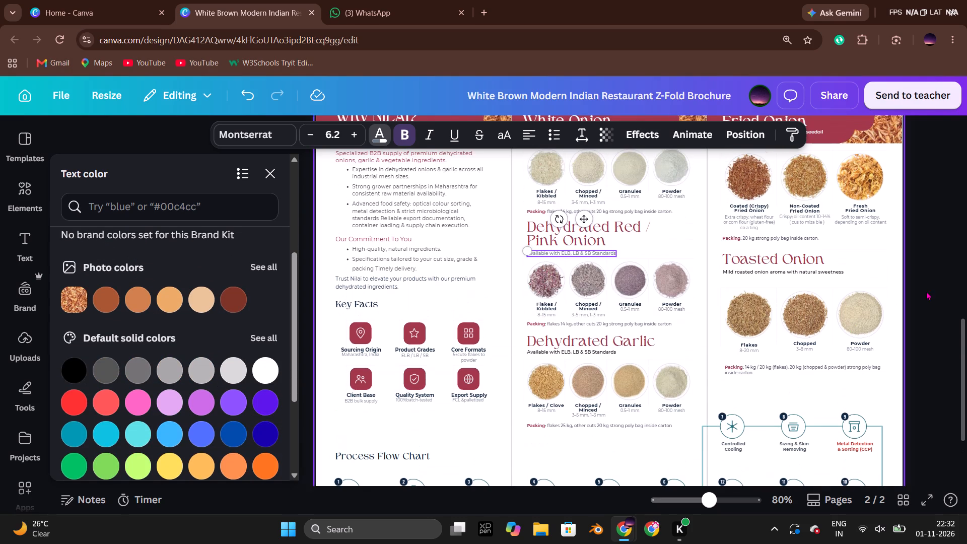
click(938, 285)
scroll(932, 297, up, 2)
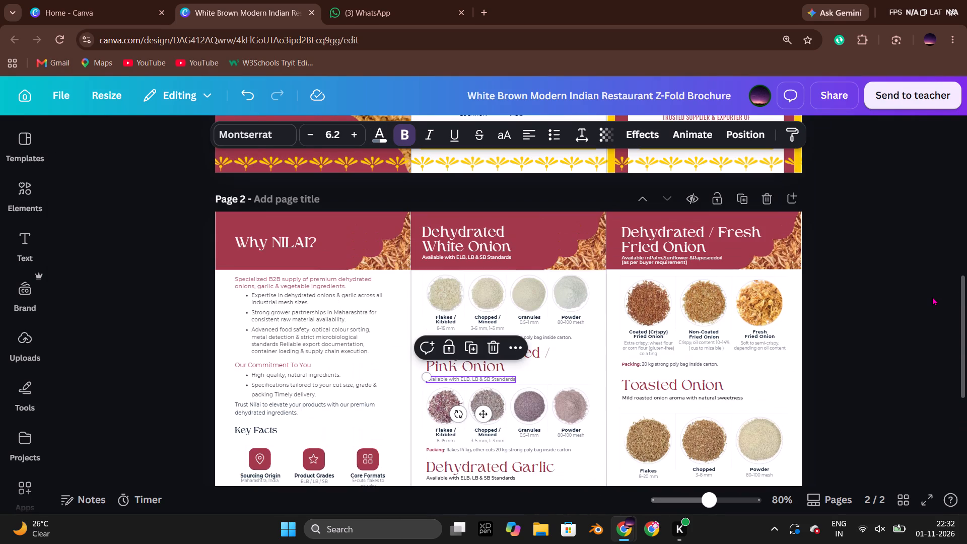
scroll(932, 297, down, 1)
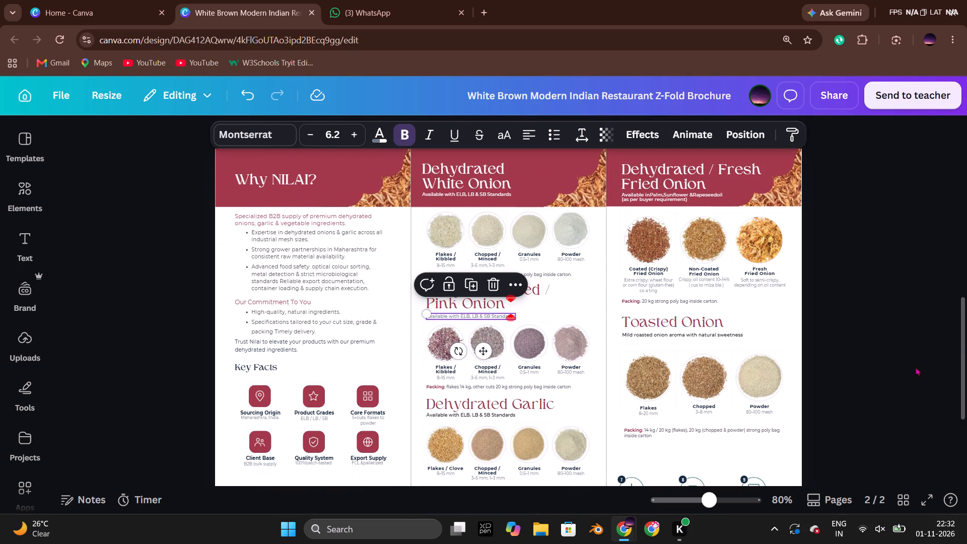
click(907, 372)
scroll(906, 372, down, 1)
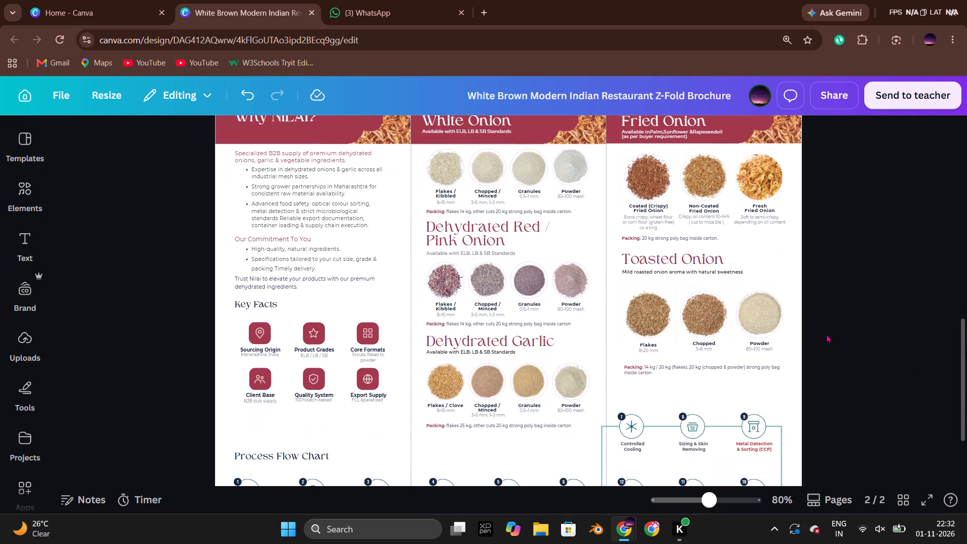
click(492, 254)
click(374, 130)
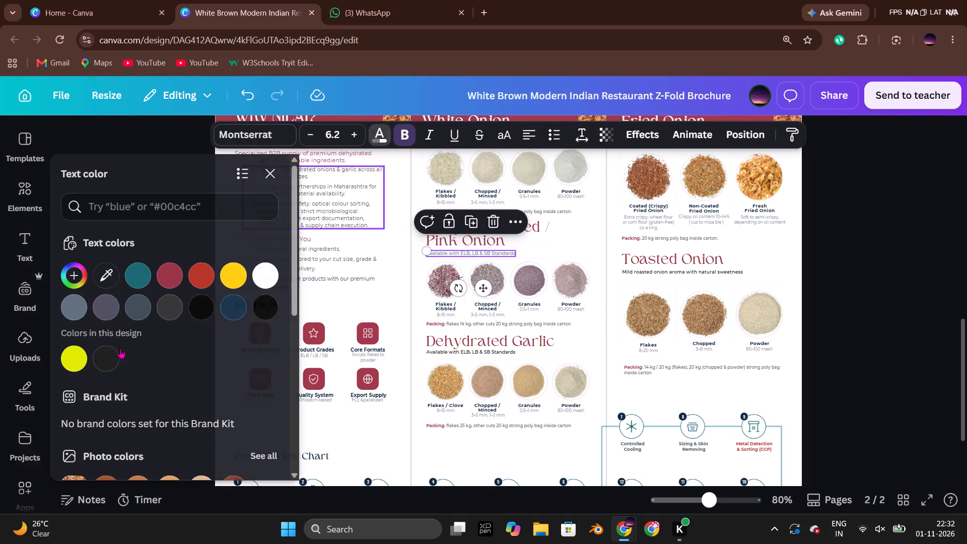
click(268, 306)
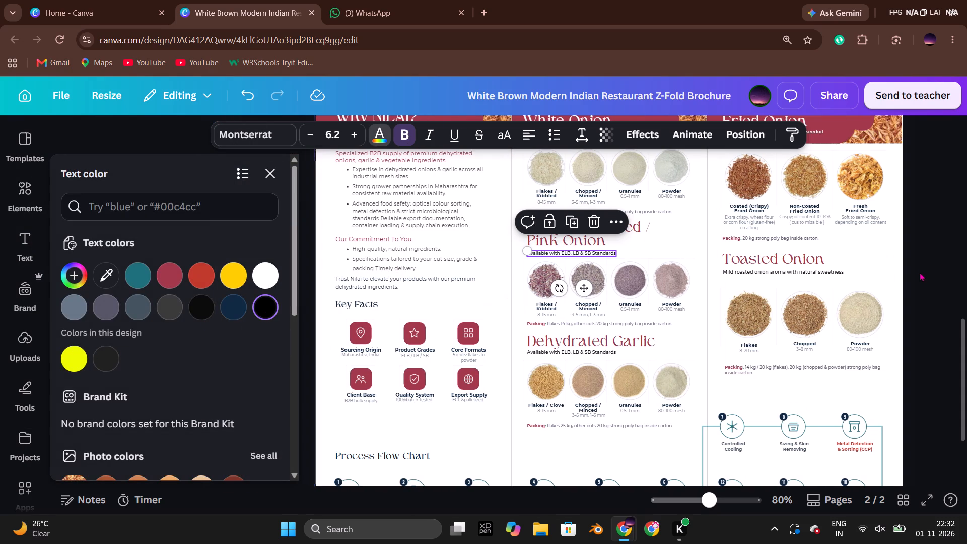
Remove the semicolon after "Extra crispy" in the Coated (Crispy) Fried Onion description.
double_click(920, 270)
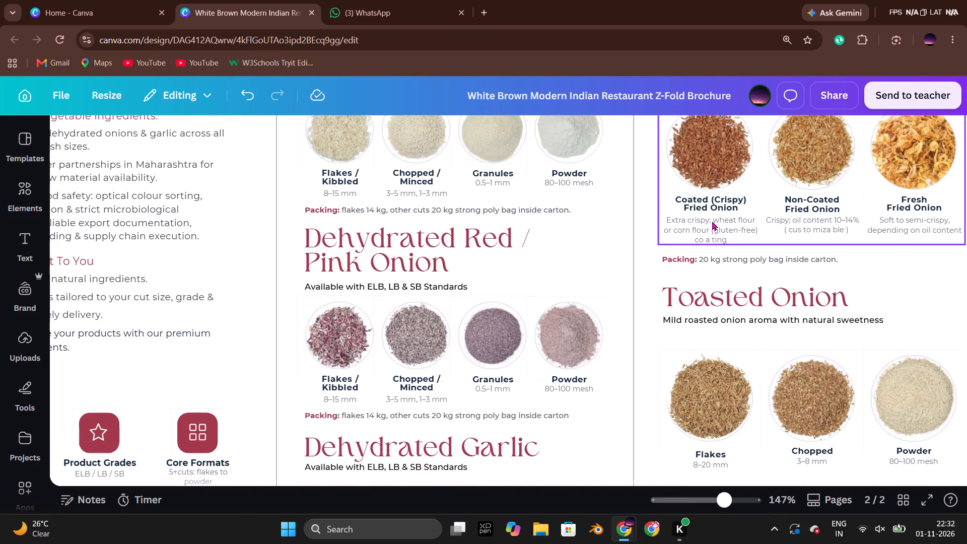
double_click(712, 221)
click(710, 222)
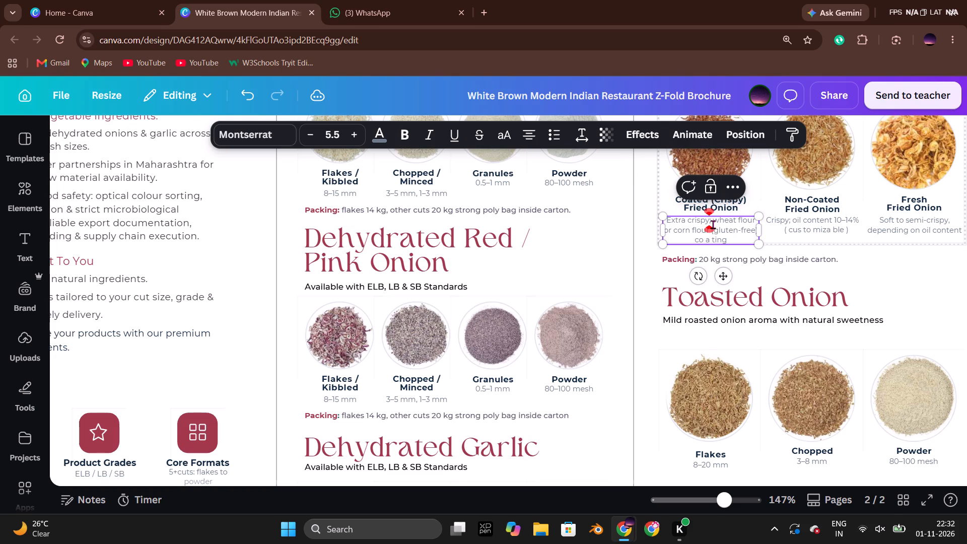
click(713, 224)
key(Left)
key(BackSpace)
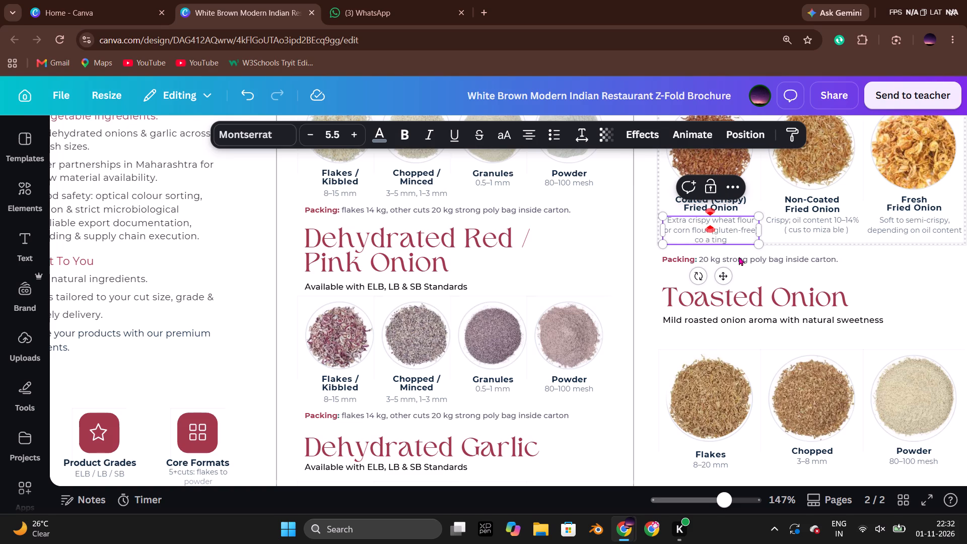
Close up the stray spaces in the last word of the Coated (Crispy) Fried Onion description so it reads "coating".
click(684, 236)
click(704, 242)
click(706, 241)
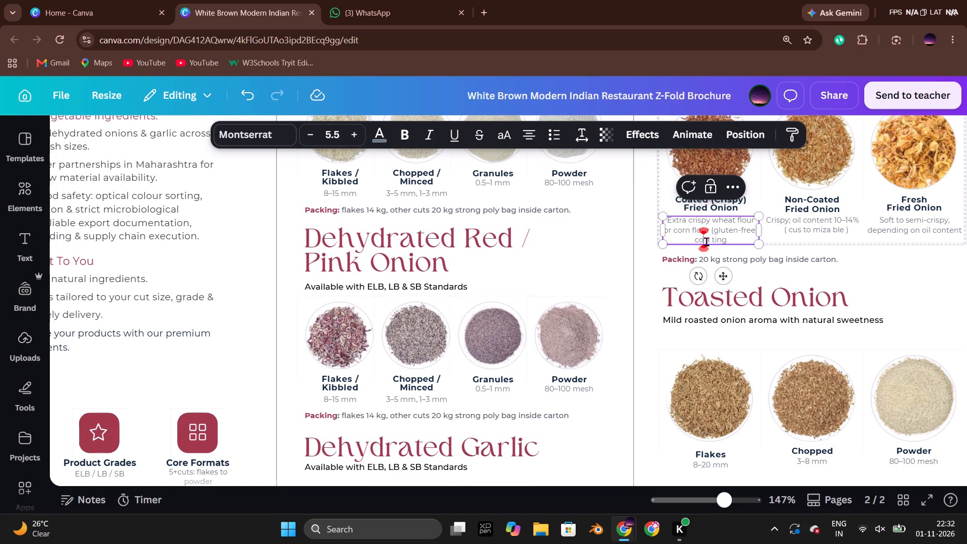
key(BackSpace)
click(711, 242)
key(BackSpace)
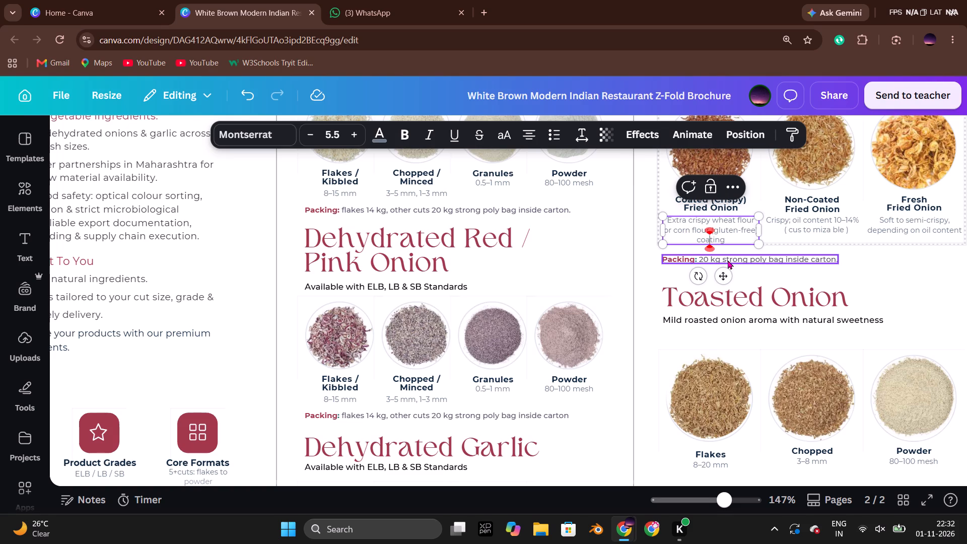
click(903, 259)
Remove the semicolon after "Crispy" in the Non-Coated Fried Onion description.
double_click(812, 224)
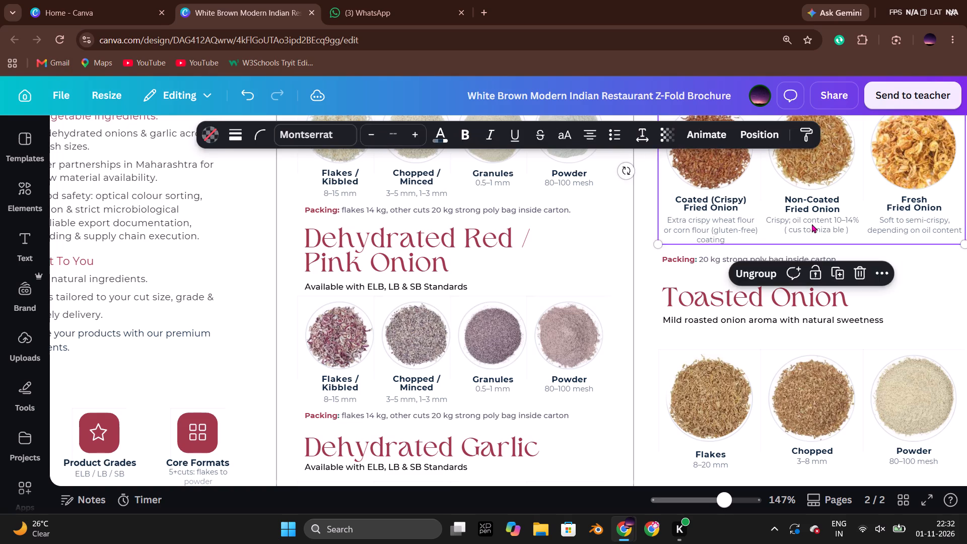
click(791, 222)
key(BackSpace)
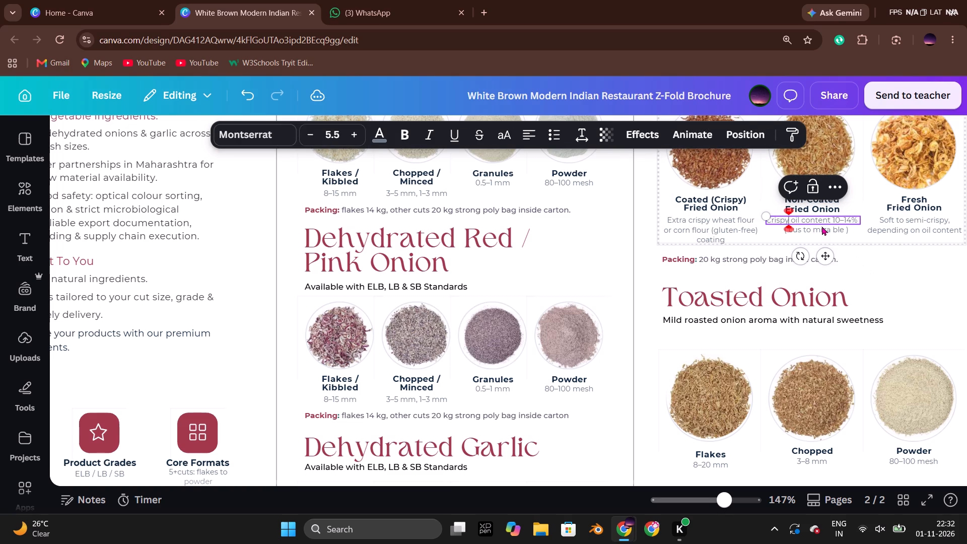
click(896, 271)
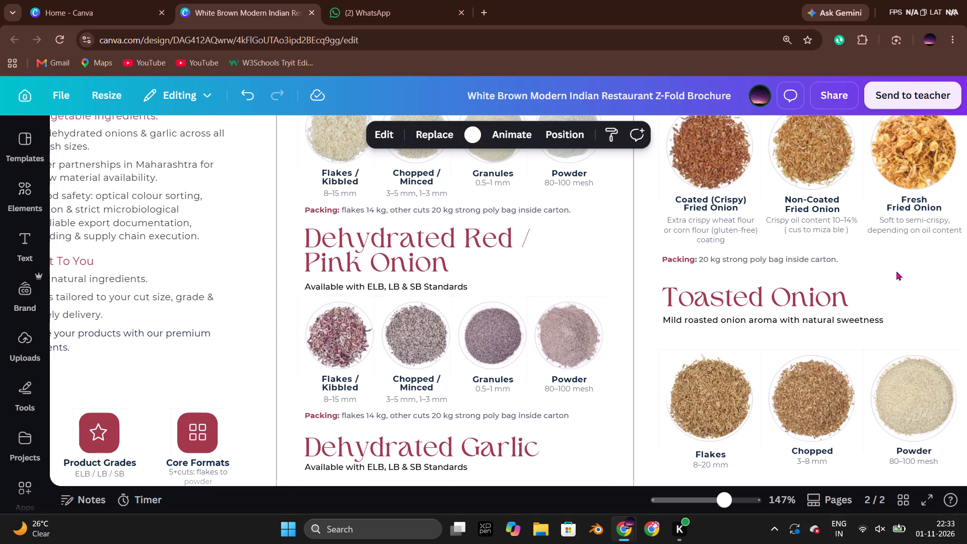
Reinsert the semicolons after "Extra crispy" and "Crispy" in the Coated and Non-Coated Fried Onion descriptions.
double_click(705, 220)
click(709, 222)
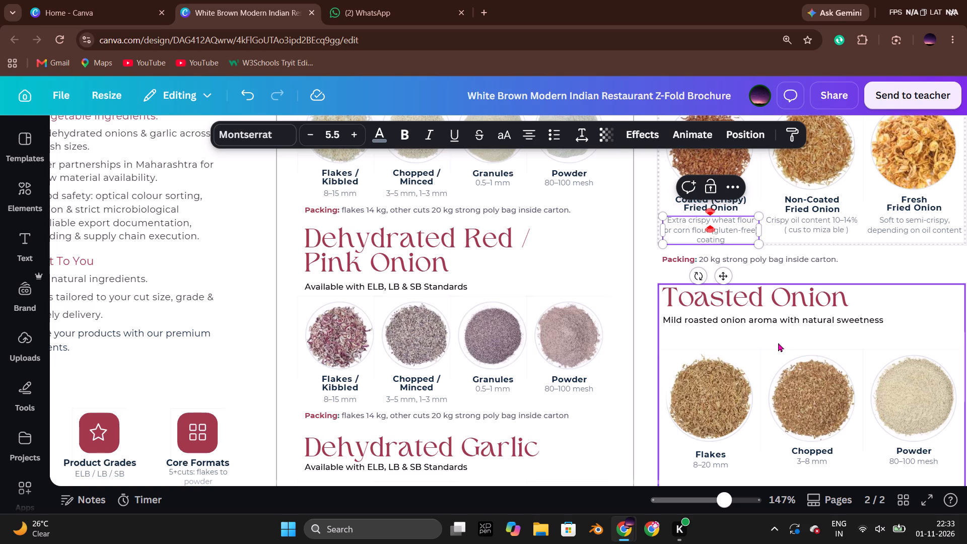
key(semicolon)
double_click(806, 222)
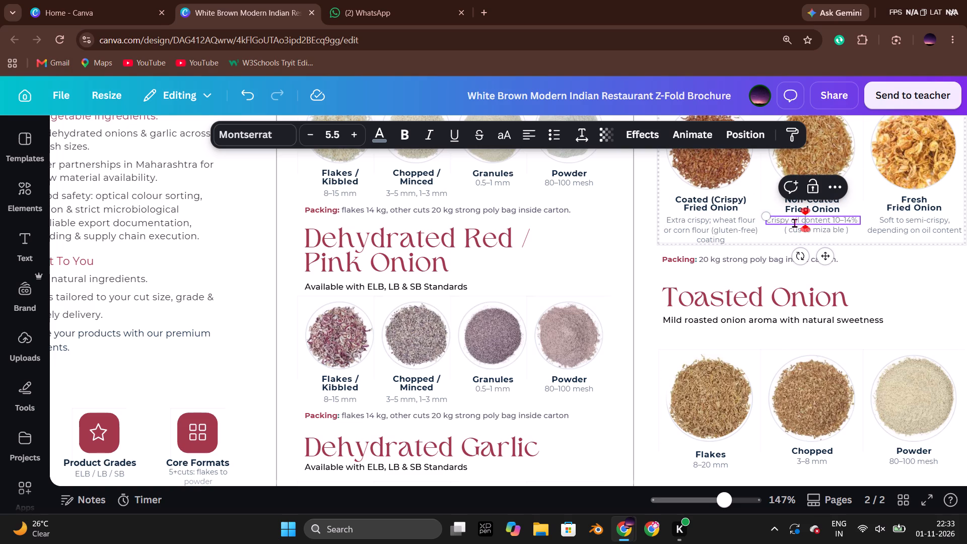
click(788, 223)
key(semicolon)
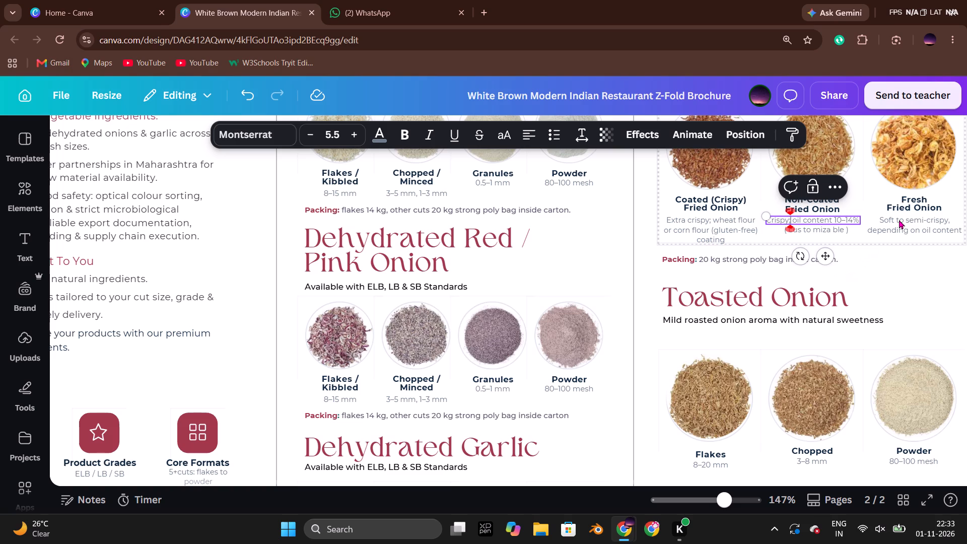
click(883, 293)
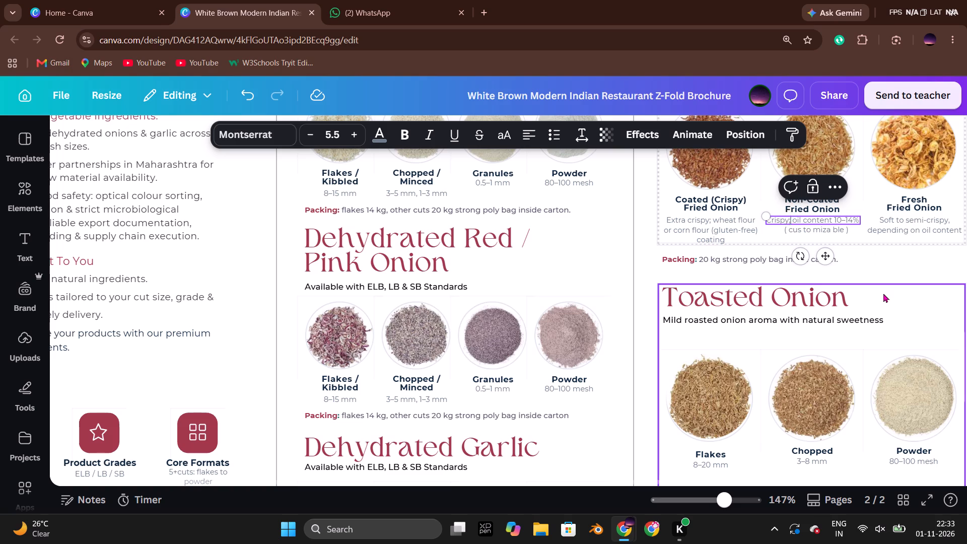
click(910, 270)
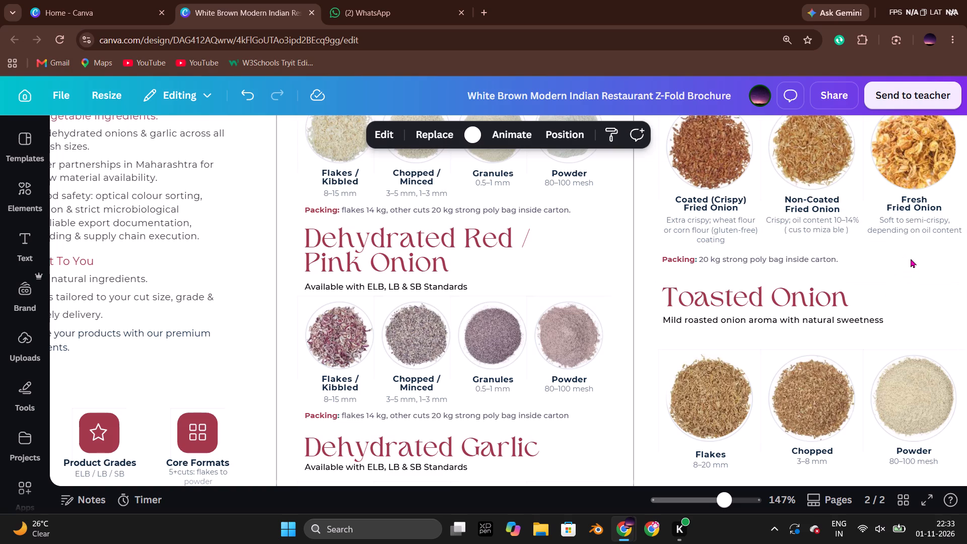
Remove the stray spaces inside the bracketed word under Non-Coated Fried Onion so it reads "( customizable )".
scroll(915, 278, left, 2)
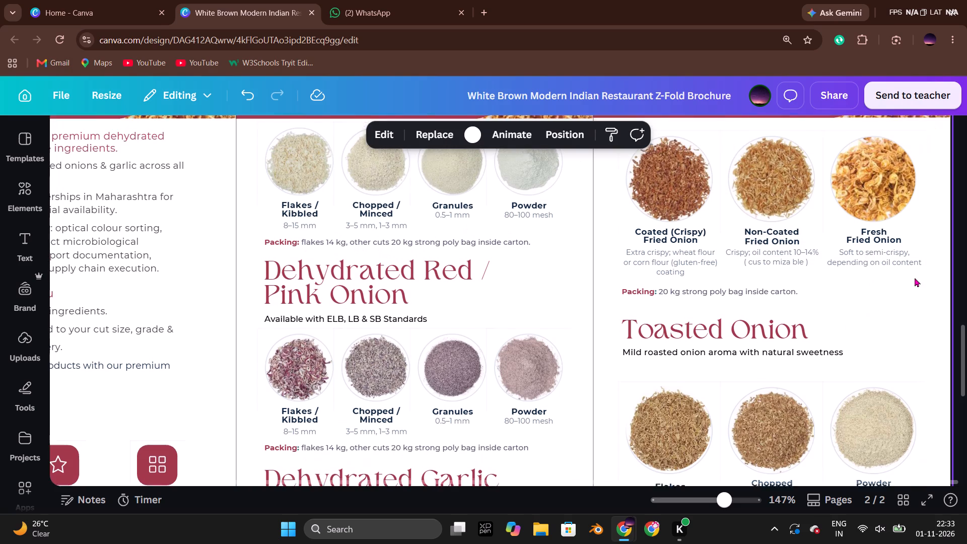
scroll(915, 278, left, 2)
double_click(758, 264)
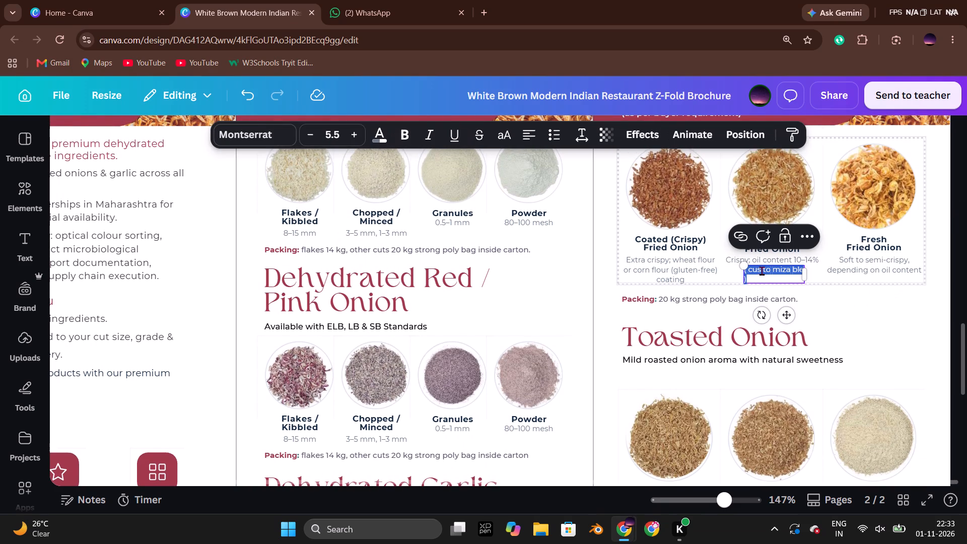
click(762, 270)
click(763, 271)
key(BackSpace)
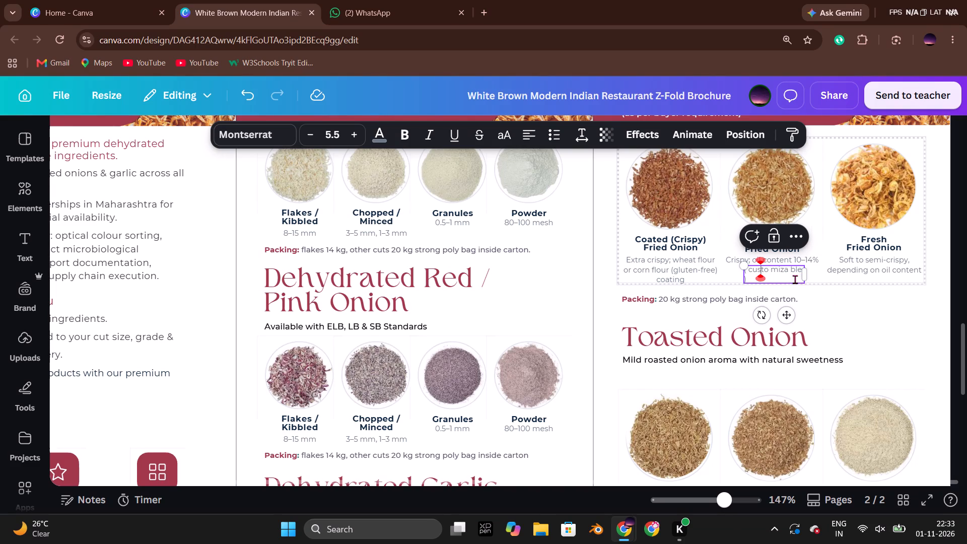
click(771, 272)
key(BackSpace)
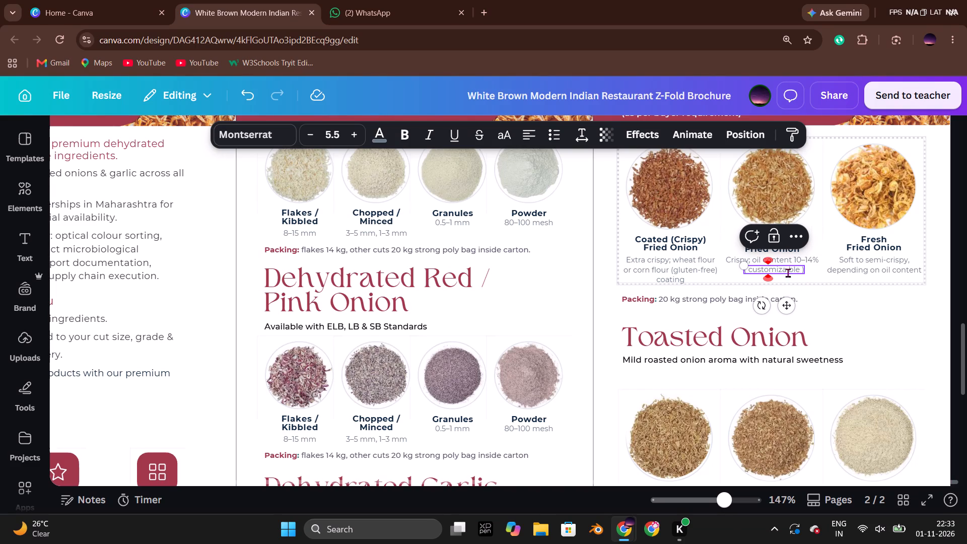
click(789, 269)
key(BackSpace)
click(837, 306)
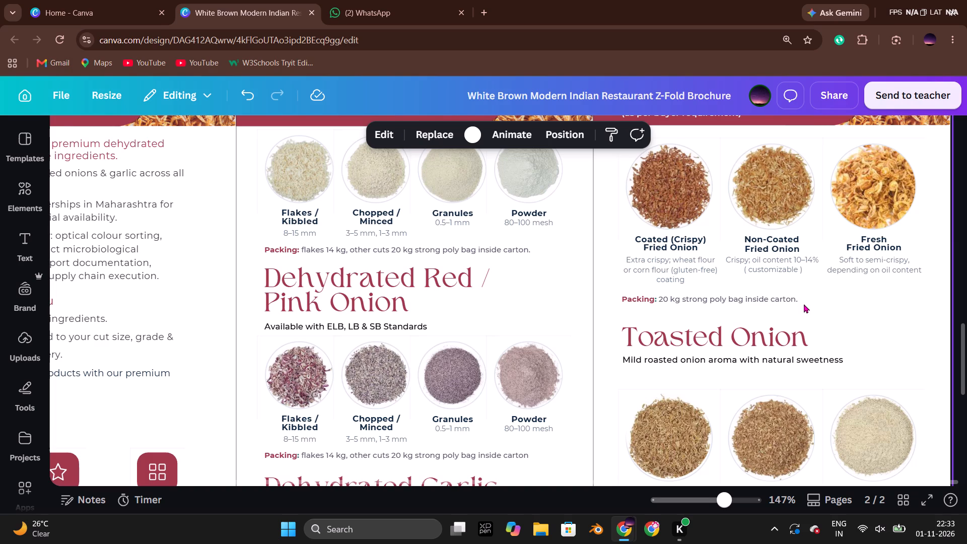
Add a full stop after "inside carton" at the end of the Toasted Onion "Packing" line.
scroll(804, 304, down, 3)
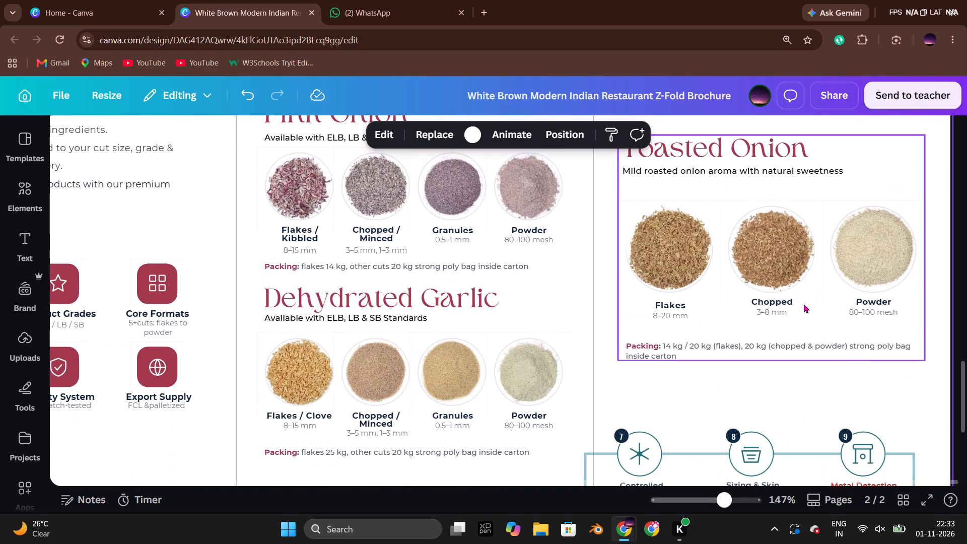
double_click(673, 354)
click(676, 355)
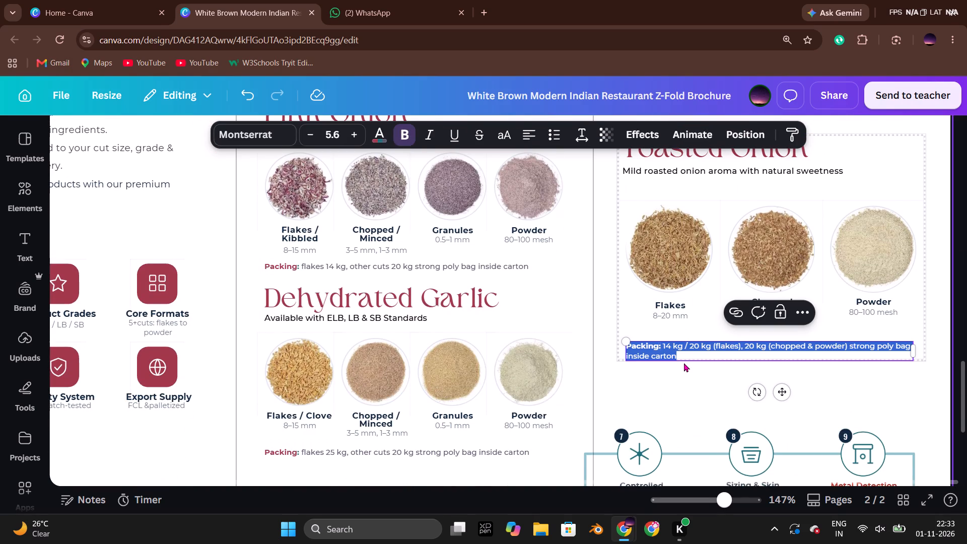
click(677, 357)
key(period)
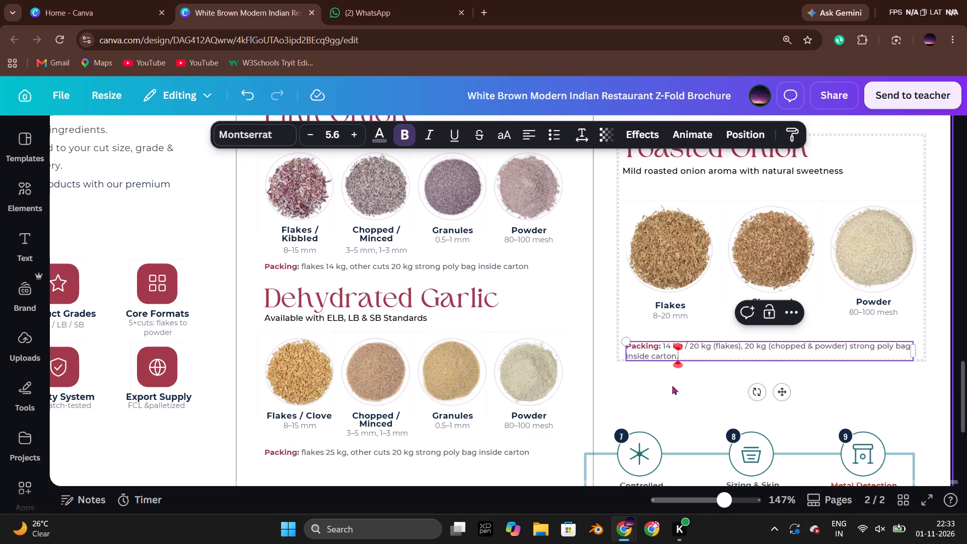
click(668, 394)
Add a full stop after "Mild roasted onion aroma with natural sweetness" under the Toasted Onion heading, keeping it on one line.
scroll(742, 279, up, 1)
double_click(819, 237)
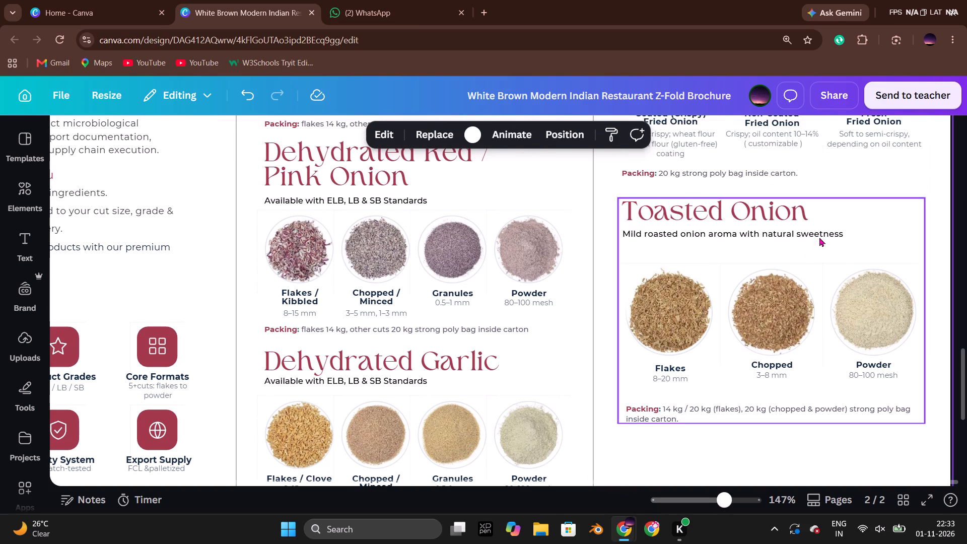
click(843, 235)
click(837, 236)
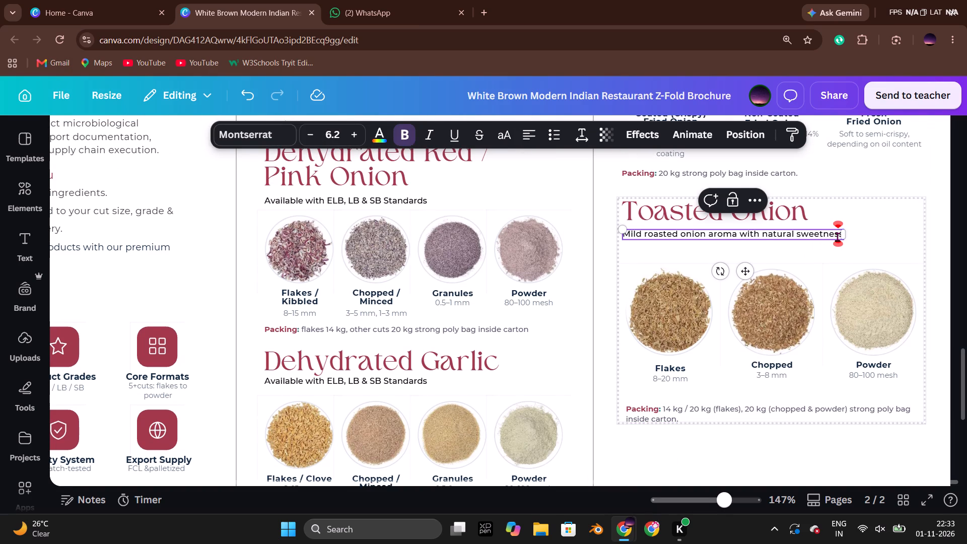
key(Right)
key(period)
click(844, 243)
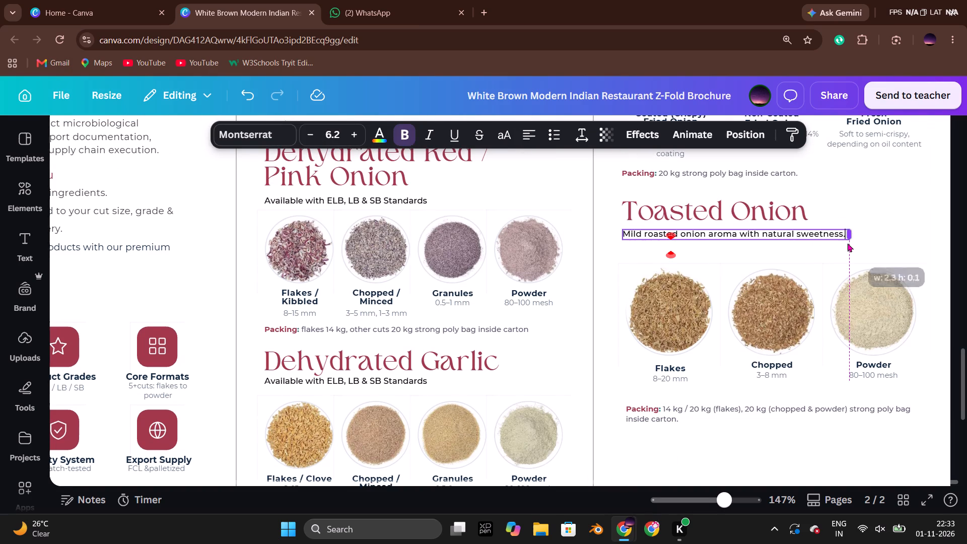
click(827, 188)
End the Dehydrated Garlic "Available with ELB, LB & SB Standards" line with a full stop and widen its text box to fit one line.
scroll(829, 188, up, 1)
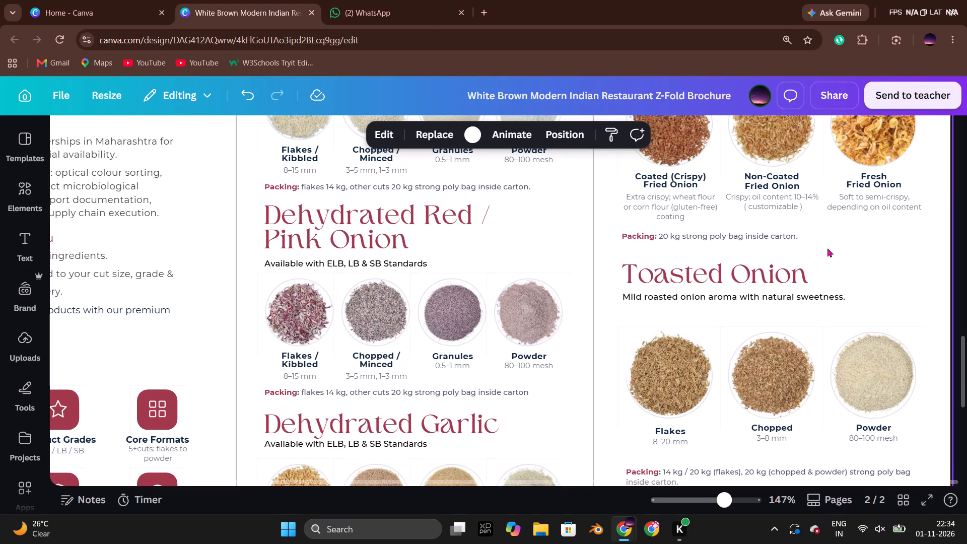
scroll(824, 248, up, 2)
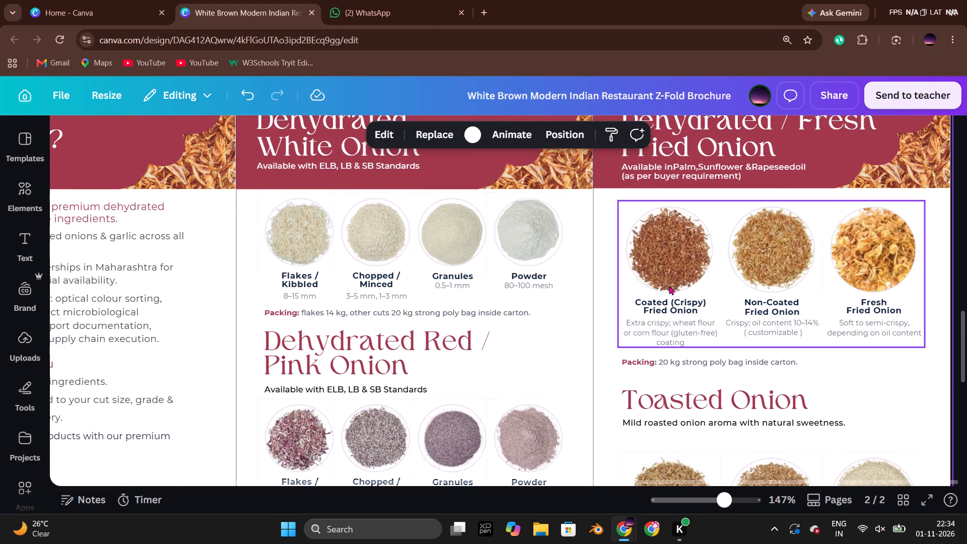
scroll(664, 290, down, 1)
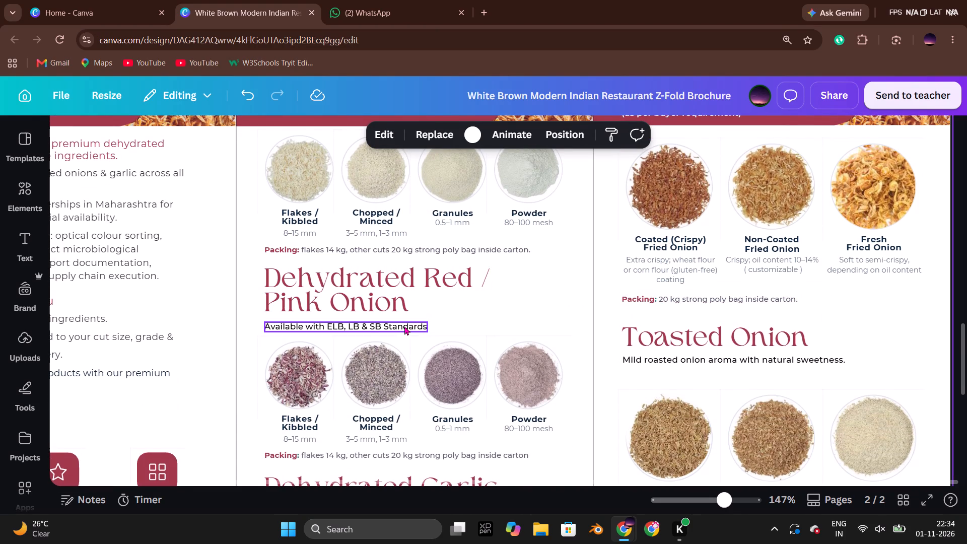
scroll(404, 326, down, 1)
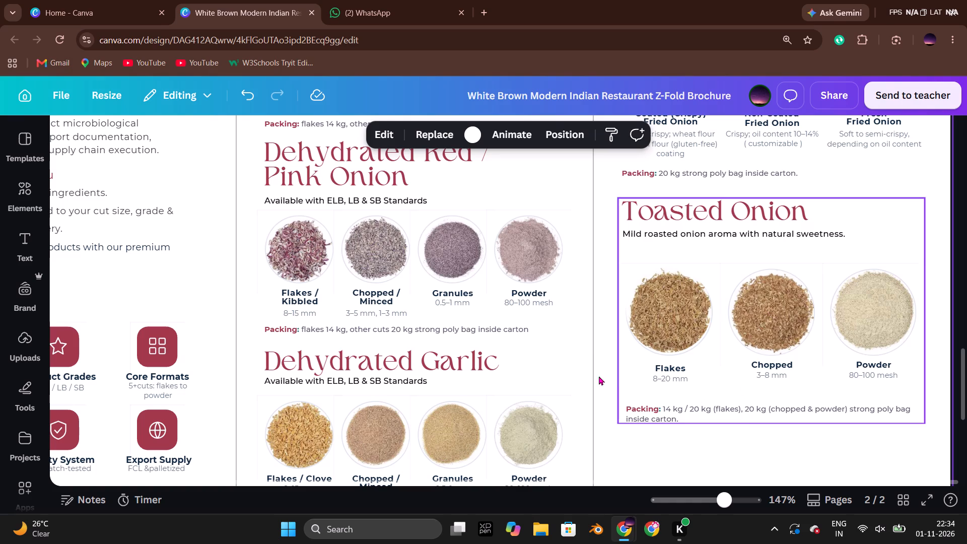
scroll(529, 343, down, 1)
double_click(419, 319)
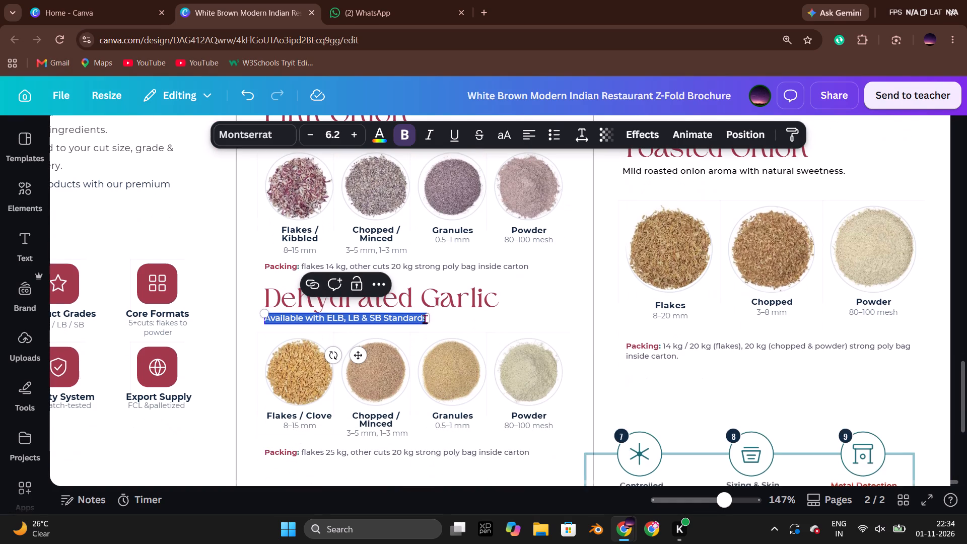
click(423, 319)
key(Right)
key(period)
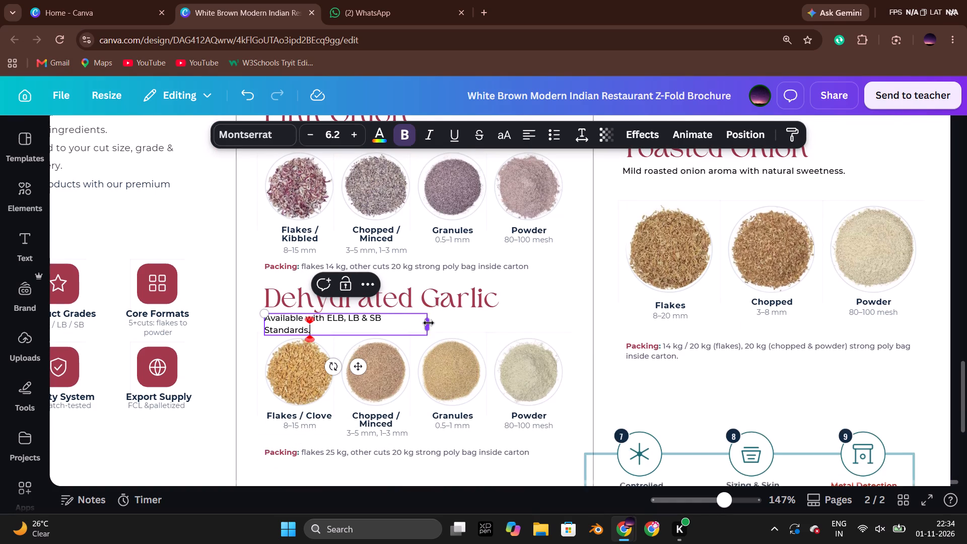
drag(430, 324, 436, 323)
click(464, 315)
click(536, 297)
Add a full stop after "inside carton" at the end of the Dehydrated Red / Pink Onion "Packing" line.
scroll(536, 297, up, 2)
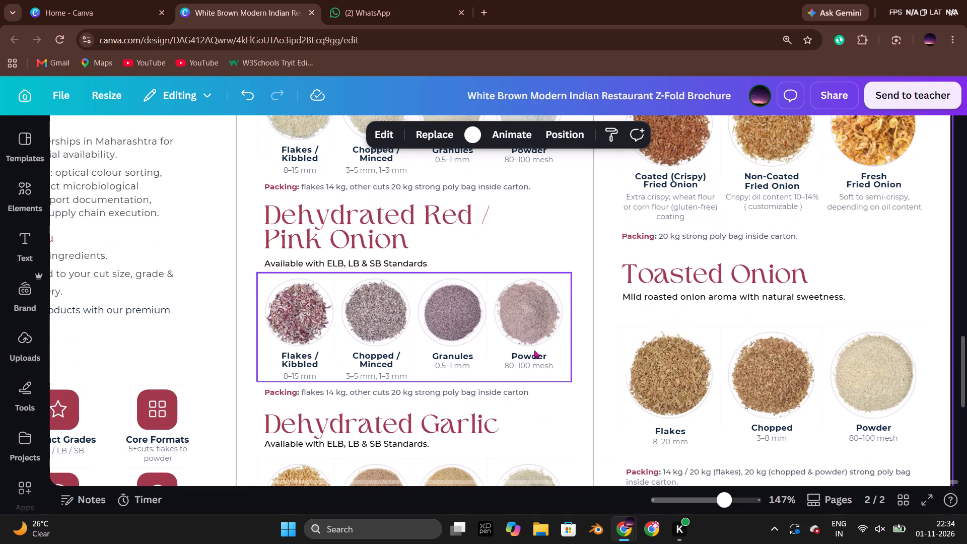
double_click(523, 393)
click(523, 393)
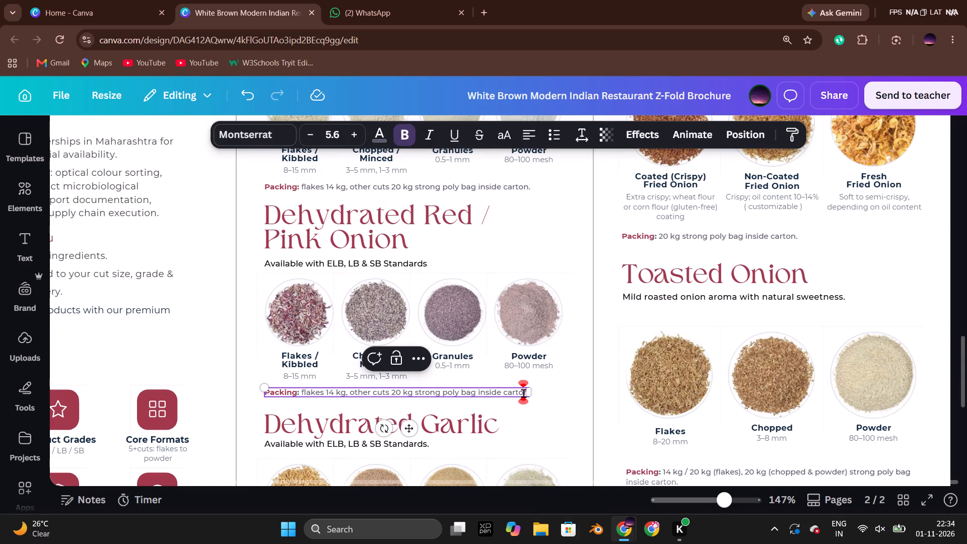
key(Right)
key(period)
click(577, 383)
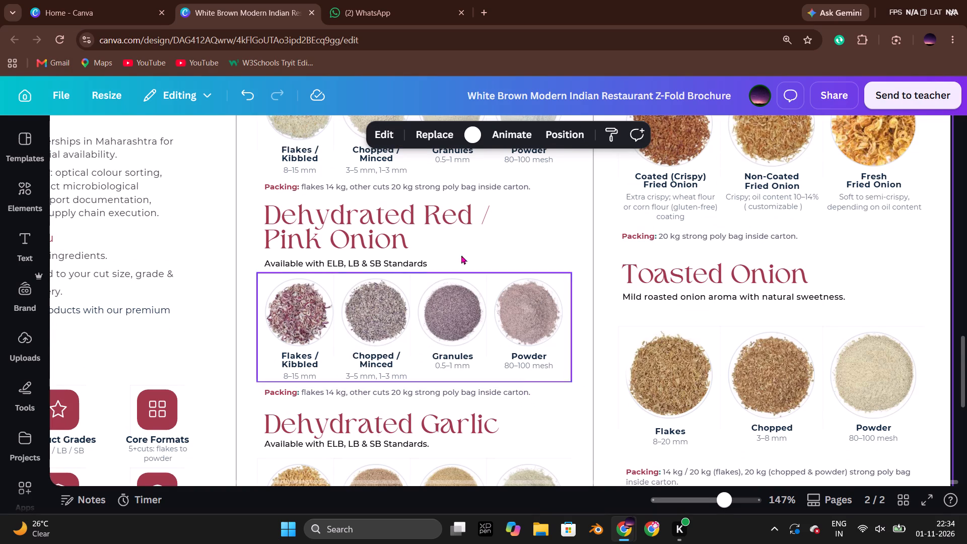
Add a full stop after "Available with ELB, LB & SB Standards" under the Dehydrated Red / Pink Onion heading.
double_click(410, 268)
click(422, 265)
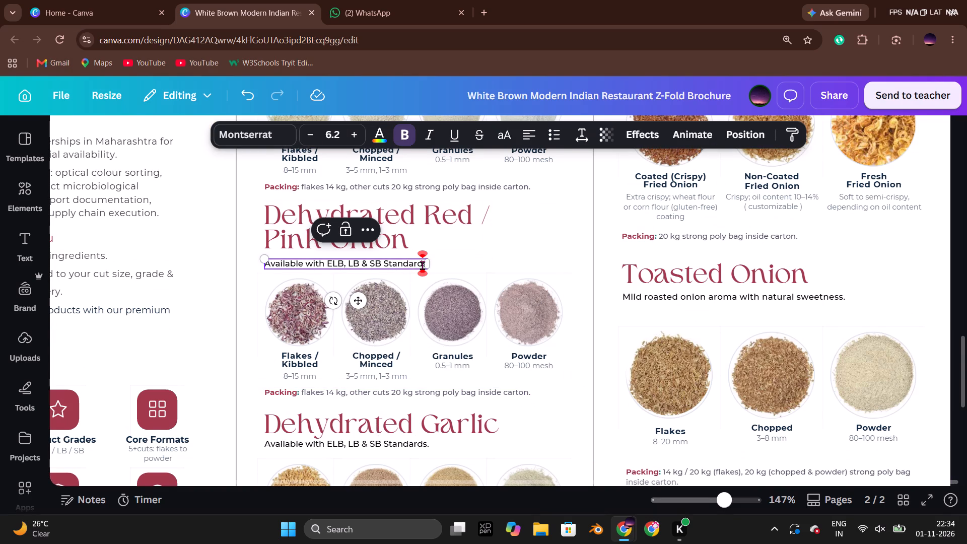
key(period)
key(BackSpace)
key(Right)
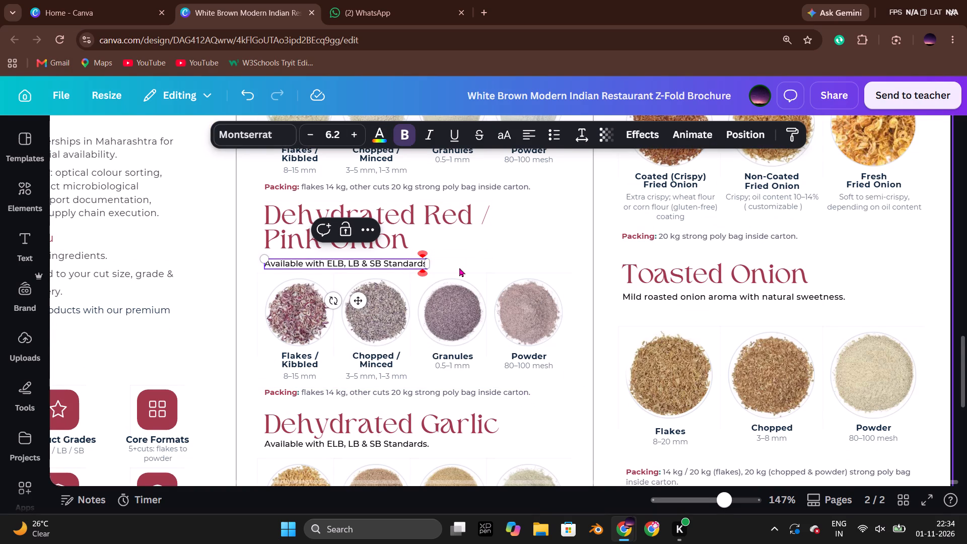
key(period)
click(480, 255)
click(540, 248)
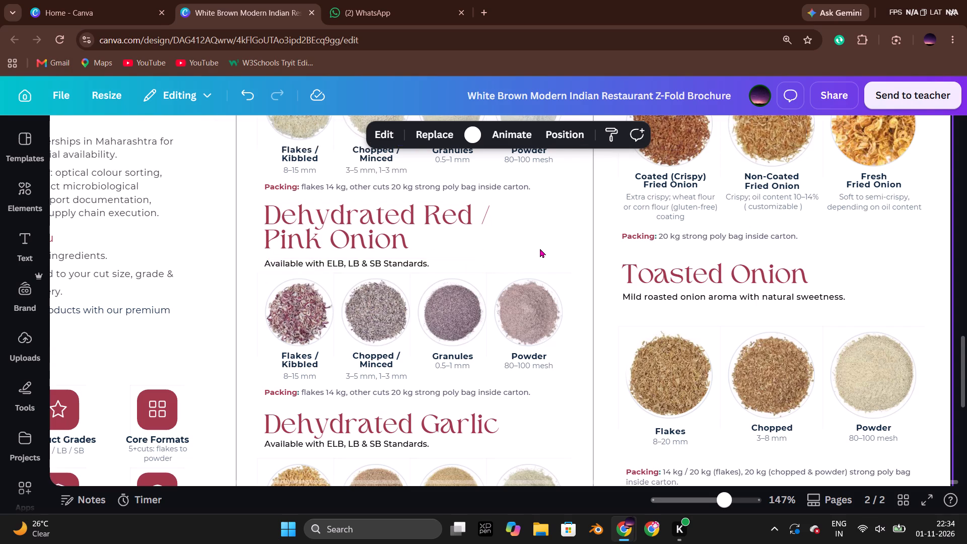
Add a full stop after "inside carton" at the end of the Dehydrated Garlic "Packing" line.
scroll(540, 248, down, 3)
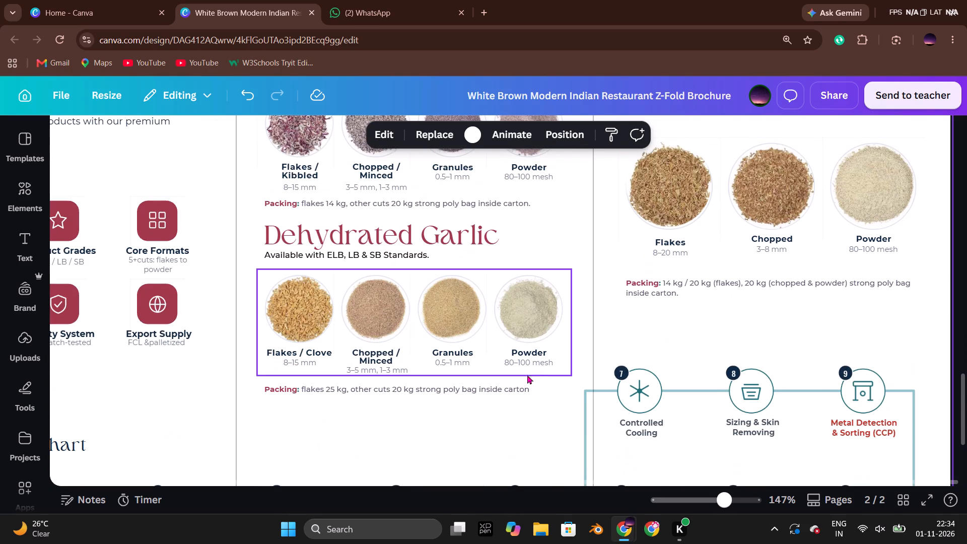
double_click(520, 389)
click(524, 389)
key(Right)
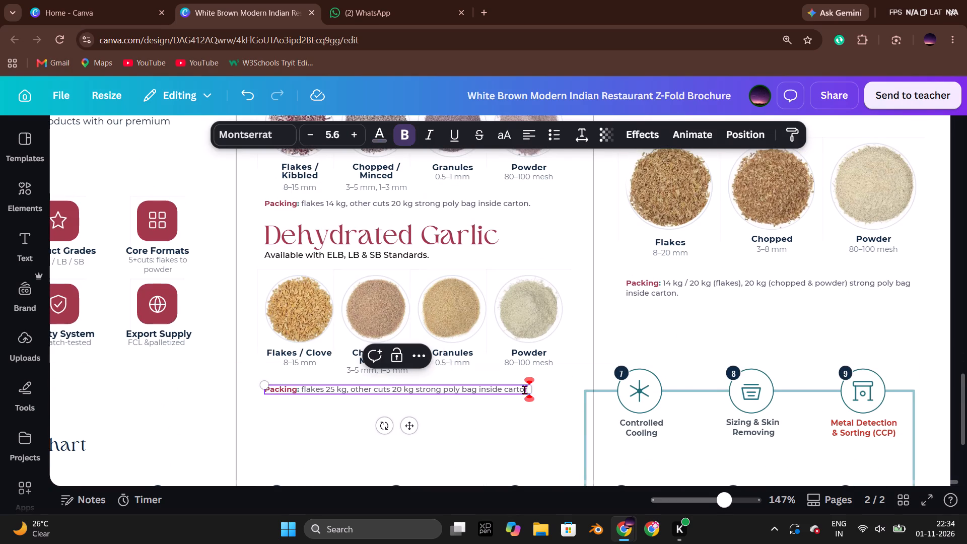
key(period)
click(534, 391)
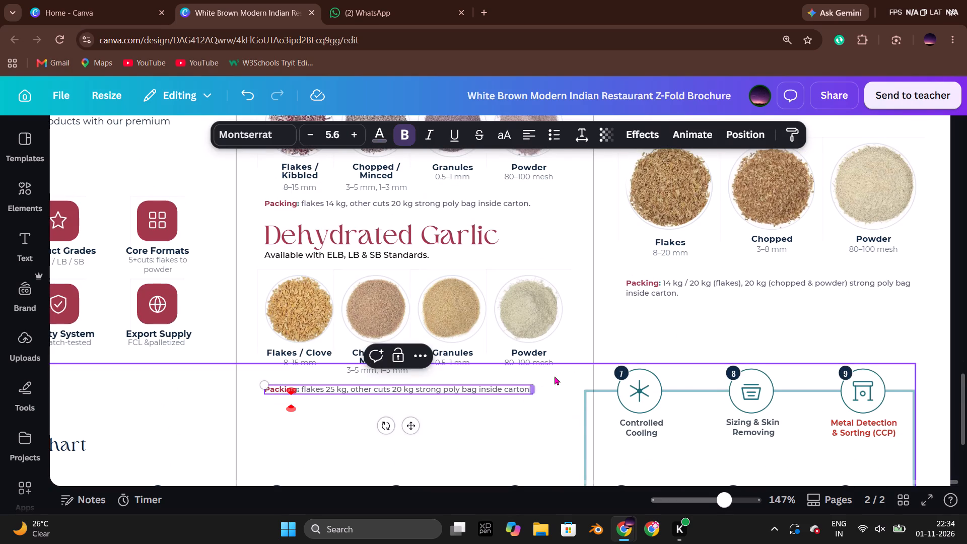
click(555, 376)
click(589, 338)
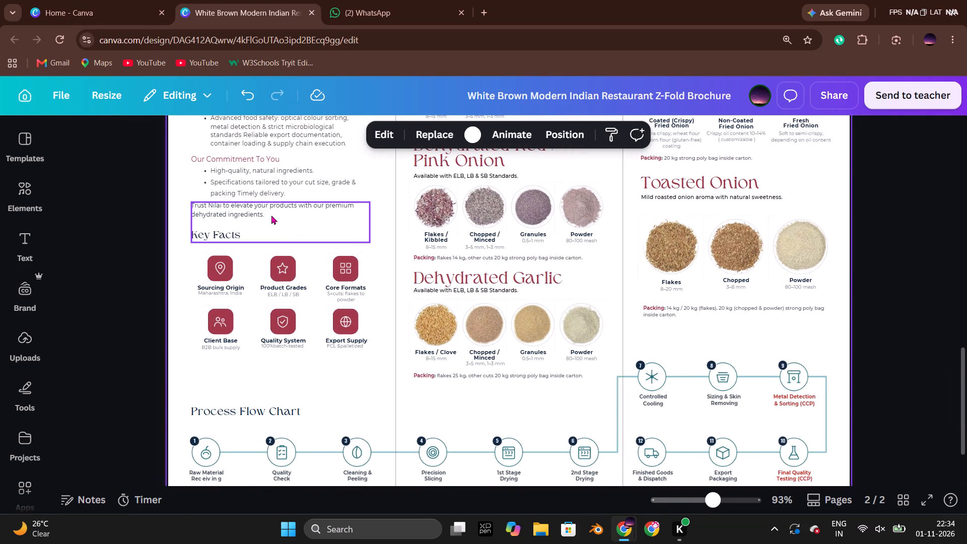
Replace "Maharashtra" with "India" in the "Strong grower partnerships in" bullet of the Why NILAI? text.
scroll(277, 218, up, 2)
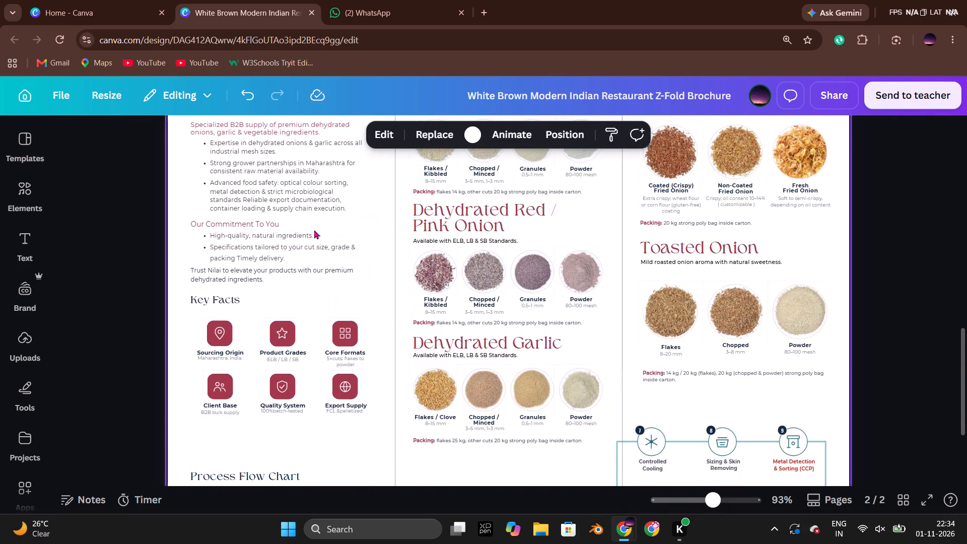
scroll(319, 230, up, 1)
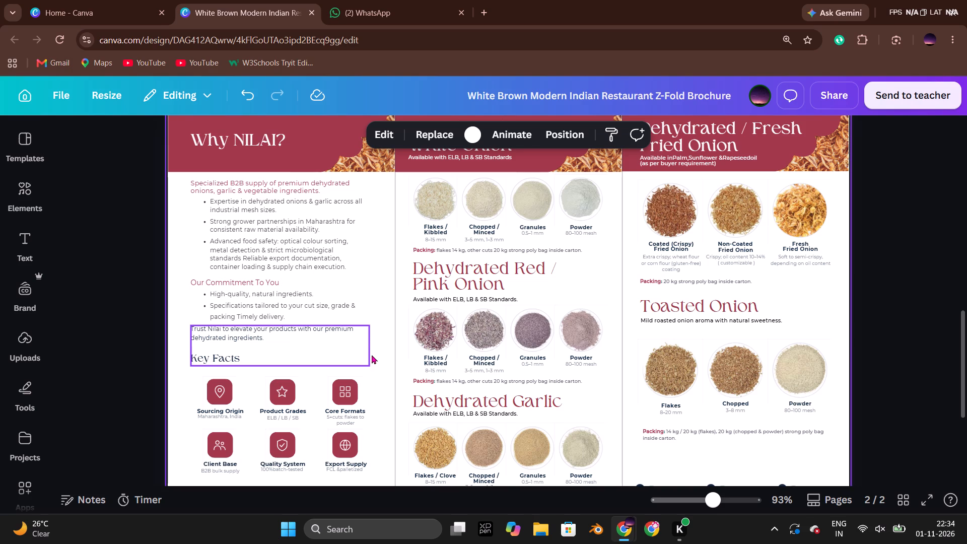
double_click(326, 223)
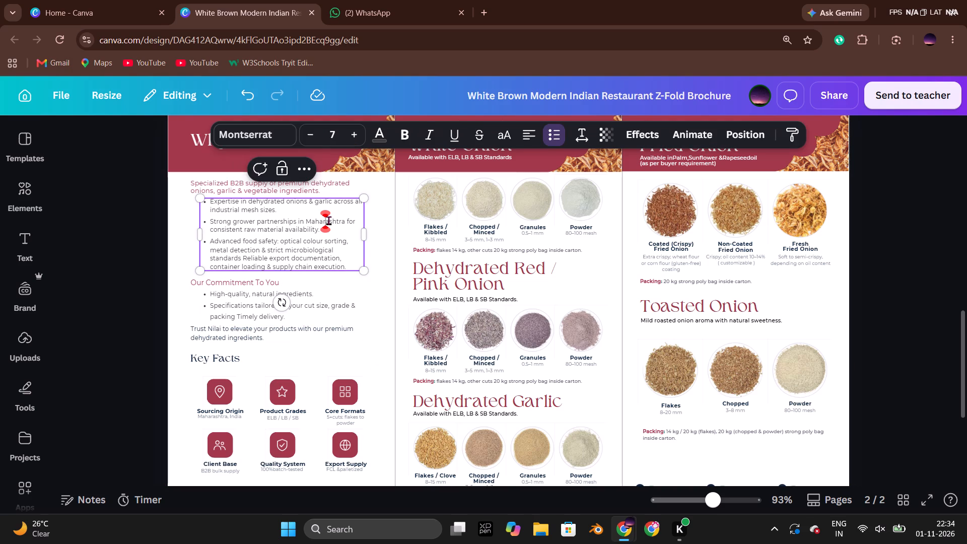
double_click(328, 220)
text(iNDI)
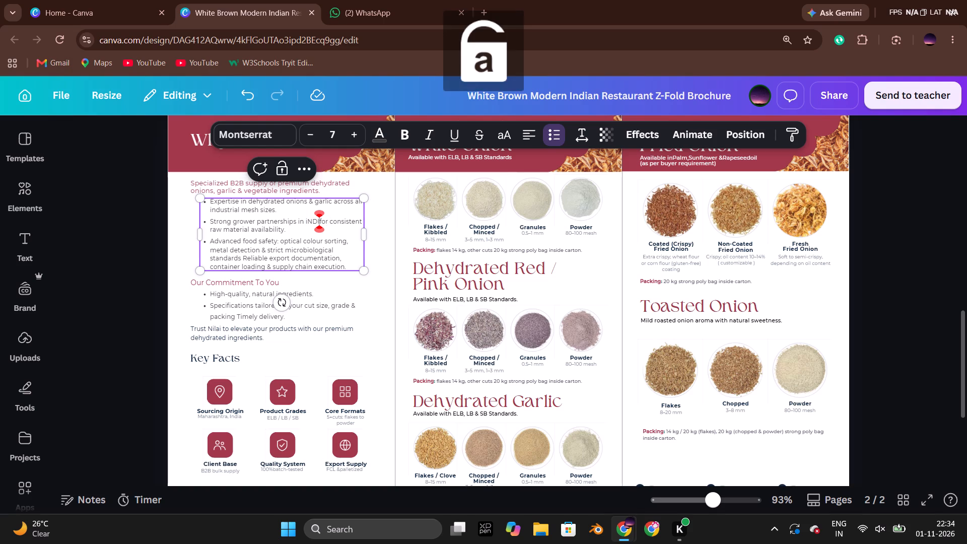
key(BackSpace)
key(BackSpace)
key(BackSpace)
text(India)
key(space)
click(144, 230)
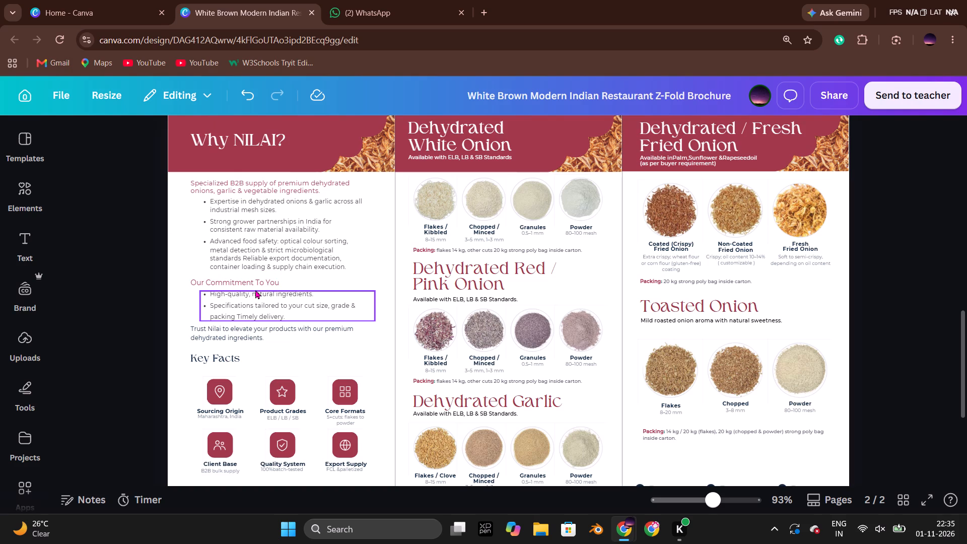
Search the design's text for "maha" to locate the remaining mentions of Maharashtra.
key(ctrl+f)
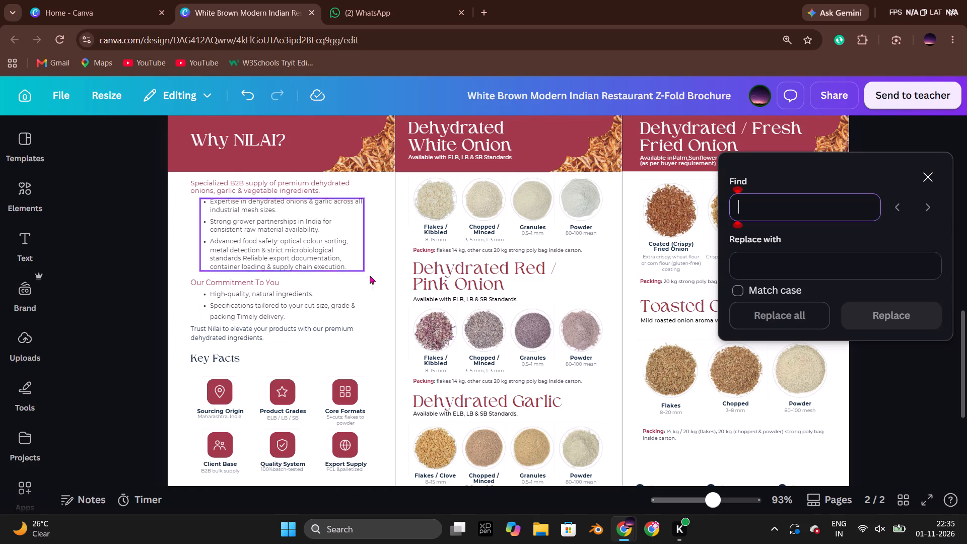
text(maha)
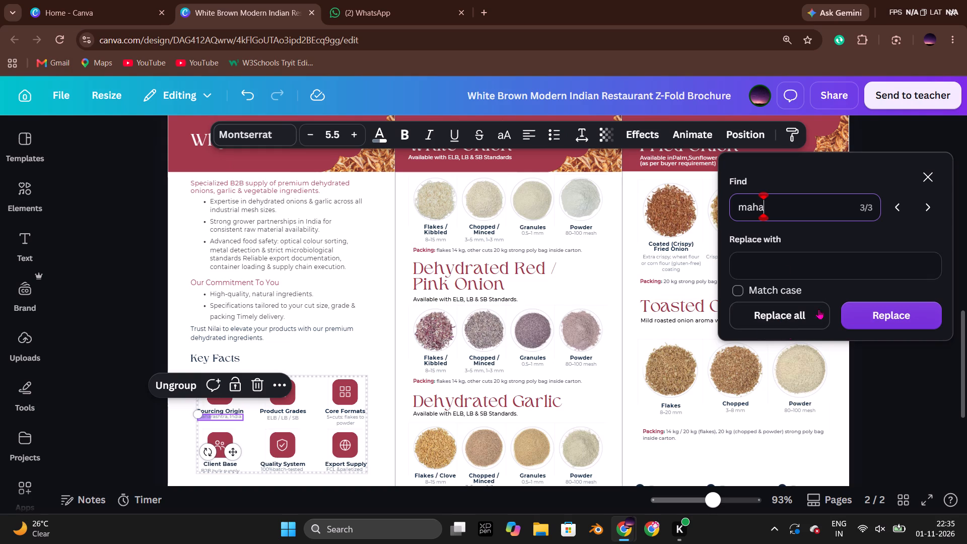
click(882, 367)
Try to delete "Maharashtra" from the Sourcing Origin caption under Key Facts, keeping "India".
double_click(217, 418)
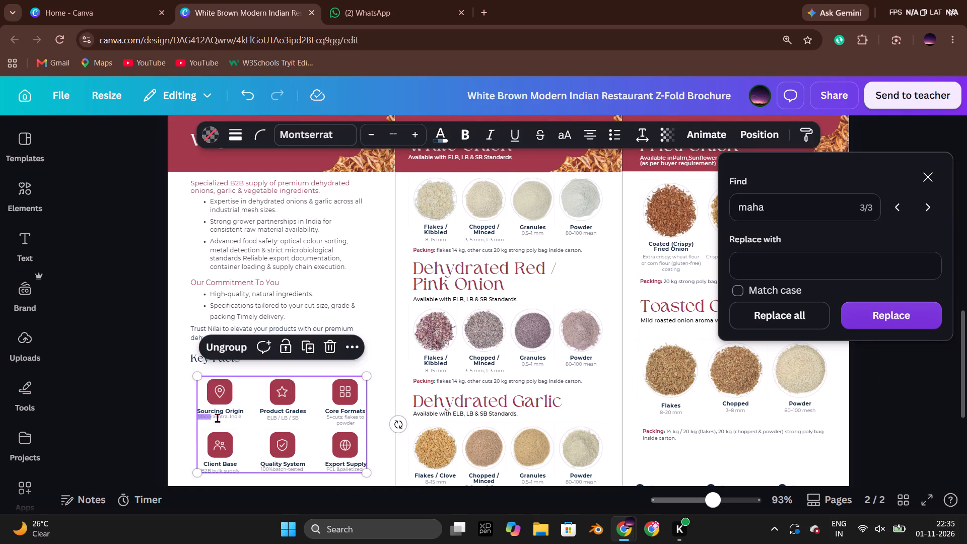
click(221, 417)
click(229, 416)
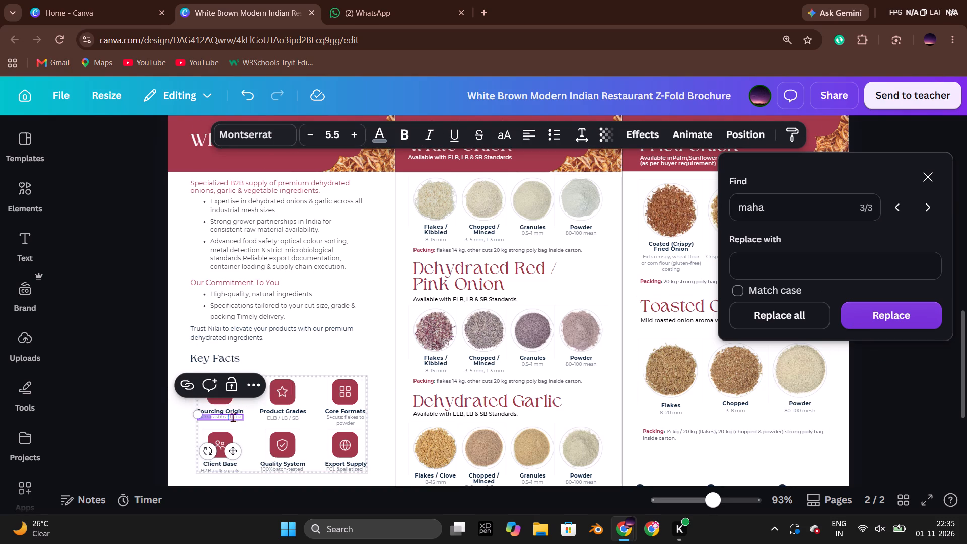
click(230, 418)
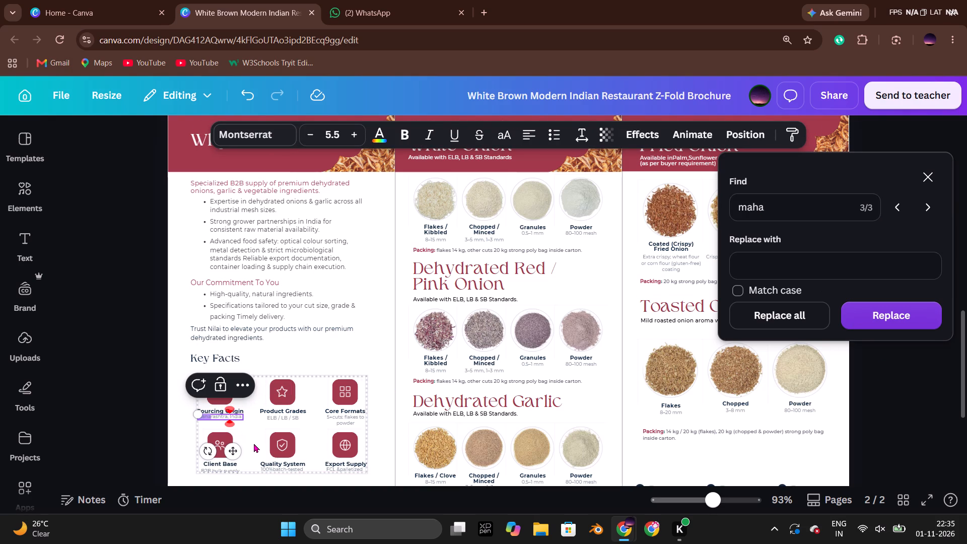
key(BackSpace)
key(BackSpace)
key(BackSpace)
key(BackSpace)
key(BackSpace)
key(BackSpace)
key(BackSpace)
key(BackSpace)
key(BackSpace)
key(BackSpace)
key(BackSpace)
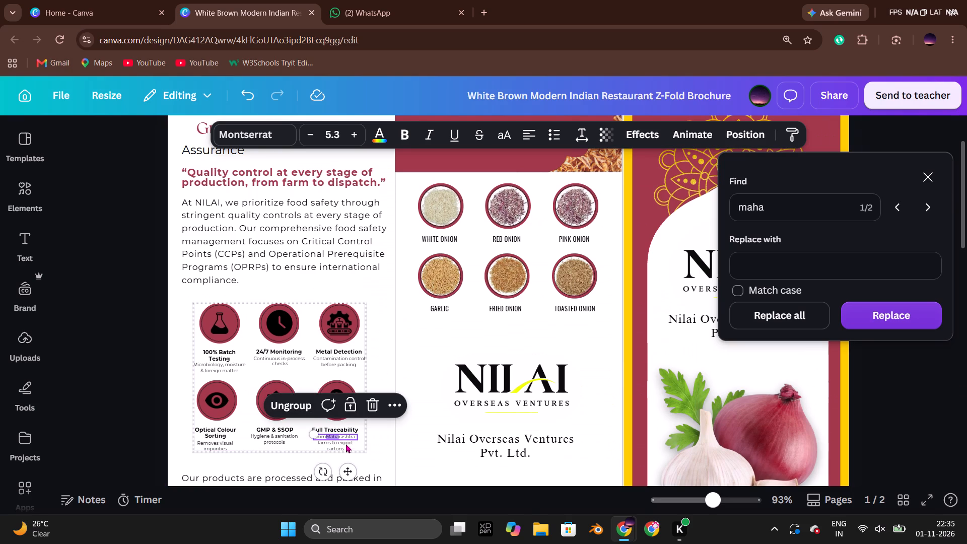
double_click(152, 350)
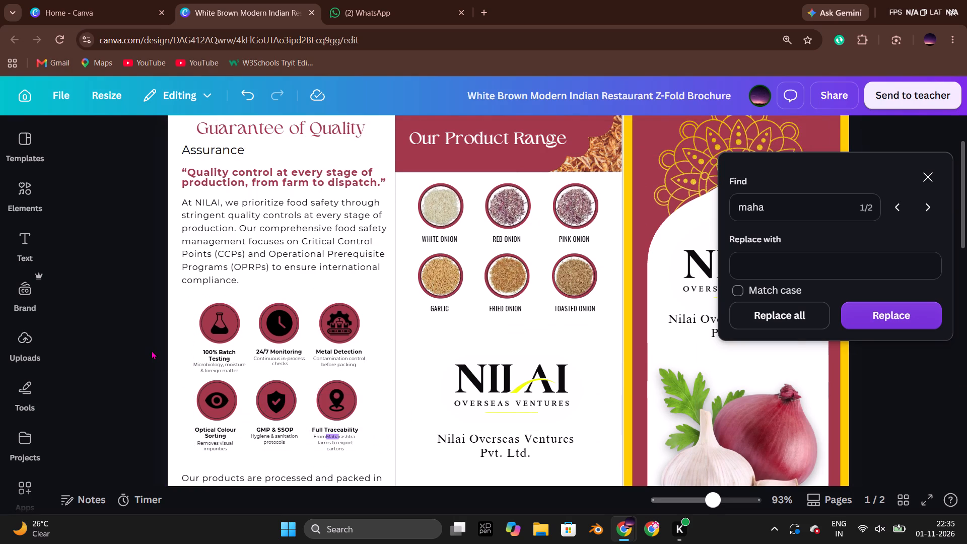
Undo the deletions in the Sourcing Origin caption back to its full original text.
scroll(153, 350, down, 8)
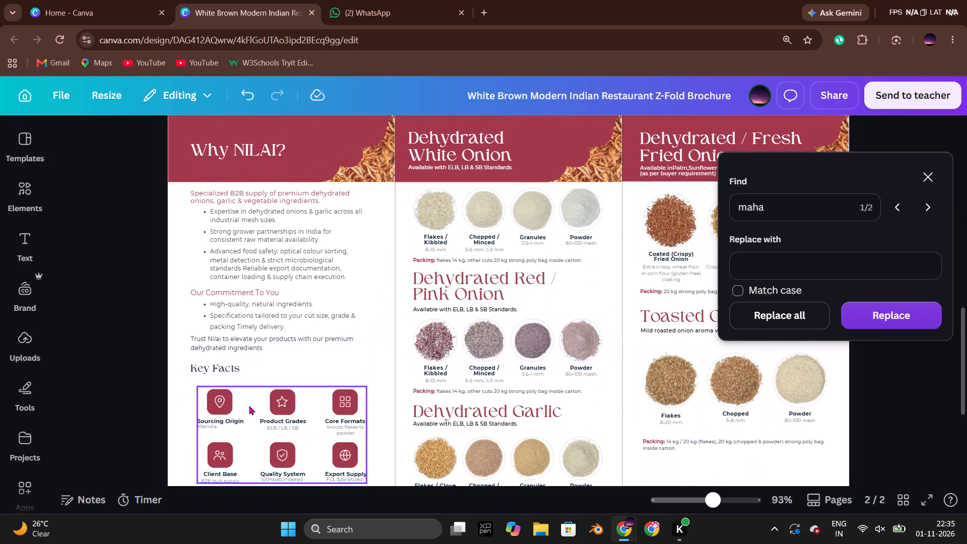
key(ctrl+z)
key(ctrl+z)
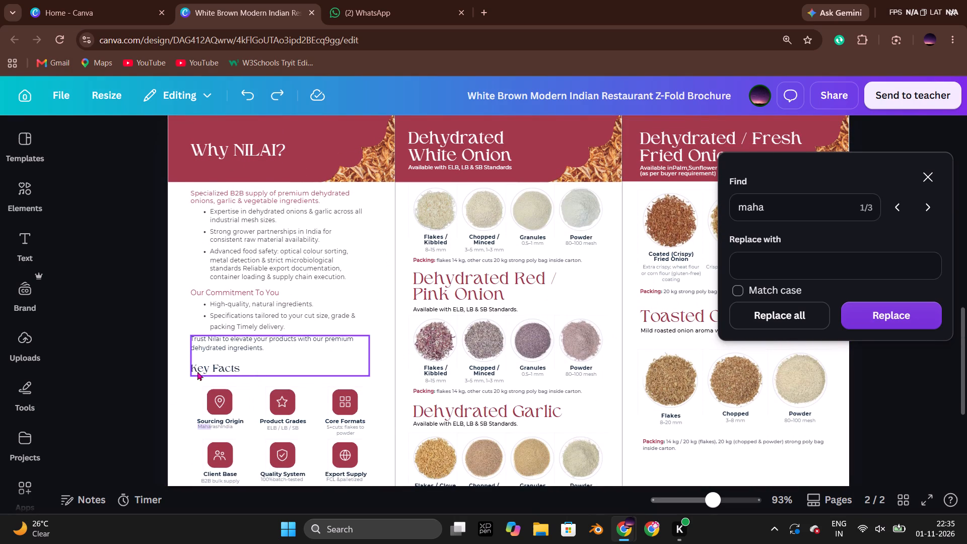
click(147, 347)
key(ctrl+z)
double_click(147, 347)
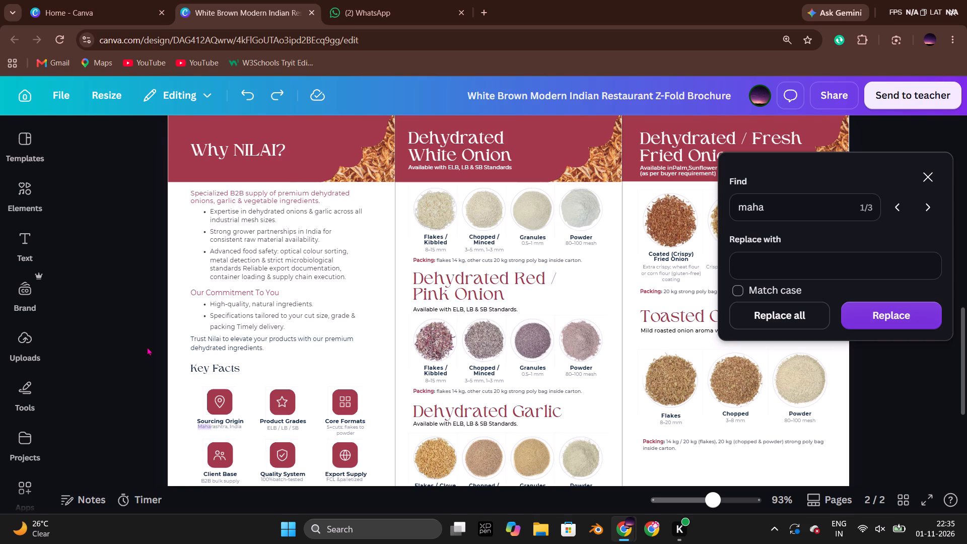
Close the text search and shorten the Sourcing Origin caption under Key Facts to "India".
click(930, 187)
click(891, 321)
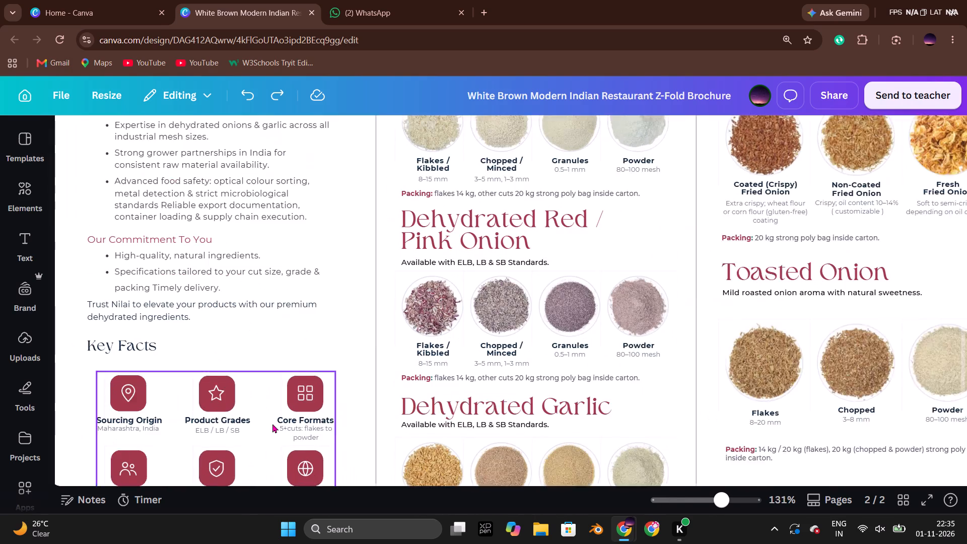
scroll(272, 424, down, 3)
triple_click(135, 294)
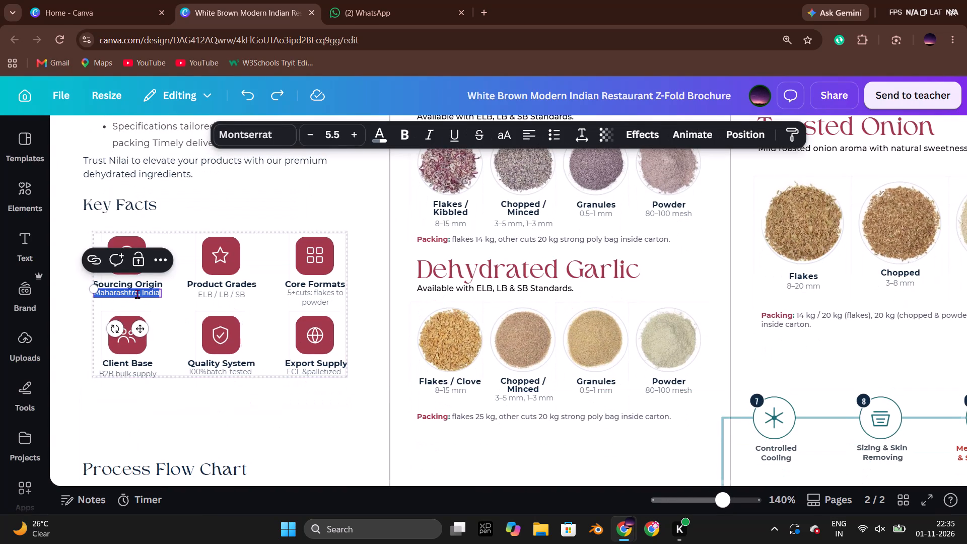
click(138, 294)
drag(143, 295, 90, 296)
key(BackSpace)
click(55, 272)
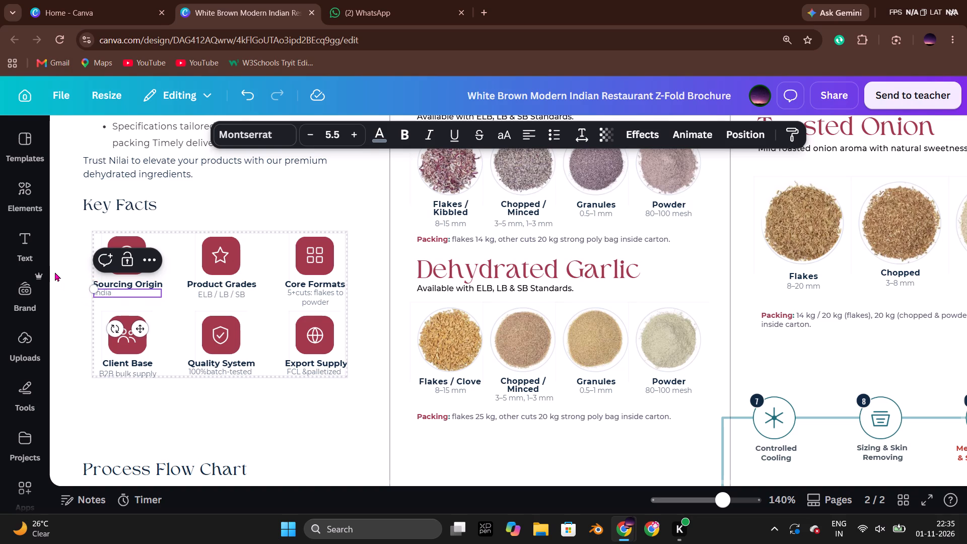
Narrow the "India" text box to about 0.2 wide and centre it beneath the Sourcing Origin label.
double_click(105, 292)
drag(163, 294, 115, 293)
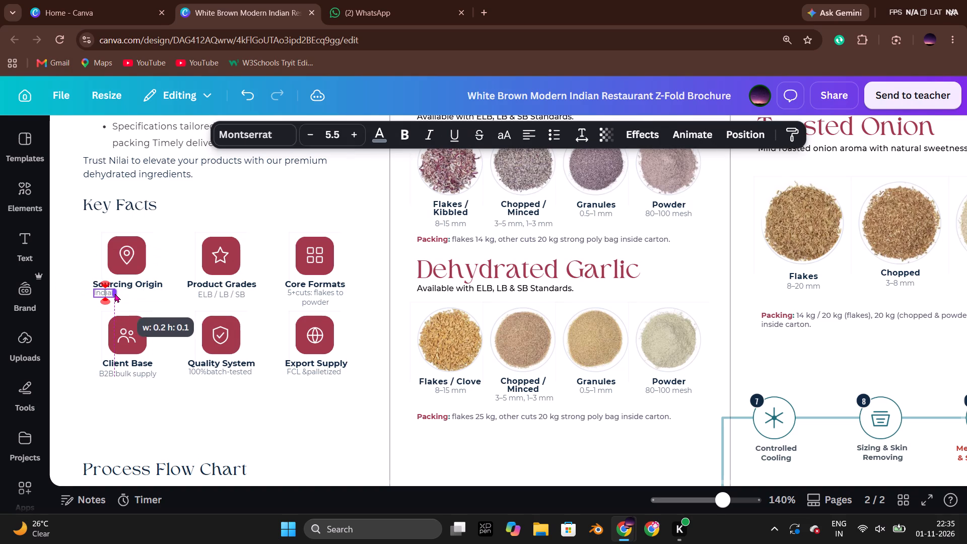
drag(115, 293, 114, 293)
drag(112, 329, 142, 333)
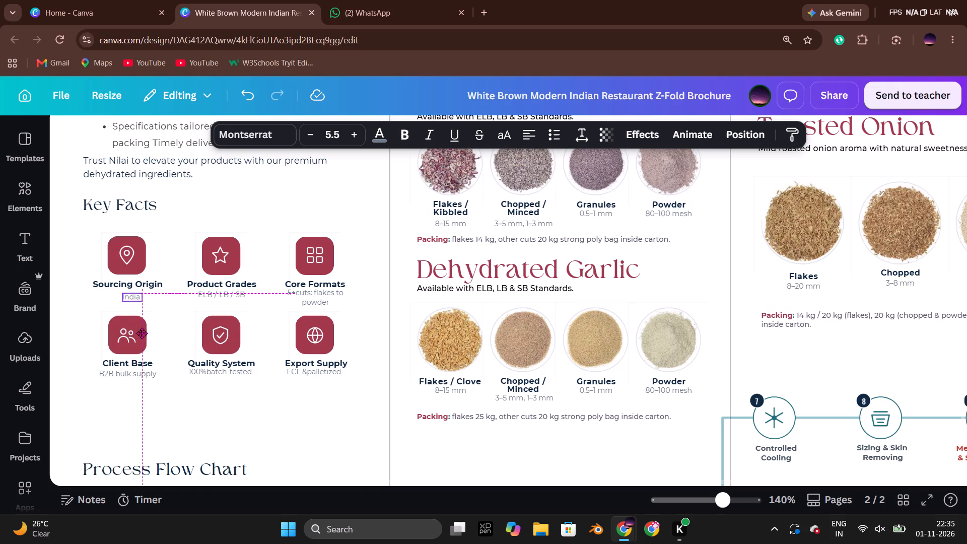
drag(142, 333, 135, 330)
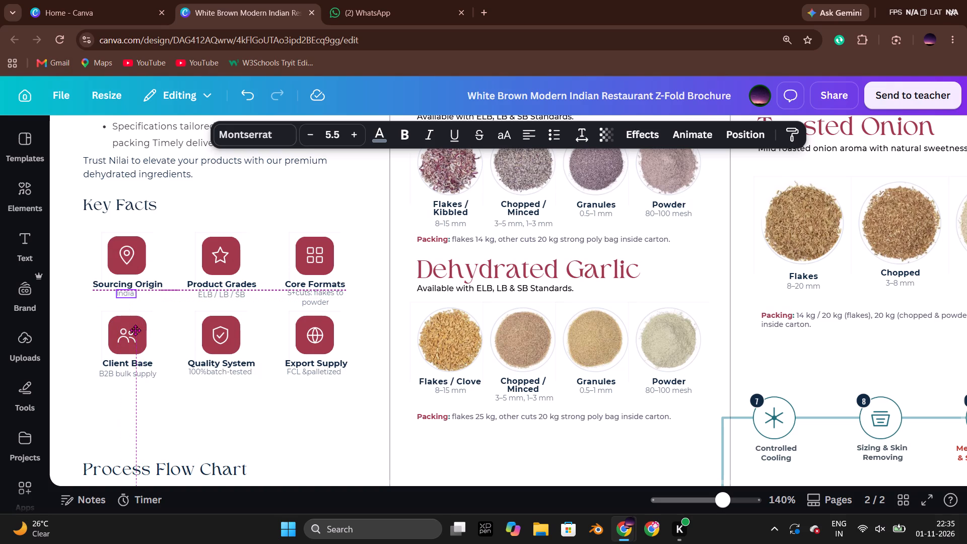
drag(135, 330, 135, 330)
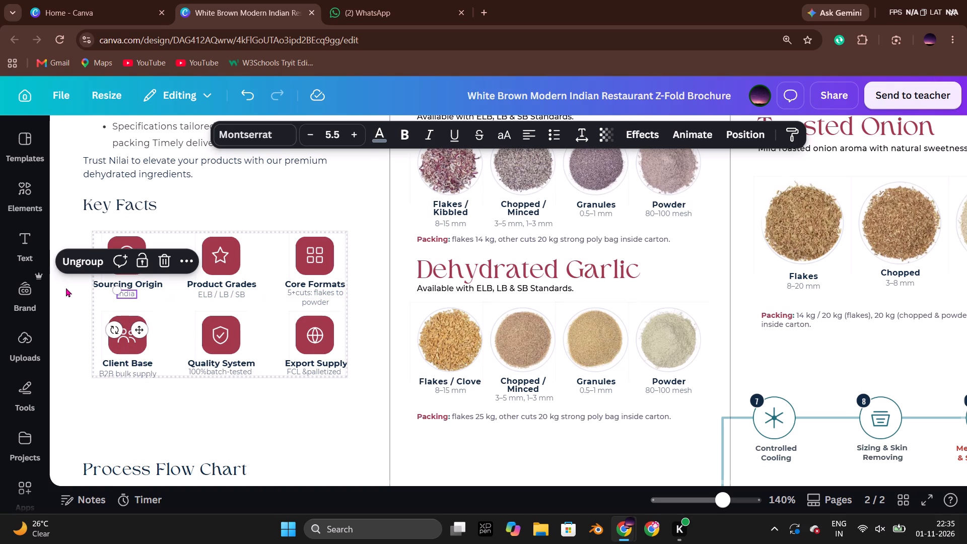
click(64, 287)
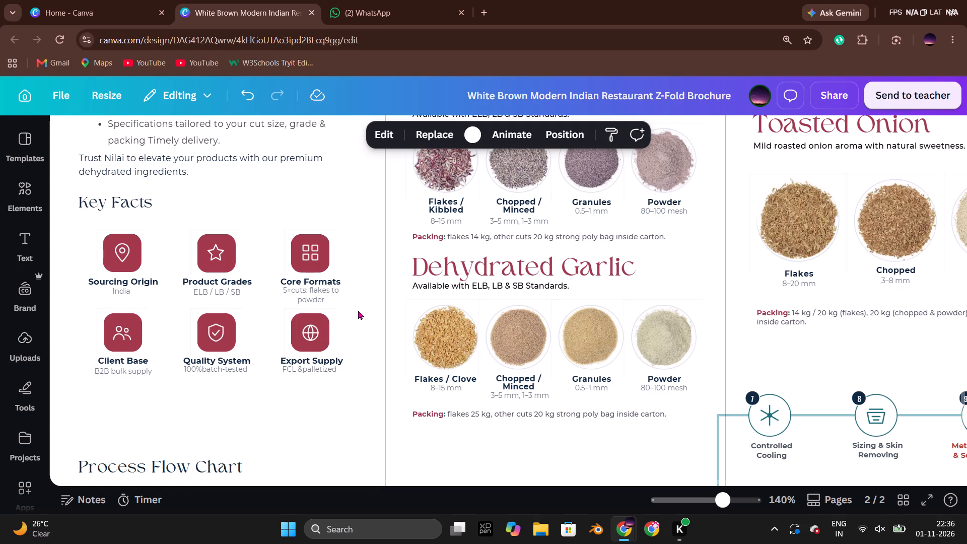
Replace "Maharashtra" in the Full Traceability caption on page 1 with "Indian", spaced so the line reads "From Indian".
scroll(358, 310, up, 7)
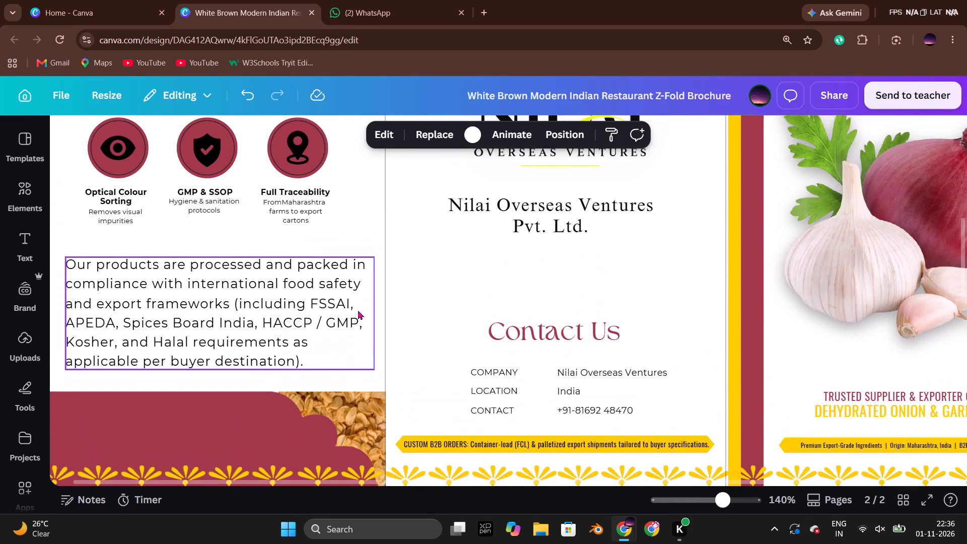
scroll(358, 310, up, 1)
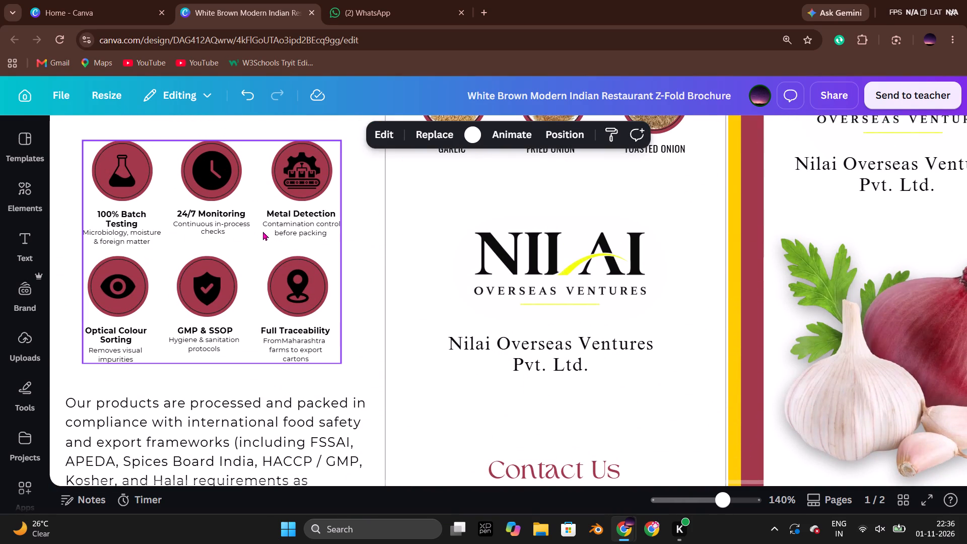
double_click(300, 345)
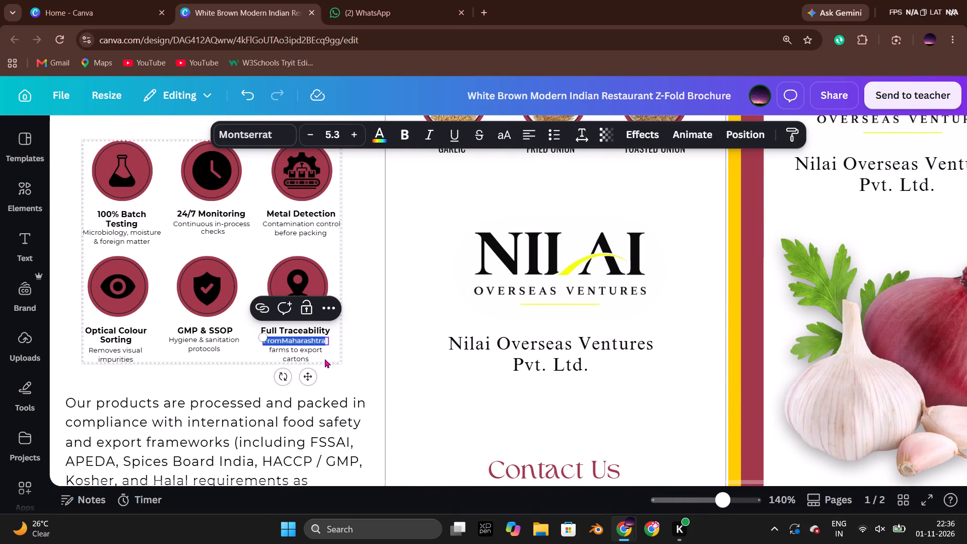
click(306, 344)
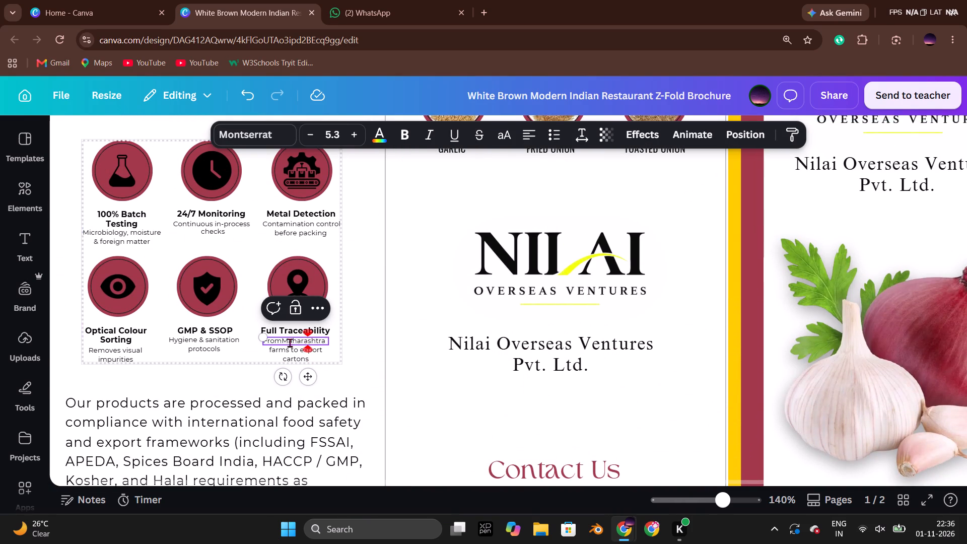
drag(282, 340, 327, 339)
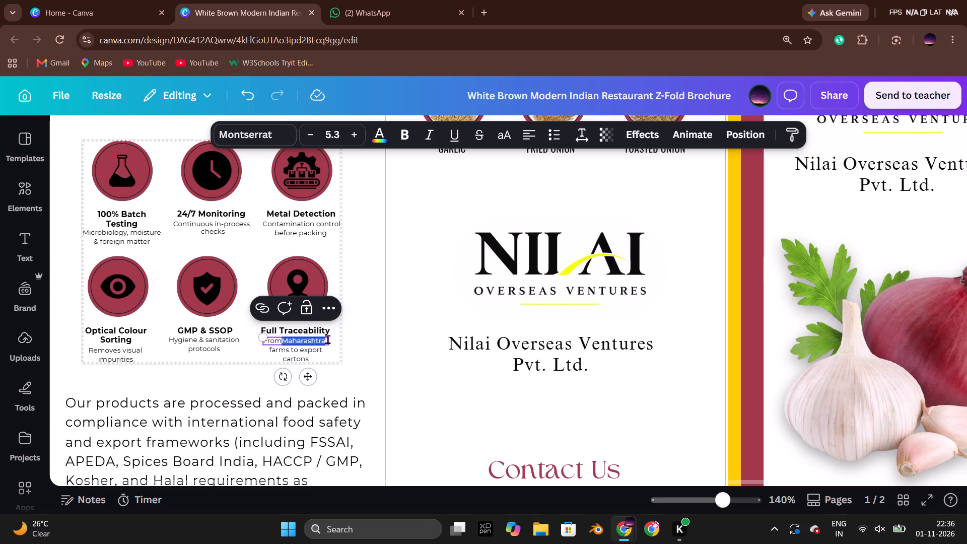
text(Indian)
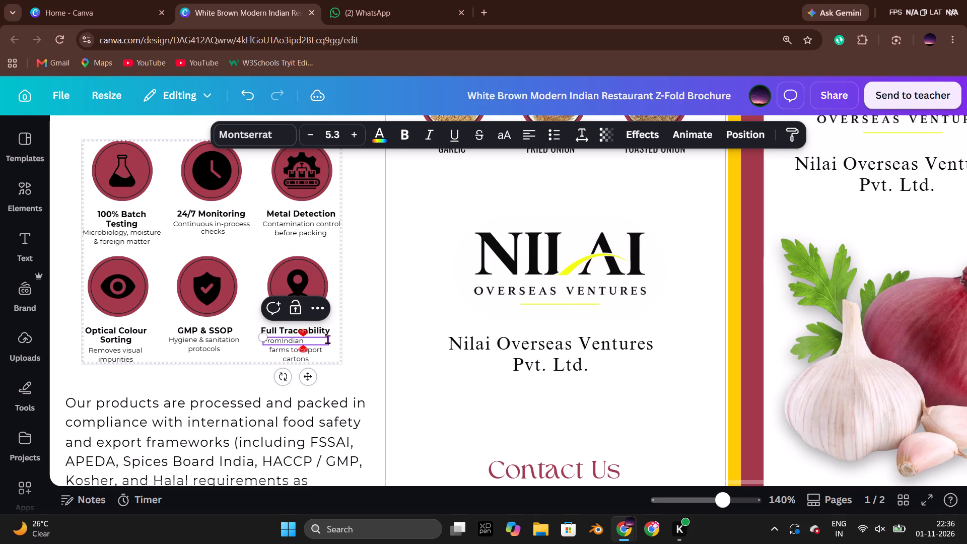
key(Left)
key(Left)
key(Left)
key(Left)
key(Left)
key(Left)
key(space)
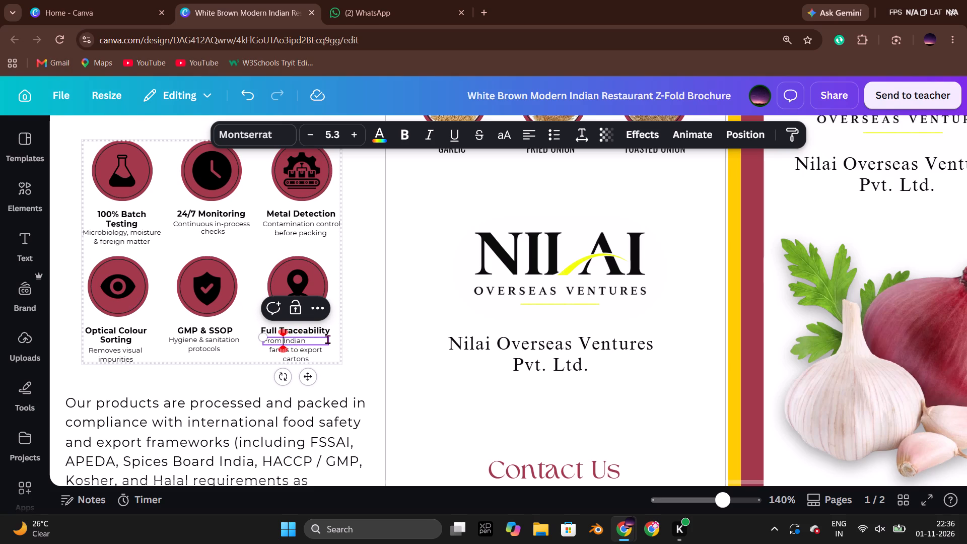
click(353, 345)
Narrow the "From Indian" text box and centre it beneath the Full Traceability label, just above "farms to export cartons".
double_click(292, 348)
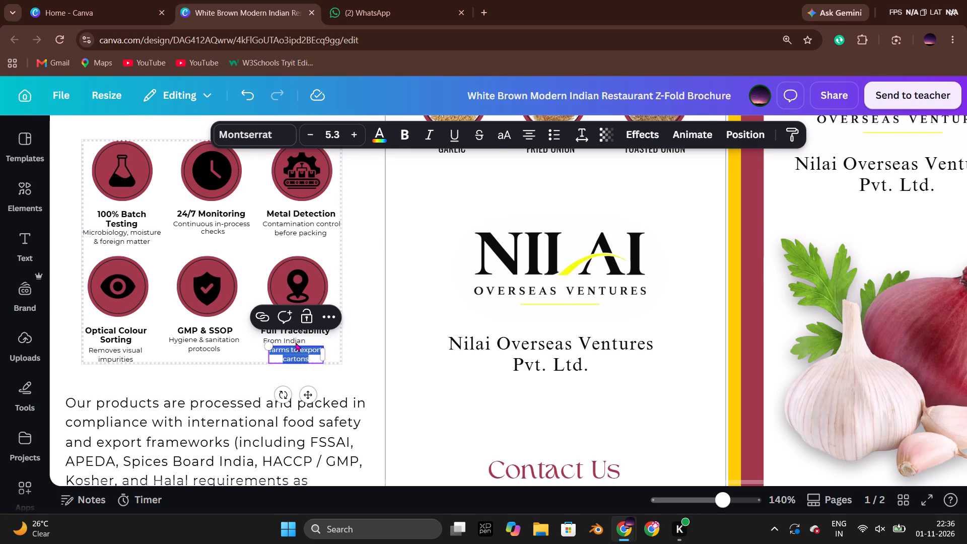
click(301, 341)
drag(329, 341, 306, 341)
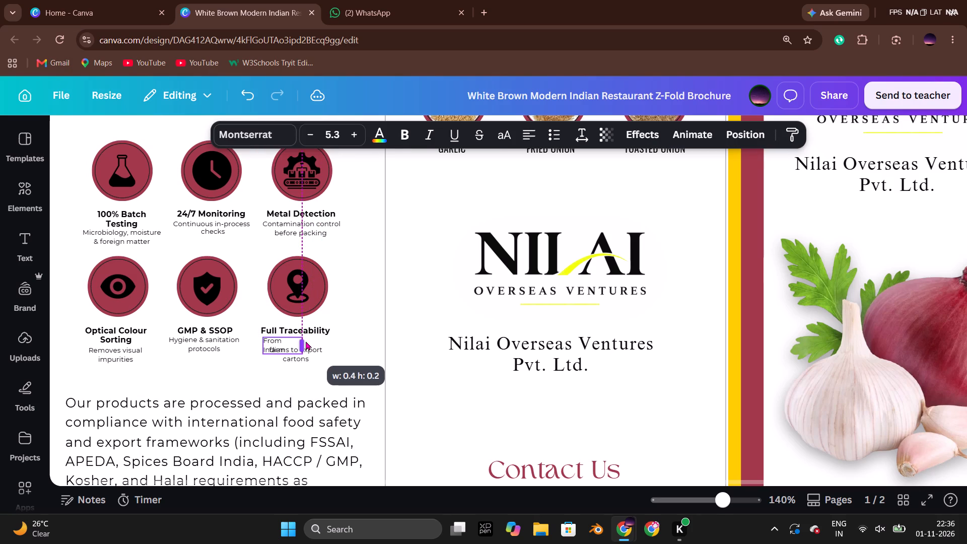
drag(306, 341, 306, 341)
drag(300, 375, 312, 375)
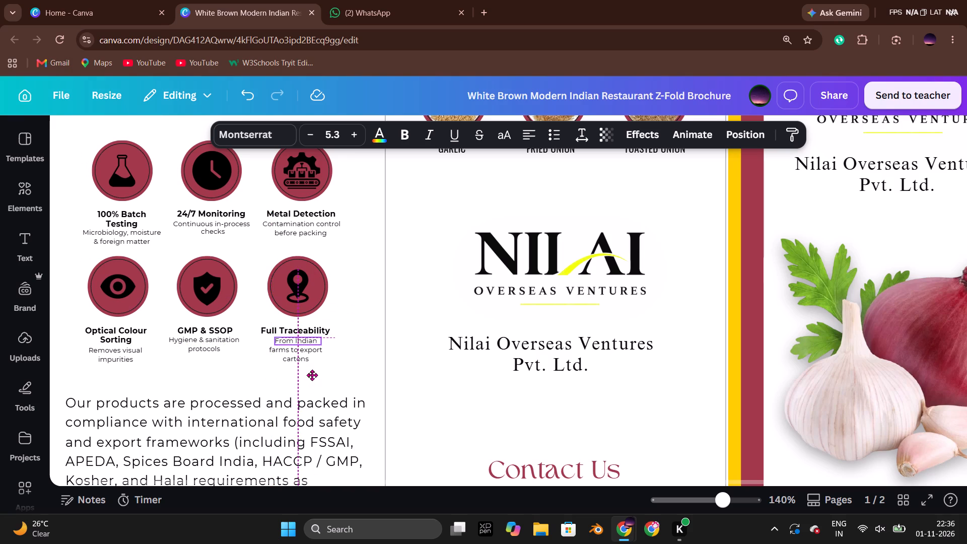
drag(312, 375, 312, 374)
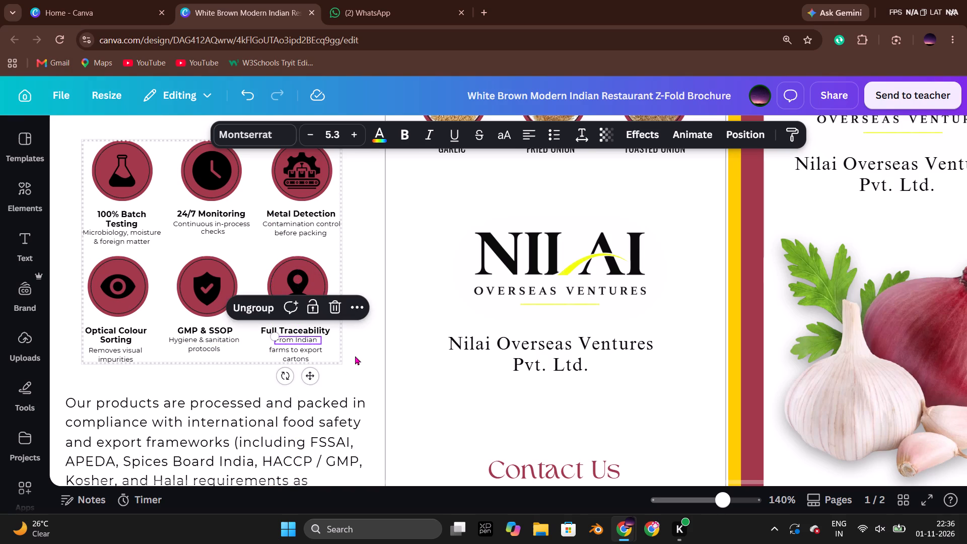
click(355, 356)
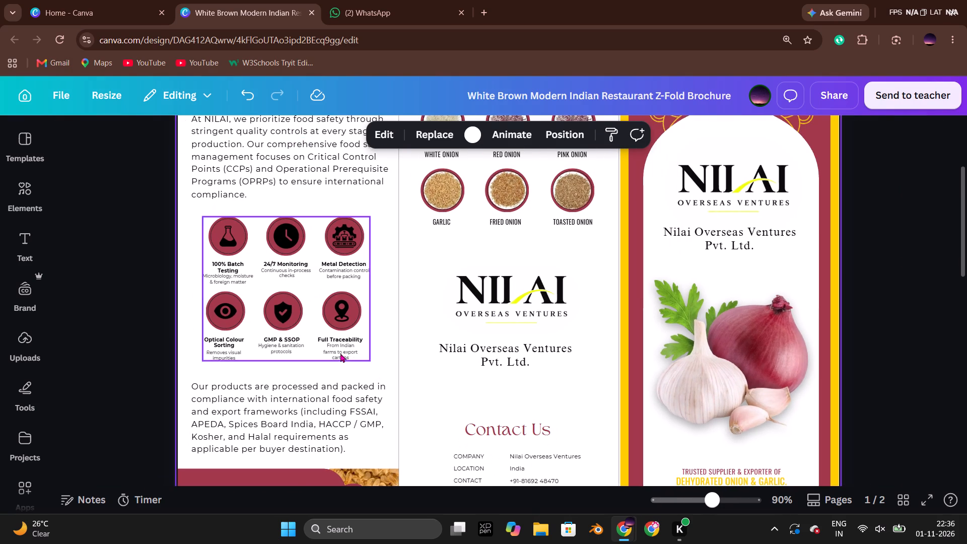
click(298, 341)
click(299, 342)
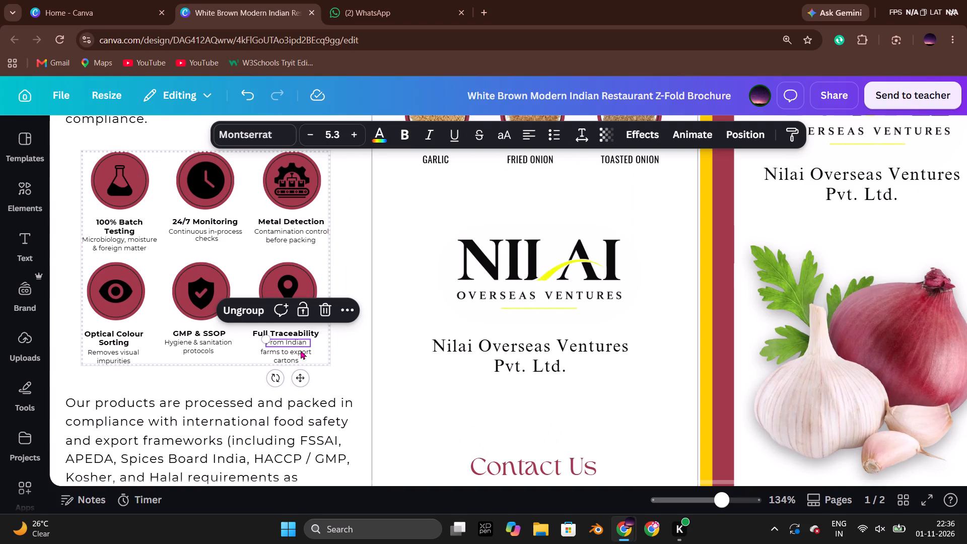
click(301, 376)
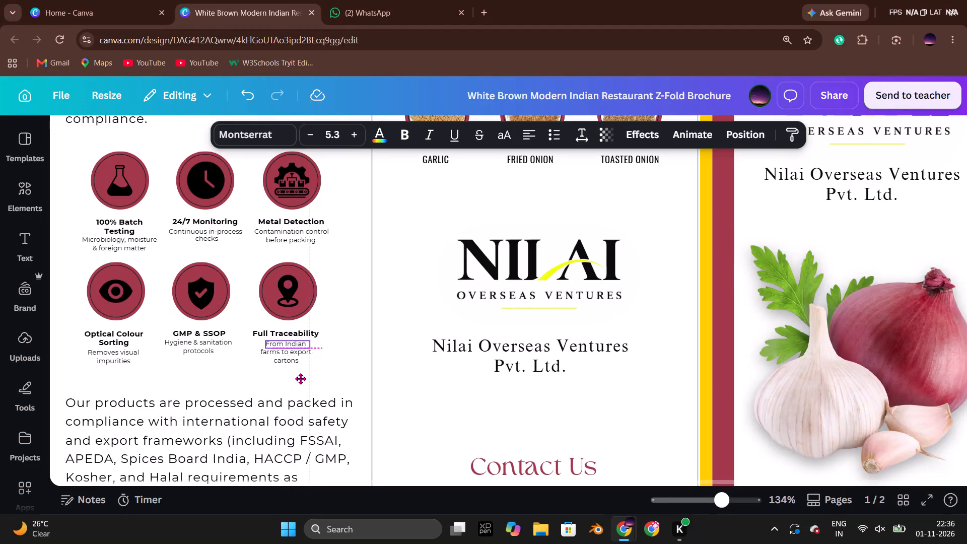
click(361, 332)
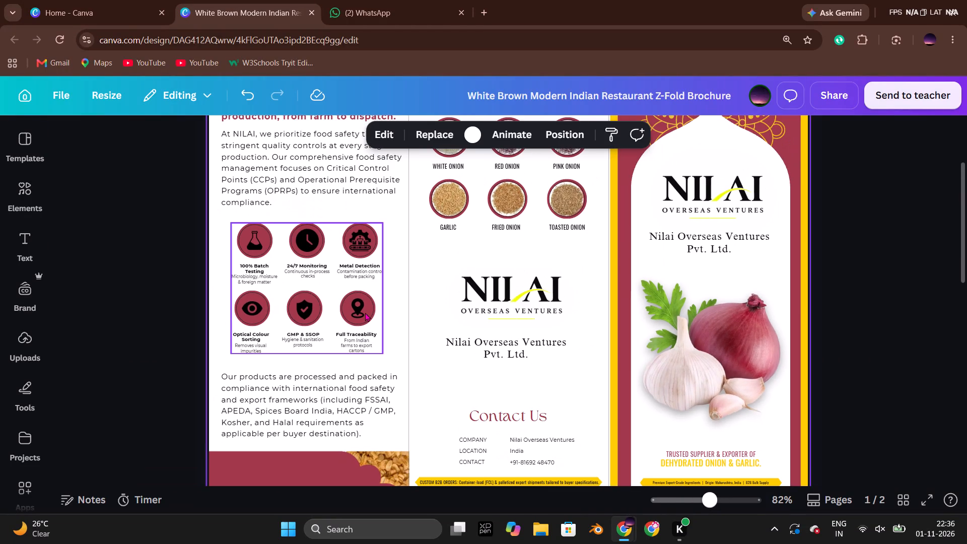
Search the brochure text for remaining mentions of "maha" and step through the matches.
key(ctrl+f)
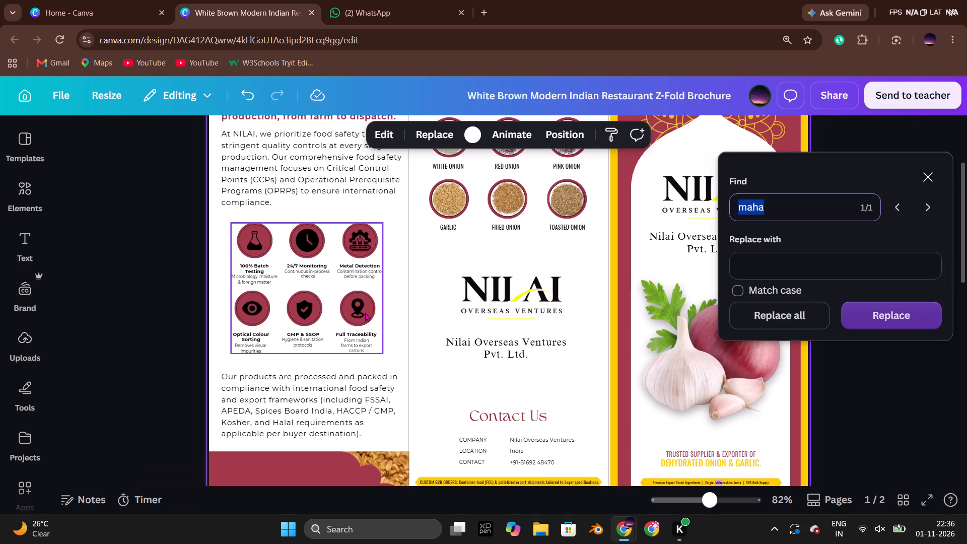
text(maha)
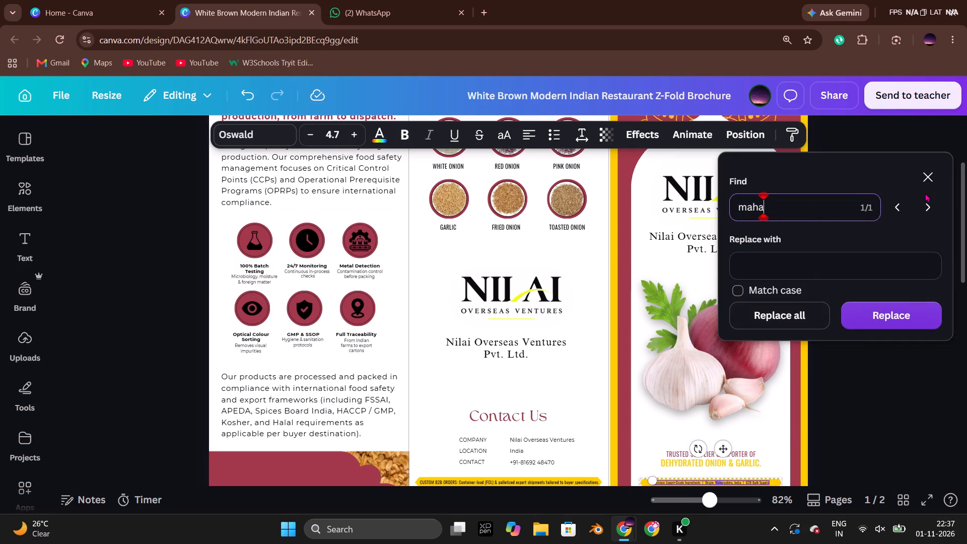
click(896, 209)
click(929, 210)
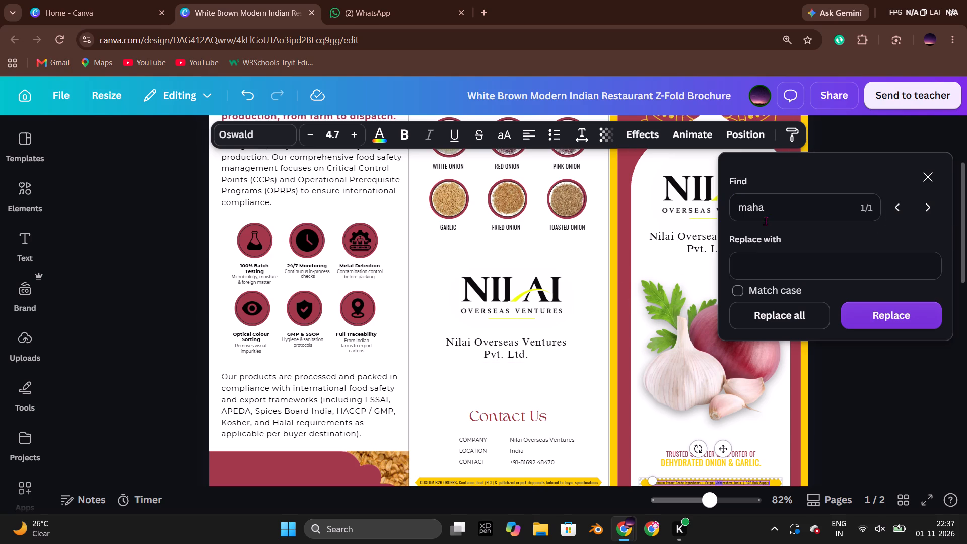
click(776, 206)
key(Return)
scroll(525, 281, up, 5)
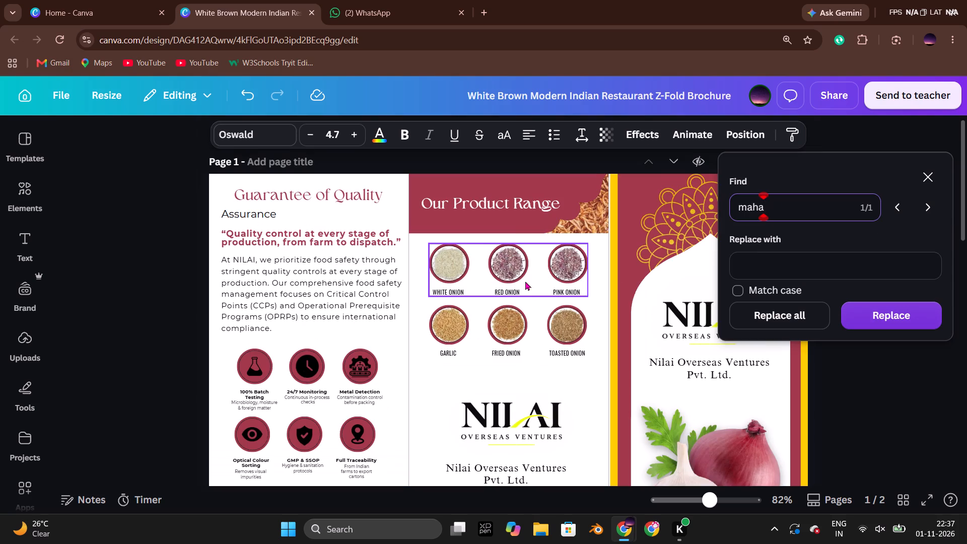
Test the text search with "nil", repeat it for "maha", look over page 1 and close the search.
click(789, 206)
click(789, 206)
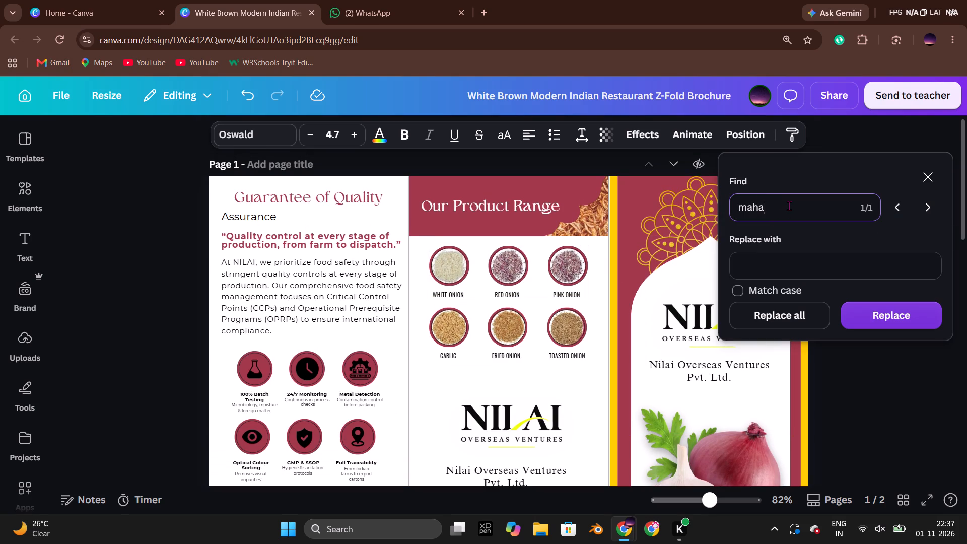
text(nil)
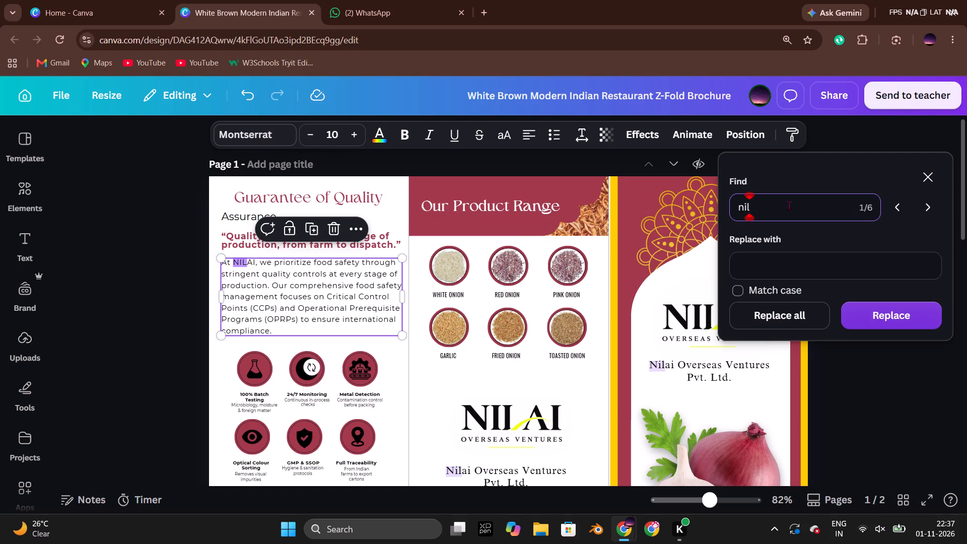
triple_click(800, 208)
text(mah)
key(a)
key(Return)
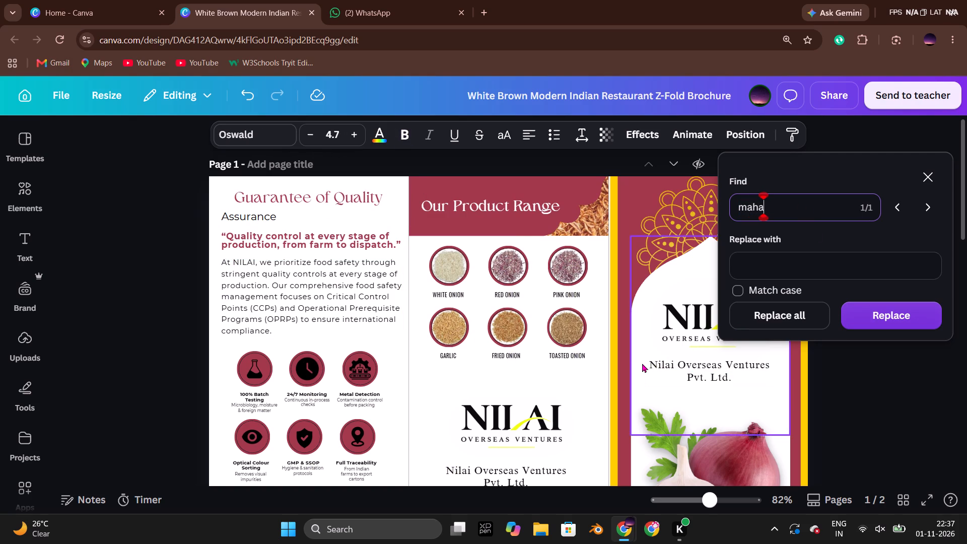
scroll(644, 362, down, 2)
scroll(644, 362, up, 1)
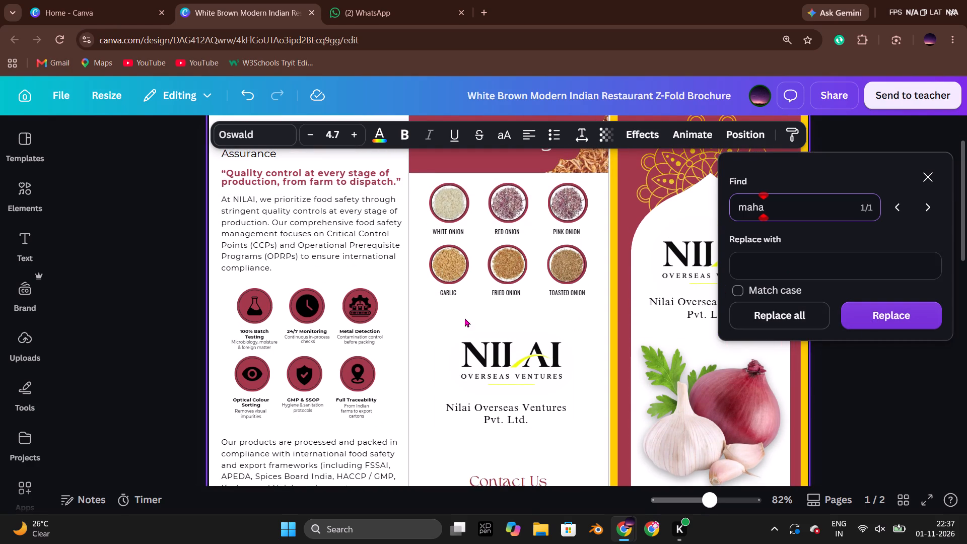
click(931, 181)
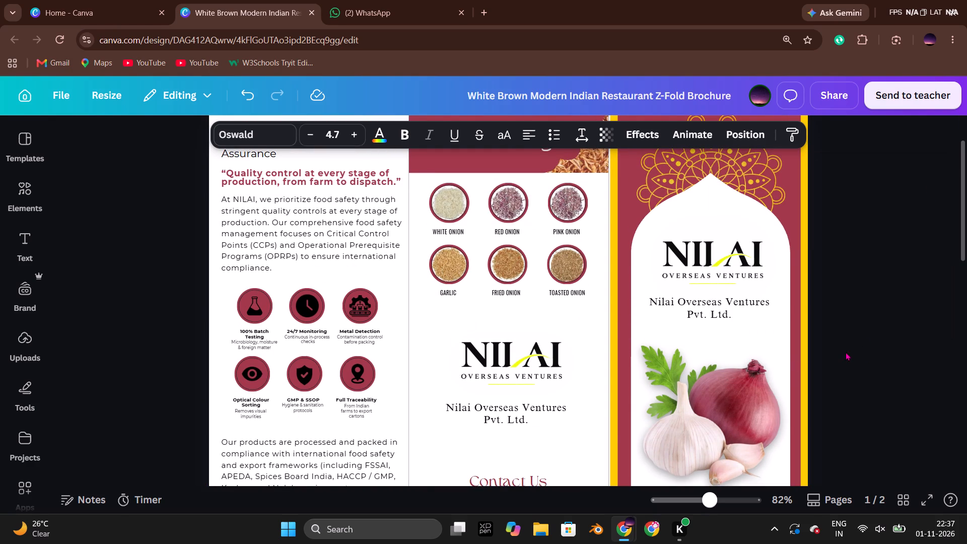
Search the brochure text for "nagwade".
scroll(843, 352, down, 7)
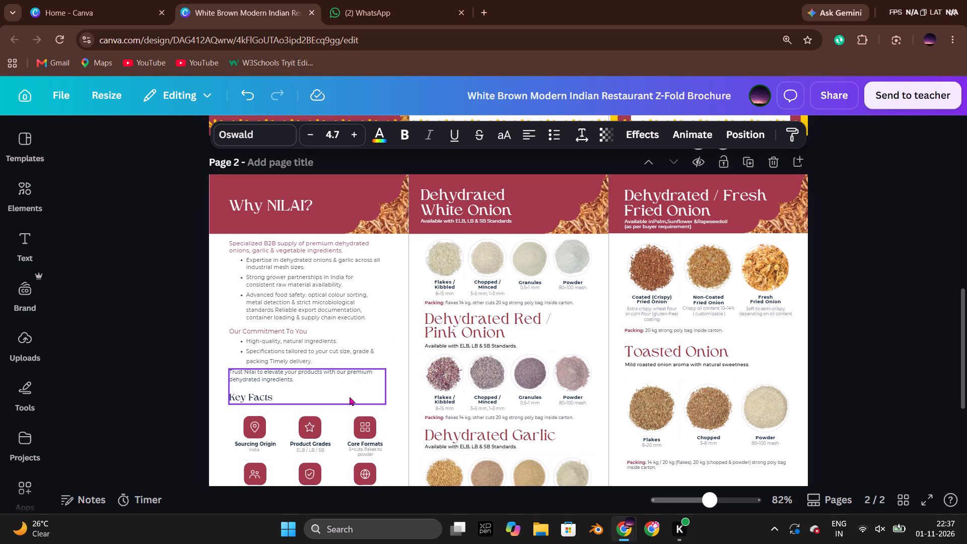
key(ctrl+f)
text(nag)
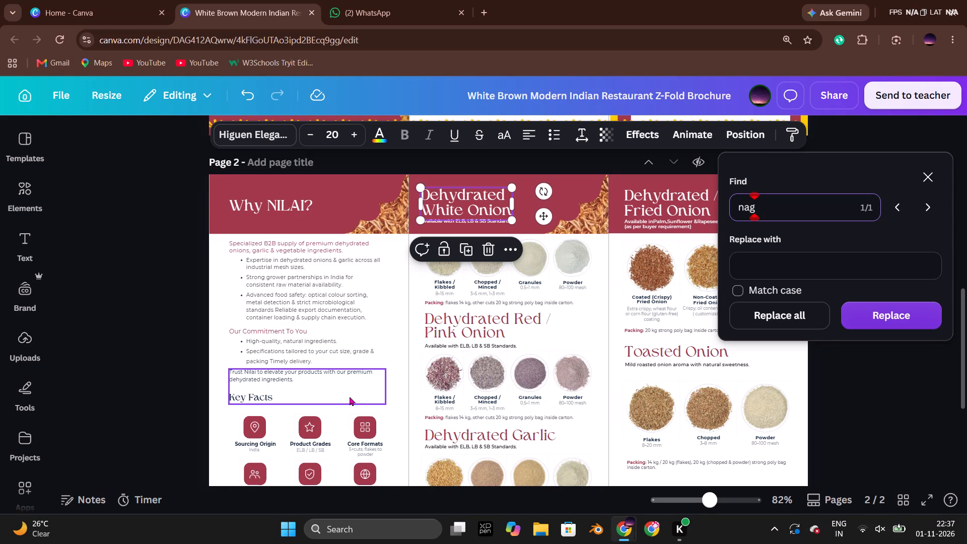
text(wade)
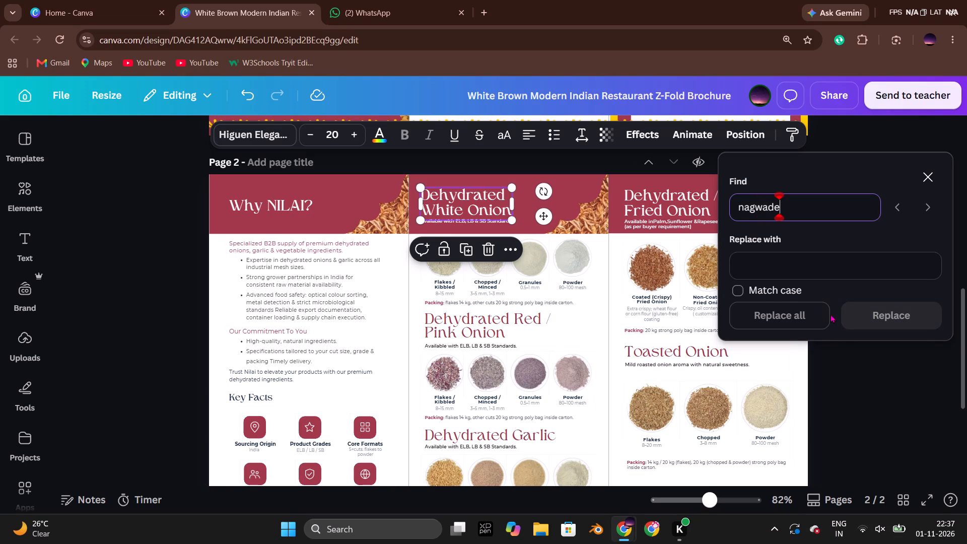
Search the brochure text for "Maharashtra", look over both pages and close the search.
drag(803, 207, 731, 210)
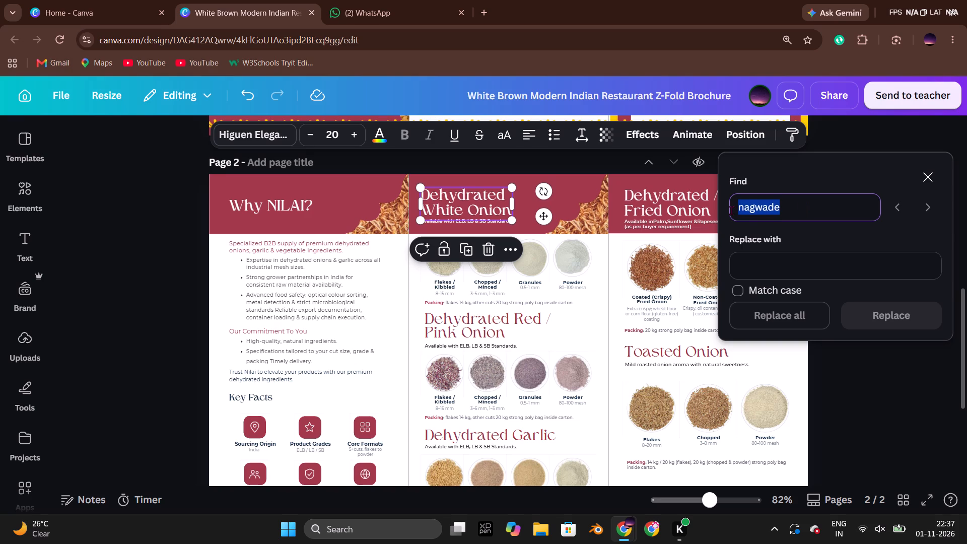
text(Maha)
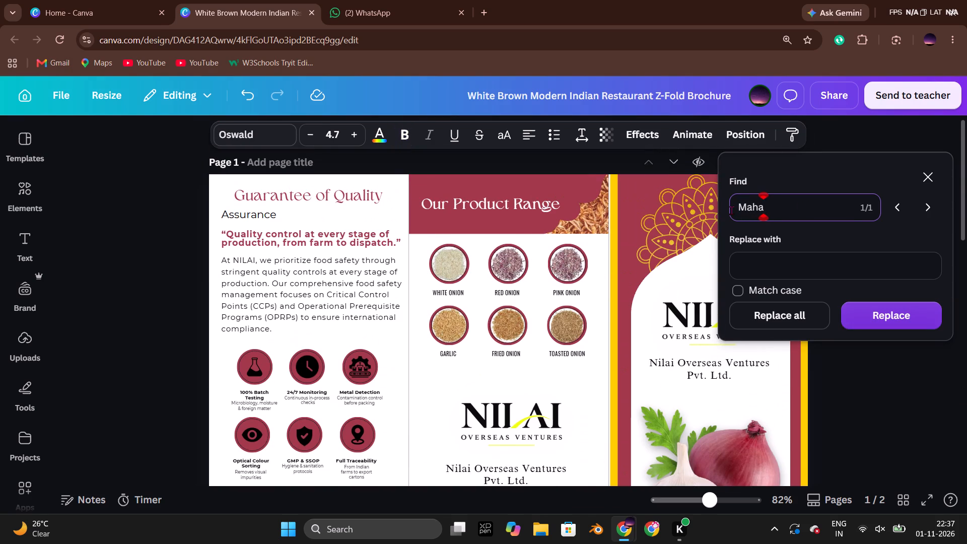
text(rashtra)
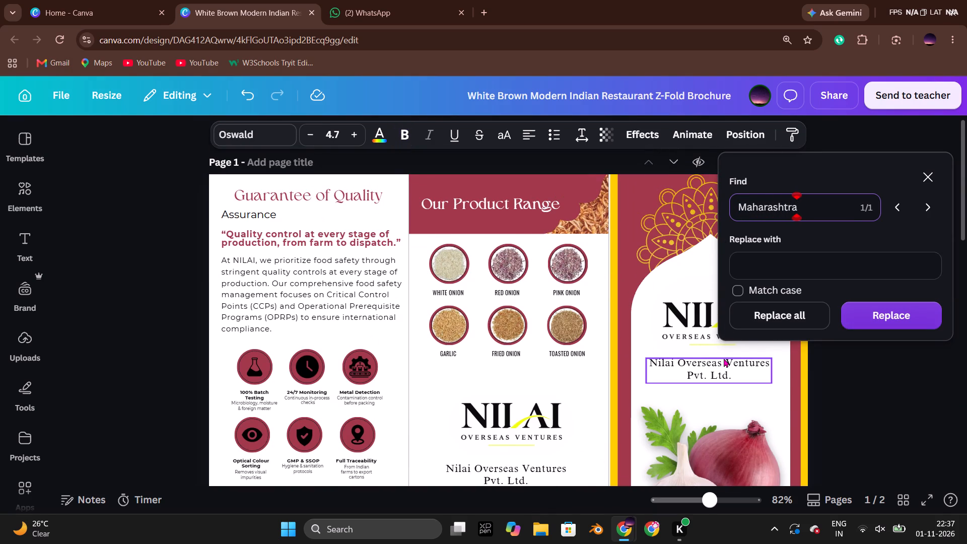
scroll(642, 324, down, 2)
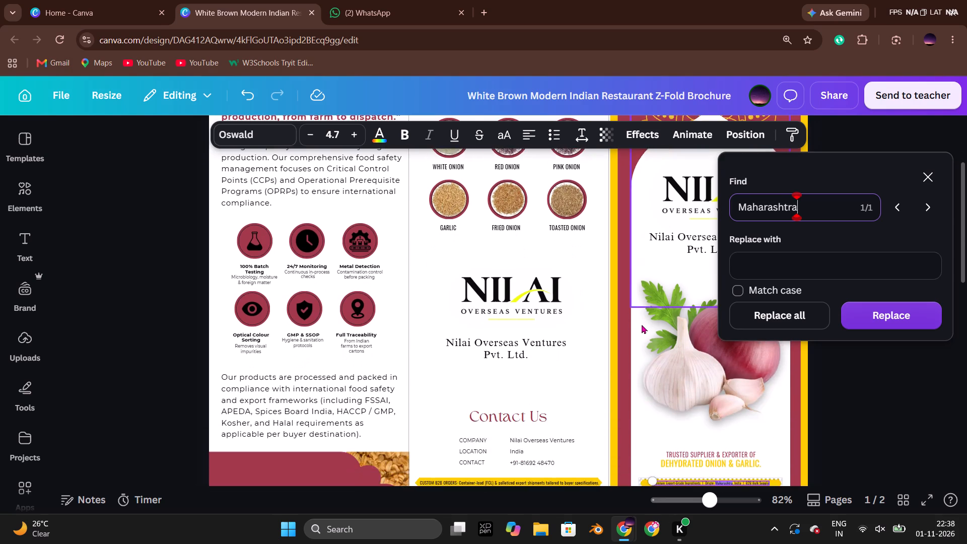
scroll(642, 324, down, 9)
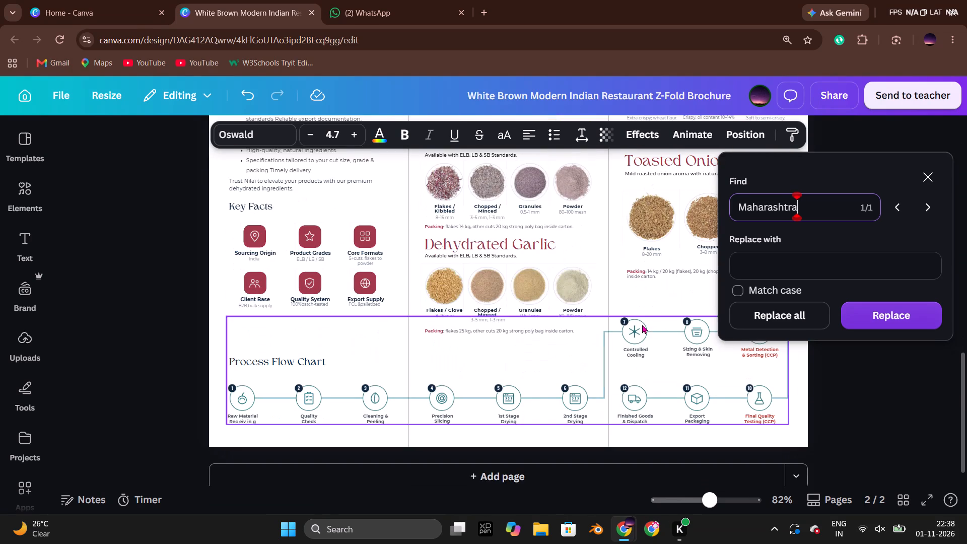
click(902, 406)
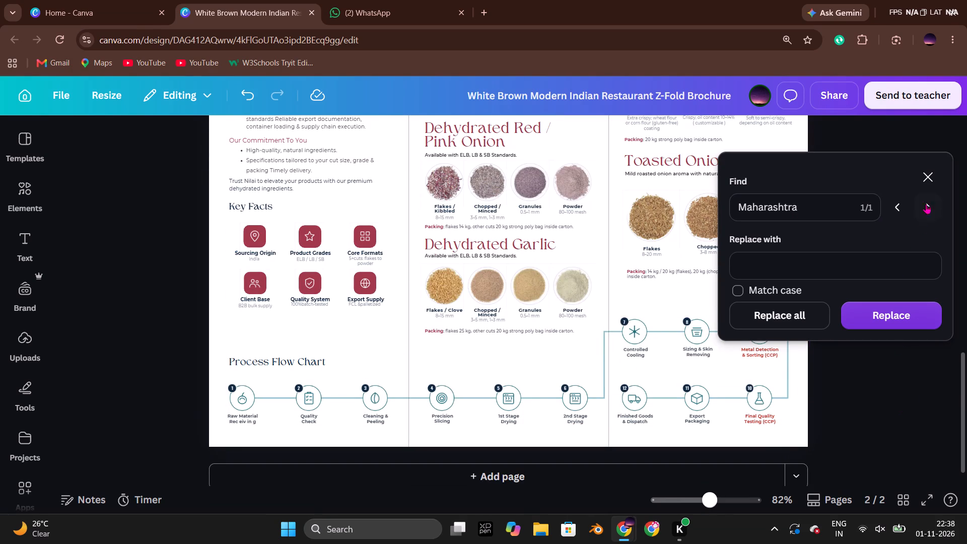
click(931, 174)
click(884, 334)
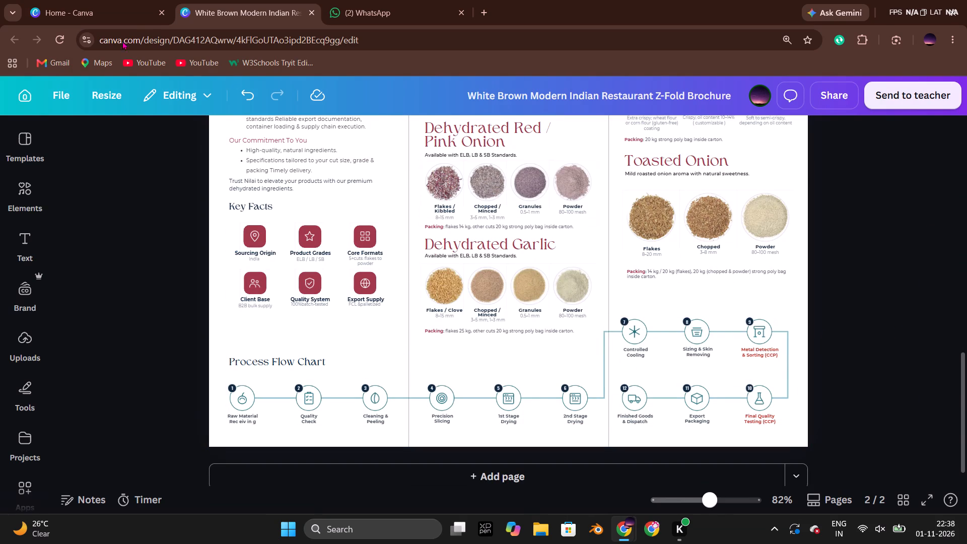
Save the brochure design.
key(ctrl+s)
Reload the brochure design page.
click(62, 42)
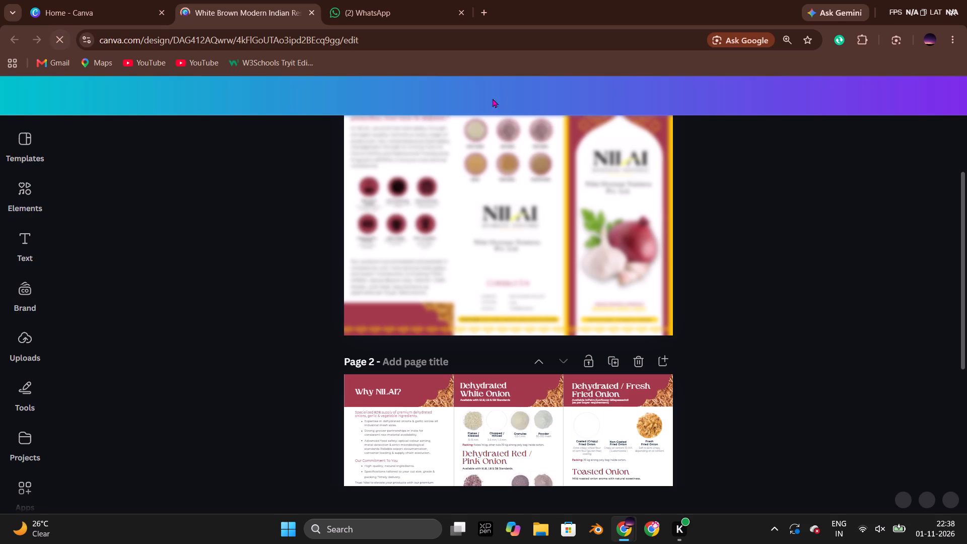
Copy all four pieces of the yellow ornamental border at the foot of page 1 and paste them onto page 2.
click(750, 219)
scroll(734, 284, down, 2)
scroll(741, 280, up, 1)
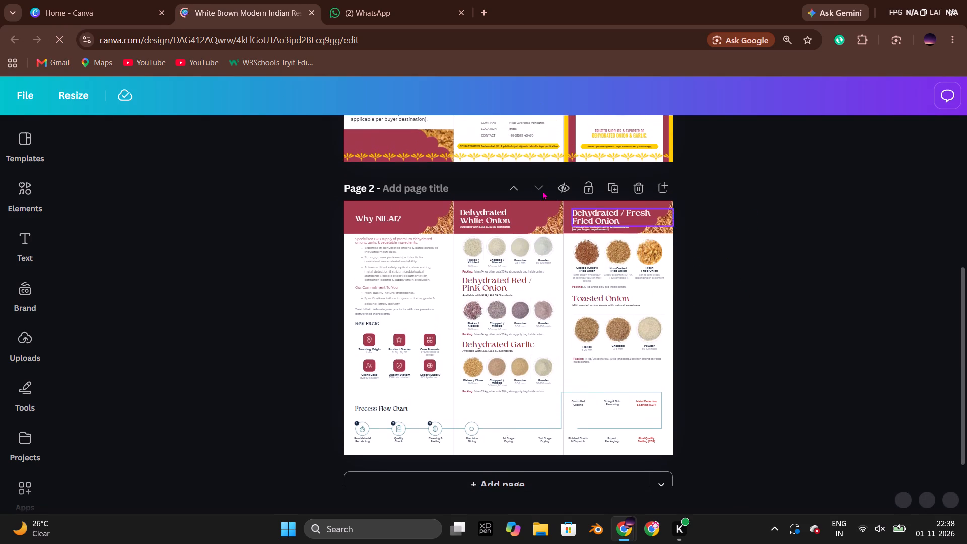
click(528, 155)
click(340, 161)
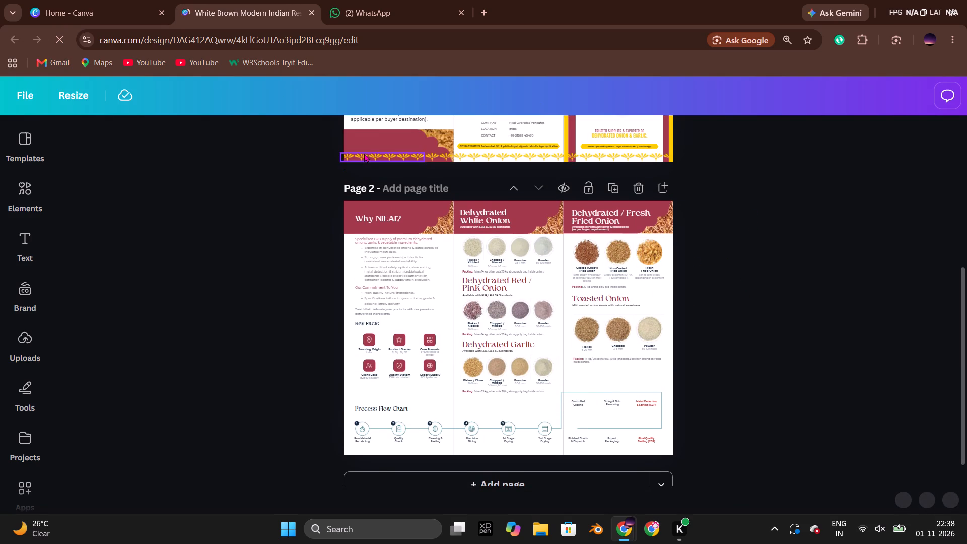
click(364, 153)
shift+click(443, 156)
shift+click(534, 157)
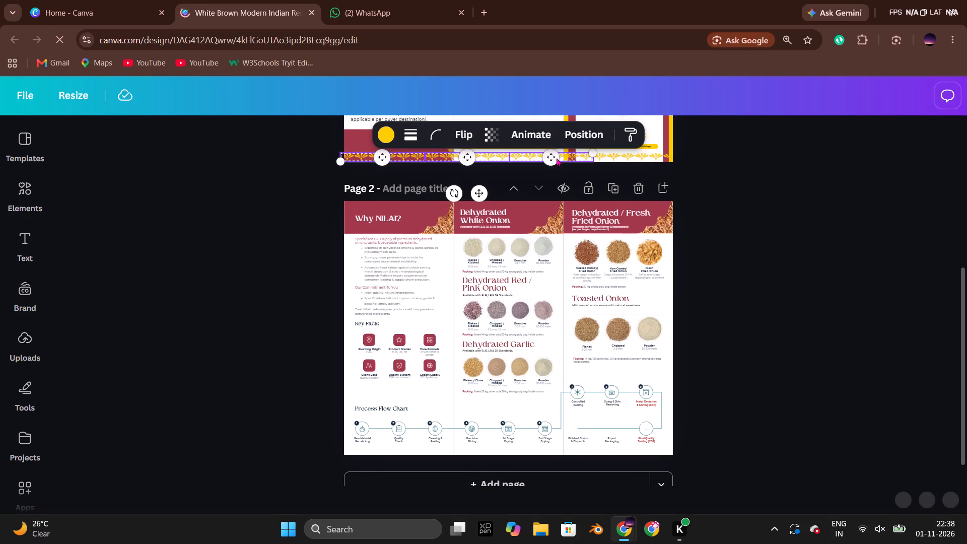
shift+click(625, 158)
key(ctrl+c)
click(818, 280)
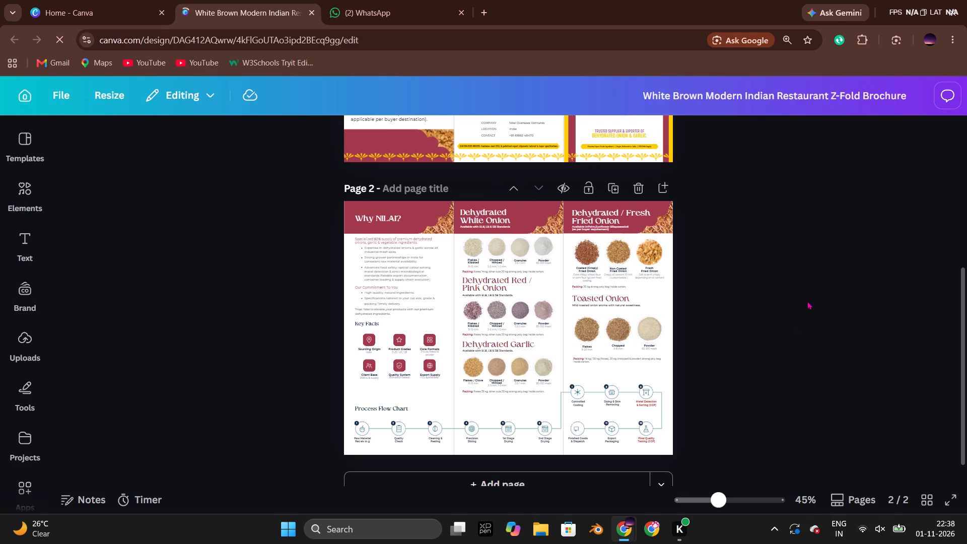
click(669, 369)
key(ctrl+v)
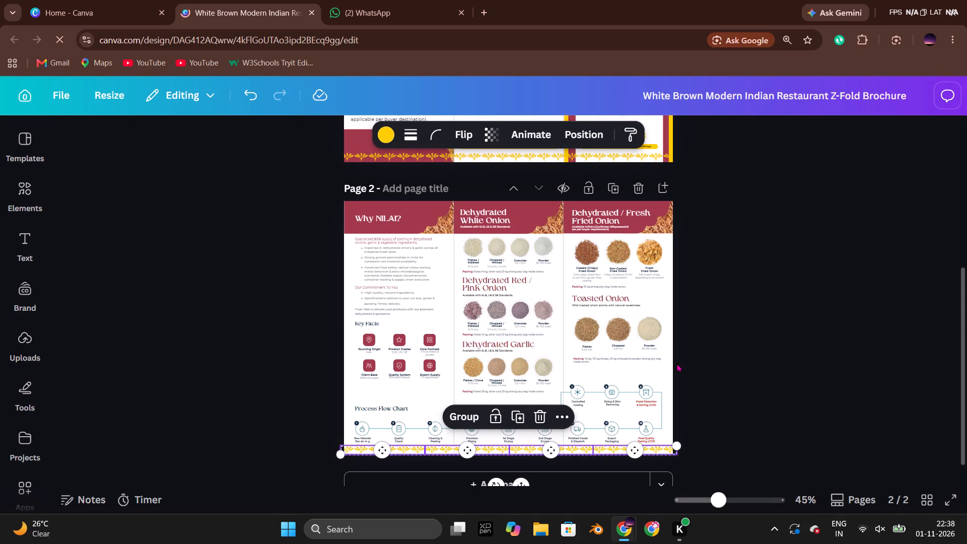
scroll(732, 386, down, 1)
click(732, 386)
Nudge the Process Flow Chart group on page 2 slightly upward, away from the yellow border.
click(641, 381)
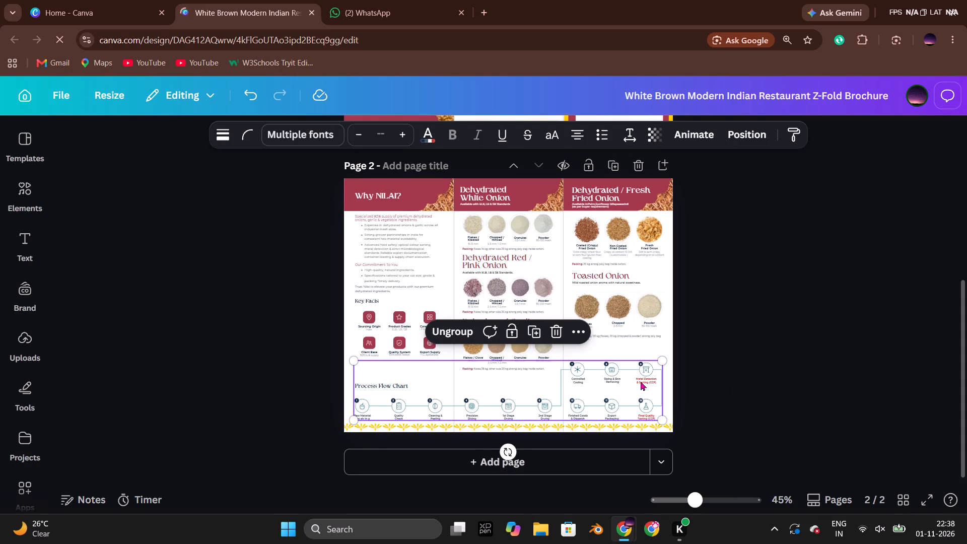
key(Up)
key(Up)
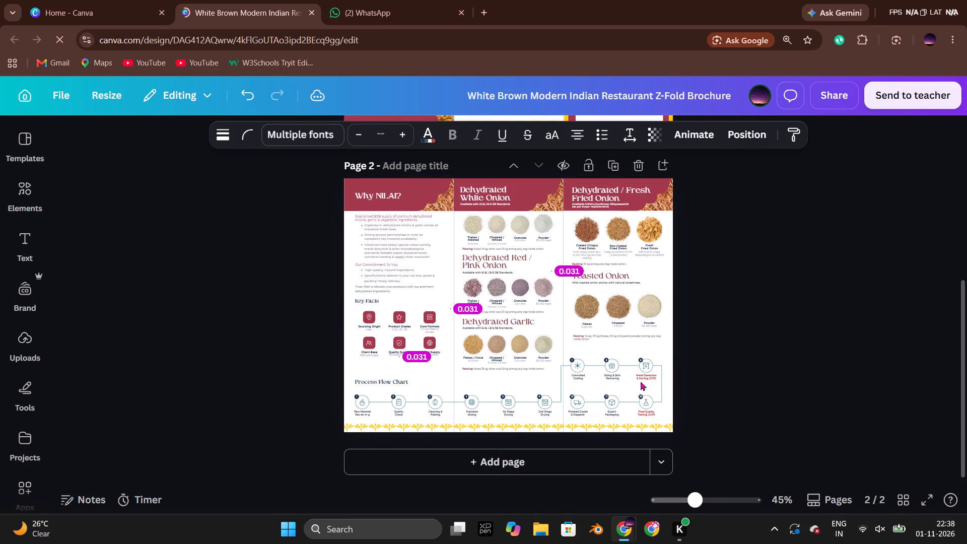
click(734, 346)
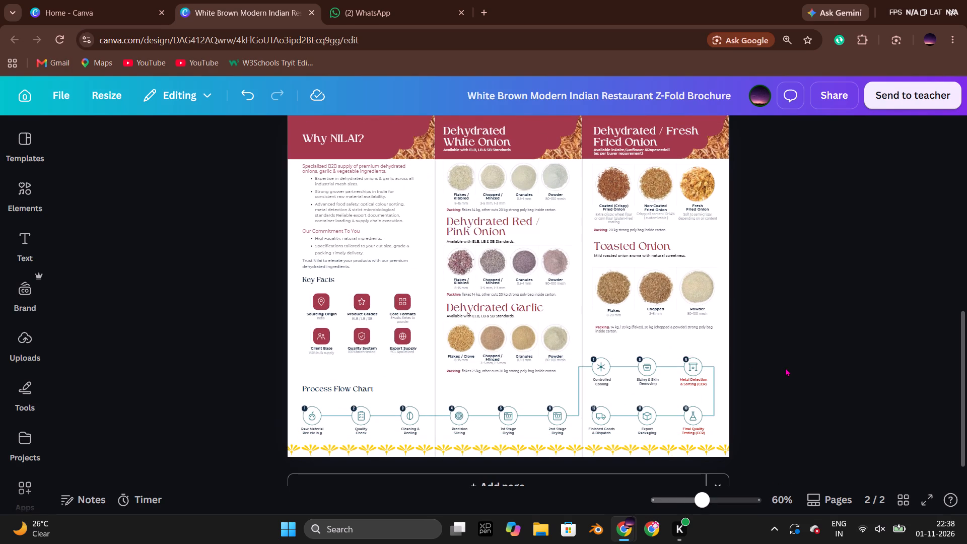
Search the brochure text for "maha", examine the match on page 1 and close the search.
key(ctrl+f)
text(maha)
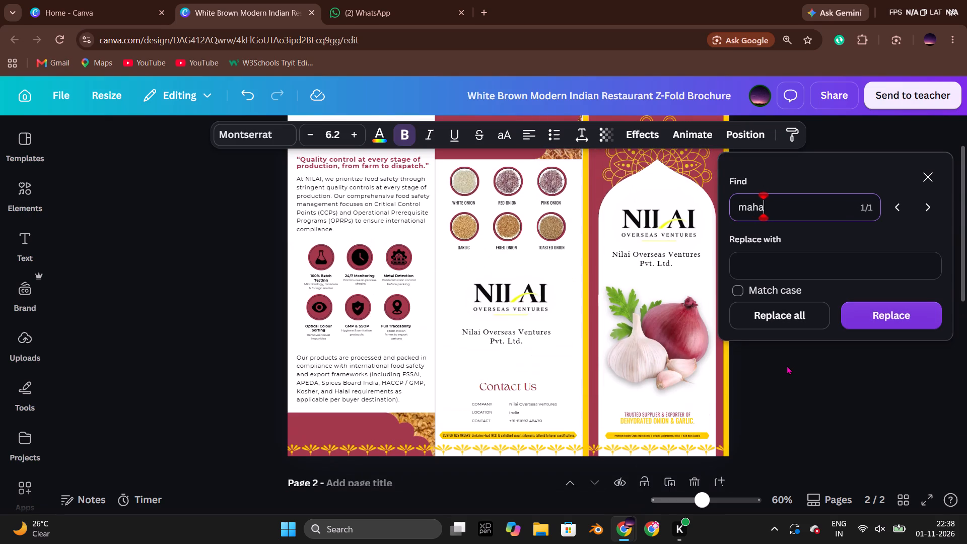
click(782, 433)
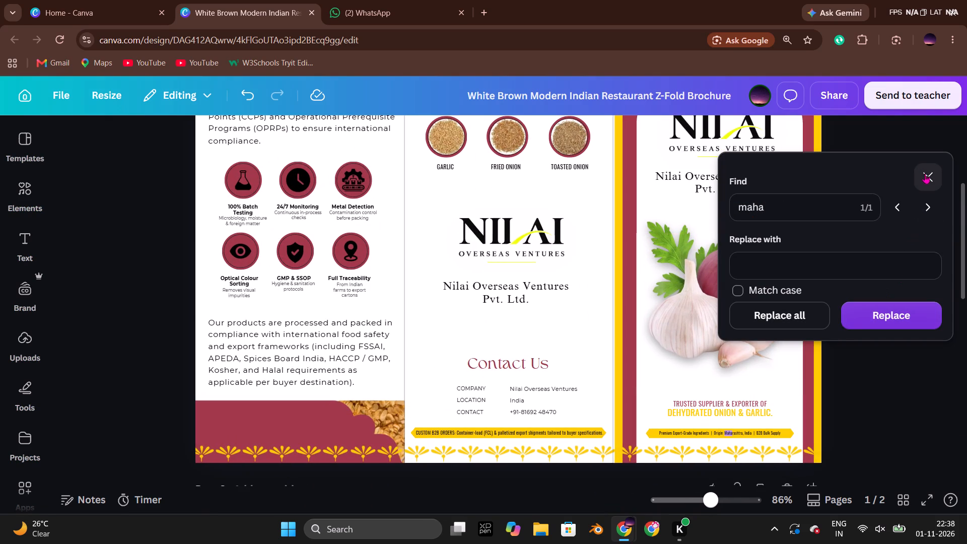
click(925, 174)
click(875, 416)
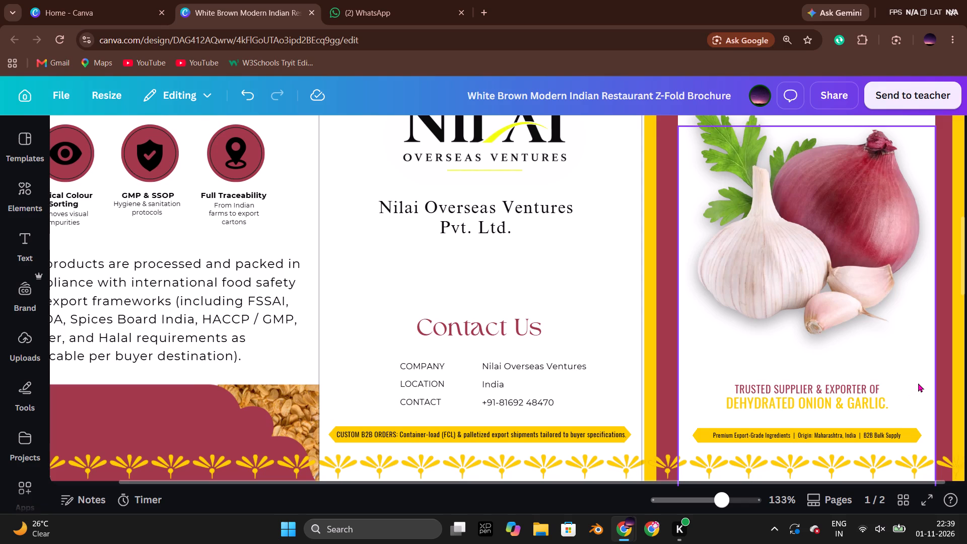
Save the brochure design.
key(ctrl+s)
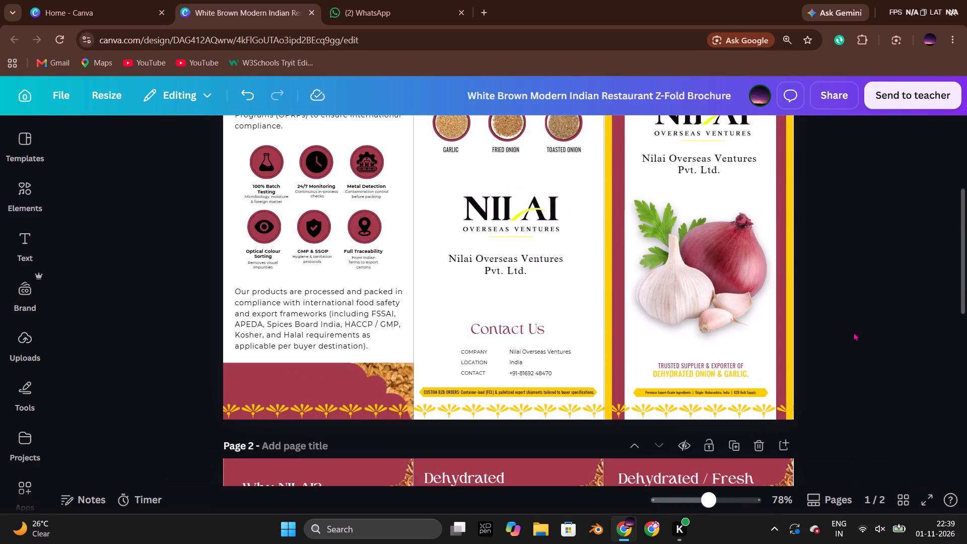
click(854, 332)
Adjust the letter spacing of the "Why NILAI?" heading on page 2, trying 10 and settling on 5.
scroll(854, 332, down, 1)
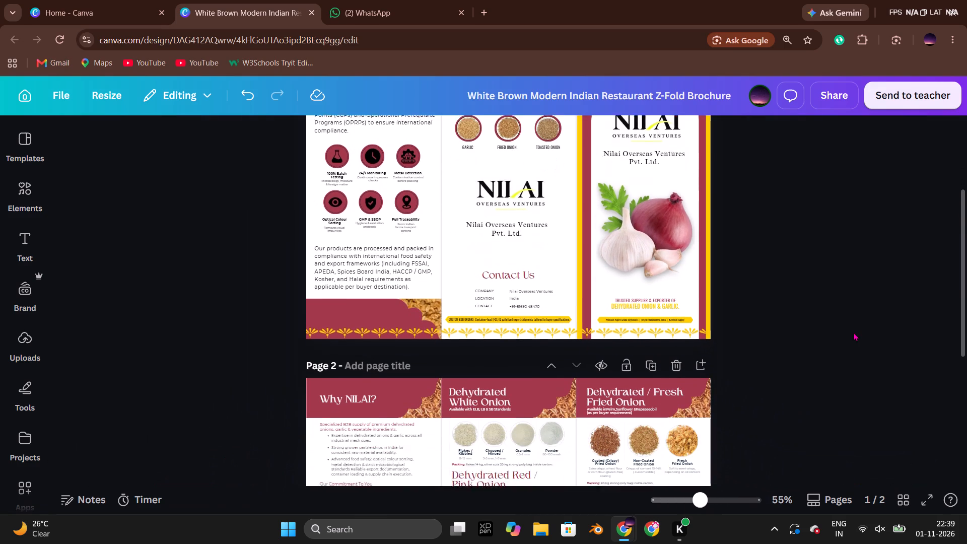
scroll(854, 332, down, 4)
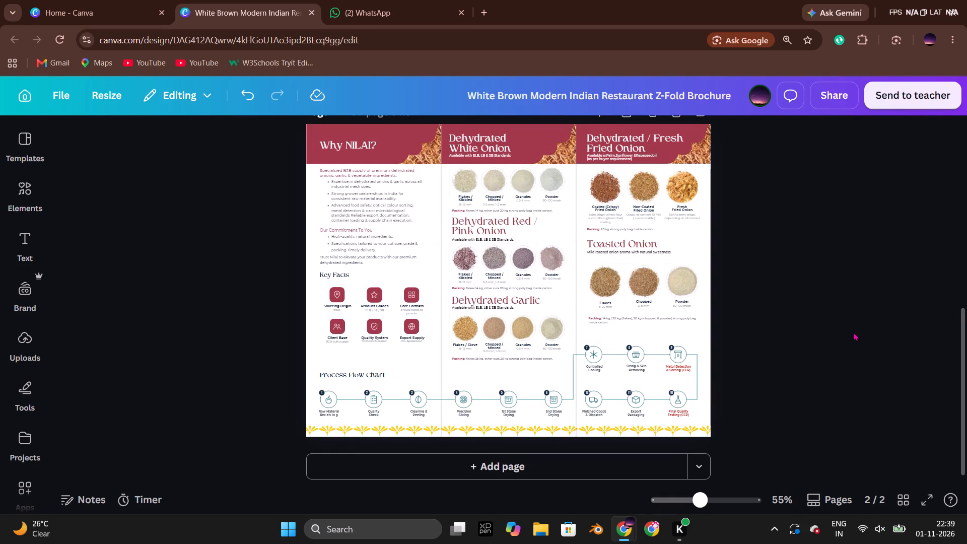
click(357, 141)
click(582, 138)
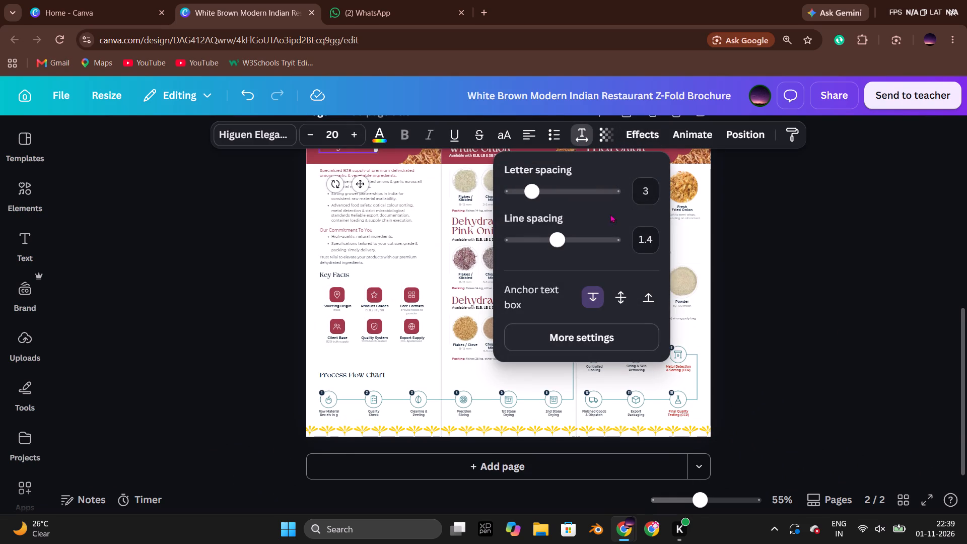
click(532, 195)
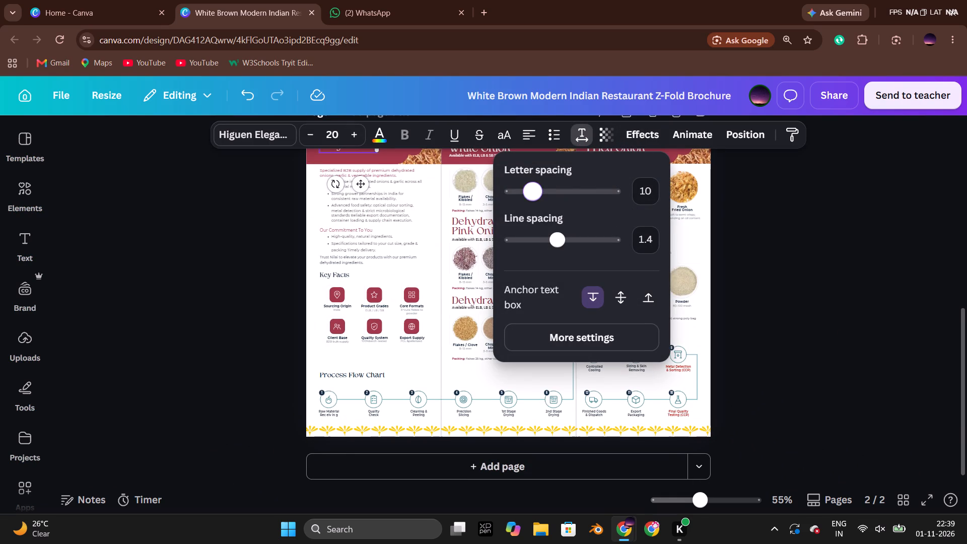
scroll(677, 218, up, 1)
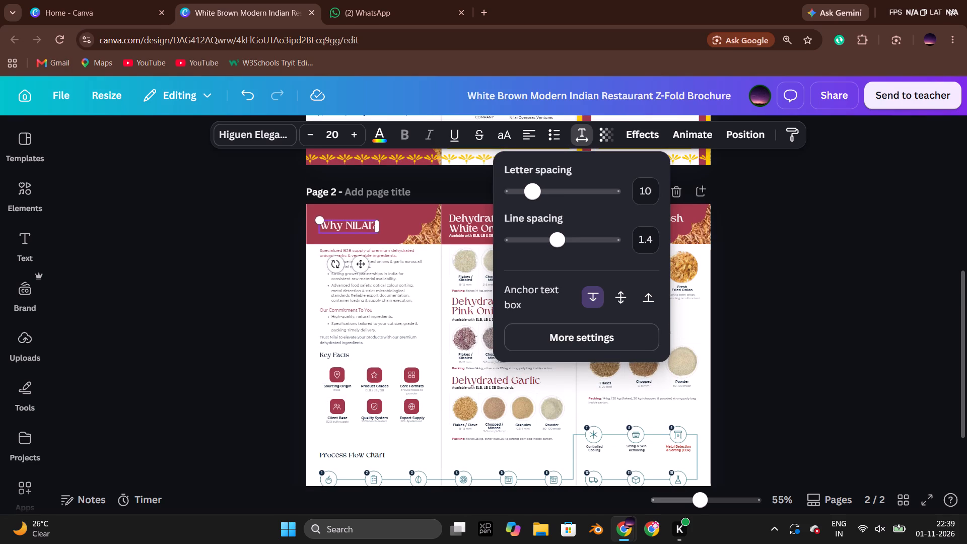
click(532, 193)
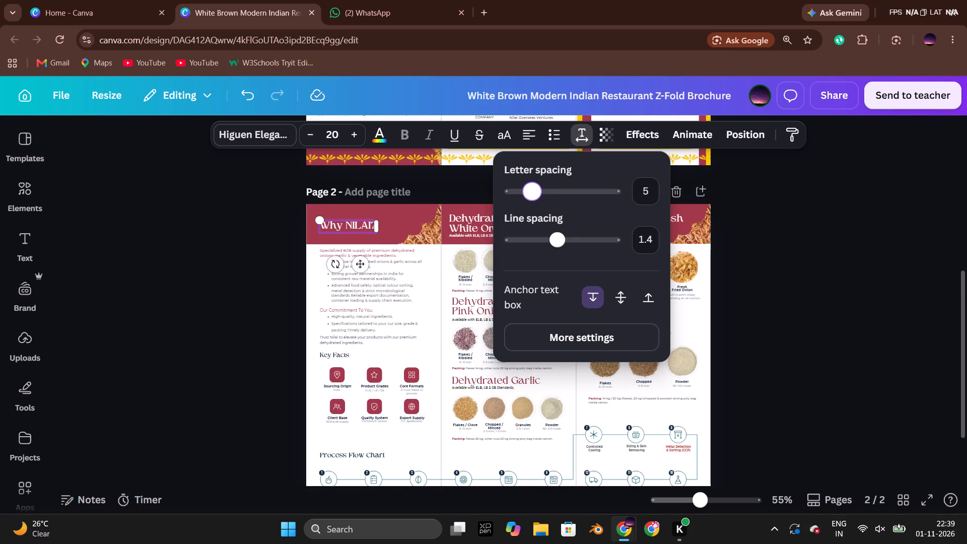
click(819, 217)
click(819, 217)
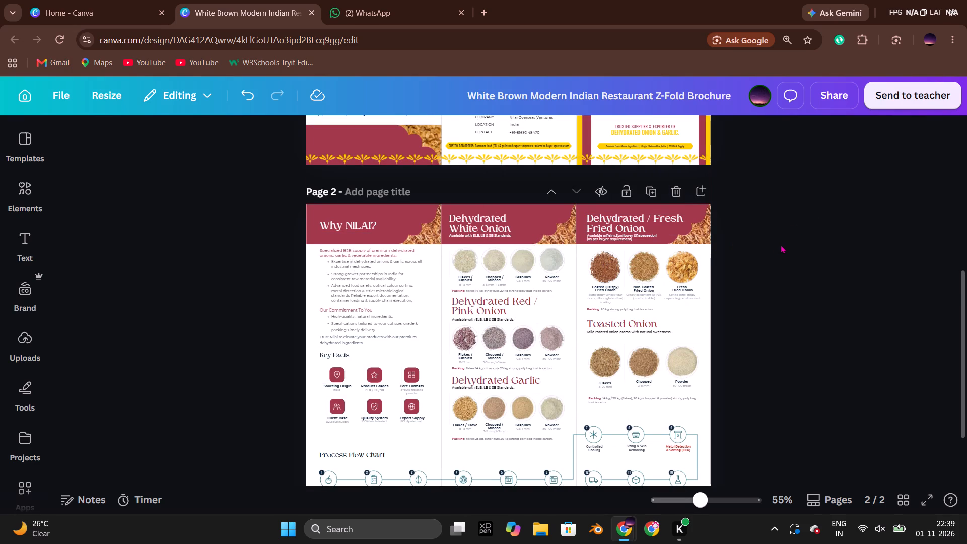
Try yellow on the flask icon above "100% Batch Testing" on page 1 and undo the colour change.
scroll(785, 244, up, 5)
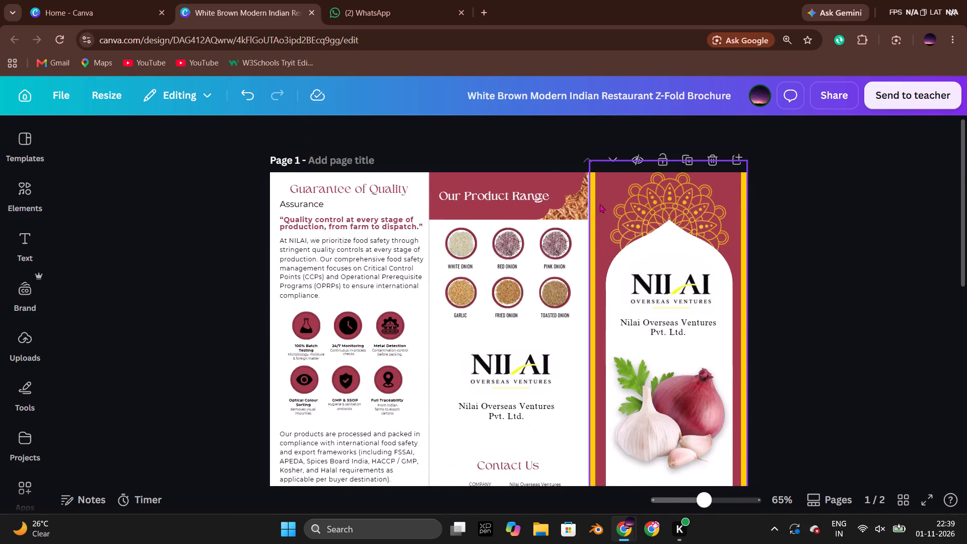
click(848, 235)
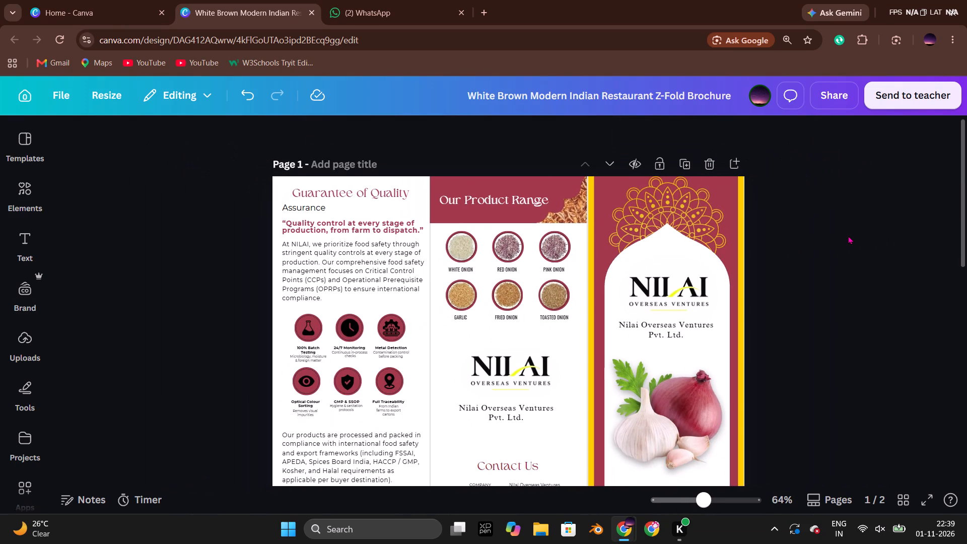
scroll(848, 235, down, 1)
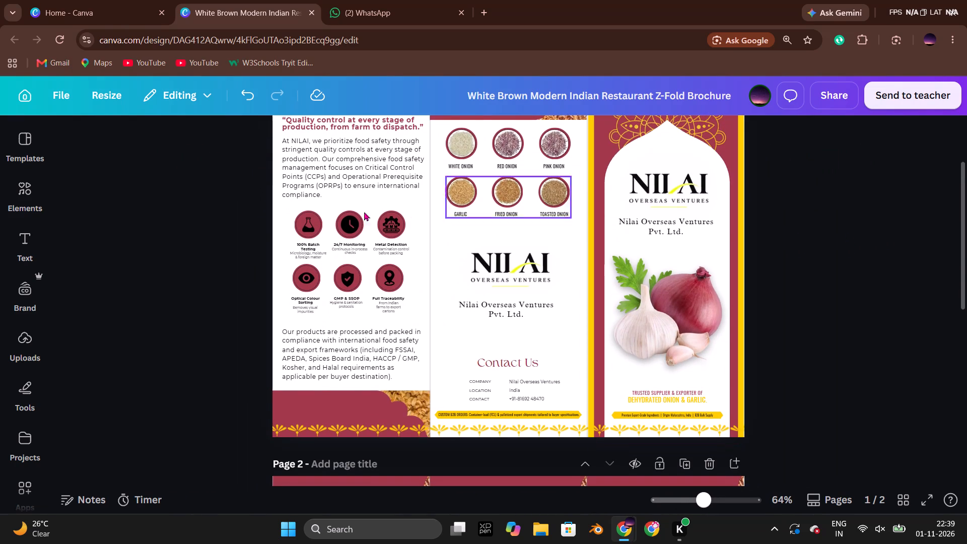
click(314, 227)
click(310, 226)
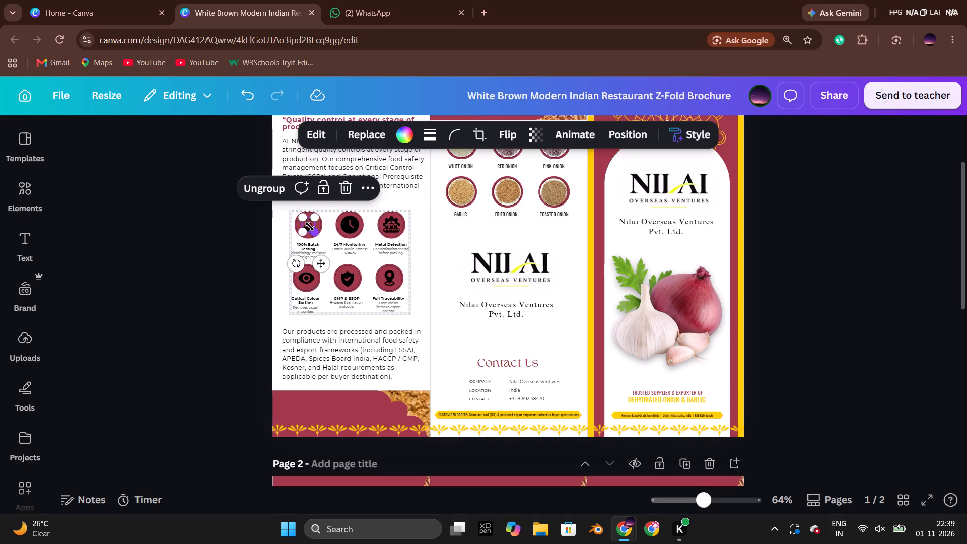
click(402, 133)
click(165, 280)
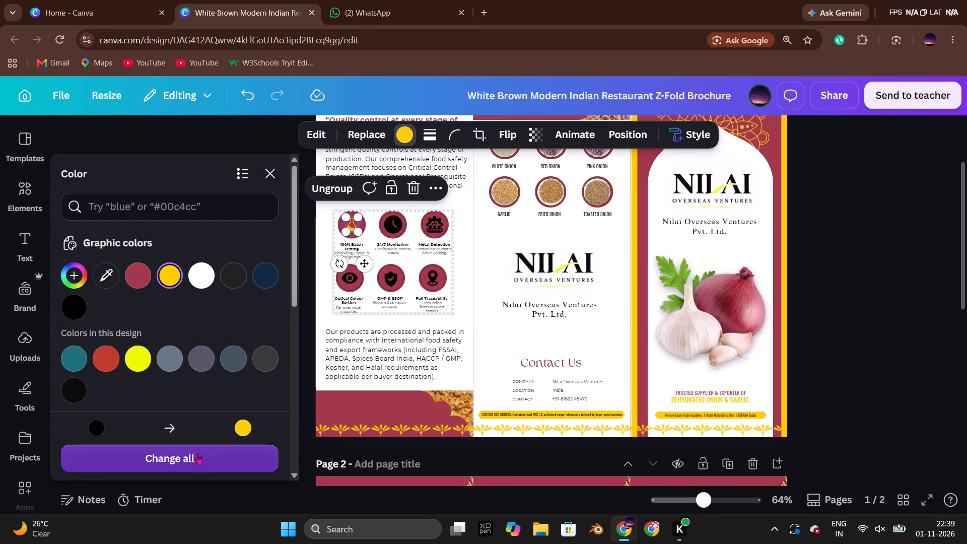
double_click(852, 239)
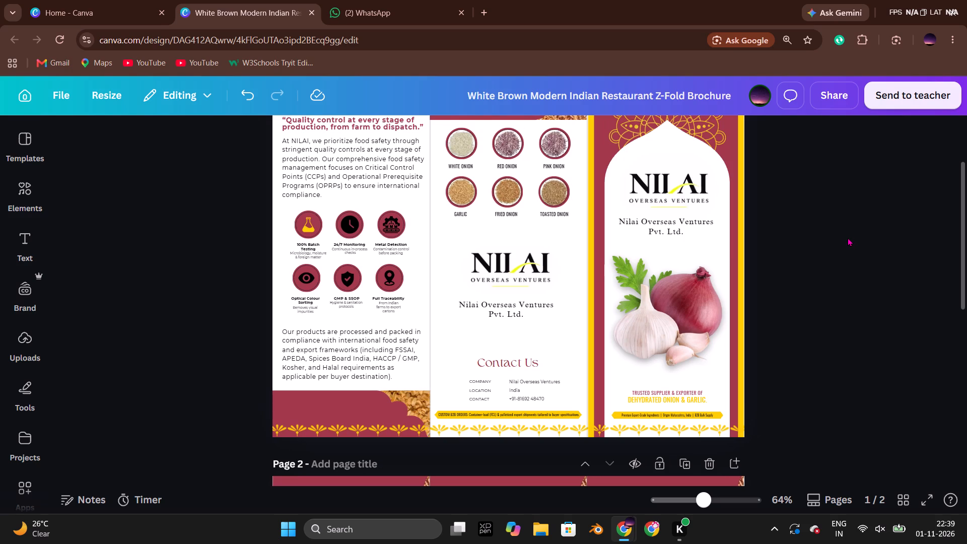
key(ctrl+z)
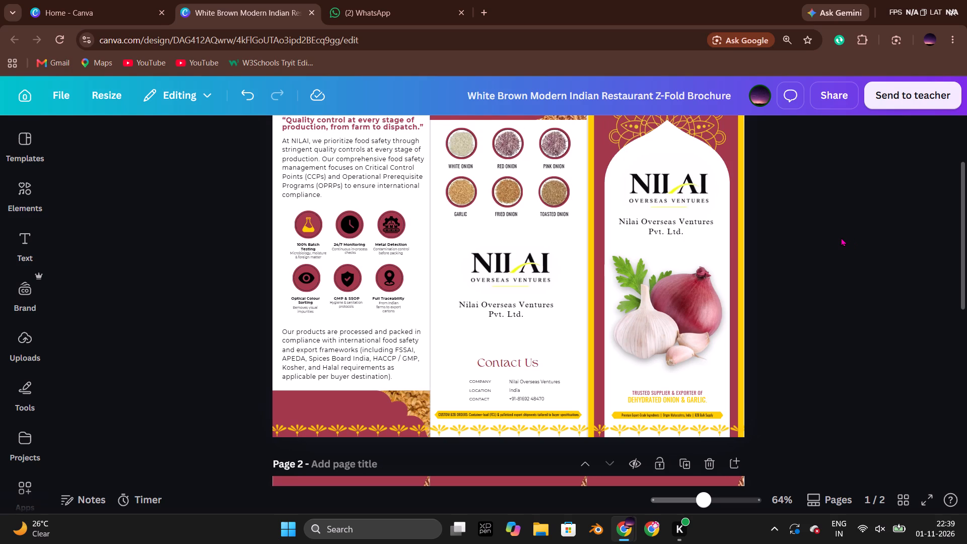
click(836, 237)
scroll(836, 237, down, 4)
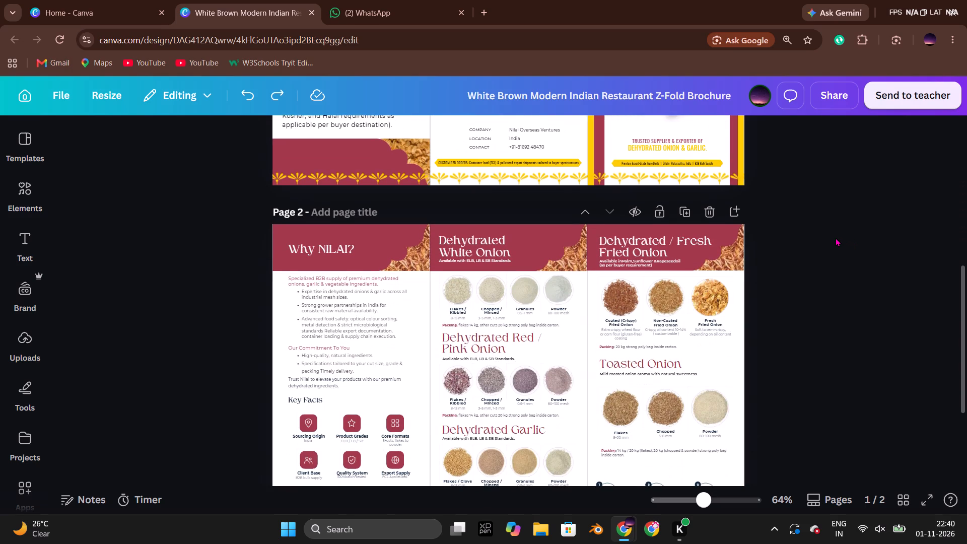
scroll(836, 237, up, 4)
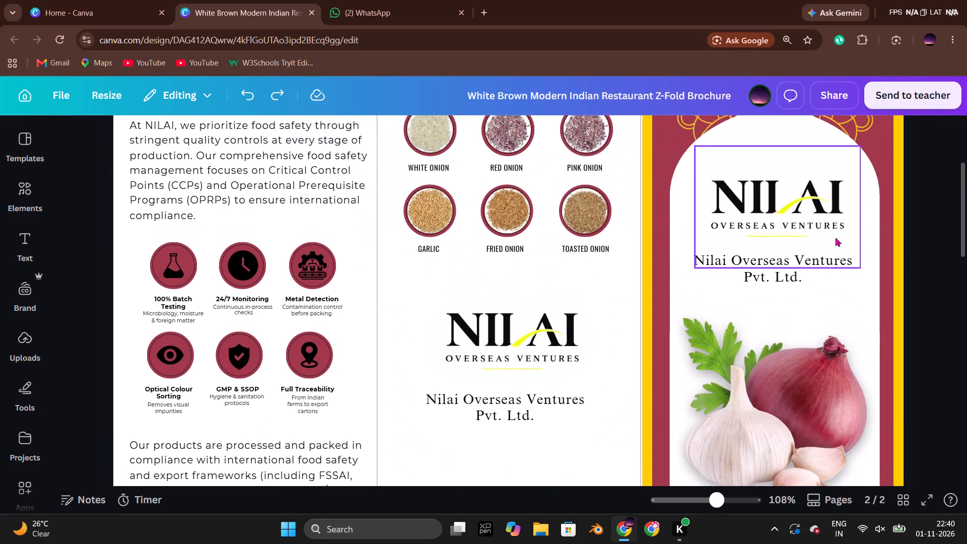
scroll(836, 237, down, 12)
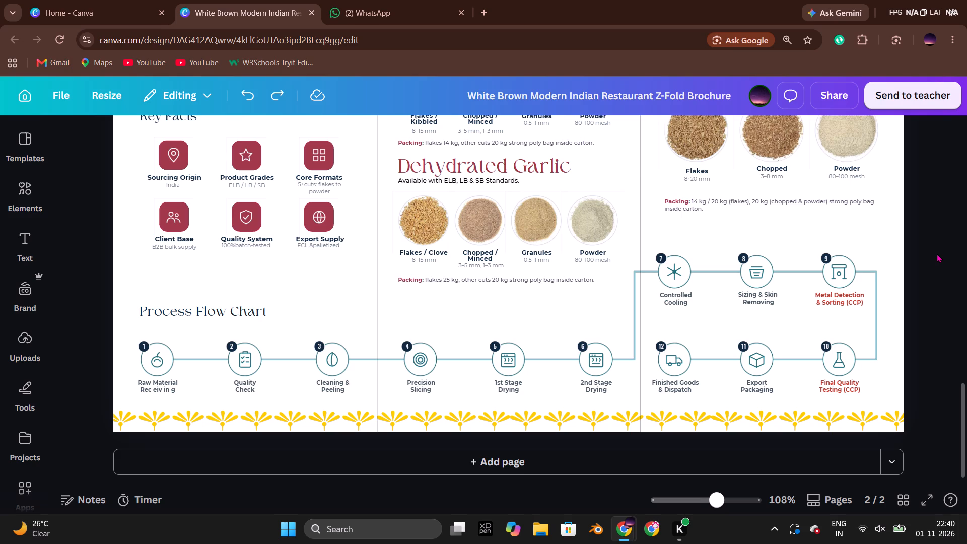
Rename the brochure design as "Nilai Product Brochure".
double_click(689, 96)
triple_click(689, 96)
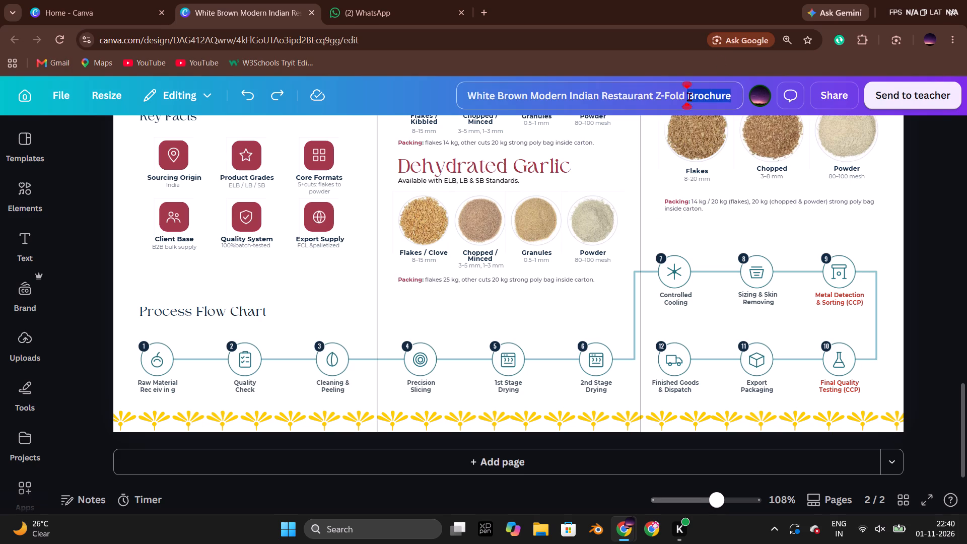
text(Nilai)
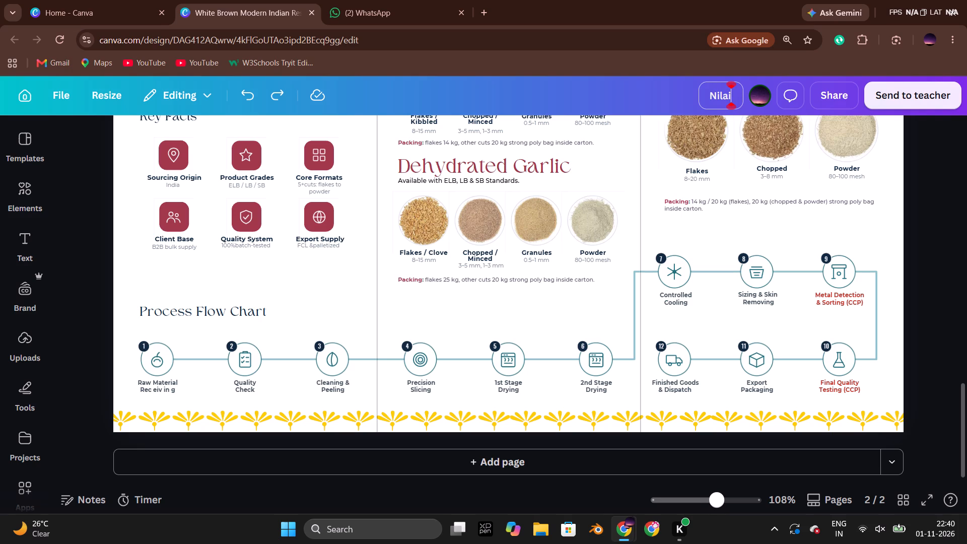
key(space)
text(Produc)
text(t Brocu)
key(BackSpace)
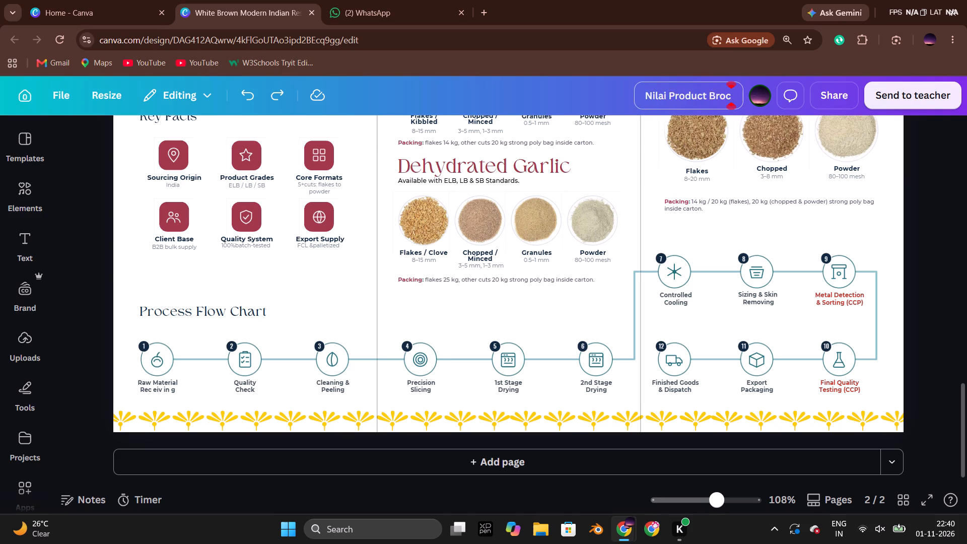
text(hure)
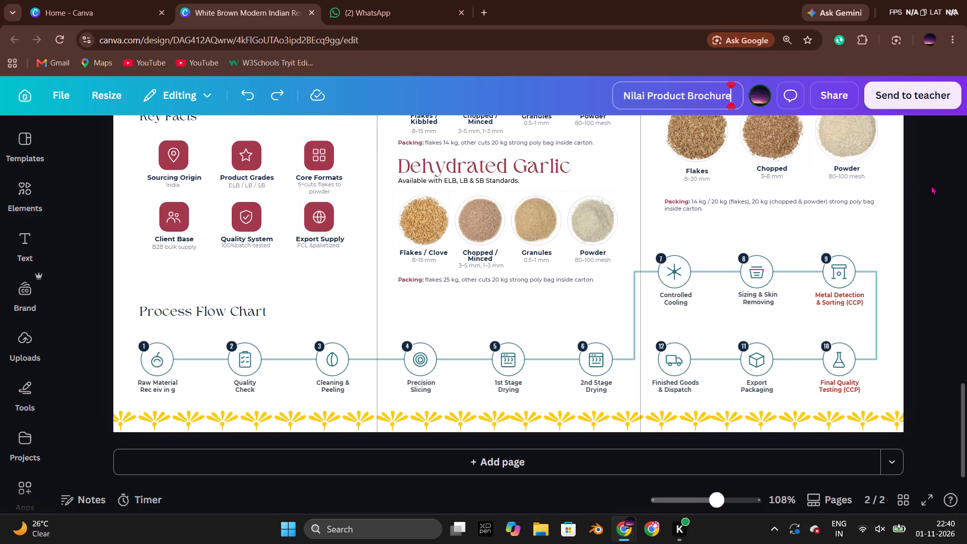
click(931, 185)
Download all pages of the brochure as a standard PDF.
click(844, 95)
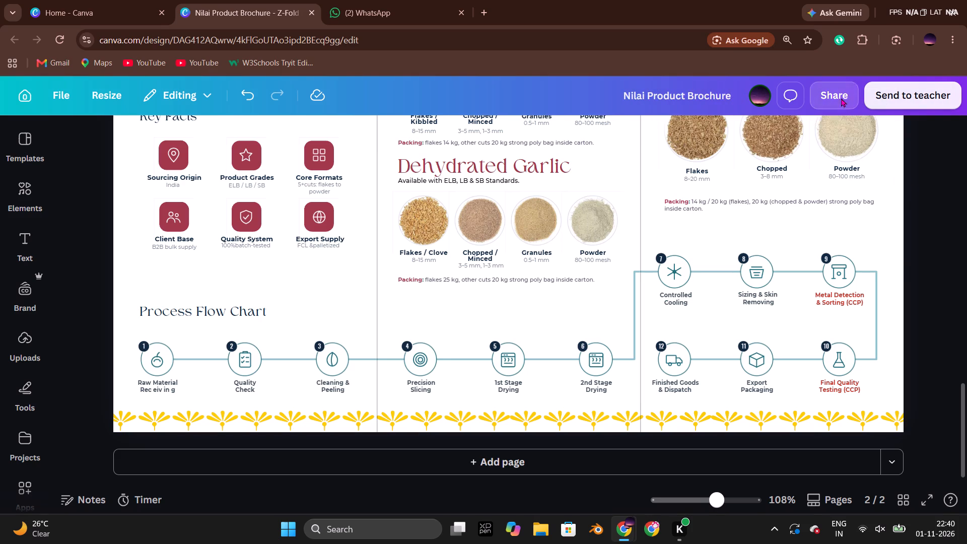
click(715, 430)
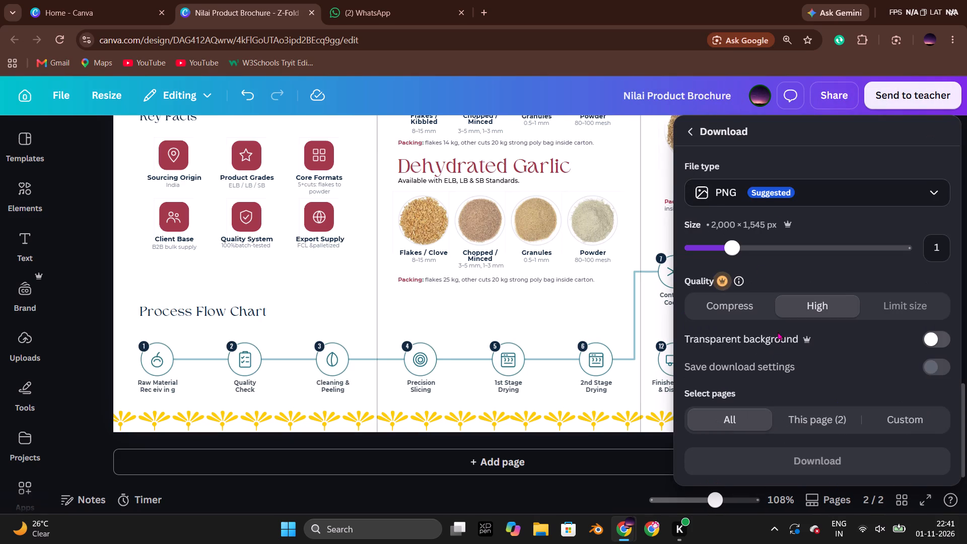
click(838, 191)
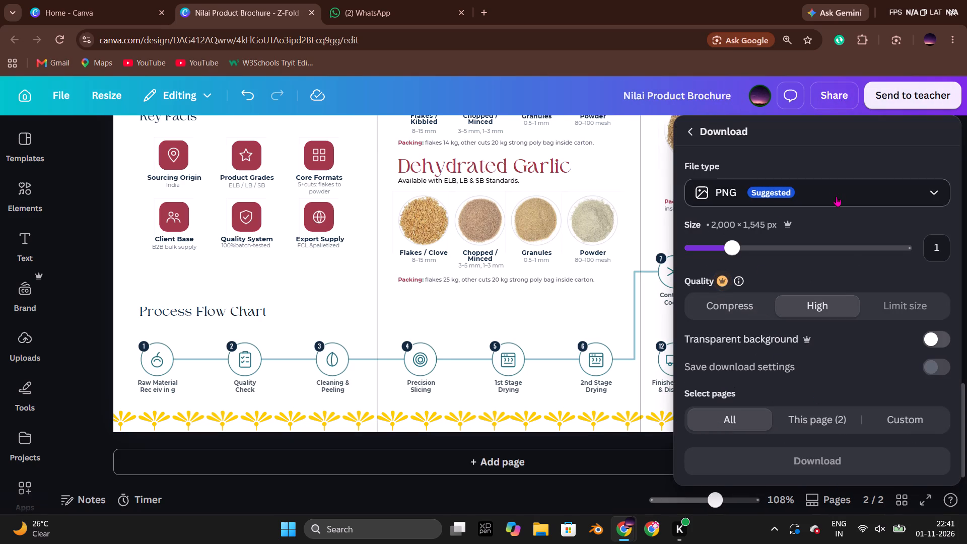
click(836, 196)
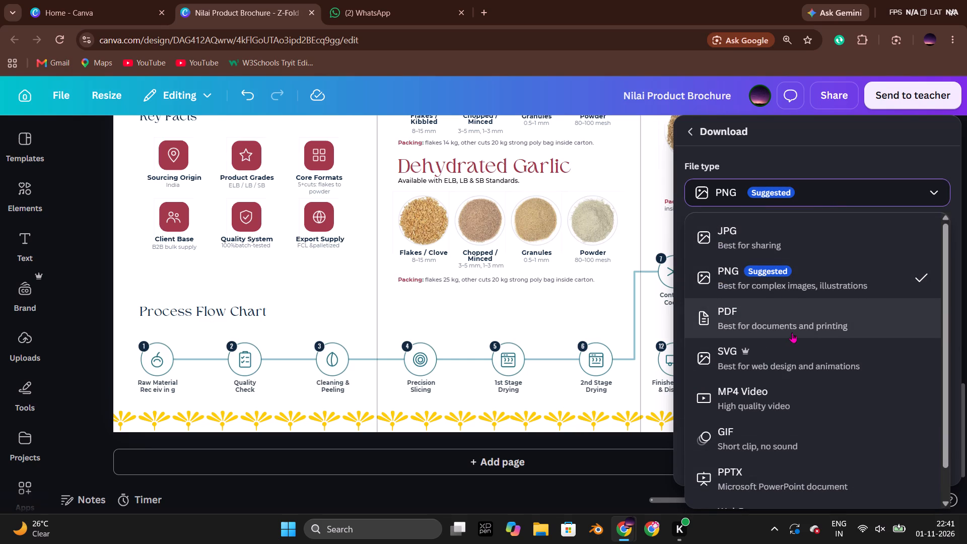
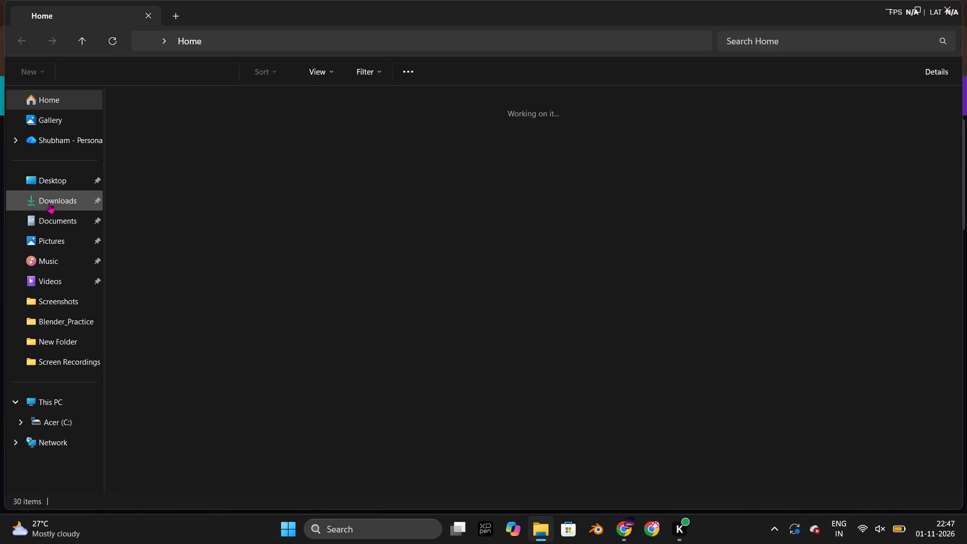
click(49, 203)
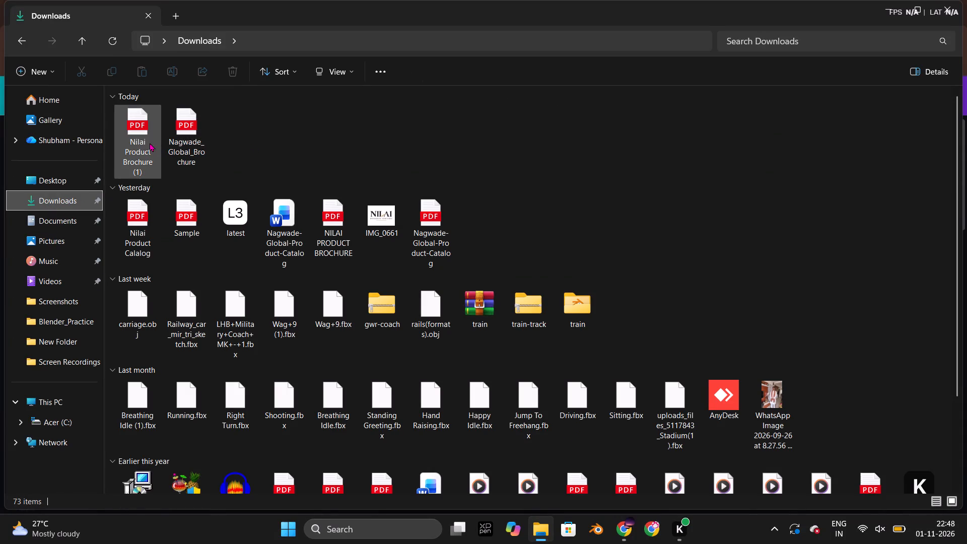
double_click(150, 143)
key(Delete)
drag(178, 188, 204, 144)
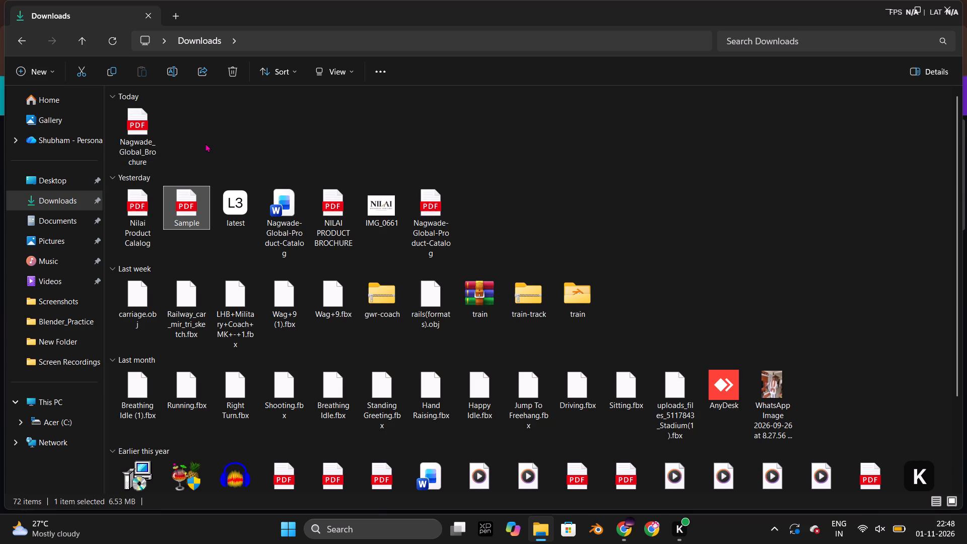
click(338, 213)
key(Delete)
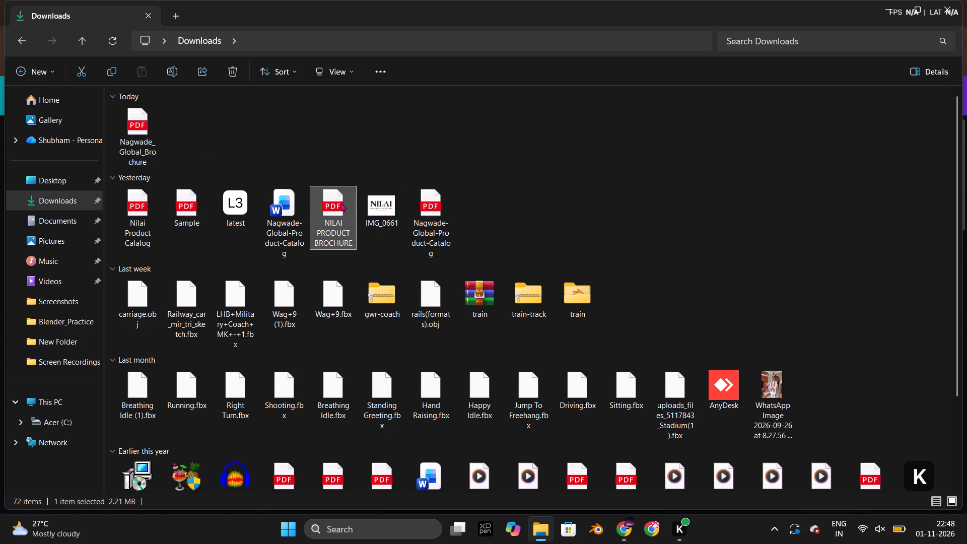
click(955, 11)
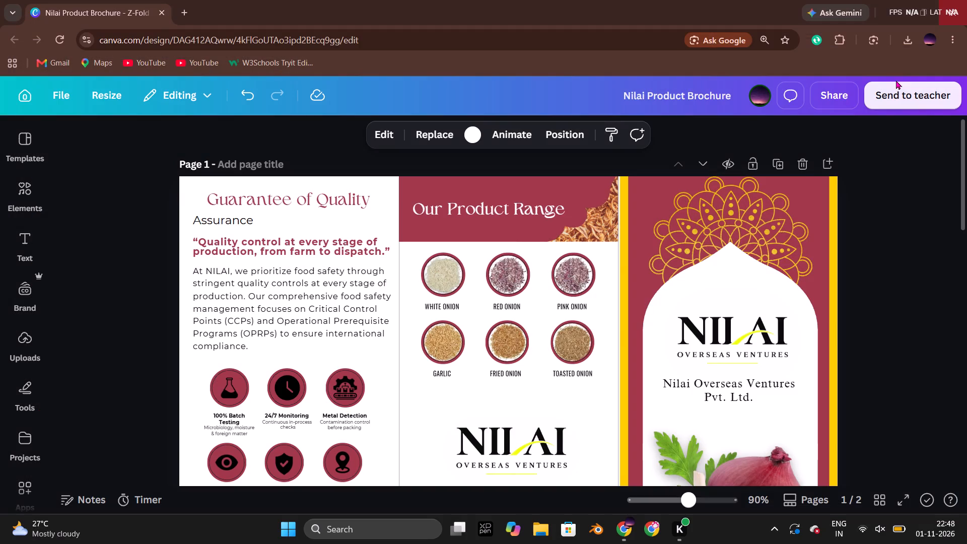
Recolour the yellow accent of the Nilai logo on the page 1 front cover in Canva to #ffcc00.
click(907, 229)
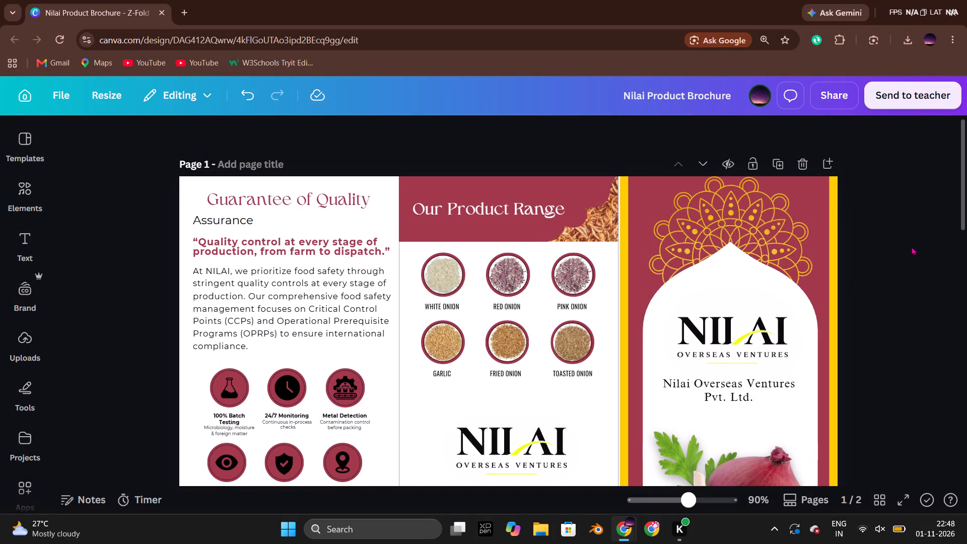
click(912, 245)
click(744, 332)
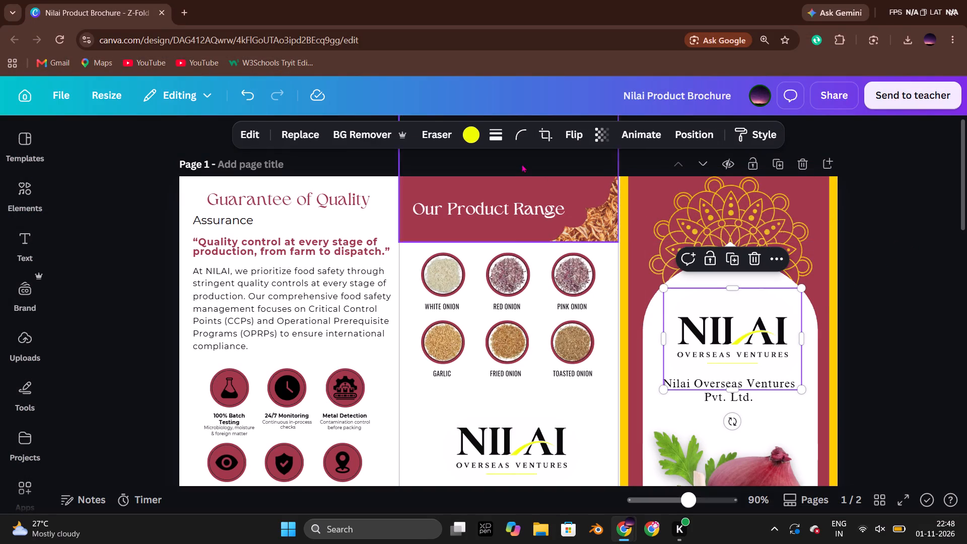
click(472, 138)
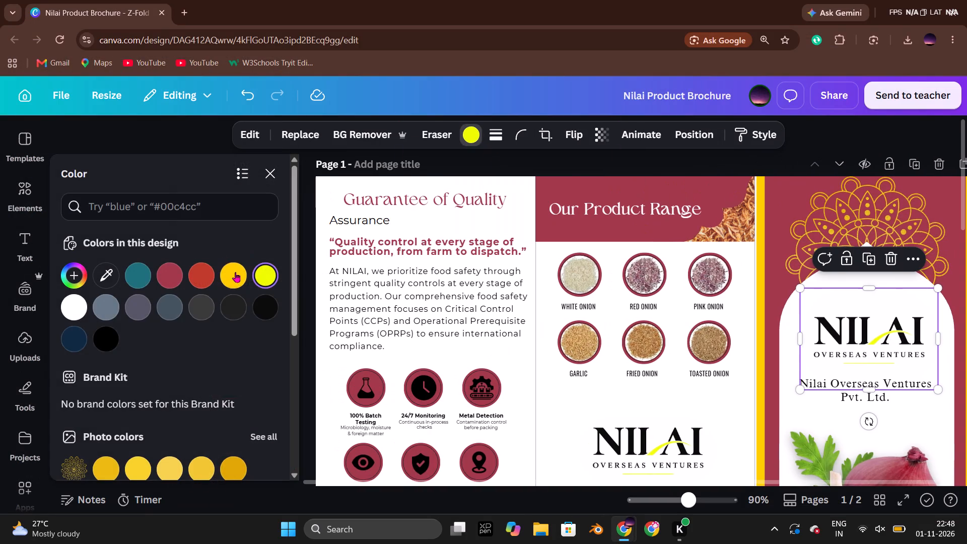
click(235, 273)
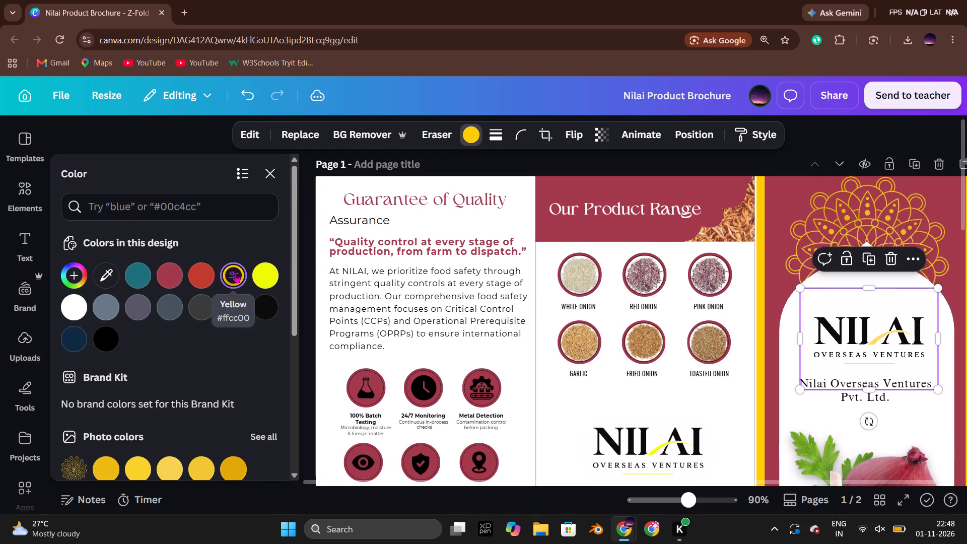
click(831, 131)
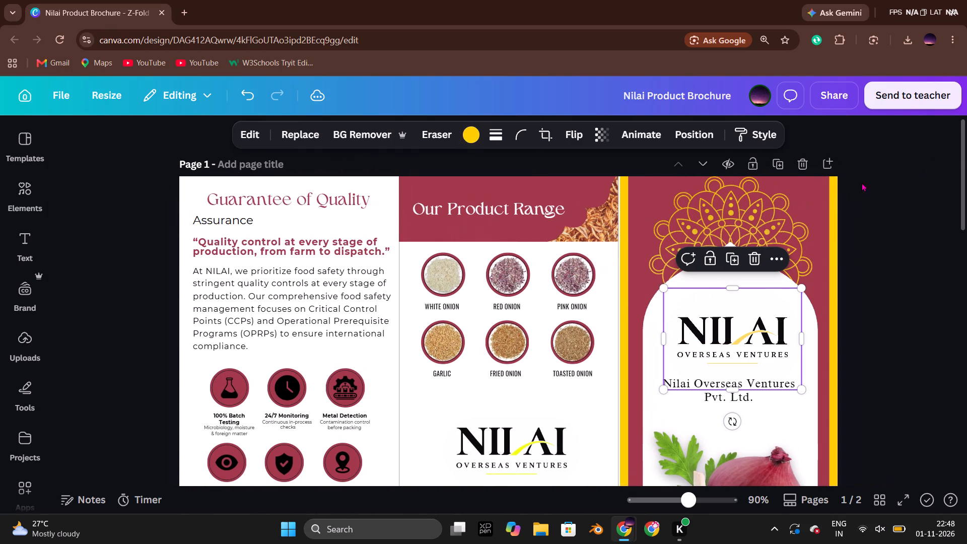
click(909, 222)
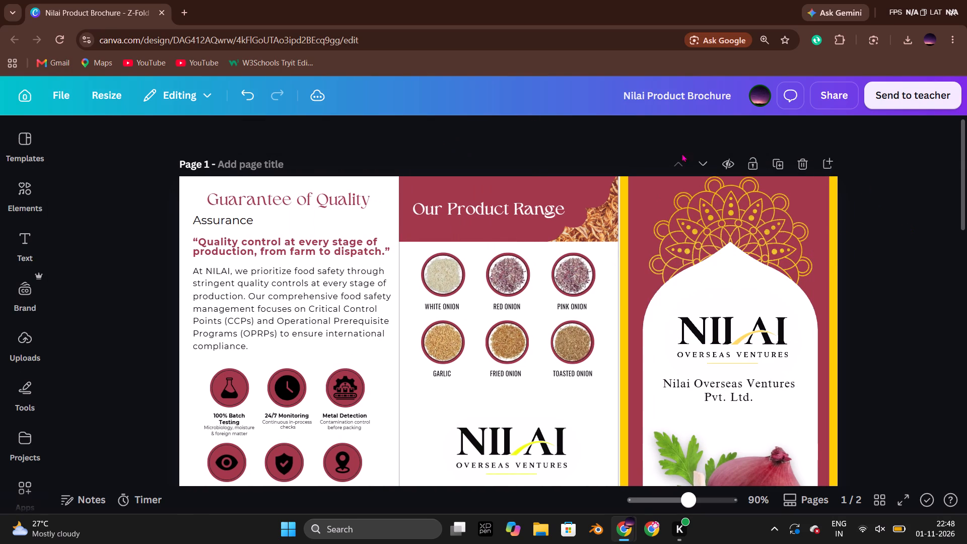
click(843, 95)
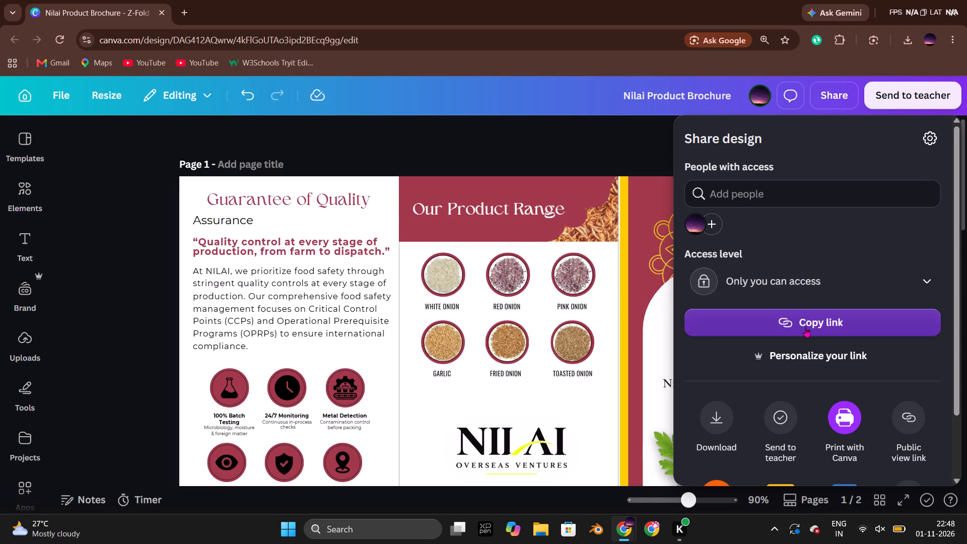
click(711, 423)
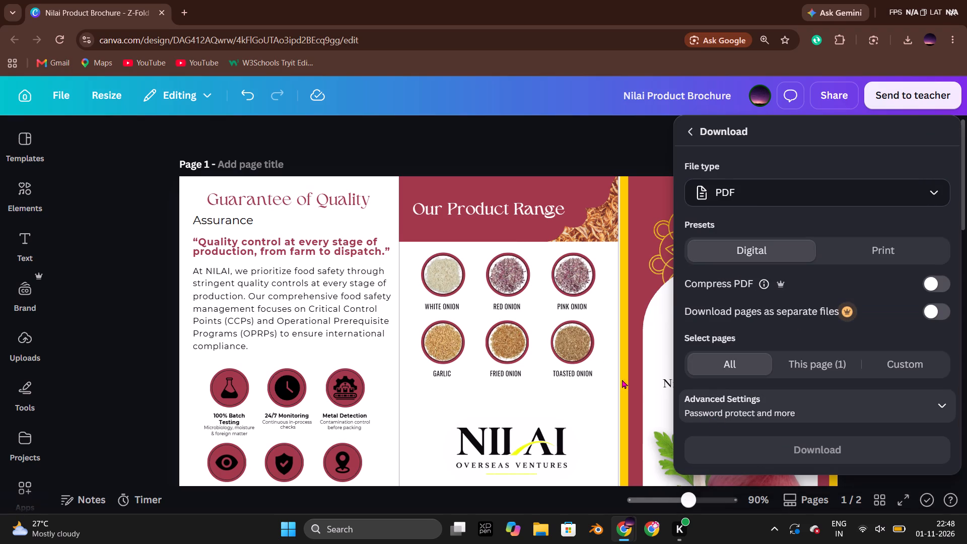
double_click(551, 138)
Recolour the bright yellow accent of the Nilai logo above Contact Us on page 1 to #ffcc00.
click(489, 441)
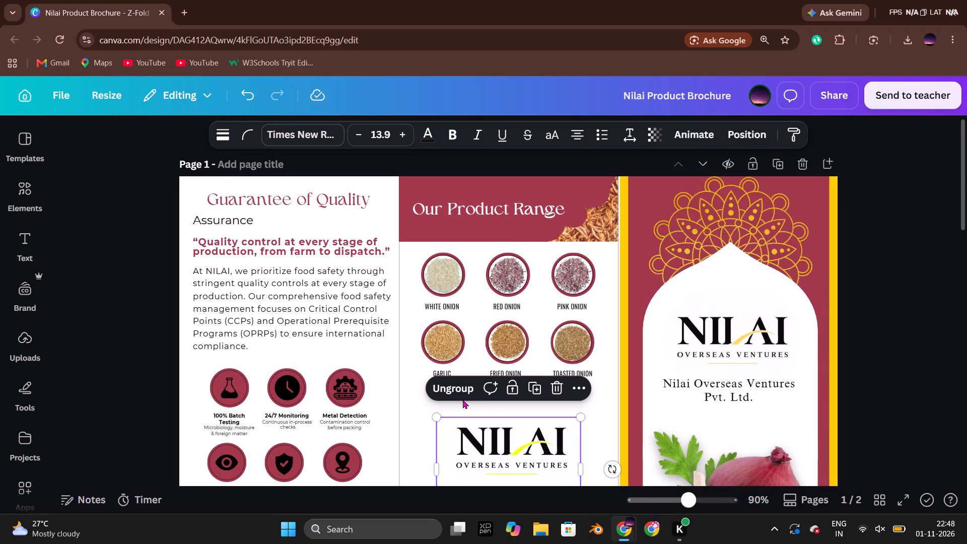
click(441, 385)
click(152, 331)
click(517, 435)
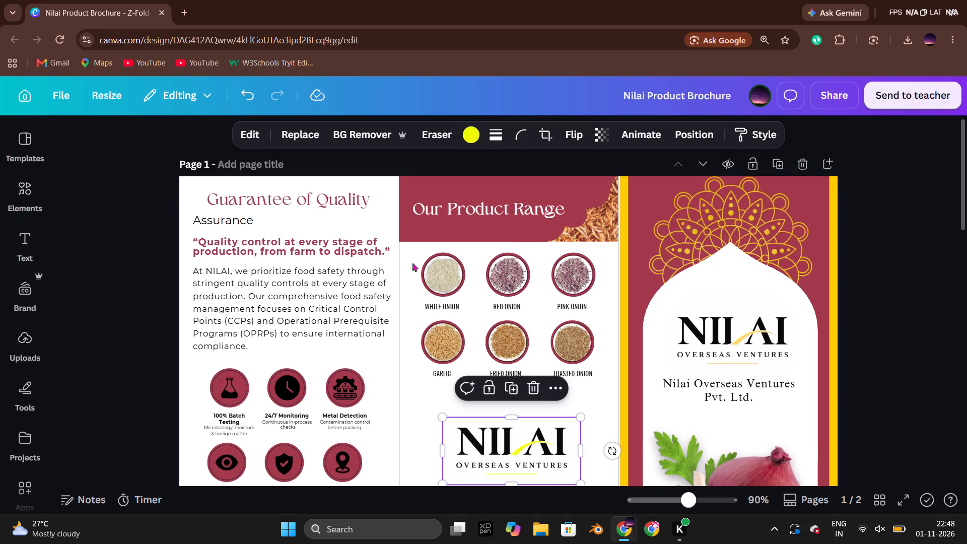
click(468, 139)
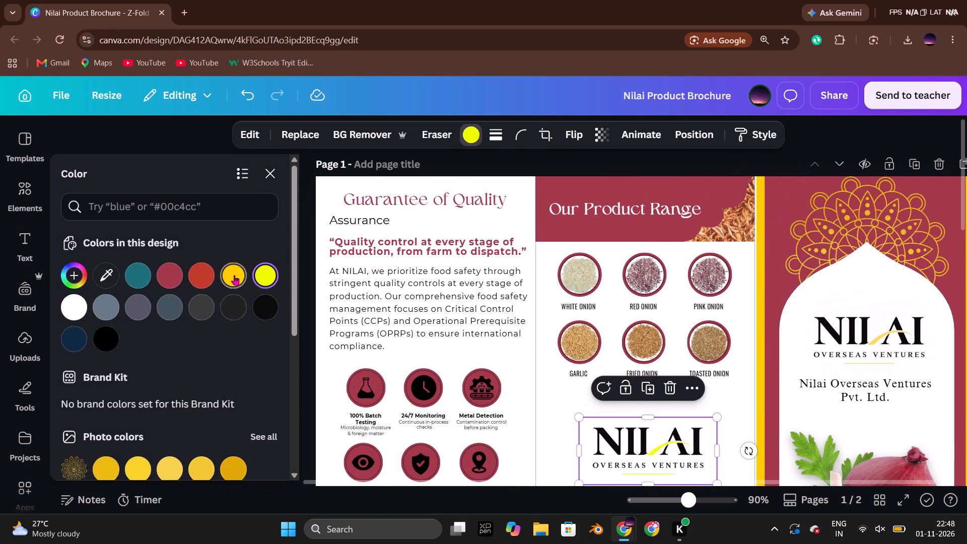
click(234, 275)
click(308, 178)
Enlarge the Nilai logo above Contact Us on page 1 slightly and re-centre it in the middle panel.
scroll(636, 359, down, 1)
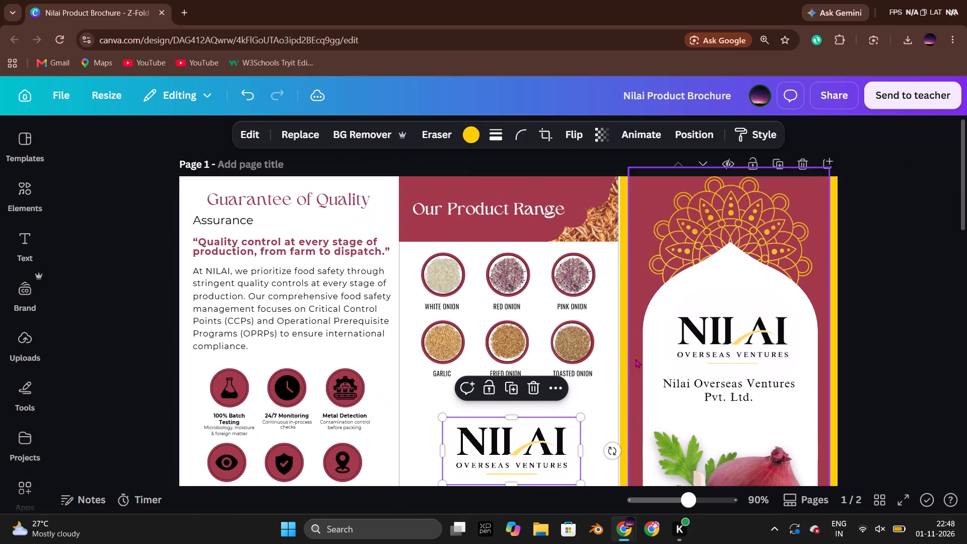
scroll(636, 359, down, 2)
scroll(823, 355, down, 2)
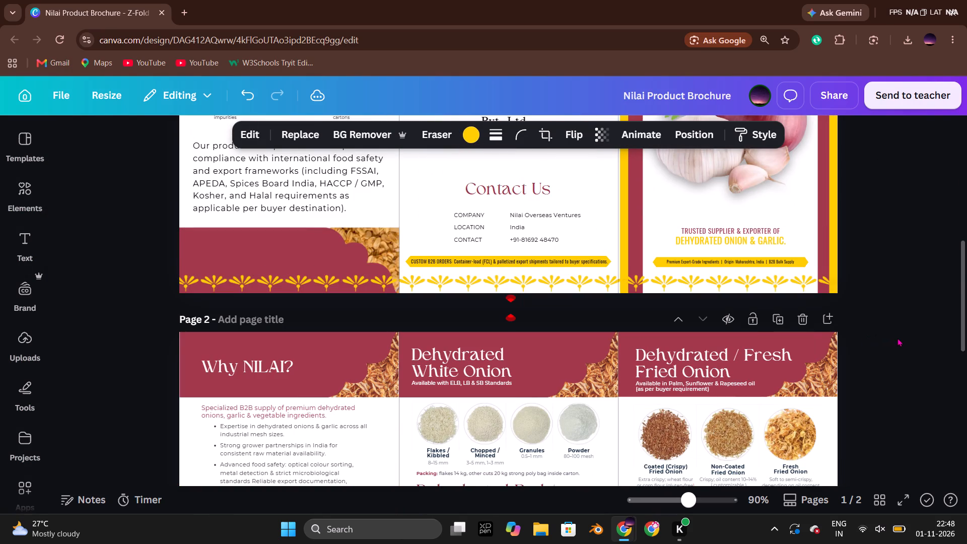
click(895, 339)
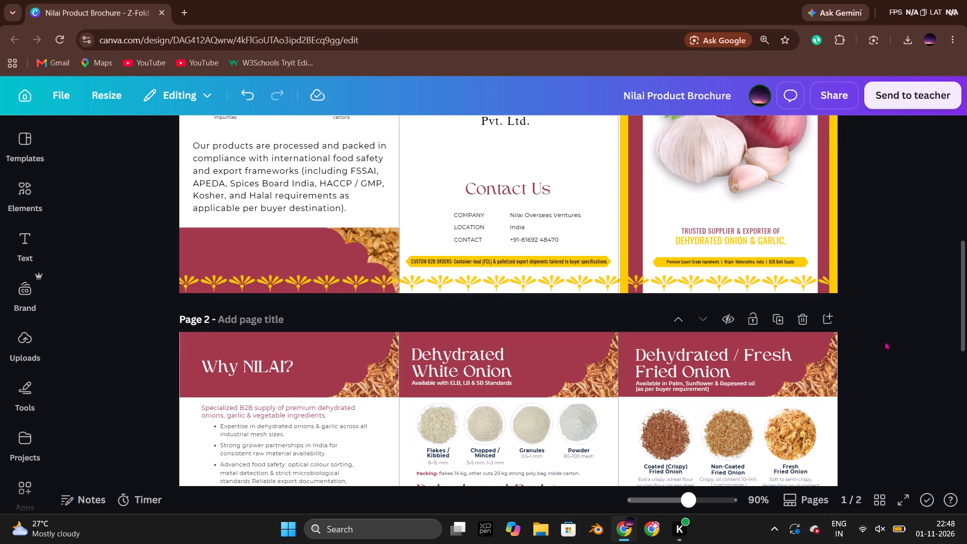
scroll(889, 381, down, 1)
scroll(889, 381, up, 4)
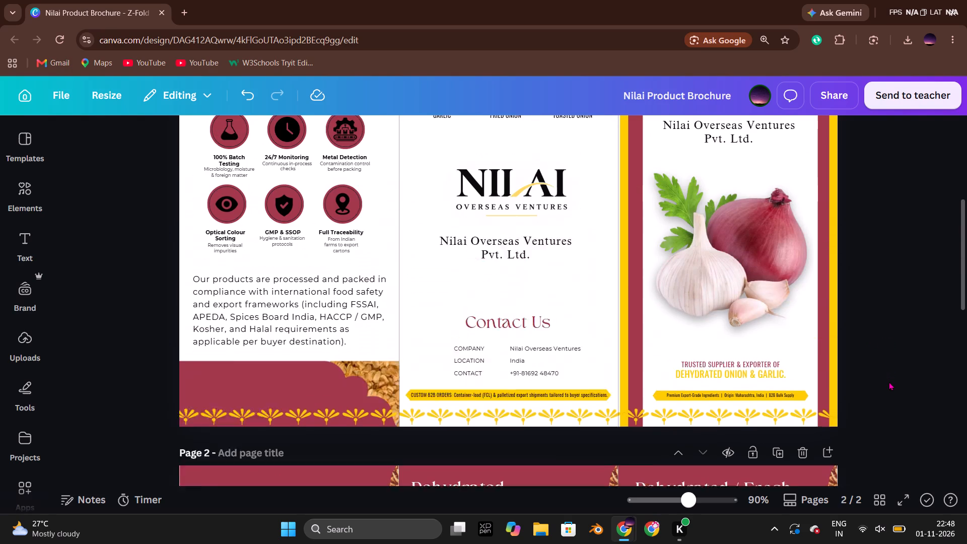
scroll(889, 381, up, 1)
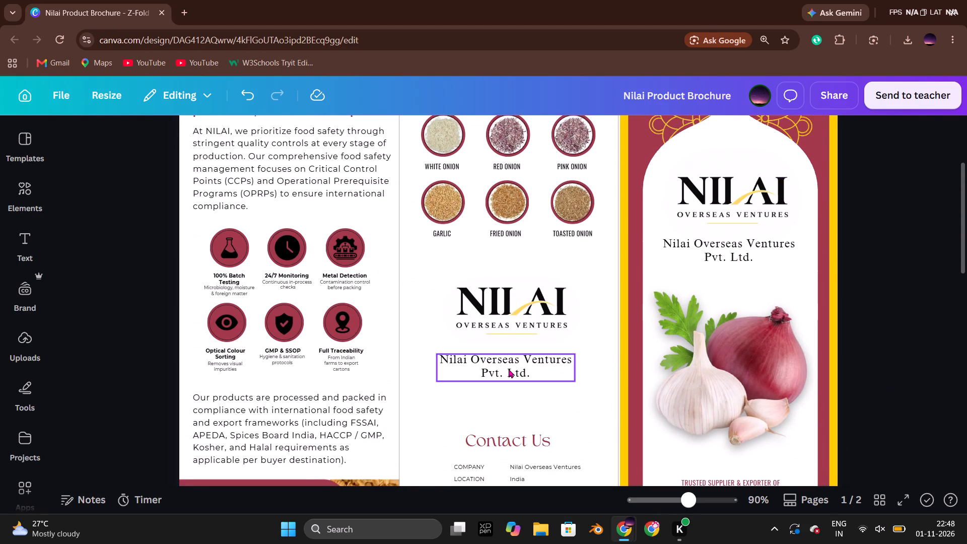
click(509, 369)
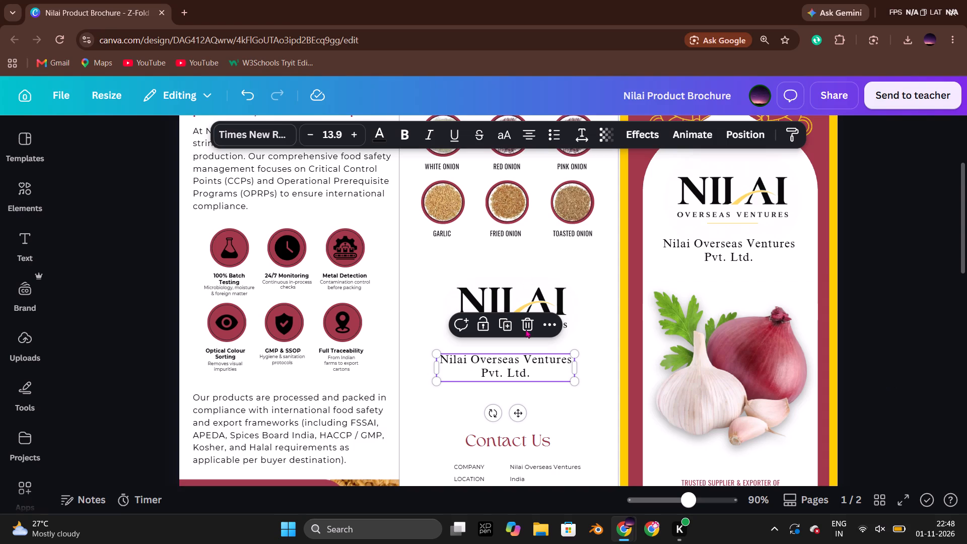
click(541, 286)
drag(579, 346, 587, 351)
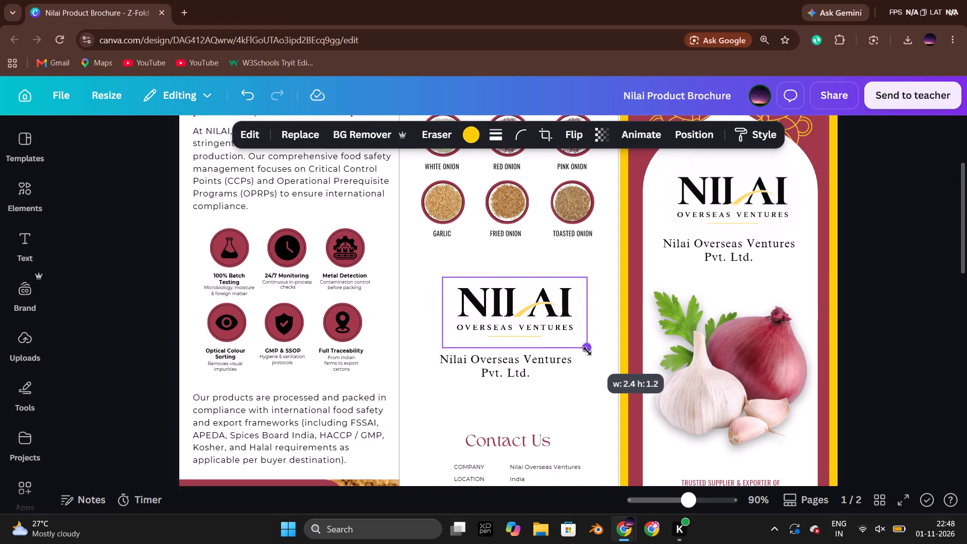
drag(587, 351, 588, 353)
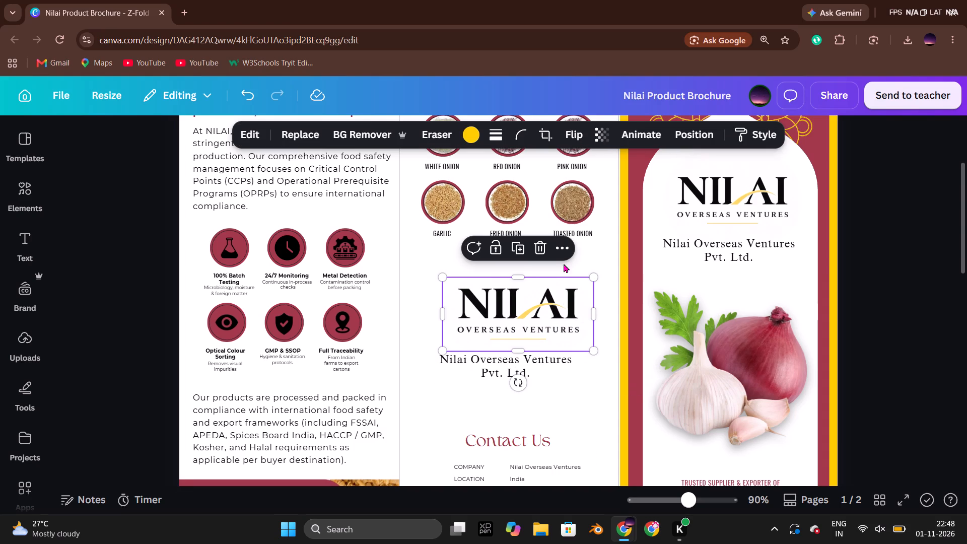
drag(529, 320, 521, 319)
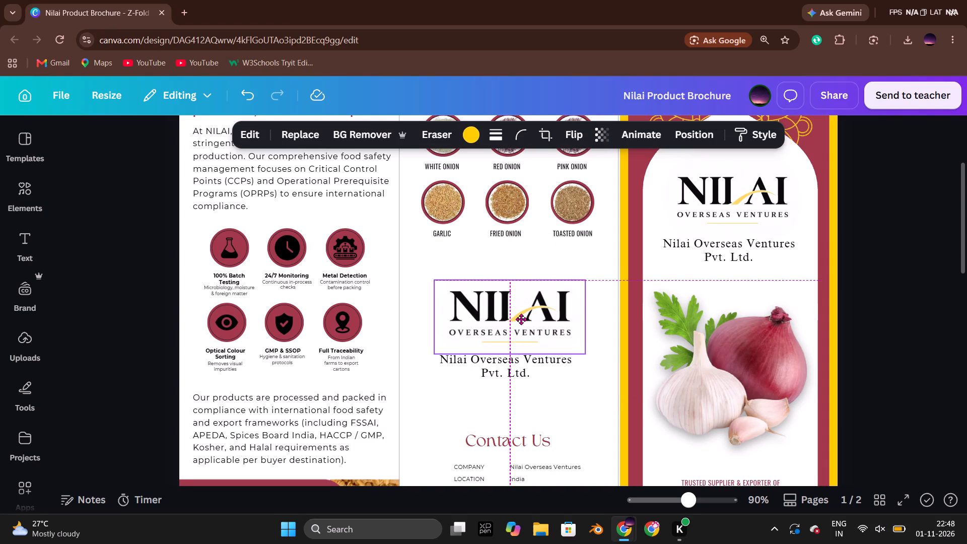
drag(521, 319, 519, 318)
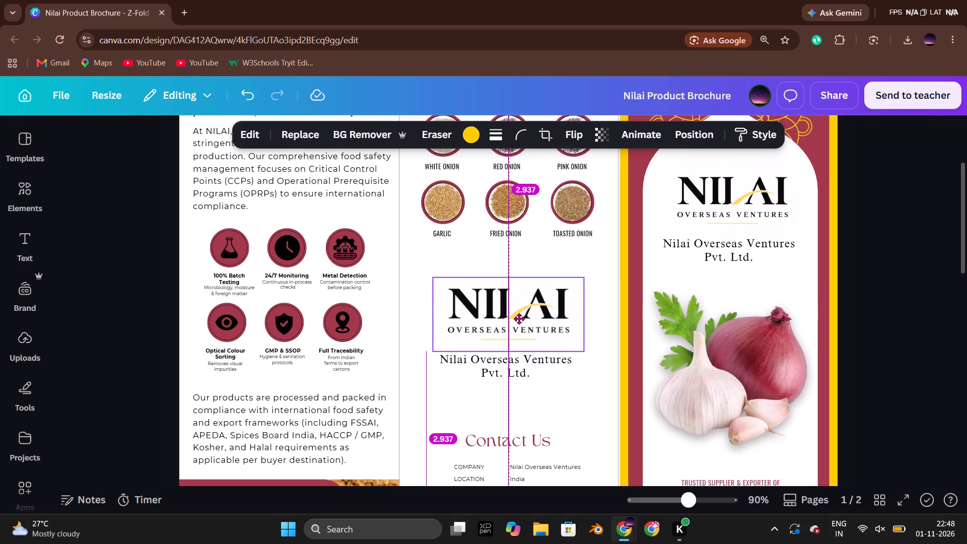
click(900, 315)
Check page 2 and download all pages of the brochure as a PDF with the Digital preset.
scroll(884, 303, down, 9)
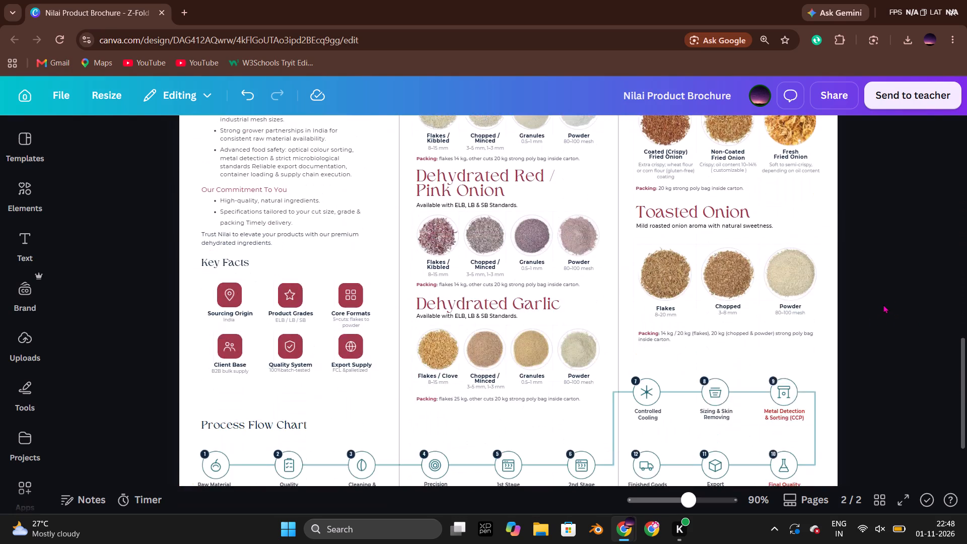
scroll(883, 304, down, 3)
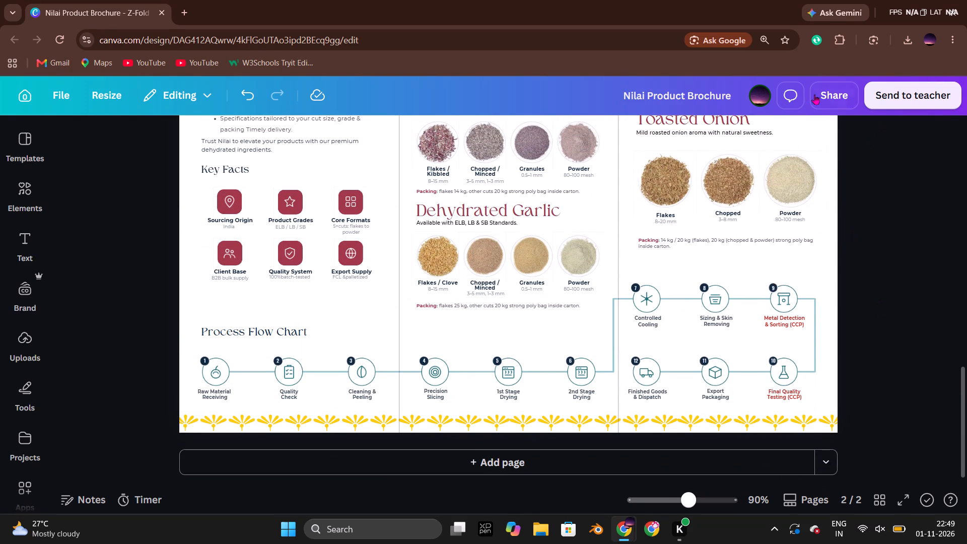
click(825, 94)
click(714, 400)
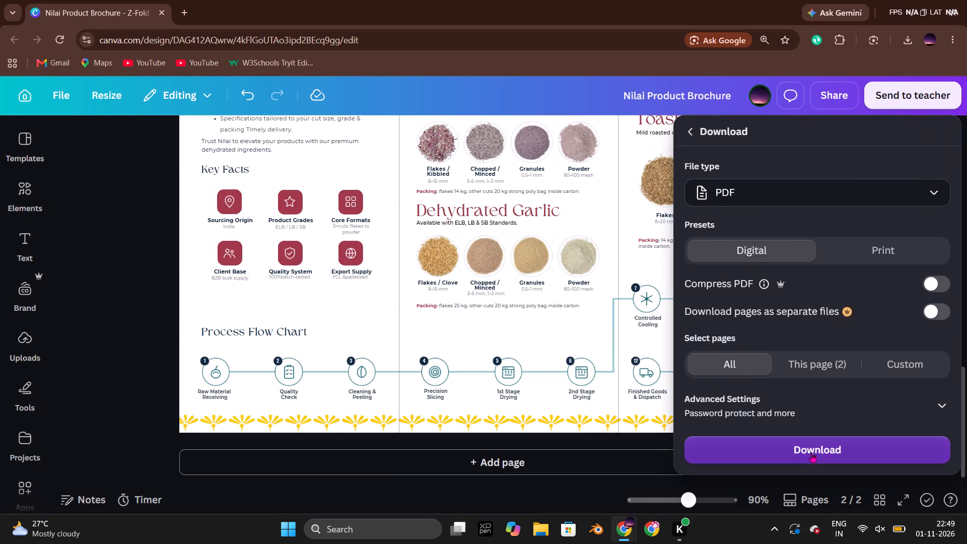
click(811, 450)
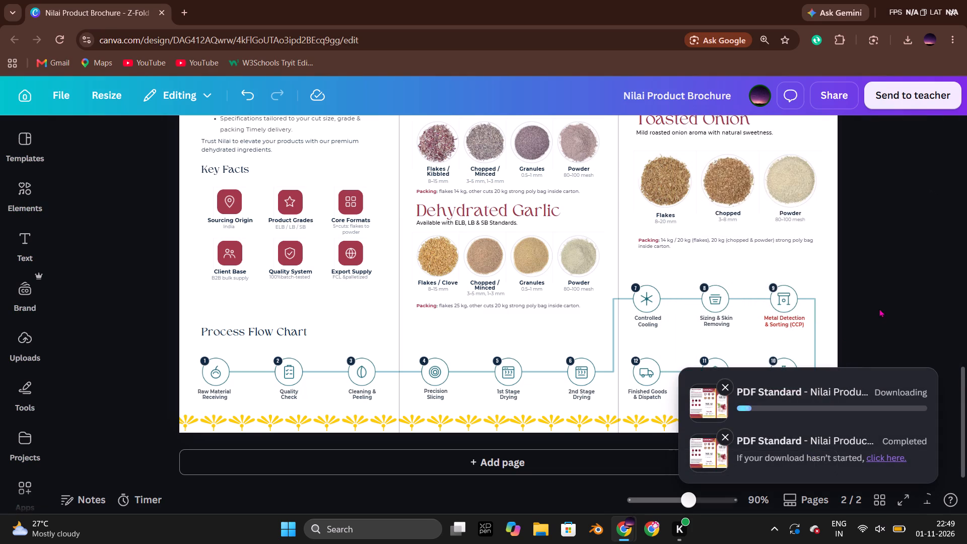
Delete the Nilai Product Calalog PDF from the Downloads folder in File Explorer and close the window.
click(540, 531)
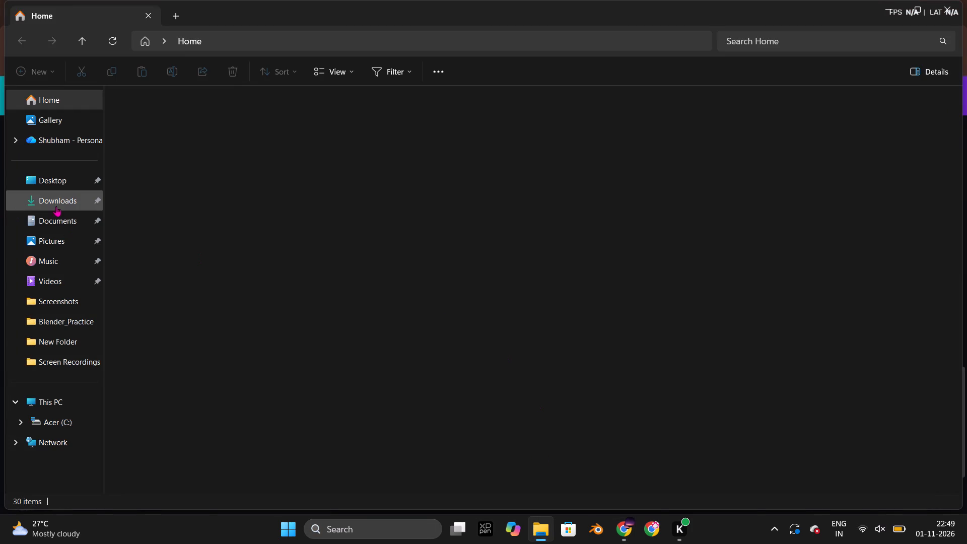
click(56, 205)
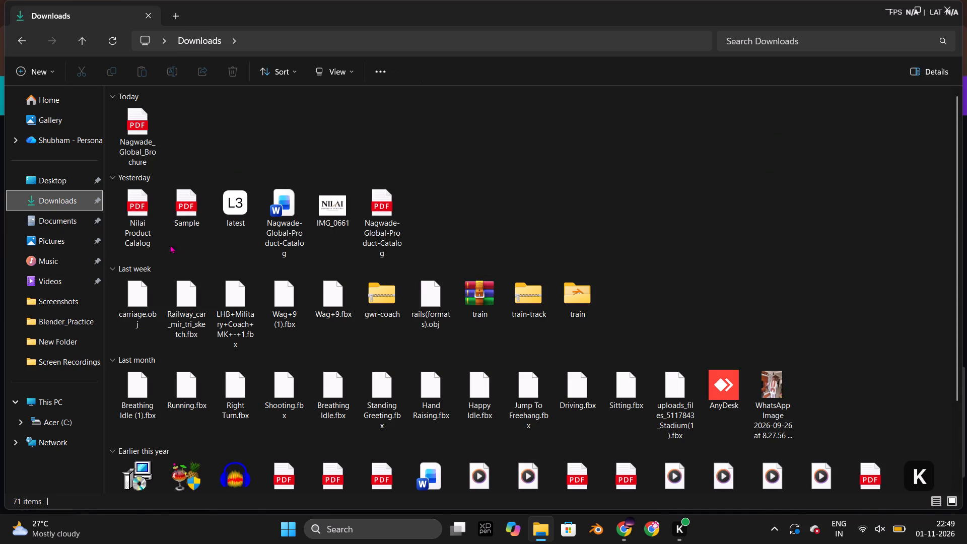
click(151, 221)
key(Delete)
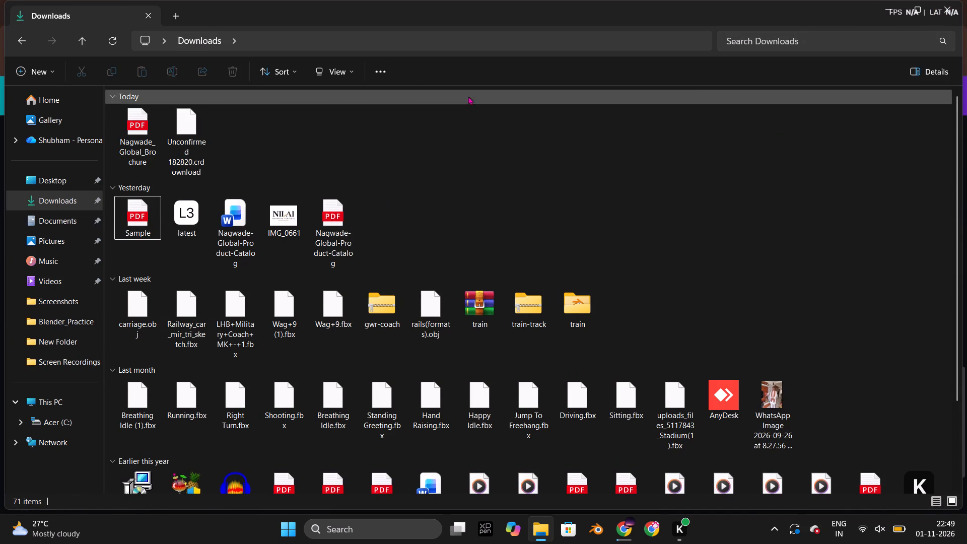
click(946, 13)
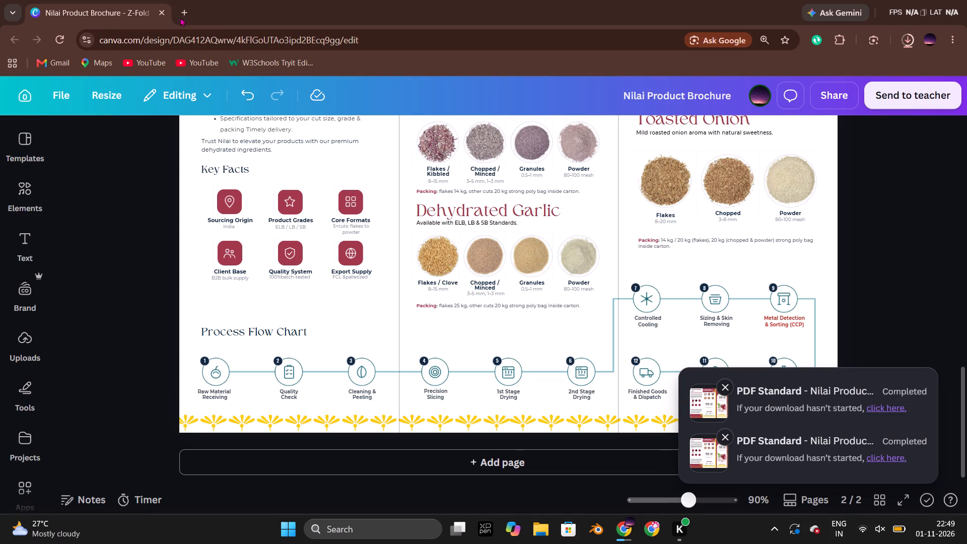
Open the Nilai Product Calalog design from the Canva home page in a new Chrome tab.
click(184, 14)
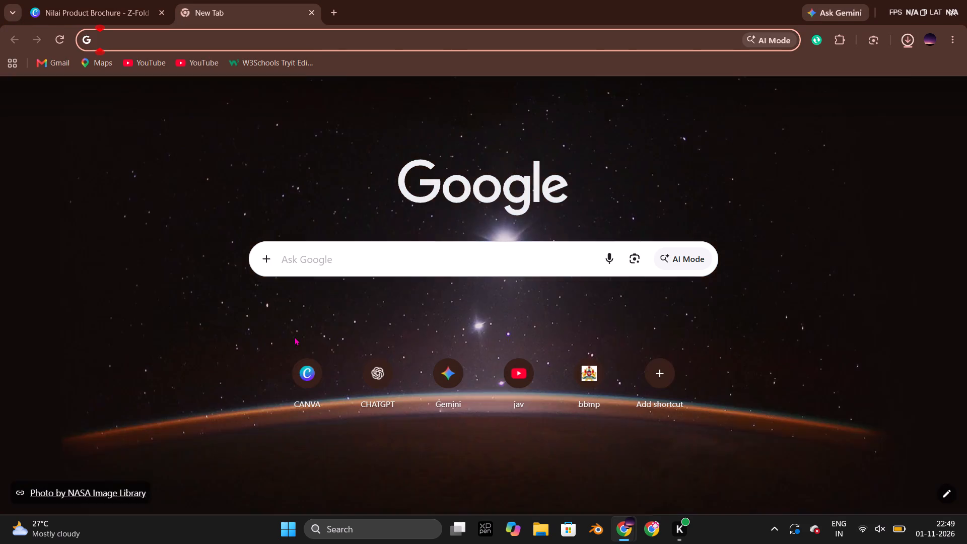
click(304, 382)
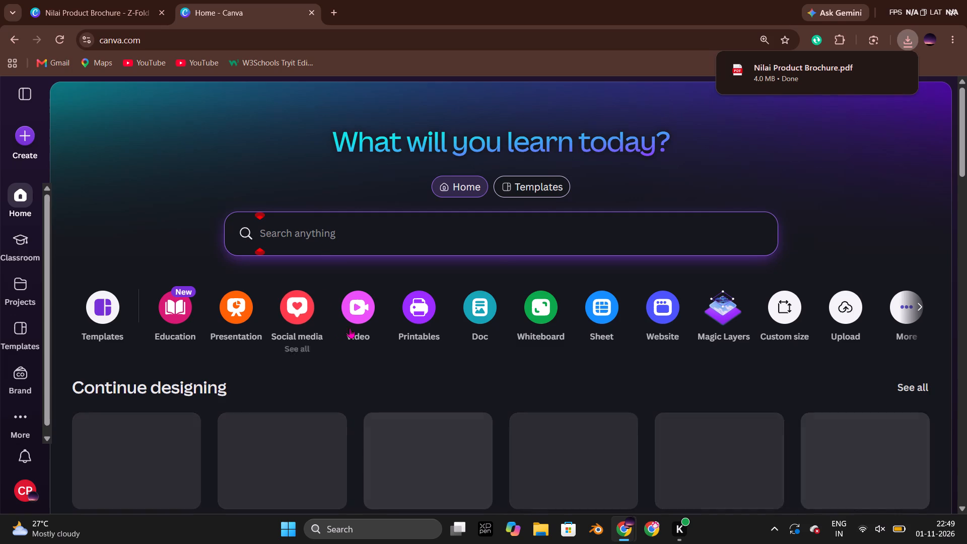
scroll(293, 368, down, 1)
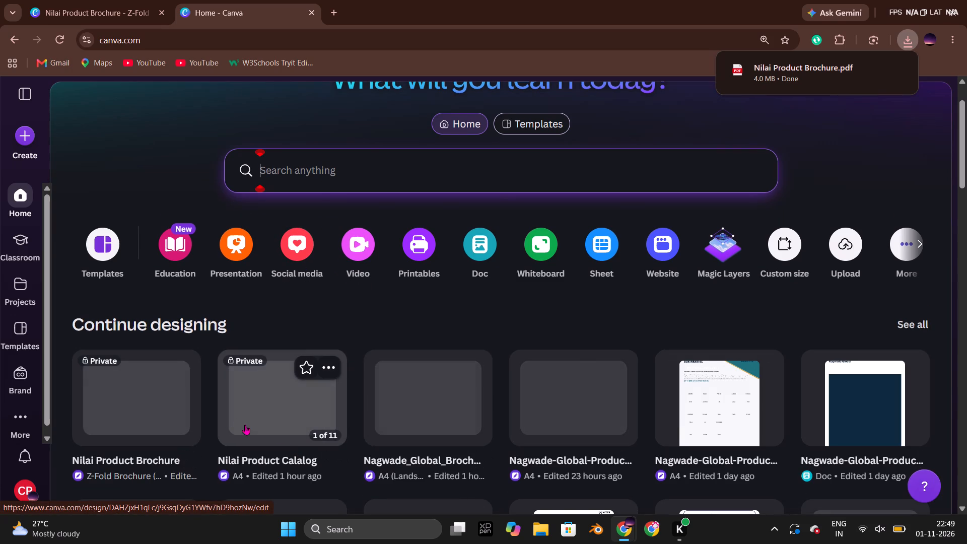
click(273, 409)
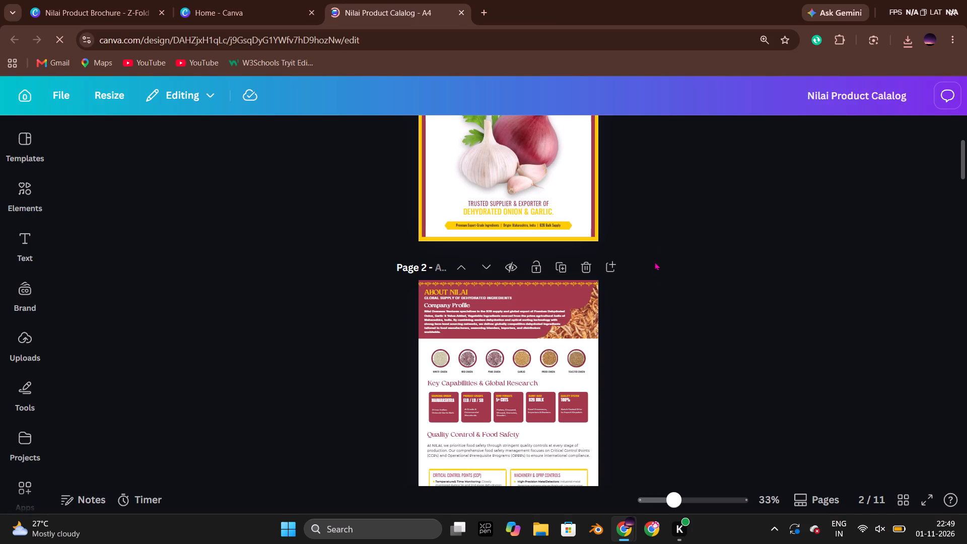
Recolour the bright yellow accent of the Nilai logo on the catalogue's page 1 cover to the design's golden yellow.
scroll(669, 250, up, 3)
click(508, 243)
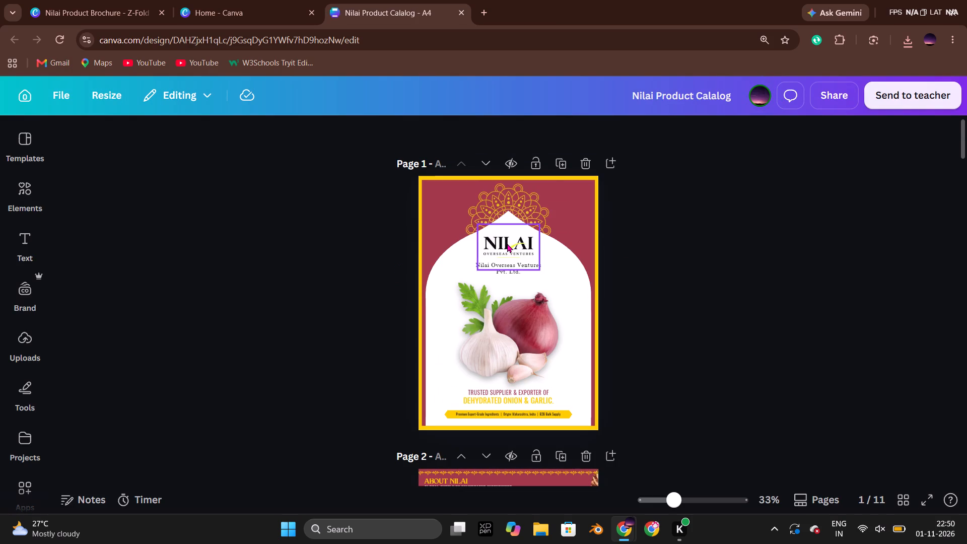
click(478, 139)
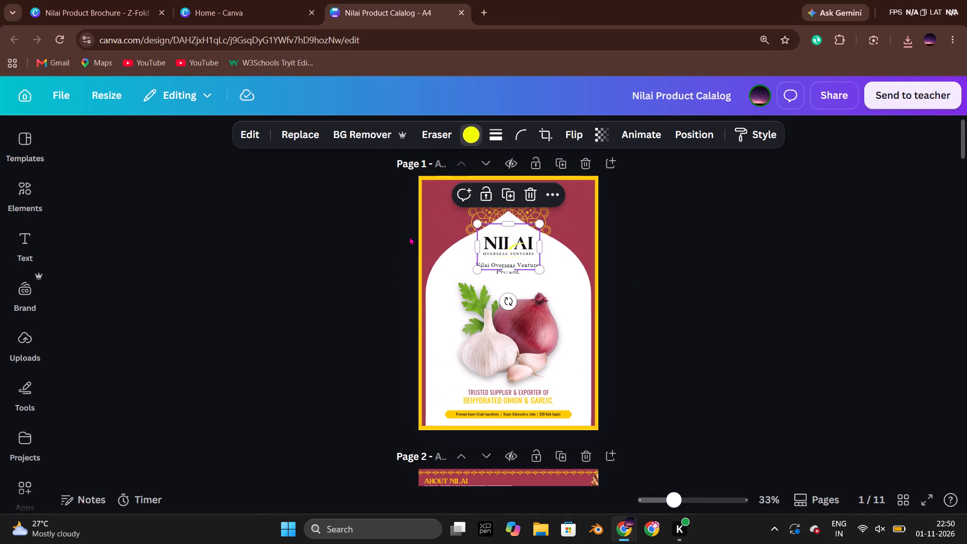
click(238, 277)
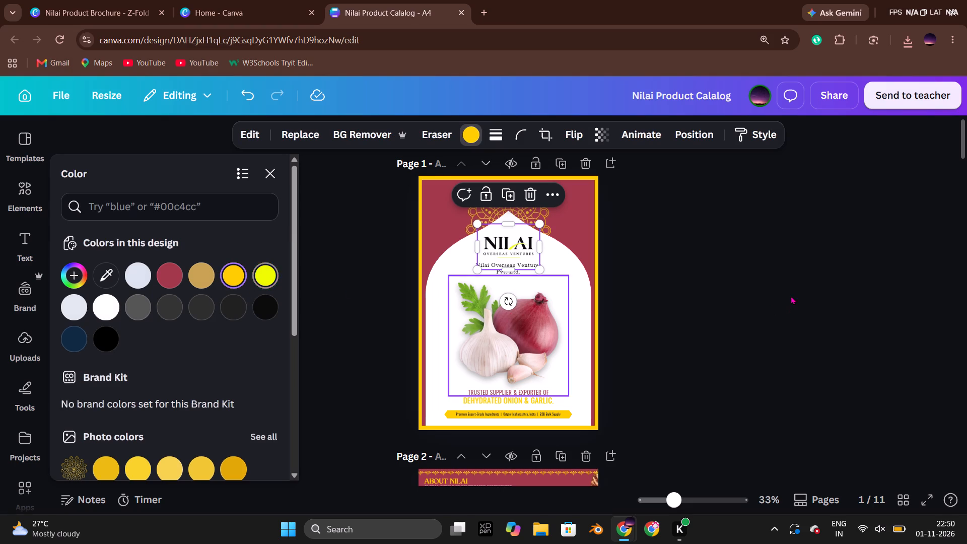
click(759, 289)
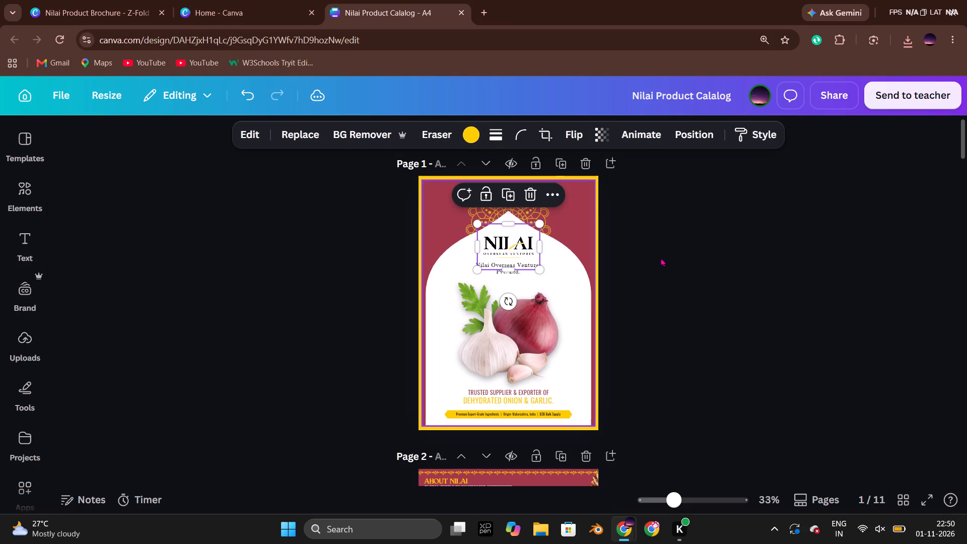
click(714, 257)
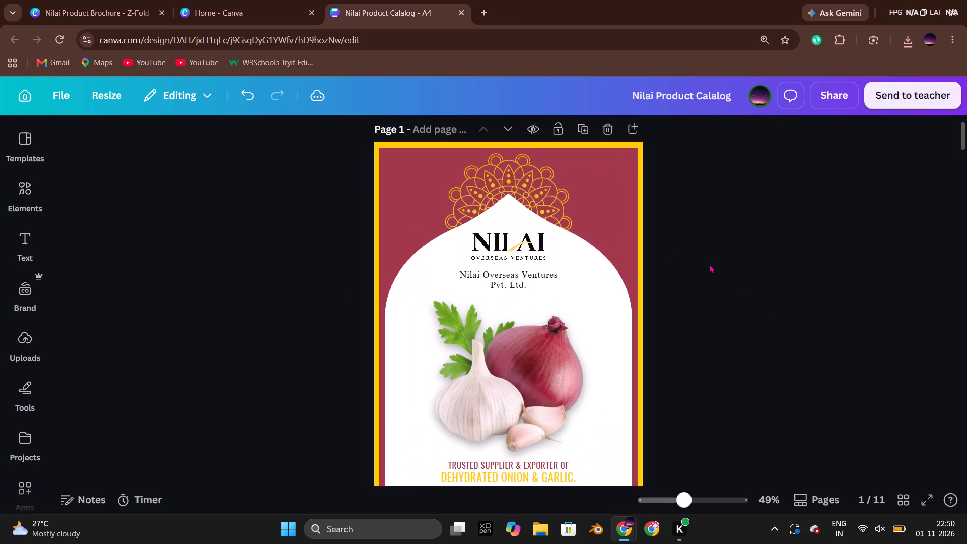
Ungroup the Nilai logo from the company name on page 11 and recolour its bright yellow accent to the design's golden yellow.
scroll(710, 264, down, 15)
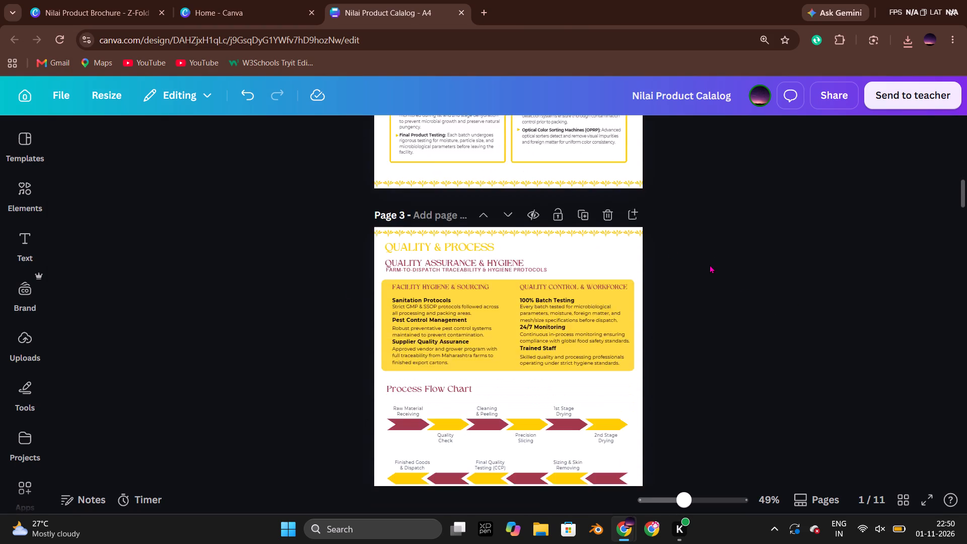
scroll(710, 264, down, 18)
scroll(710, 264, up, 11)
scroll(710, 264, down, 7)
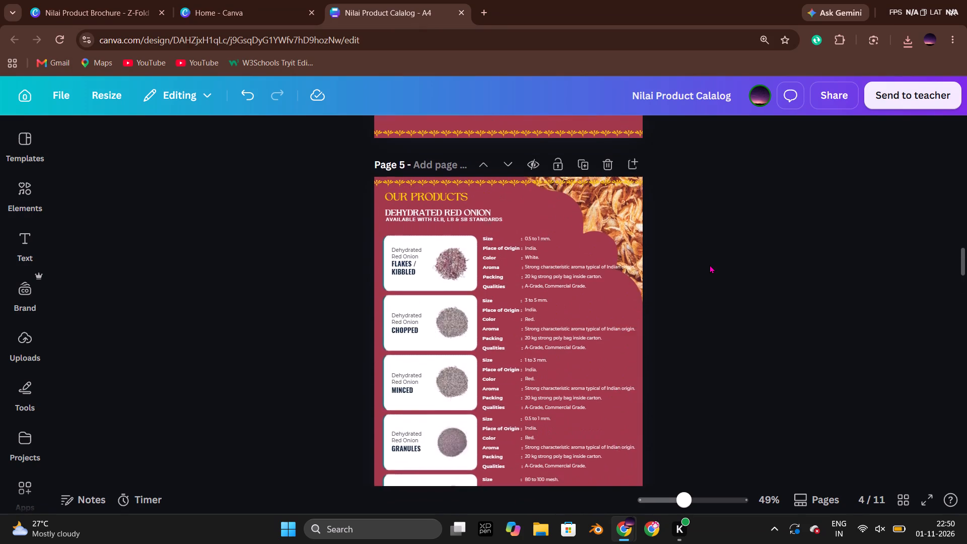
scroll(710, 264, down, 20)
scroll(710, 264, down, 6)
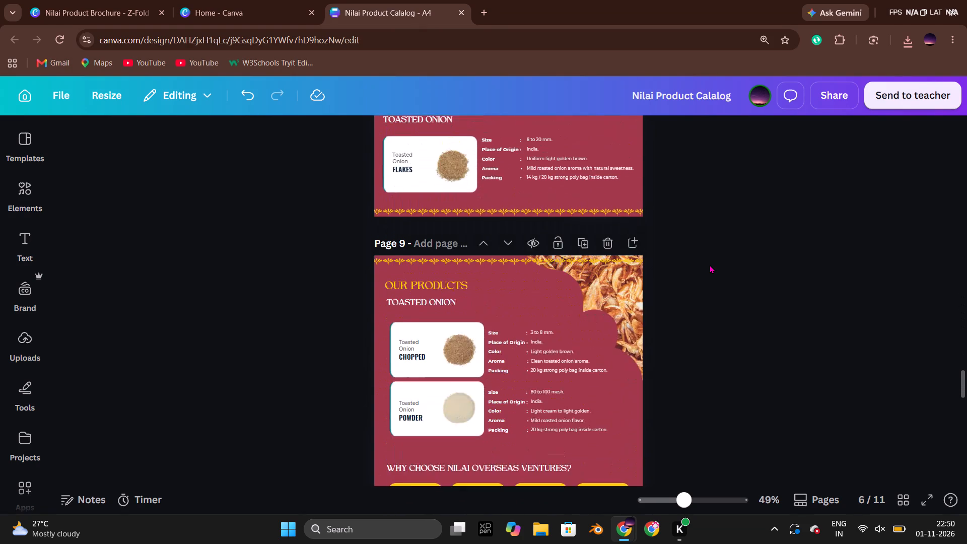
scroll(710, 264, down, 3)
scroll(710, 264, up, 7)
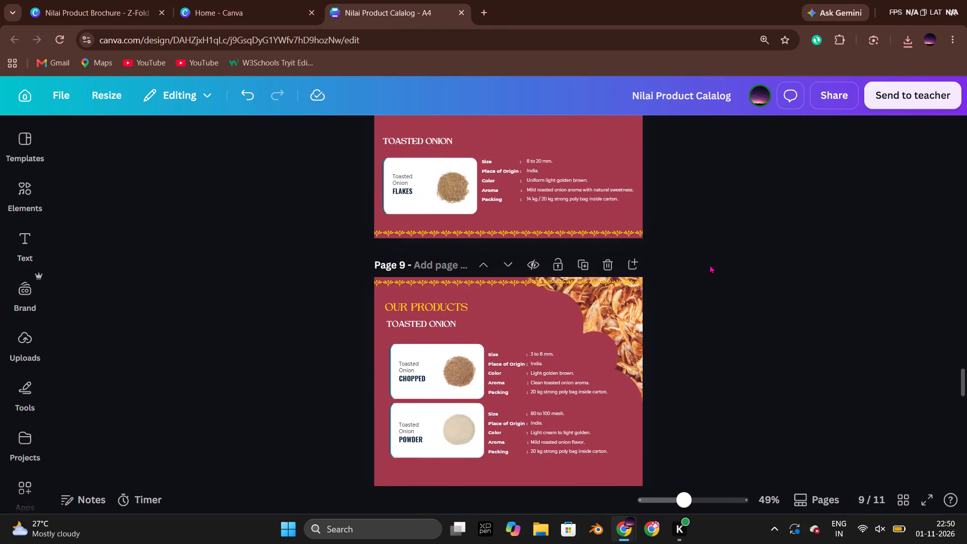
scroll(710, 264, down, 16)
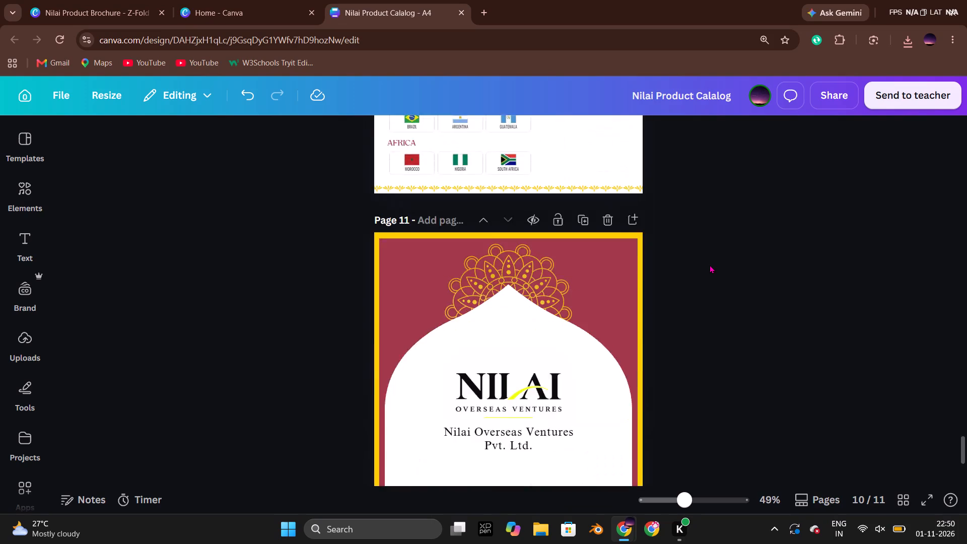
scroll(710, 264, down, 2)
click(536, 210)
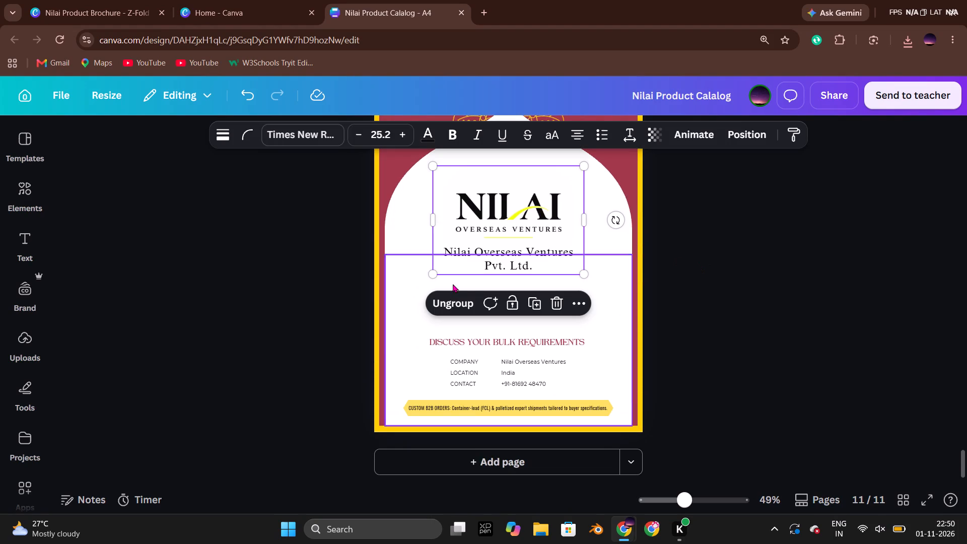
click(455, 299)
click(763, 261)
click(549, 214)
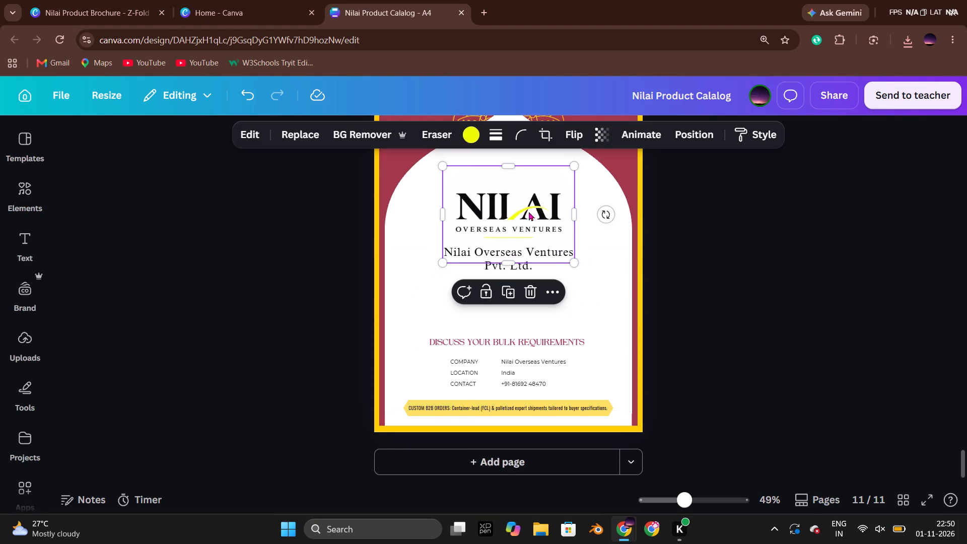
click(475, 138)
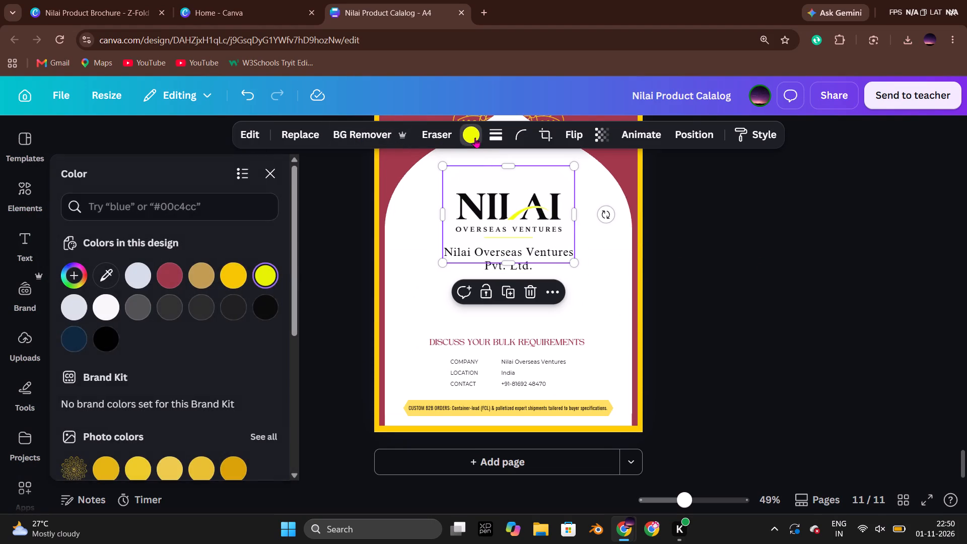
click(239, 278)
double_click(717, 239)
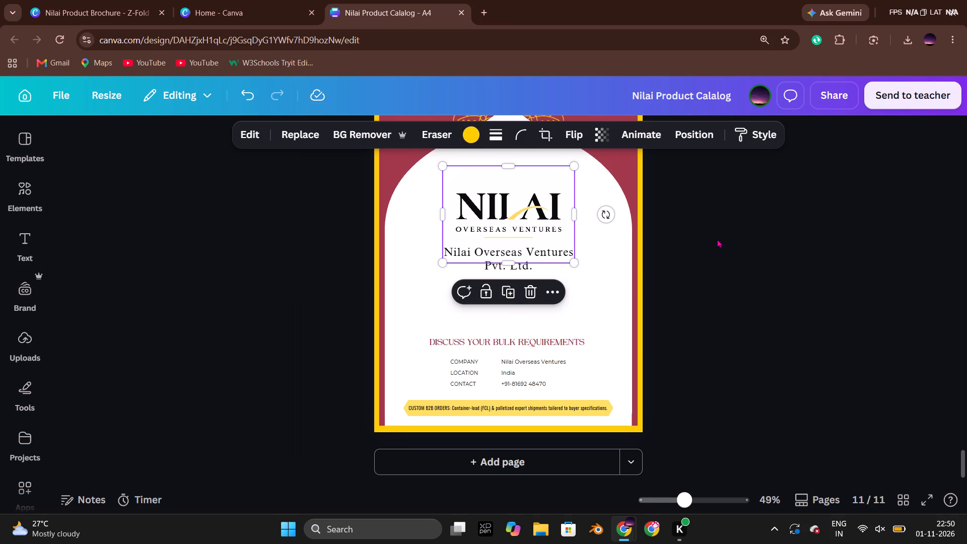
Download all pages of the catalogue as a PDF with the Digital preset.
click(836, 93)
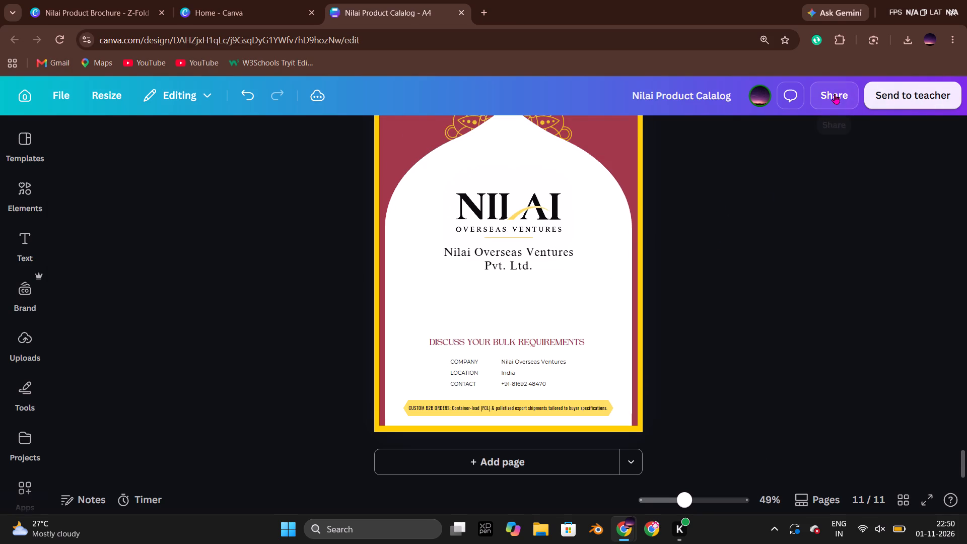
click(716, 430)
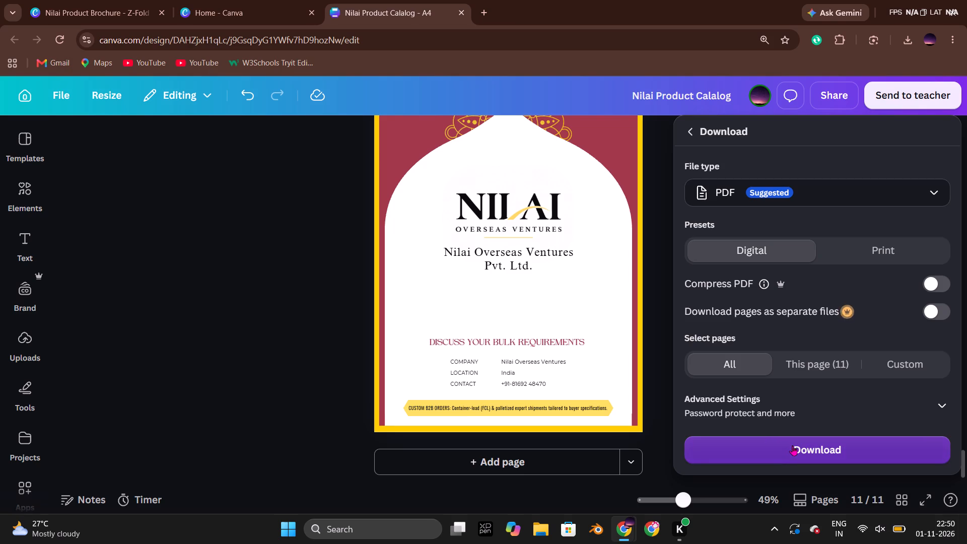
click(792, 445)
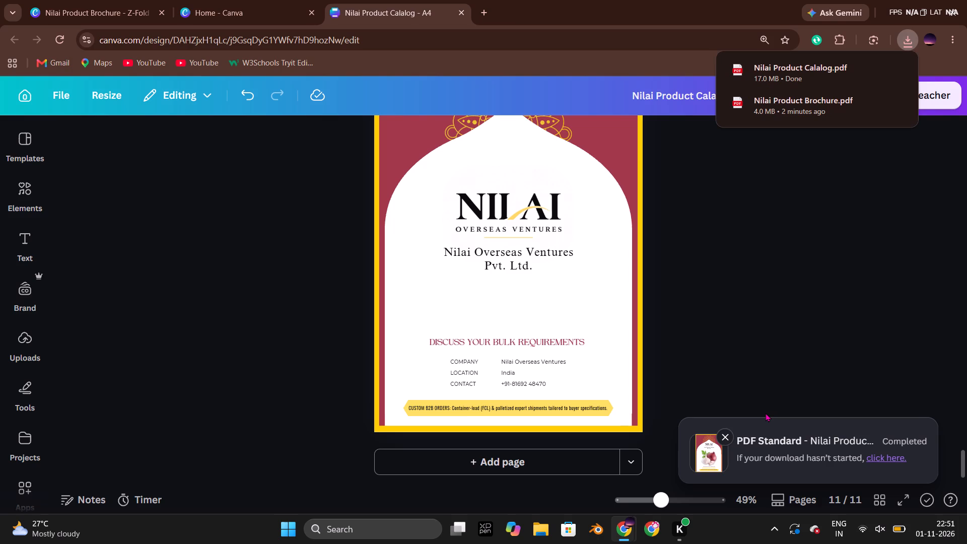
click(845, 271)
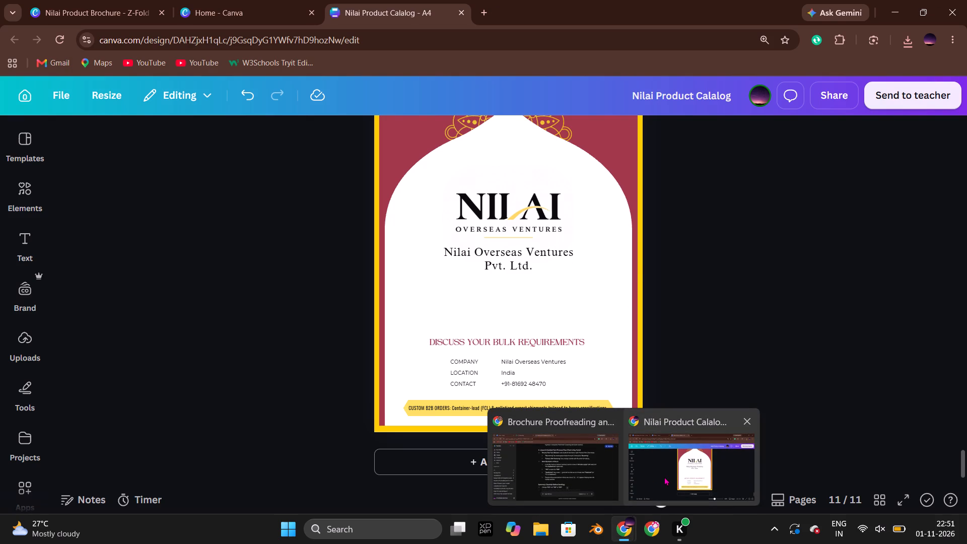
click(717, 342)
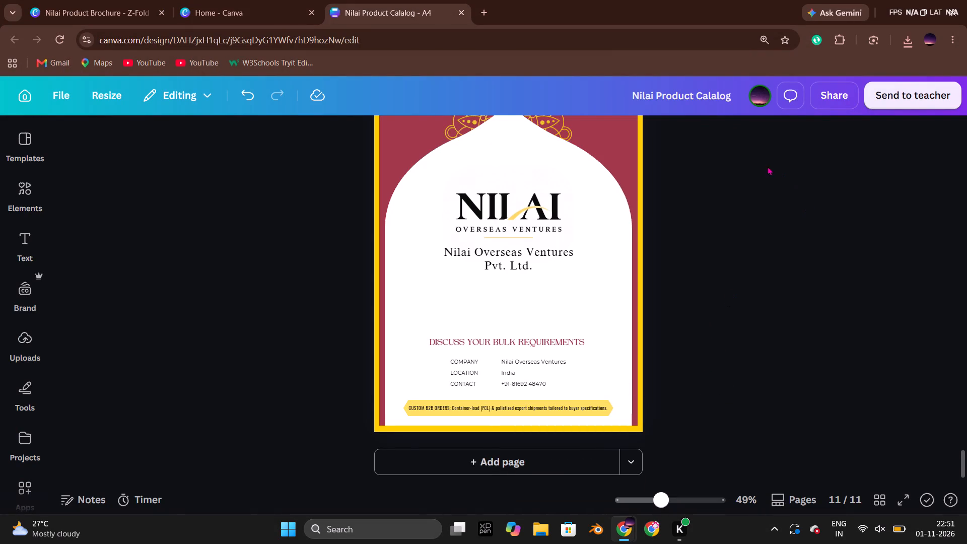
Rename the catalogue design as Print Nilai Product Calalog.
click(726, 100)
click(731, 100)
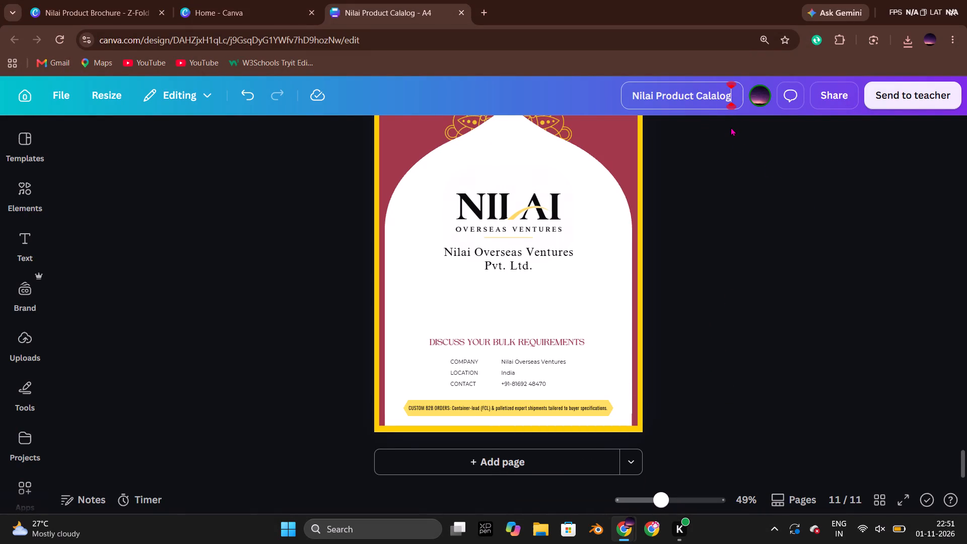
key(shift+parenleft)
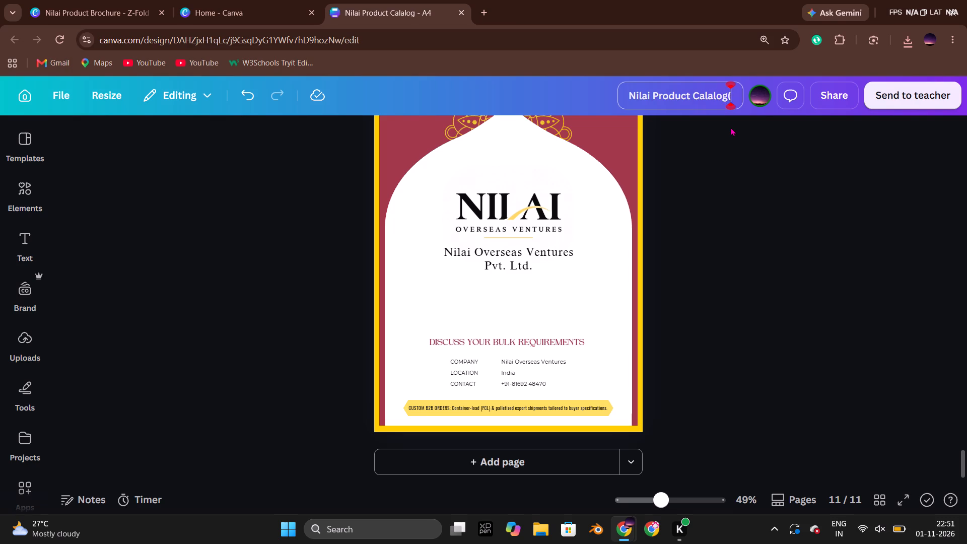
key(space)
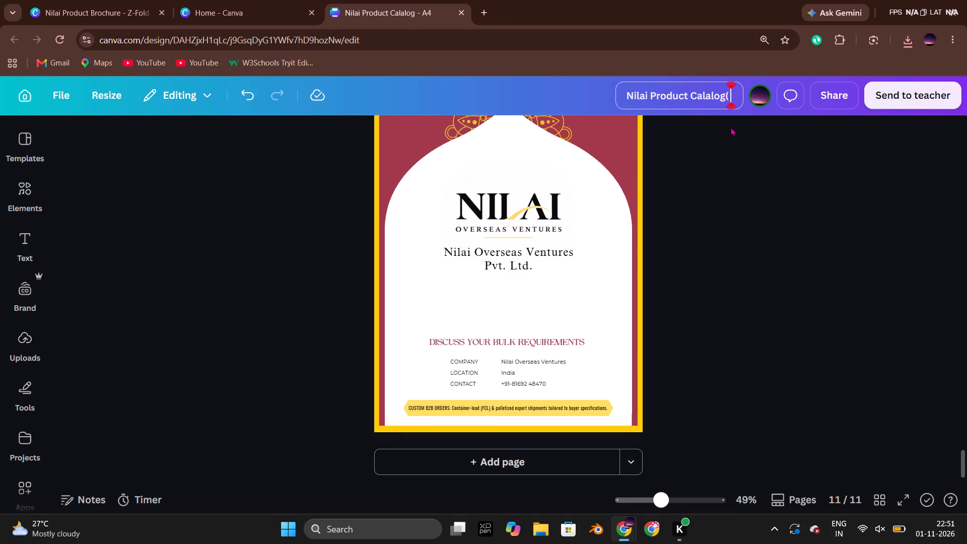
key(BackSpace)
key(BackSpace)
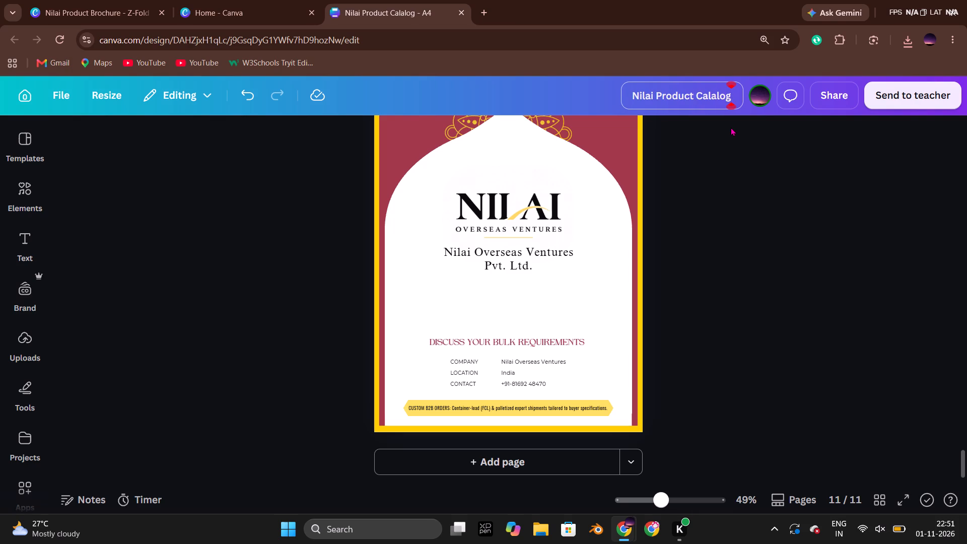
key(Left)
key(Left)
key(Left)
key(Left)
key(Left)
key(Left)
key(Left)
key(Left)
key(Left)
key(Left)
key(Left)
key(Left)
key(Left)
key(Left)
key(Left)
key(Left)
key(Left)
key(Left)
key(Left)
key(Left)
text(Print)
key(space)
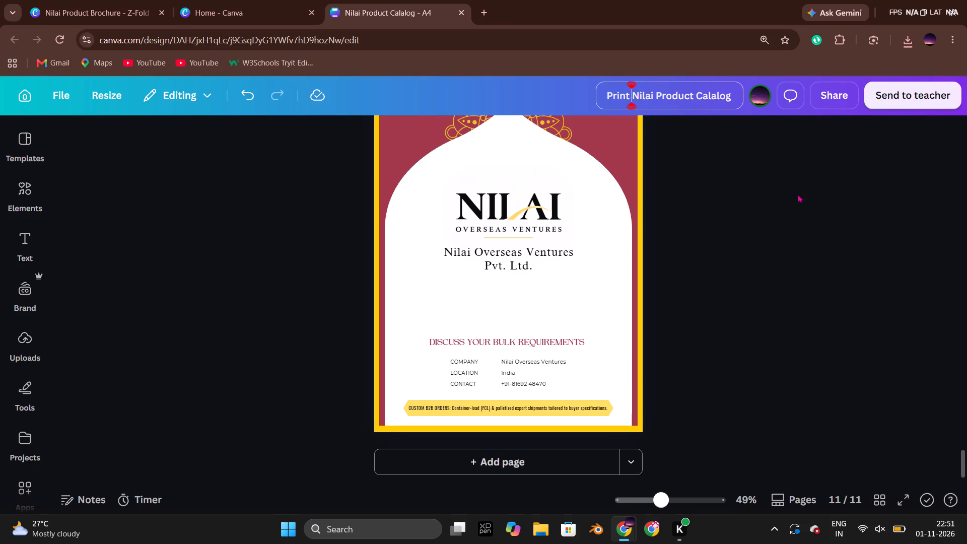
click(767, 198)
Download all pages of the catalogue as a PDF with the Print preset and the CMYK colour profile.
click(878, 96)
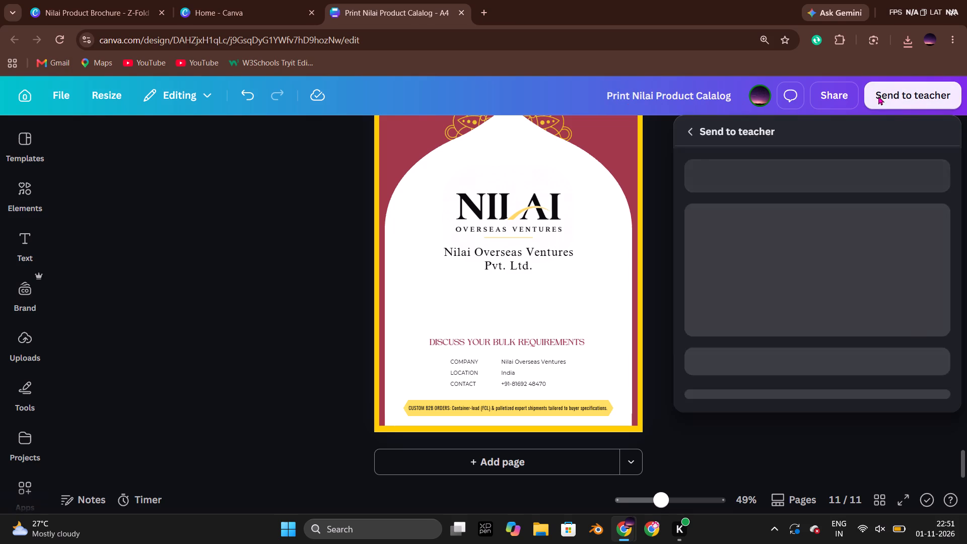
click(826, 94)
click(826, 94)
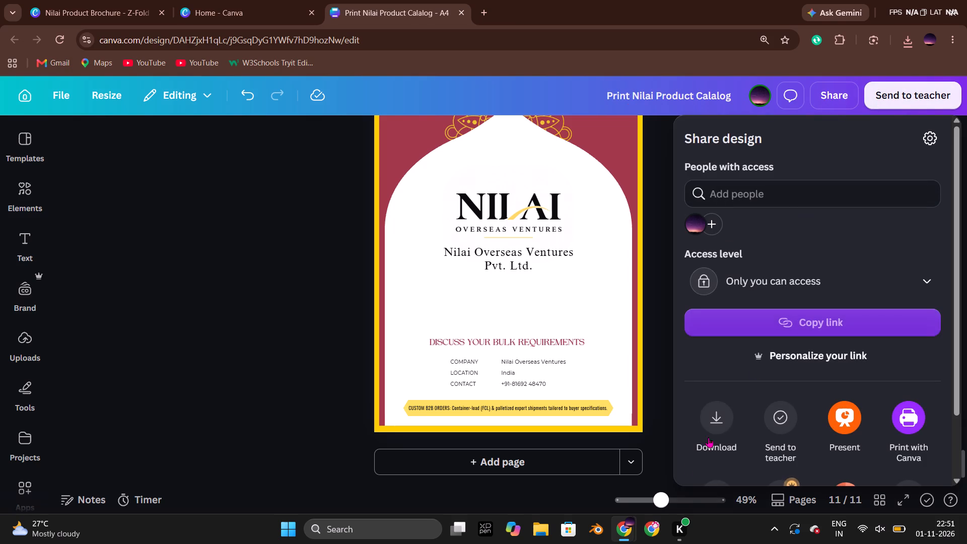
click(706, 430)
click(907, 245)
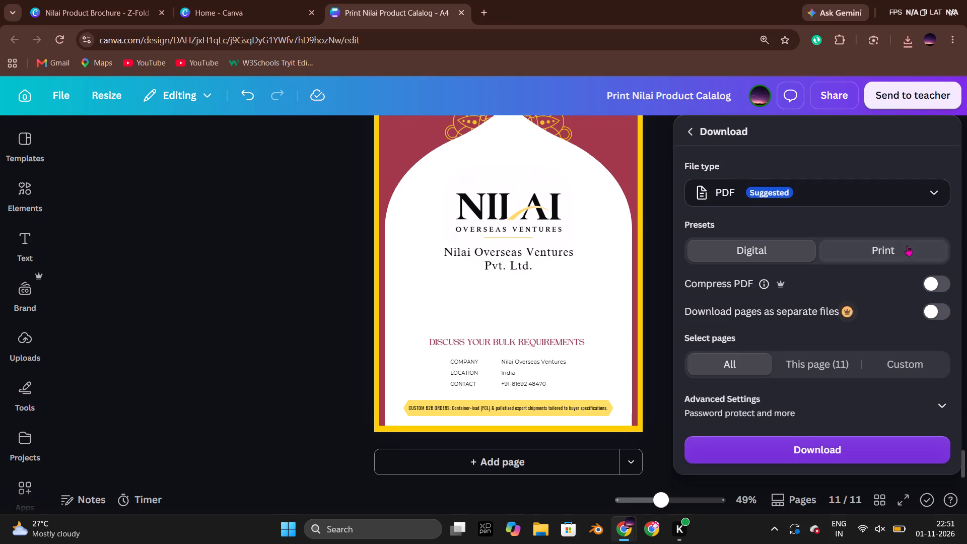
click(818, 310)
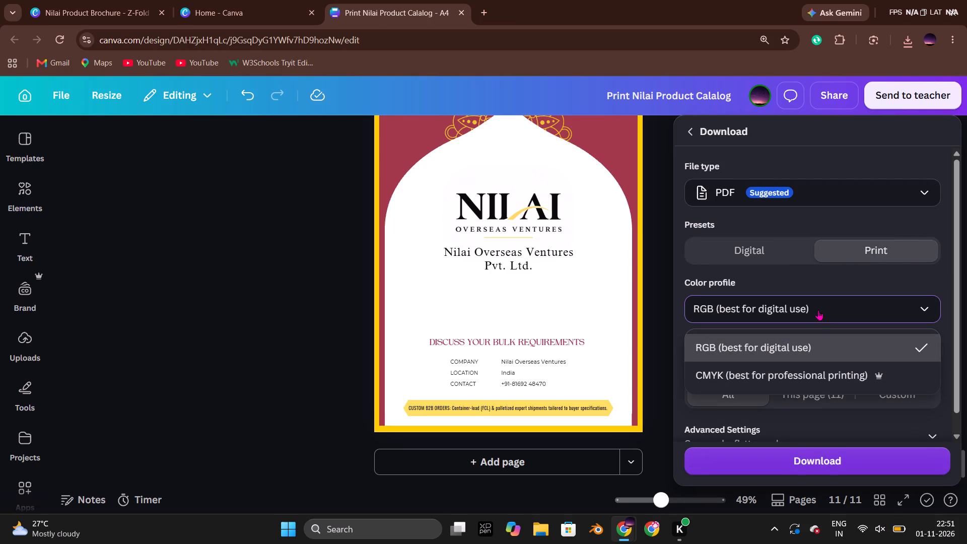
click(816, 385)
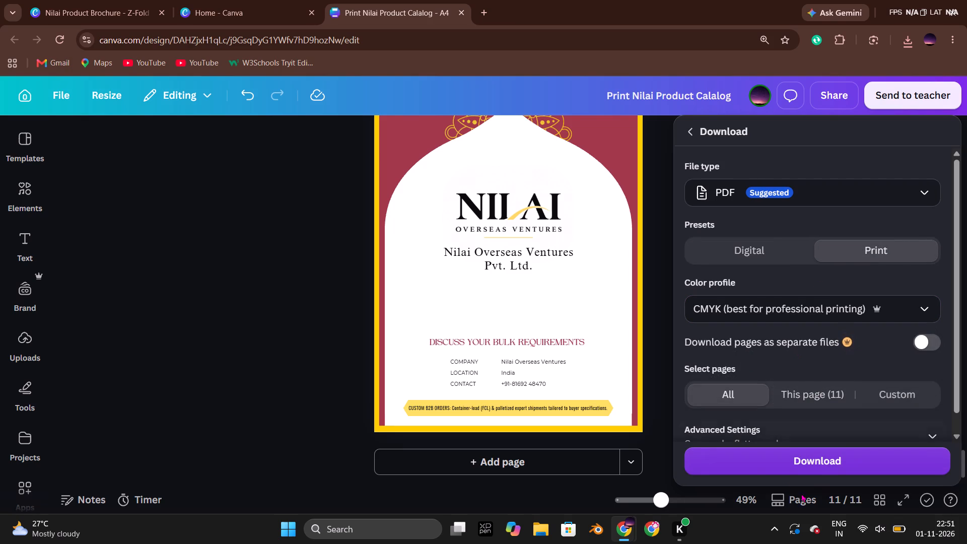
click(819, 461)
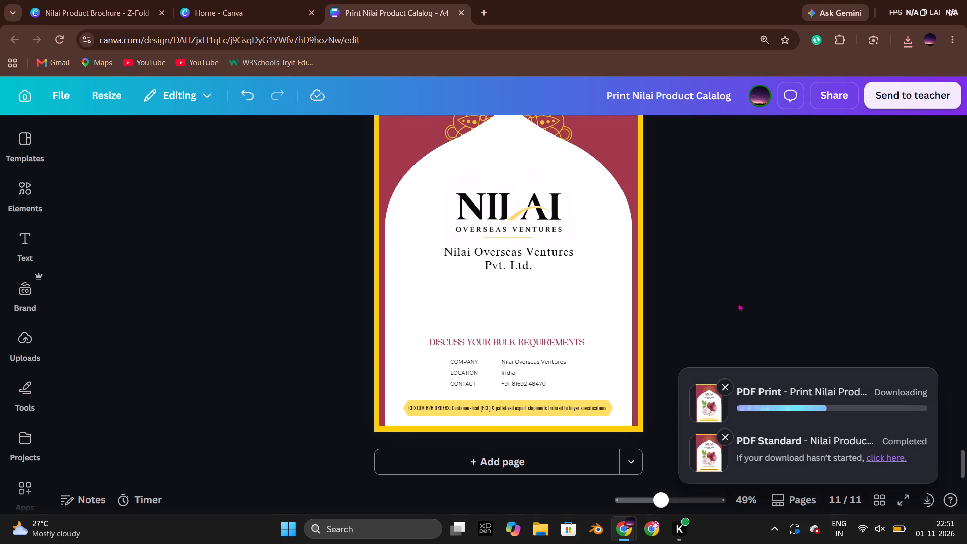
Switch to the open Nilai Product Brochure design and rename it as Print Nilai Product Brochure.
click(249, 0)
click(132, 0)
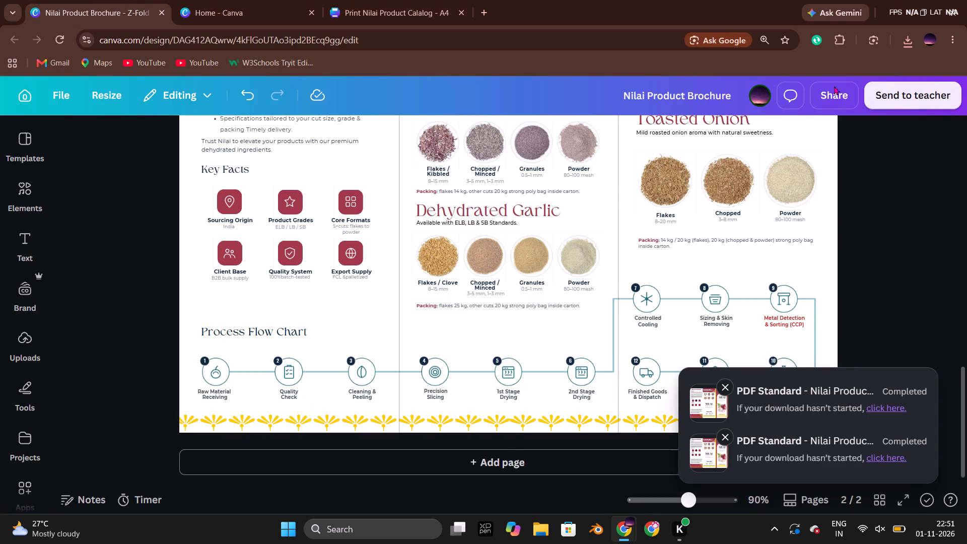
click(660, 98)
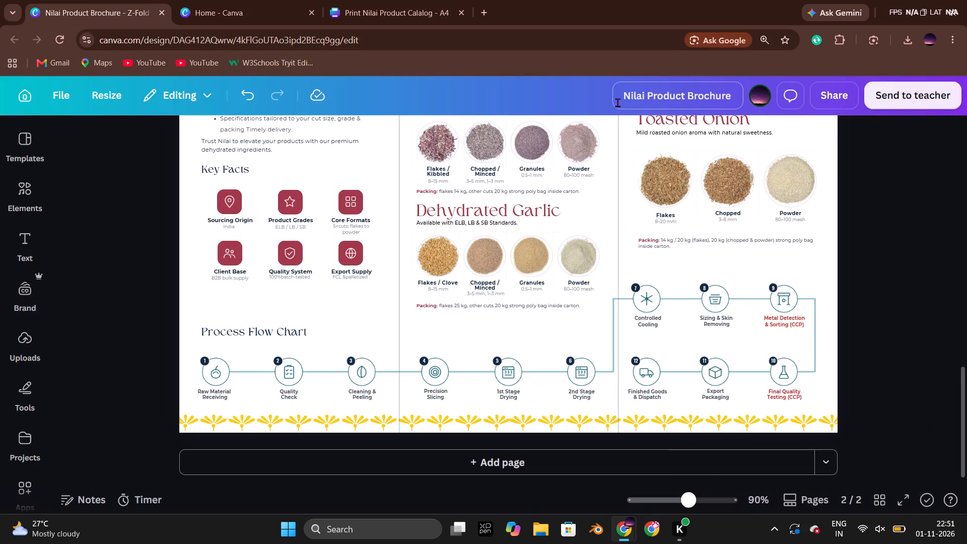
click(622, 97)
text(Print)
key(space)
click(887, 162)
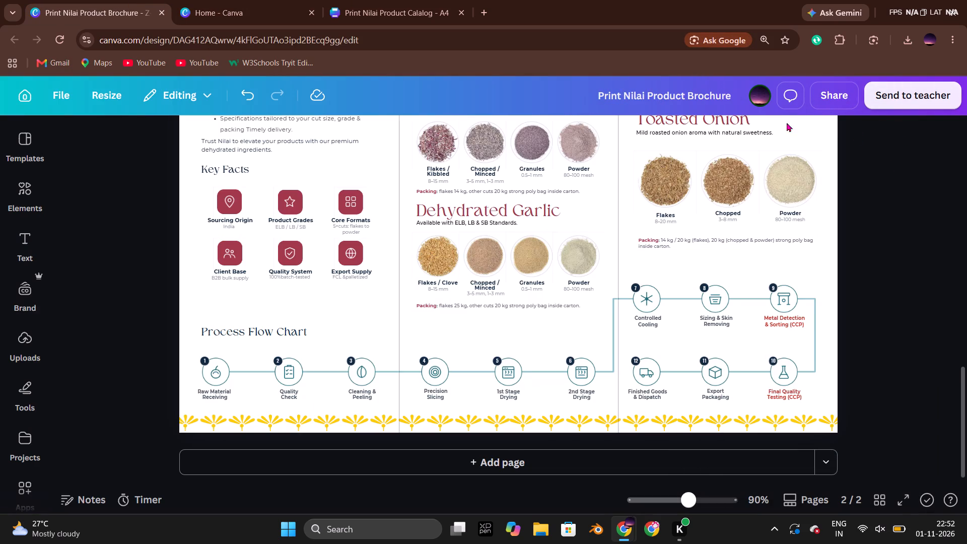
Download all pages of the brochure as a PDF with the Print preset and the CMYK colour profile.
click(842, 103)
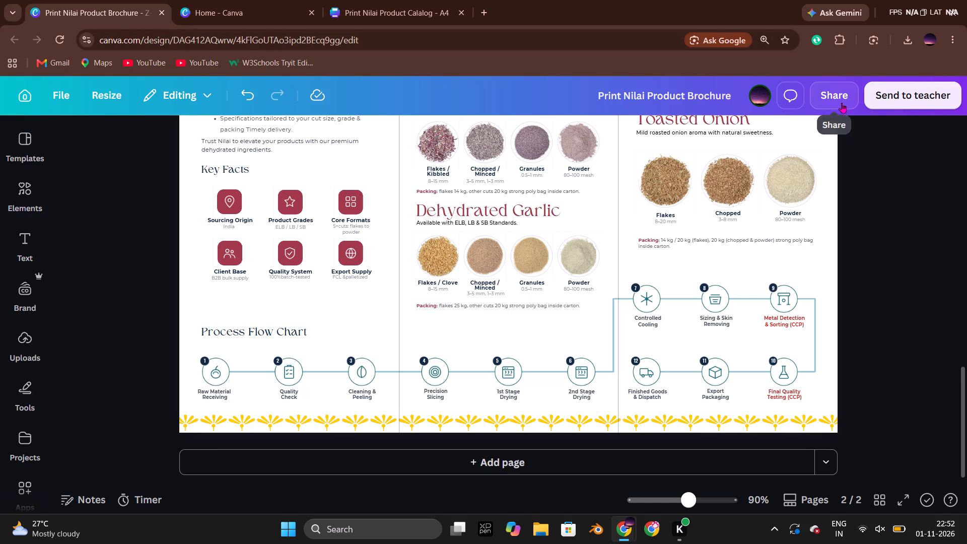
click(717, 404)
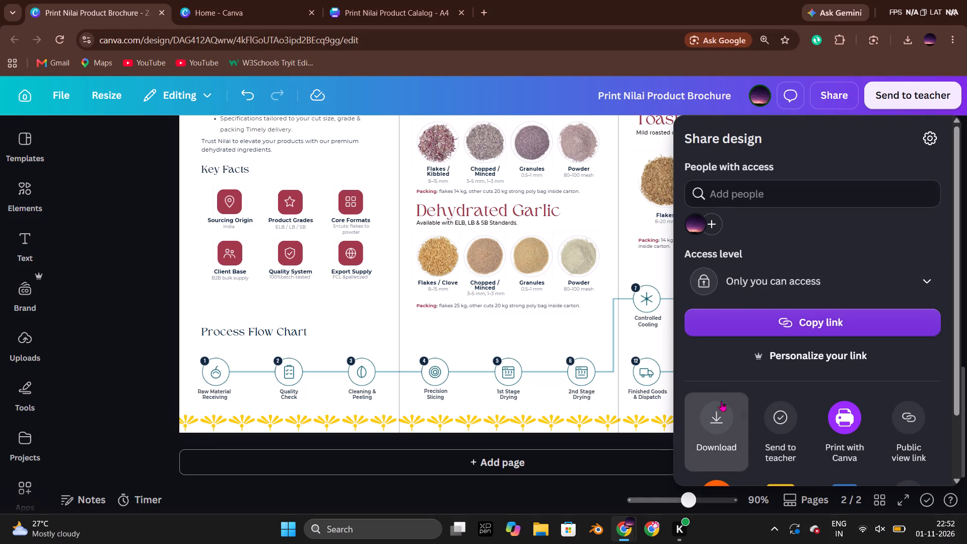
click(866, 253)
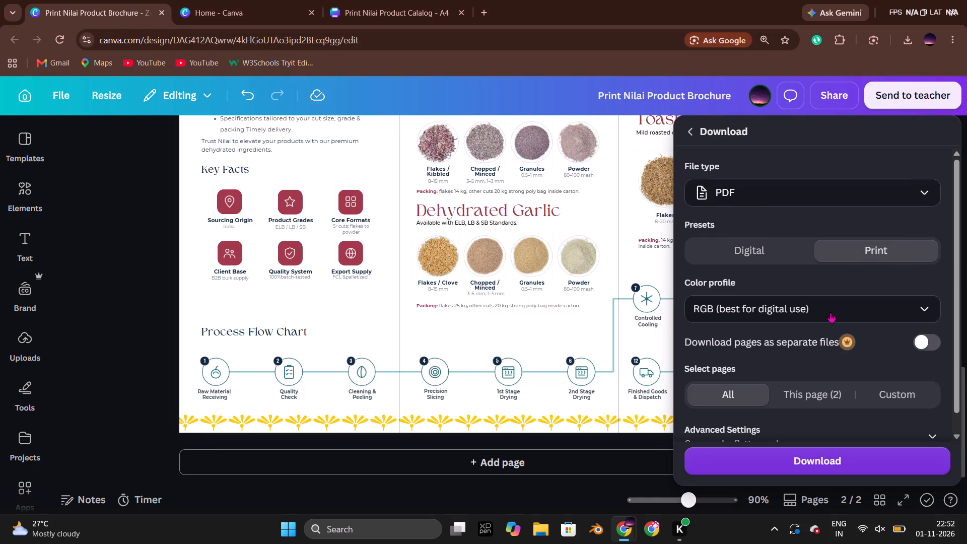
click(828, 314)
click(803, 378)
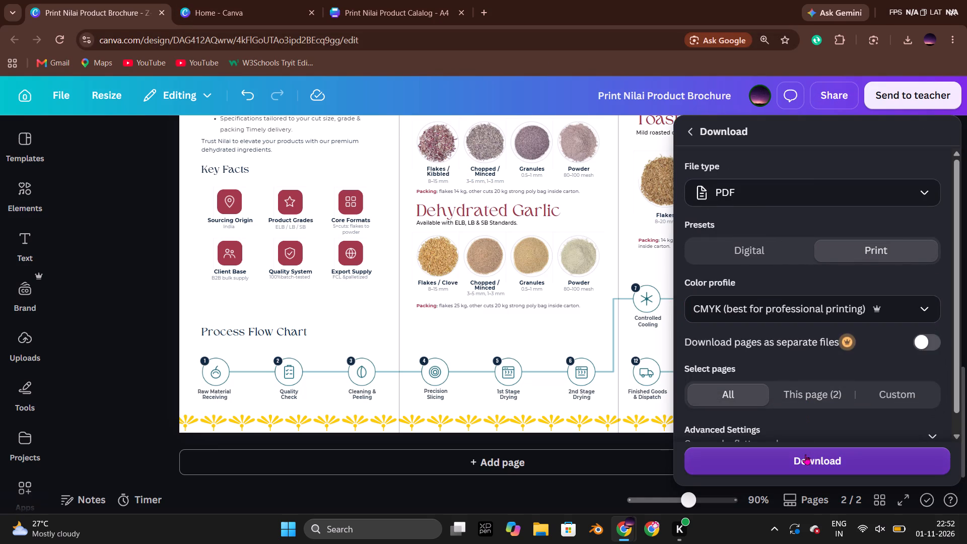
click(805, 454)
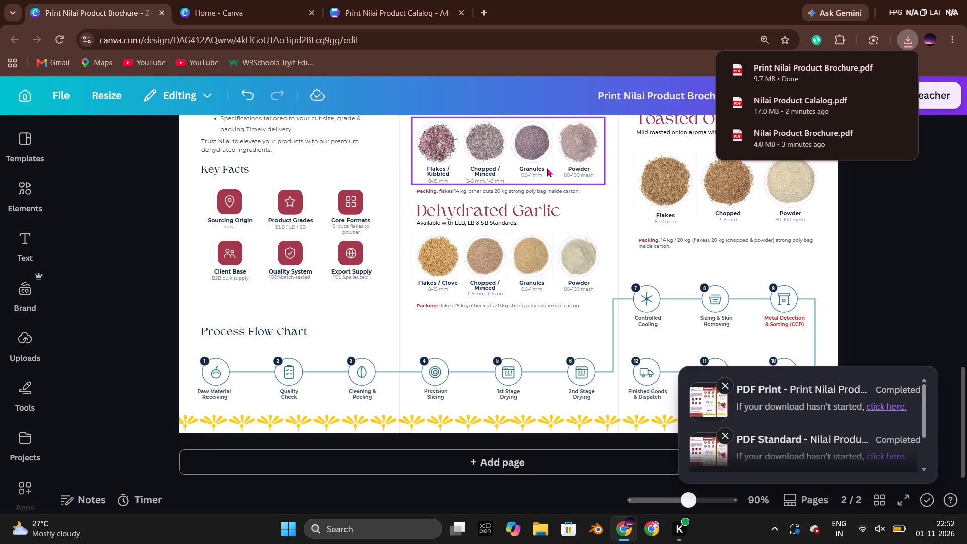
click(874, 217)
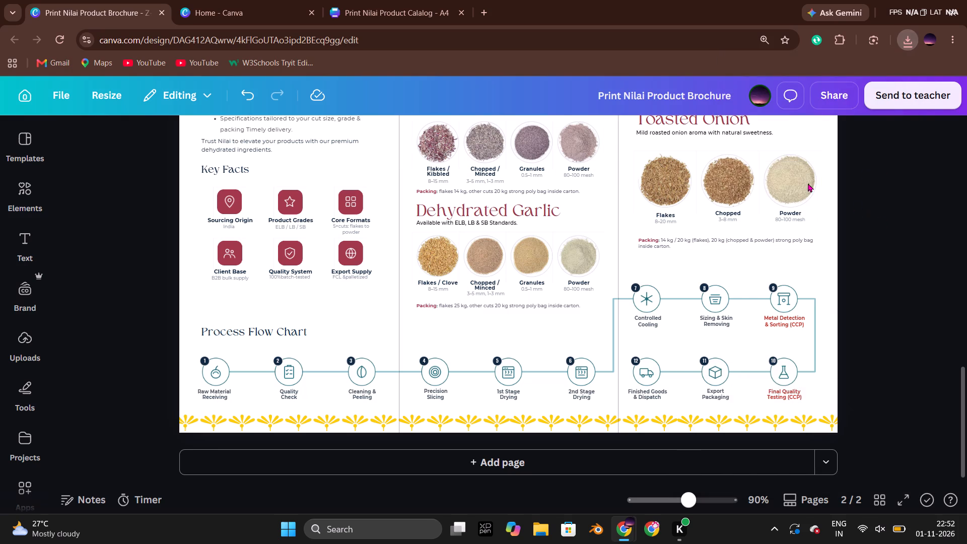
Check the Downloads folder in File Explorer and Chrome's recent download history for the exported print PDFs.
click(536, 523)
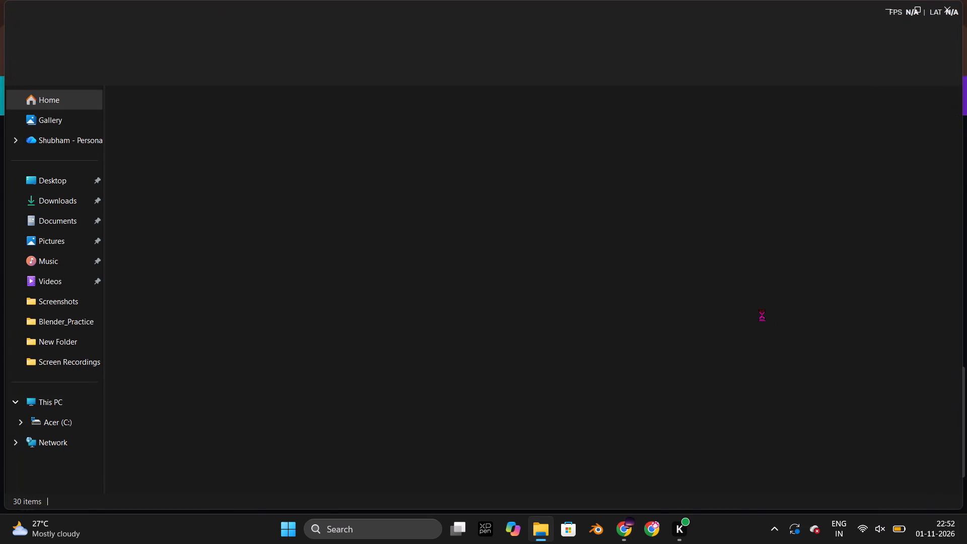
click(56, 201)
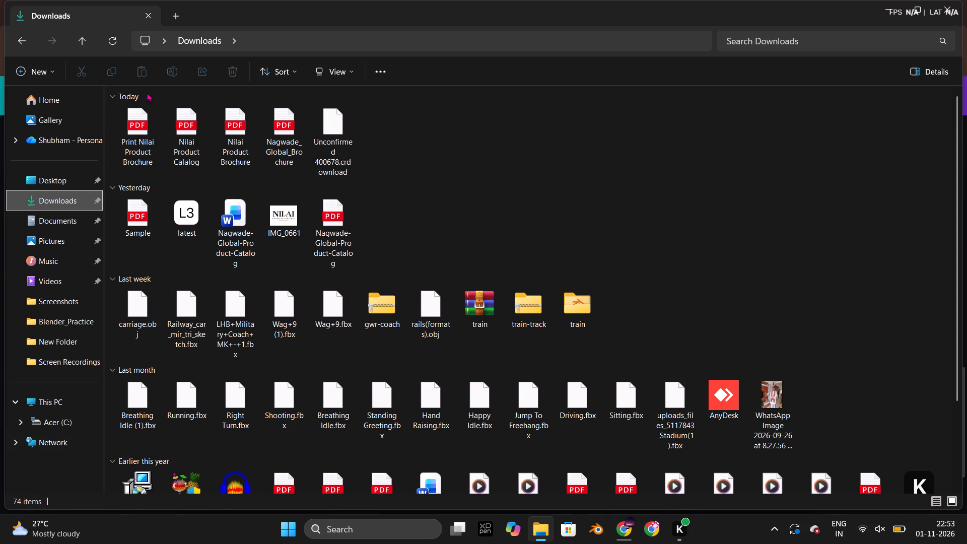
click(626, 532)
click(664, 470)
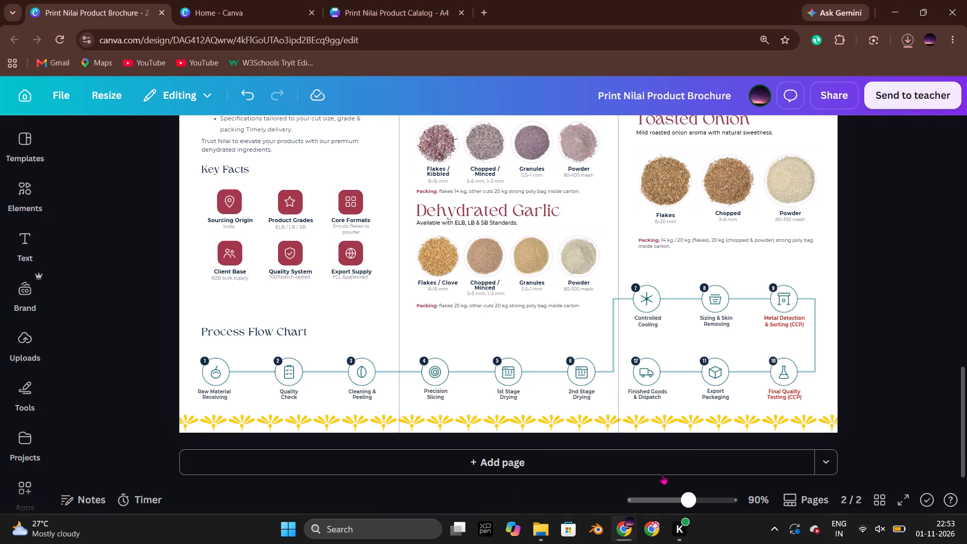
click(904, 36)
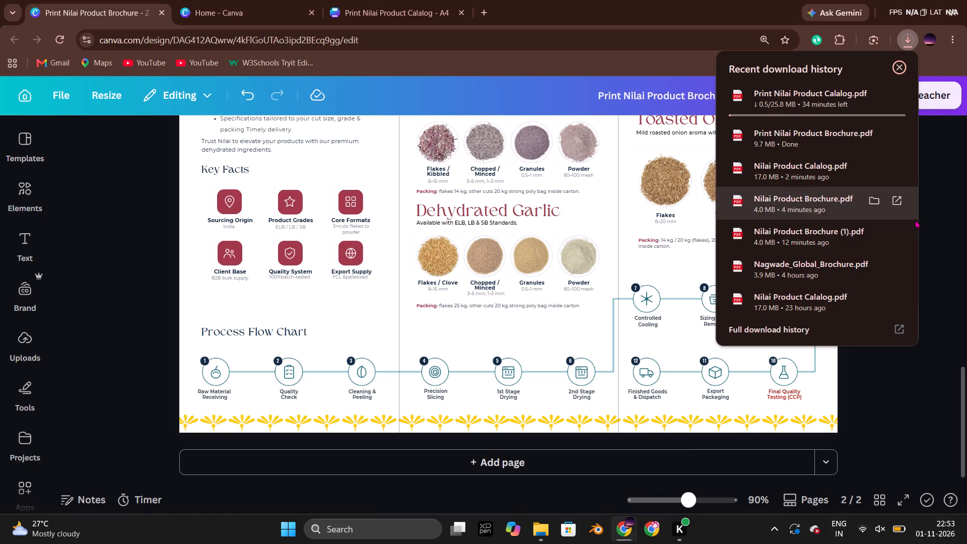
click(948, 222)
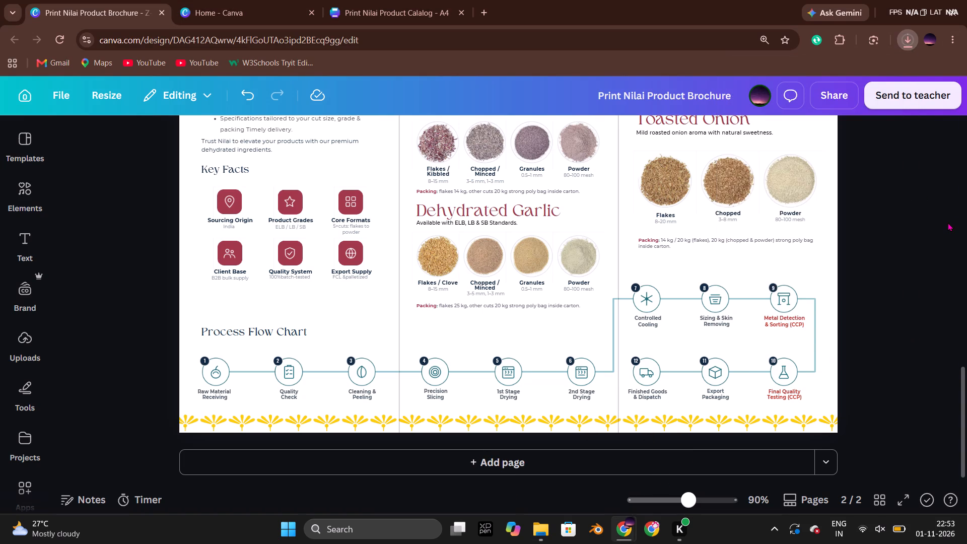
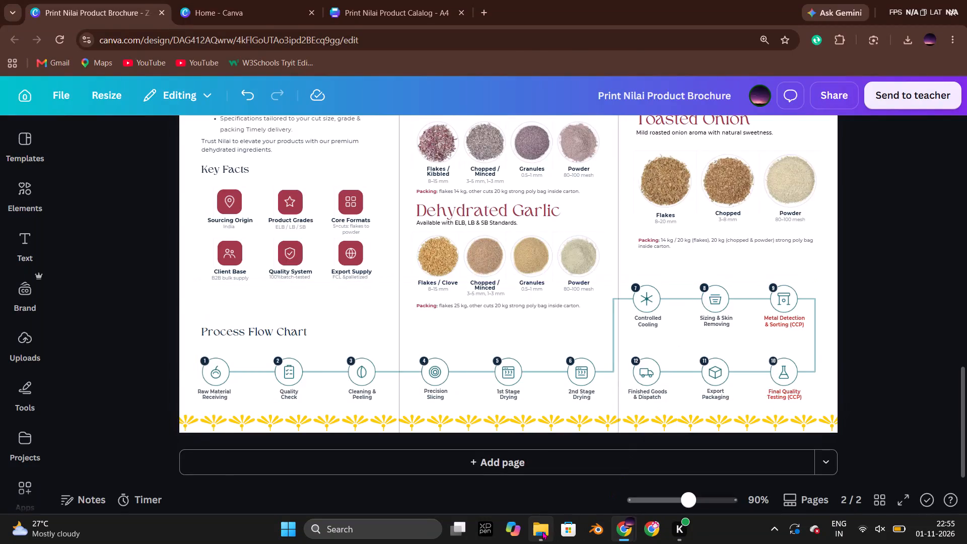
Switch to the Downloads folder in File Explorer and rename the Print Nilai Product Brochure PDF as Print-Nilai Product Brochure.
click(544, 530)
click(621, 184)
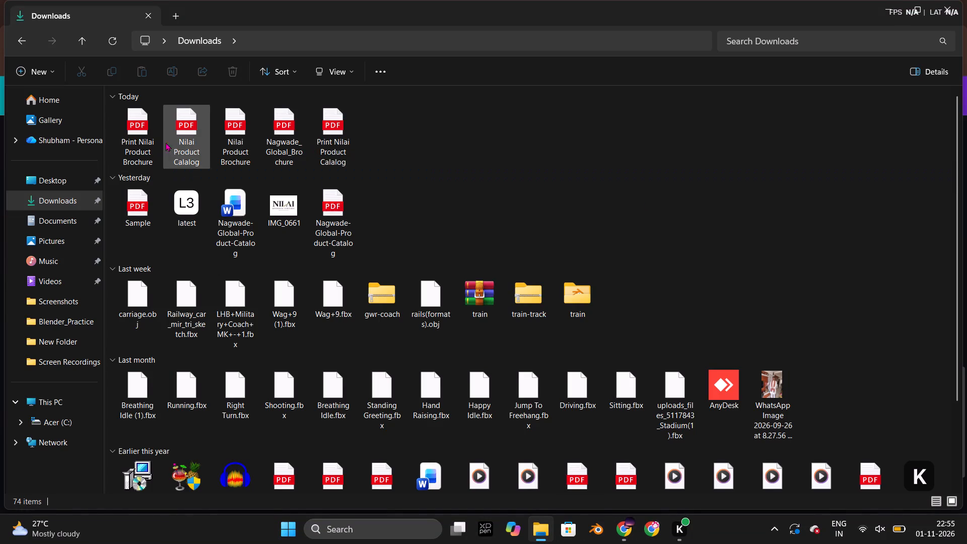
click(139, 143)
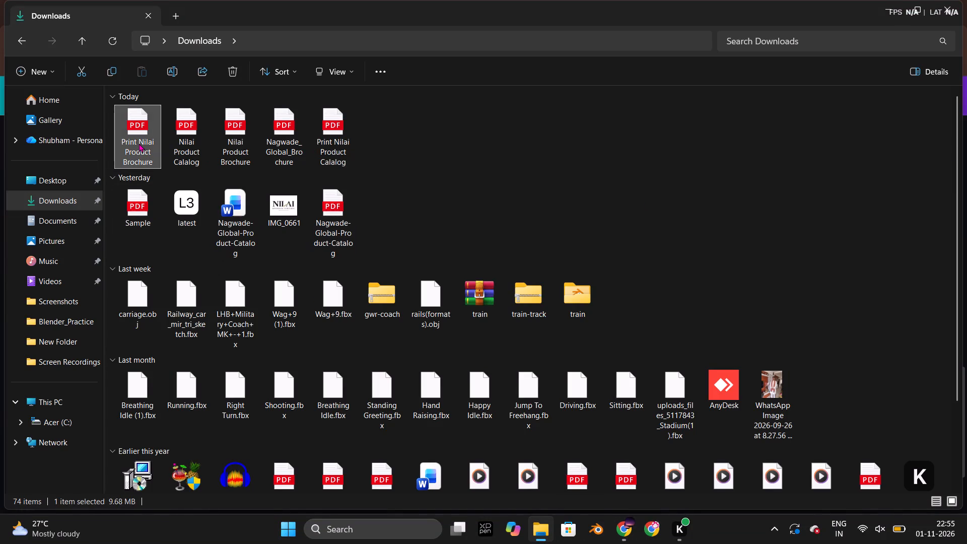
right_click(140, 143)
click(401, 128)
click(919, 8)
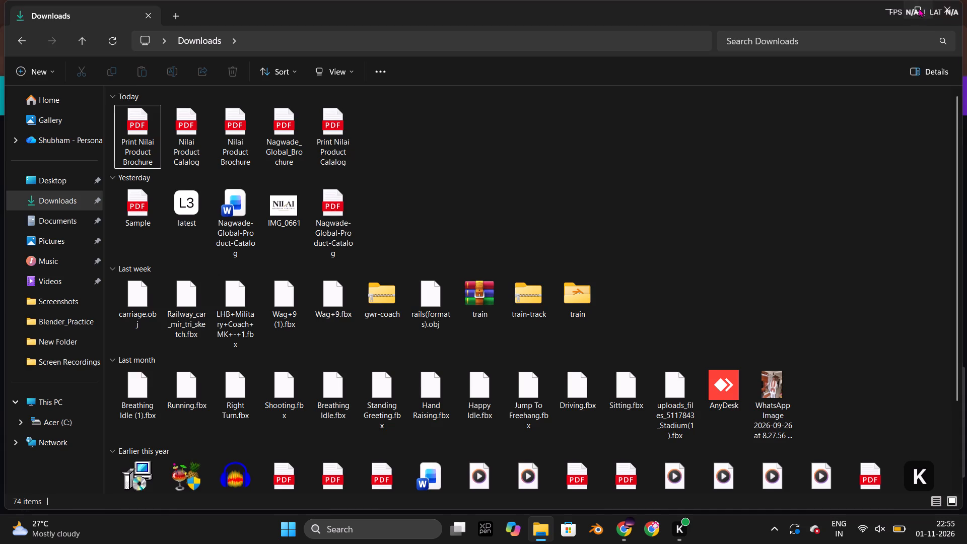
click(148, 142)
right_click(148, 142)
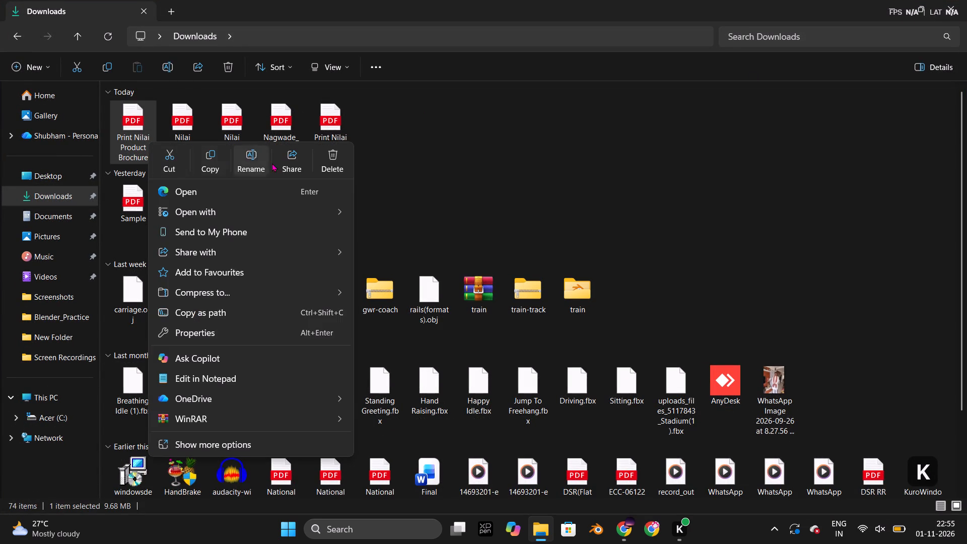
click(262, 162)
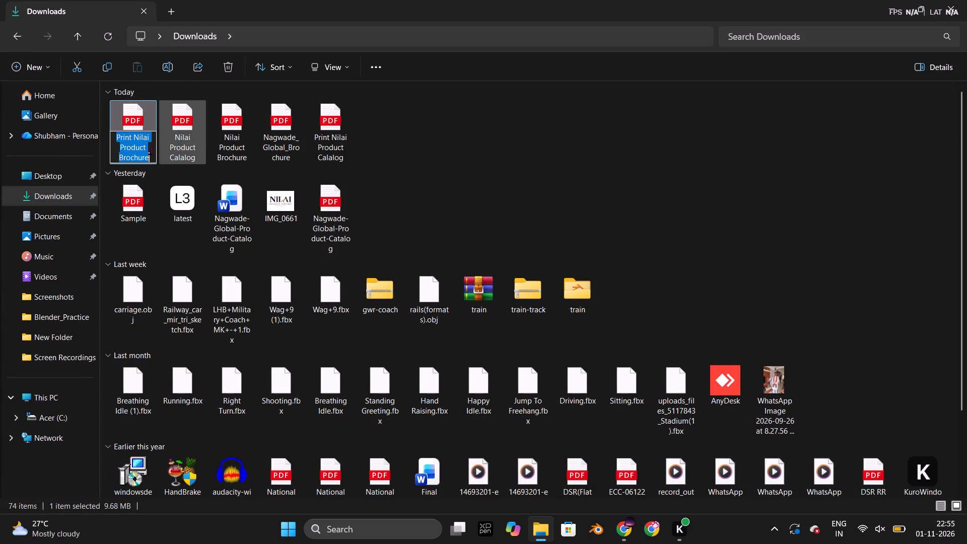
click(136, 138)
key(BackSpace)
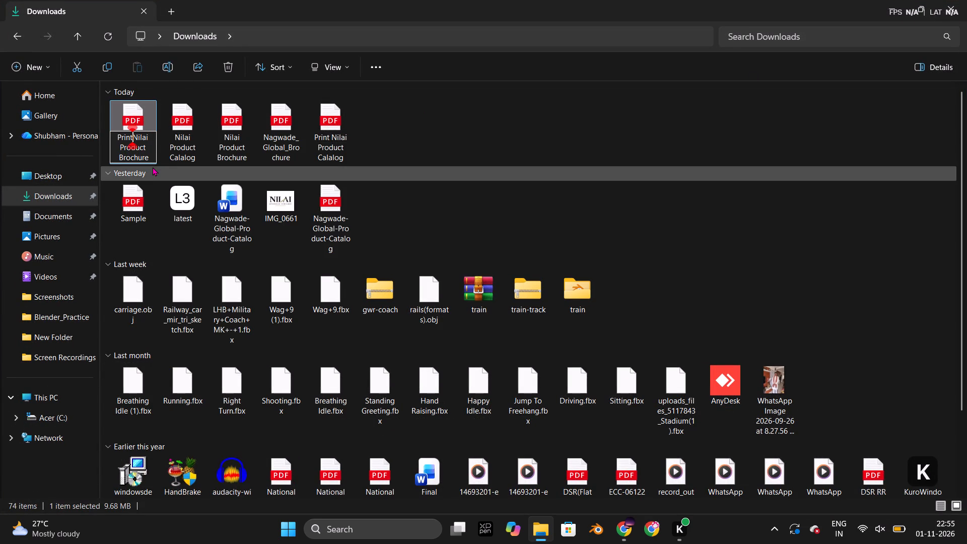
key(minus)
click(398, 115)
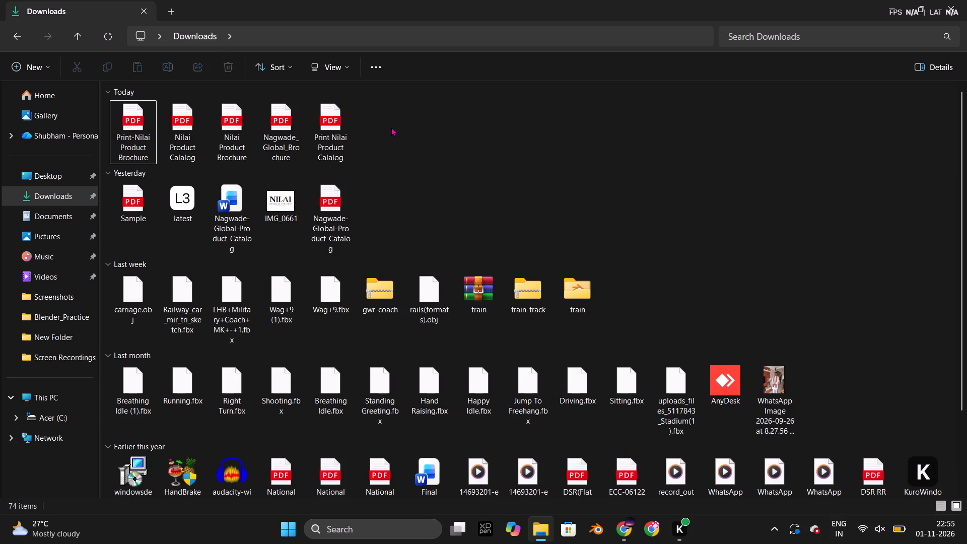
Delete the Nagwade_Global_Brochure PDF from the Downloads folder.
click(289, 142)
key(Delete)
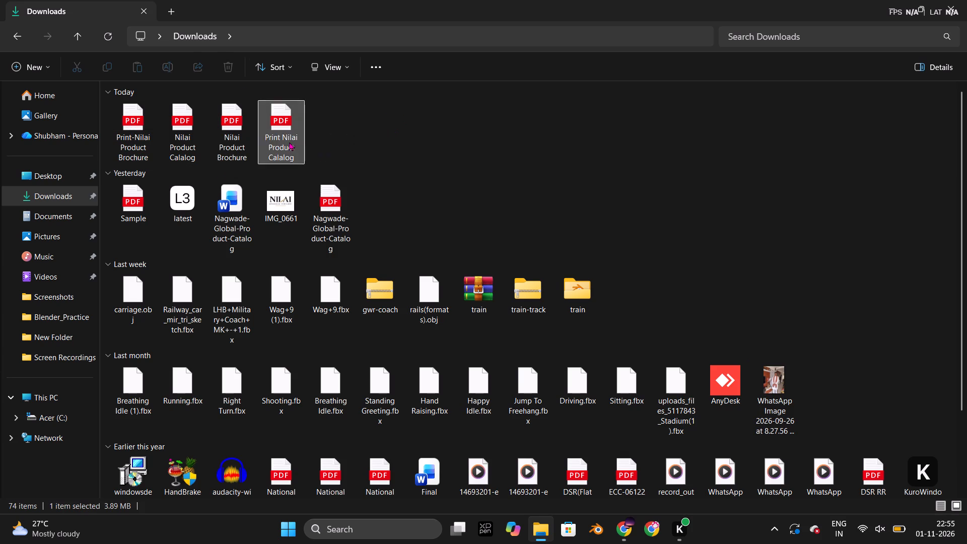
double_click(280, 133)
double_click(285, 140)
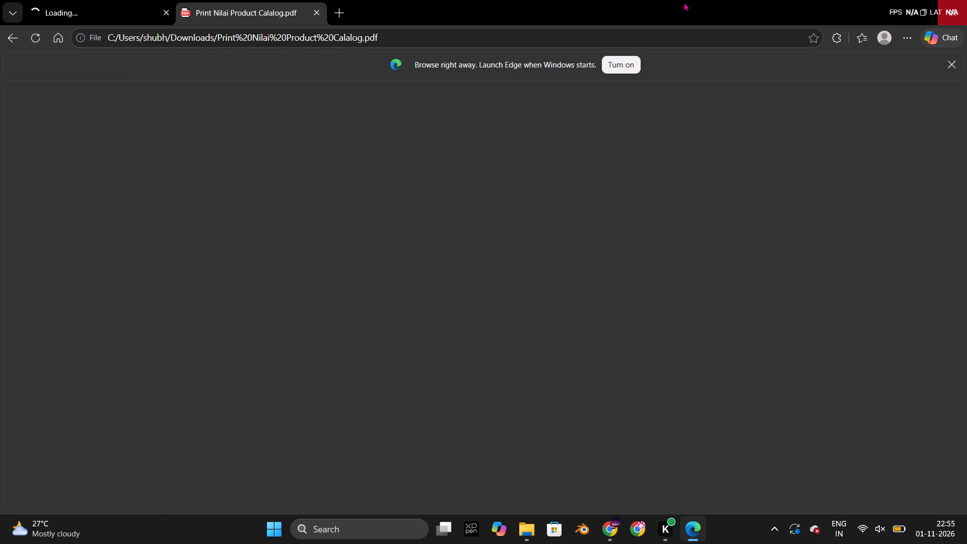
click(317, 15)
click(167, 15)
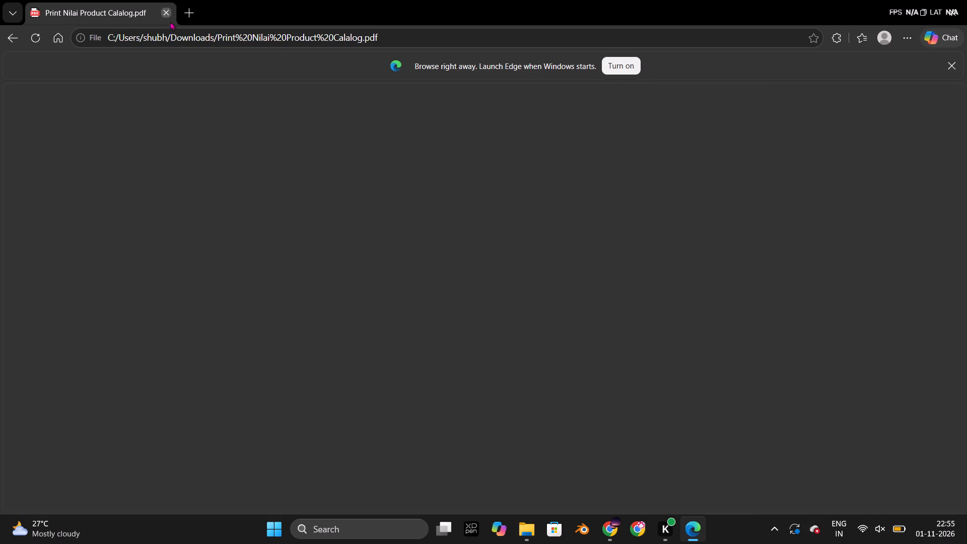
Rename the Print Nilai Product Calalog PDF in Downloads as Print-Nilai Product Calalog and close File Explorer.
right_click(296, 153)
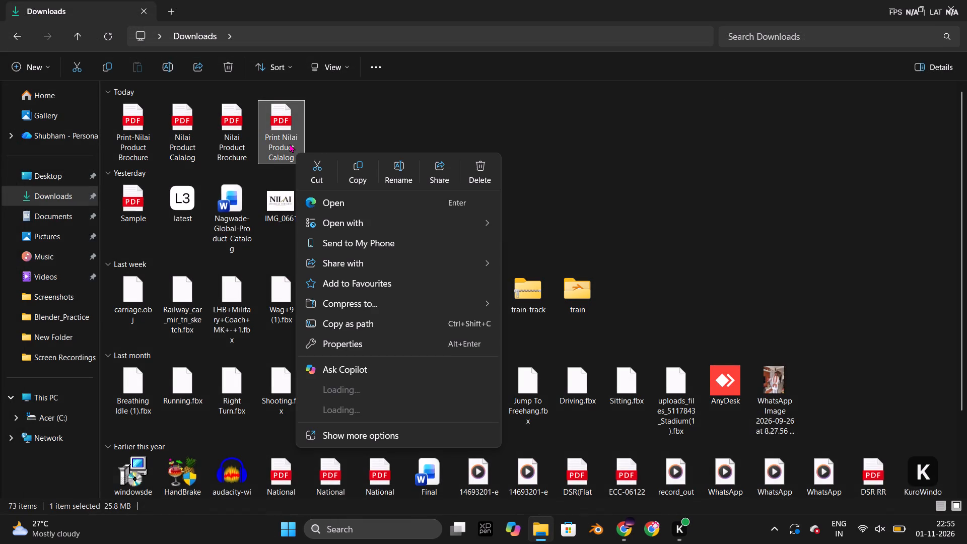
click(404, 167)
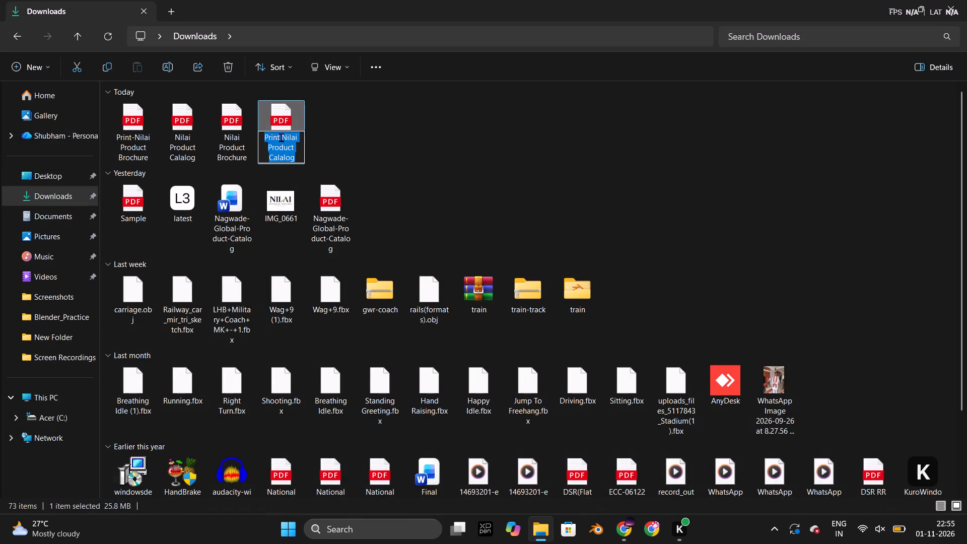
click(281, 137)
key(BackSpace)
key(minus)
click(470, 109)
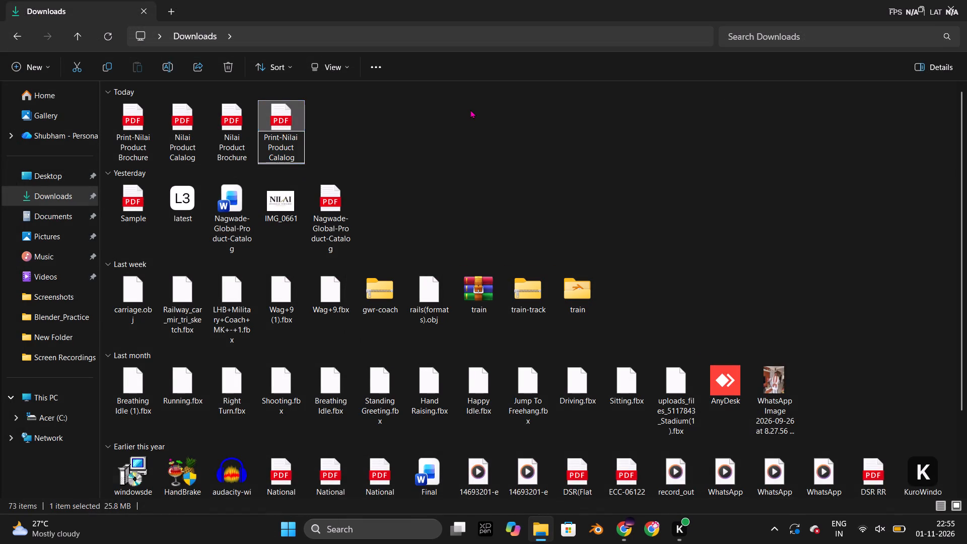
click(945, 8)
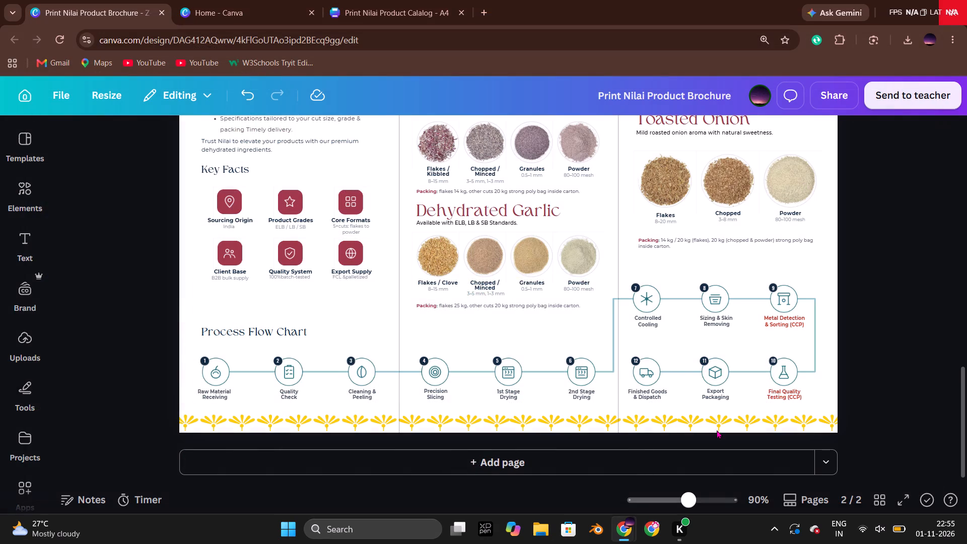
Open a new tab in Chrome and close the Print Nilai Product Brochure, Canva Home and Print Nilai Product Calalog tabs.
click(487, 10)
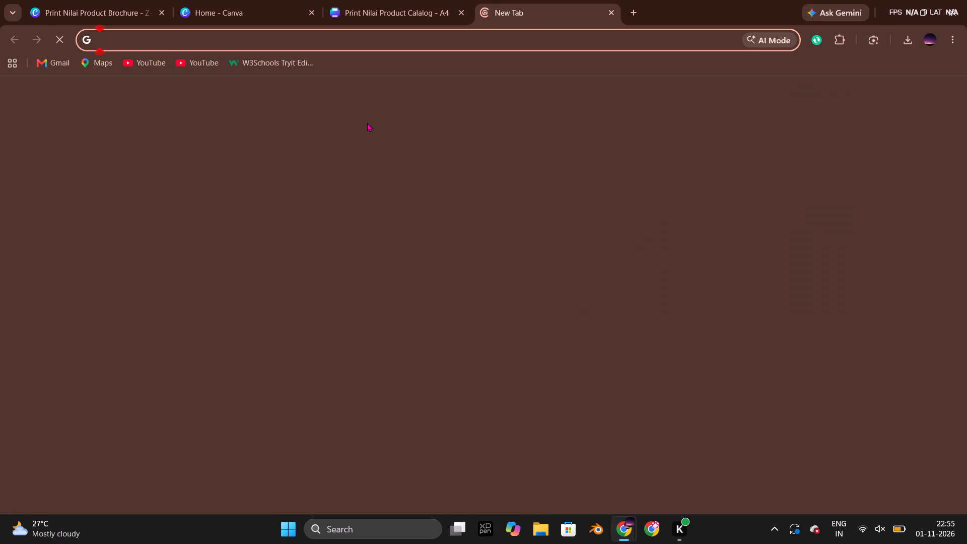
click(362, 255)
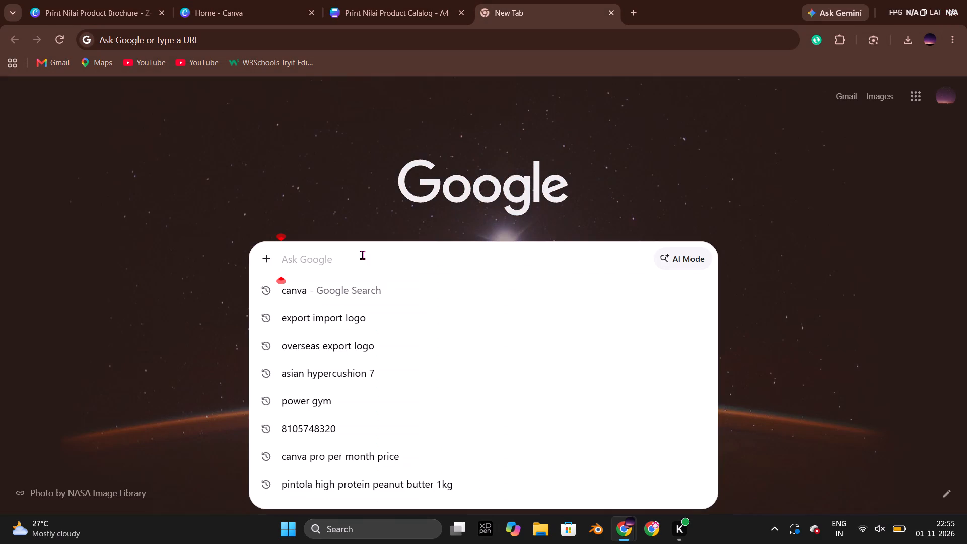
click(159, 10)
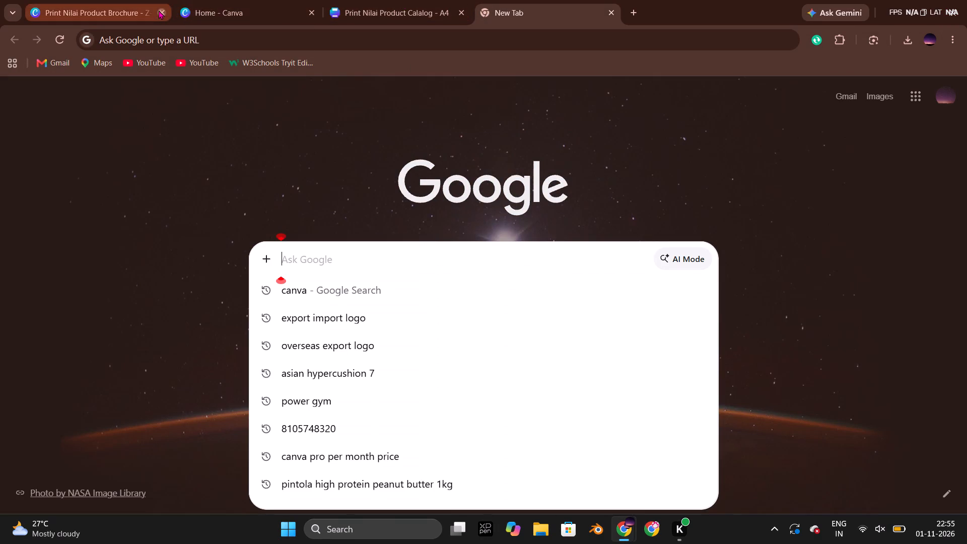
click(159, 10)
click(159, 10)
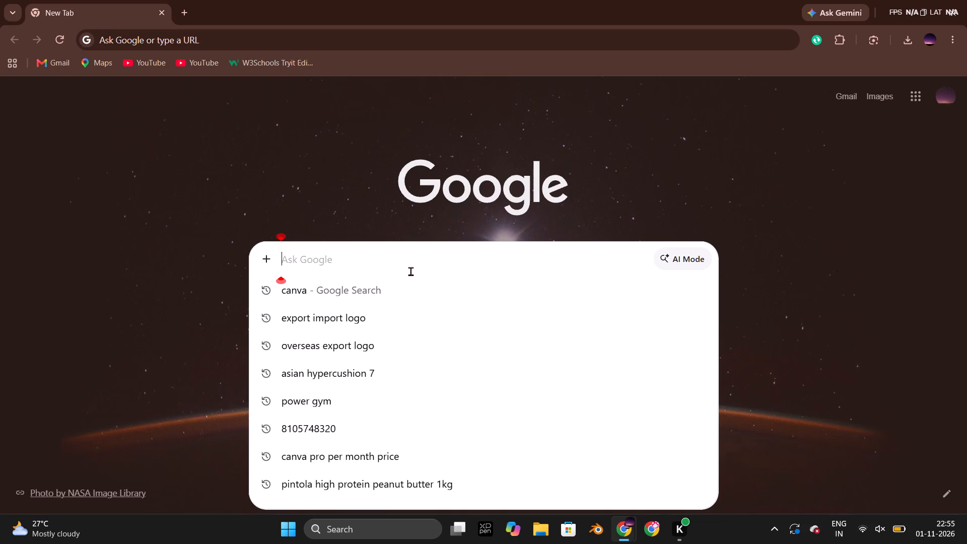
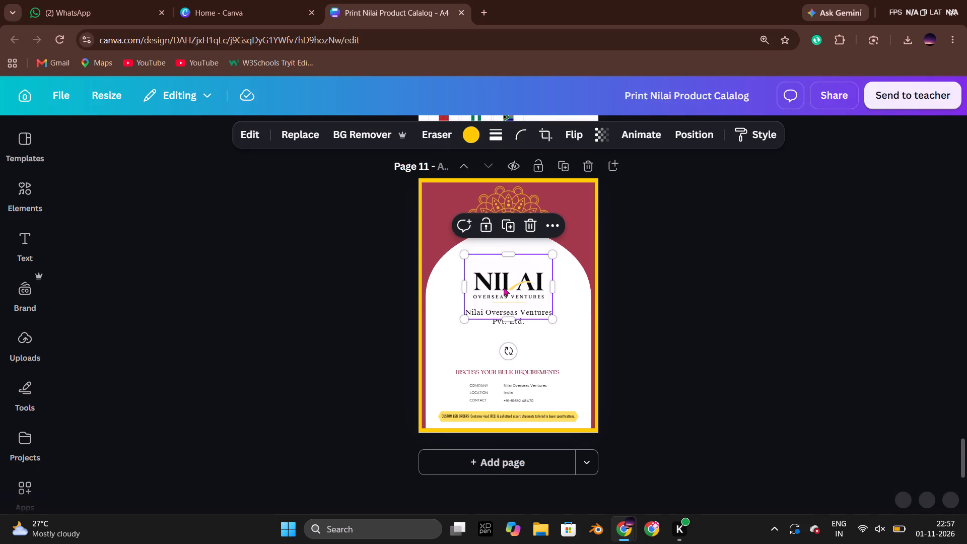
Open the yellow colour setting of the Nilai logo on page 11 of the Print Nilai Product Calalog design.
click(468, 130)
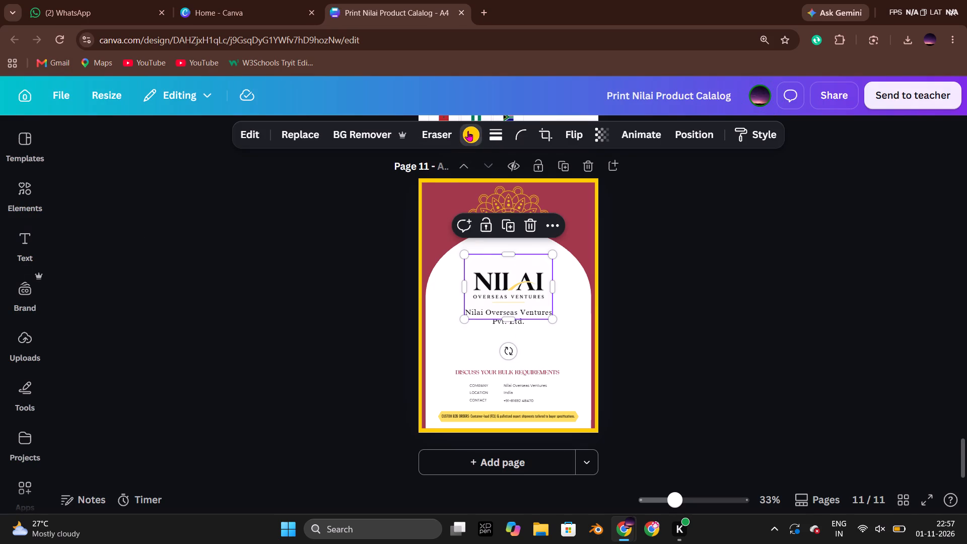